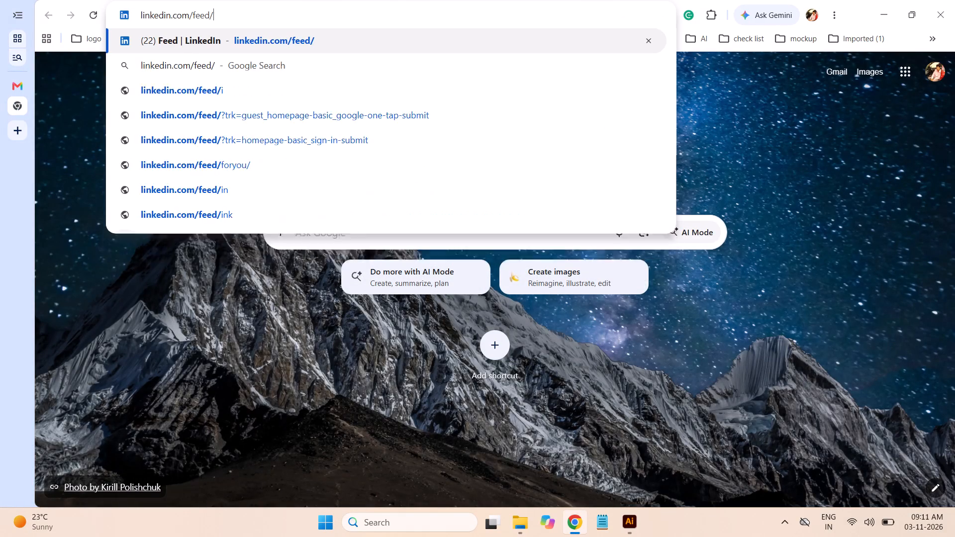
# Open the LinkedIn feed at linkedin.com/feed/.
pyautogui.press('Return')
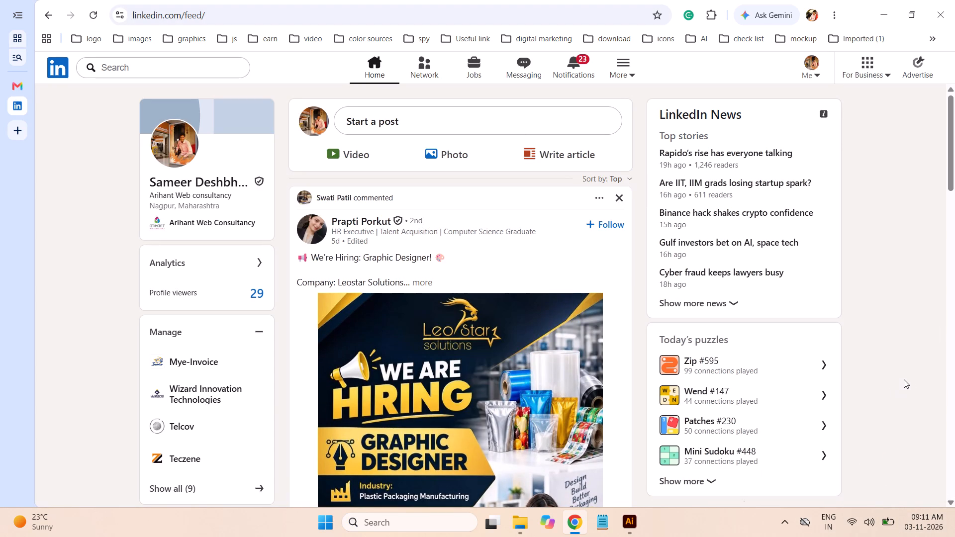
# Expand the full text of the Leostar Solutions graphic designer hiring post in the feed to read its details.
pyautogui.click(427, 283)
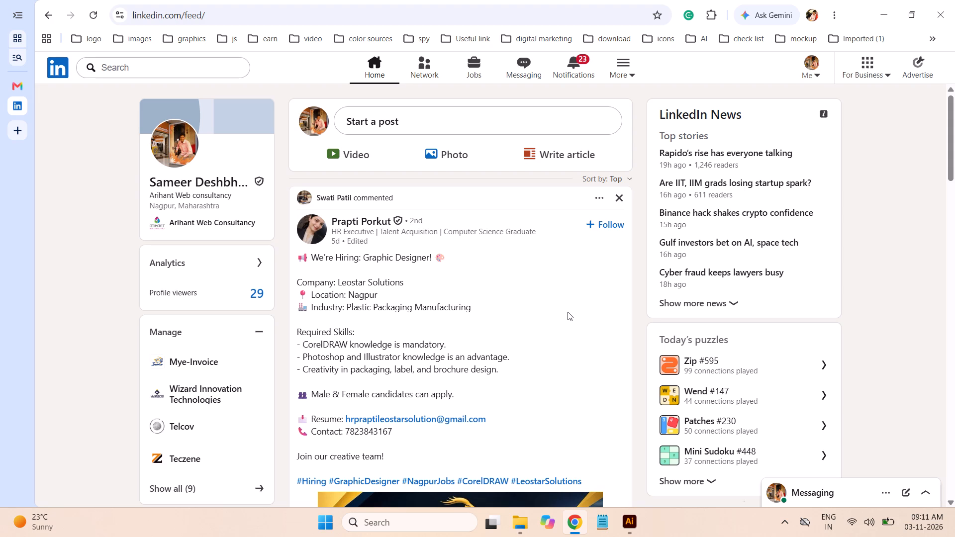
# Read the Leostar Solutions graphic designer hiring post in the LinkedIn feed and like it.
pyautogui.scroll(-4, 568, 312)
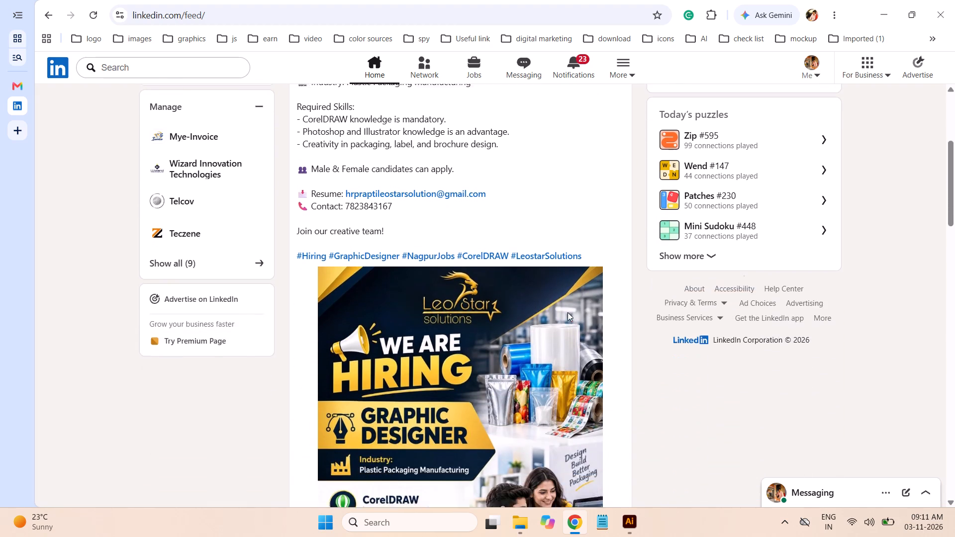
pyautogui.scroll(-2, 568, 312)
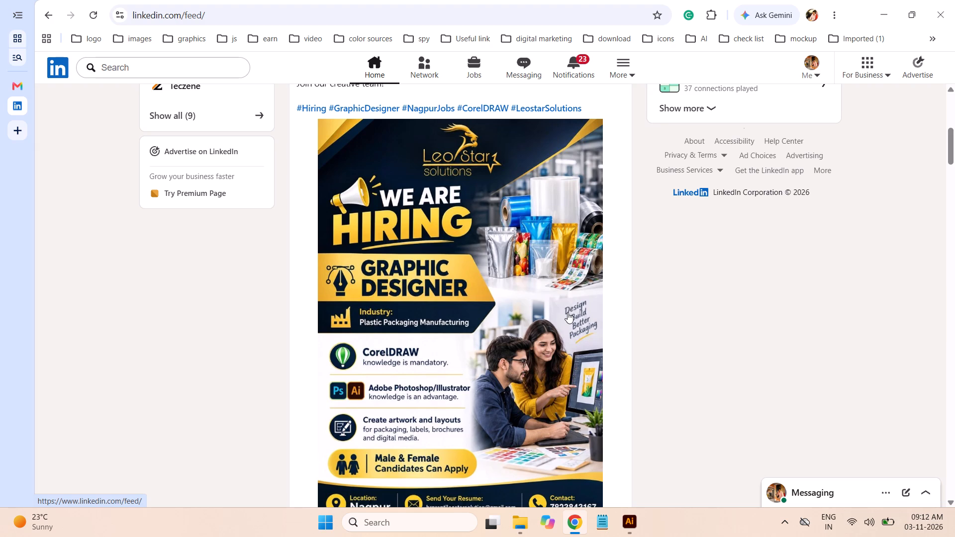
pyautogui.scroll(1, 568, 312)
pyautogui.scroll(-3, 568, 312)
pyautogui.scroll(1, 568, 312)
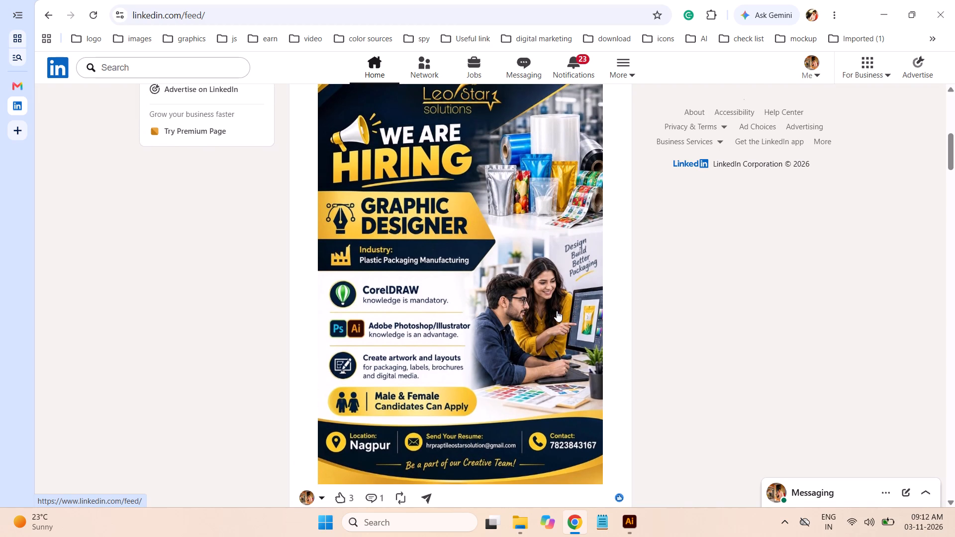
pyautogui.scroll(3, 557, 311)
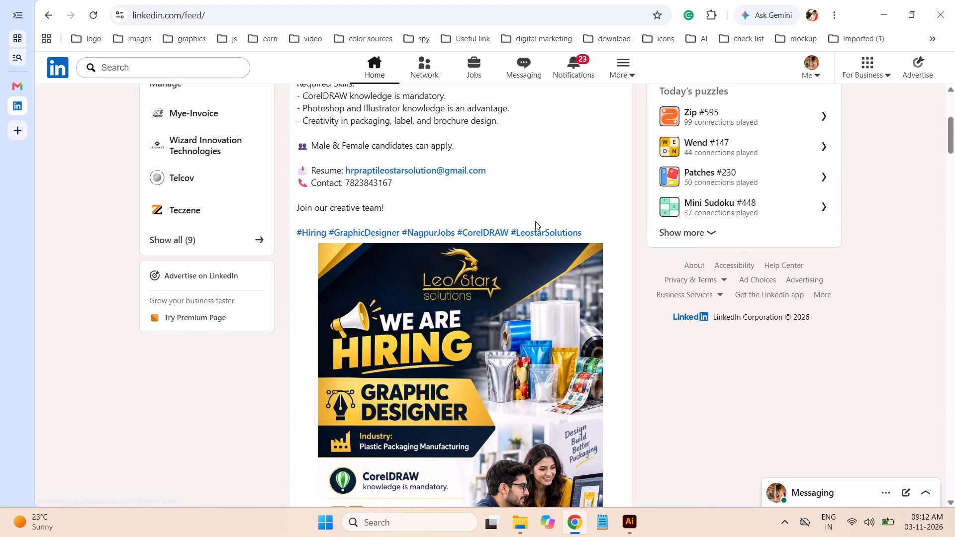
pyautogui.scroll(-6, 535, 221)
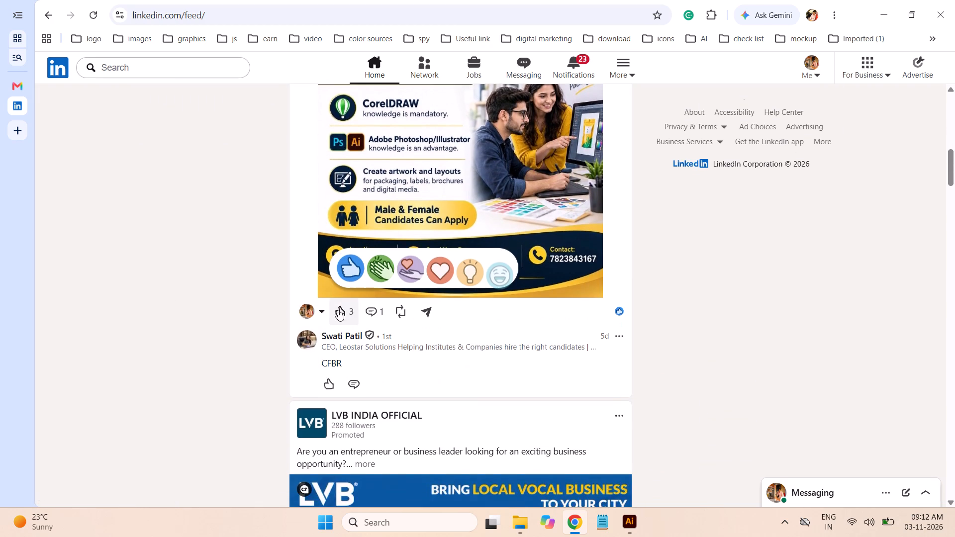
pyautogui.click(337, 312)
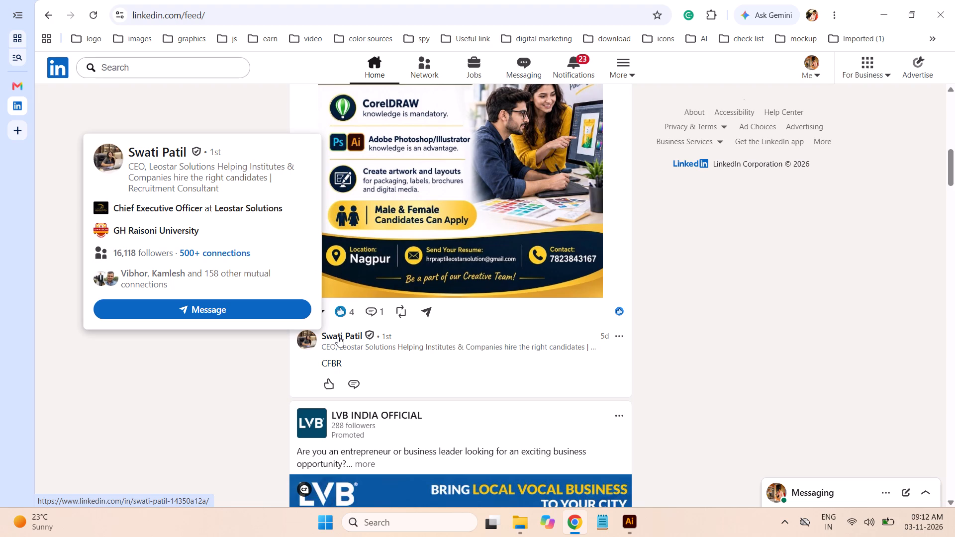
# Open the LinkedIn profile of the Leostar Solutions CEO who commented on the hiring post and look through its sections.
pyautogui.click(338, 336)
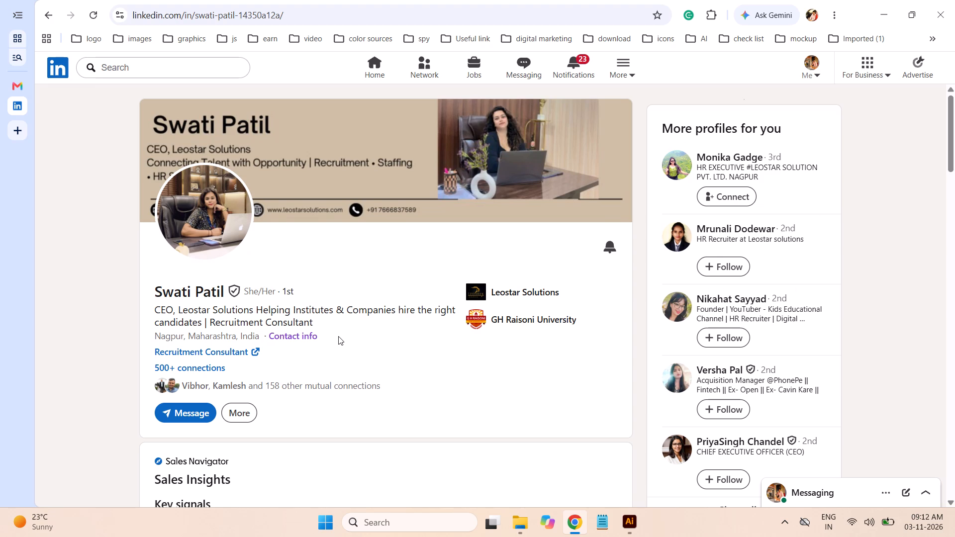
pyautogui.scroll(-3, 338, 336)
pyautogui.scroll(1, 338, 336)
pyautogui.scroll(-5, 338, 336)
pyautogui.scroll(3, 338, 336)
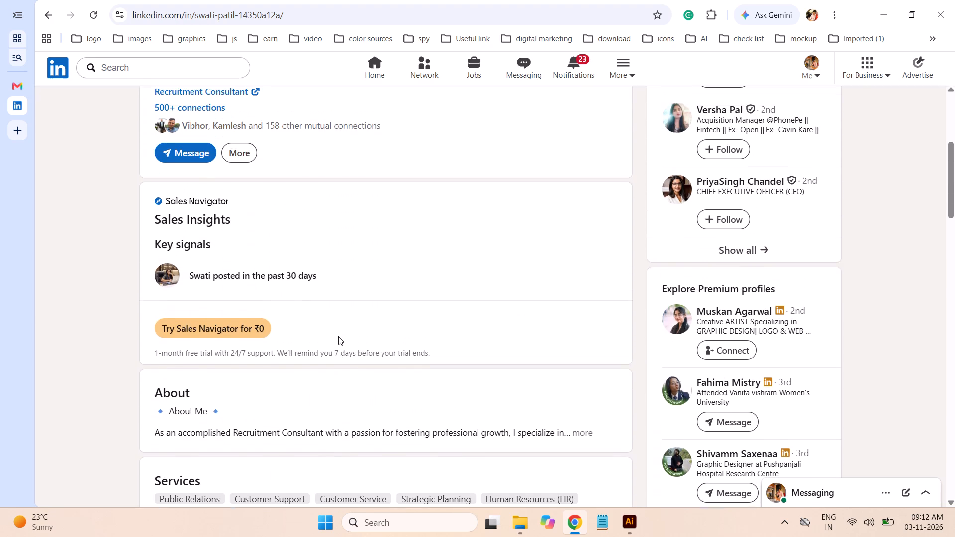
pyautogui.scroll(1, 338, 336)
pyautogui.scroll(-5, 338, 336)
pyautogui.scroll(5, 338, 336)
pyautogui.scroll(-3, 338, 336)
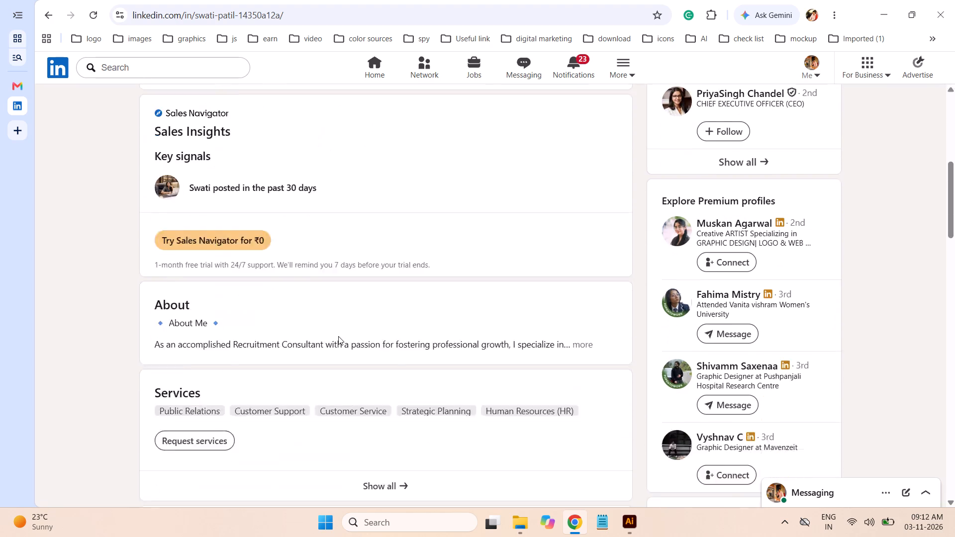
pyautogui.scroll(6, 338, 336)
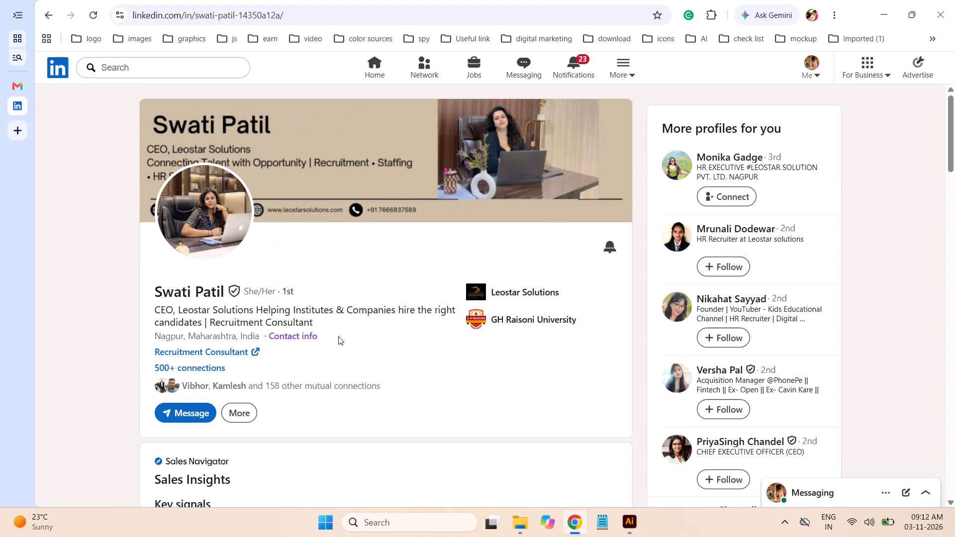
pyautogui.scroll(1, 338, 336)
pyautogui.scroll(-1, 338, 336)
pyautogui.scroll(1, 338, 336)
pyautogui.scroll(-2, 338, 336)
pyautogui.scroll(3, 338, 336)
pyautogui.moveTo(950, 130); pyautogui.dragTo(950, 119)
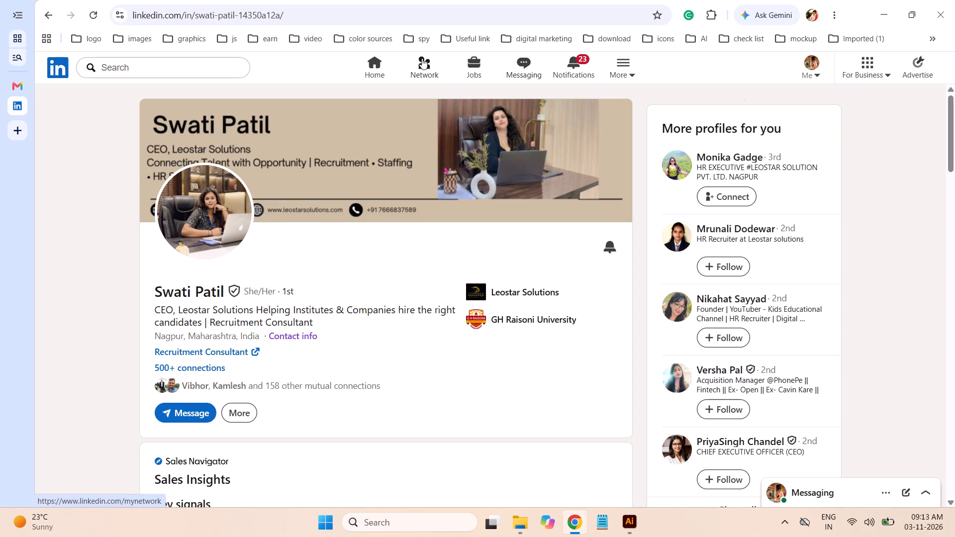
# Return to the LinkedIn home feed and reread the graphic designer hiring post's text and poster.
pyautogui.click(376, 67)
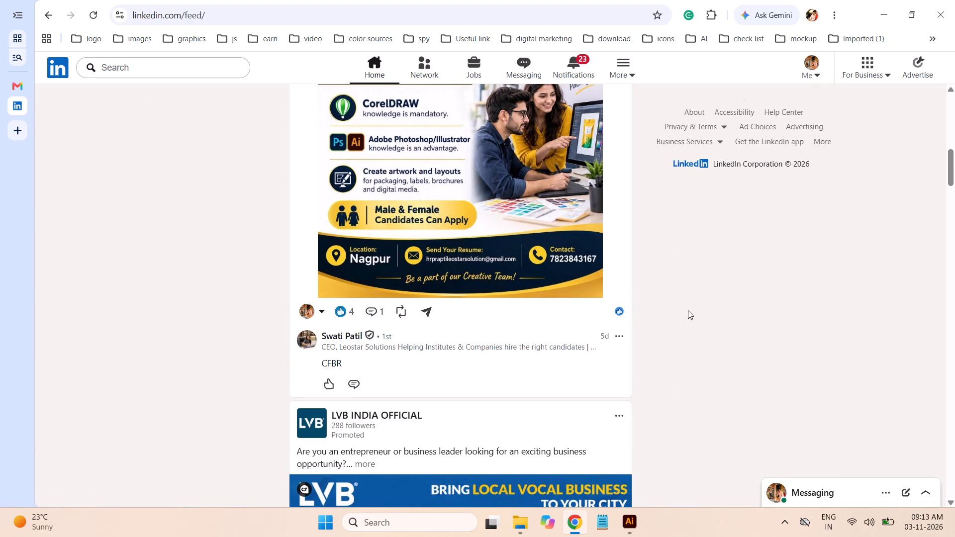
pyautogui.scroll(2, 688, 310)
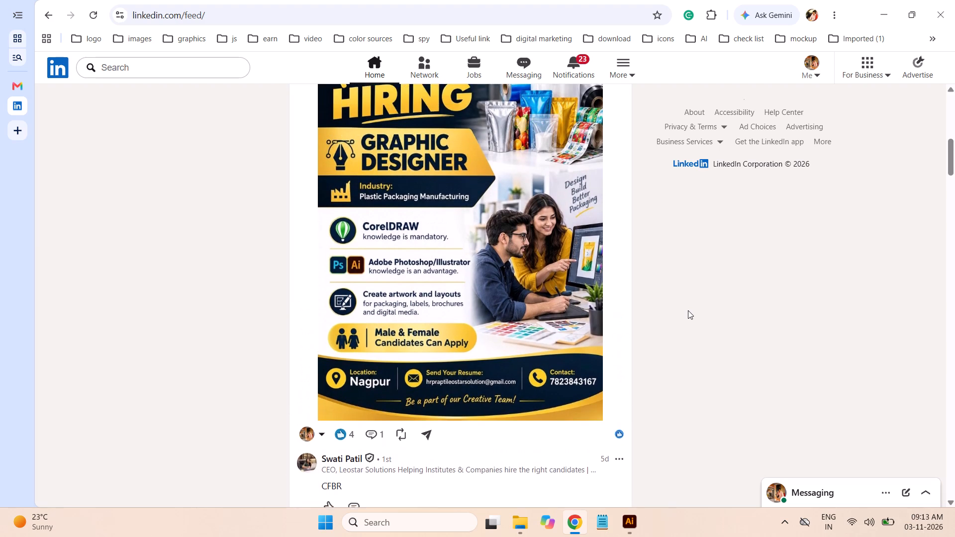
pyautogui.scroll(1, 688, 310)
pyautogui.scroll(-1, 688, 310)
pyautogui.scroll(1, 688, 310)
pyautogui.scroll(-1, 688, 310)
pyautogui.scroll(4, 688, 310)
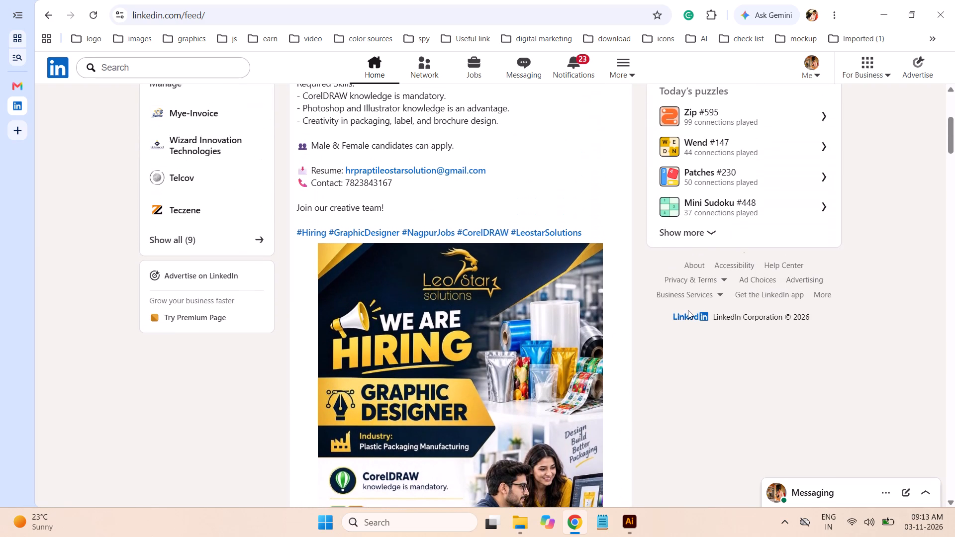
pyautogui.scroll(2, 688, 310)
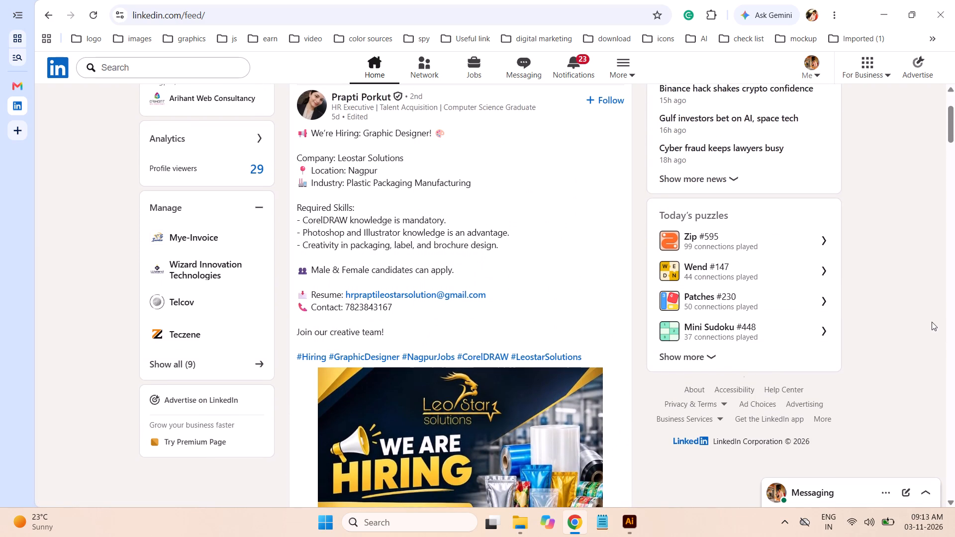
pyautogui.scroll(-2, 932, 322)
pyautogui.scroll(1, 932, 322)
pyautogui.scroll(-1, 932, 322)
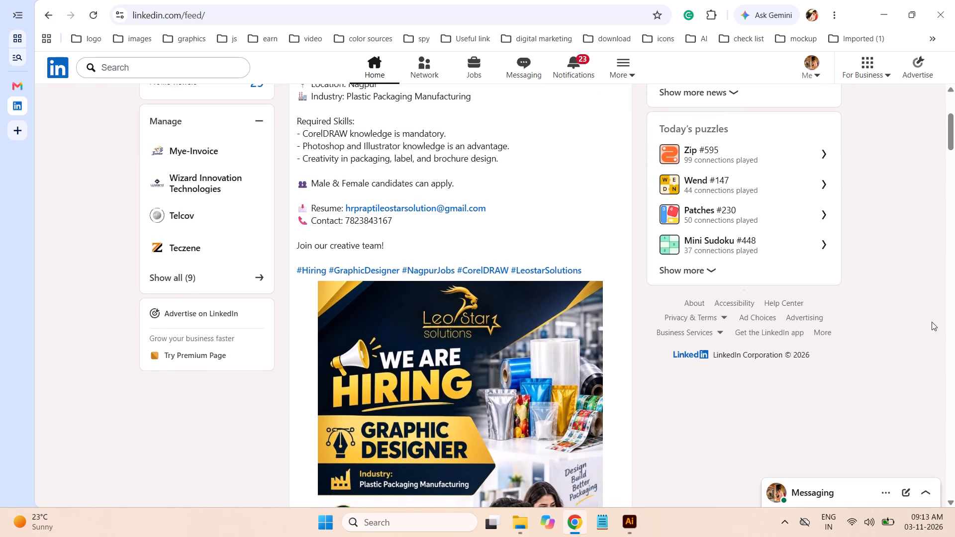
pyautogui.scroll(-1, 932, 322)
pyautogui.scroll(5, 931, 322)
pyautogui.scroll(-5, 931, 322)
pyautogui.scroll(1, 931, 322)
pyautogui.scroll(-4, 931, 322)
pyautogui.scroll(4, 930, 320)
pyautogui.scroll(-1, 930, 320)
pyautogui.scroll(1, 930, 320)
pyautogui.scroll(-2, 930, 320)
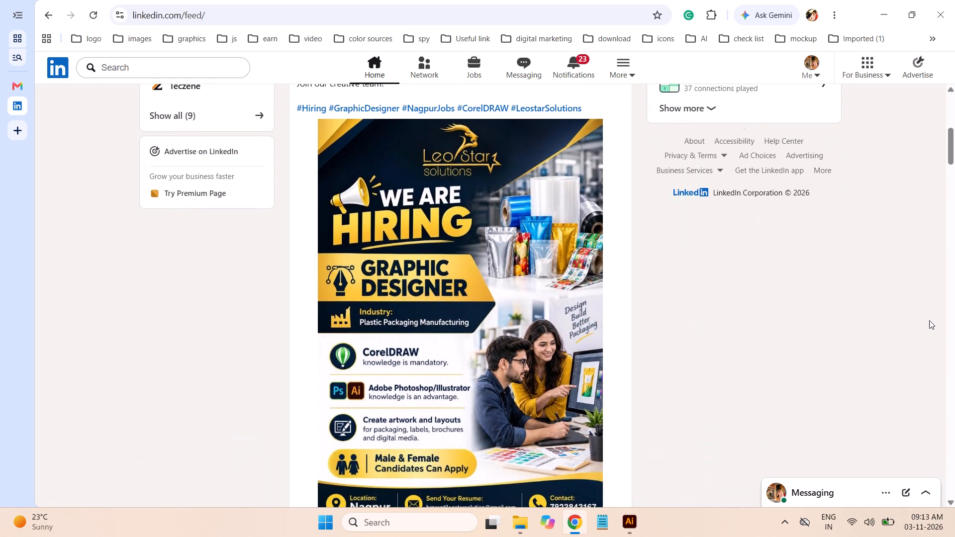
pyautogui.scroll(-4, 929, 320)
pyautogui.scroll(2, 929, 320)
pyautogui.scroll(-1, 929, 320)
pyautogui.scroll(1, 929, 320)
pyautogui.scroll(-3, 929, 320)
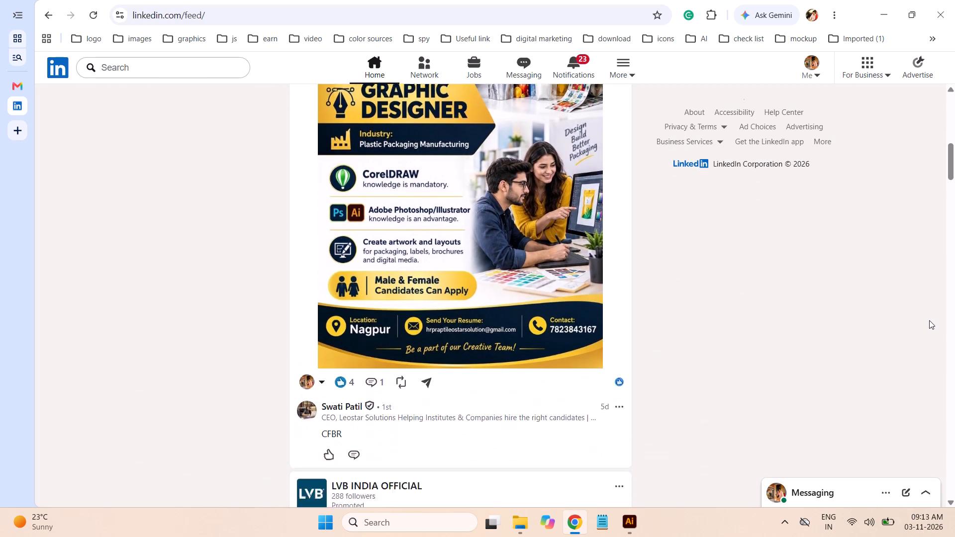
# Like the feed post about the Bihar labourer who spent his salary on a flight.
pyautogui.scroll(-5, 929, 320)
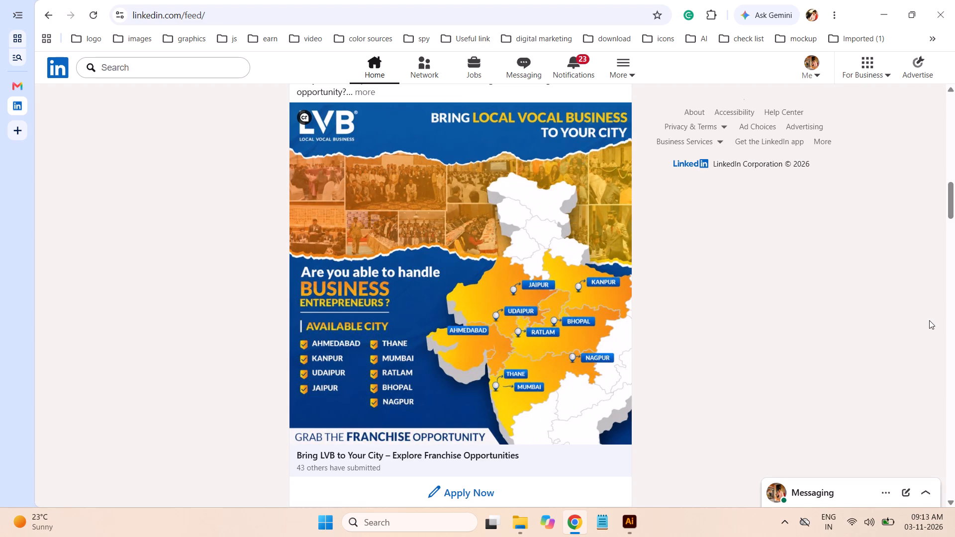
pyautogui.scroll(-4, 929, 320)
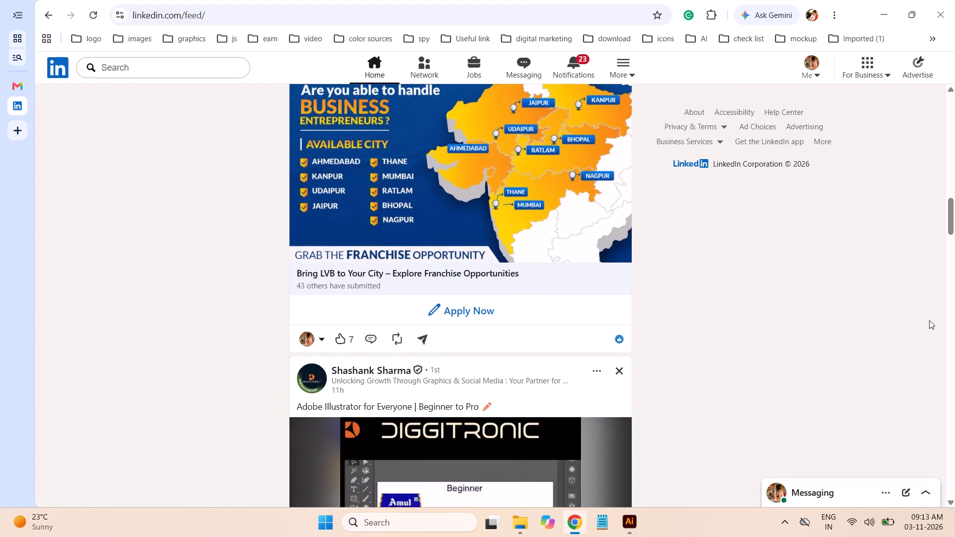
pyautogui.scroll(-3, 929, 320)
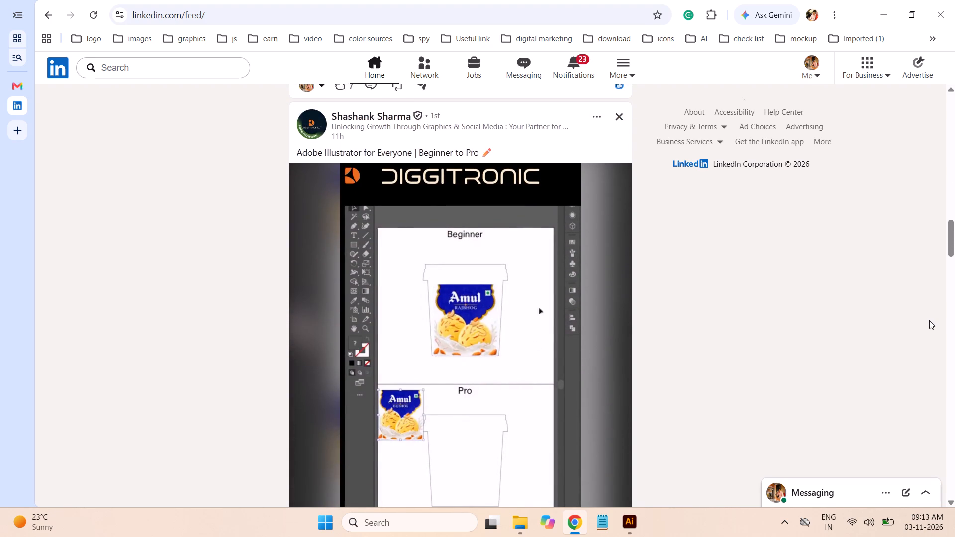
pyautogui.scroll(-8, 929, 320)
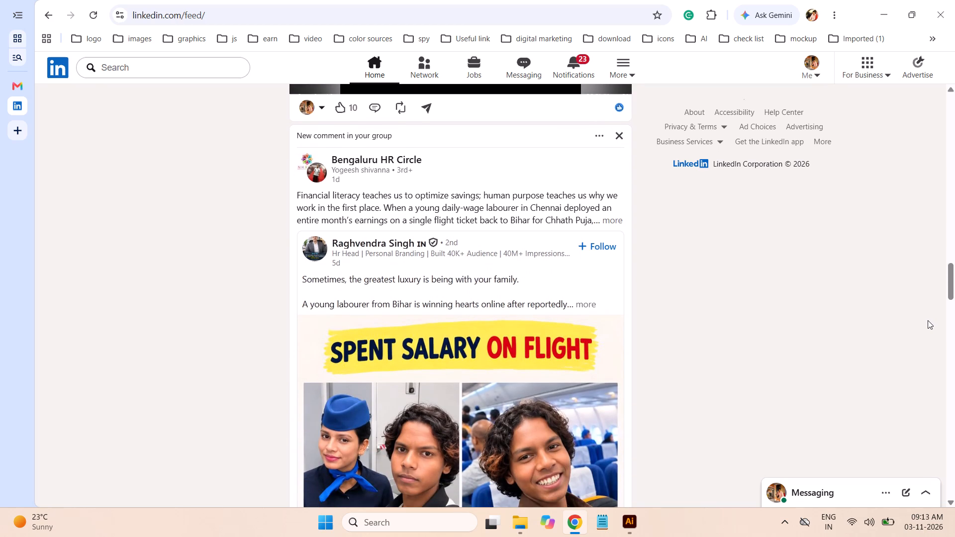
pyautogui.scroll(-4, 928, 320)
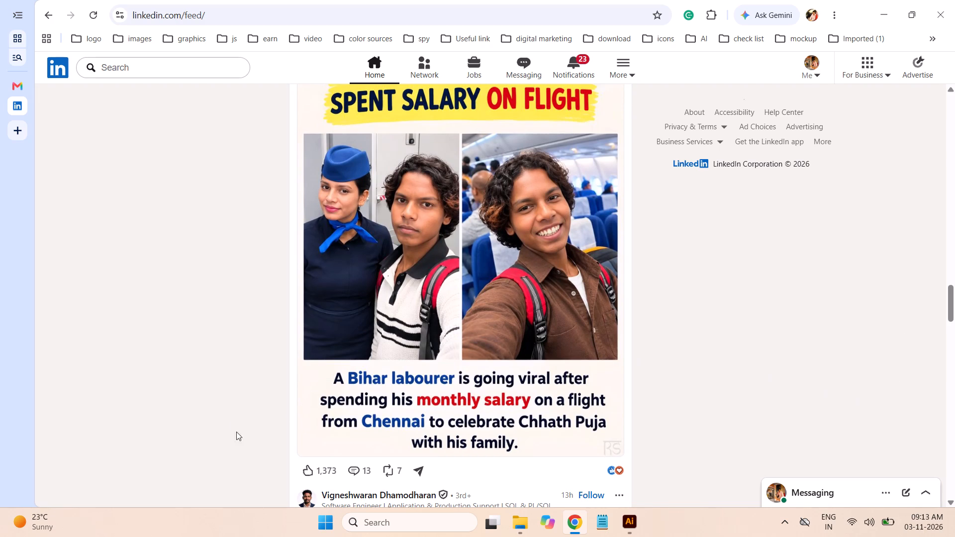
pyautogui.click(308, 471)
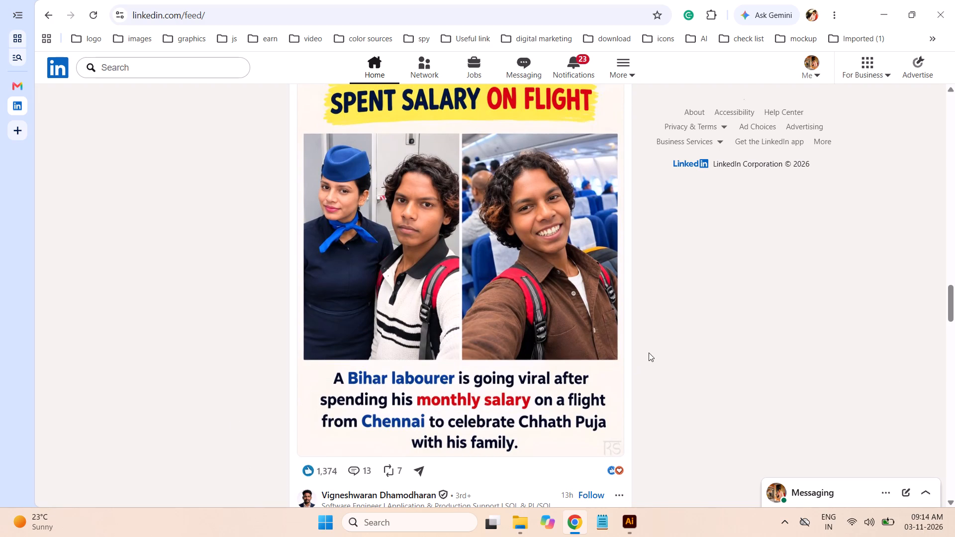
# Browse the following feed posts, including The Better India - Hindi post with the 1943 and 2006 photos.
pyautogui.scroll(-3, 654, 343)
pyautogui.scroll(1, 654, 343)
pyautogui.scroll(-1, 654, 343)
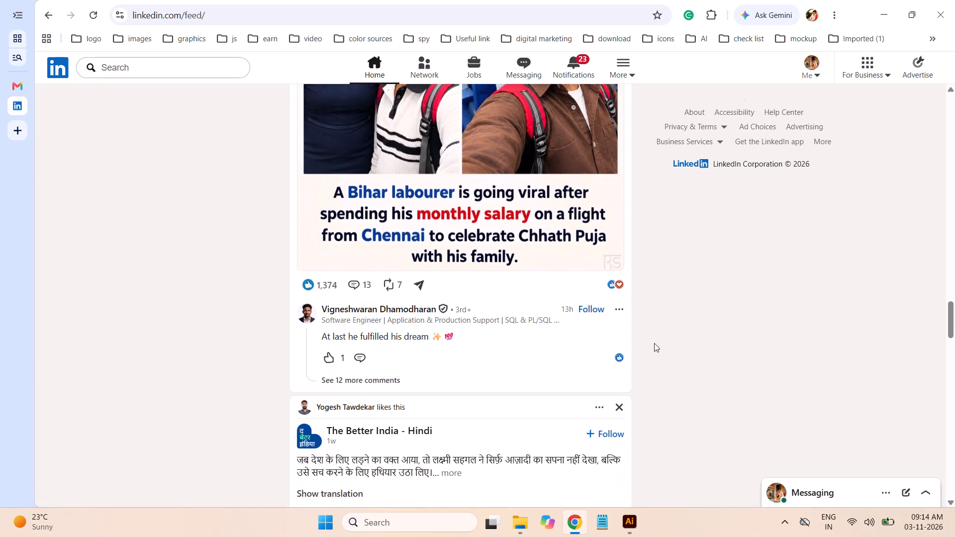
pyautogui.scroll(-2, 654, 343)
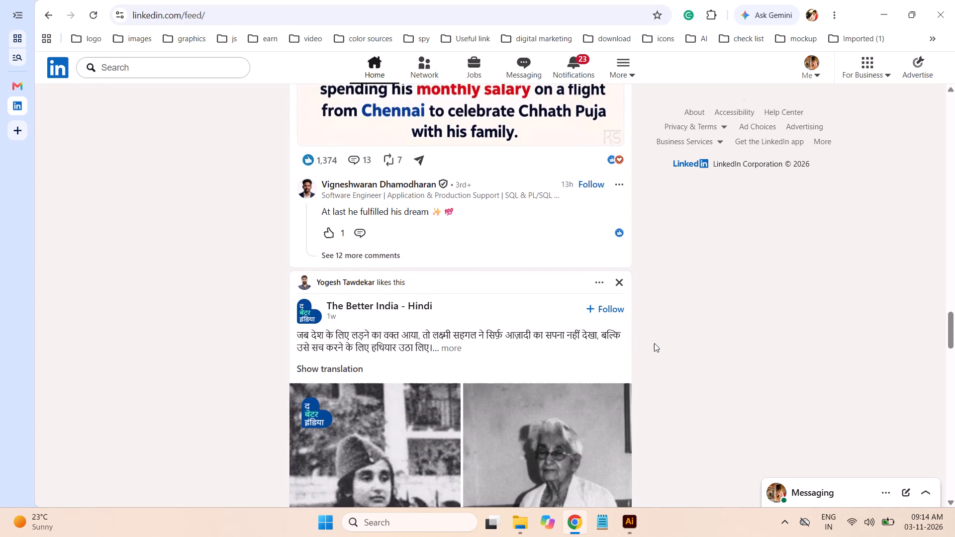
pyautogui.scroll(-4, 654, 343)
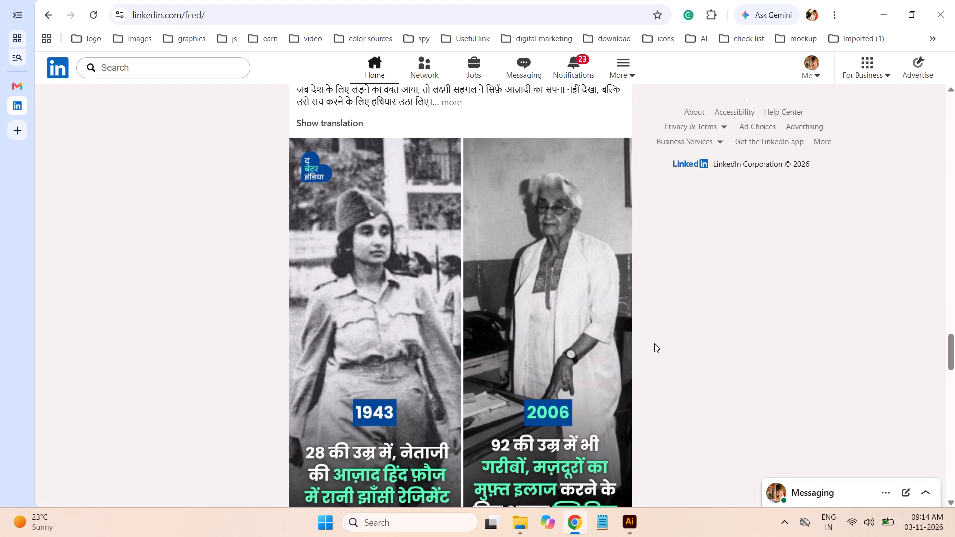
pyautogui.scroll(-1, 654, 343)
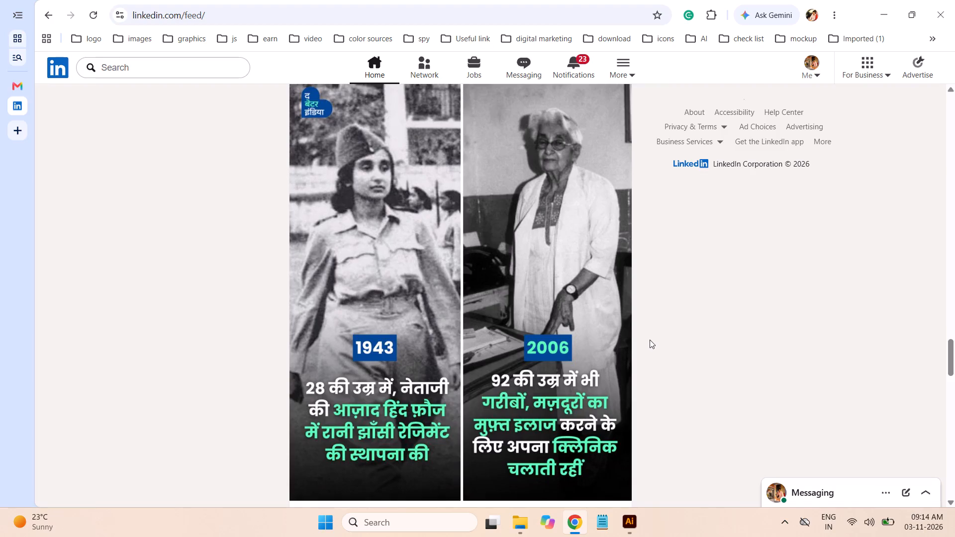
pyautogui.scroll(-6, 650, 340)
pyautogui.scroll(5, 650, 340)
pyautogui.scroll(-1, 650, 340)
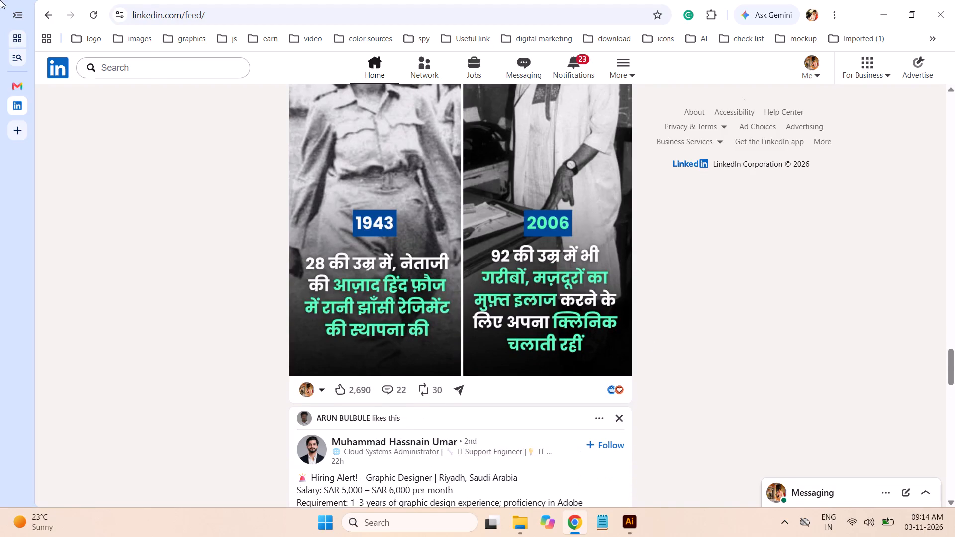
# Open app.asana.com in a new browser tab.
pyautogui.click(56, 132)
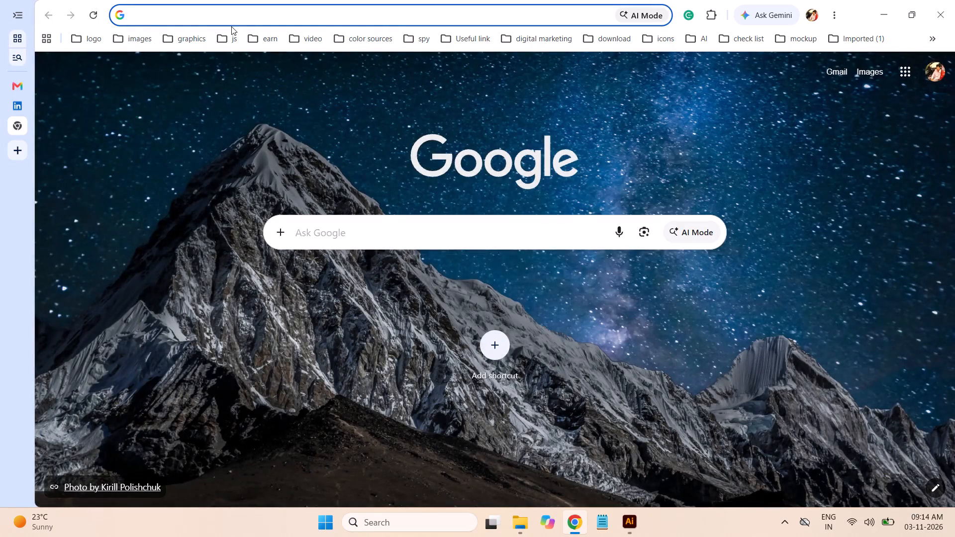
pyautogui.press('a')
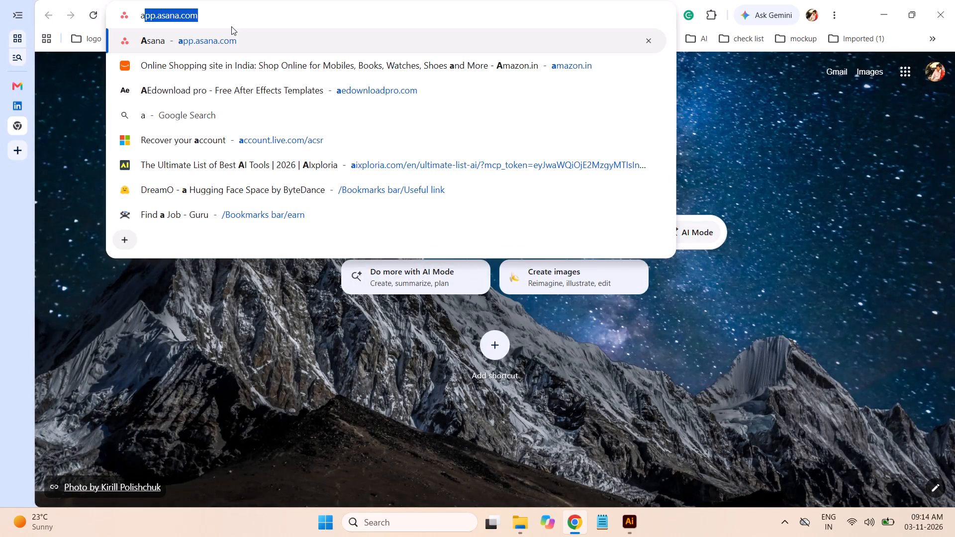
pyautogui.press('Right')
pyautogui.press('Return')
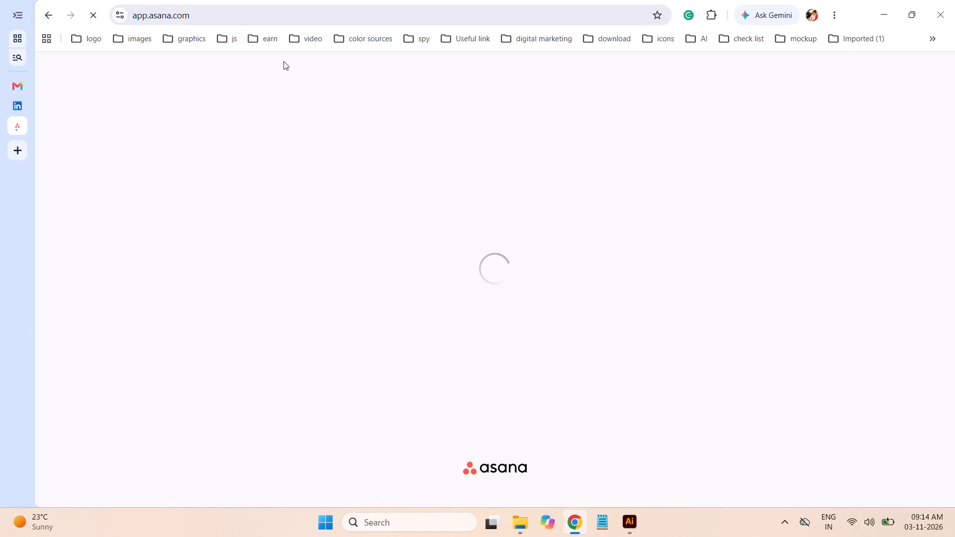
# Look at the open Illustrator document and the my flex health training folder, and return to Asana in Chrome.
pyautogui.click(628, 517)
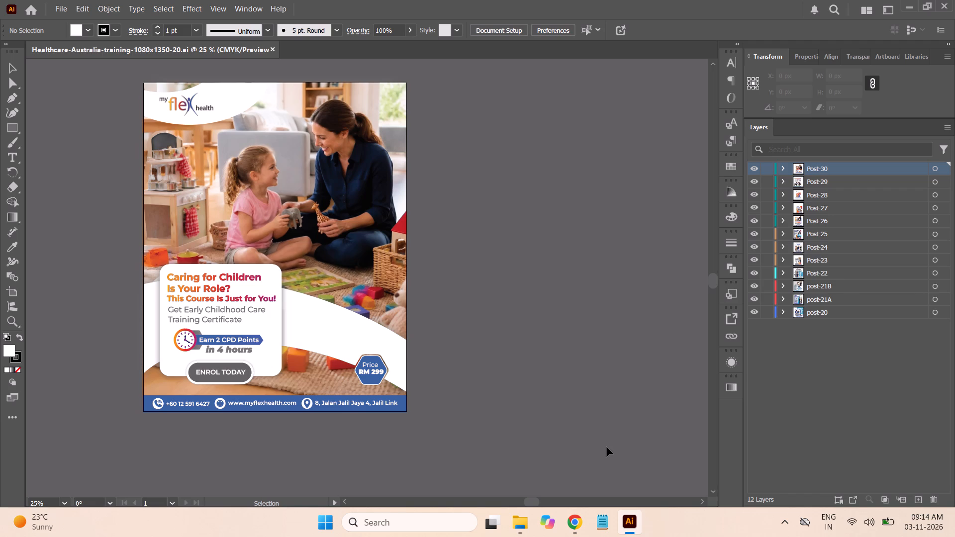
pyautogui.click(523, 524)
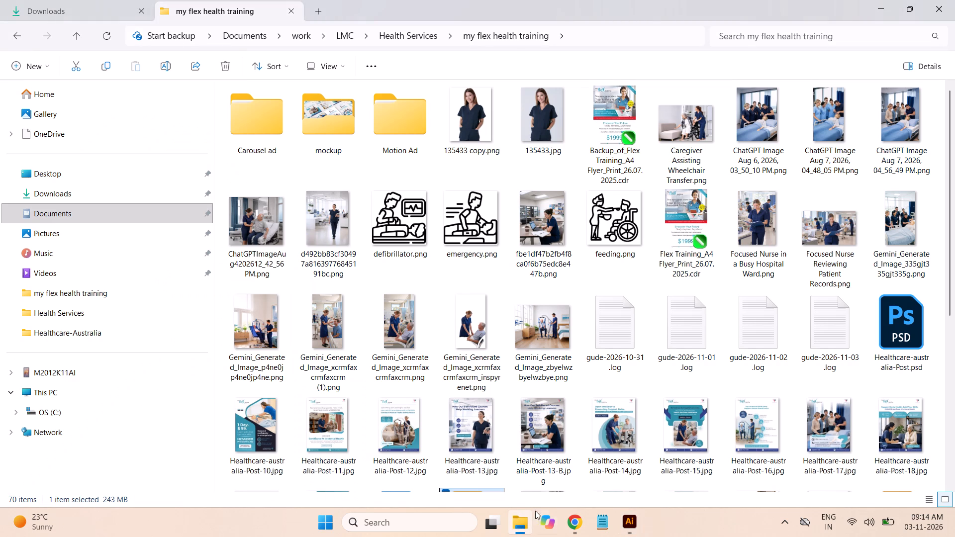
pyautogui.click(580, 528)
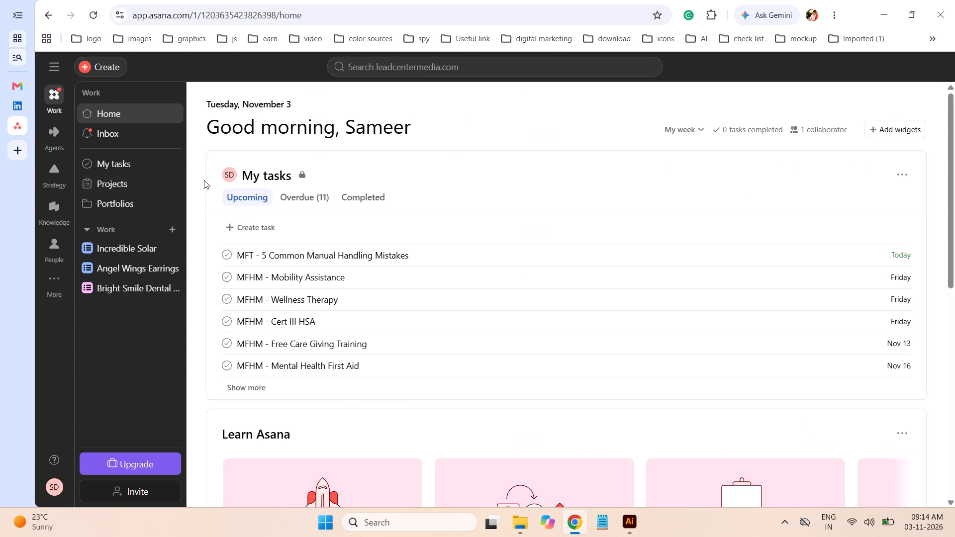
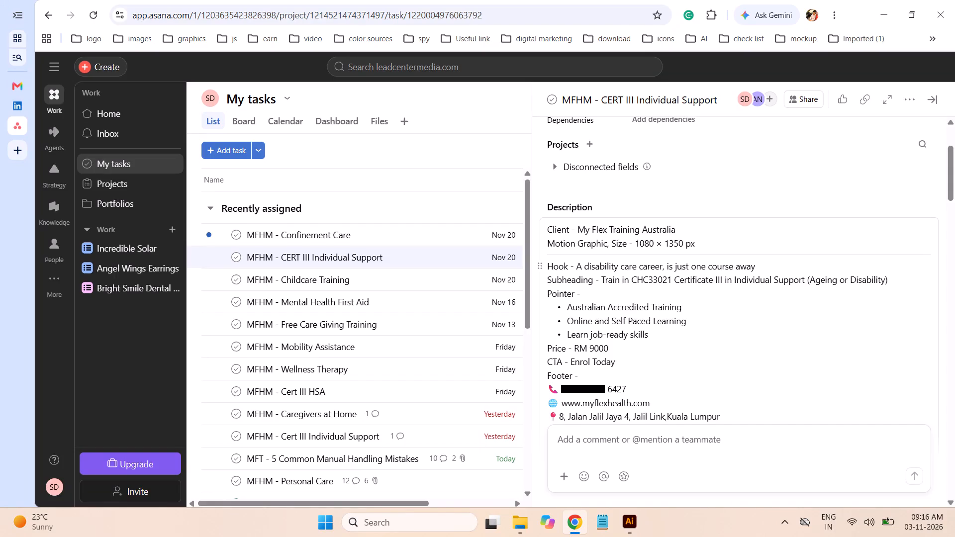
# Review the MFHM - CERT III Individual Support brief, including its copy text and the layout and colour reference images.
pyautogui.scroll(-5, 839, 269)
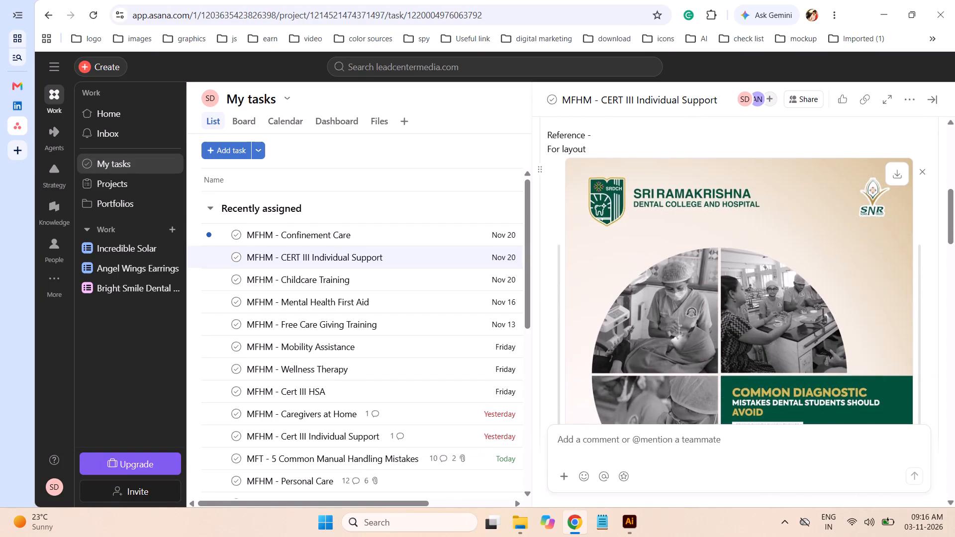
pyautogui.scroll(-1, 829, 279)
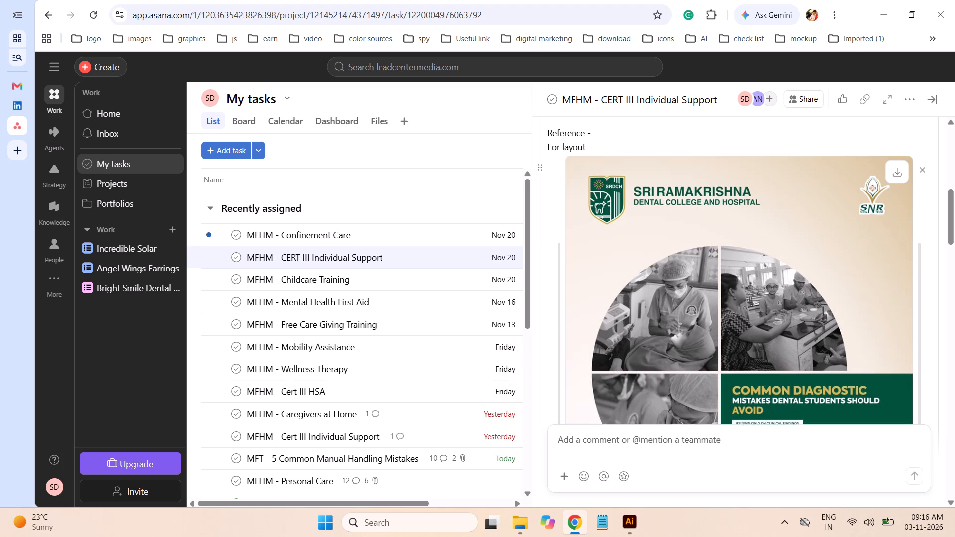
pyautogui.scroll(-1, 829, 279)
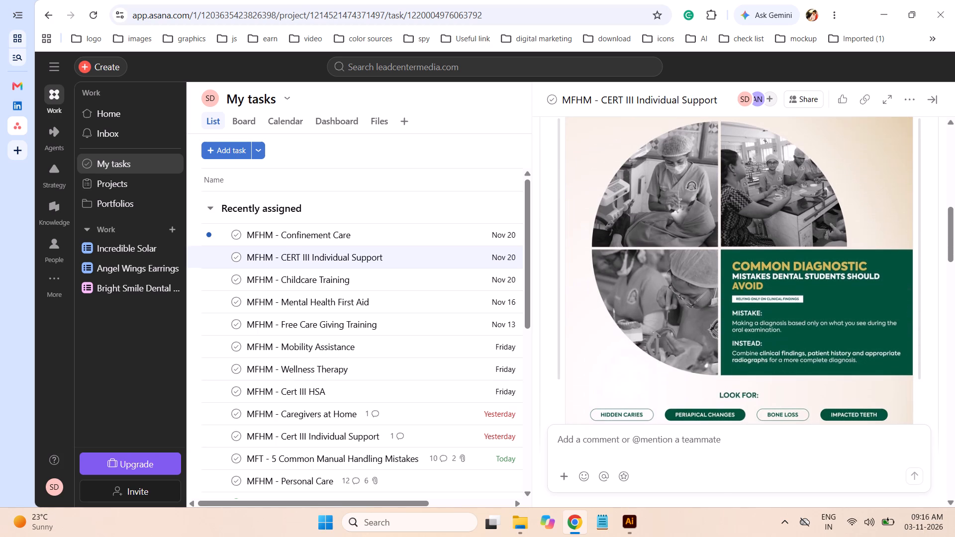
pyautogui.scroll(-1, 854, 306)
pyautogui.scroll(2, 854, 306)
pyautogui.scroll(-4, 854, 306)
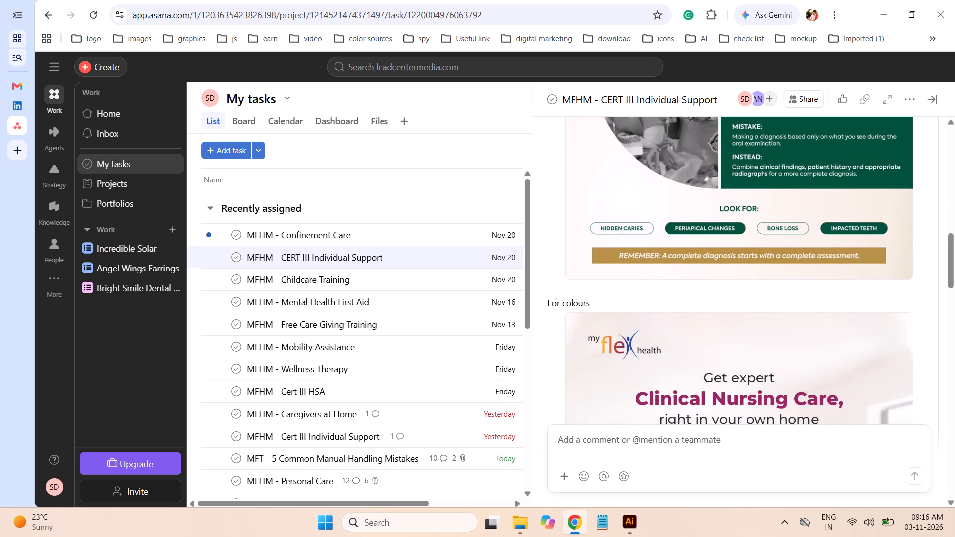
pyautogui.scroll(-4, 850, 303)
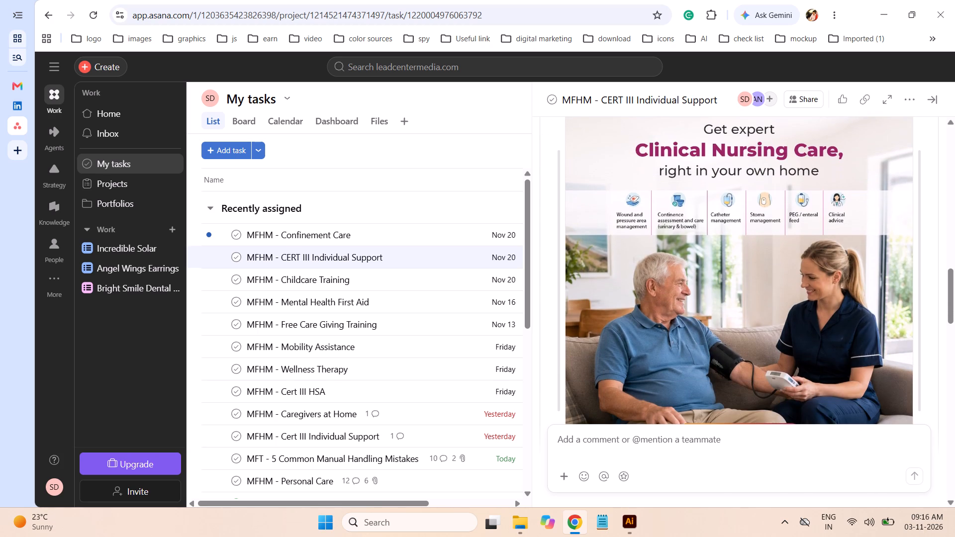
pyautogui.scroll(1, 840, 301)
pyautogui.scroll(-2, 840, 301)
pyautogui.scroll(3, 840, 301)
pyautogui.scroll(-1, 840, 301)
pyautogui.scroll(7, 840, 301)
pyautogui.scroll(-2, 841, 300)
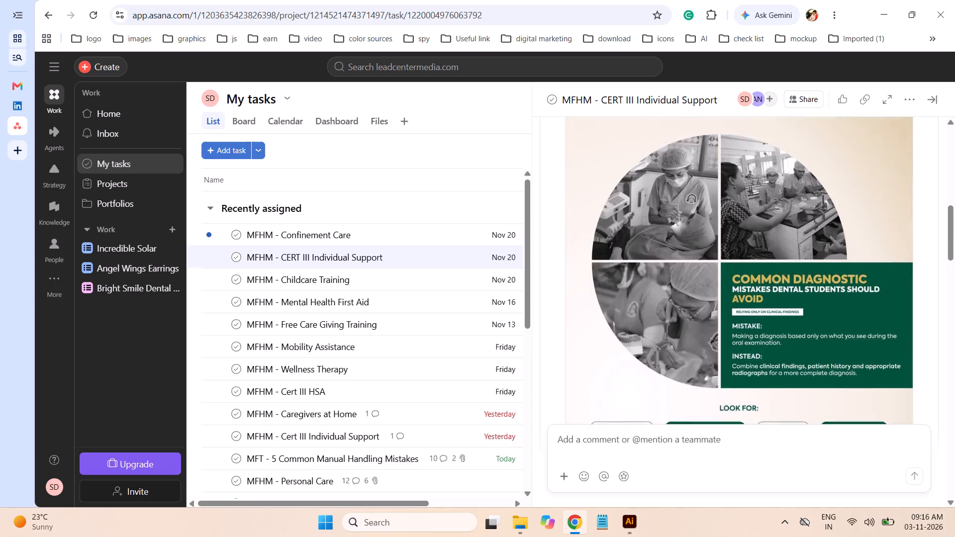
pyautogui.scroll(5, 841, 300)
pyautogui.scroll(-3, 842, 300)
pyautogui.scroll(4, 842, 300)
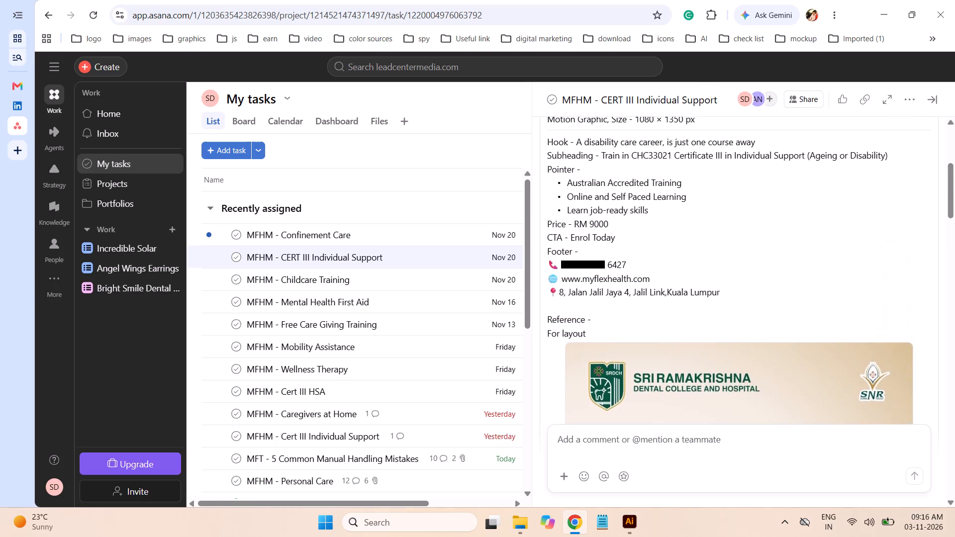
pyautogui.scroll(1, 842, 300)
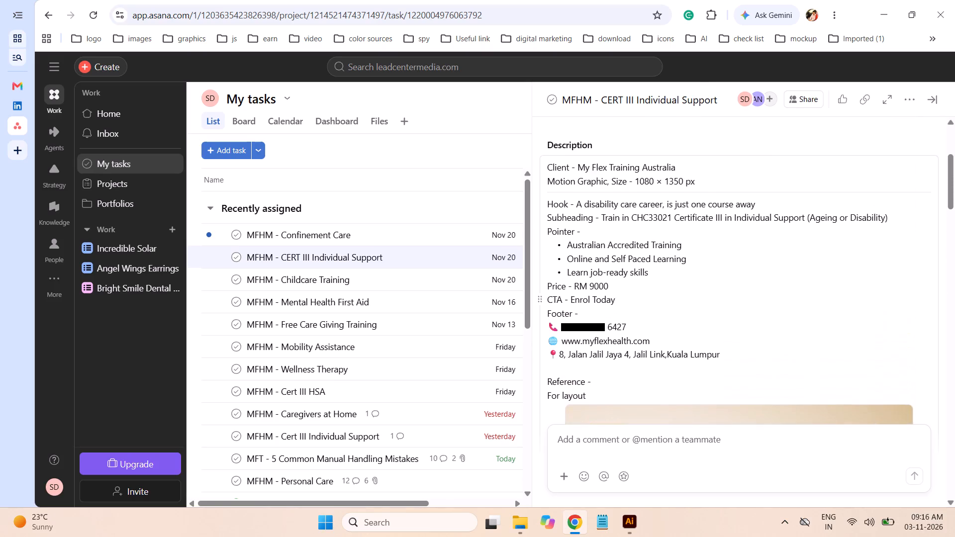
pyautogui.scroll(-1, 842, 300)
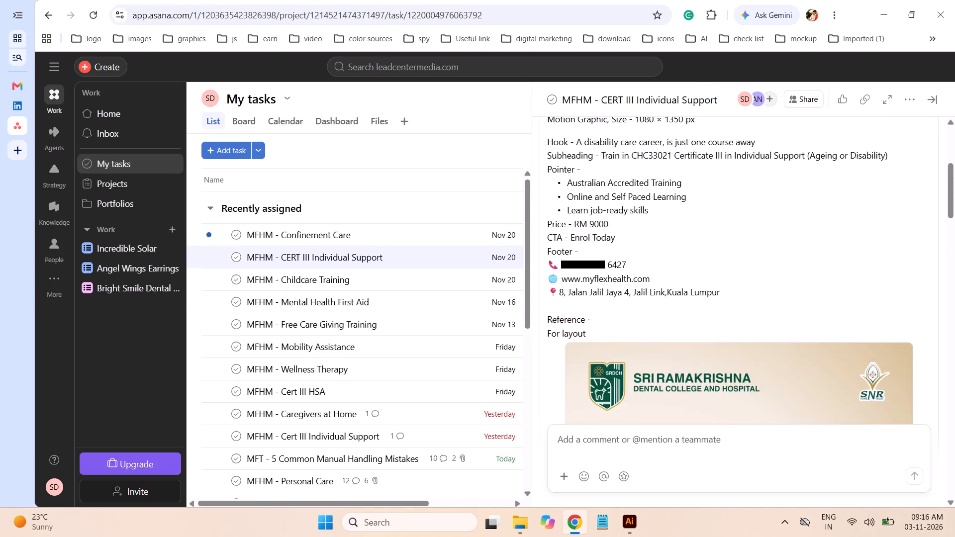
# Open the Brave browser and switch to the Vecteezy tab.
pyautogui.click(425, 520)
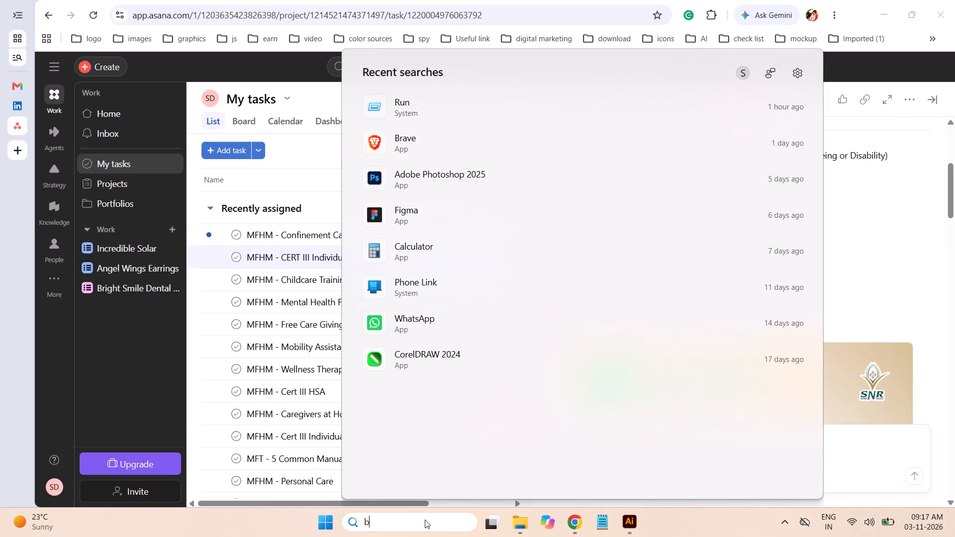
pyautogui.press('b')
pyautogui.click(412, 138)
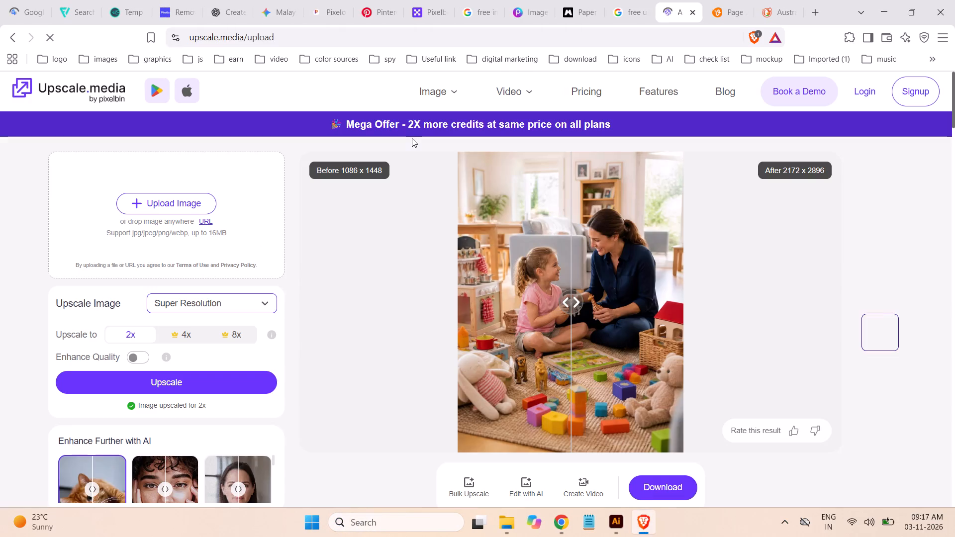
pyautogui.click(776, 8)
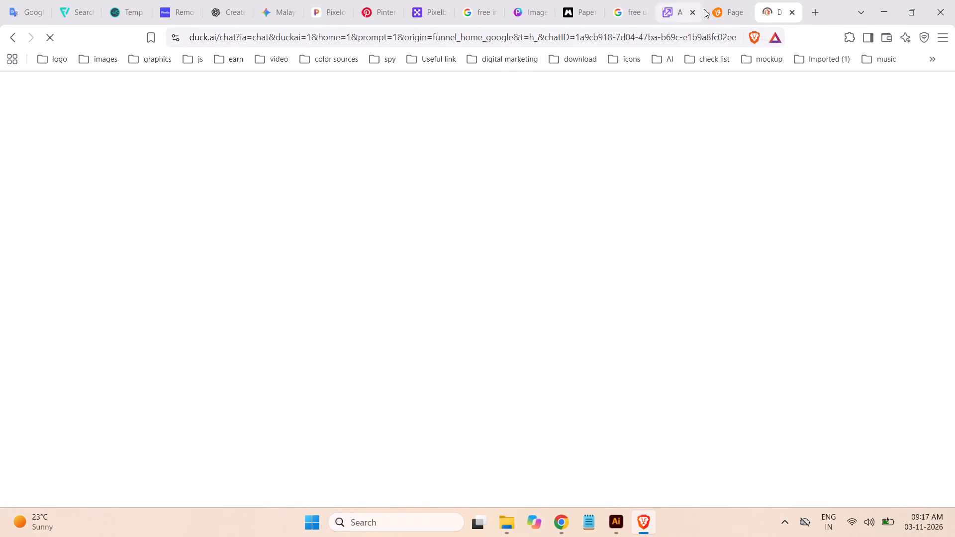
pyautogui.click(729, 8)
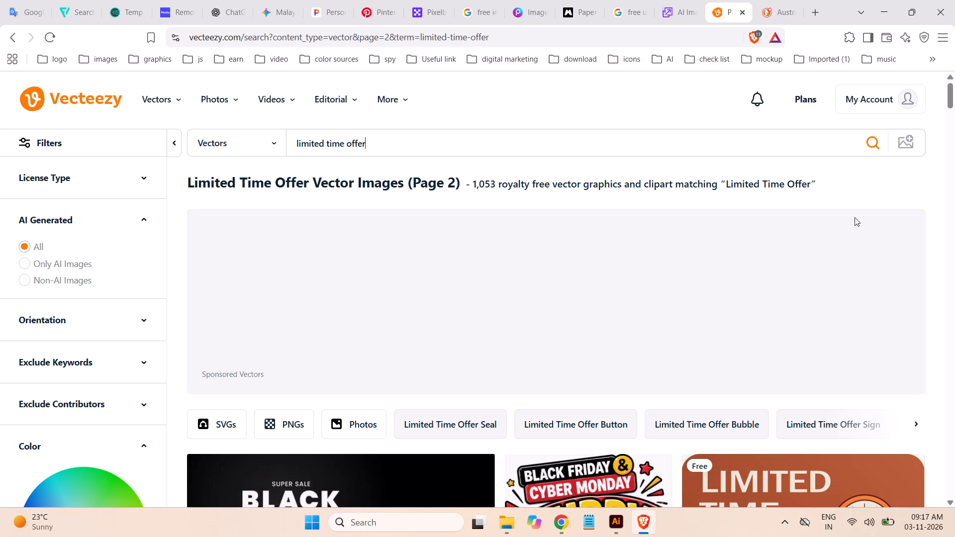
# Search Vecteezy vectors for "social media post", replacing the "limited time offer" query.
pyautogui.scroll(-4, 831, 362)
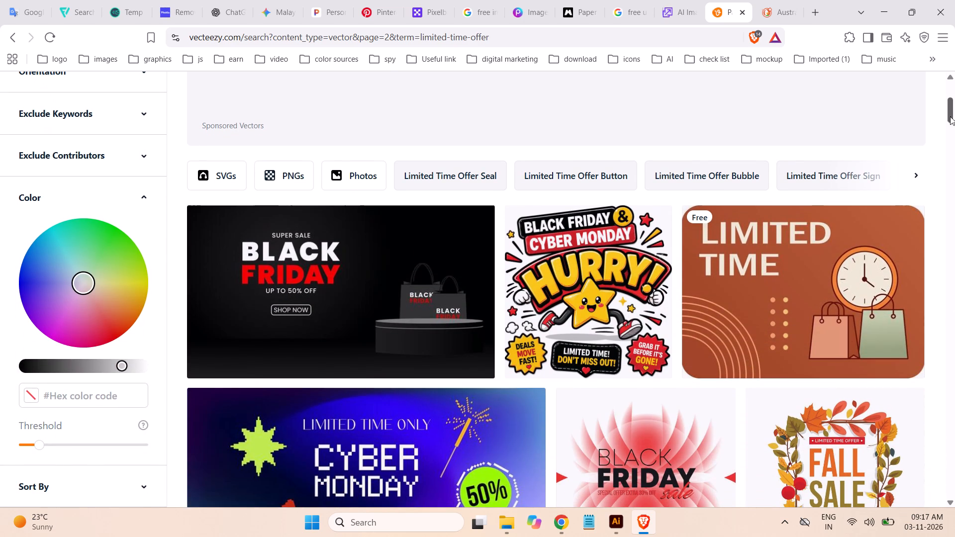
pyautogui.moveTo(953, 106); pyautogui.dragTo(954, 75)
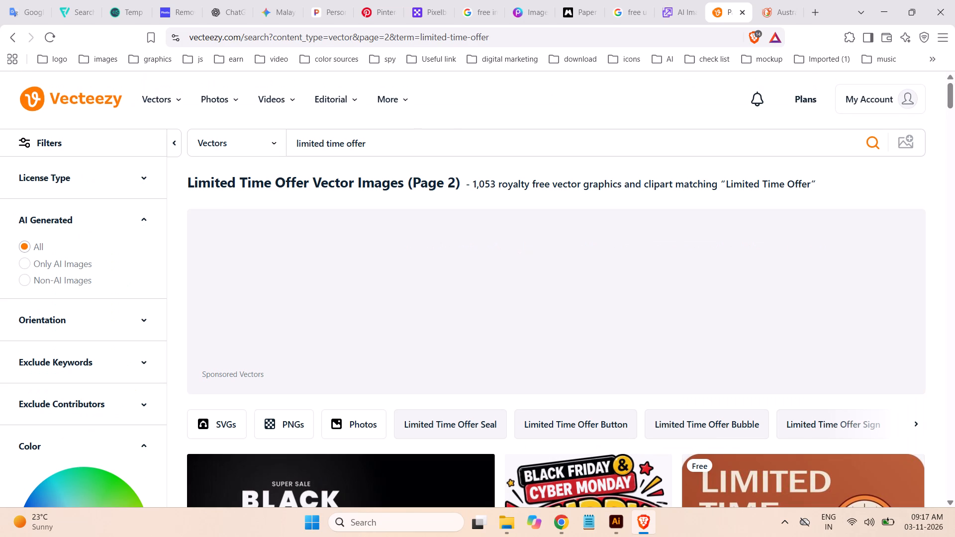
pyautogui.moveTo(389, 148); pyautogui.dragTo(284, 133)
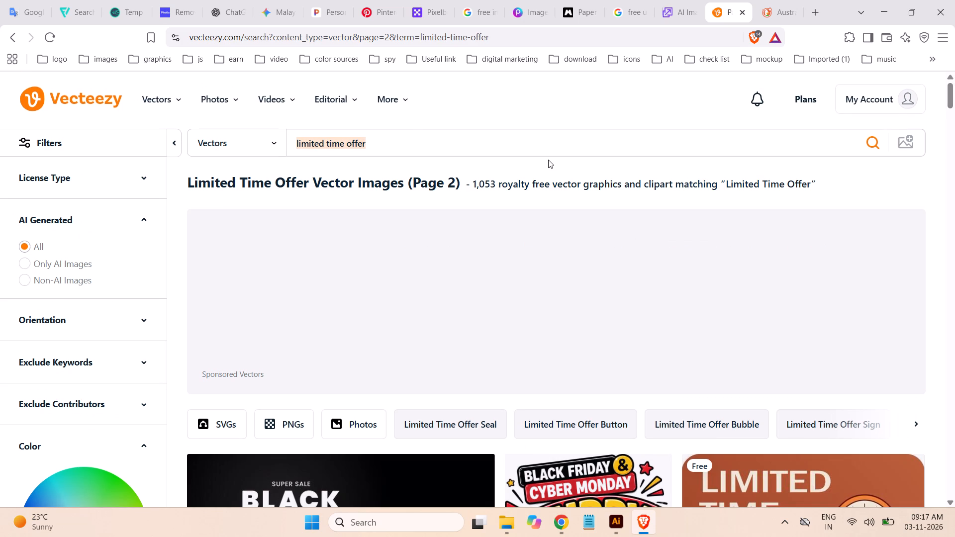
pyautogui.write('social media post')
pyautogui.press('Return')
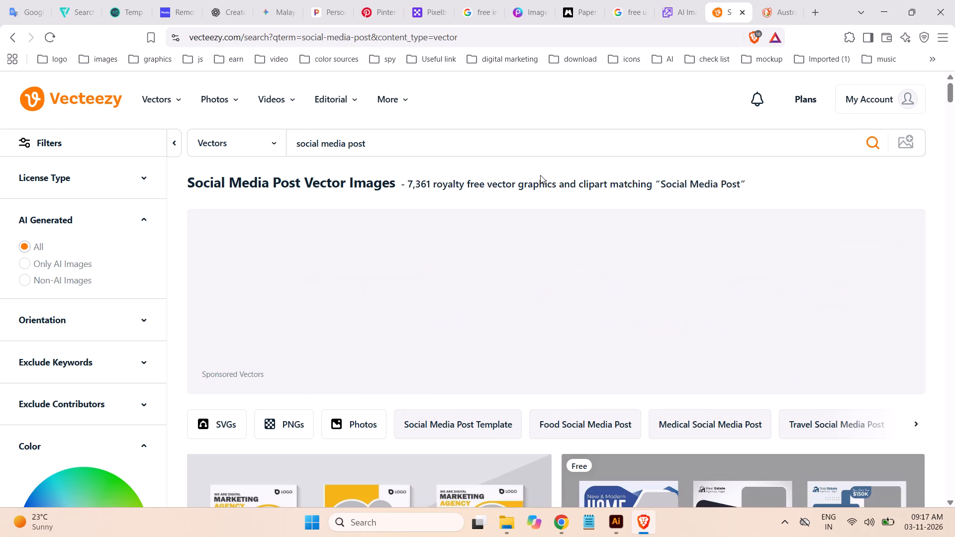
# Glance over the first social media post templates, recheck the Asana brief in Chrome, and return to Vecteezy in Brave.
pyautogui.scroll(-3, 904, 251)
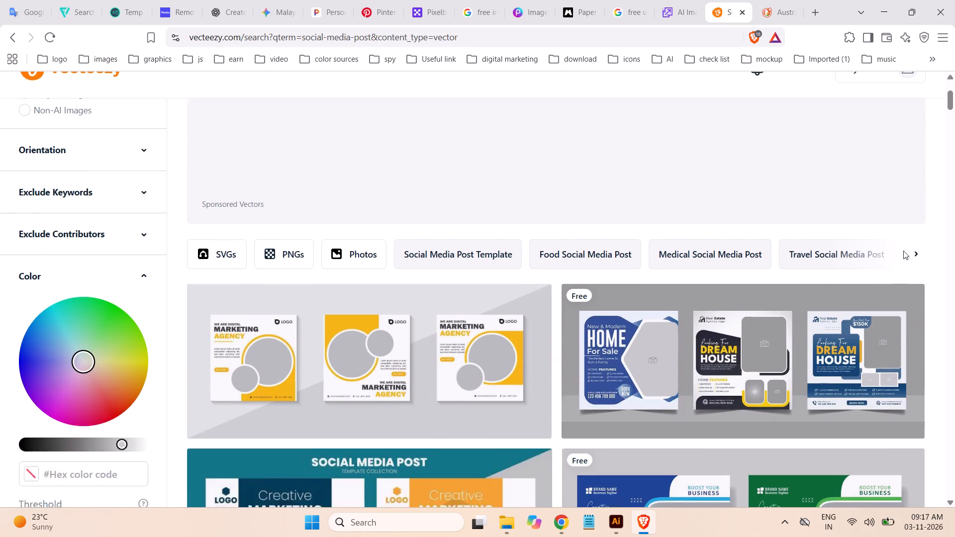
pyautogui.scroll(-1, 903, 251)
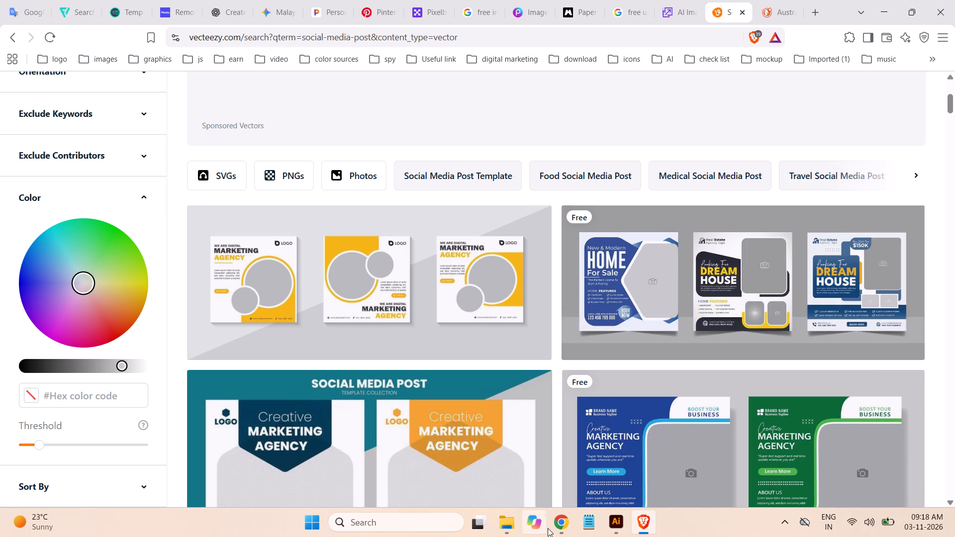
pyautogui.click(564, 525)
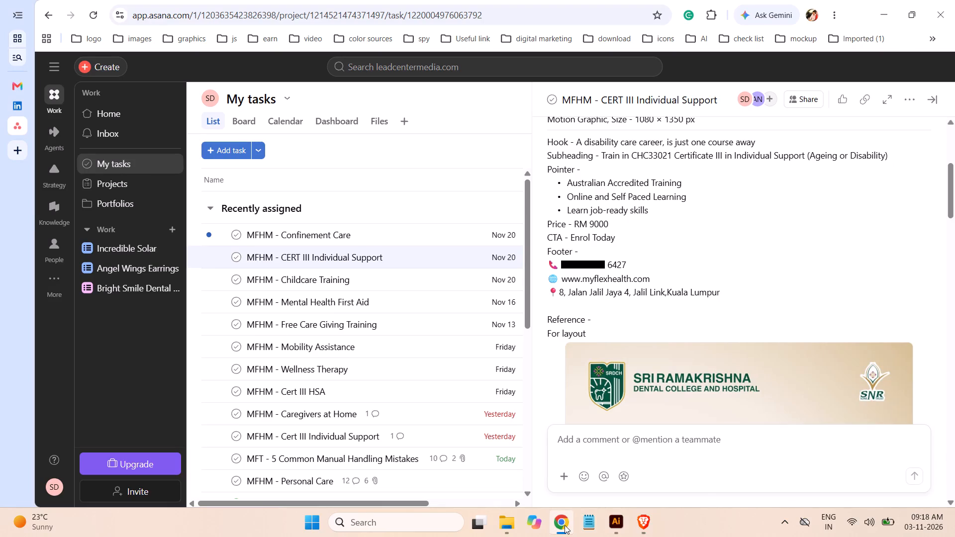
pyautogui.click(565, 525)
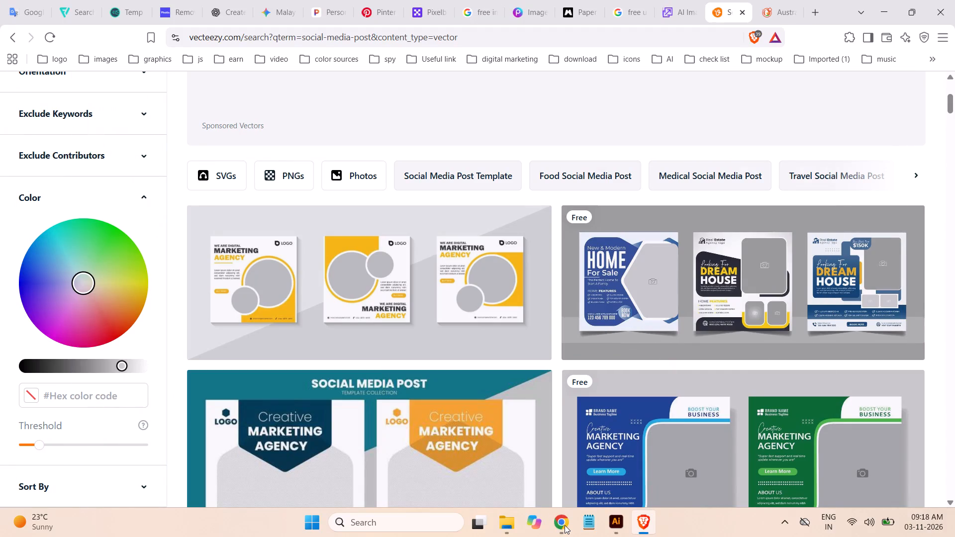
# Browse the first page of Vecteezy's social media post templates to its end, examining their layouts, image frames and colour schemes for inspiration.
pyautogui.scroll(-4, 847, 268)
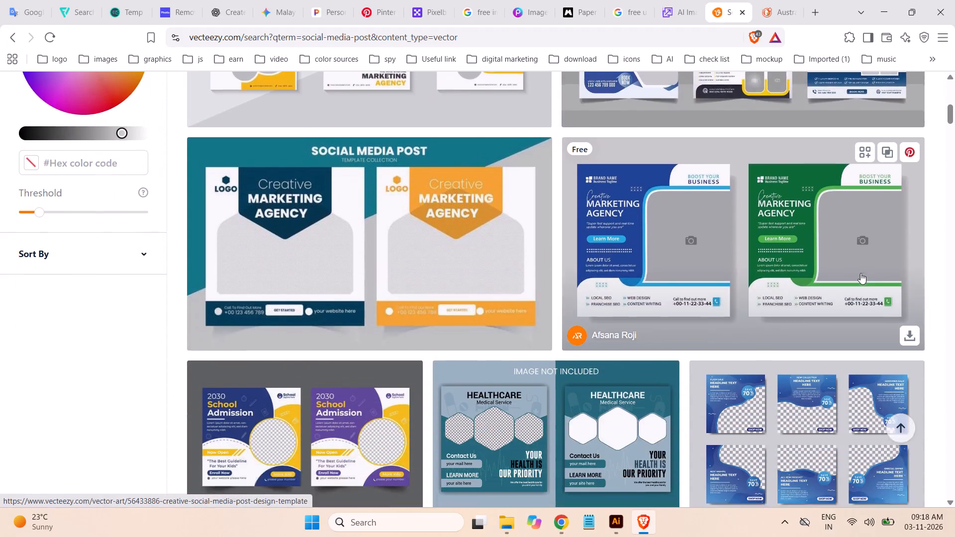
pyautogui.scroll(-2, 860, 273)
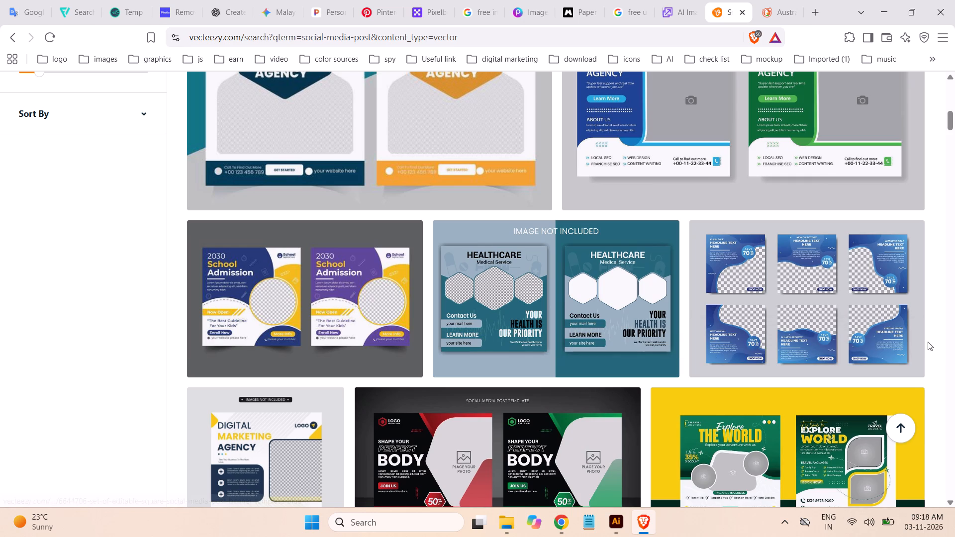
pyautogui.scroll(-3, 928, 342)
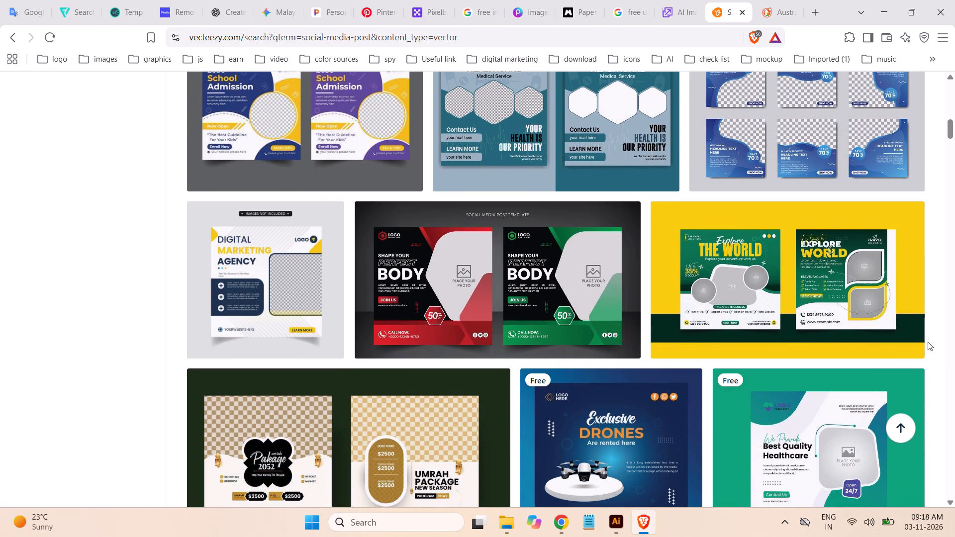
pyautogui.scroll(-2, 928, 342)
pyautogui.scroll(2, 928, 342)
pyautogui.scroll(-1, 928, 342)
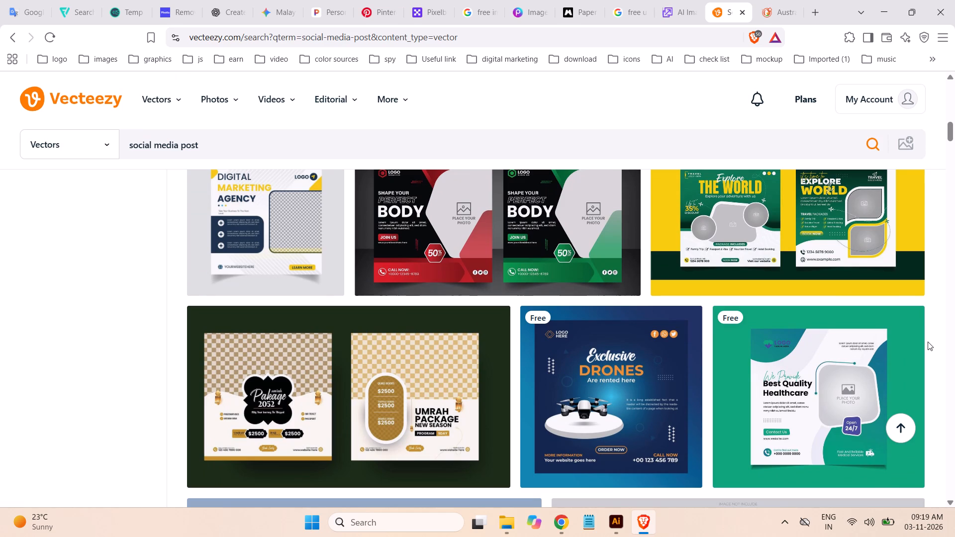
pyautogui.scroll(-5, 928, 342)
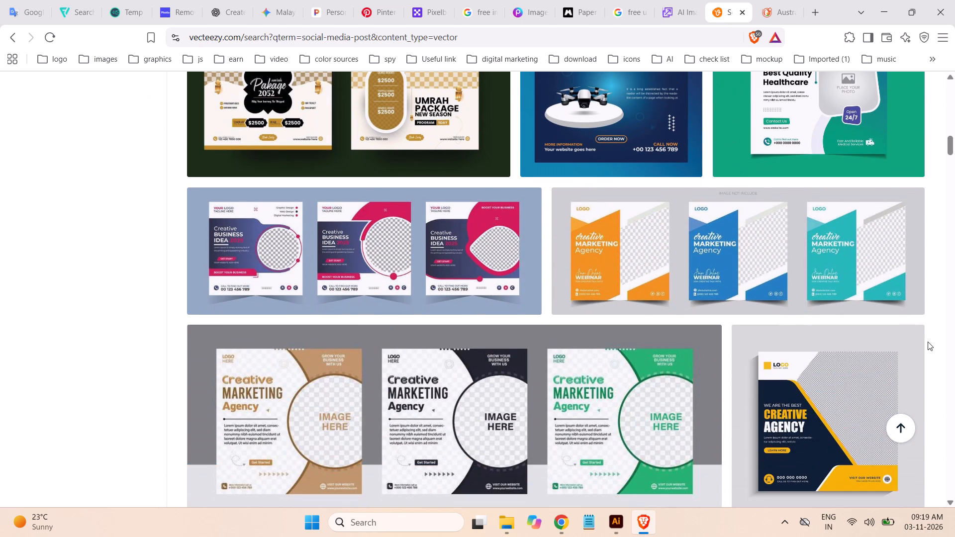
pyautogui.scroll(-4, 928, 342)
pyautogui.scroll(2, 928, 342)
pyautogui.scroll(-3, 928, 342)
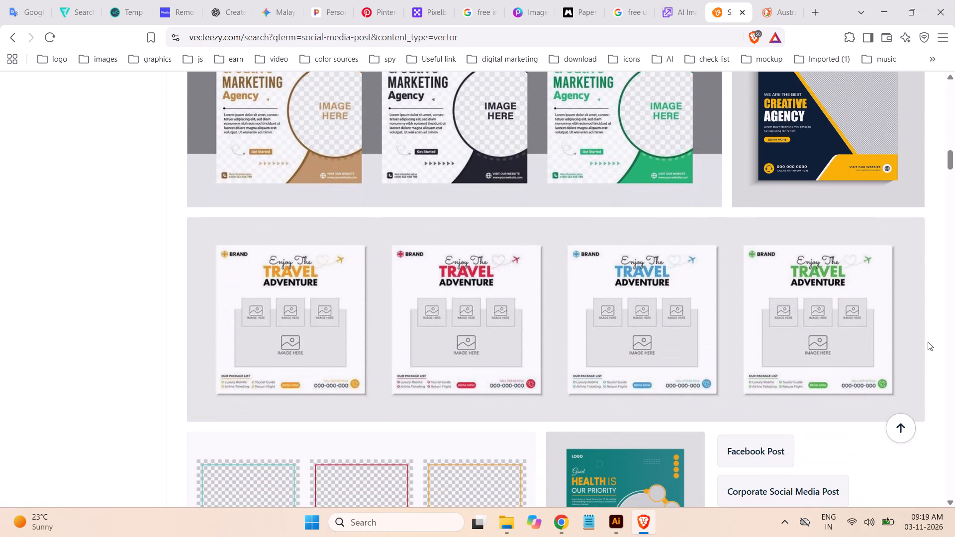
pyautogui.scroll(3, 928, 342)
pyautogui.scroll(-6, 928, 342)
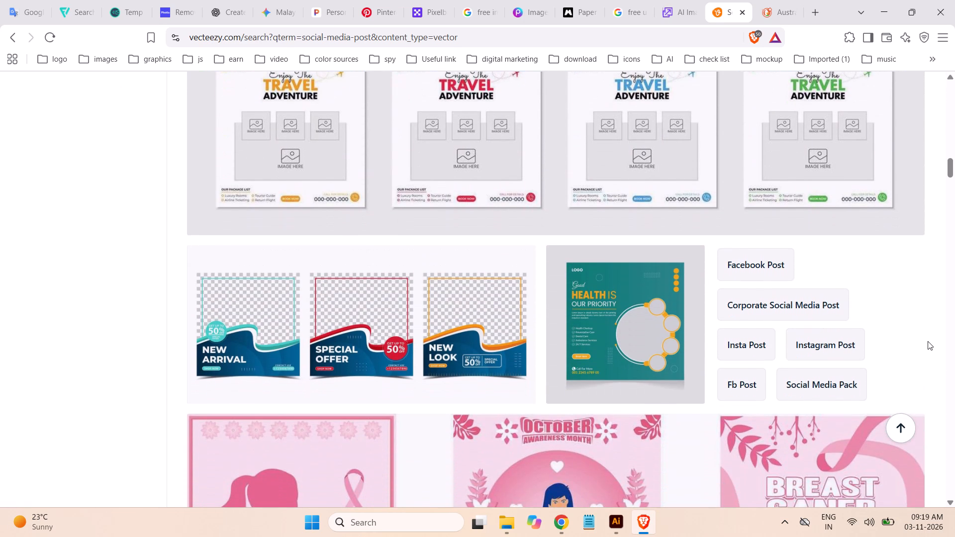
pyautogui.scroll(-4, 928, 341)
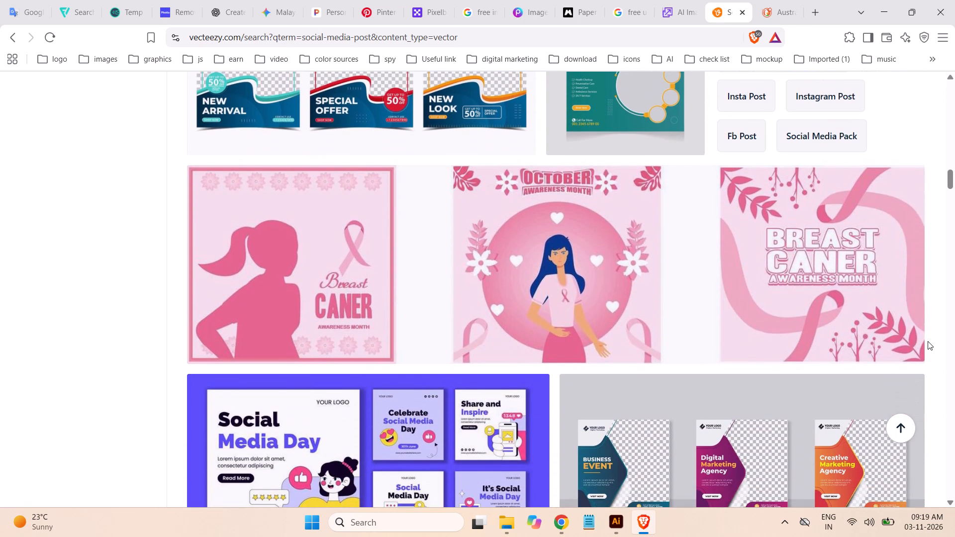
pyautogui.scroll(-2, 928, 341)
pyautogui.scroll(1, 928, 341)
pyautogui.scroll(-1, 928, 341)
pyautogui.scroll(1, 928, 341)
pyautogui.scroll(-5, 928, 341)
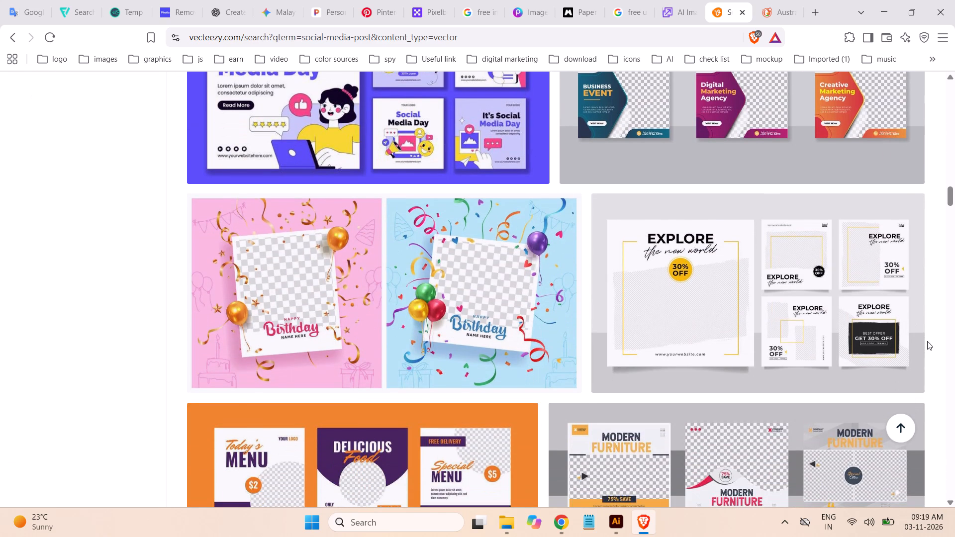
pyautogui.scroll(-3, 927, 341)
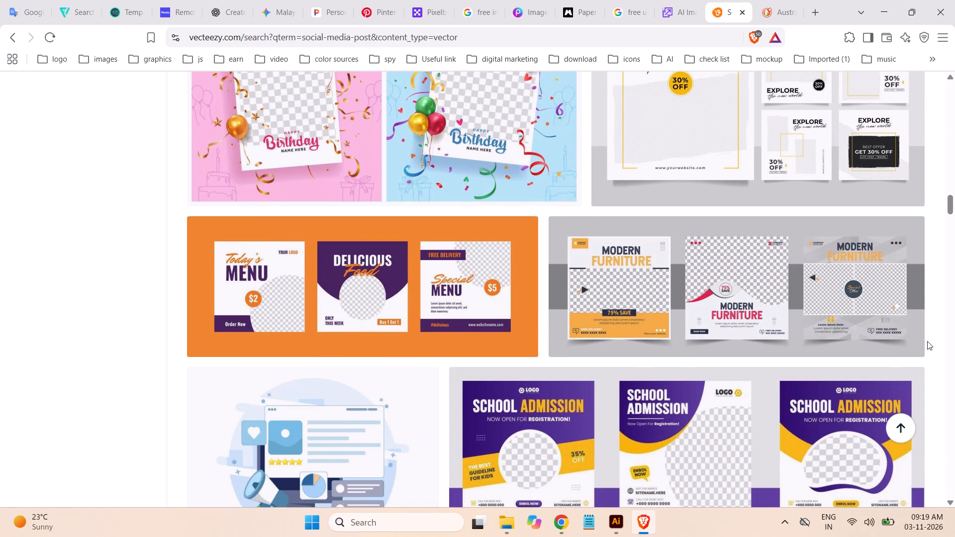
pyautogui.scroll(-5, 927, 341)
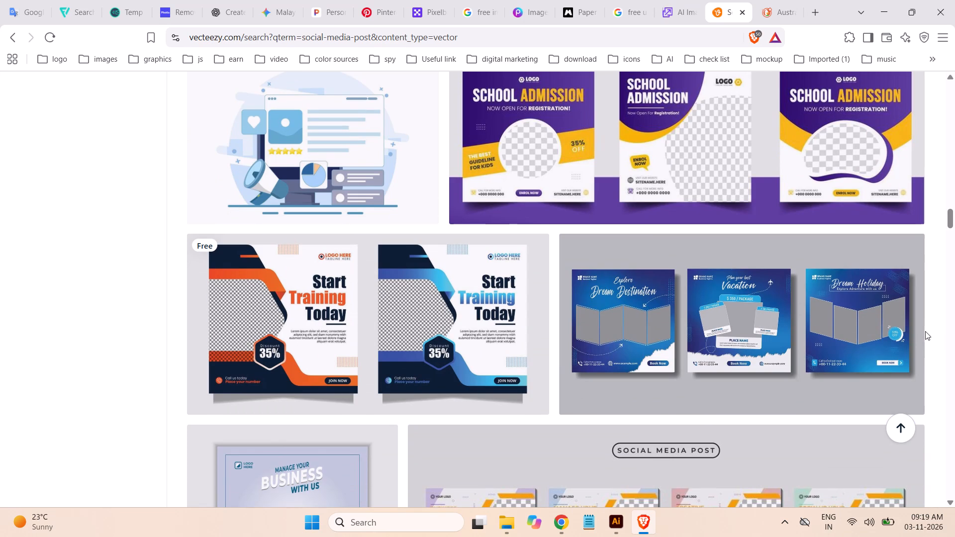
pyautogui.scroll(-4, 924, 333)
pyautogui.scroll(1, 954, 328)
pyautogui.scroll(-1, 954, 327)
pyautogui.scroll(3, 954, 327)
pyautogui.scroll(-8, 954, 327)
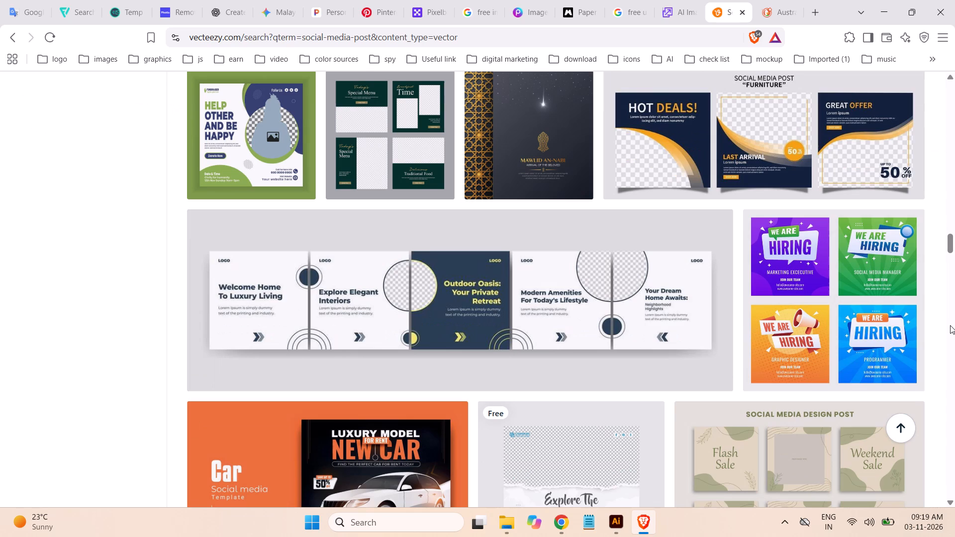
pyautogui.scroll(-4, 950, 325)
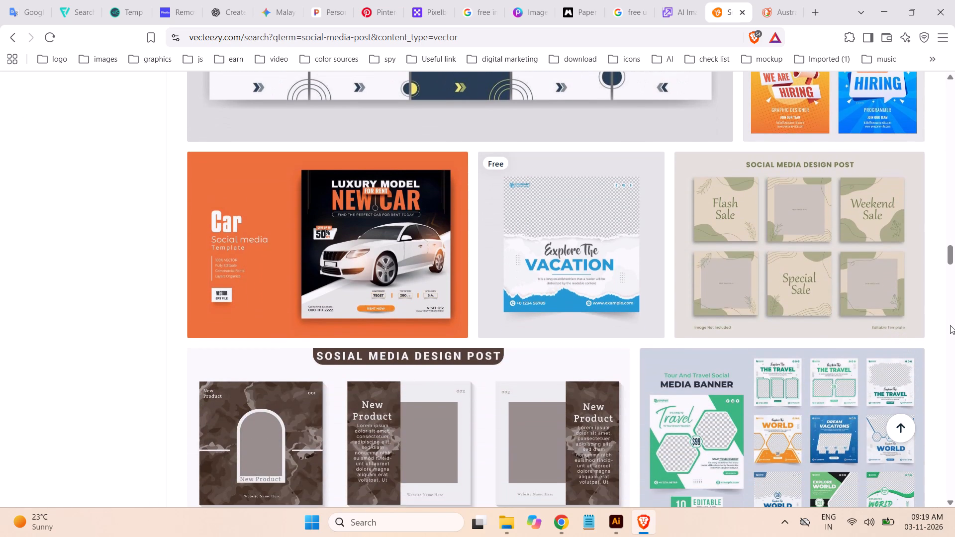
pyautogui.scroll(-4, 950, 325)
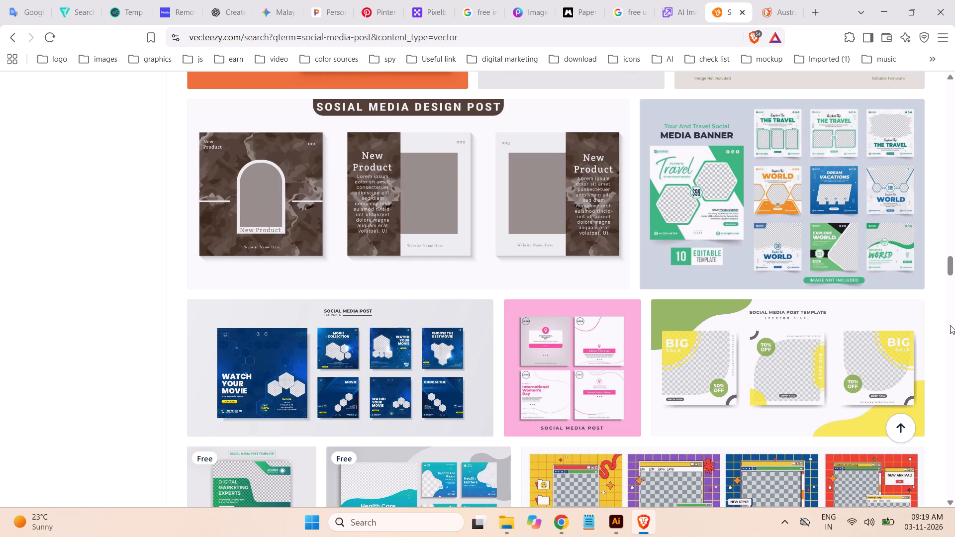
pyautogui.scroll(-2, 950, 325)
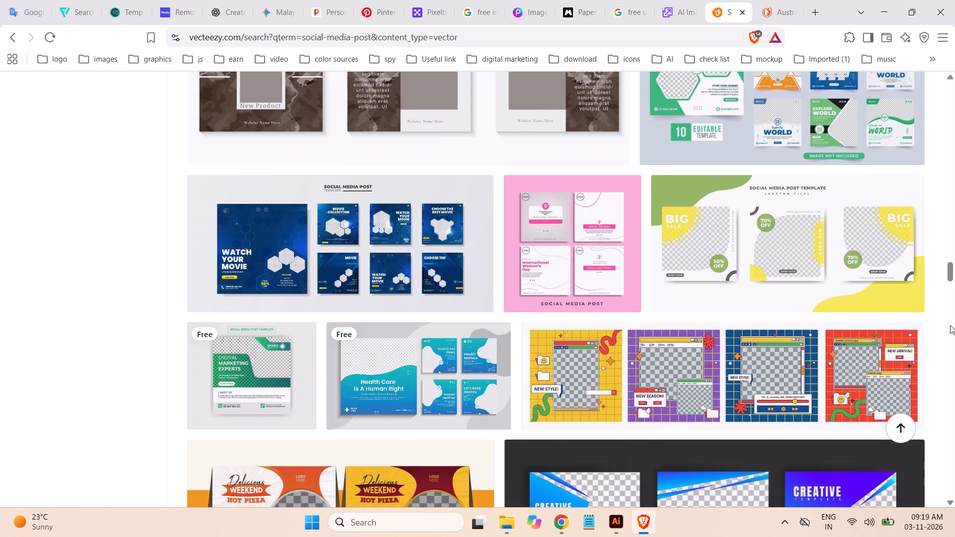
pyautogui.scroll(-2, 950, 325)
pyautogui.scroll(1, 950, 325)
pyautogui.scroll(-5, 950, 325)
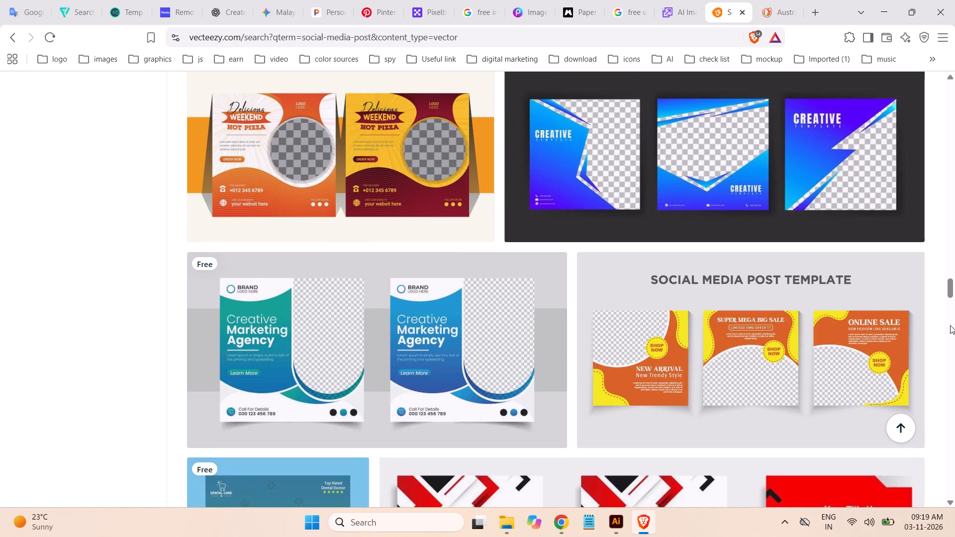
pyautogui.scroll(-3, 950, 325)
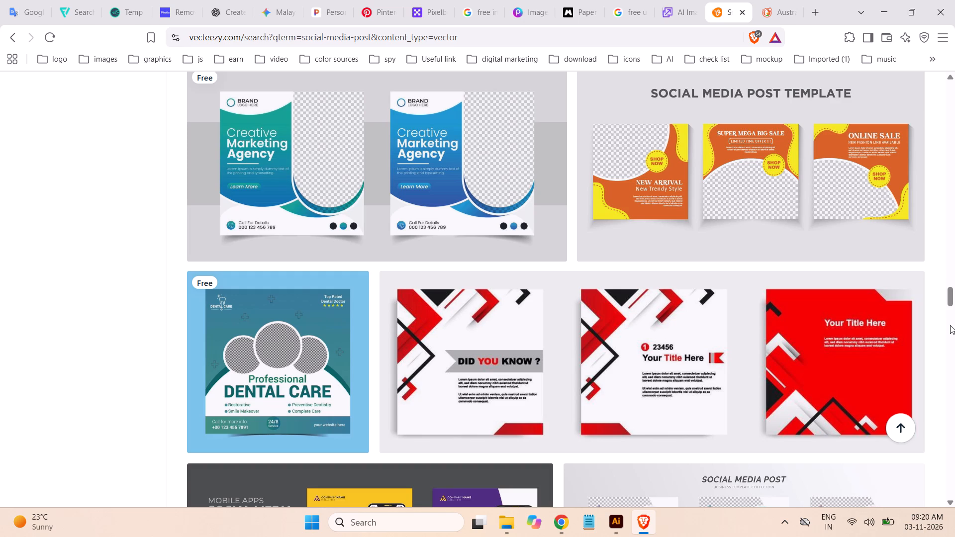
pyautogui.scroll(-5, 950, 325)
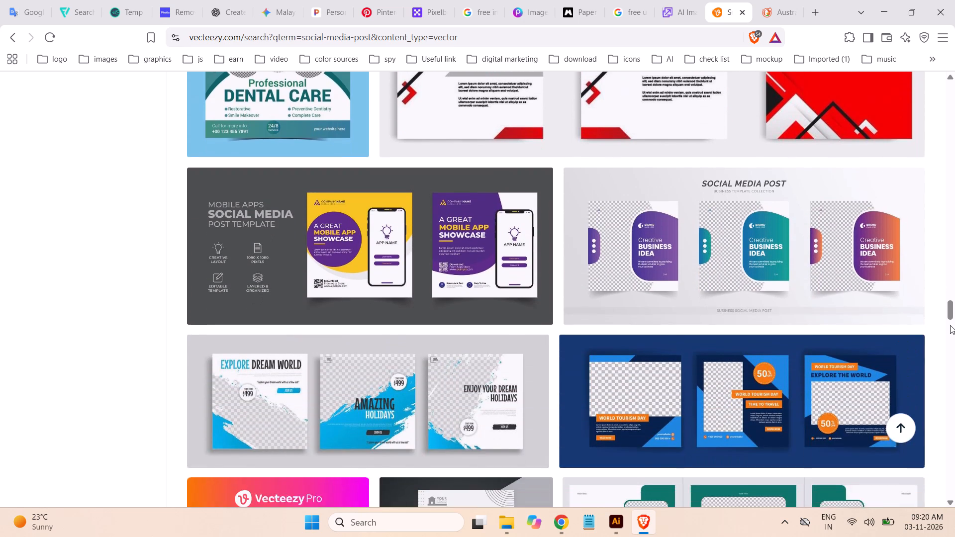
pyautogui.scroll(-6, 950, 325)
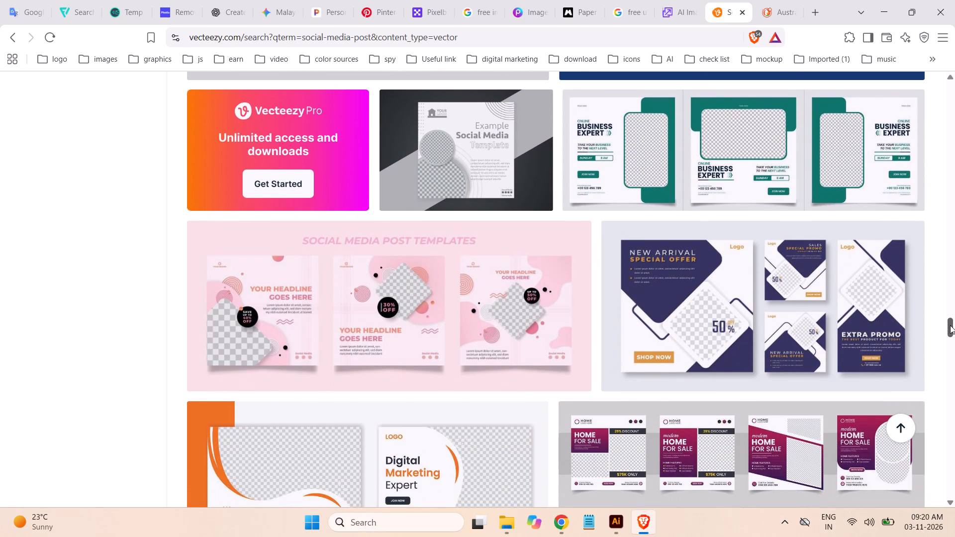
pyautogui.scroll(-4, 950, 325)
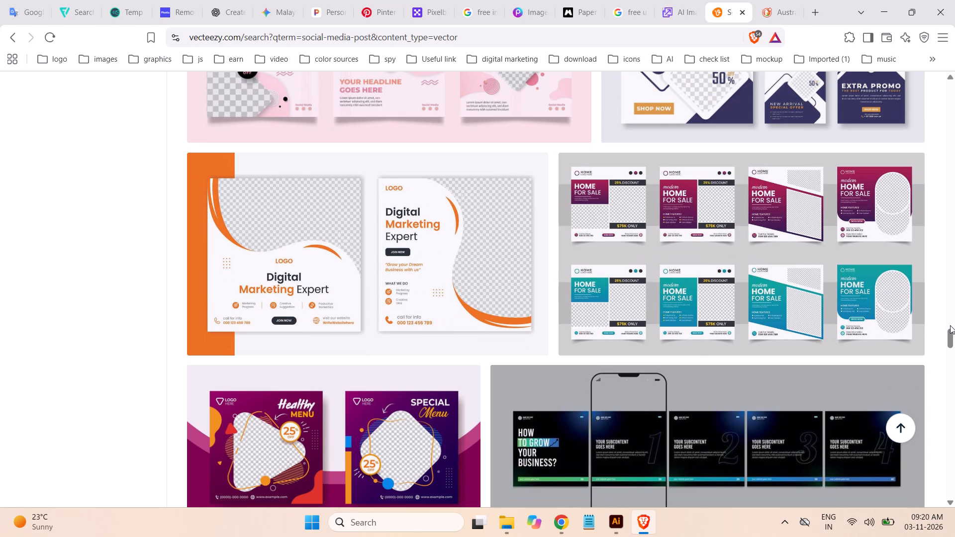
pyautogui.scroll(-3, 950, 325)
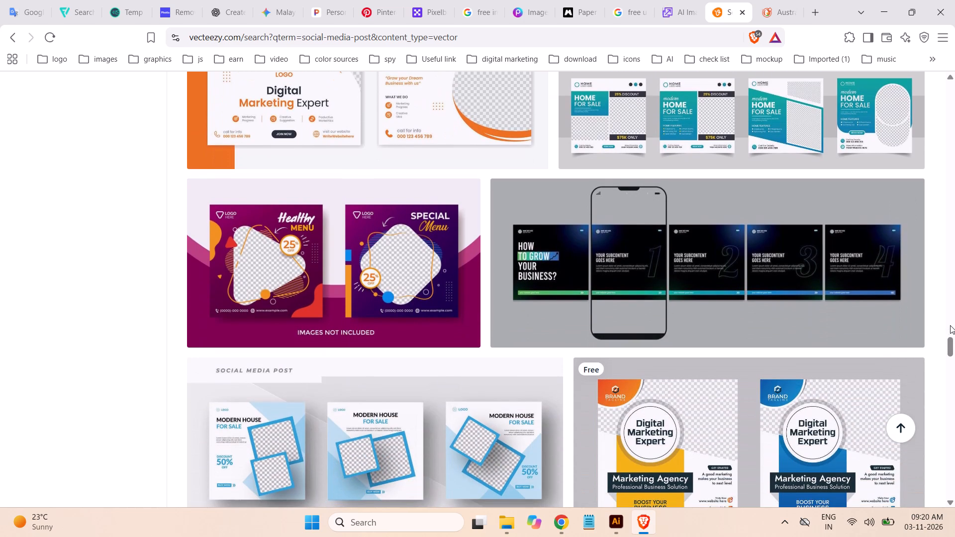
pyautogui.scroll(-6, 950, 325)
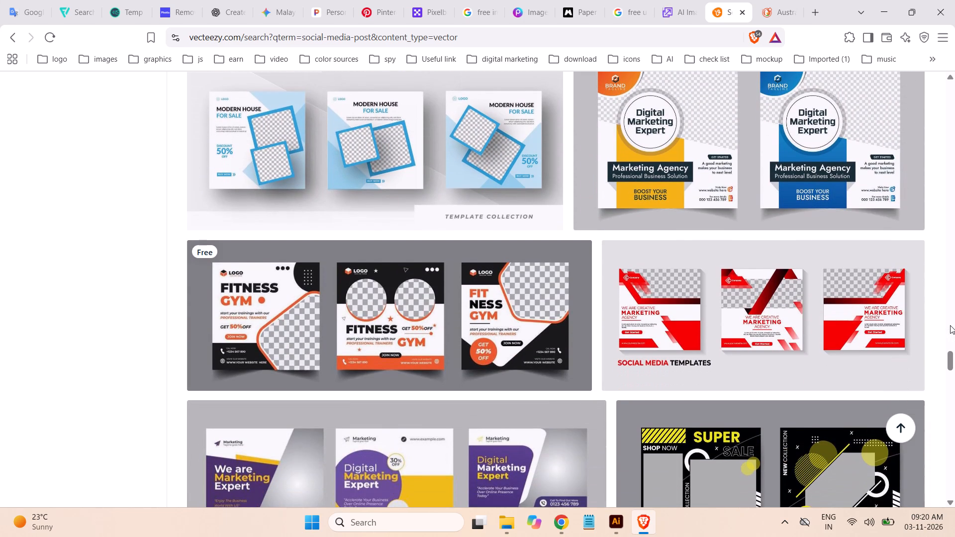
pyautogui.scroll(-5, 950, 325)
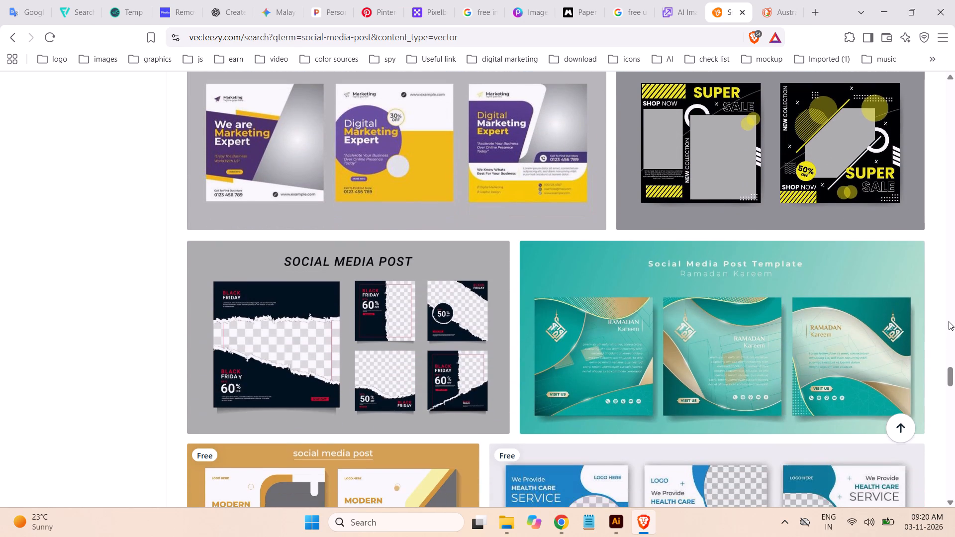
pyautogui.scroll(-7, 931, 280)
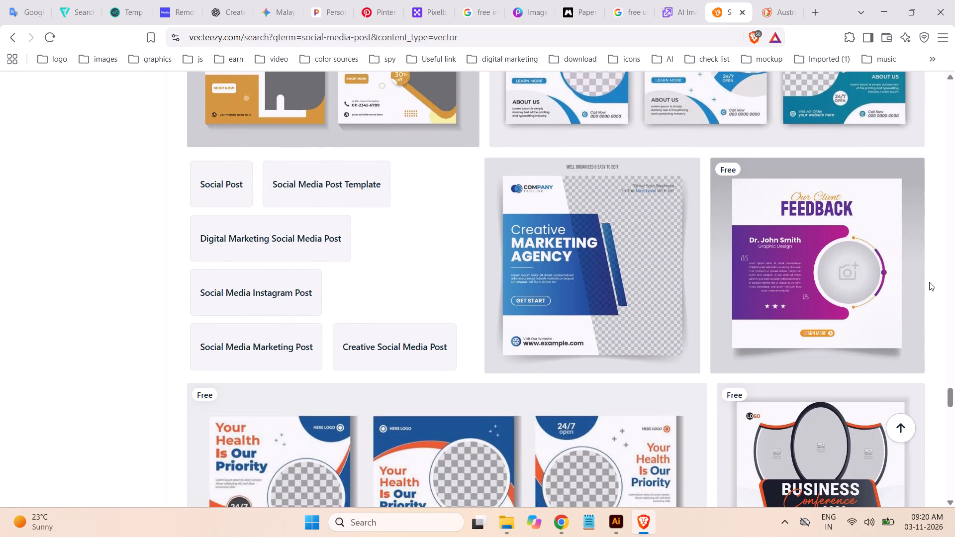
pyautogui.scroll(-2, 929, 282)
pyautogui.scroll(2, 929, 282)
pyautogui.scroll(-2, 929, 282)
pyautogui.scroll(1, 929, 282)
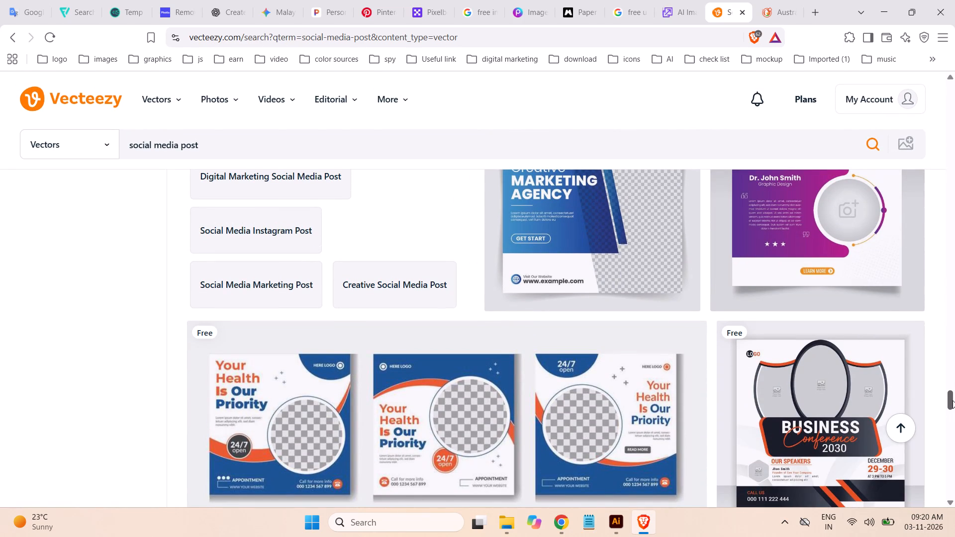
pyautogui.moveTo(953, 398); pyautogui.dragTo(951, 393)
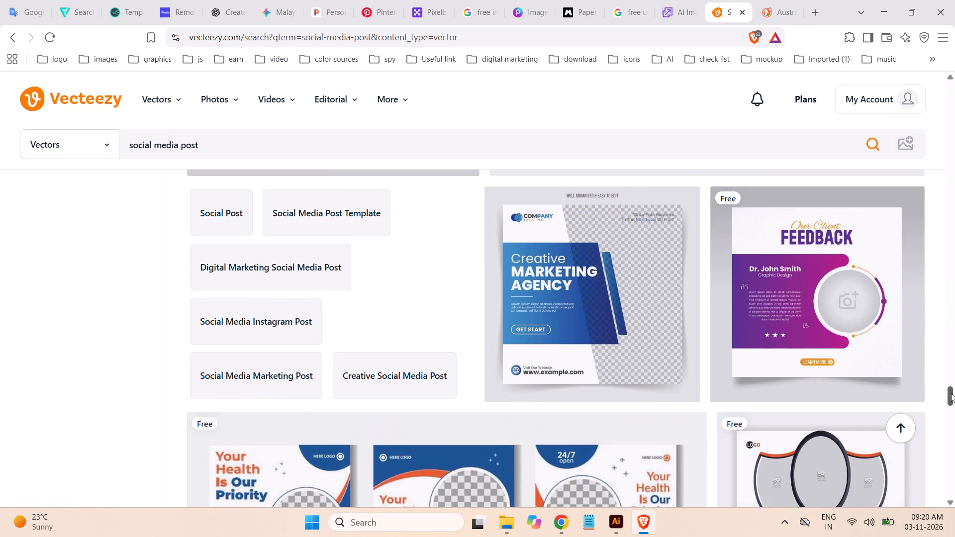
pyautogui.moveTo(951, 393); pyautogui.dragTo(953, 395)
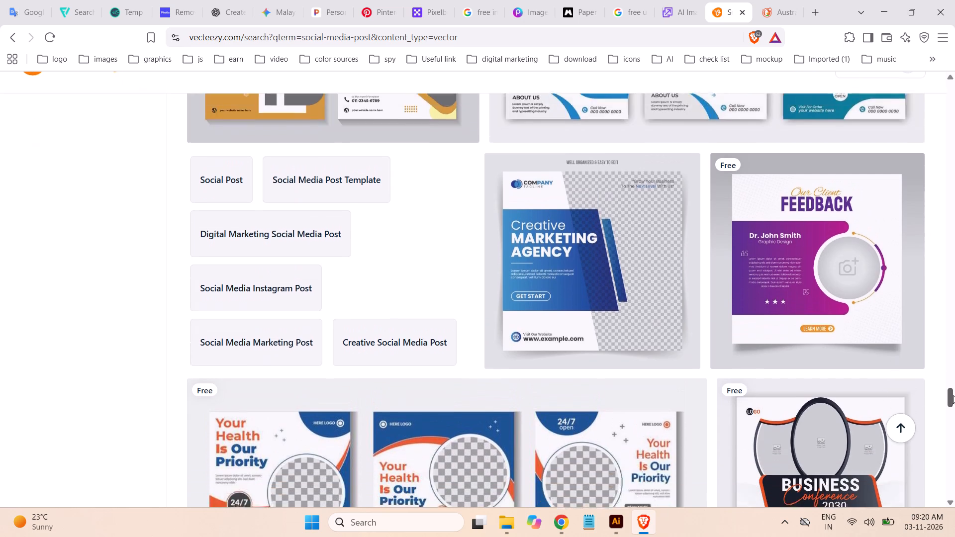
pyautogui.moveTo(953, 395); pyautogui.dragTo(954, 418)
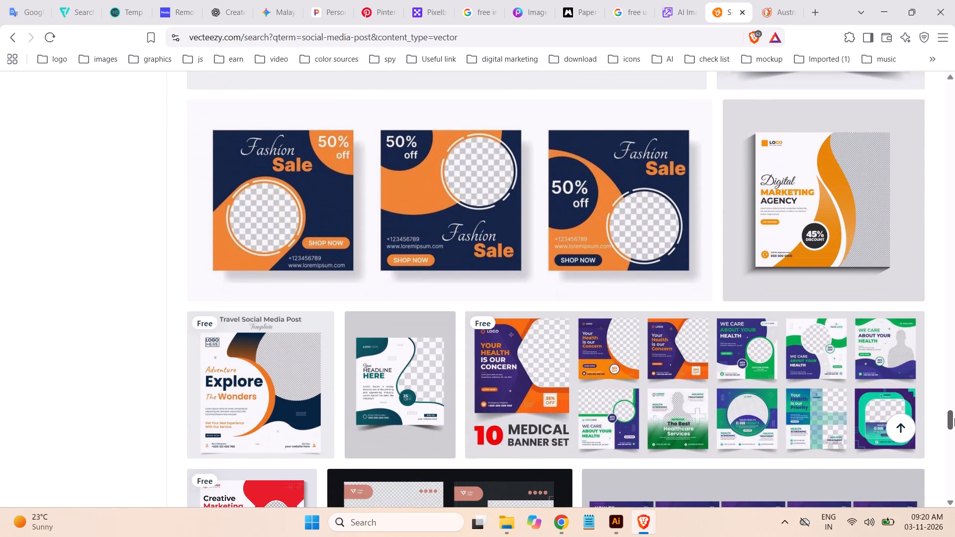
pyautogui.moveTo(954, 418); pyautogui.dragTo(954, 426)
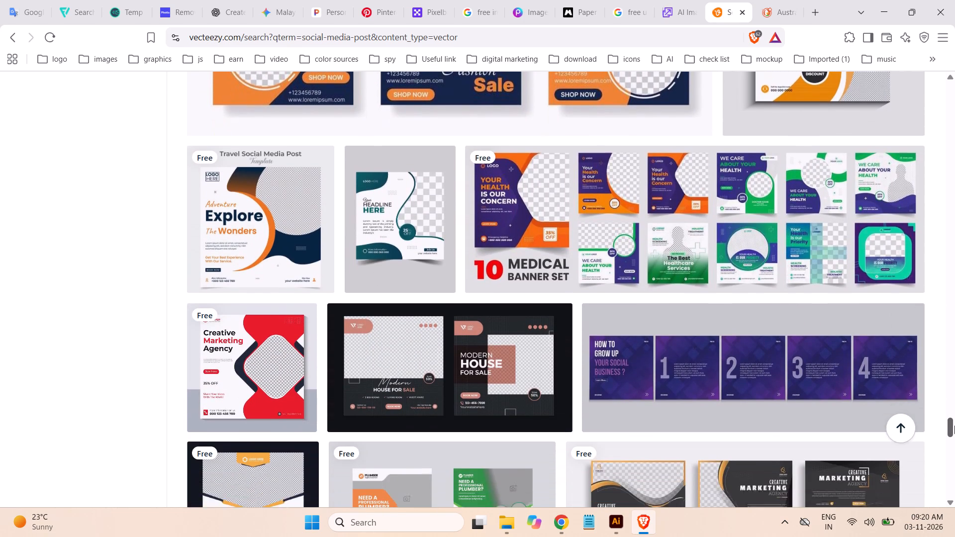
pyautogui.moveTo(954, 426); pyautogui.dragTo(954, 438)
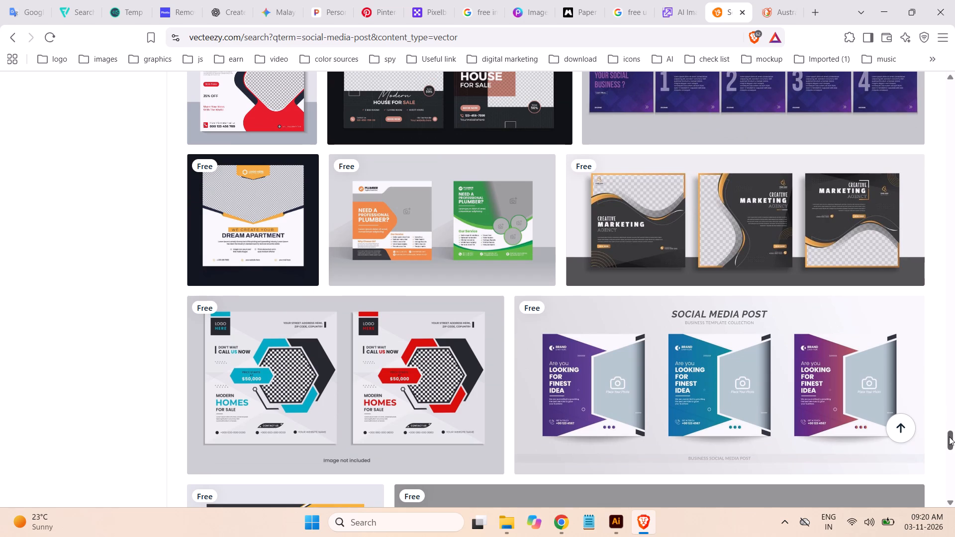
pyautogui.moveTo(949, 443); pyautogui.dragTo(949, 463)
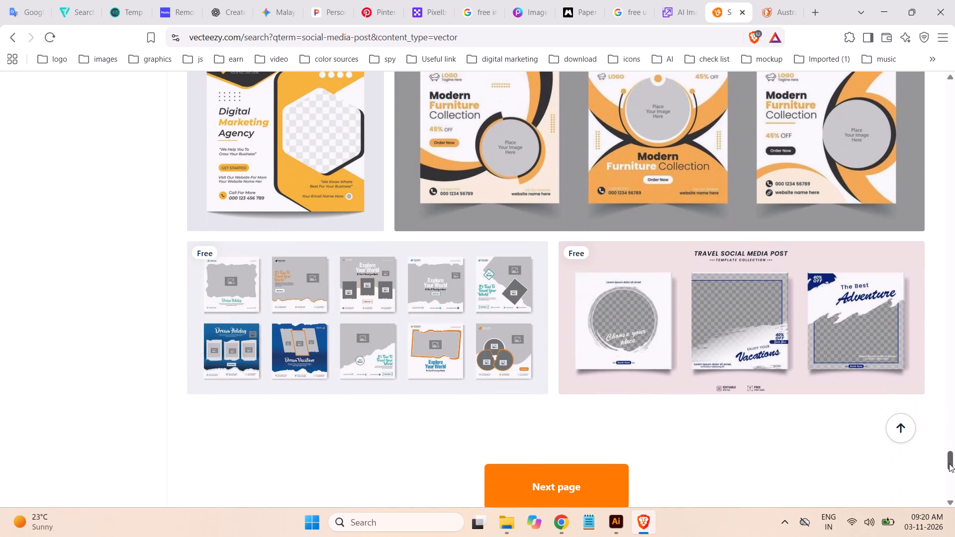
pyautogui.moveTo(949, 463); pyautogui.dragTo(950, 469)
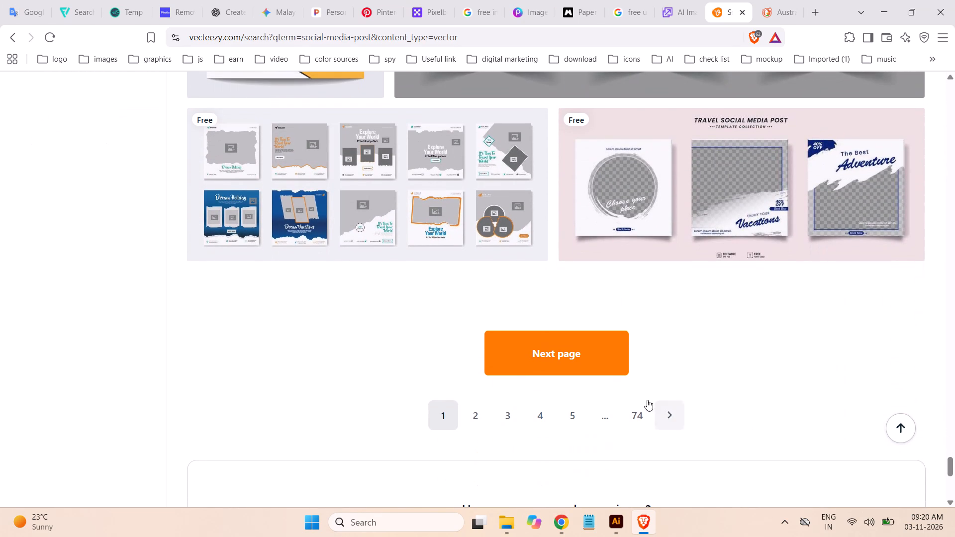
# Open the second page of Vecteezy's social media post results and dismiss the retro fonts bundle promotion.
pyautogui.click(570, 356)
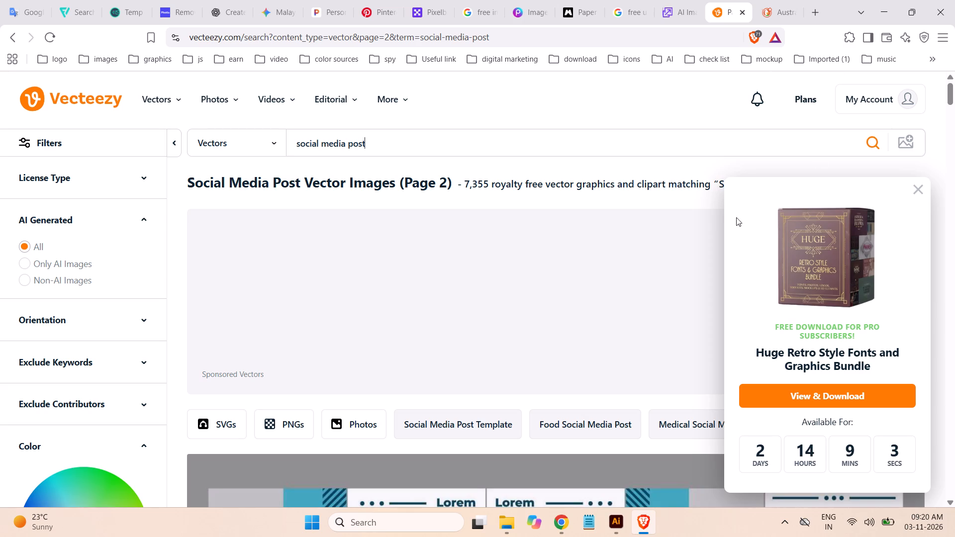
pyautogui.click(918, 189)
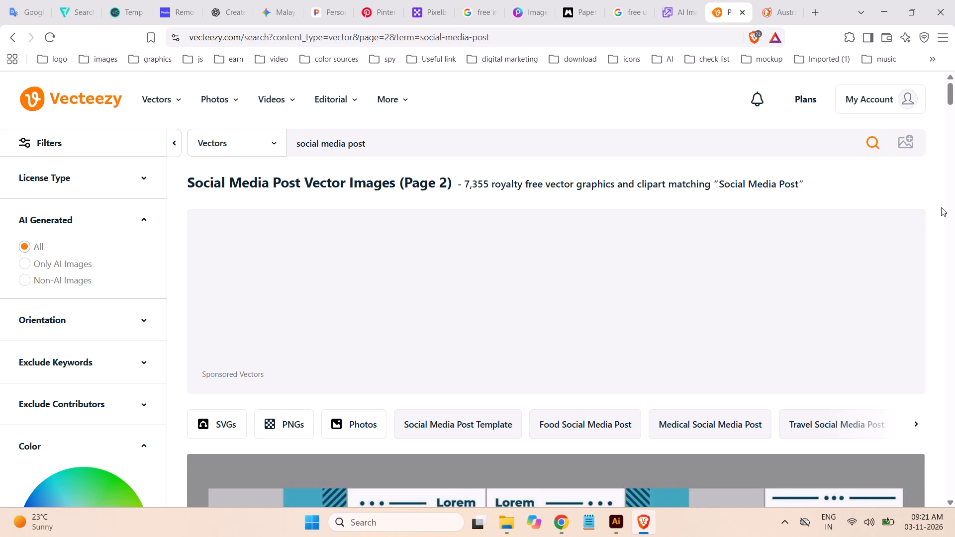
# Browse the second page of social media post templates to its end, examining layouts, image frames and colour schemes, including the healthcare and education designs.
pyautogui.scroll(-2, 941, 207)
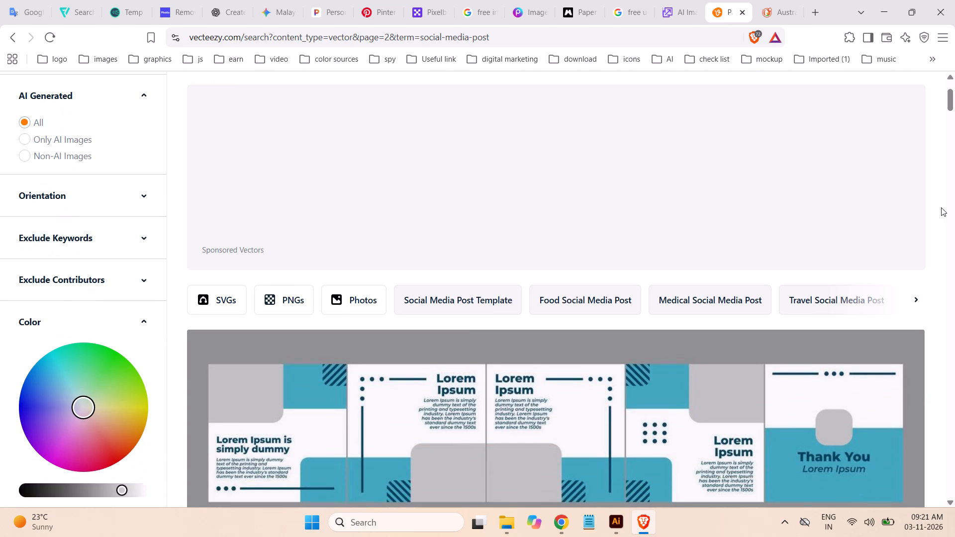
pyautogui.scroll(-3, 941, 207)
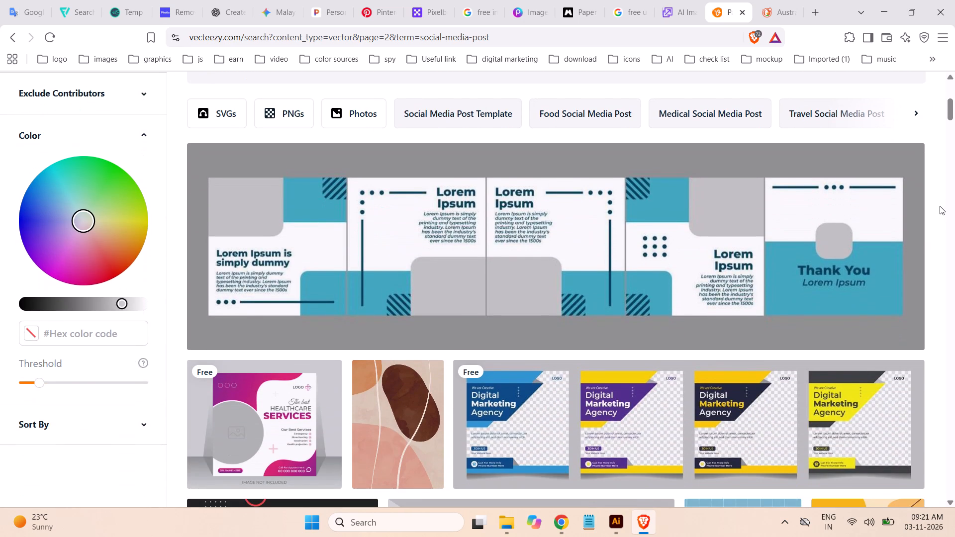
pyautogui.scroll(-3, 940, 206)
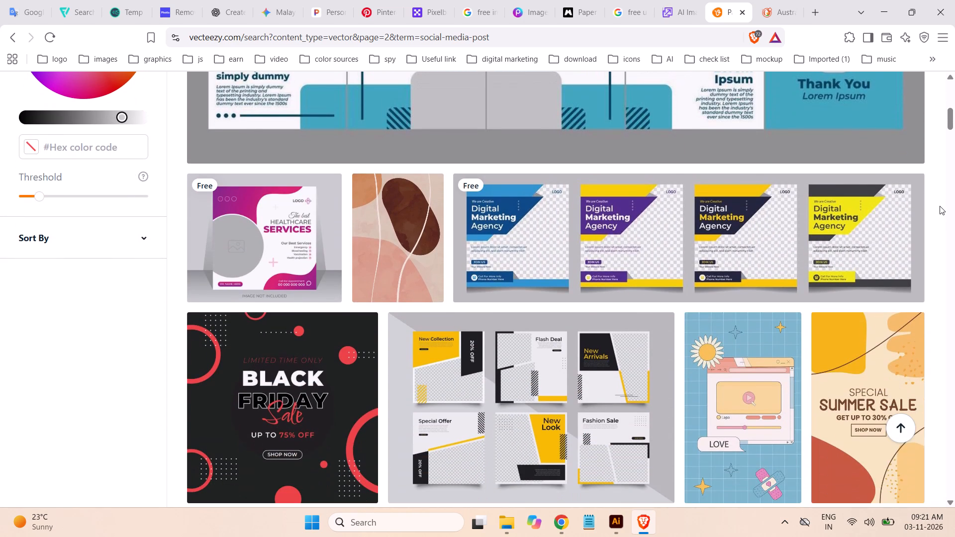
pyautogui.scroll(-1, 940, 206)
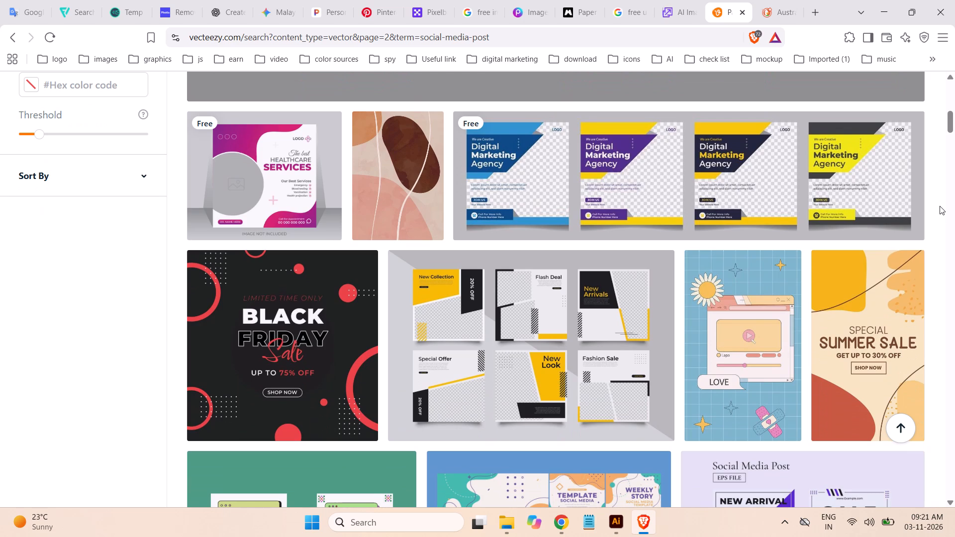
pyautogui.scroll(-2, 940, 206)
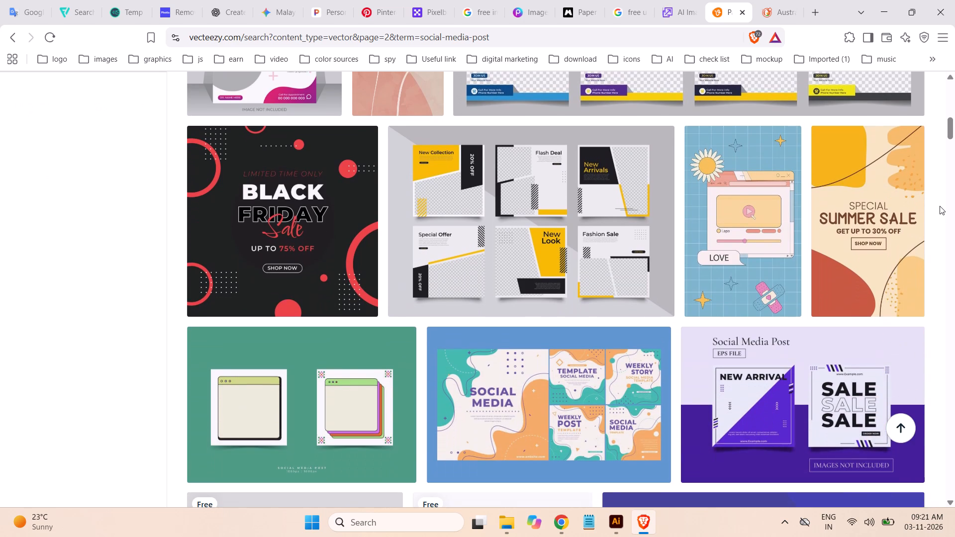
pyautogui.scroll(-1, 940, 206)
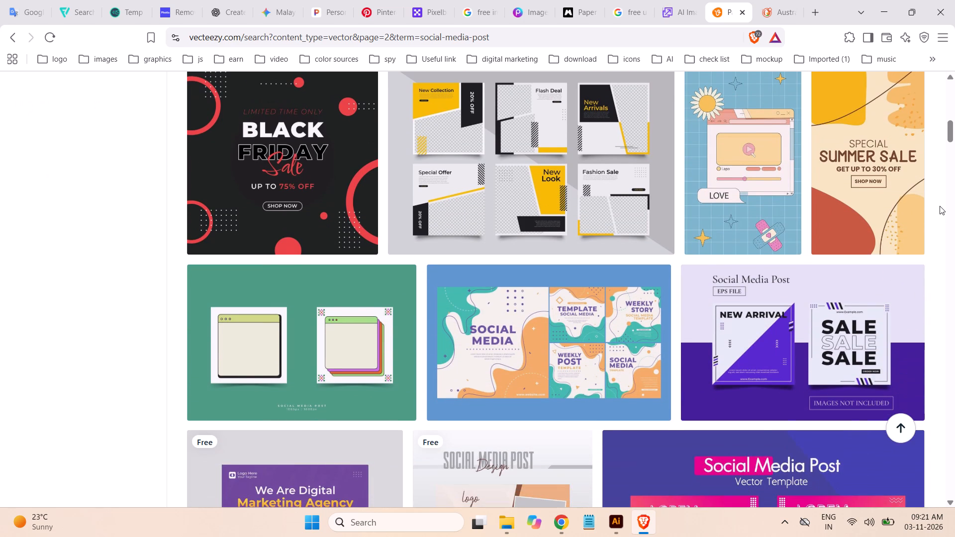
pyautogui.scroll(-3, 940, 206)
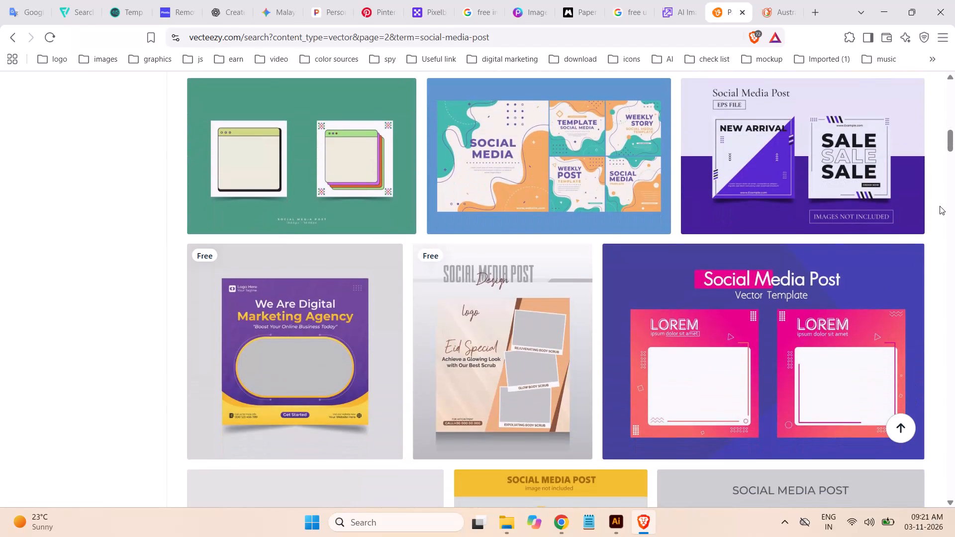
pyautogui.scroll(-7, 940, 206)
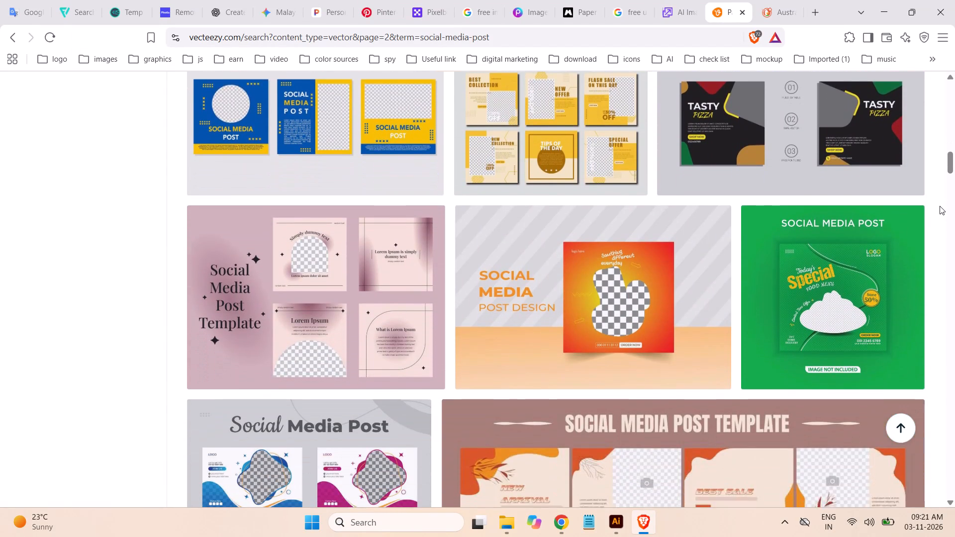
pyautogui.scroll(-6, 940, 206)
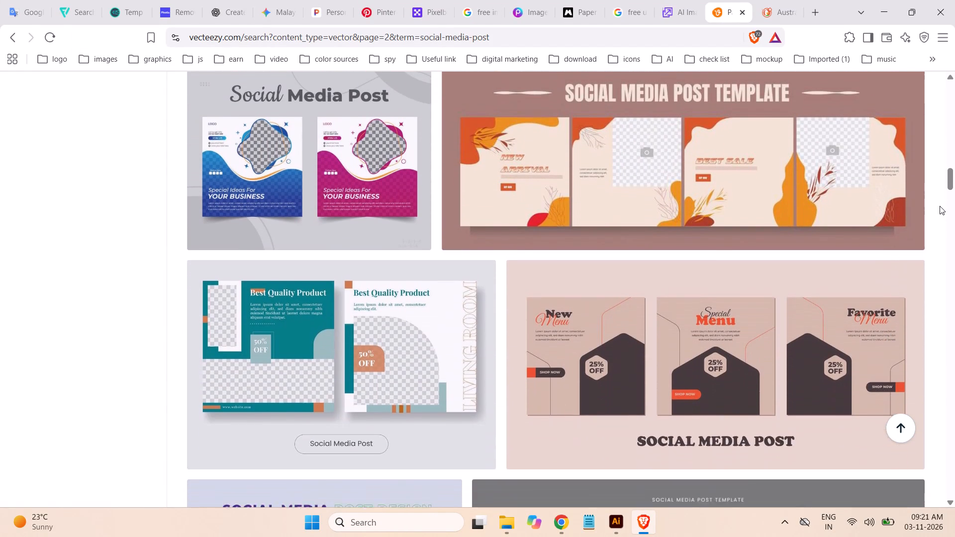
pyautogui.scroll(-4, 940, 205)
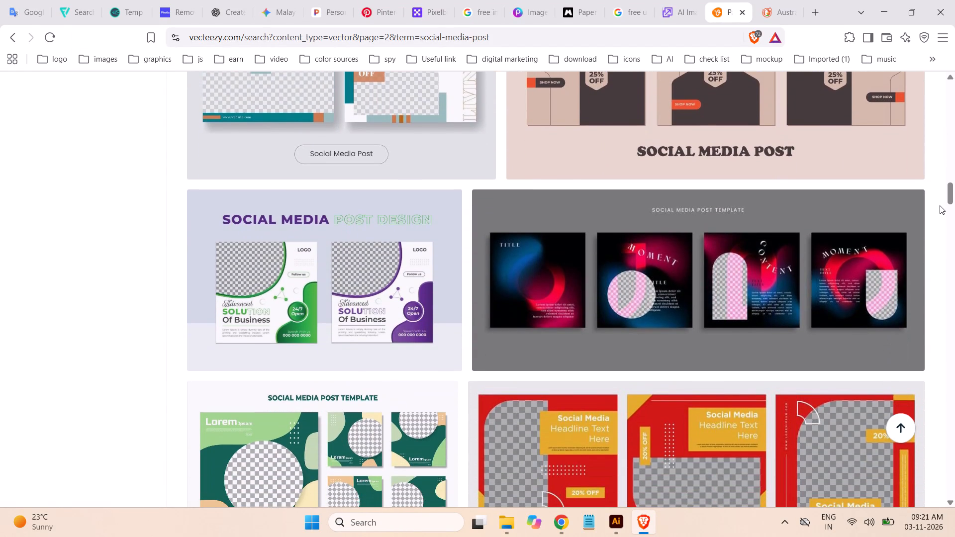
pyautogui.scroll(-4, 940, 205)
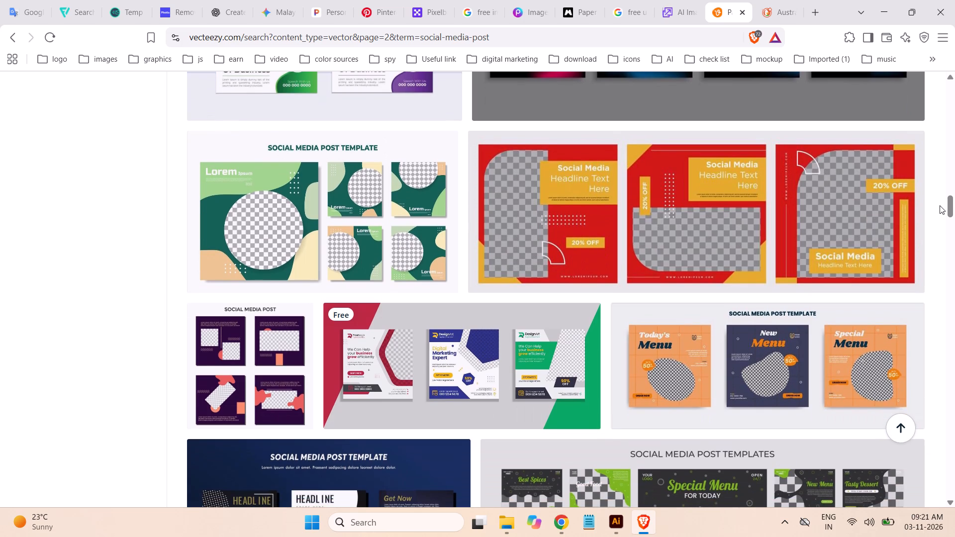
pyautogui.scroll(-1, 940, 205)
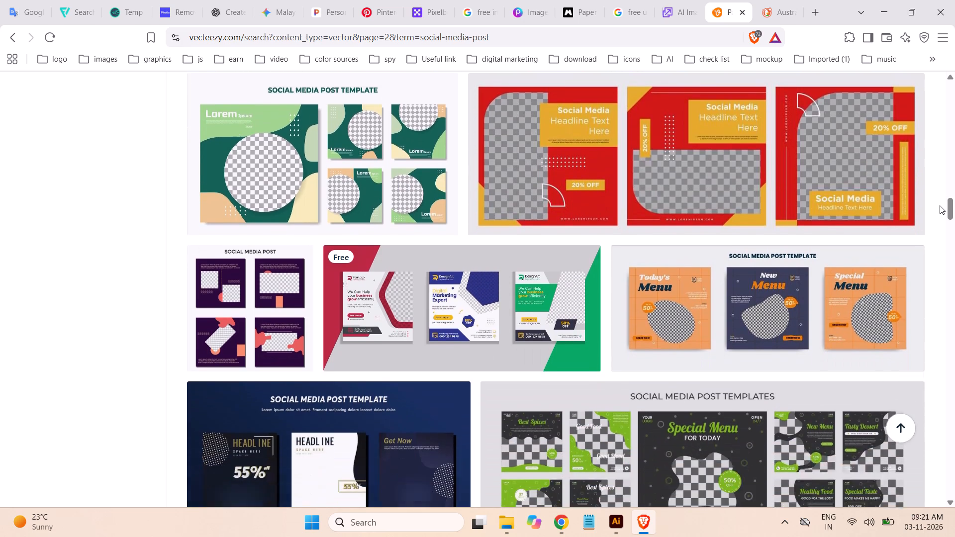
pyautogui.scroll(-5, 940, 205)
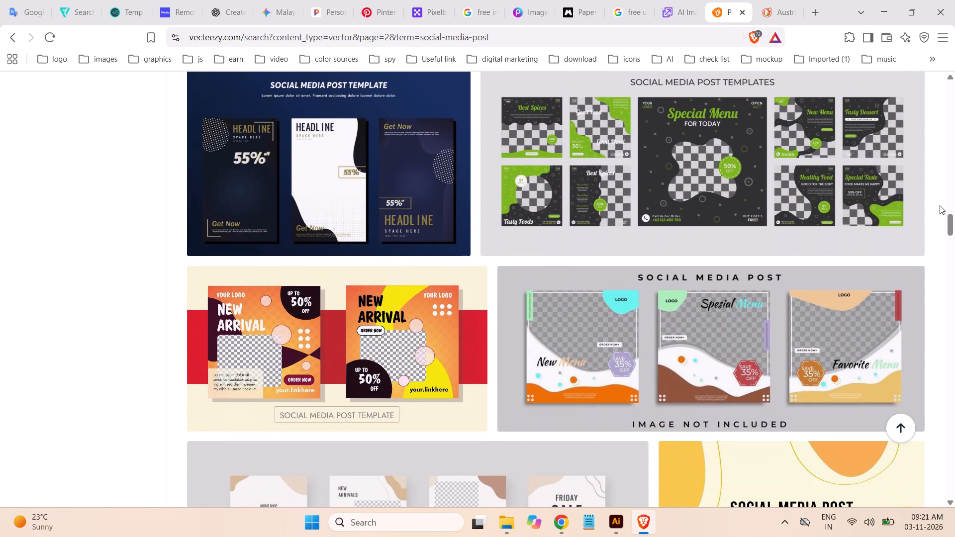
pyautogui.scroll(-5, 940, 205)
pyautogui.scroll(1, 940, 205)
pyautogui.scroll(-1, 940, 205)
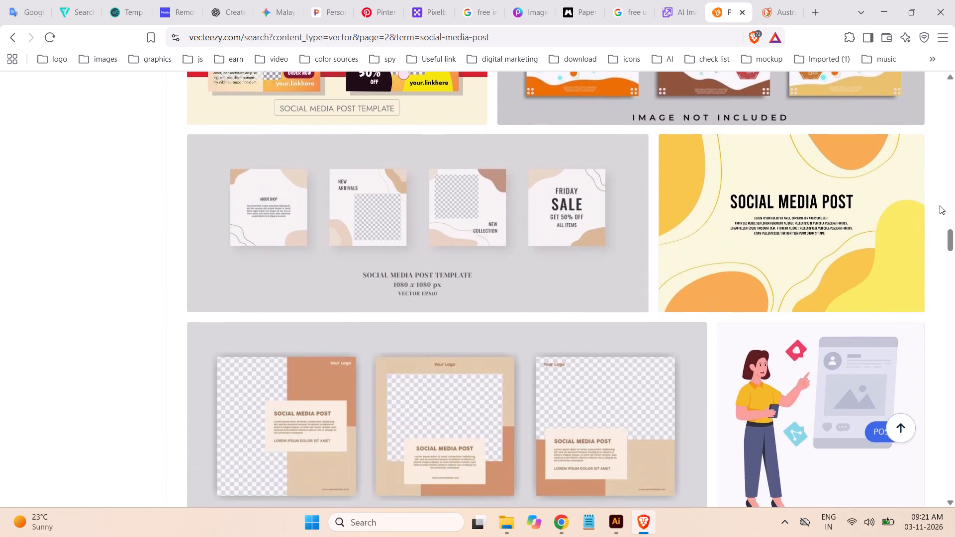
pyautogui.scroll(-5, 940, 205)
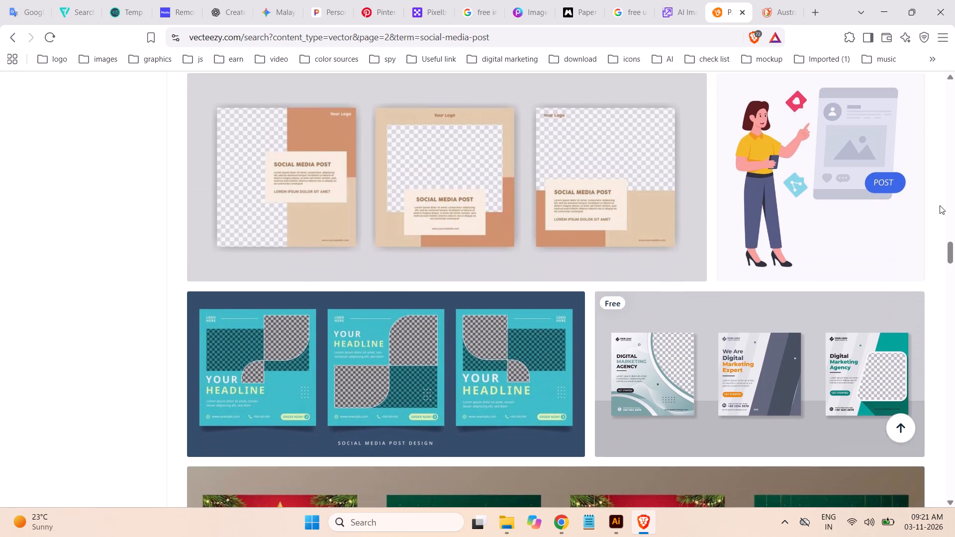
pyautogui.scroll(-6, 940, 205)
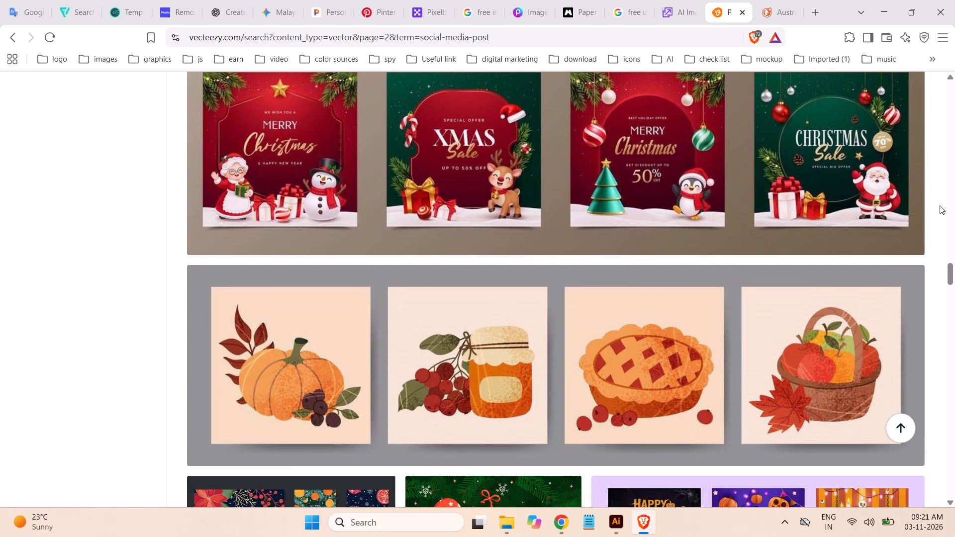
pyautogui.scroll(-8, 940, 205)
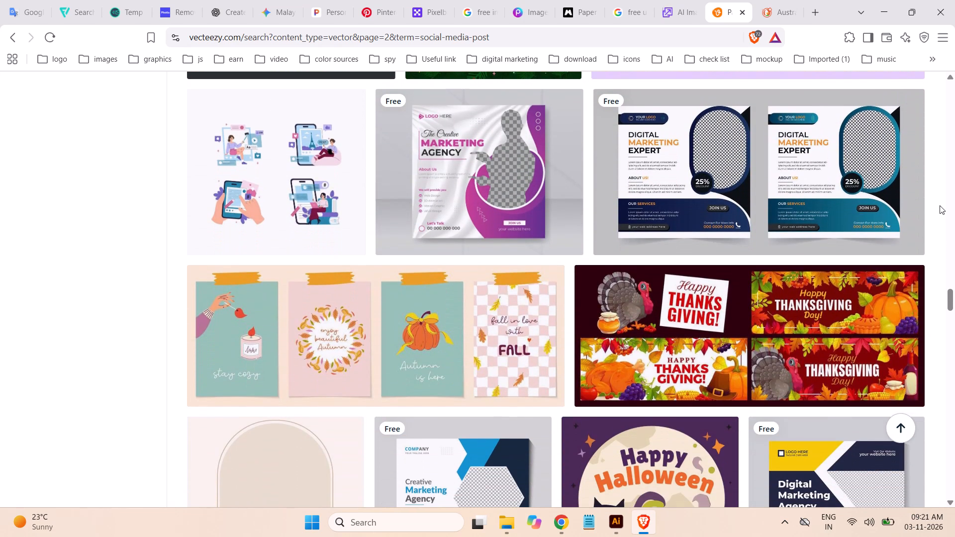
pyautogui.scroll(-5, 940, 205)
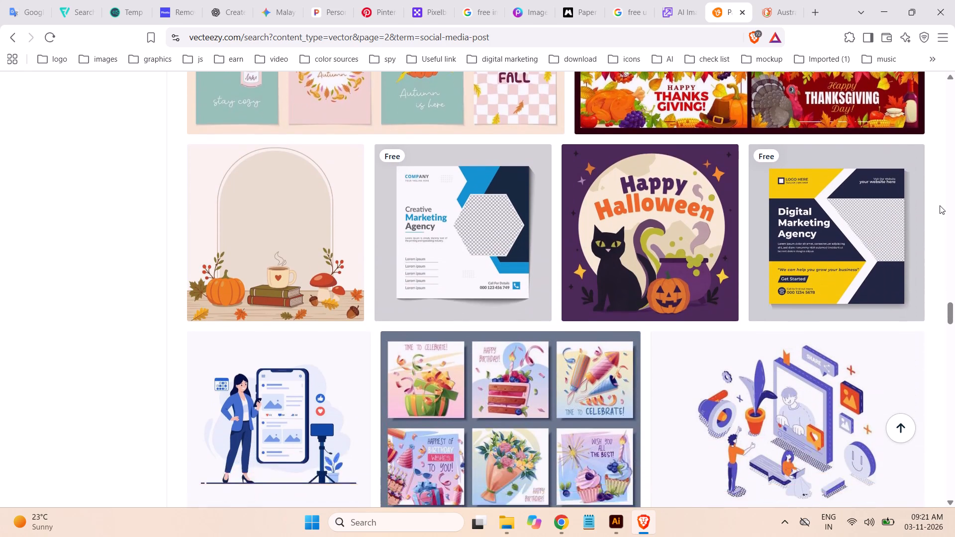
pyautogui.scroll(-2, 940, 205)
pyautogui.scroll(2, 940, 205)
pyautogui.scroll(-6, 939, 205)
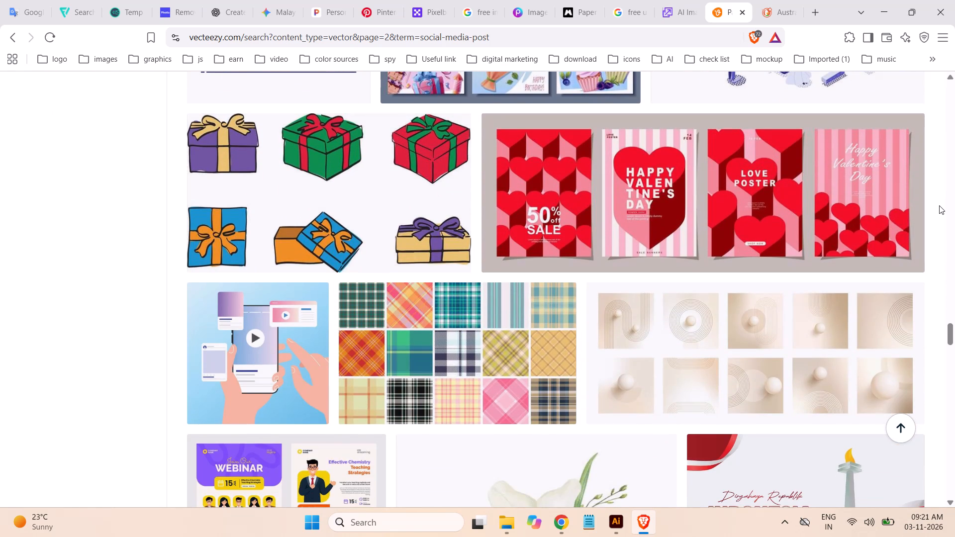
pyautogui.scroll(-7, 939, 205)
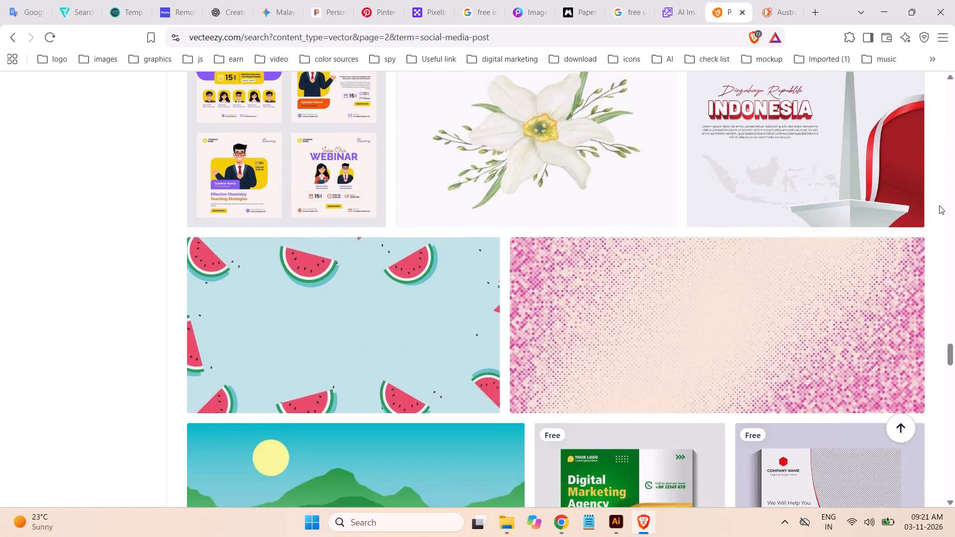
pyautogui.scroll(-3, 939, 205)
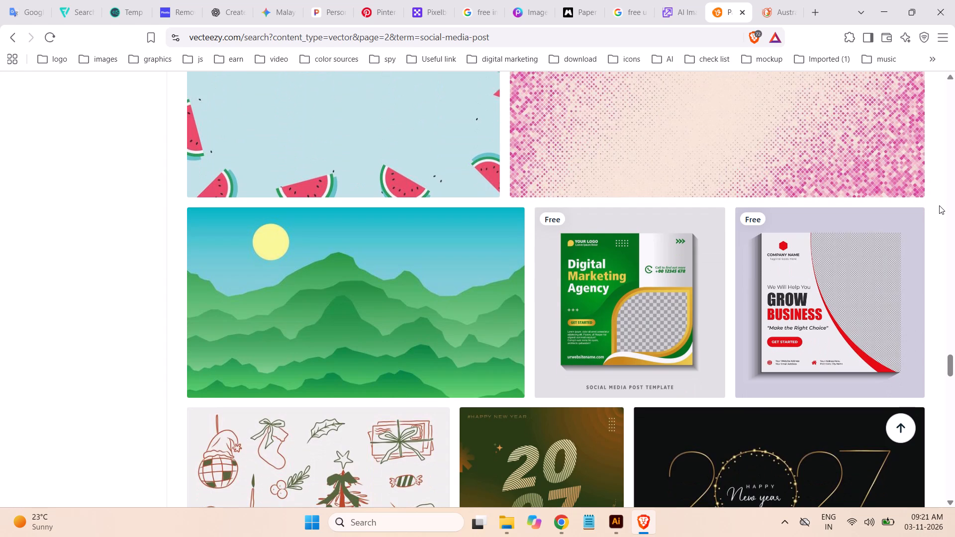
pyautogui.scroll(-2, 939, 205)
pyautogui.scroll(5, 939, 205)
pyautogui.scroll(-6, 939, 205)
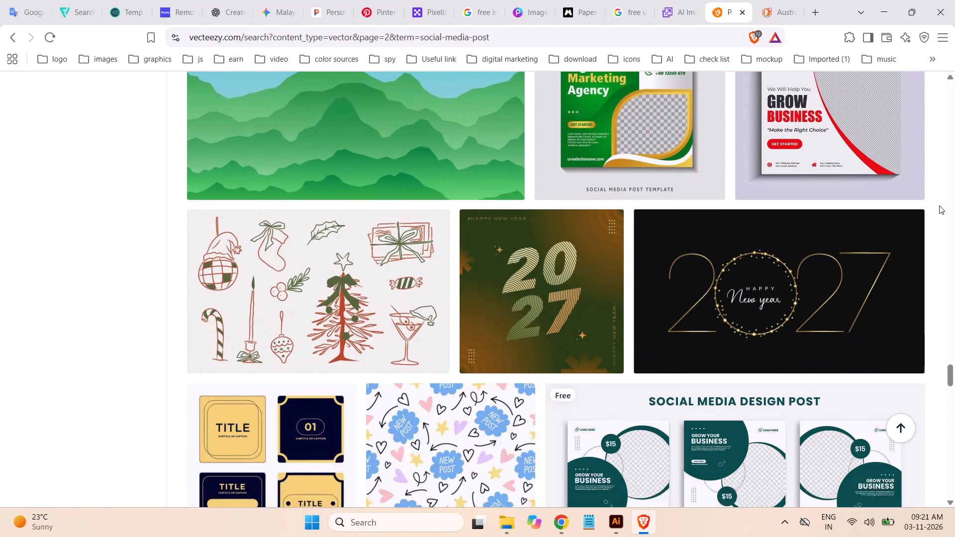
pyautogui.scroll(-2, 939, 205)
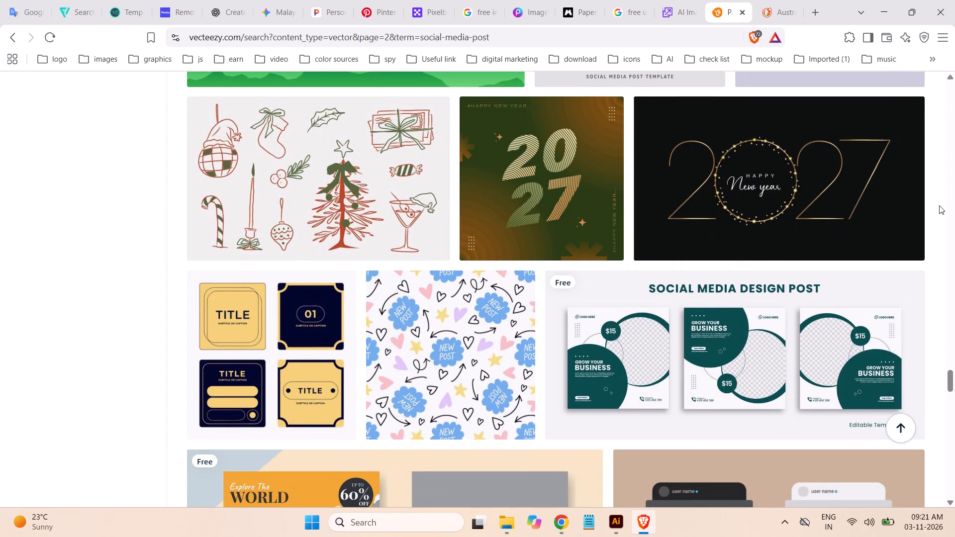
pyautogui.scroll(-8, 939, 205)
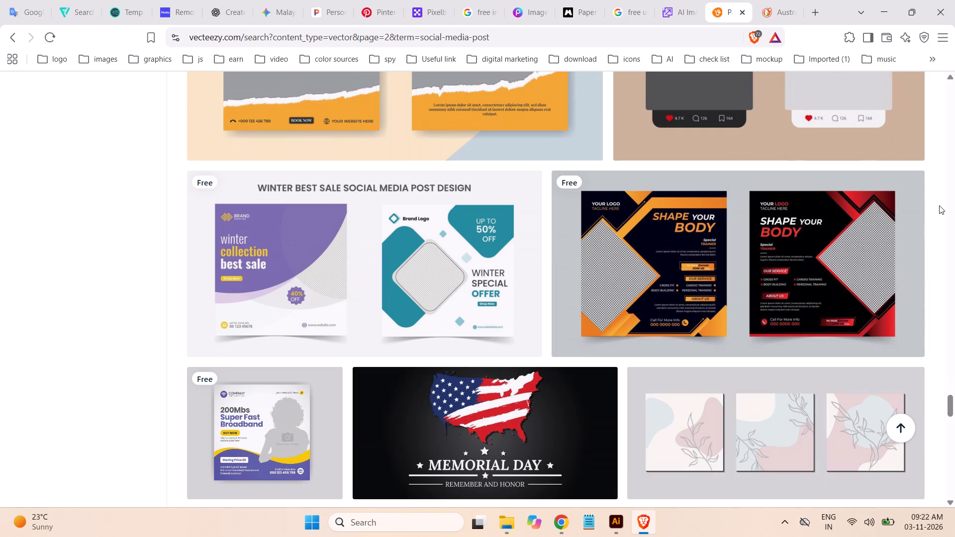
pyautogui.scroll(1, 939, 205)
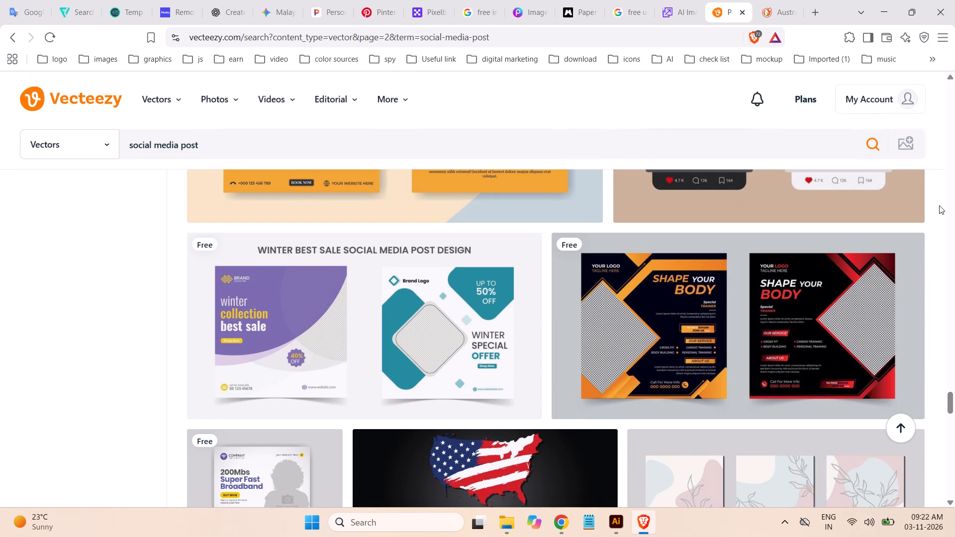
pyautogui.scroll(-1, 939, 205)
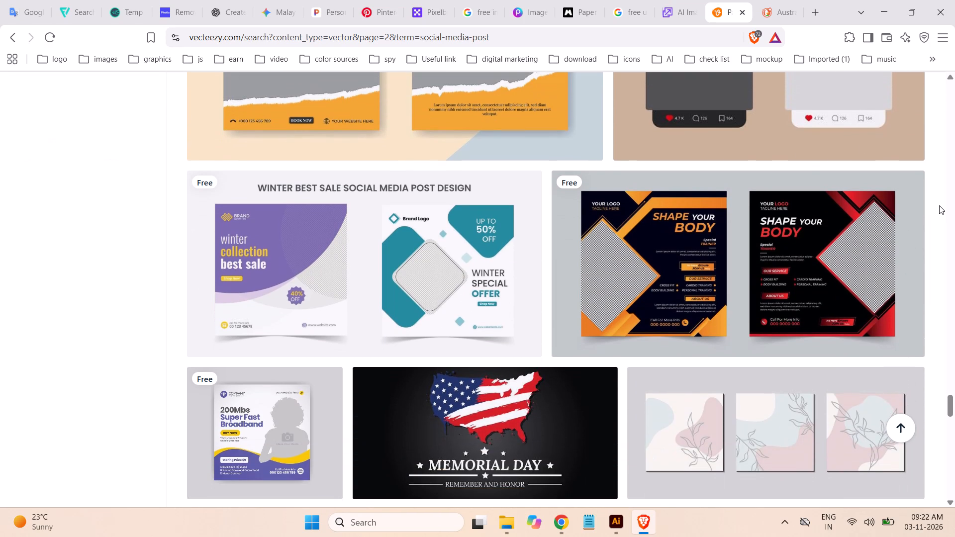
pyautogui.scroll(-2, 939, 205)
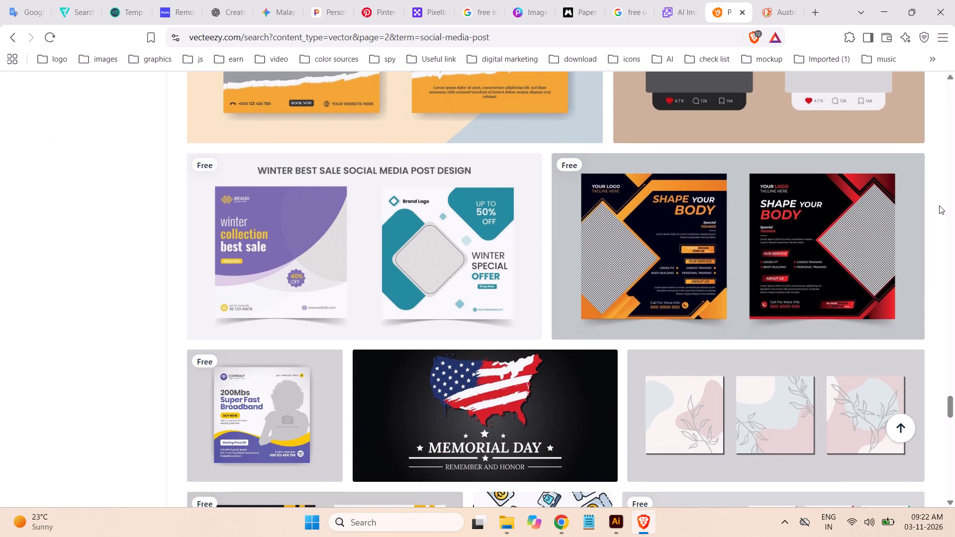
pyautogui.scroll(-3, 939, 205)
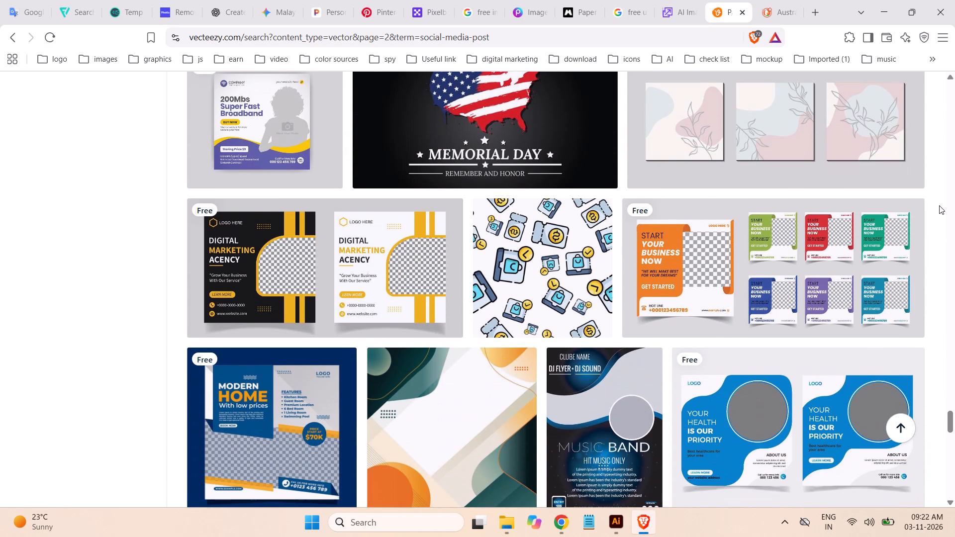
pyautogui.scroll(-3, 939, 205)
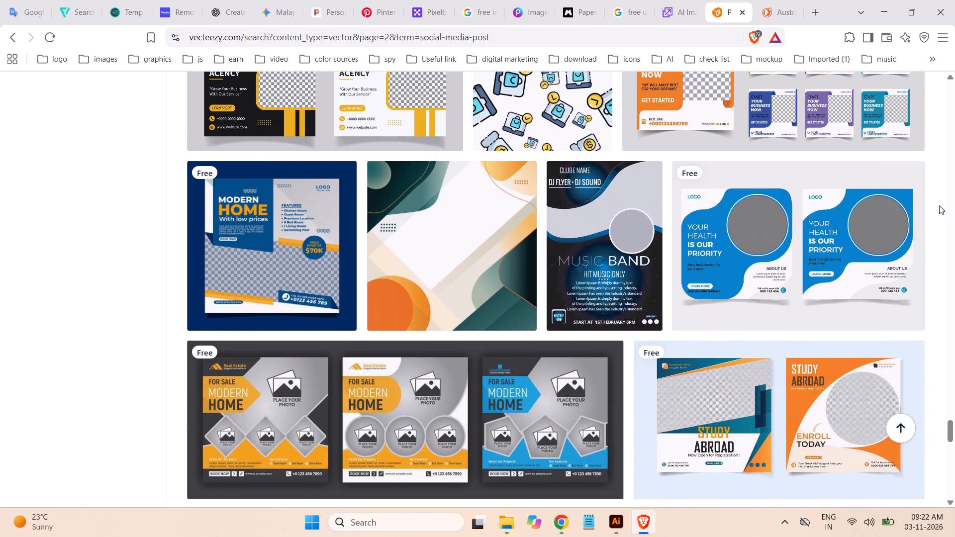
pyautogui.scroll(-5, 939, 205)
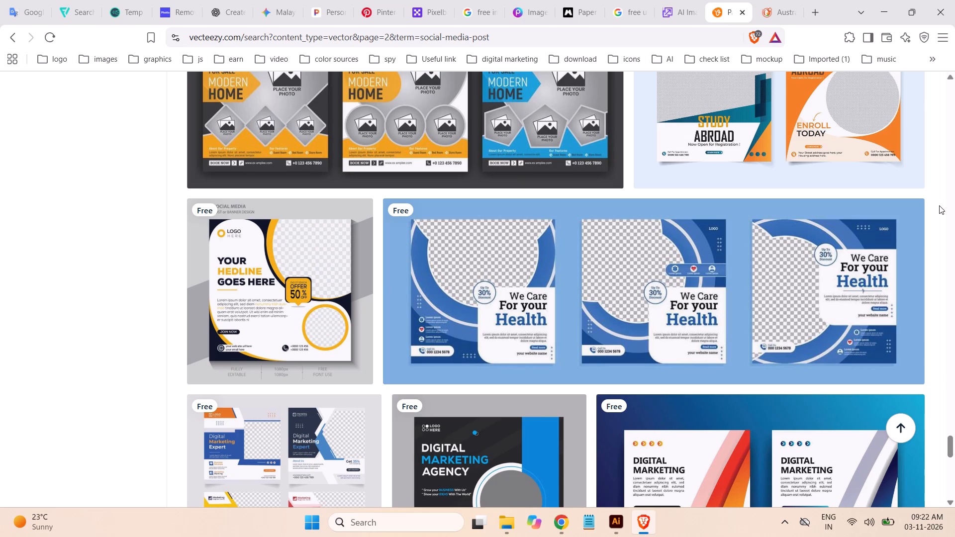
pyautogui.scroll(-3, 939, 205)
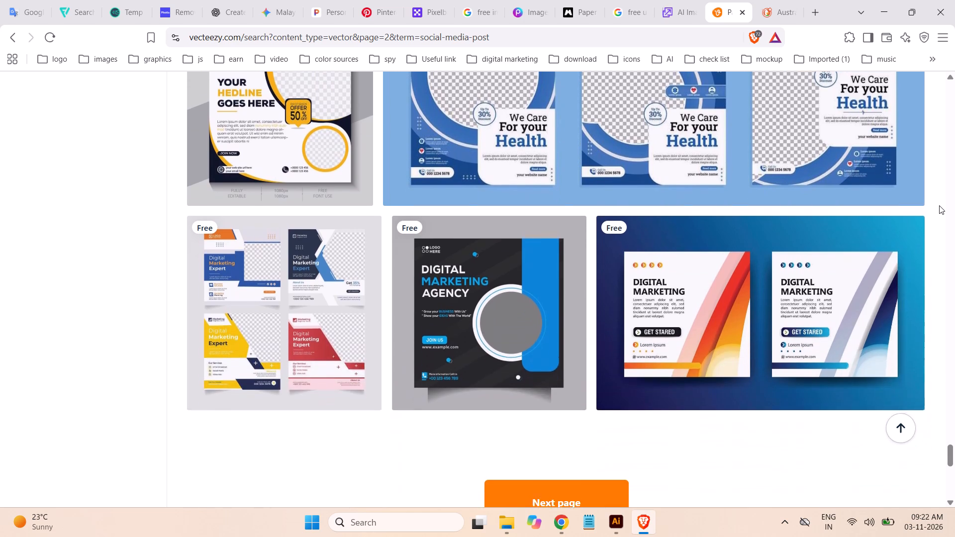
pyautogui.scroll(1, 939, 205)
pyautogui.scroll(-3, 939, 205)
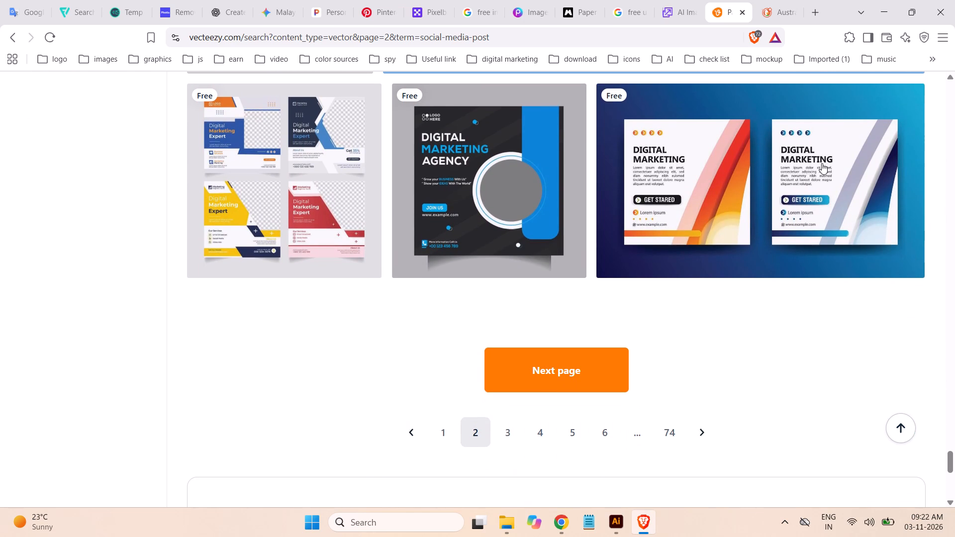
# Open the third page of Vecteezy's social media post results.
pyautogui.click(543, 372)
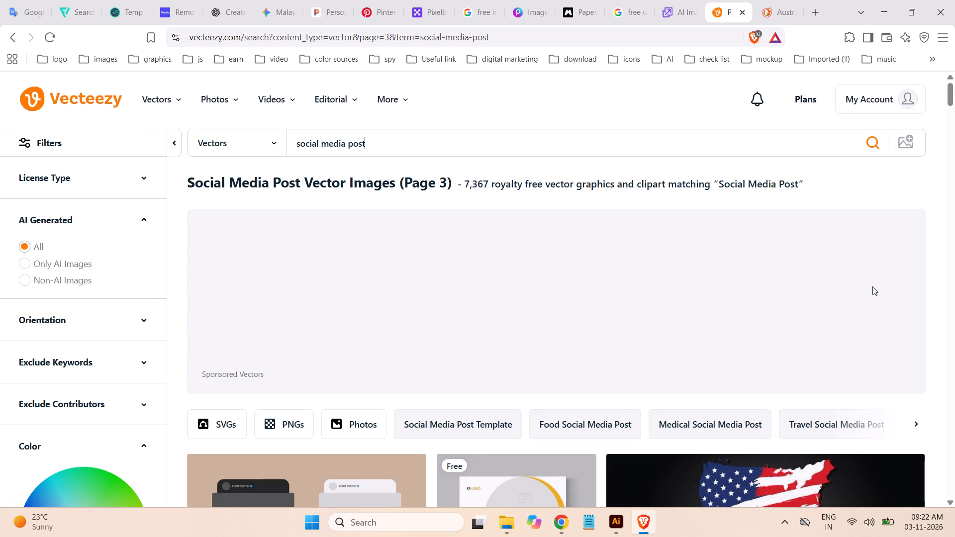
# Browse the third page of social media post templates to its end, examining layouts, image frames and colour schemes, including the health care and study abroad designs.
pyautogui.scroll(-4, 874, 287)
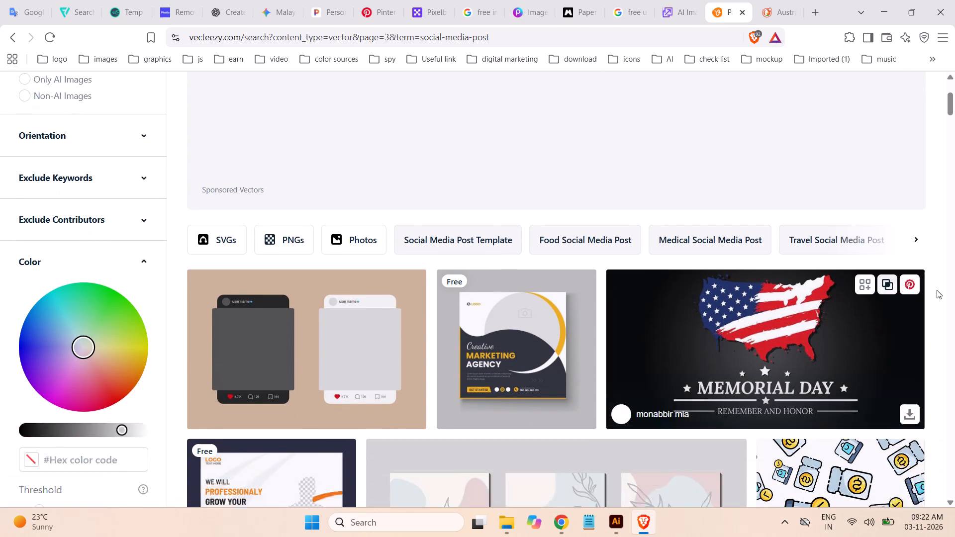
pyautogui.scroll(-4, 946, 290)
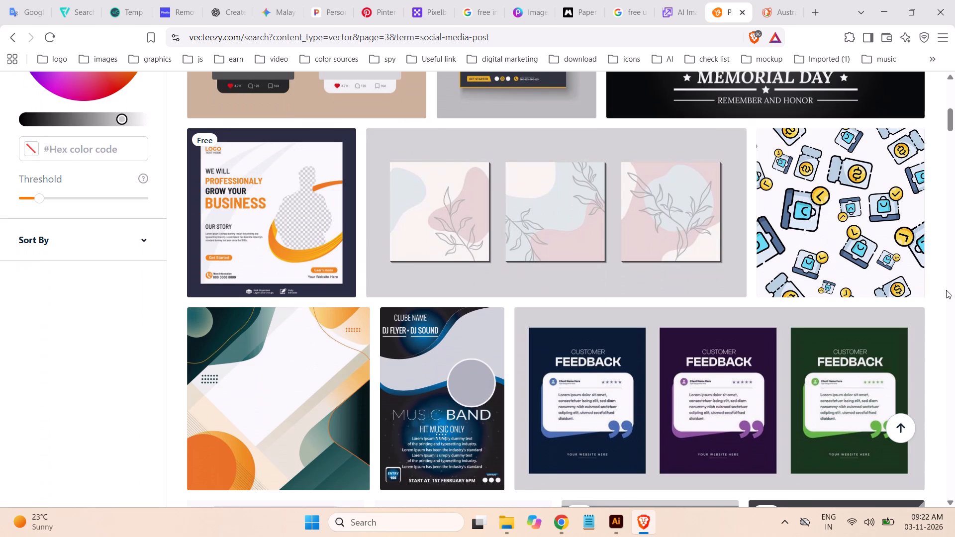
pyautogui.scroll(-1, 946, 290)
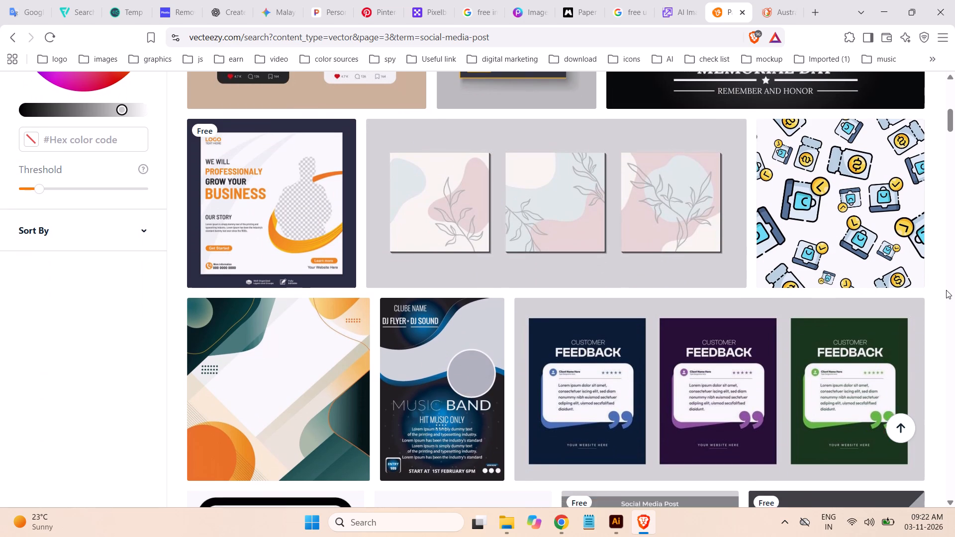
pyautogui.scroll(-4, 946, 290)
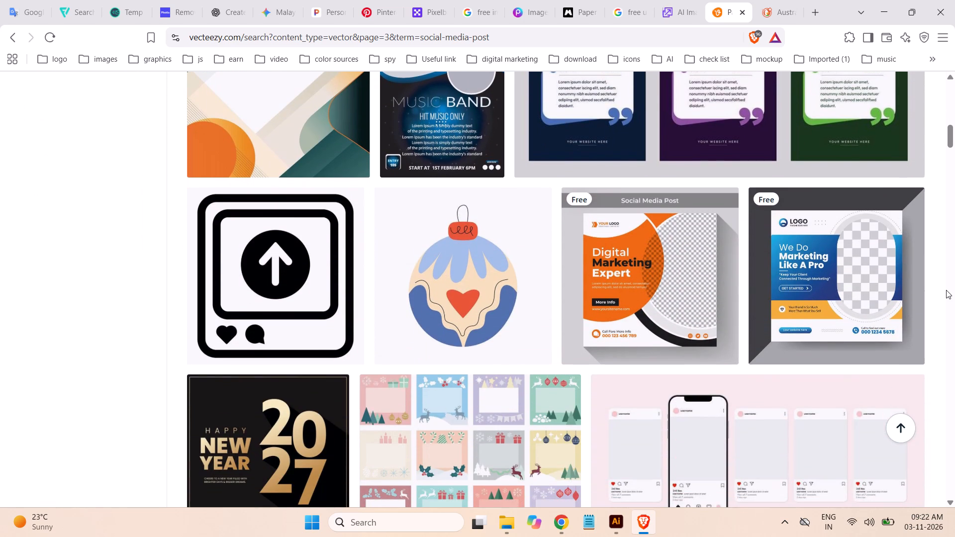
pyautogui.scroll(-4, 946, 290)
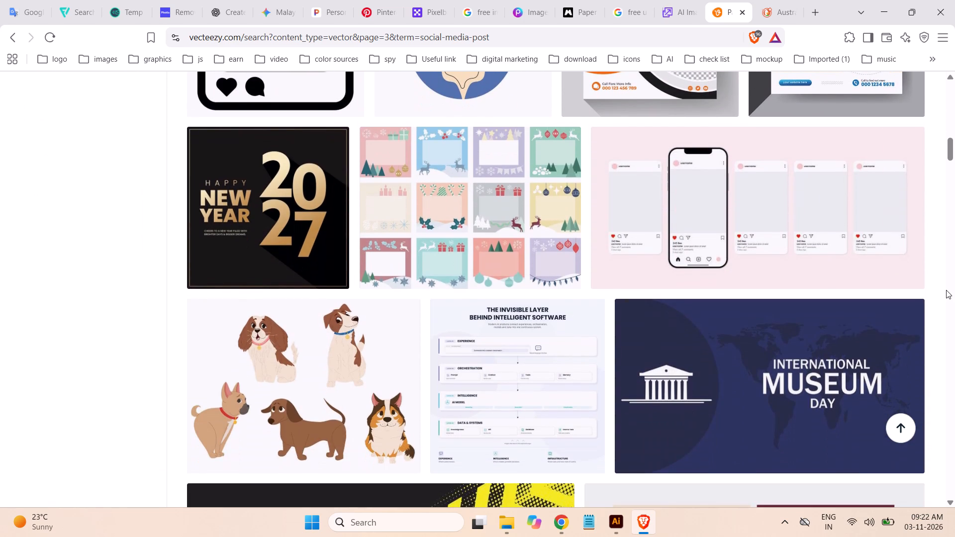
pyautogui.scroll(-4, 946, 290)
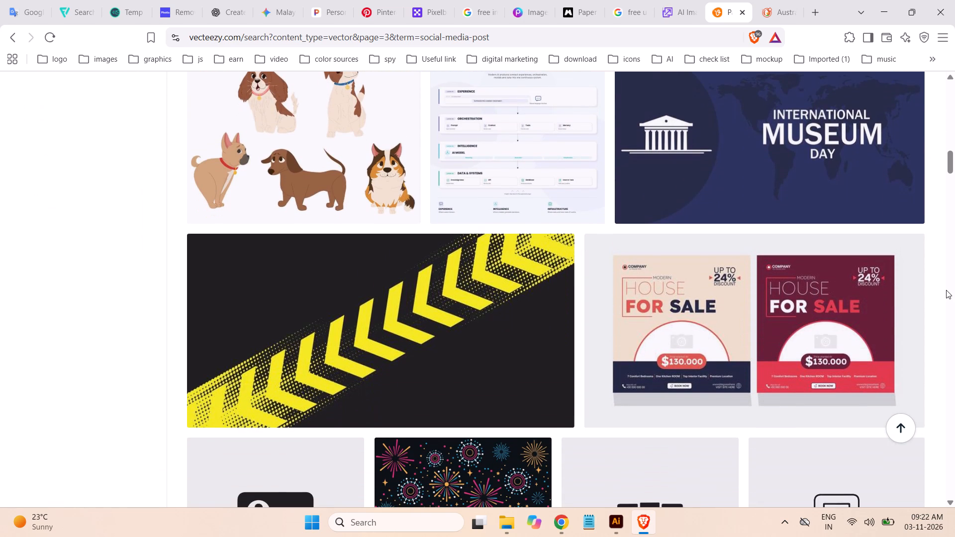
pyautogui.scroll(-4, 946, 290)
pyautogui.scroll(1, 946, 290)
pyautogui.scroll(-2, 946, 290)
pyautogui.scroll(1, 946, 290)
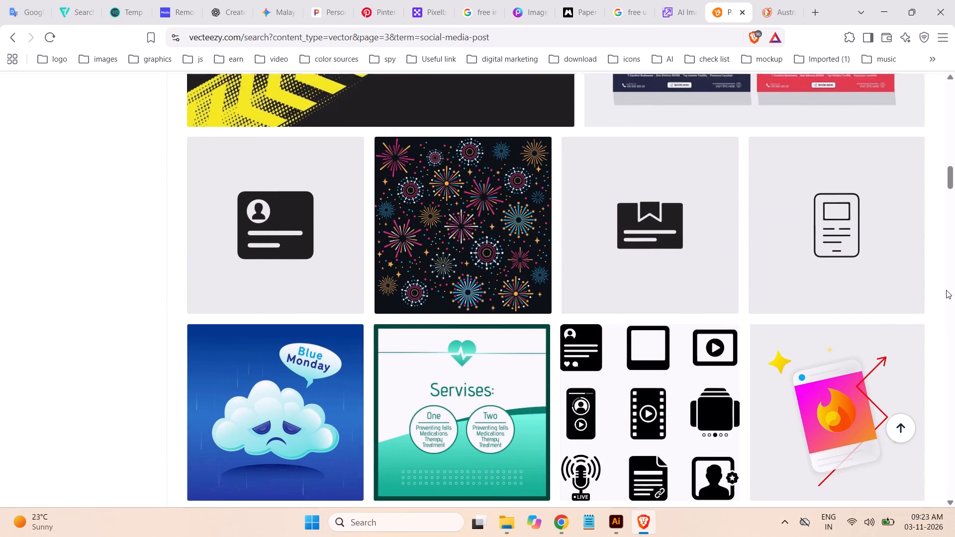
pyautogui.scroll(-5, 946, 290)
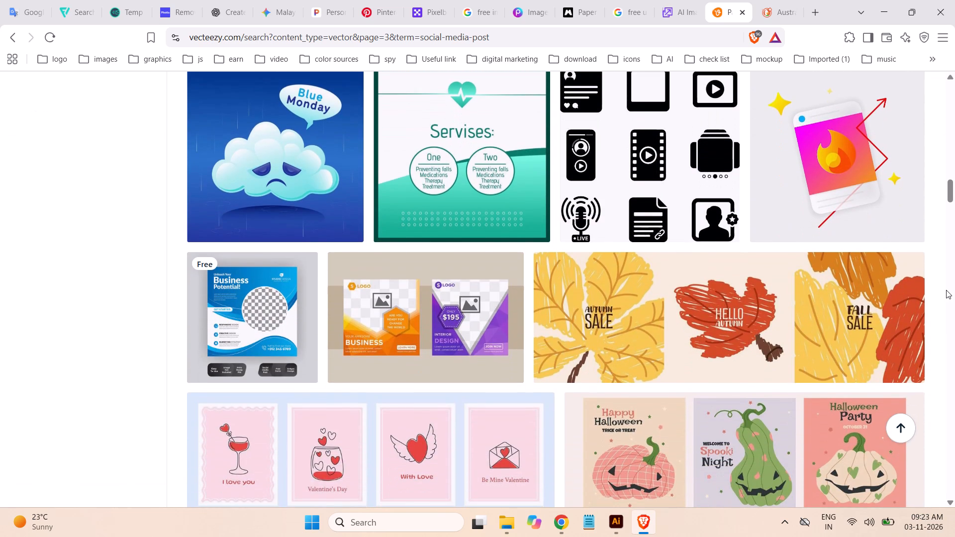
pyautogui.scroll(-2, 946, 290)
pyautogui.scroll(1, 946, 290)
pyautogui.scroll(-1, 946, 290)
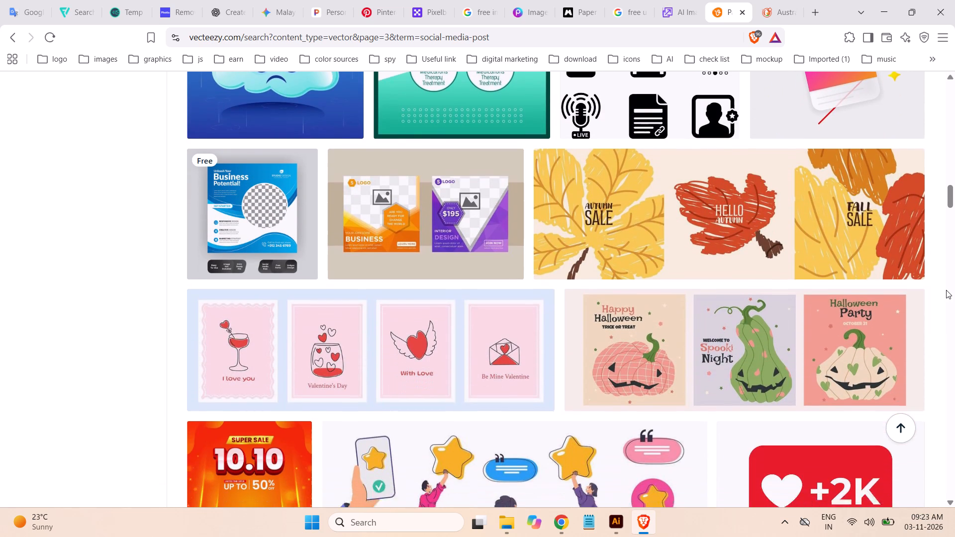
pyautogui.scroll(-2, 946, 290)
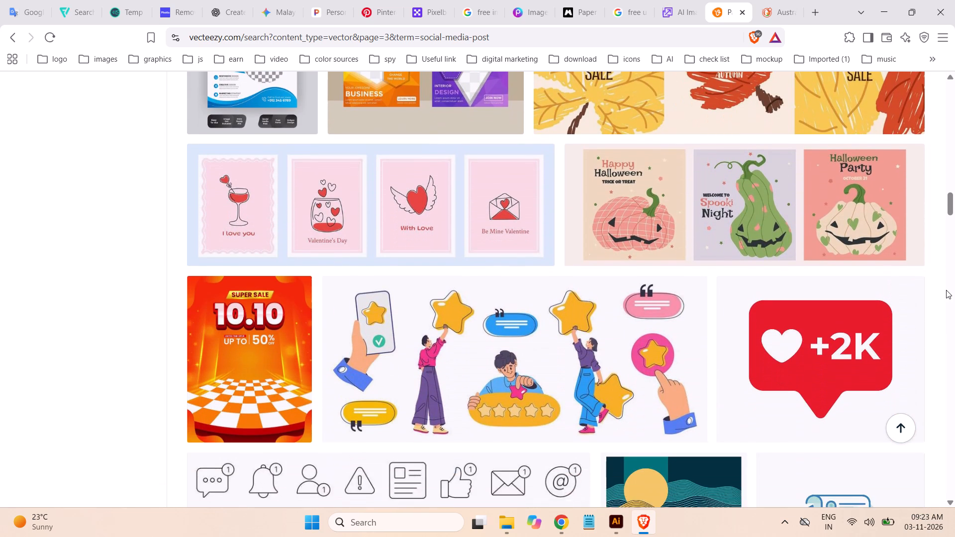
pyautogui.scroll(-3, 946, 290)
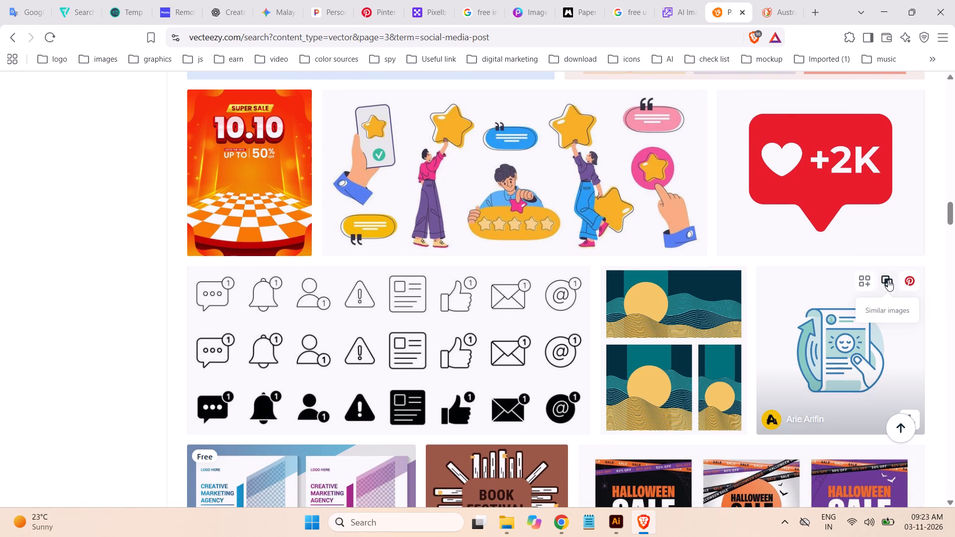
pyautogui.scroll(-3, 941, 263)
pyautogui.scroll(1, 941, 263)
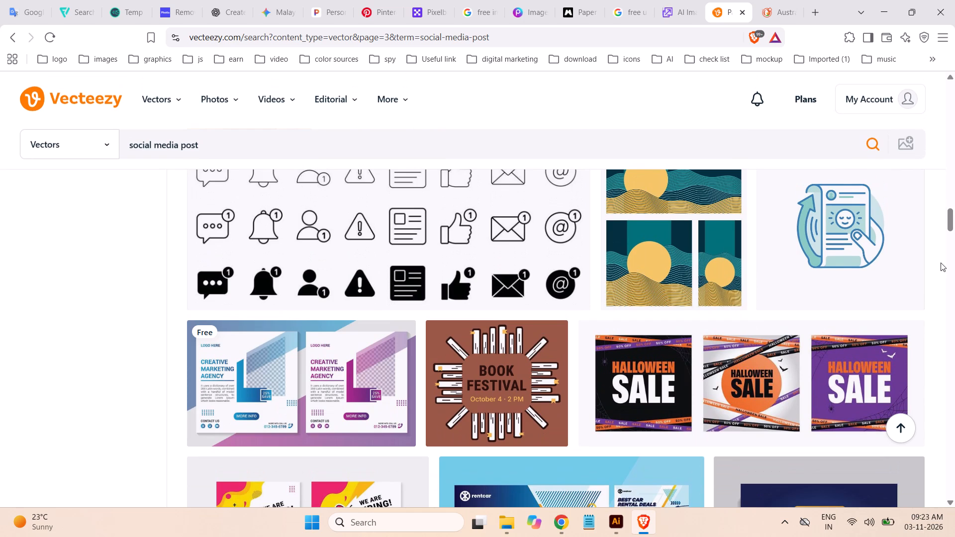
pyautogui.scroll(-4, 941, 263)
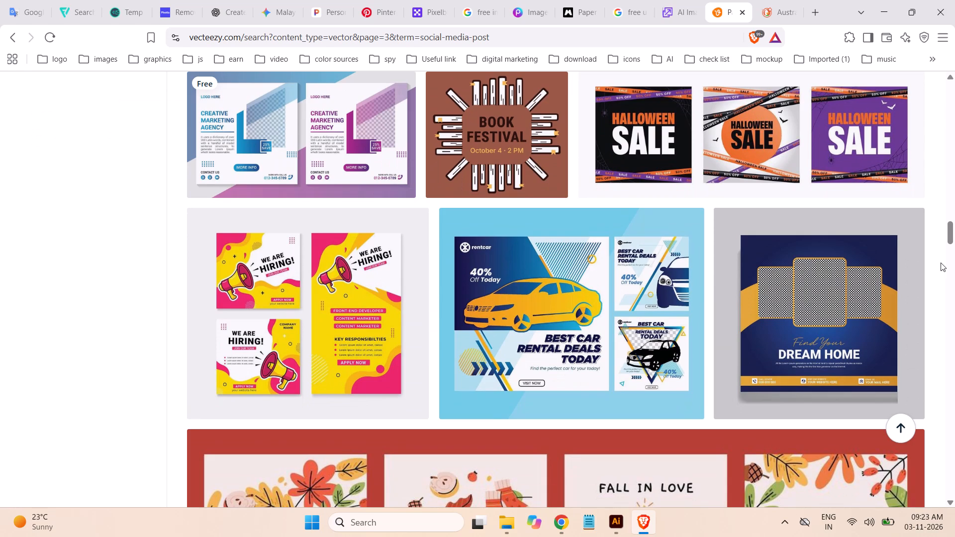
pyautogui.scroll(-2, 941, 263)
pyautogui.scroll(2, 937, 264)
pyautogui.scroll(-3, 937, 264)
pyautogui.scroll(1, 934, 264)
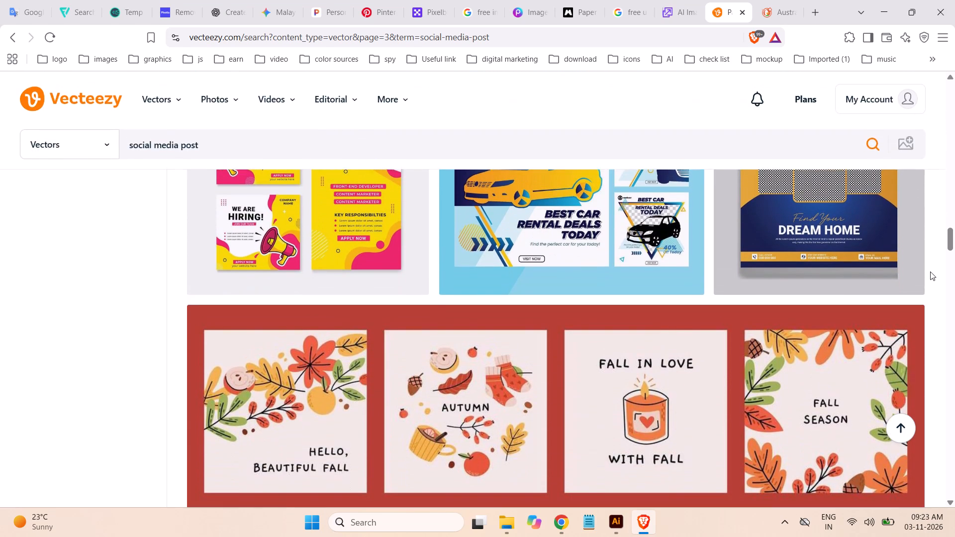
pyautogui.scroll(-7, 930, 272)
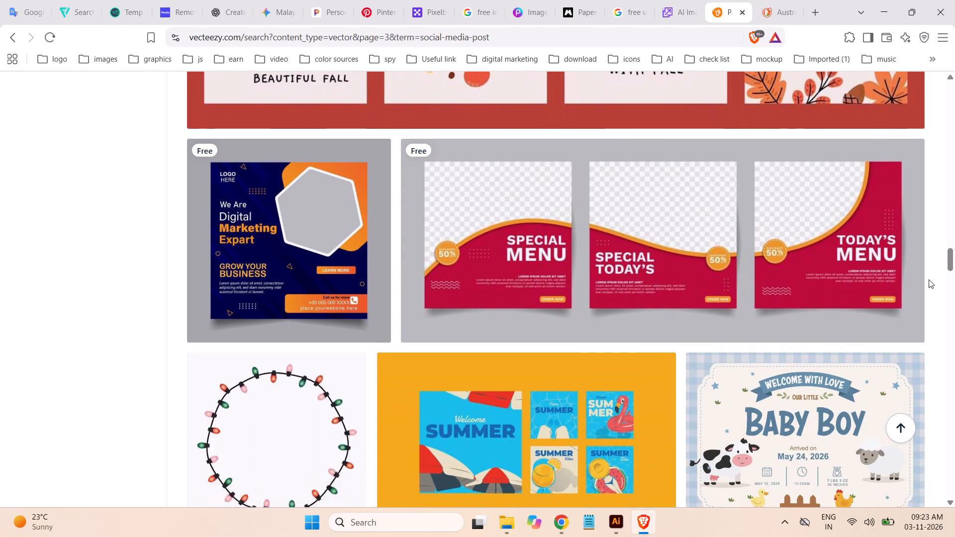
pyautogui.scroll(-2, 929, 279)
pyautogui.scroll(3, 929, 279)
pyautogui.scroll(-1, 929, 279)
pyautogui.scroll(1, 929, 279)
pyautogui.scroll(-3, 929, 279)
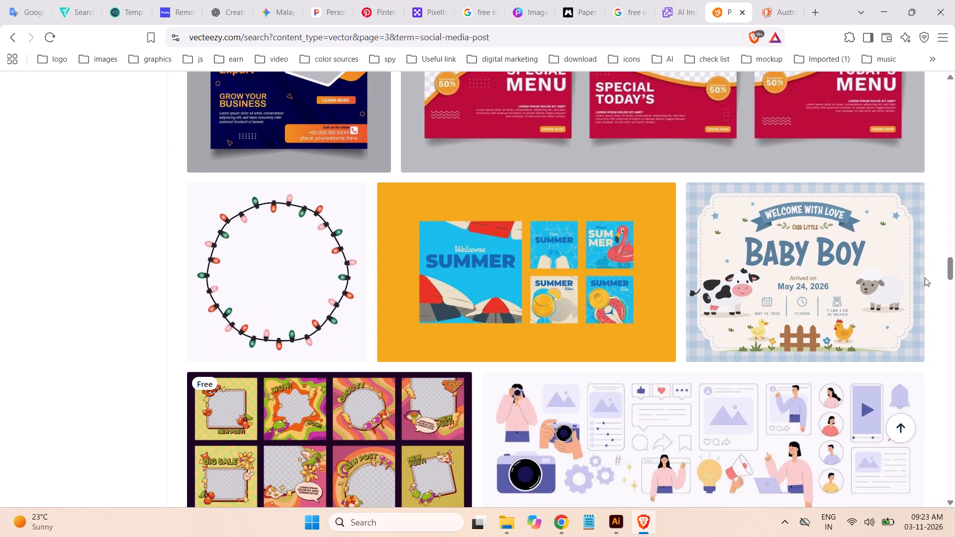
pyautogui.scroll(-3, 925, 277)
pyautogui.scroll(1, 925, 277)
pyautogui.scroll(-4, 925, 277)
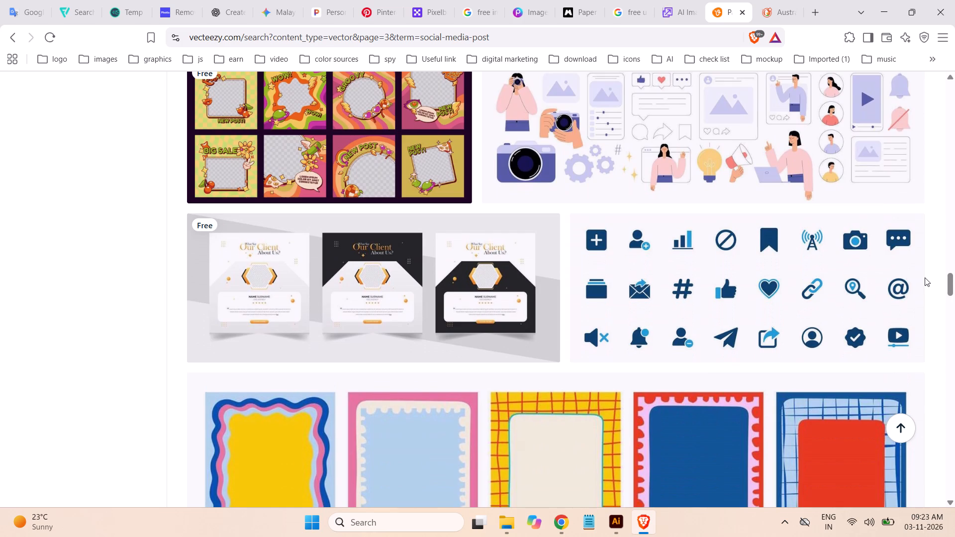
pyautogui.scroll(-5, 925, 277)
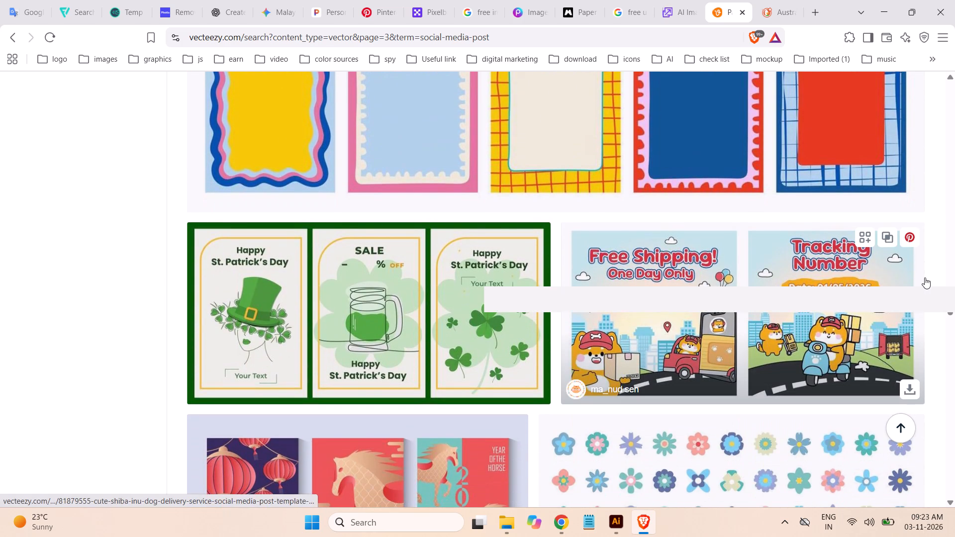
pyautogui.scroll(-4, 925, 277)
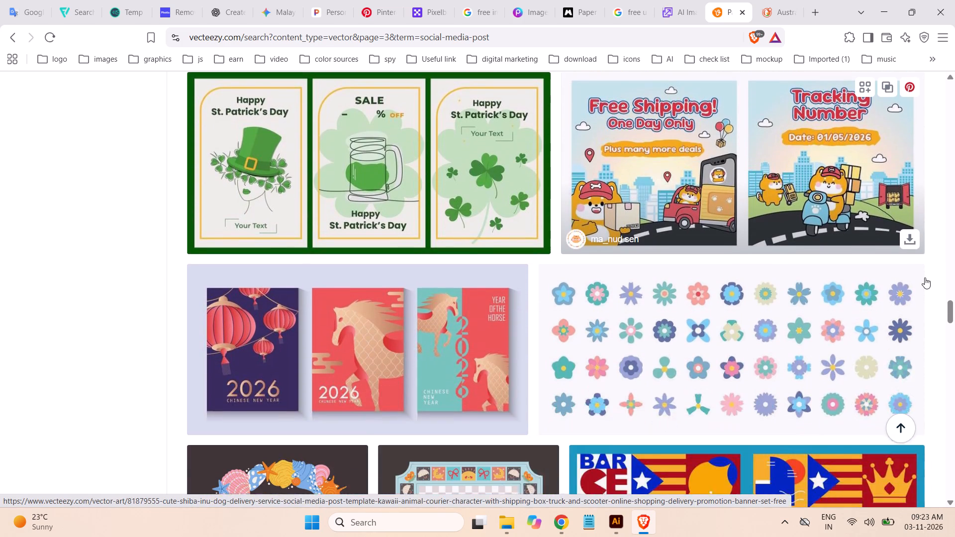
pyautogui.scroll(-4, 925, 277)
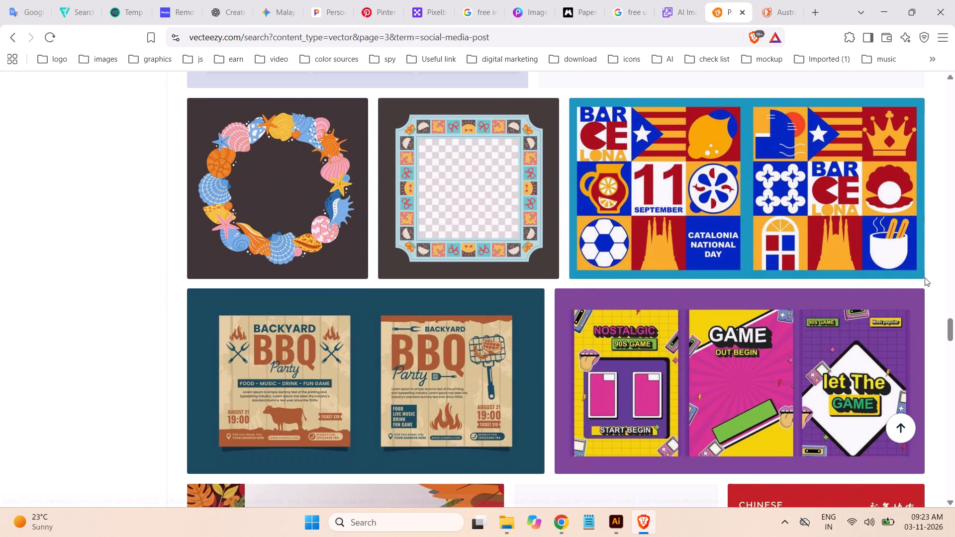
pyautogui.scroll(-4, 925, 277)
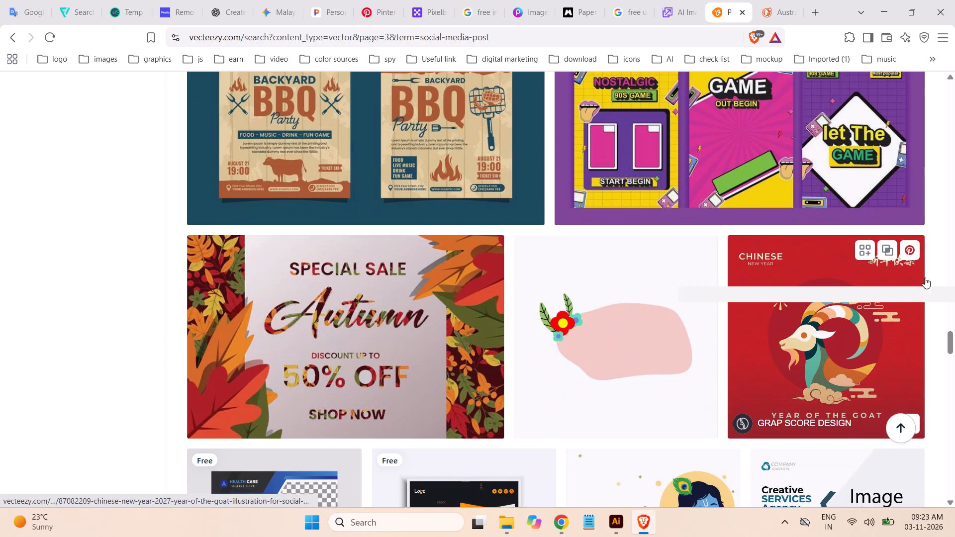
pyautogui.scroll(-6, 925, 277)
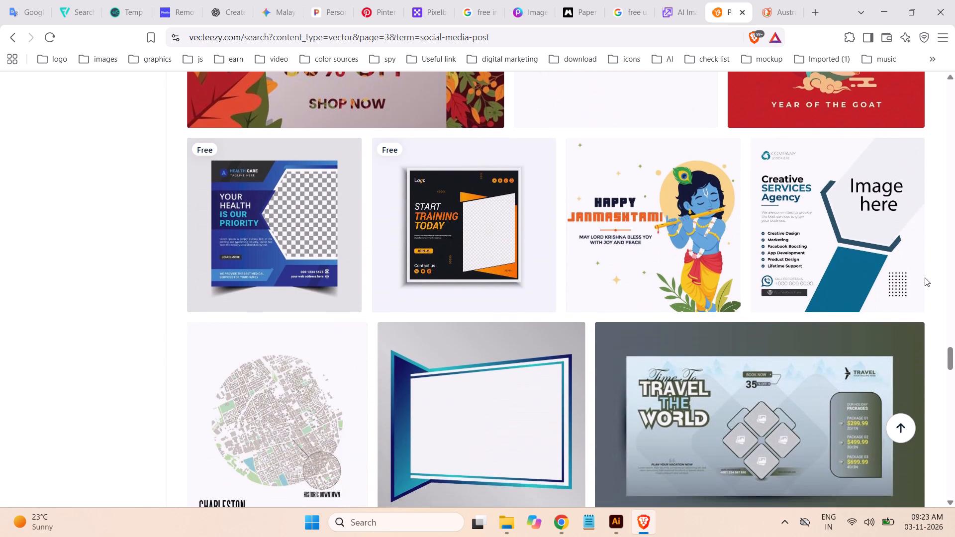
pyautogui.scroll(-2, 925, 277)
pyautogui.scroll(1, 925, 277)
pyautogui.scroll(-1, 925, 277)
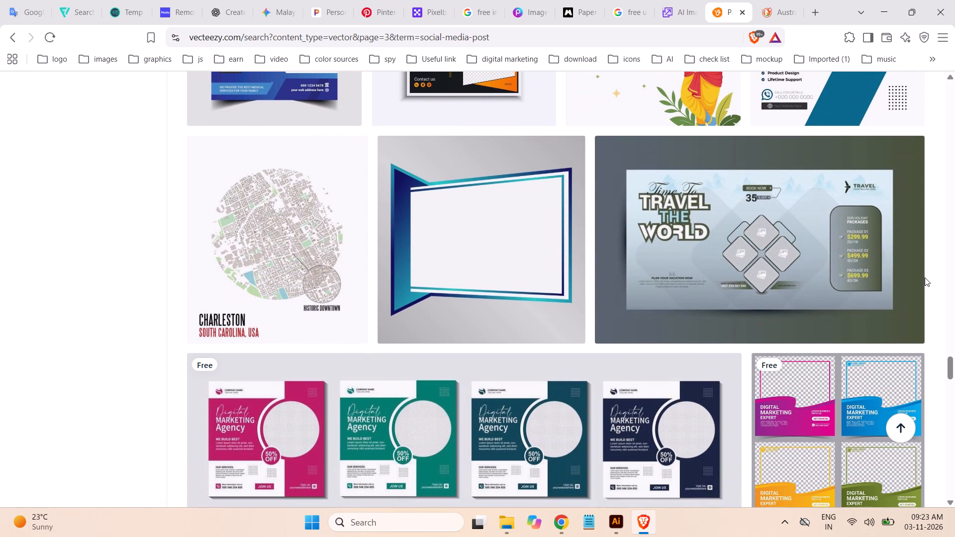
pyautogui.scroll(-2, 925, 277)
pyautogui.scroll(1, 925, 277)
pyautogui.scroll(-2, 925, 277)
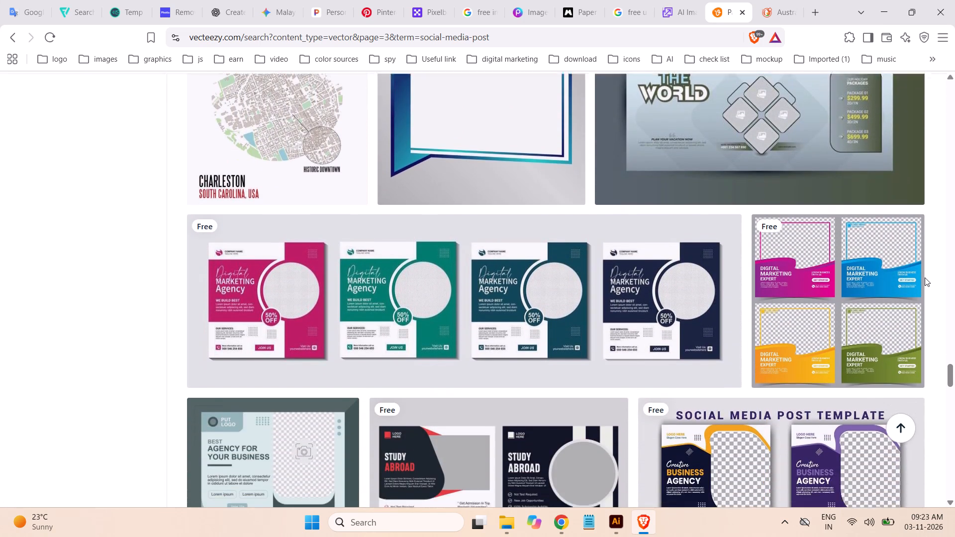
pyautogui.scroll(-2, 925, 277)
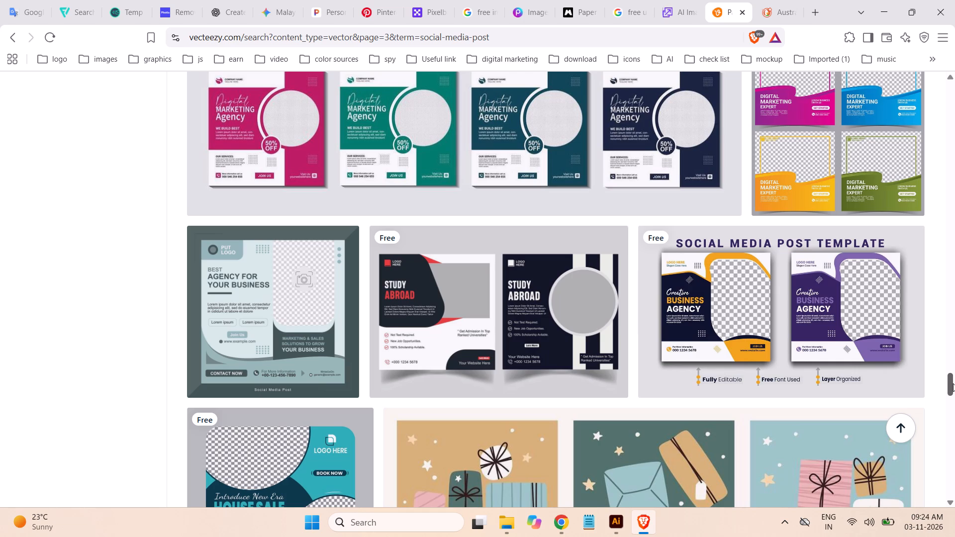
pyautogui.moveTo(953, 383); pyautogui.dragTo(954, 410)
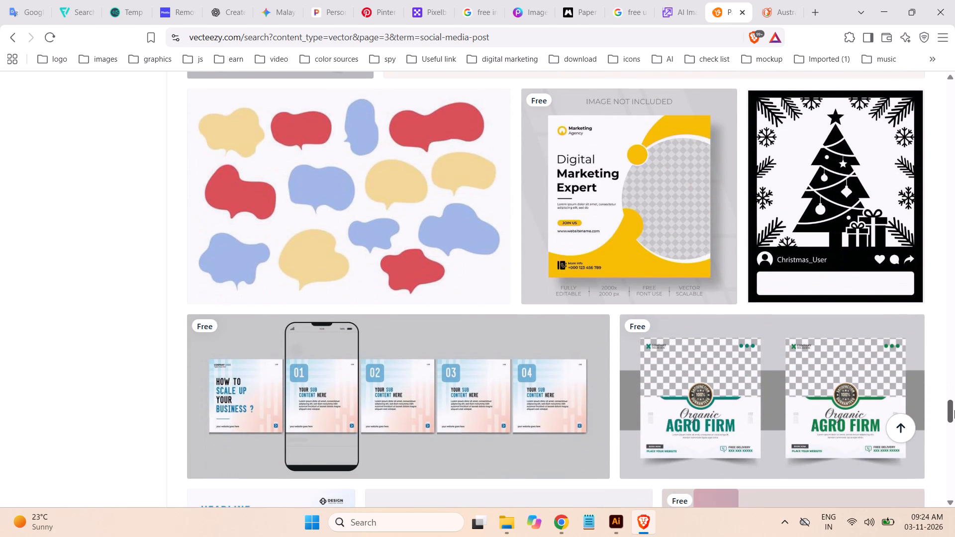
pyautogui.moveTo(954, 410); pyautogui.dragTo(954, 411)
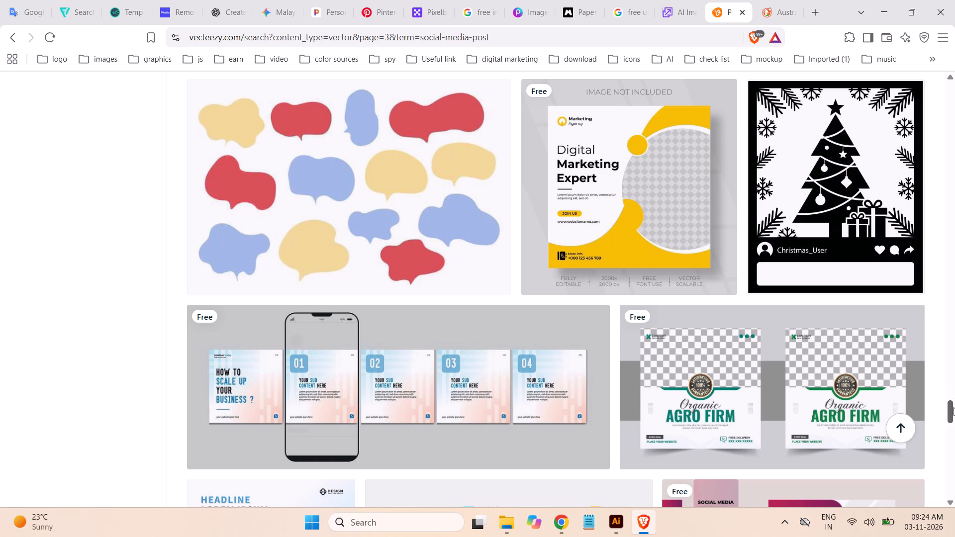
pyautogui.moveTo(954, 407); pyautogui.dragTo(953, 425)
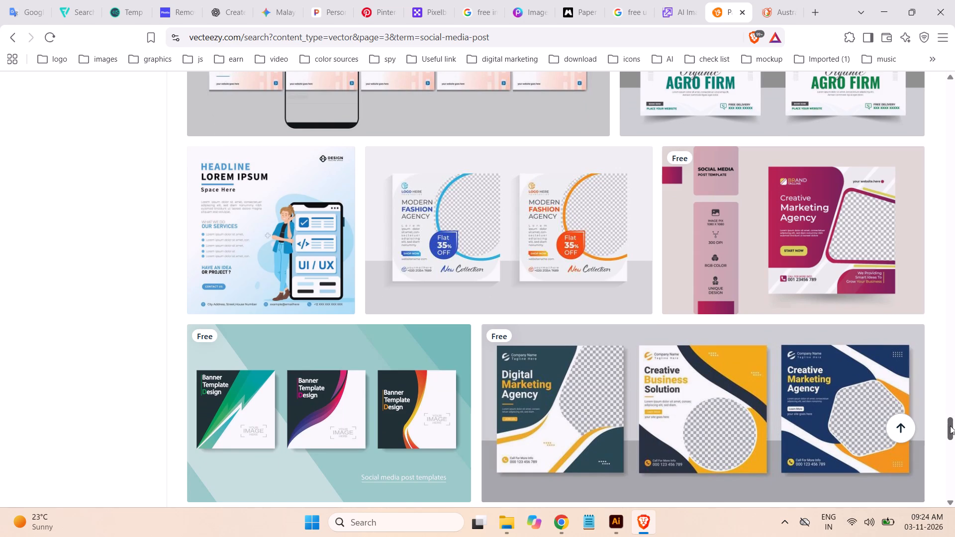
pyautogui.moveTo(951, 428); pyautogui.dragTo(951, 428)
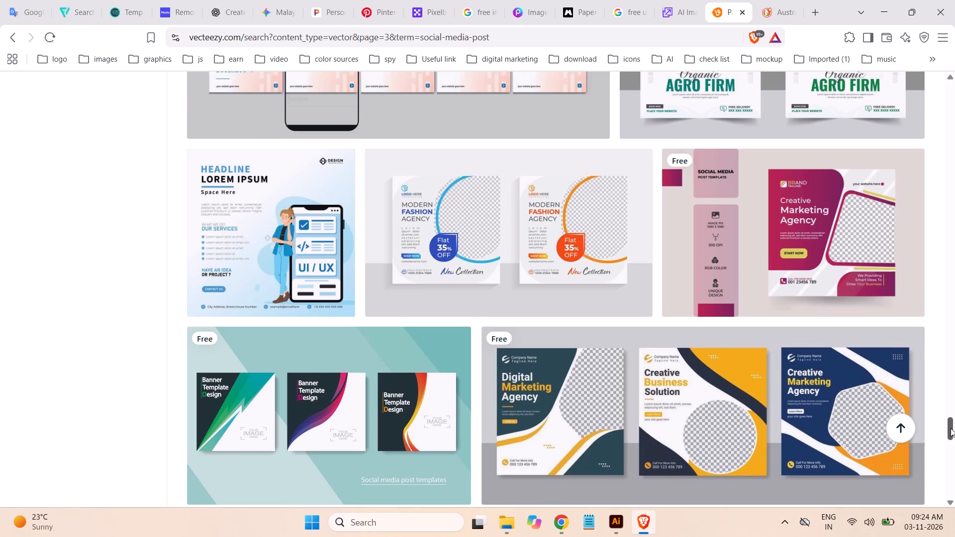
pyautogui.moveTo(951, 428); pyautogui.dragTo(952, 447)
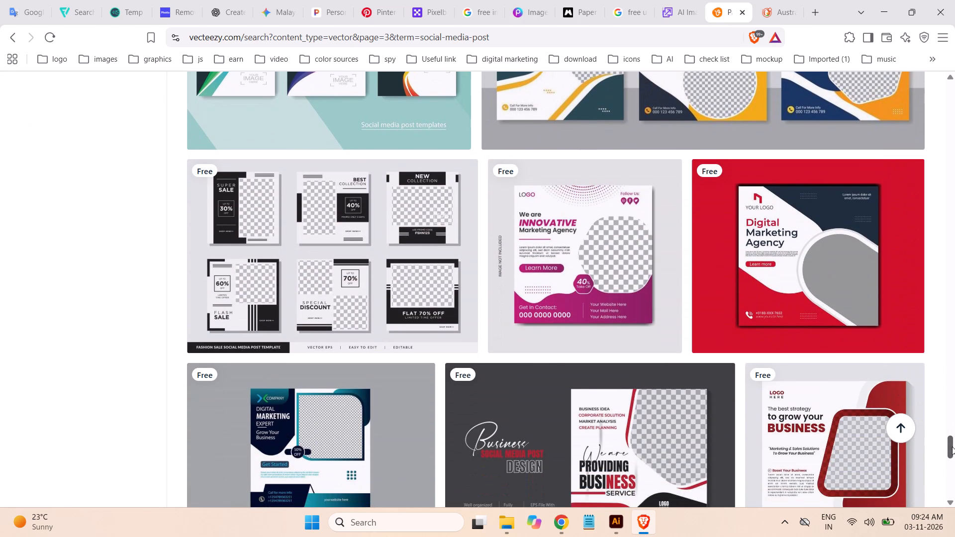
pyautogui.moveTo(952, 447); pyautogui.dragTo(953, 449)
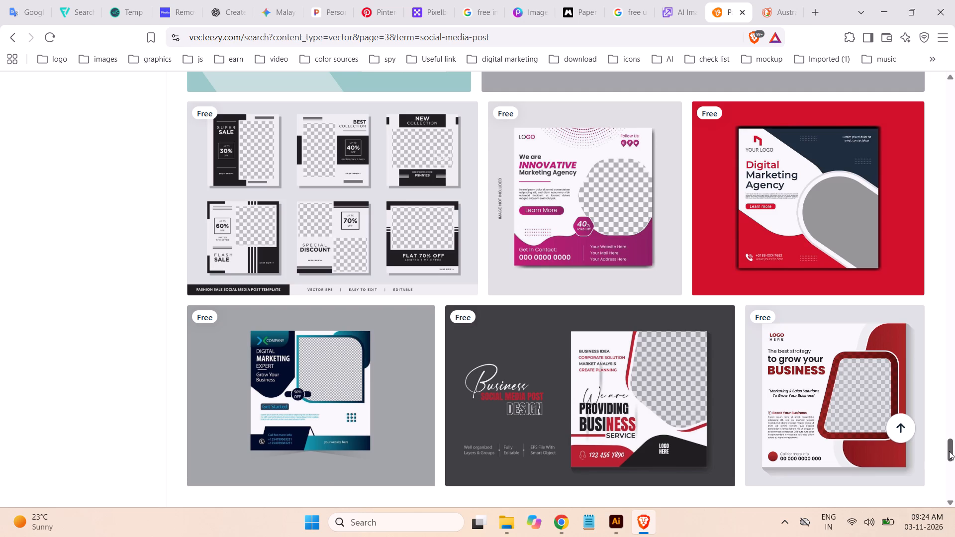
pyautogui.moveTo(949, 450); pyautogui.dragTo(951, 462)
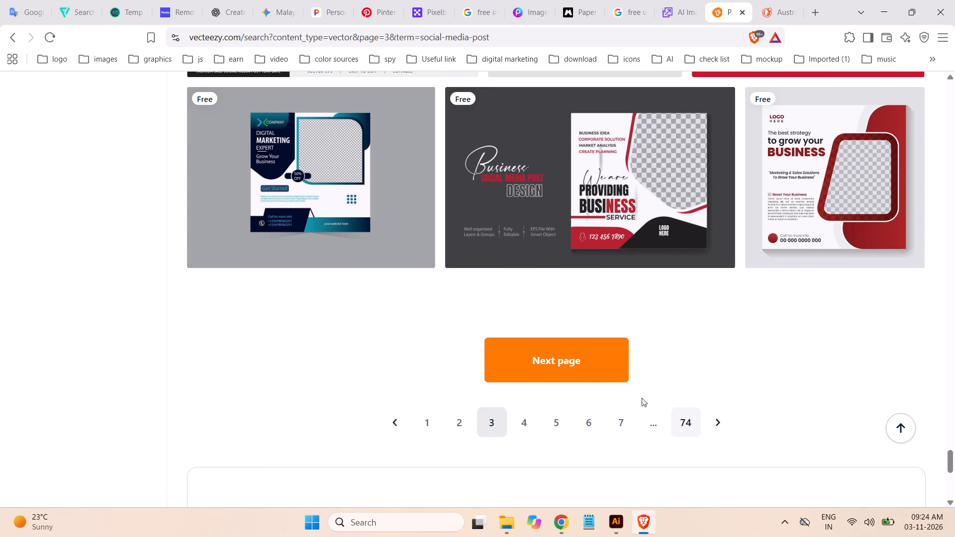
# Open the fourth page of Vecteezy's social media post results.
pyautogui.click(551, 362)
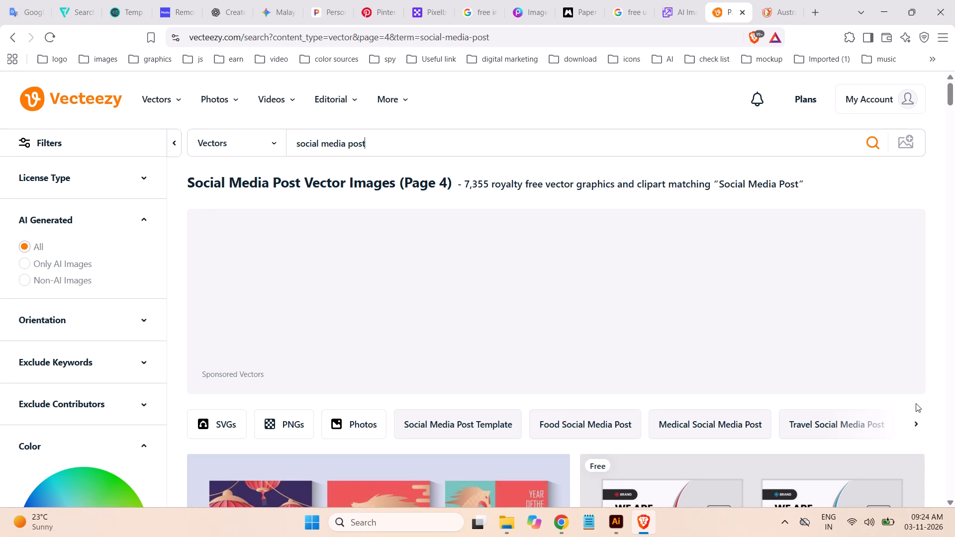
# Browse the fourth page of social media post templates to its end, examining layouts, image frames and colour schemes, including the medical and health designs.
pyautogui.scroll(-4, 921, 373)
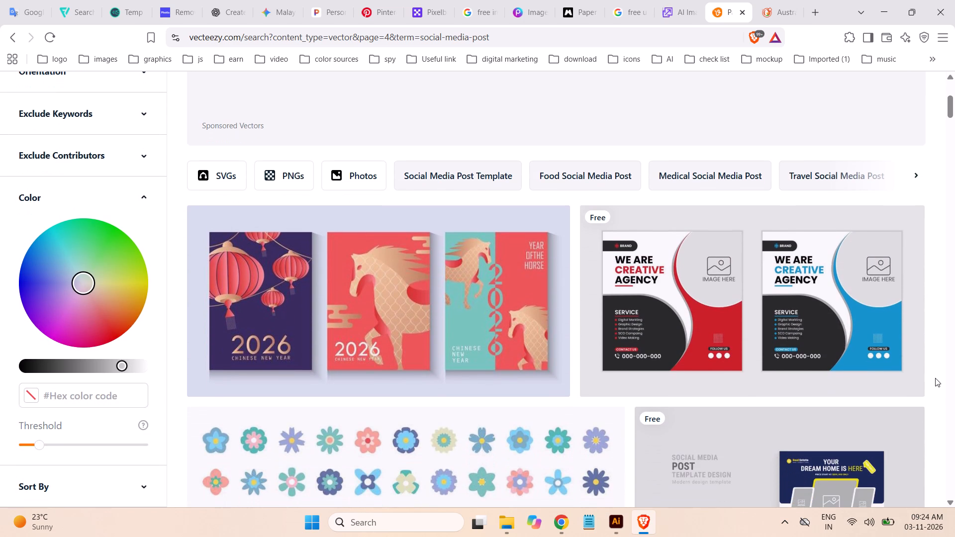
pyautogui.scroll(-5, 937, 378)
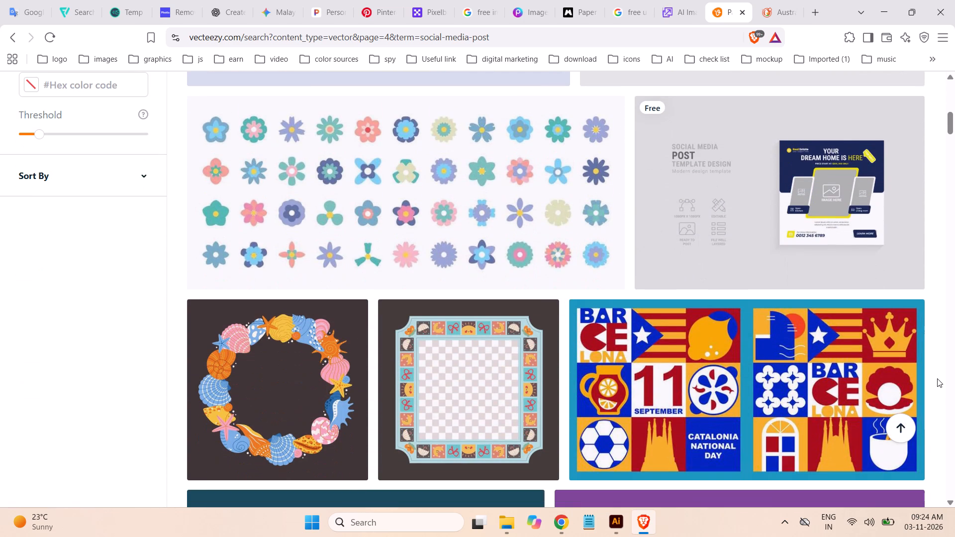
pyautogui.scroll(-4, 937, 378)
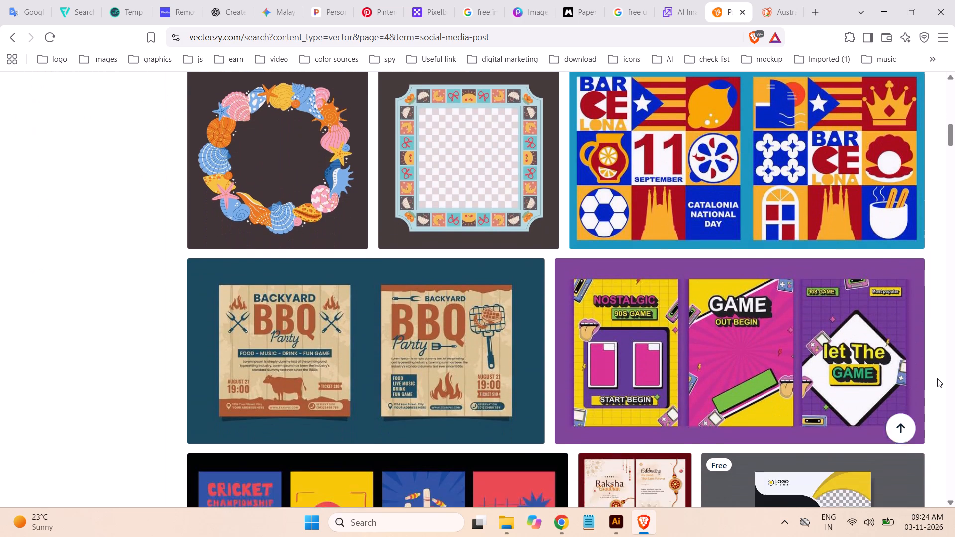
pyautogui.scroll(-7, 937, 378)
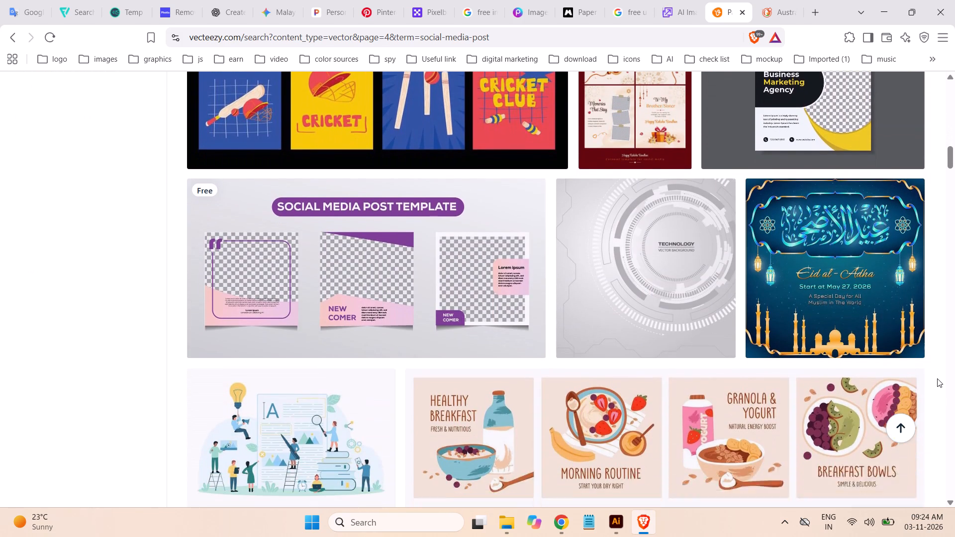
pyautogui.scroll(-6, 937, 378)
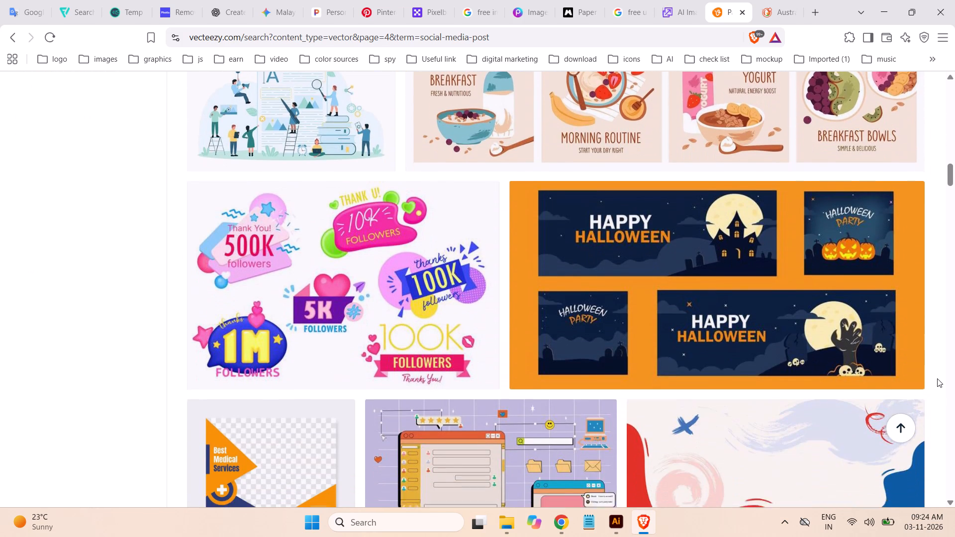
pyautogui.scroll(-3, 937, 378)
pyautogui.scroll(2, 937, 378)
pyautogui.scroll(-3, 937, 378)
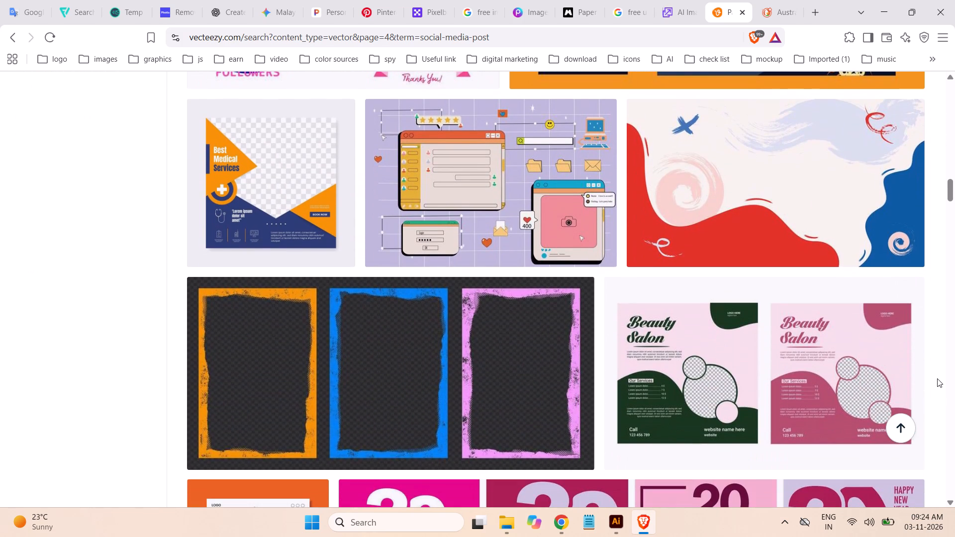
pyautogui.scroll(-2, 937, 378)
pyautogui.scroll(1, 937, 378)
pyautogui.scroll(-2, 937, 378)
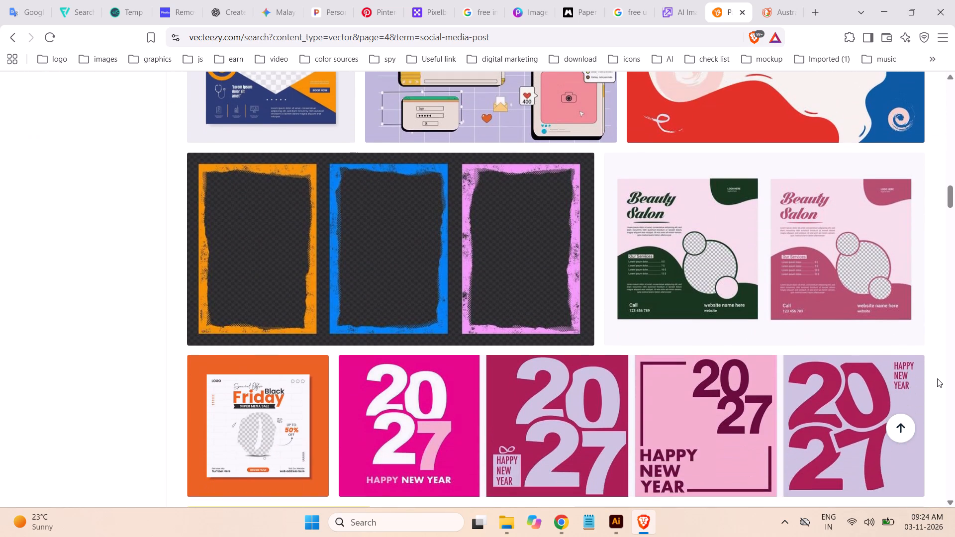
pyautogui.scroll(-1, 937, 378)
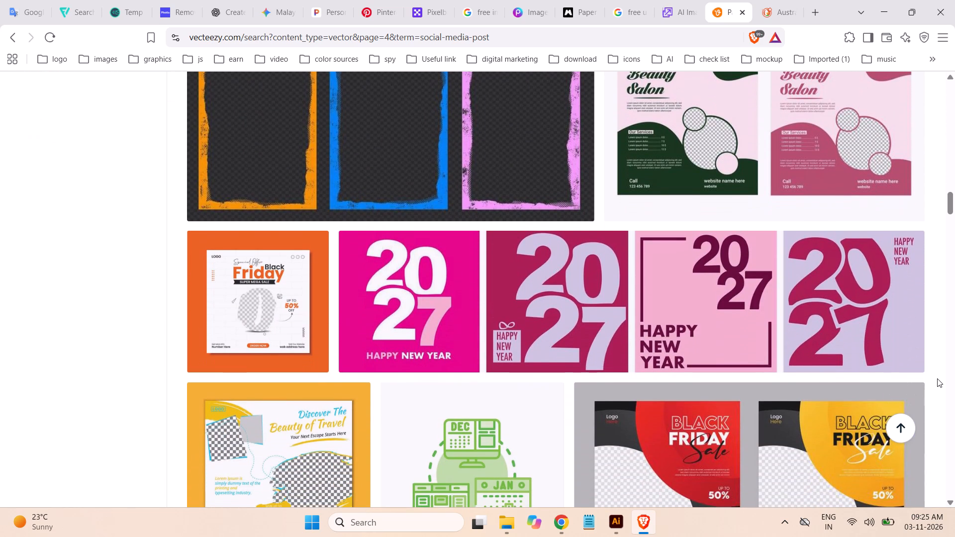
pyautogui.scroll(-1, 937, 378)
pyautogui.scroll(1, 937, 378)
pyautogui.scroll(-5, 937, 378)
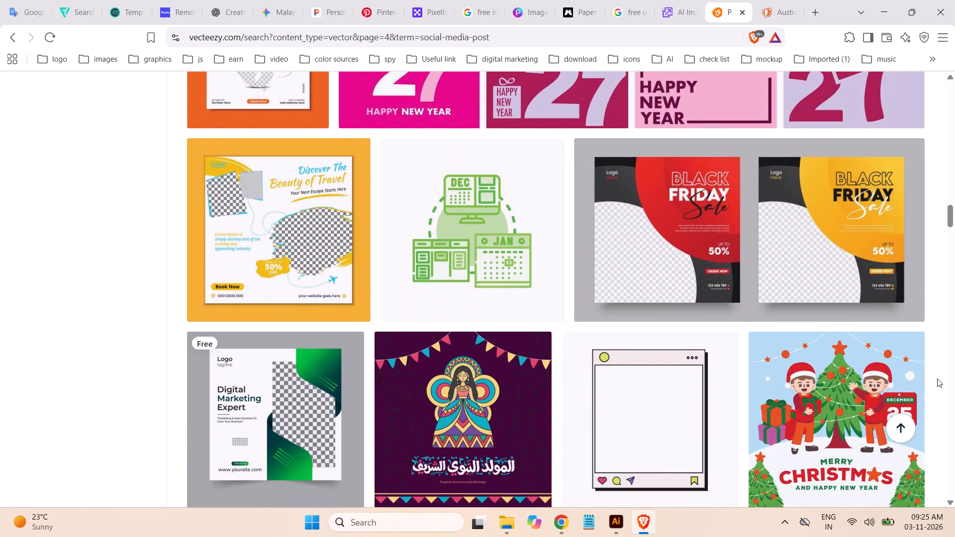
pyautogui.scroll(-1, 937, 378)
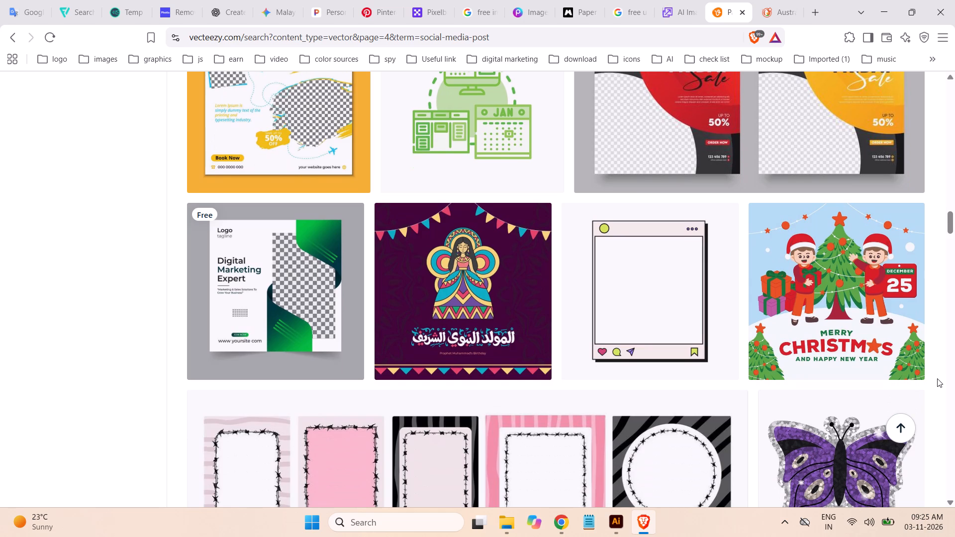
pyautogui.scroll(-5, 937, 378)
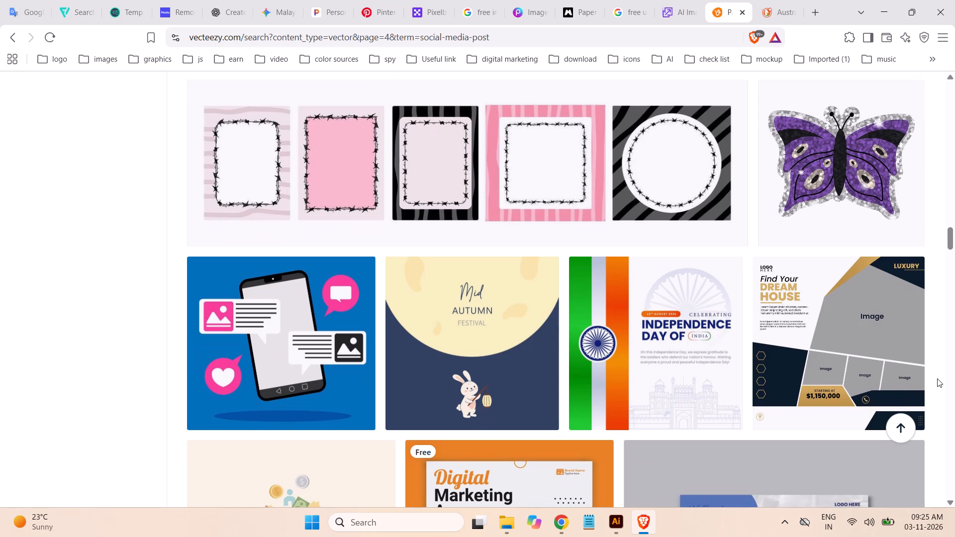
pyautogui.scroll(-2, 937, 378)
pyautogui.scroll(1, 937, 378)
pyautogui.scroll(-4, 937, 378)
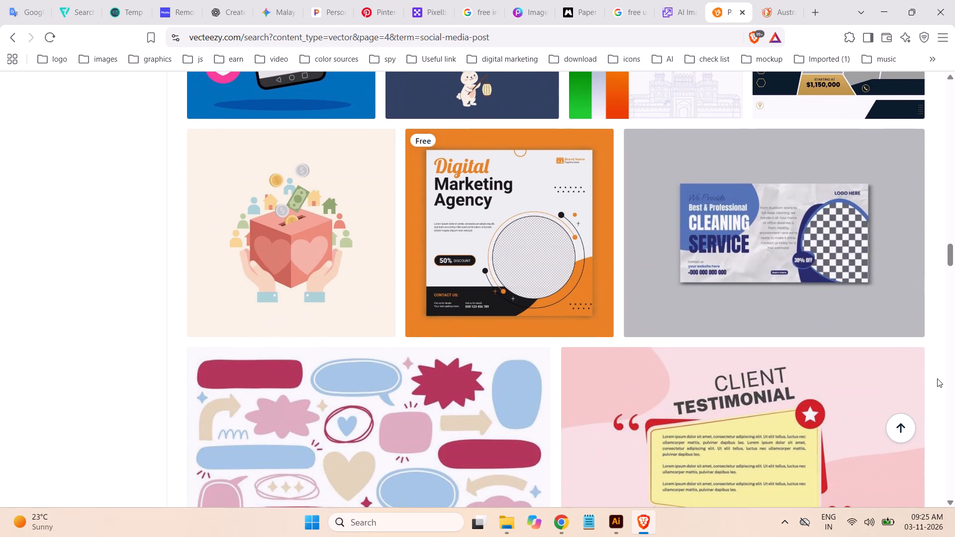
pyautogui.scroll(1, 937, 378)
pyautogui.scroll(-3, 937, 378)
pyautogui.scroll(1, 937, 378)
pyautogui.scroll(-4, 937, 378)
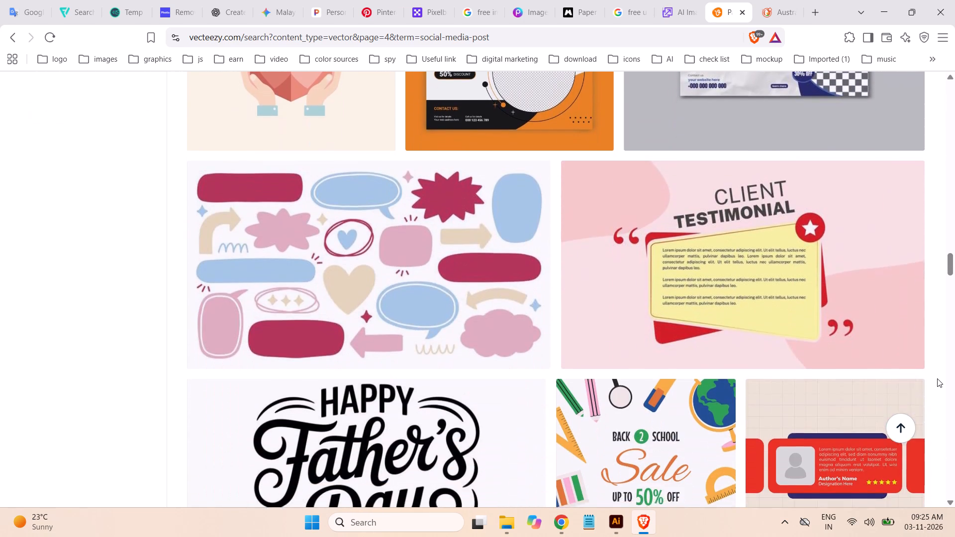
pyautogui.scroll(-5, 937, 378)
pyautogui.scroll(3, 937, 378)
pyautogui.scroll(-2, 937, 378)
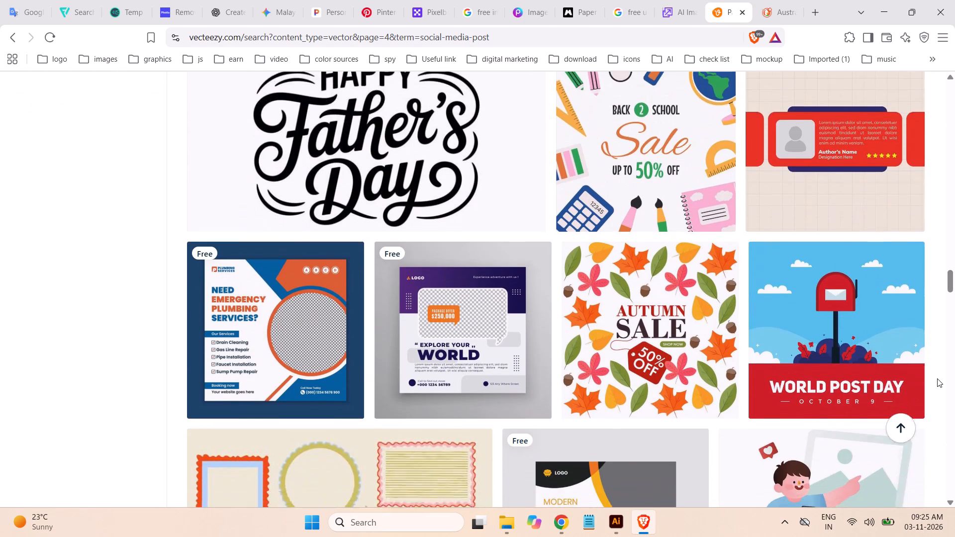
pyautogui.scroll(-4, 937, 378)
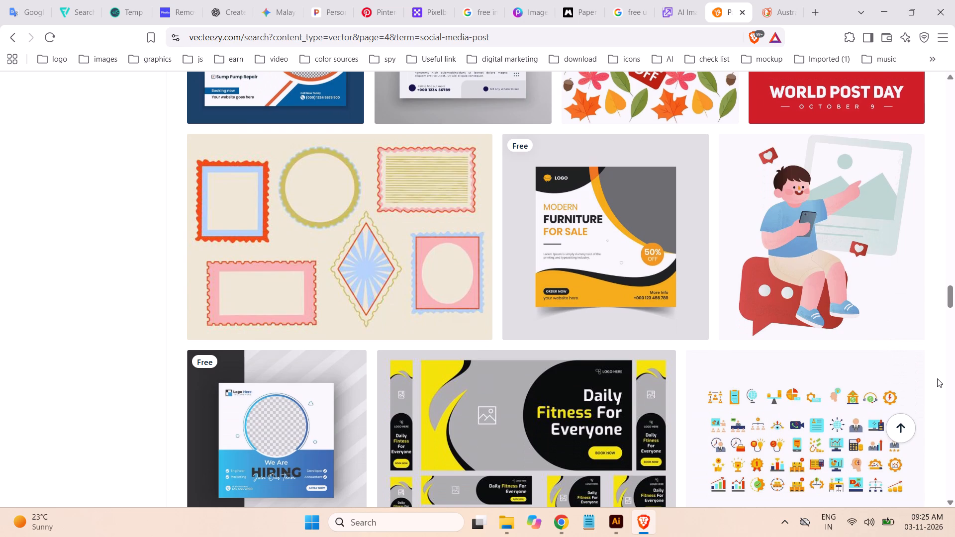
pyautogui.scroll(-2, 937, 378)
pyautogui.scroll(2, 937, 378)
pyautogui.scroll(-5, 937, 378)
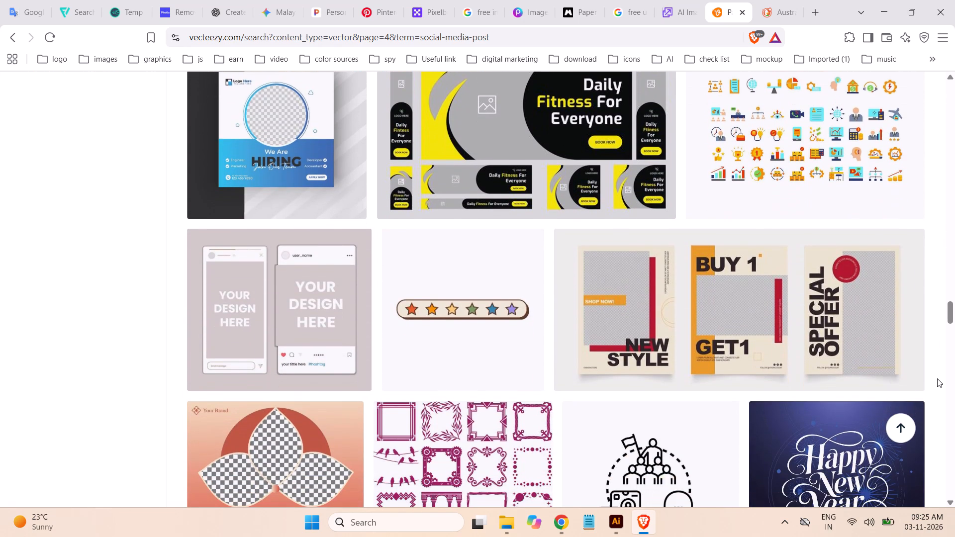
pyautogui.scroll(-3, 937, 378)
pyautogui.scroll(1, 937, 378)
pyautogui.scroll(-4, 937, 378)
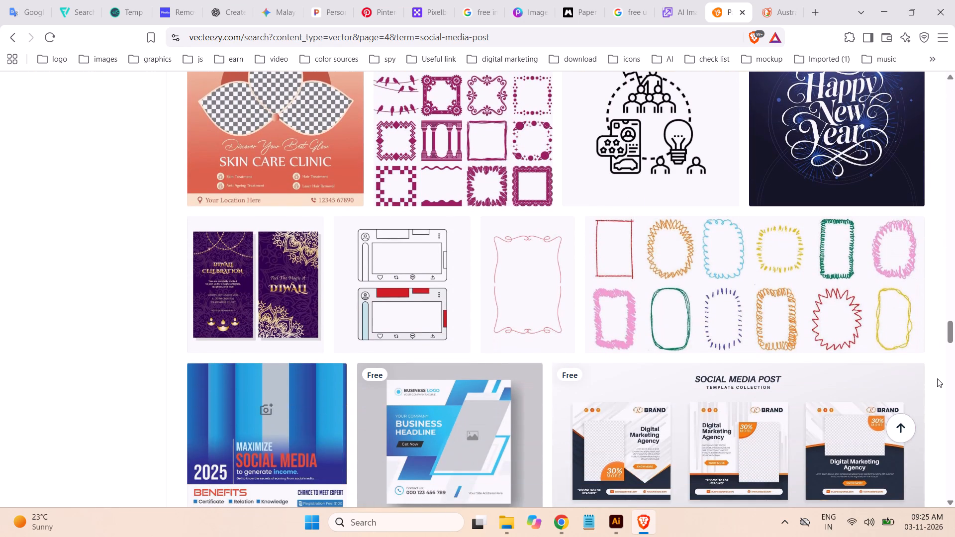
pyautogui.scroll(-4, 937, 378)
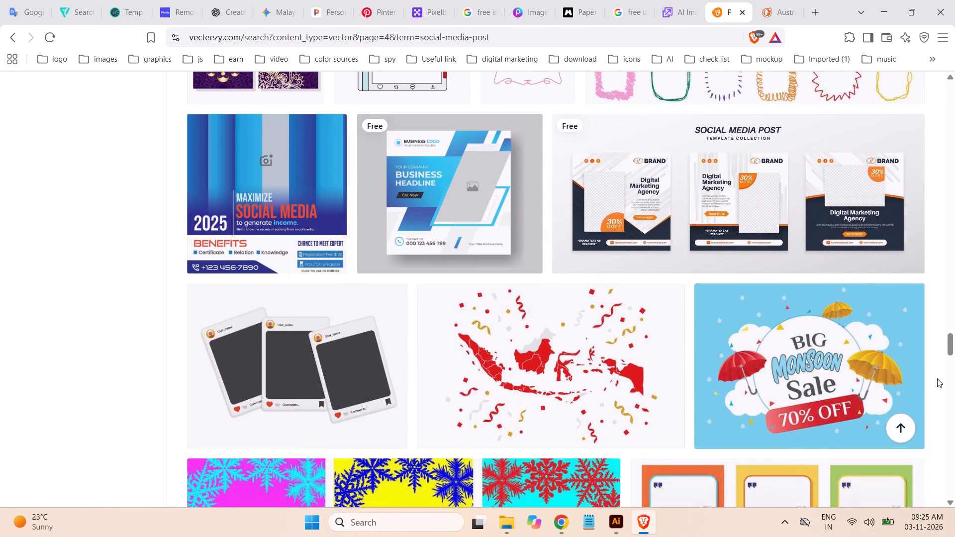
pyautogui.scroll(-6, 937, 378)
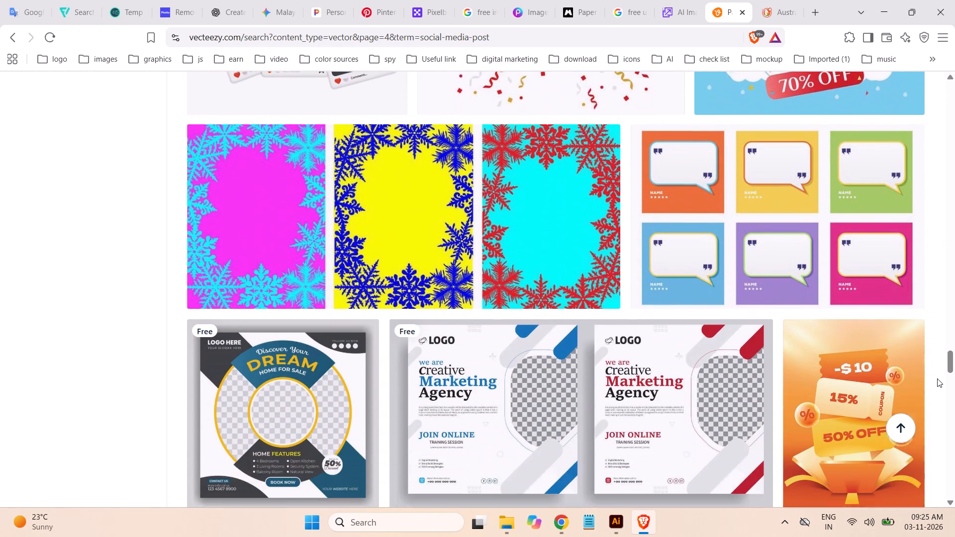
pyautogui.scroll(-2, 937, 378)
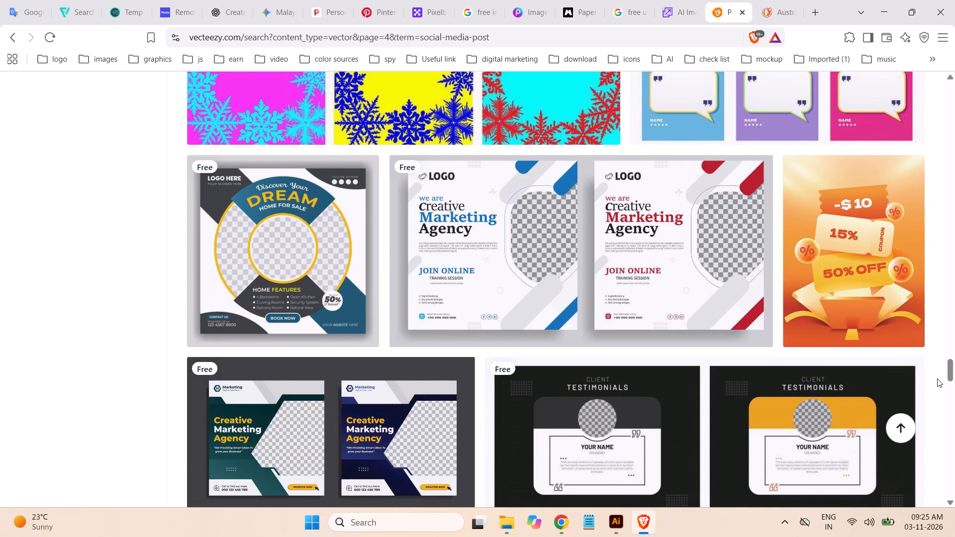
pyautogui.scroll(-3, 937, 378)
pyautogui.scroll(2, 937, 378)
pyautogui.scroll(-2, 937, 378)
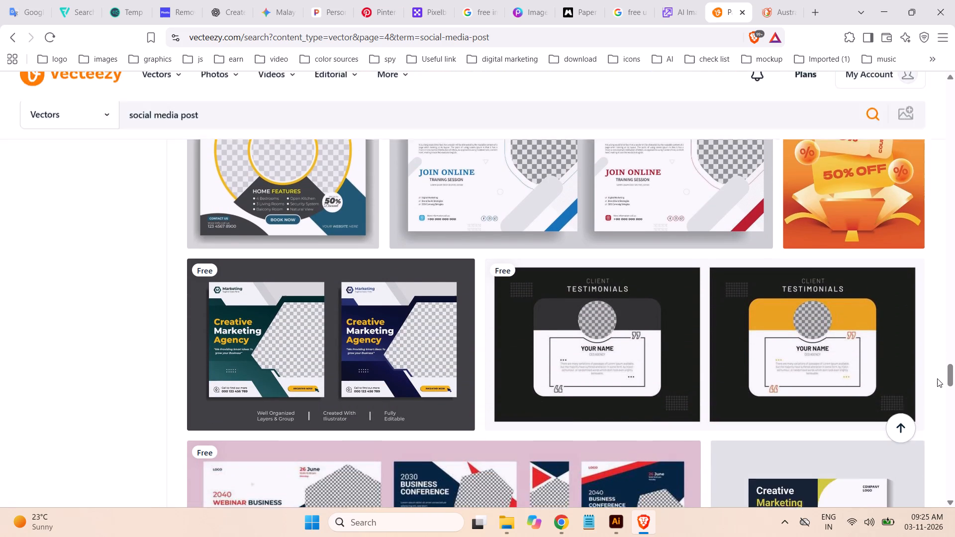
pyautogui.scroll(-6, 937, 378)
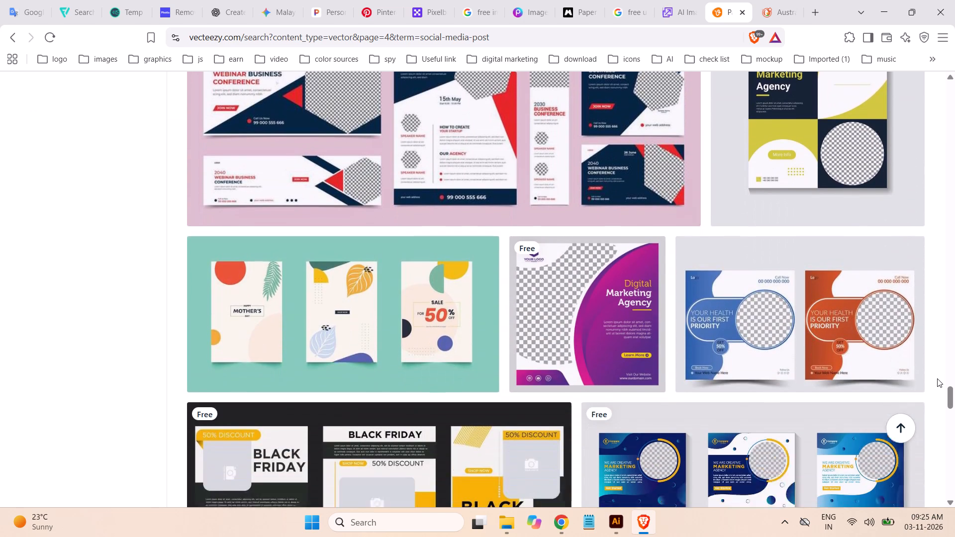
pyautogui.scroll(-2, 937, 378)
pyautogui.scroll(1, 937, 378)
pyautogui.scroll(-2, 937, 378)
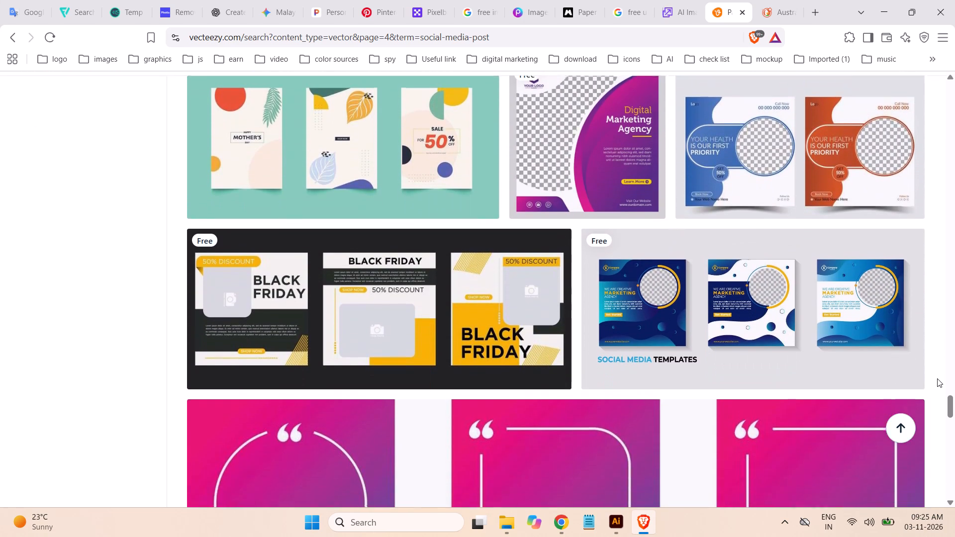
pyautogui.scroll(-6, 937, 378)
pyautogui.scroll(1, 937, 378)
pyautogui.scroll(-2, 937, 378)
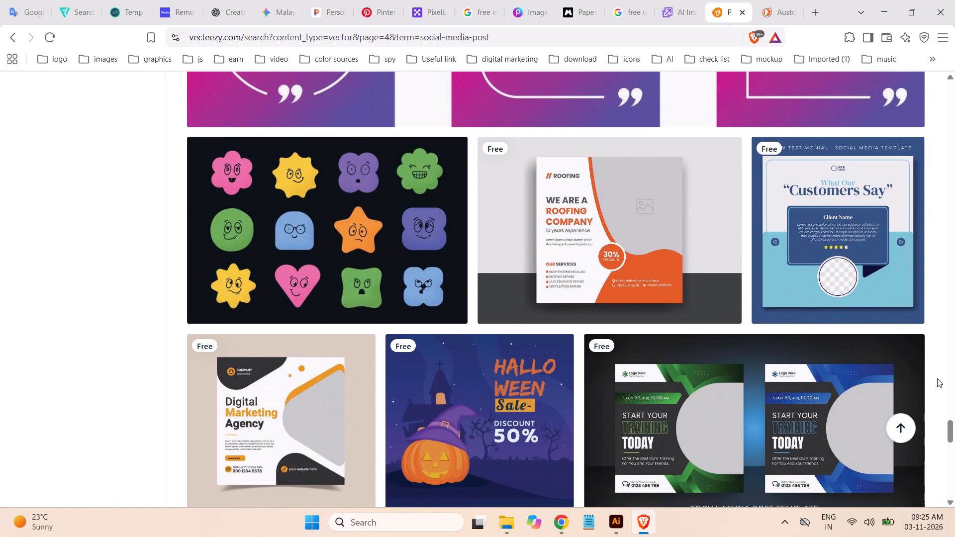
pyautogui.scroll(-2, 937, 378)
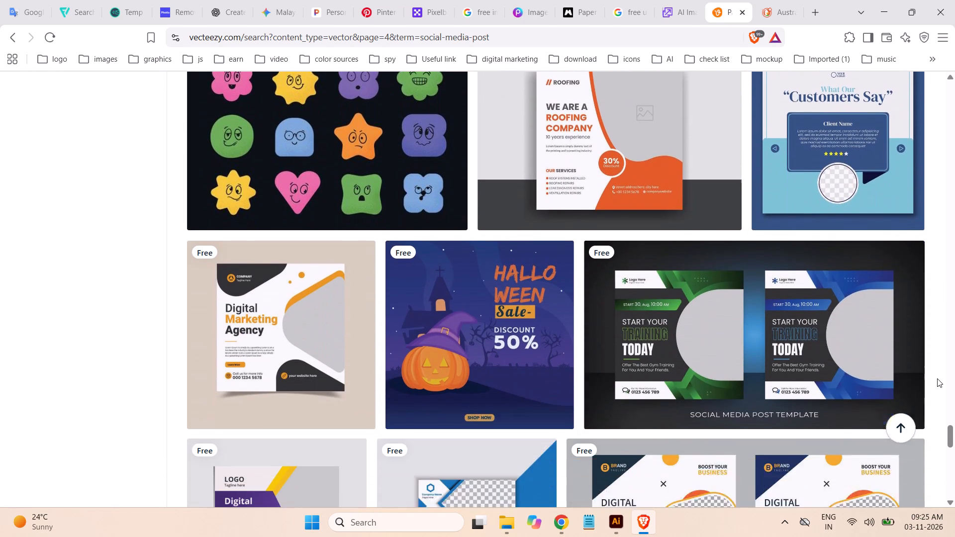
pyautogui.scroll(-6, 937, 378)
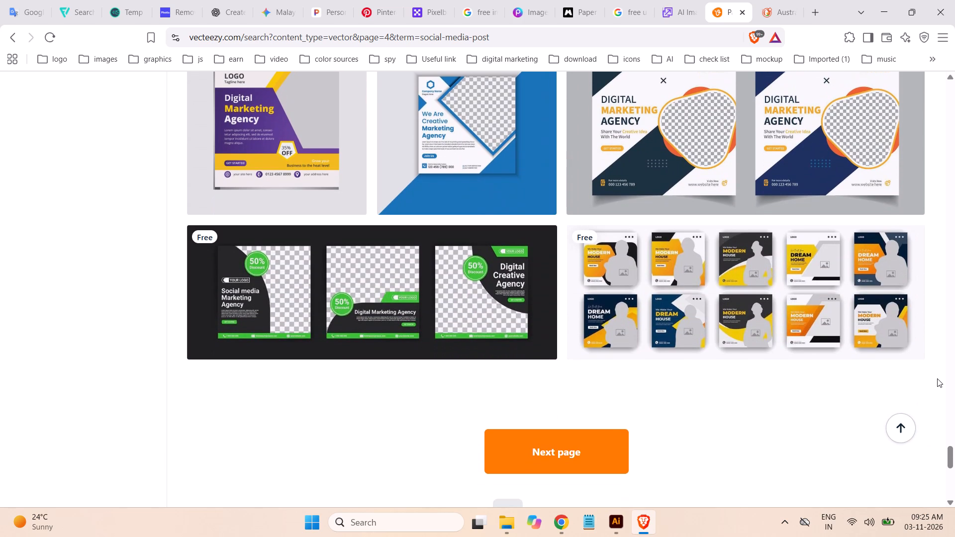
# Open the fifth page of Vecteezy's social media post results.
pyautogui.scroll(-6, 937, 378)
pyautogui.scroll(3, 937, 378)
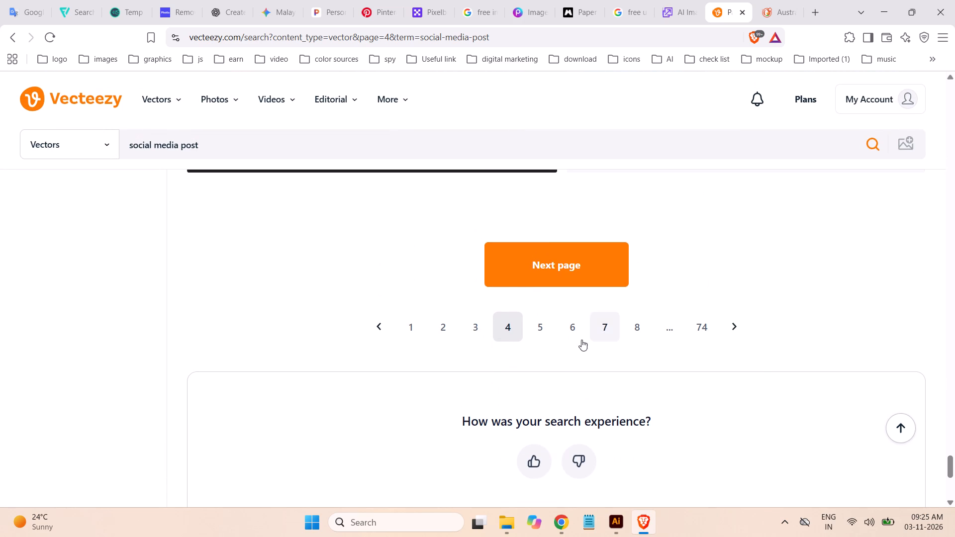
pyautogui.click(540, 327)
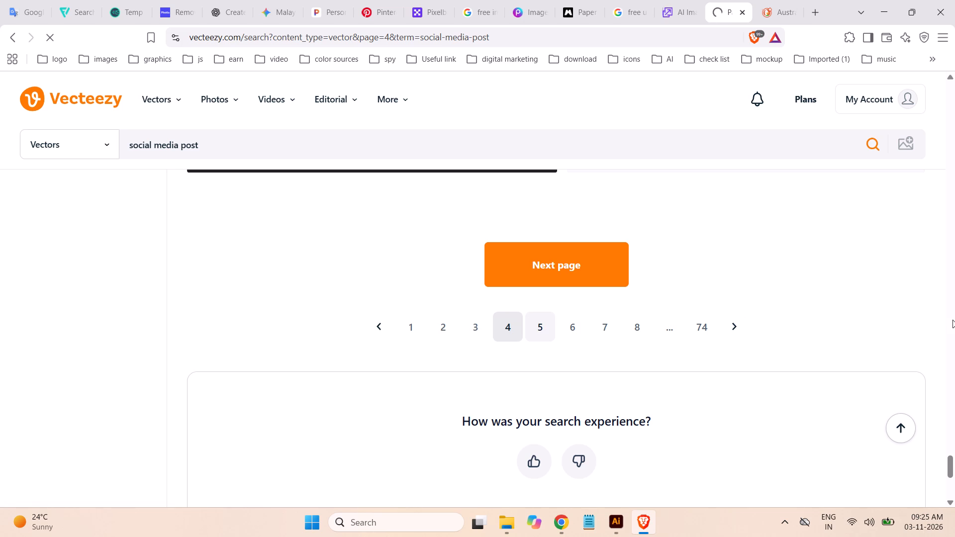
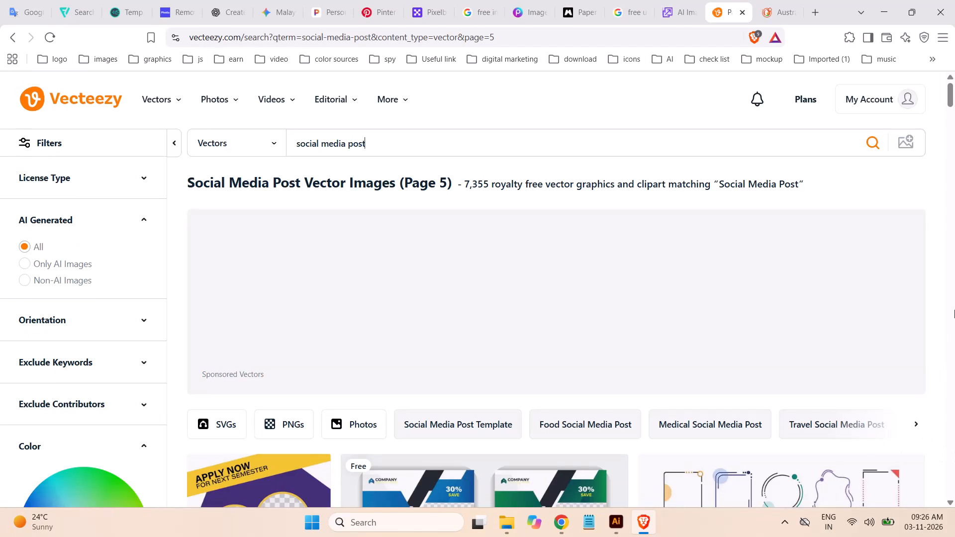
# Browse the fifth page of social media post templates to its end, examining layouts, image frames and colour schemes, including the health and dental care designs.
pyautogui.scroll(-4, 954, 289)
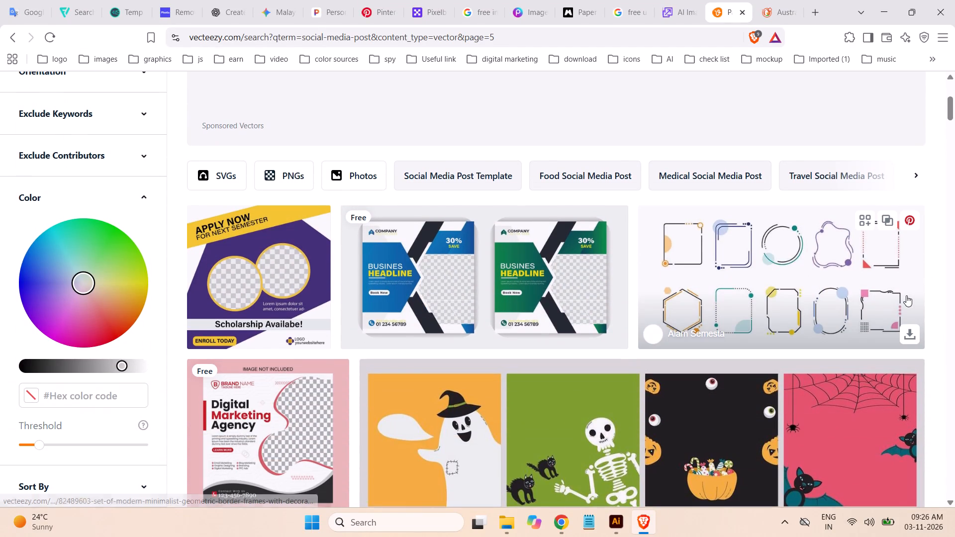
pyautogui.scroll(-3, 908, 301)
pyautogui.scroll(1, 907, 302)
pyautogui.scroll(-1, 906, 302)
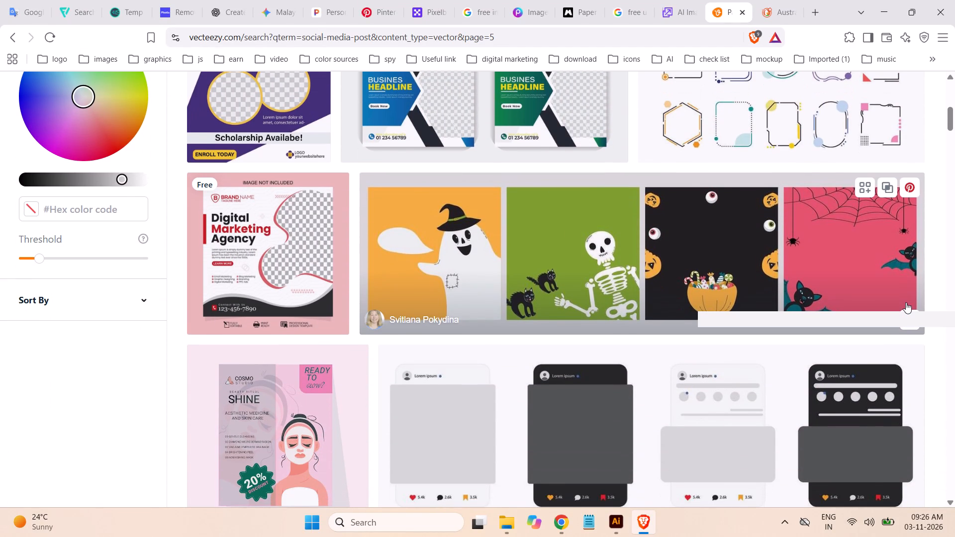
pyautogui.scroll(-6, 906, 302)
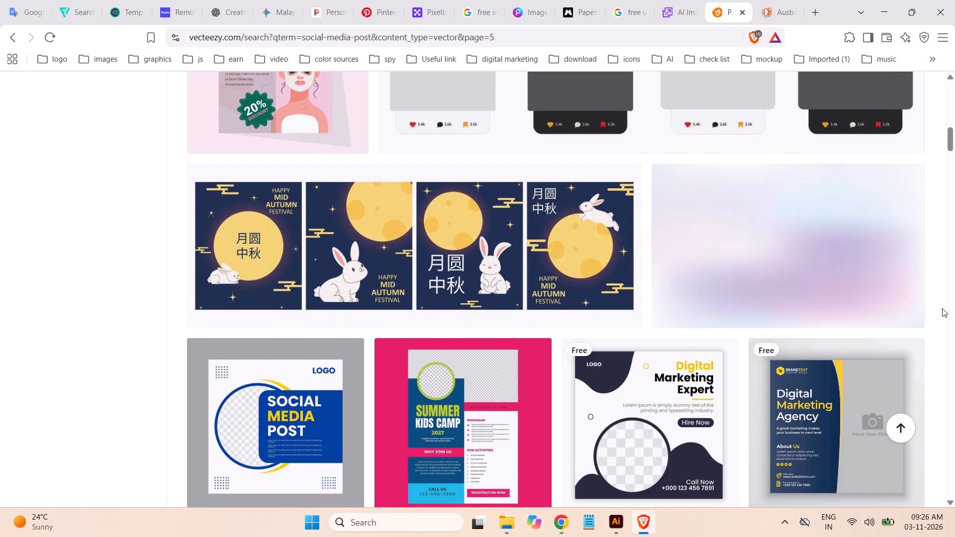
pyautogui.scroll(-1, 942, 308)
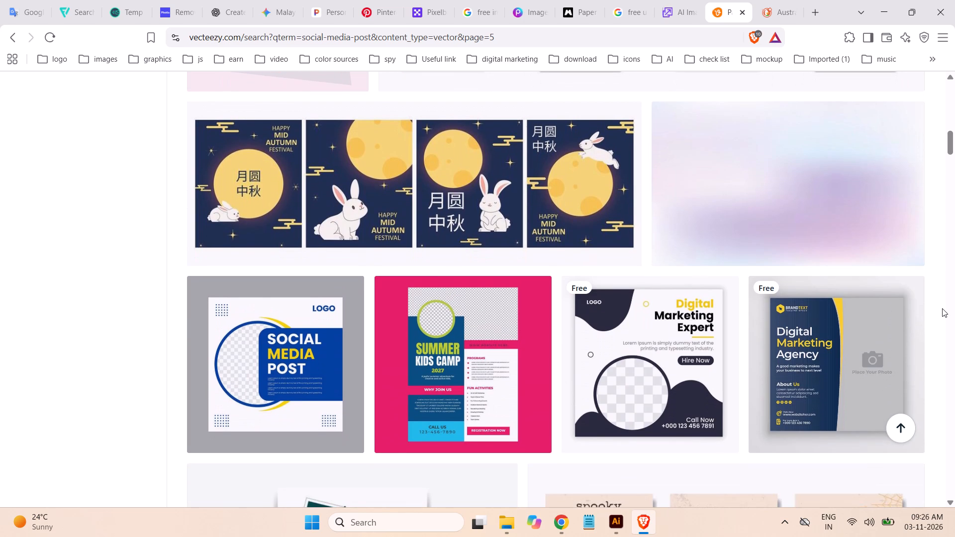
pyautogui.scroll(-9, 942, 308)
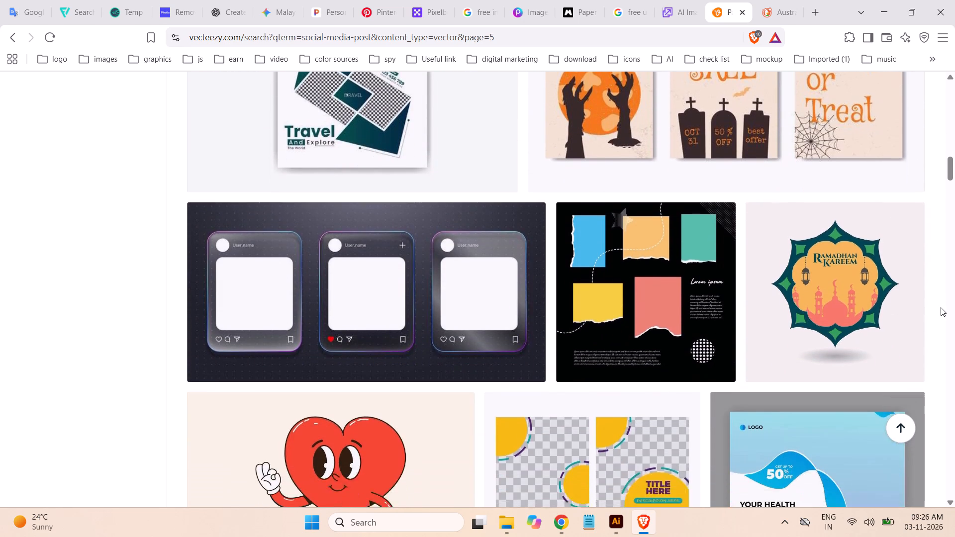
pyautogui.scroll(-8, 941, 307)
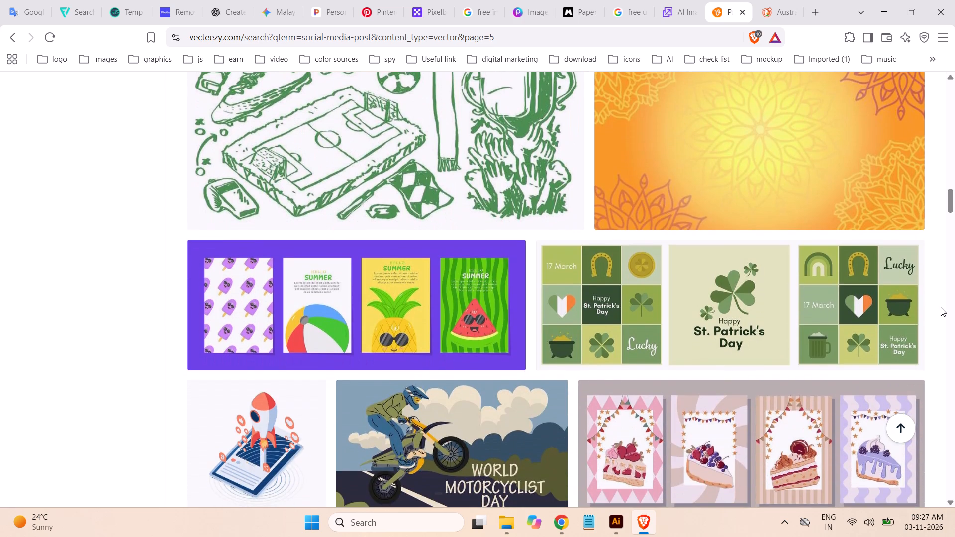
pyautogui.scroll(-7, 941, 307)
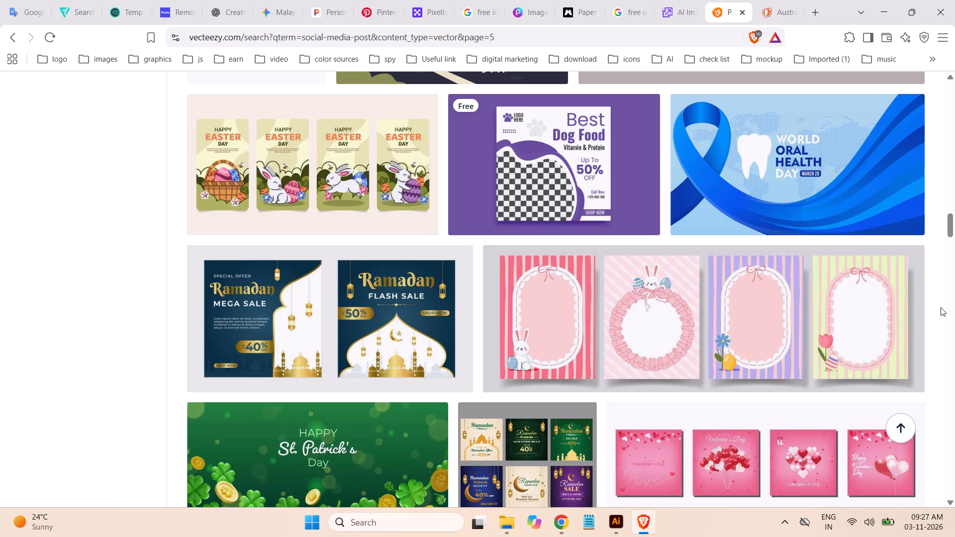
pyautogui.scroll(-10, 941, 307)
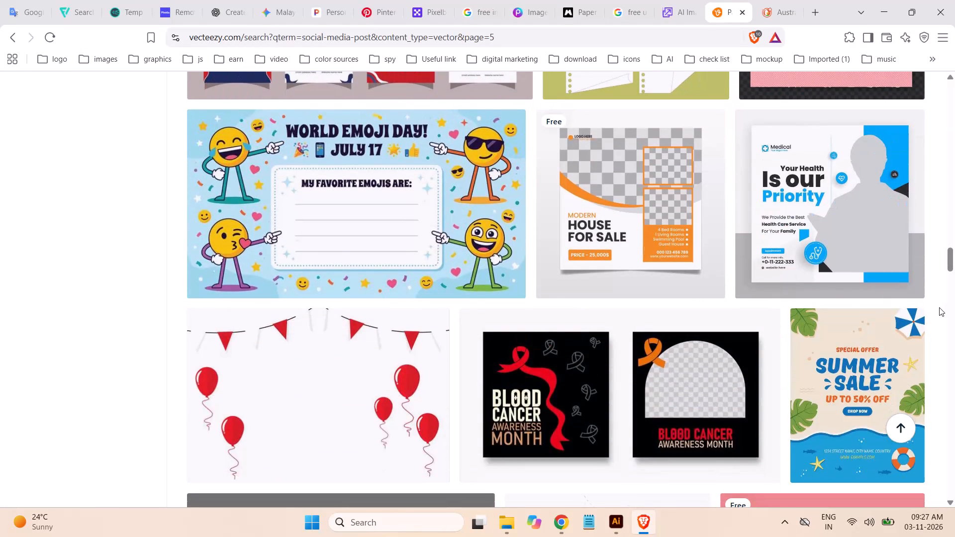
pyautogui.scroll(-9, 939, 307)
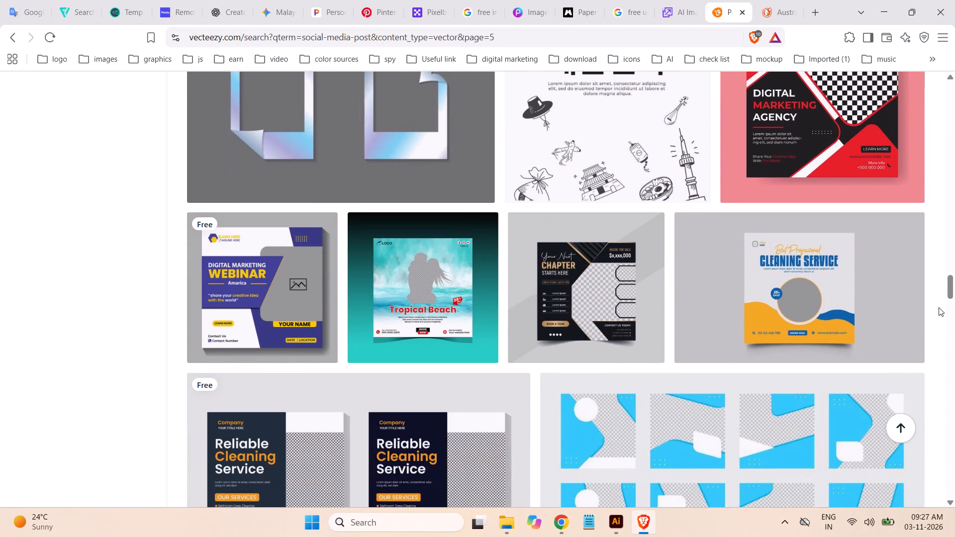
pyautogui.scroll(-1, 939, 307)
pyautogui.scroll(1, 939, 307)
pyautogui.scroll(-3, 939, 307)
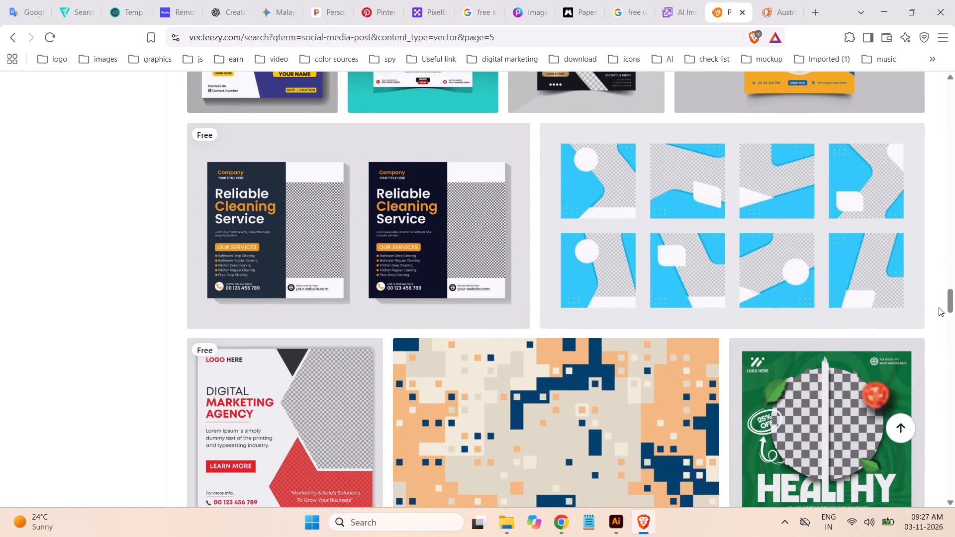
pyautogui.scroll(-3, 939, 307)
pyautogui.scroll(1, 939, 307)
pyautogui.scroll(-8, 939, 307)
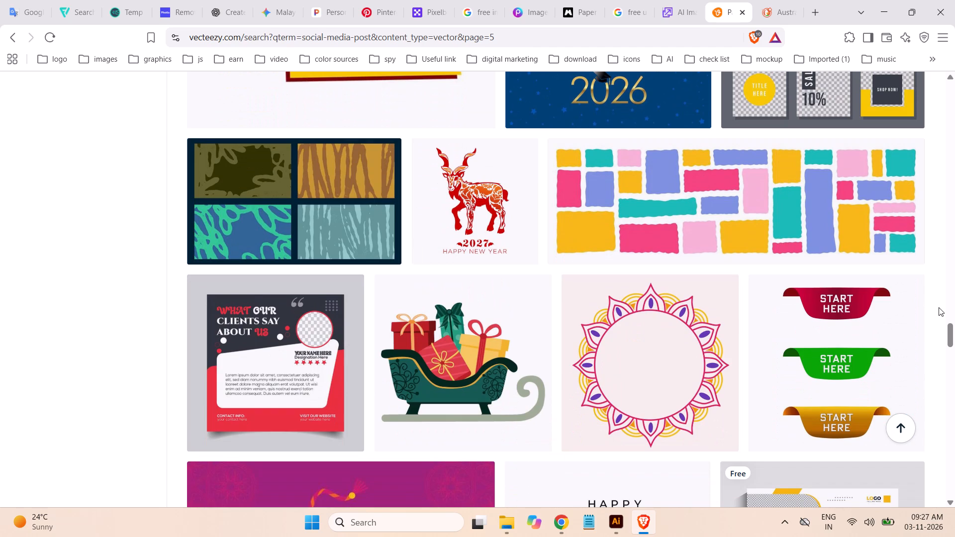
pyautogui.scroll(-1, 933, 304)
pyautogui.scroll(1, 933, 304)
pyautogui.scroll(-5, 933, 304)
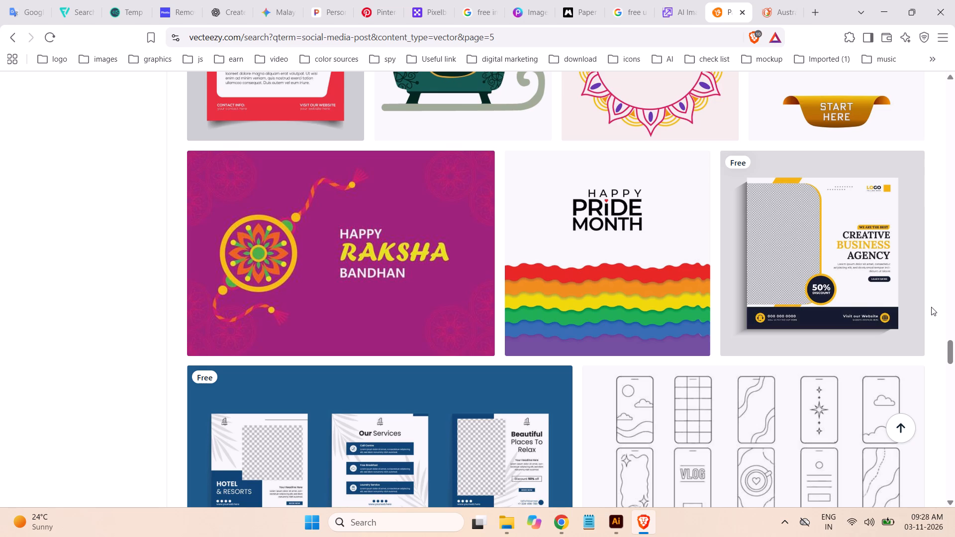
pyautogui.scroll(-6, 931, 307)
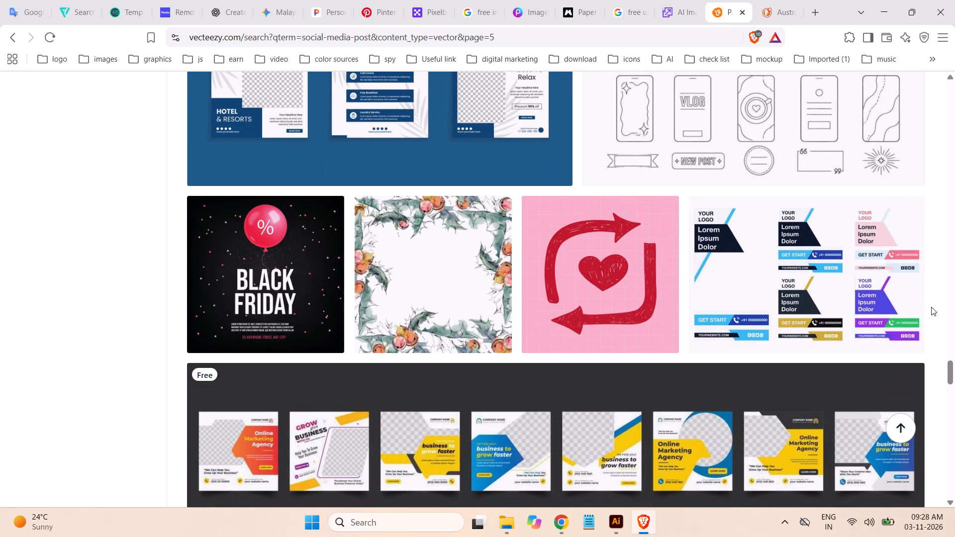
pyautogui.scroll(-6, 931, 307)
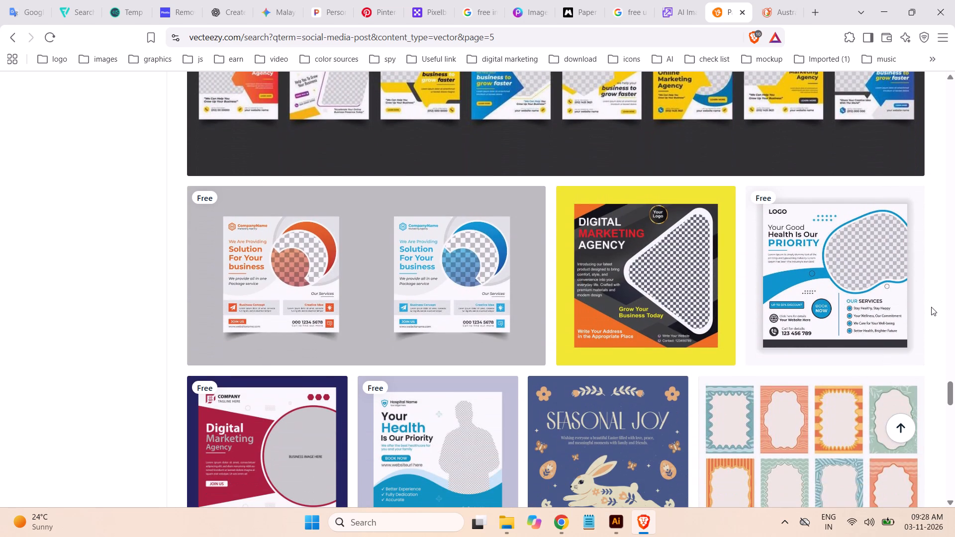
pyautogui.scroll(-8, 931, 307)
pyautogui.scroll(1, 931, 307)
pyautogui.scroll(-3, 931, 307)
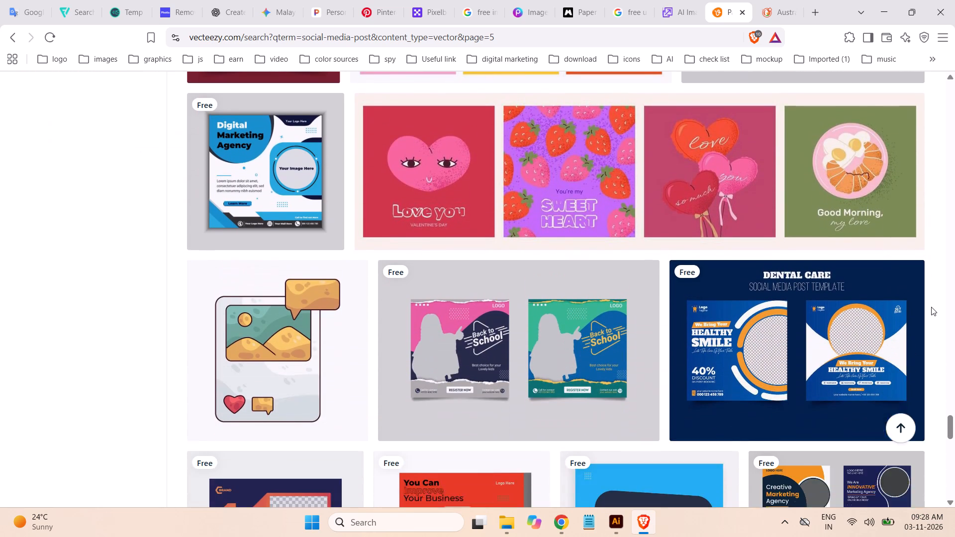
pyautogui.scroll(-7, 931, 307)
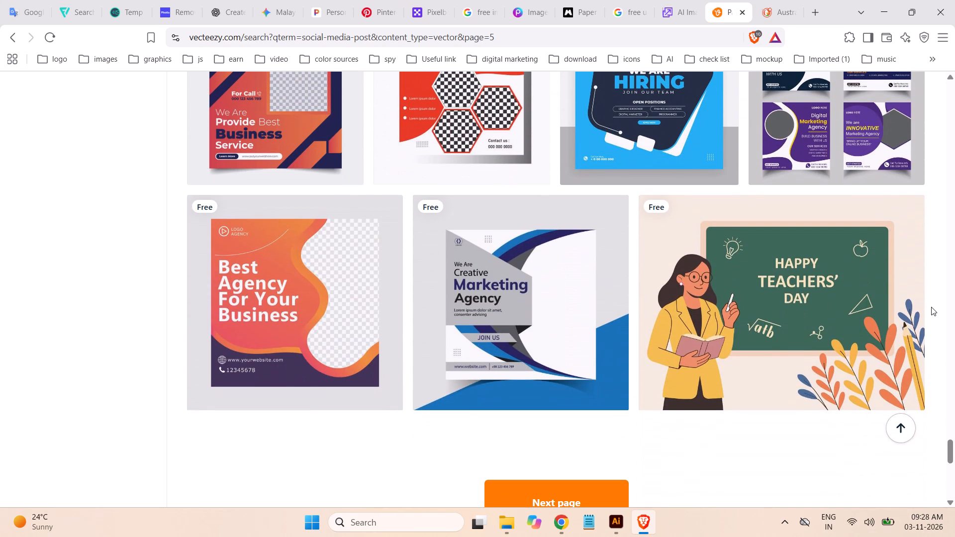
pyautogui.scroll(-3, 931, 307)
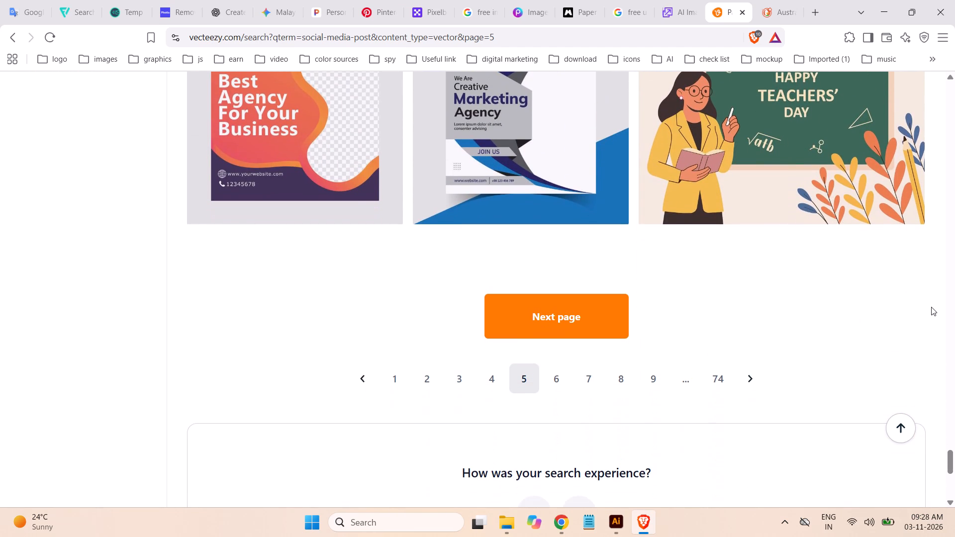
# Open the sixth page of Vecteezy's social media post results.
pyautogui.click(570, 319)
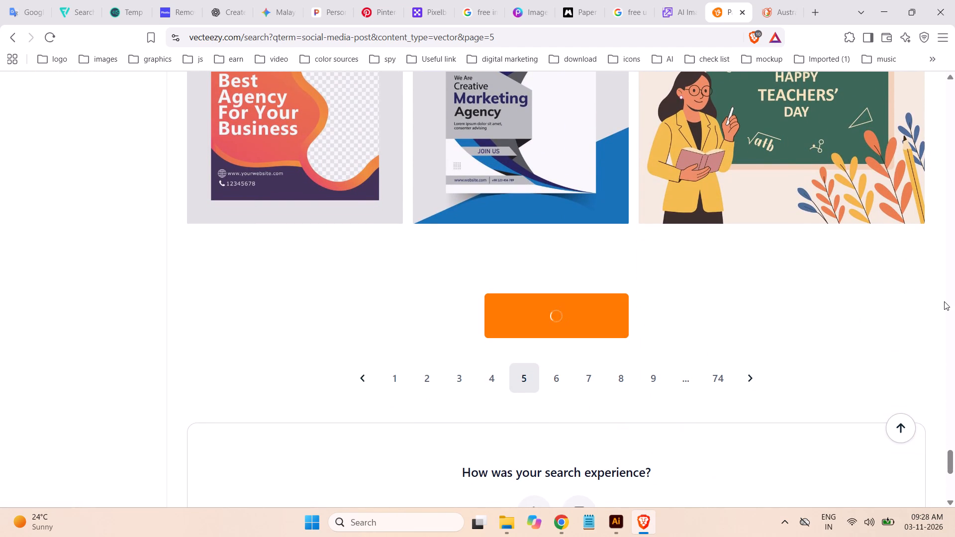
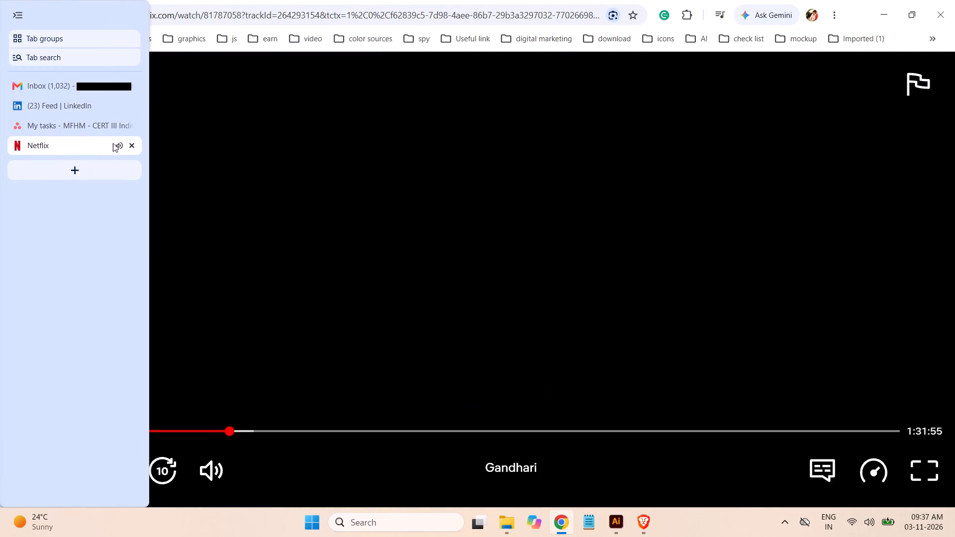
# Close the Netflix tab in Chrome.
pyautogui.click(131, 145)
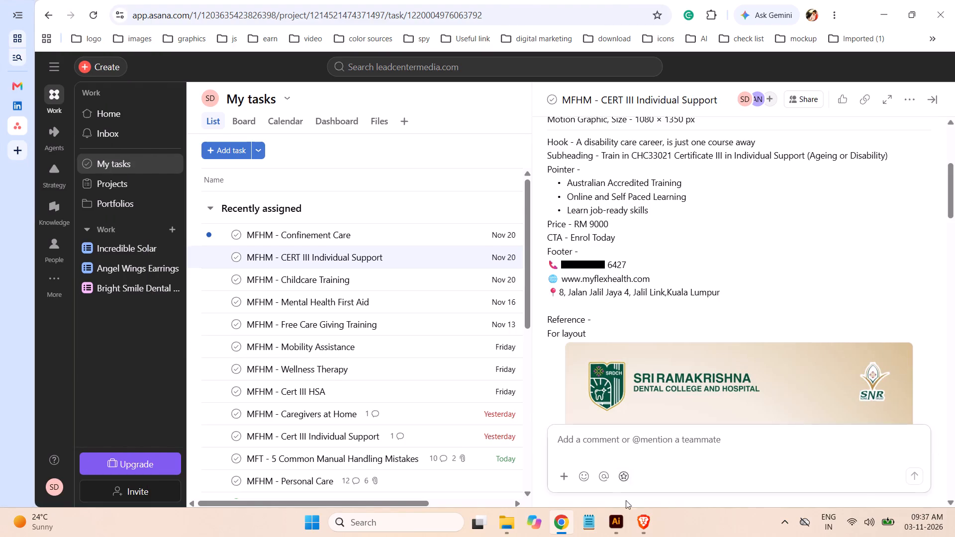
# Switch back to Brave and examine the post layouts on the sixth page of Vecteezy's social media post results.
pyautogui.click(617, 522)
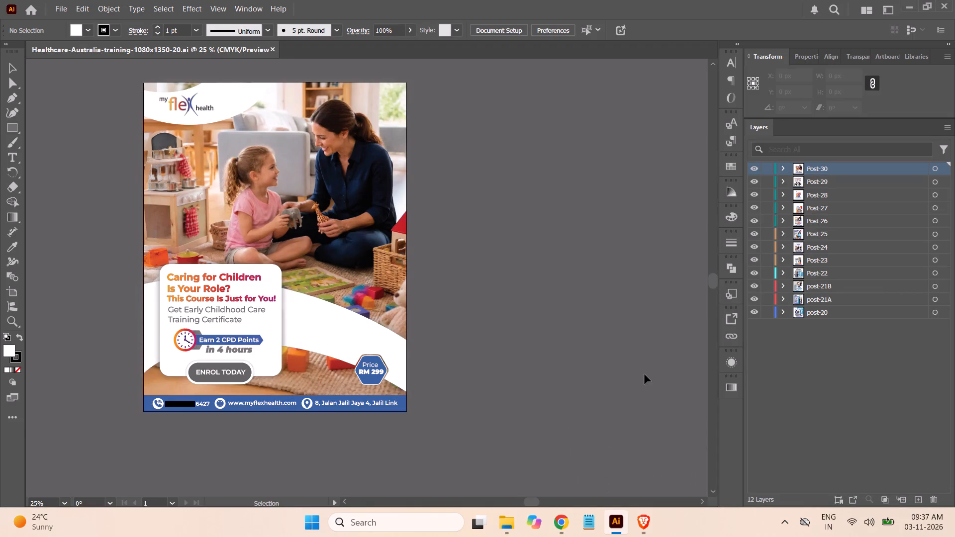
pyautogui.click(565, 524)
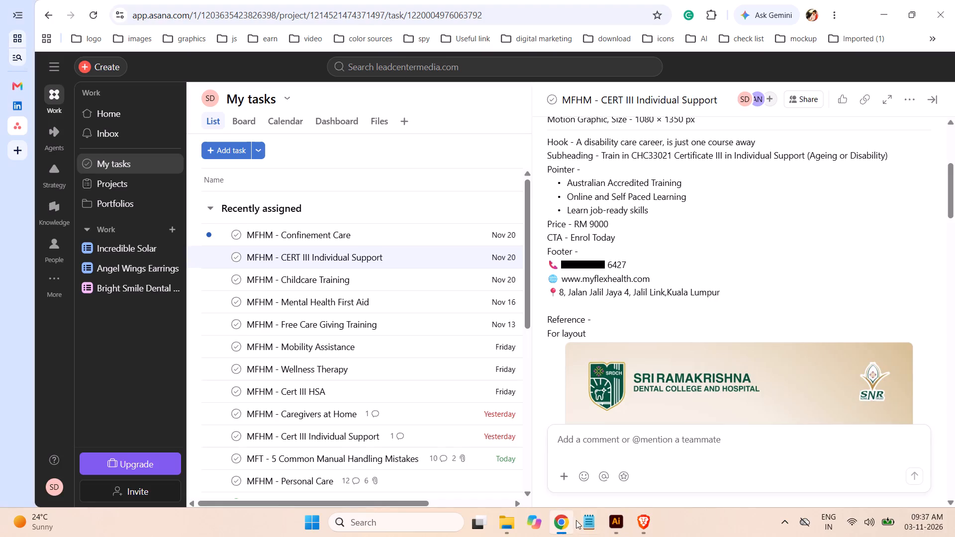
pyautogui.click(644, 527)
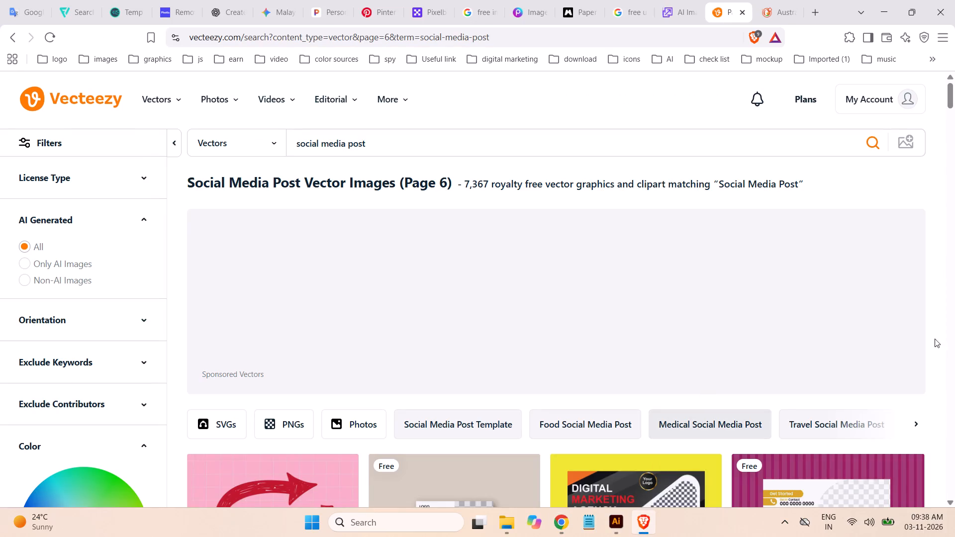
pyautogui.scroll(-7, 926, 337)
pyautogui.scroll(2, 926, 337)
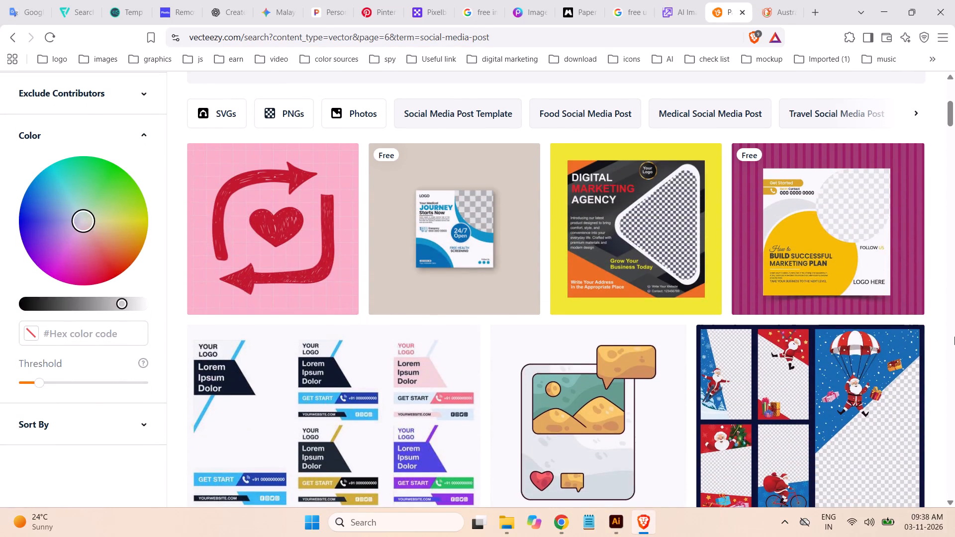
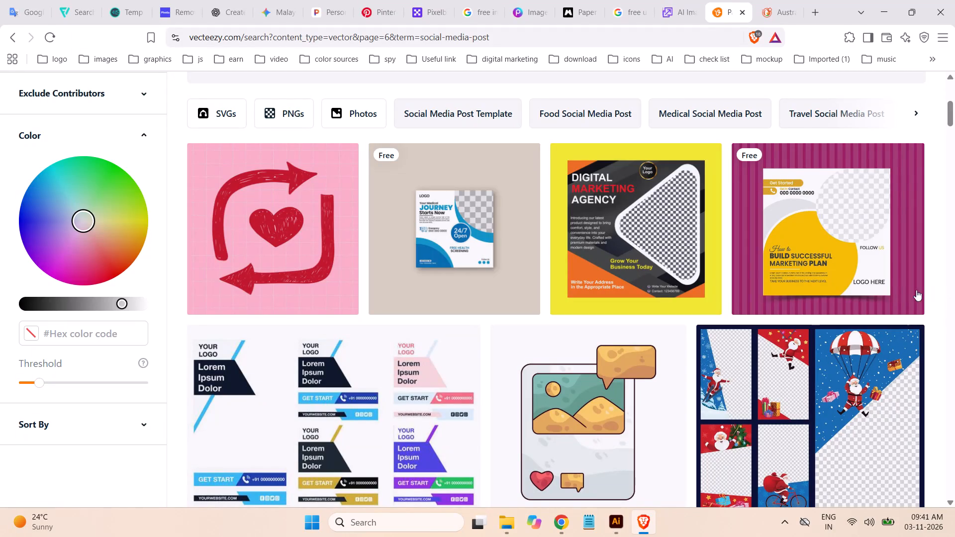
# Look over the post designs near the top of the sixth page of social media post results.
pyautogui.scroll(-2, 766, 284)
pyautogui.scroll(3, 767, 284)
pyautogui.scroll(-6, 763, 277)
pyautogui.scroll(2, 763, 277)
pyautogui.scroll(-1, 762, 276)
pyautogui.scroll(5, 762, 276)
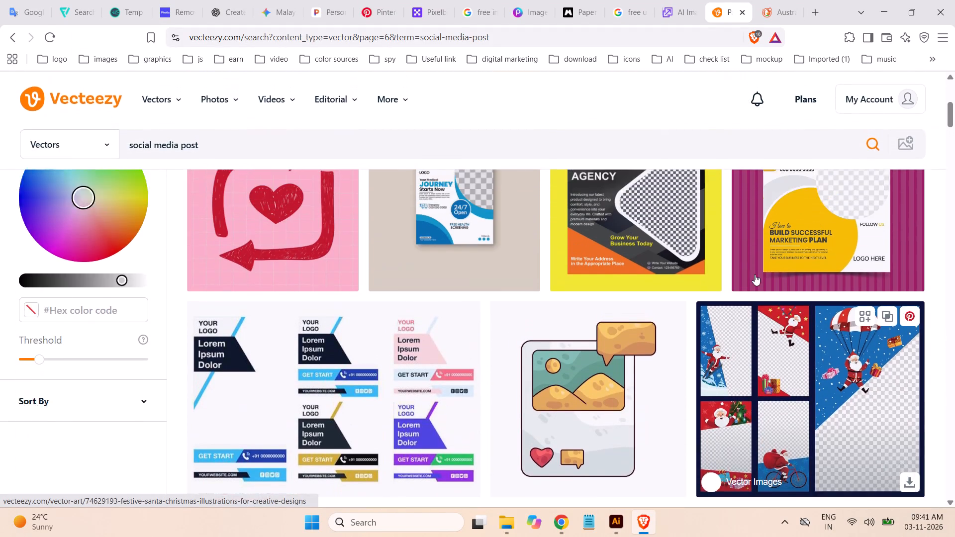
pyautogui.scroll(-1, 755, 274)
pyautogui.scroll(3, 755, 274)
pyautogui.scroll(-4, 753, 274)
pyautogui.scroll(4, 750, 273)
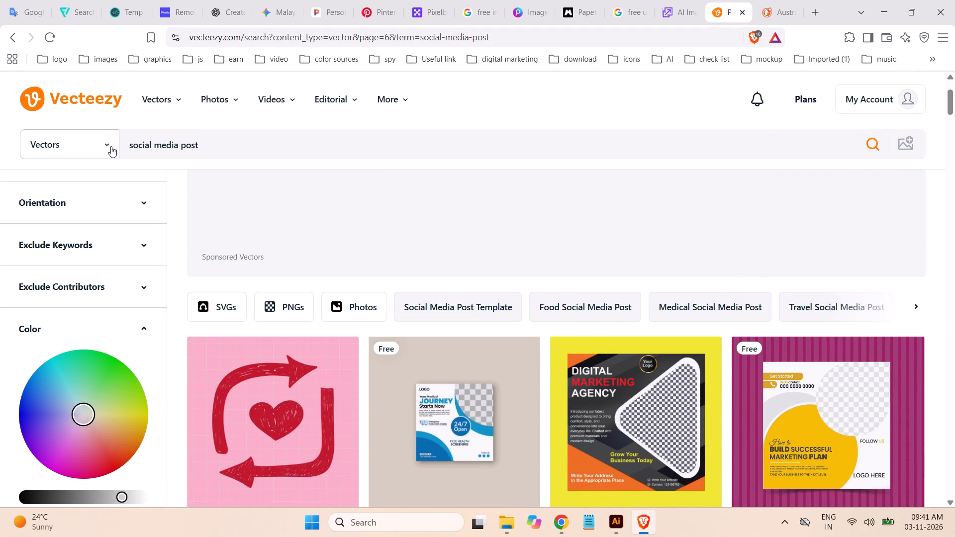
# Search Vecteezy's vectors for "travel social media post".
pyautogui.click(123, 147)
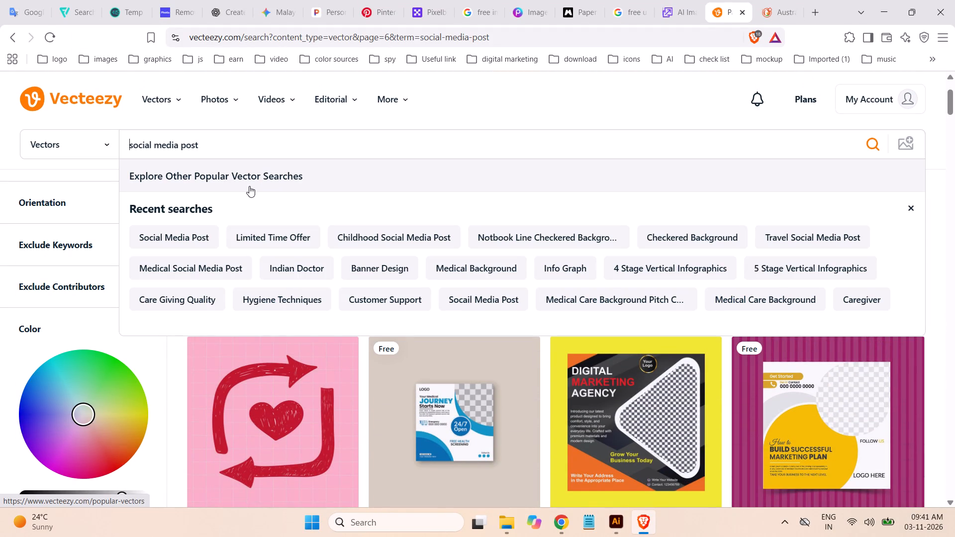
pyautogui.write('tra')
pyautogui.write('vel')
pyautogui.press('space')
pyautogui.press('Return')
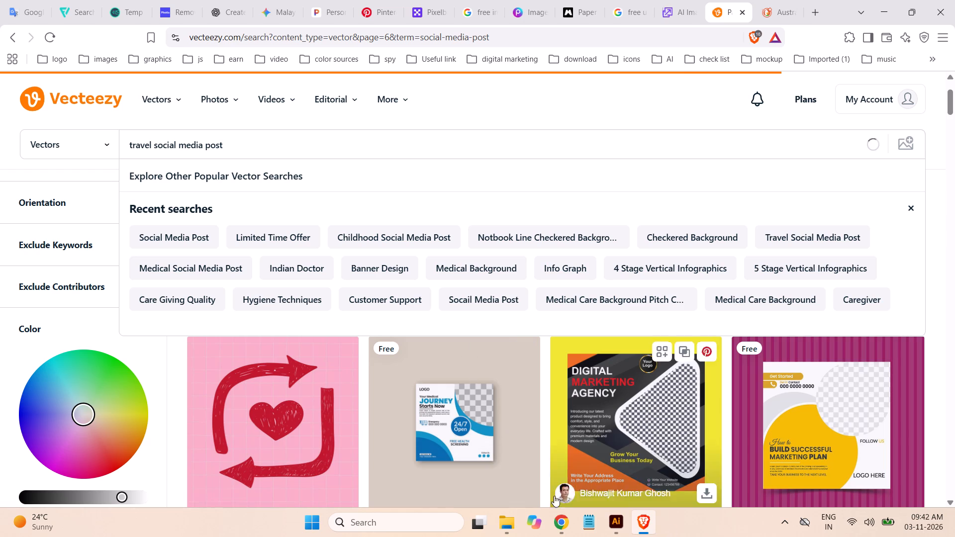
# In File Explorer, open the Documents > Data > social media post folder in a new tab.
pyautogui.click(512, 523)
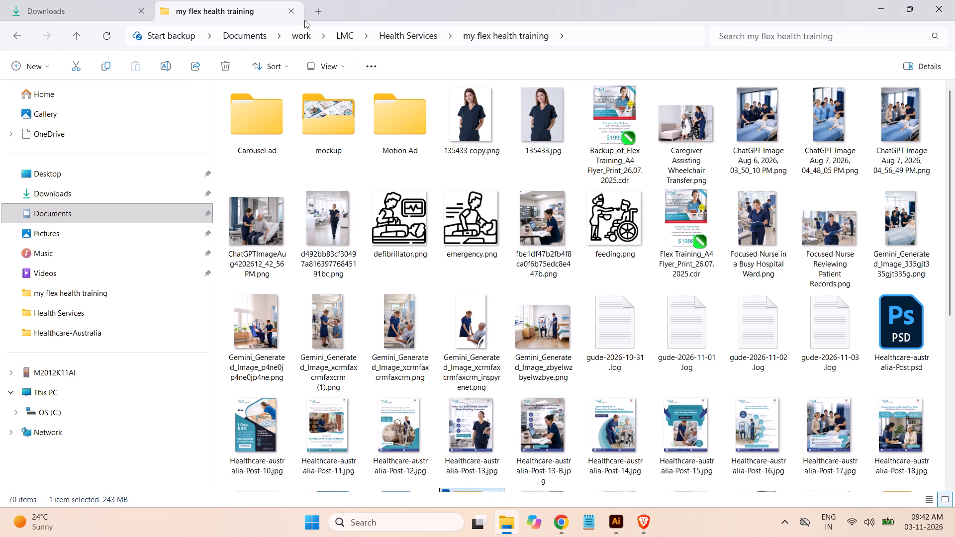
pyautogui.click(321, 8)
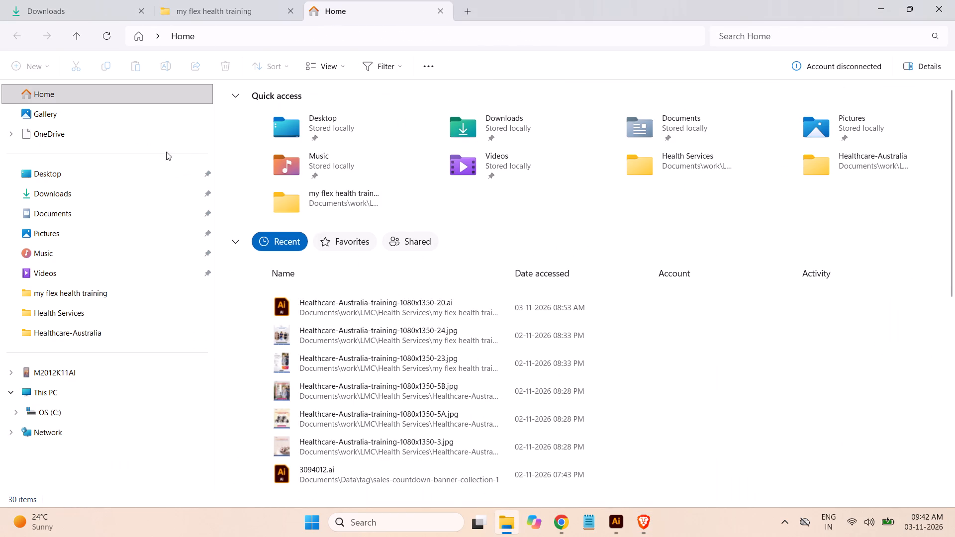
pyautogui.click(63, 213)
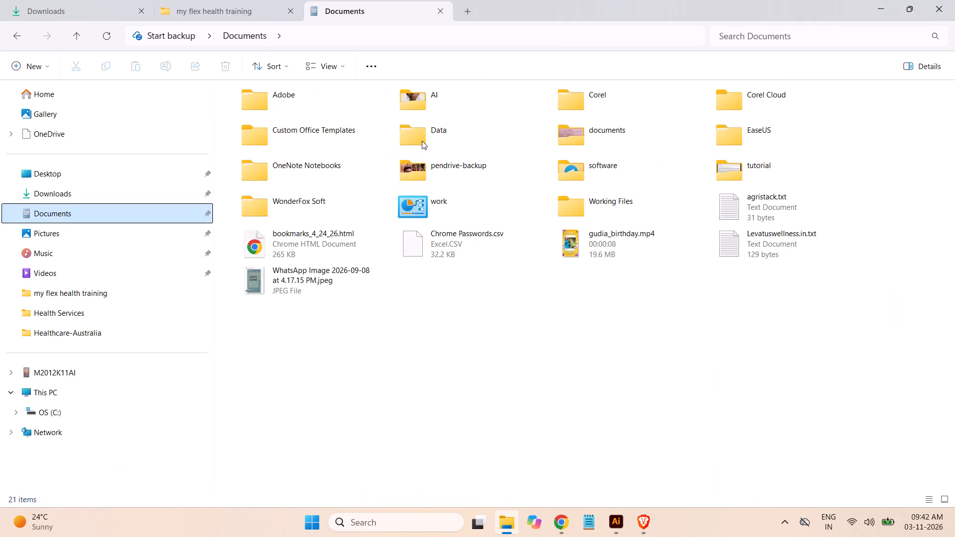
pyautogui.doubleClick(421, 138)
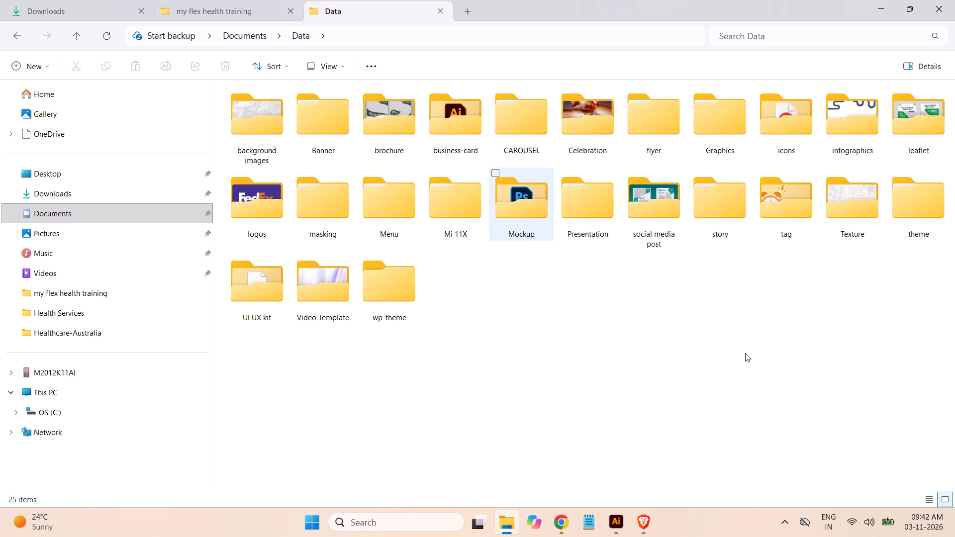
pyautogui.doubleClick(666, 217)
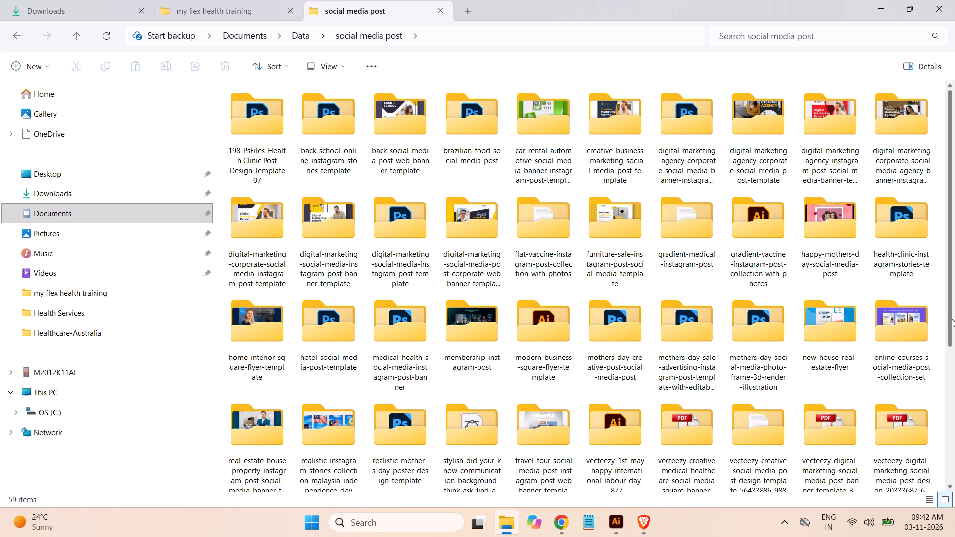
# Preview the JPG in the vecteezy we-are-hiring job vacancy template folder, close it, and return to the social media post folder.
pyautogui.moveTo(951, 319); pyautogui.dragTo(954, 473)
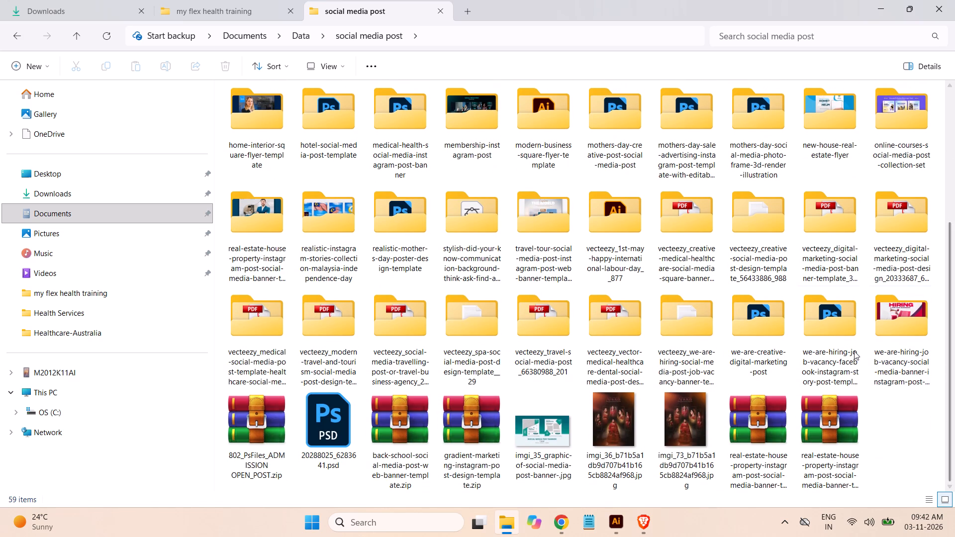
pyautogui.doubleClick(698, 327)
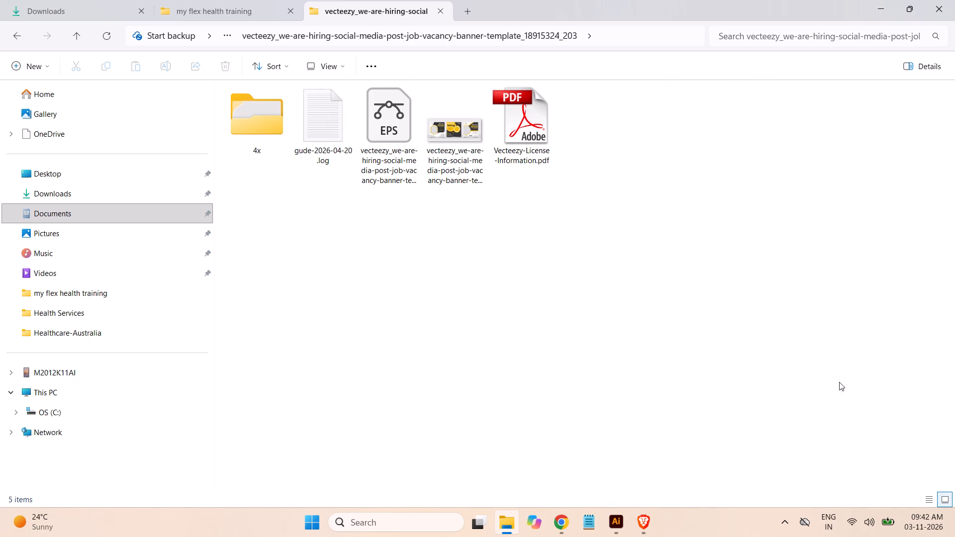
pyautogui.doubleClick(462, 142)
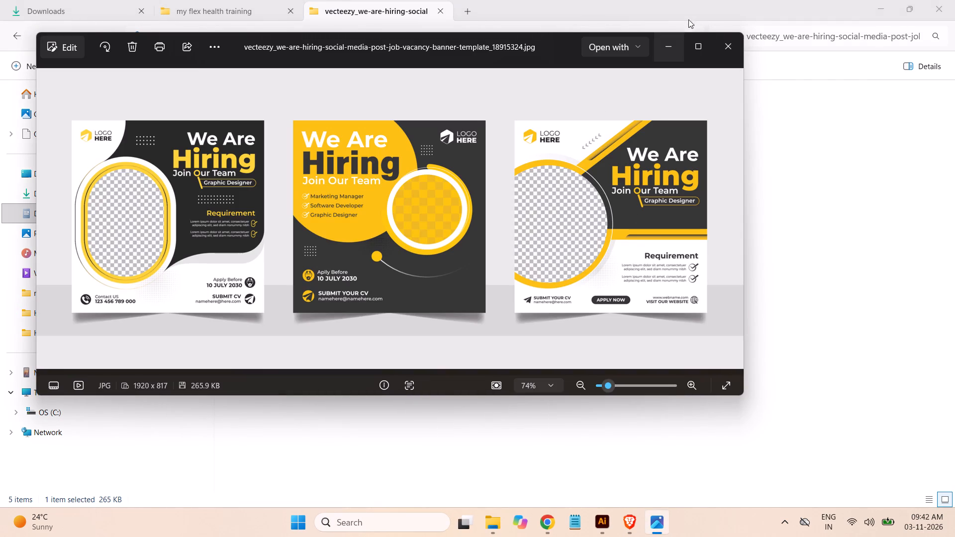
pyautogui.click(731, 51)
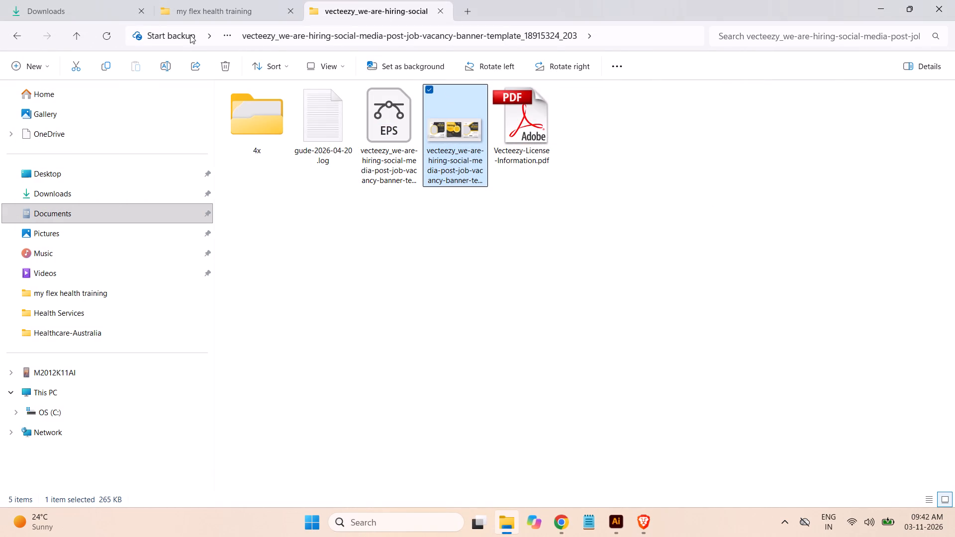
pyautogui.click(77, 36)
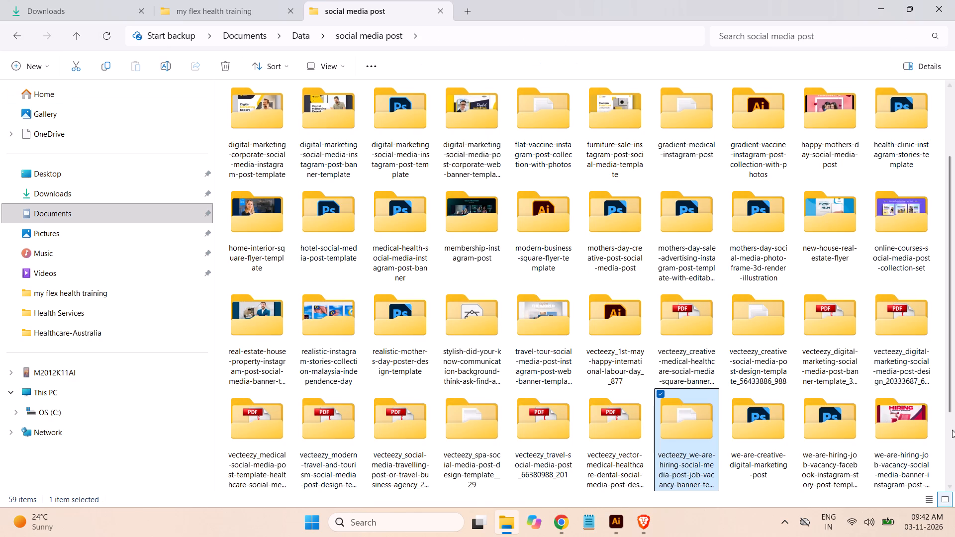
# Check the vecteezy vector medical healthcare dental template folder, and return to the social media post folder.
pyautogui.doubleClick(618, 437)
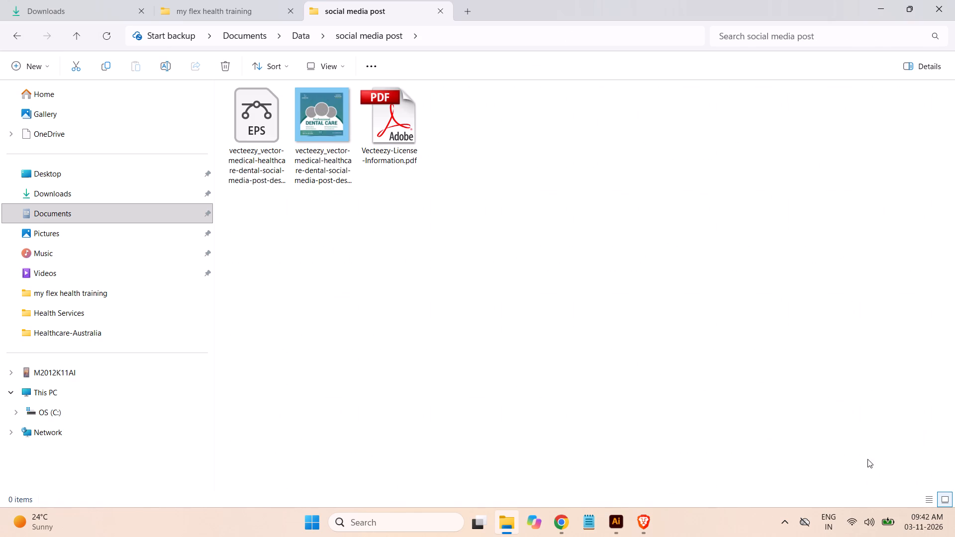
pyautogui.click(79, 35)
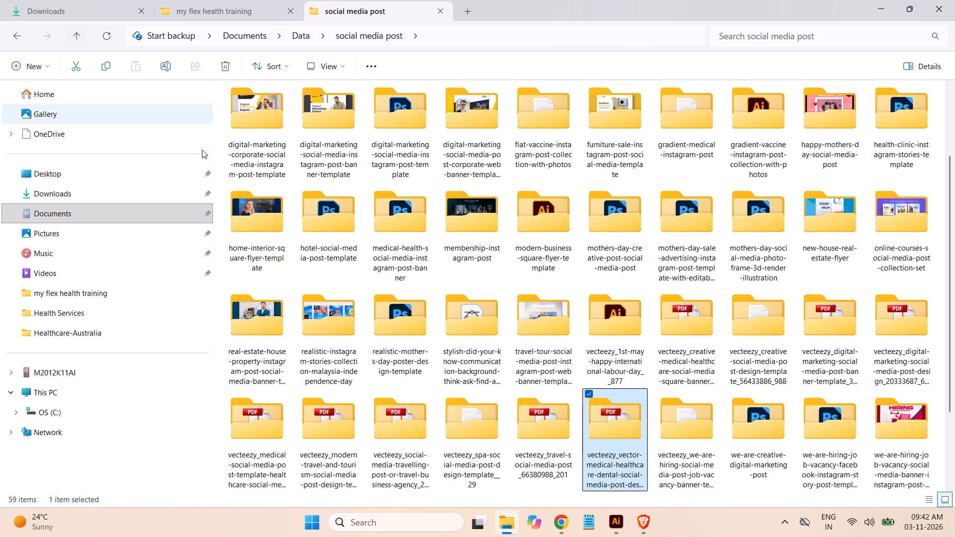
# Switch back to Brave and examine the first template layouts in the travel social media post results.
pyautogui.click(647, 526)
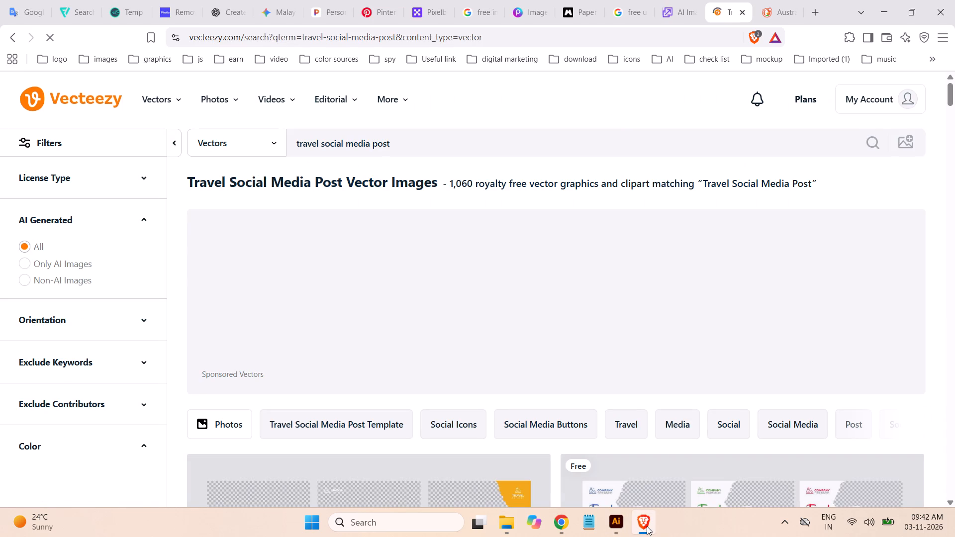
pyautogui.scroll(-4, 954, 335)
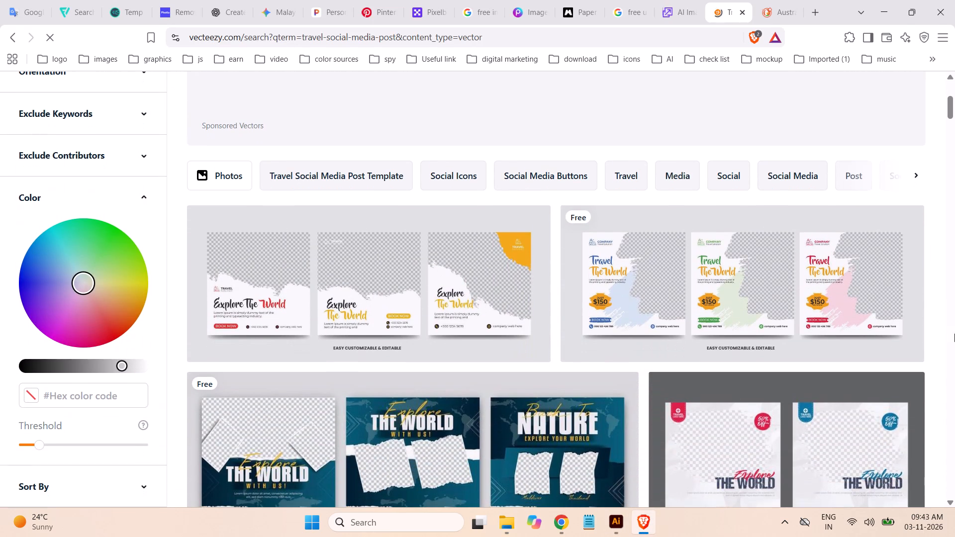
pyautogui.scroll(-2, 954, 341)
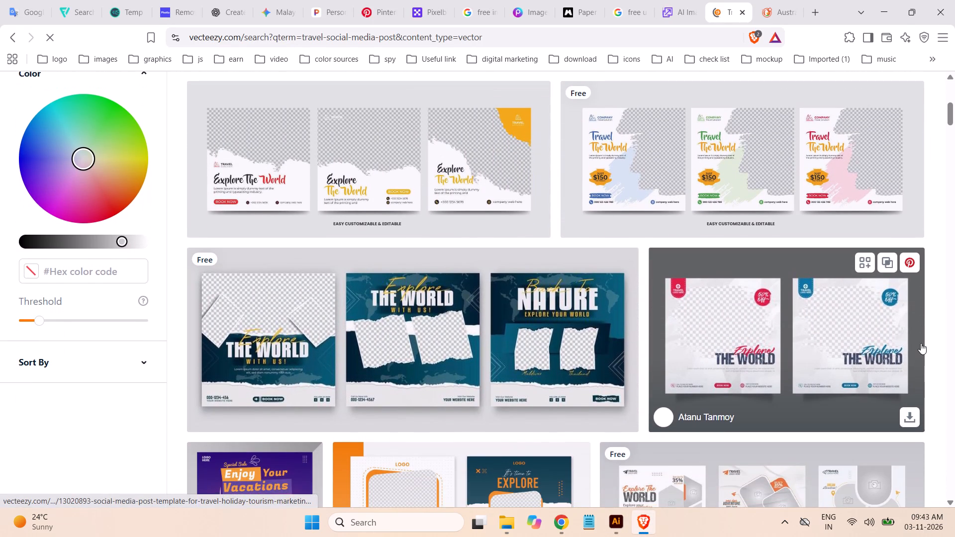
pyautogui.scroll(1, 921, 343)
pyautogui.scroll(-1, 920, 342)
pyautogui.scroll(2, 920, 342)
pyautogui.scroll(-2, 924, 340)
pyautogui.scroll(2, 929, 339)
pyautogui.scroll(-8, 930, 339)
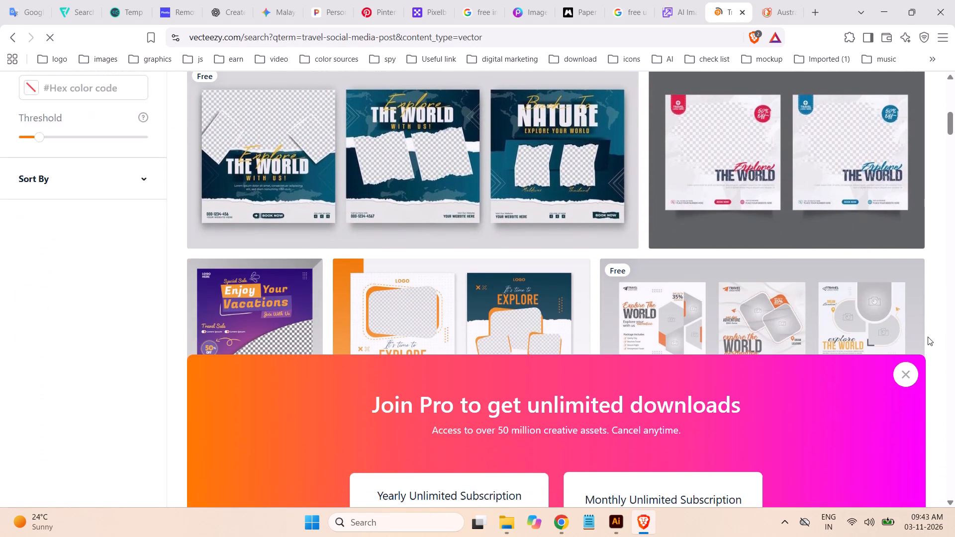
pyautogui.scroll(-3, 928, 337)
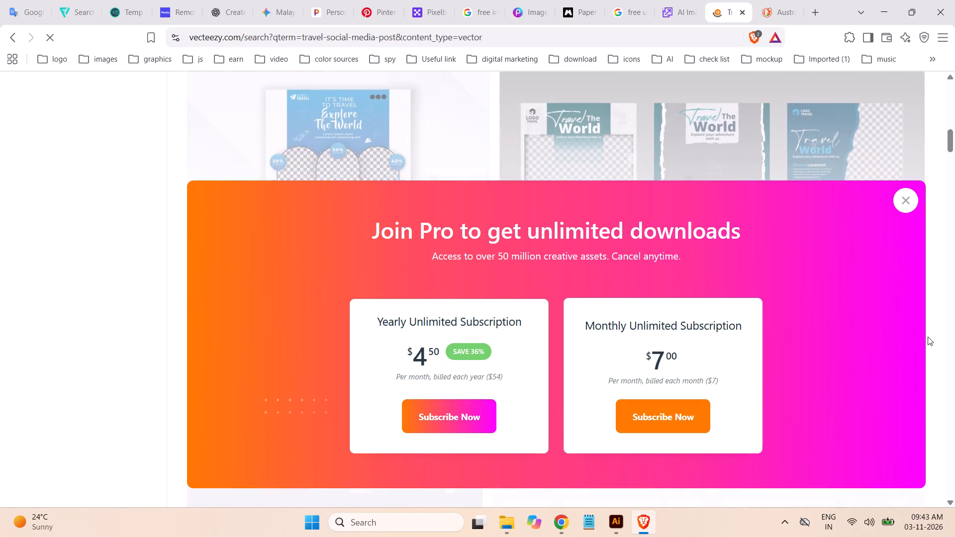
pyautogui.scroll(-1, 928, 337)
# Dismiss the Join Pro subscription offer covering the travel social media post results.
pyautogui.click(903, 203)
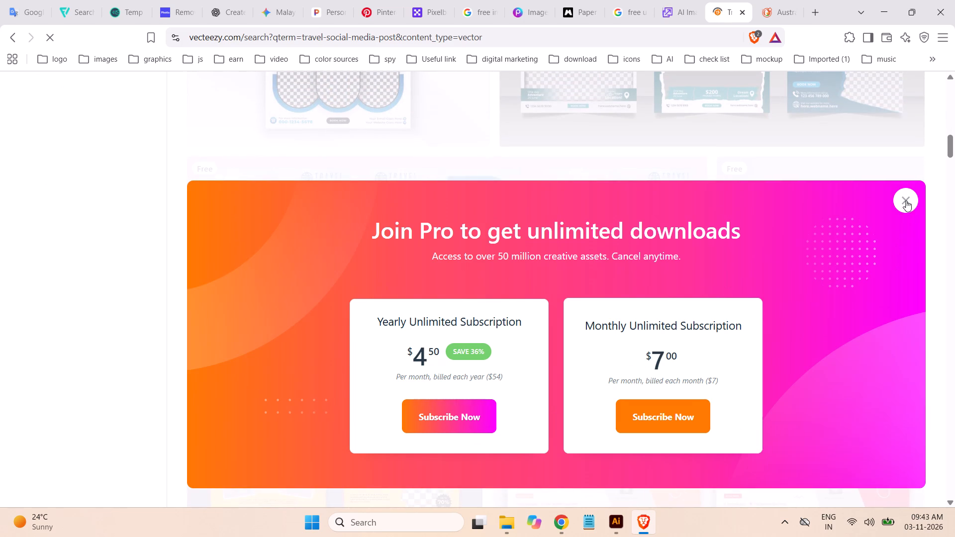
pyautogui.click(907, 203)
pyautogui.scroll(-7, 909, 256)
pyautogui.scroll(2, 825, 252)
pyautogui.scroll(-2, 825, 252)
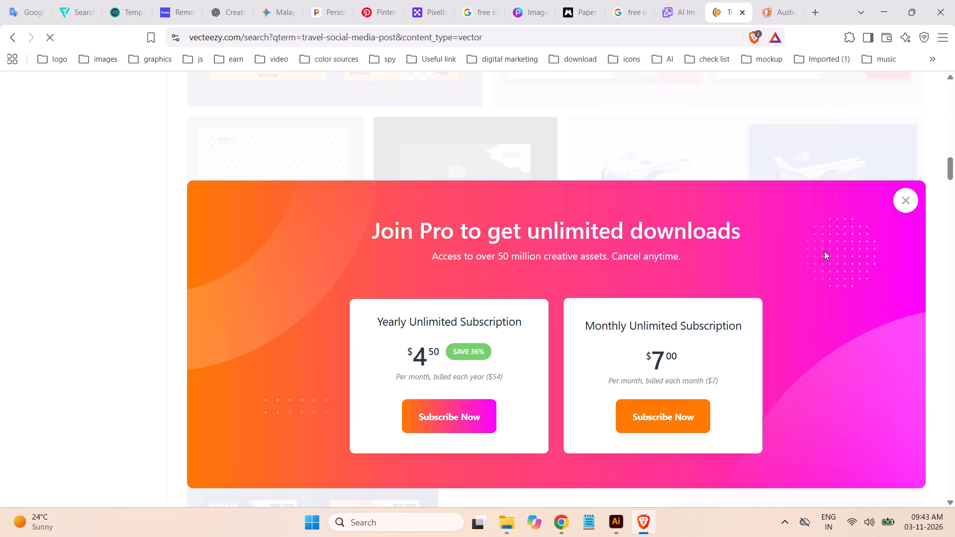
pyautogui.scroll(-7, 824, 251)
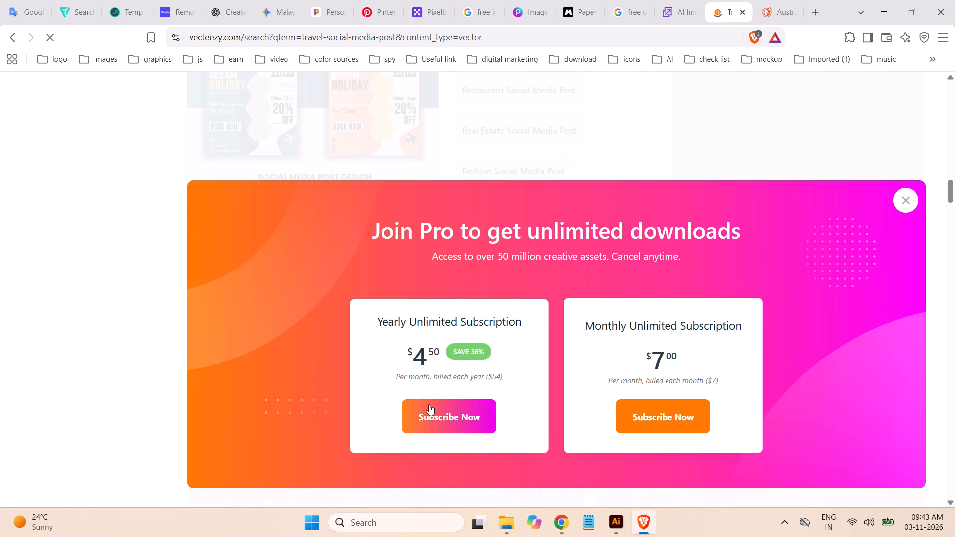
pyautogui.click(904, 203)
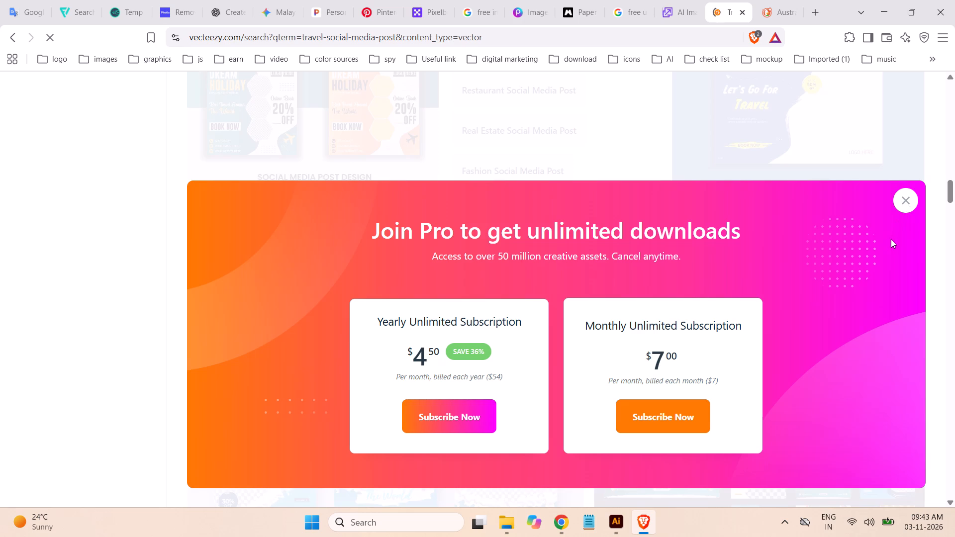
pyautogui.scroll(-12, 887, 235)
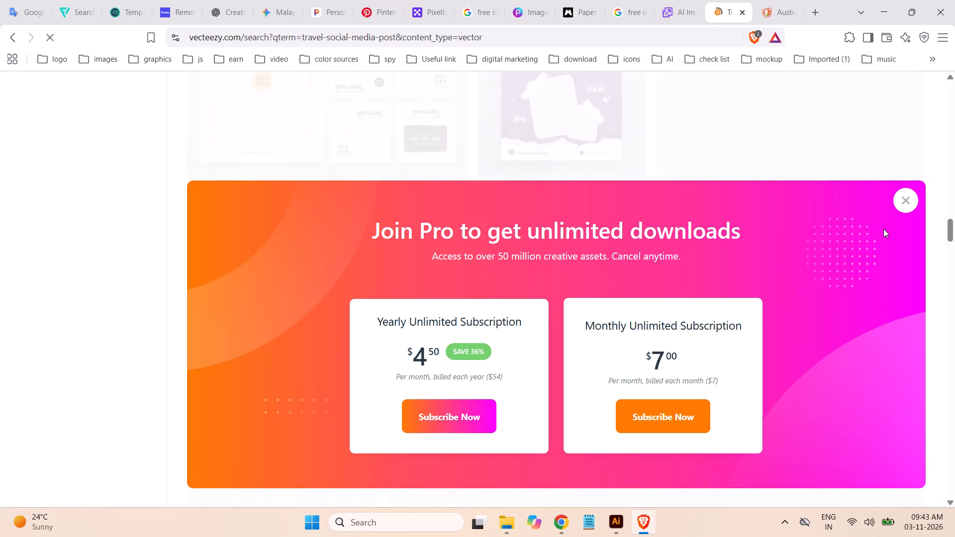
pyautogui.scroll(-3, 883, 228)
pyautogui.scroll(1, 882, 228)
pyautogui.scroll(-6, 882, 228)
pyautogui.scroll(2, 882, 228)
pyautogui.scroll(-1, 882, 227)
pyautogui.scroll(3, 882, 227)
pyautogui.scroll(-3, 882, 227)
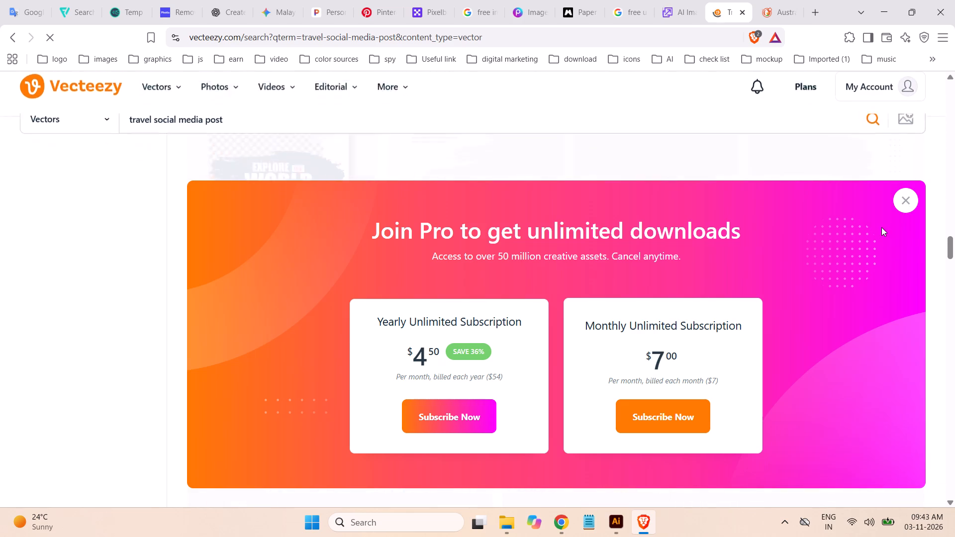
pyautogui.doubleClick(906, 201)
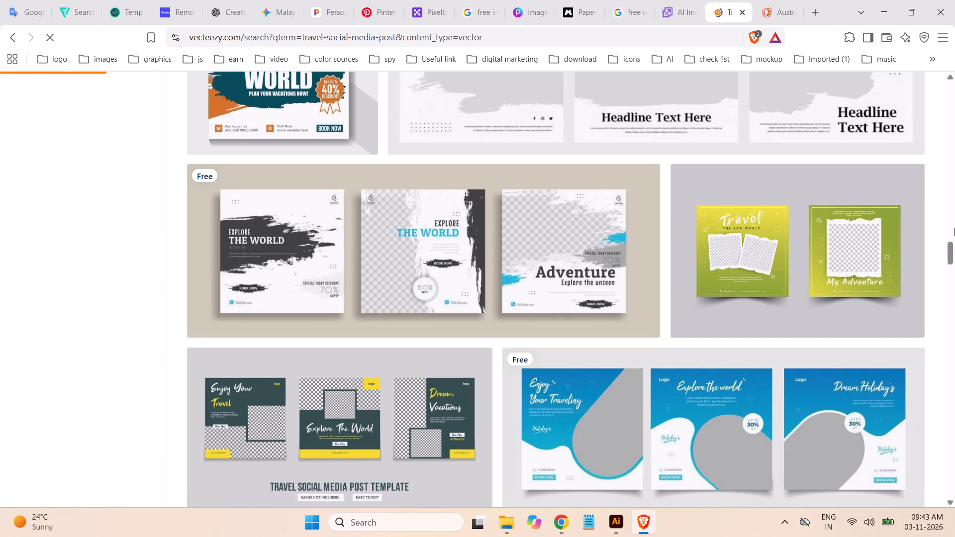
# Examine the travel post template layouts further down the results page.
pyautogui.scroll(-3, 954, 228)
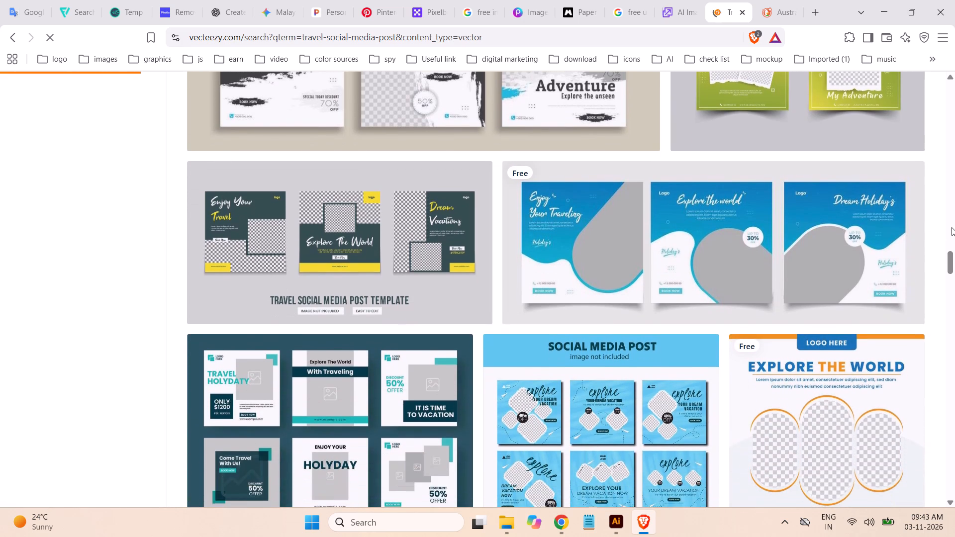
pyautogui.scroll(-5, 952, 227)
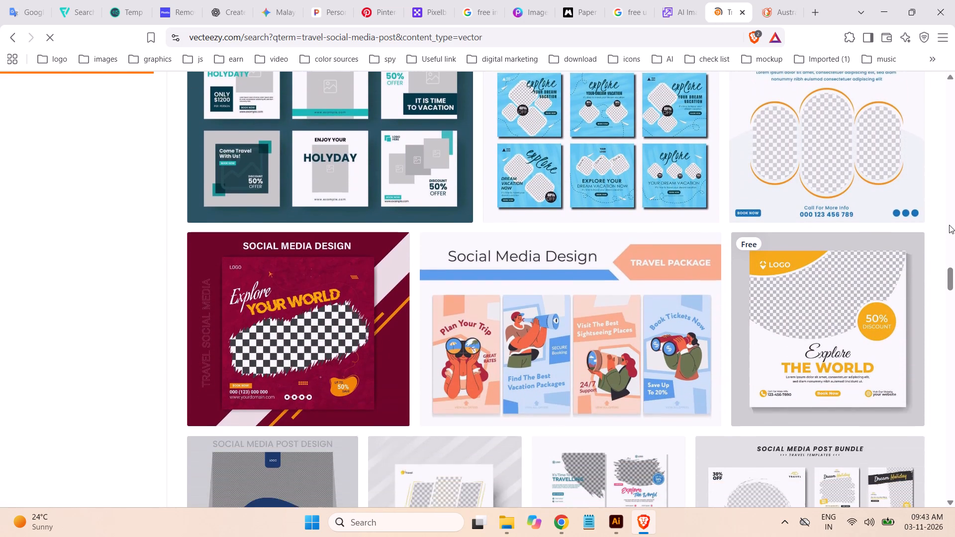
pyautogui.scroll(-6, 949, 225)
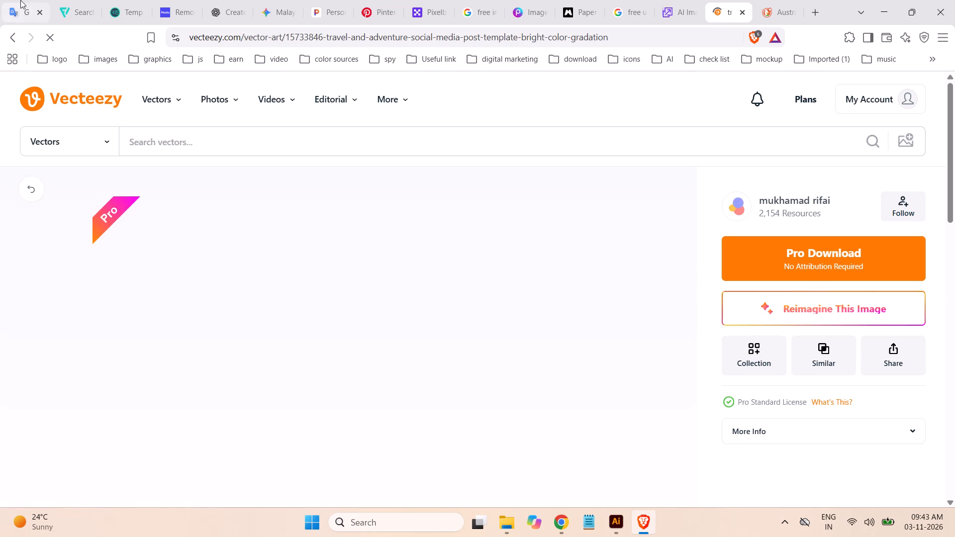
# Go back from the green travel and adventure template's page to the search results and continue examining the travel post layouts.
pyautogui.click(11, 38)
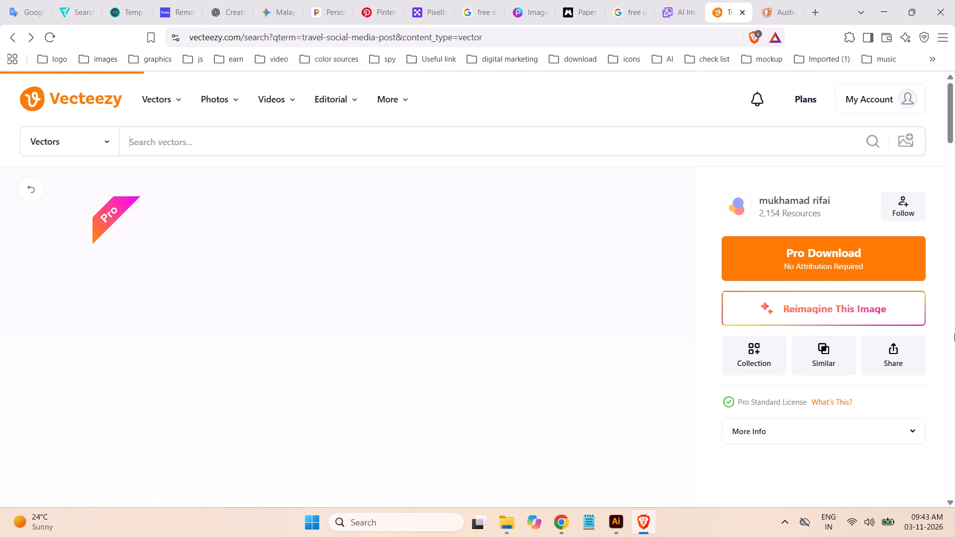
pyautogui.scroll(-4, 954, 333)
pyautogui.scroll(1, 954, 332)
pyautogui.scroll(-1, 953, 331)
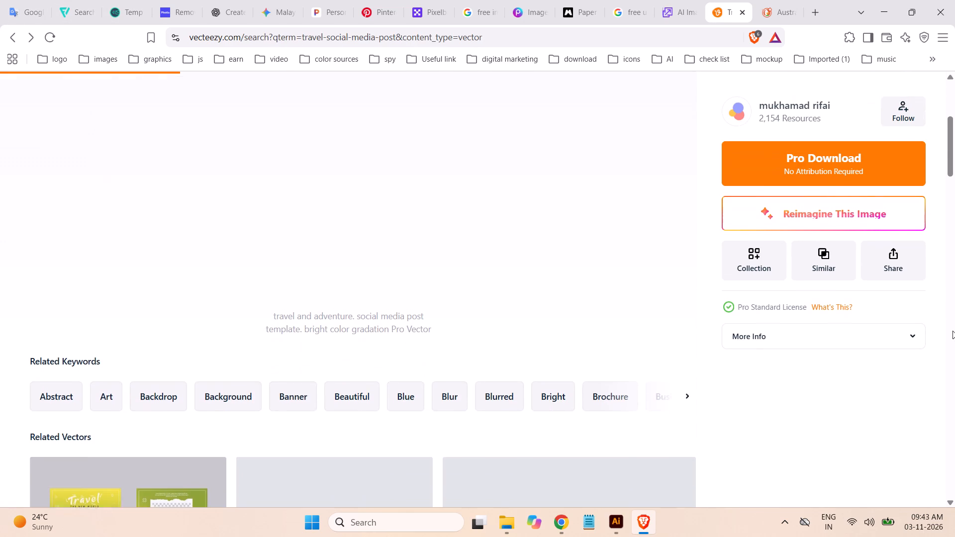
pyautogui.scroll(-4, 953, 331)
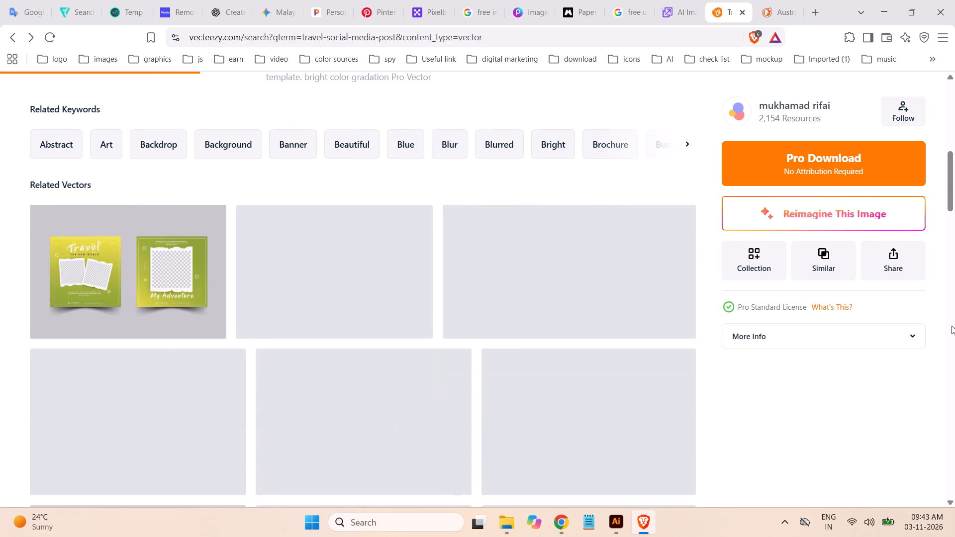
pyautogui.scroll(-1, 952, 326)
pyautogui.scroll(1, 952, 326)
pyautogui.scroll(-1, 952, 326)
pyautogui.scroll(1, 952, 326)
pyautogui.scroll(-1, 952, 326)
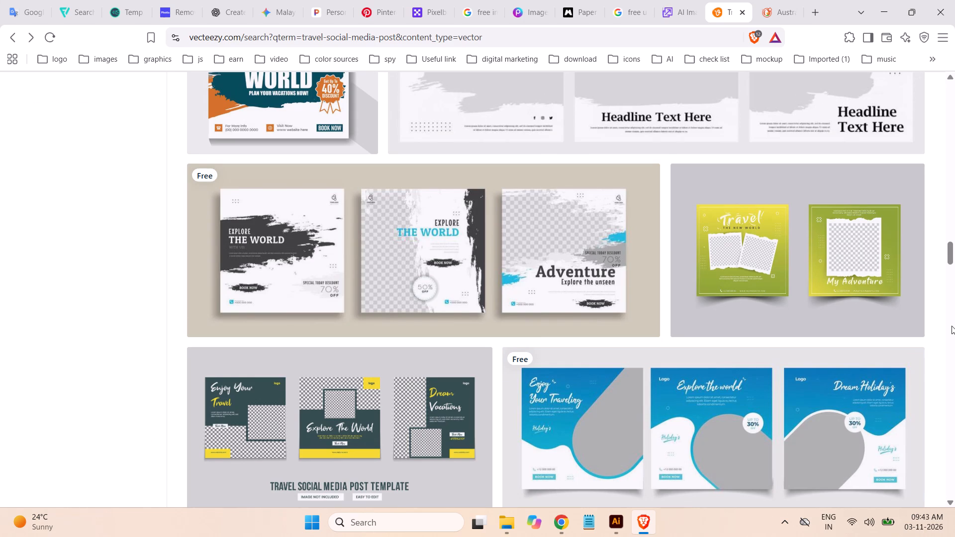
pyautogui.scroll(-3, 952, 326)
pyautogui.scroll(1, 952, 326)
pyautogui.scroll(-5, 952, 326)
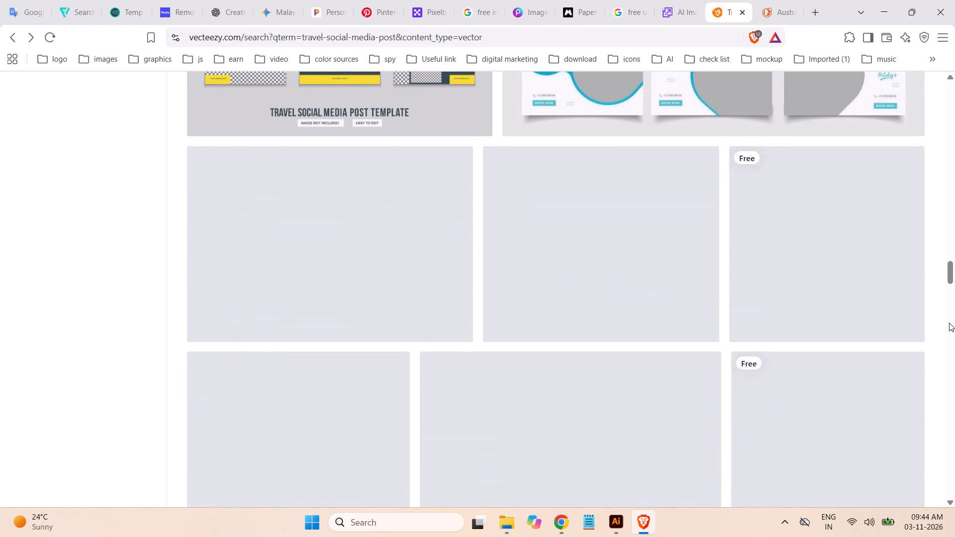
pyautogui.scroll(-1, 949, 323)
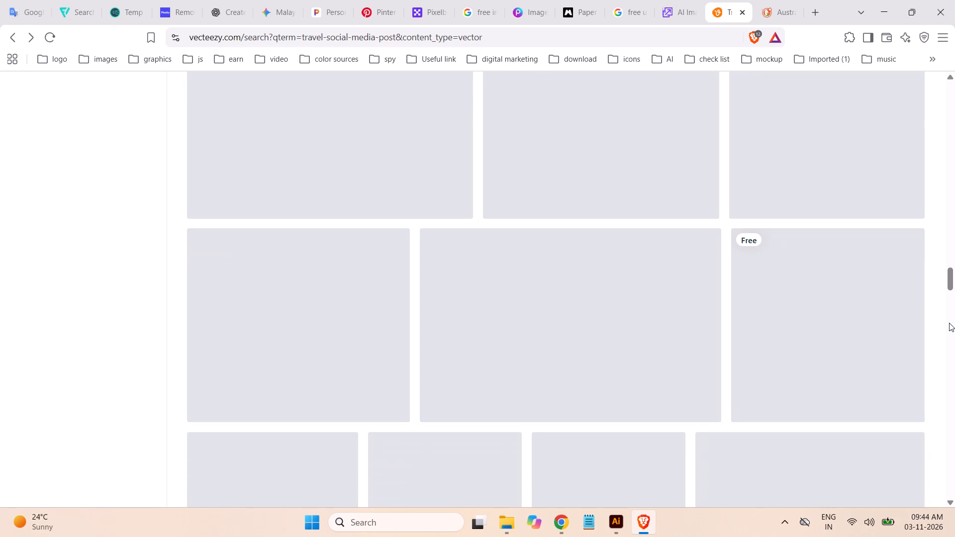
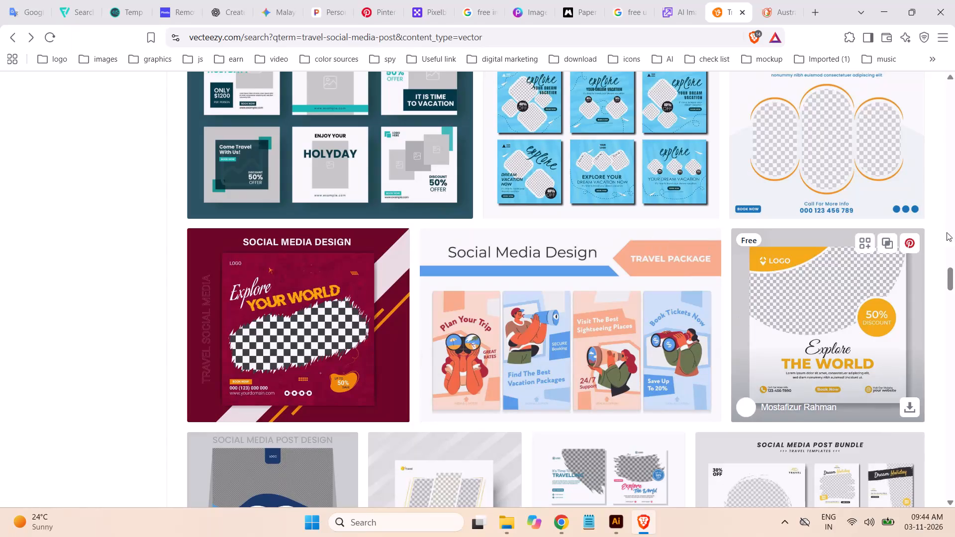
# Examine the photo-frame and text layouts of the travel post templates further down the travel social media post results.
pyautogui.scroll(-3, 954, 234)
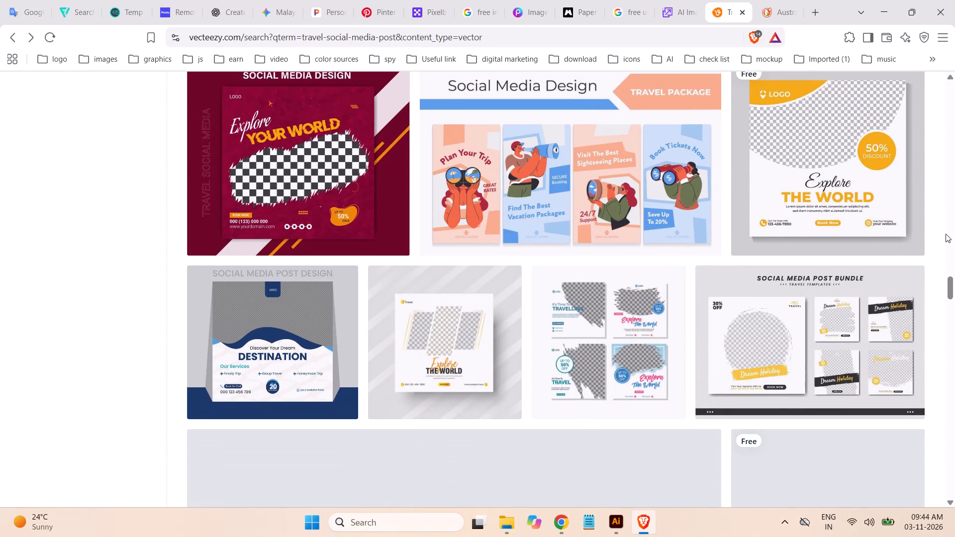
pyautogui.scroll(-2, 946, 234)
pyautogui.scroll(3, 951, 230)
pyautogui.scroll(-5, 949, 229)
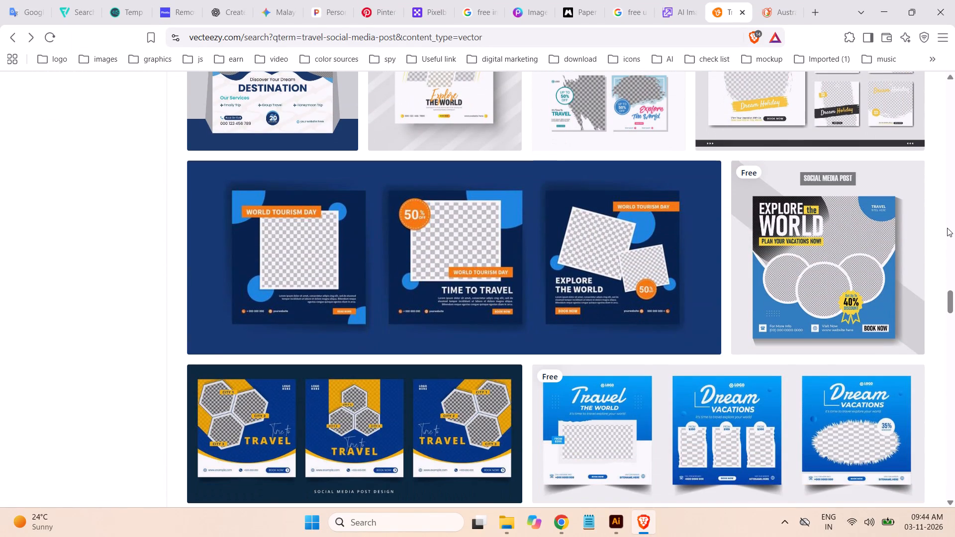
pyautogui.scroll(-4, 947, 228)
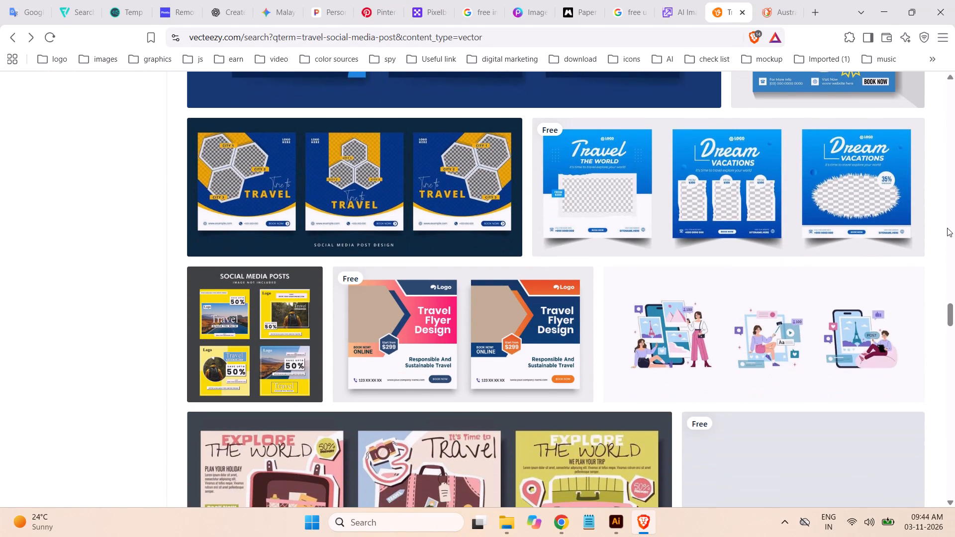
pyautogui.scroll(-3, 947, 228)
pyautogui.scroll(1, 947, 228)
pyautogui.scroll(-2, 947, 228)
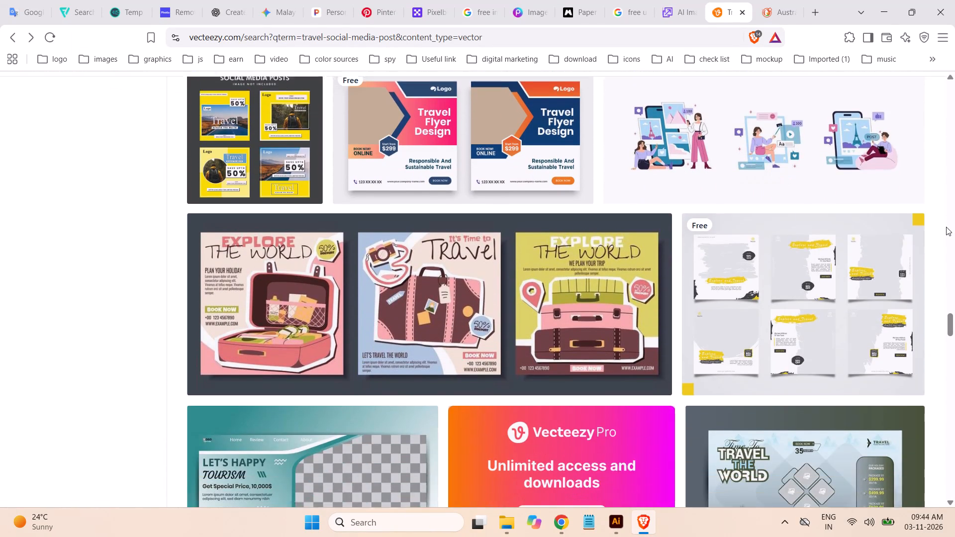
pyautogui.scroll(-3, 946, 227)
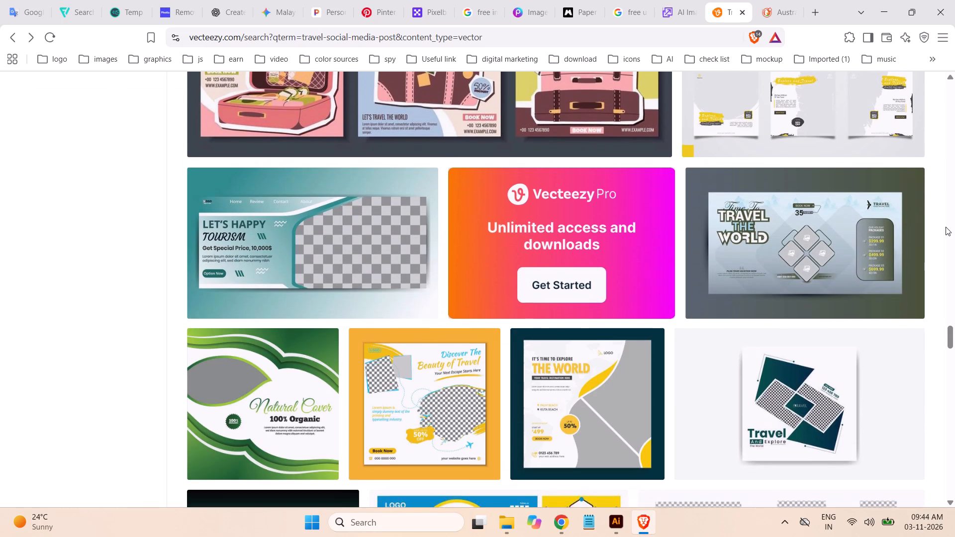
pyautogui.scroll(-2, 946, 227)
pyautogui.scroll(1, 946, 227)
pyautogui.scroll(-2, 946, 227)
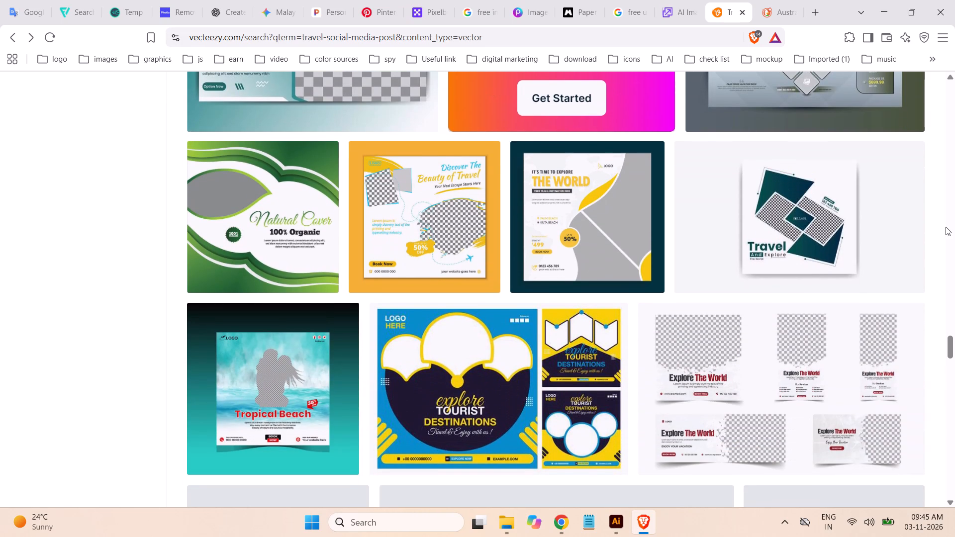
pyautogui.scroll(-1, 946, 227)
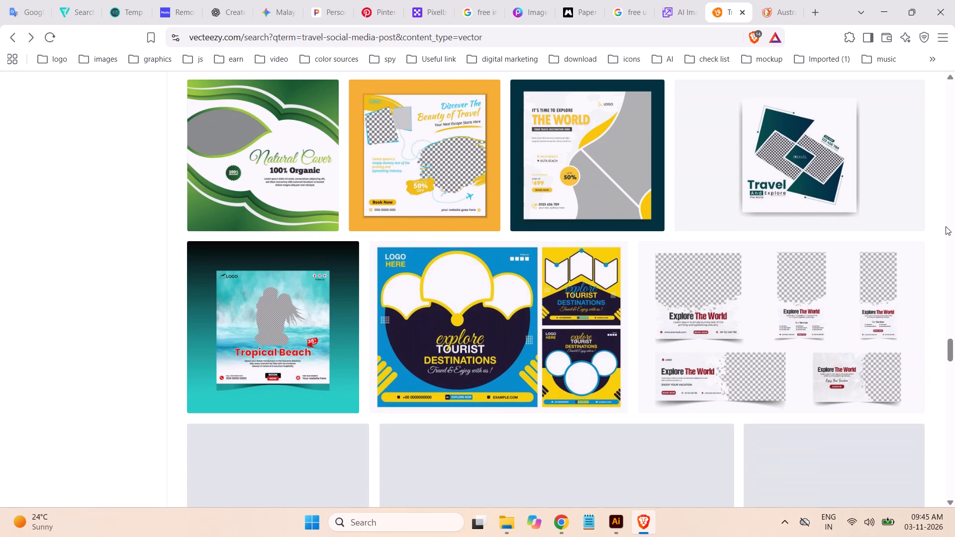
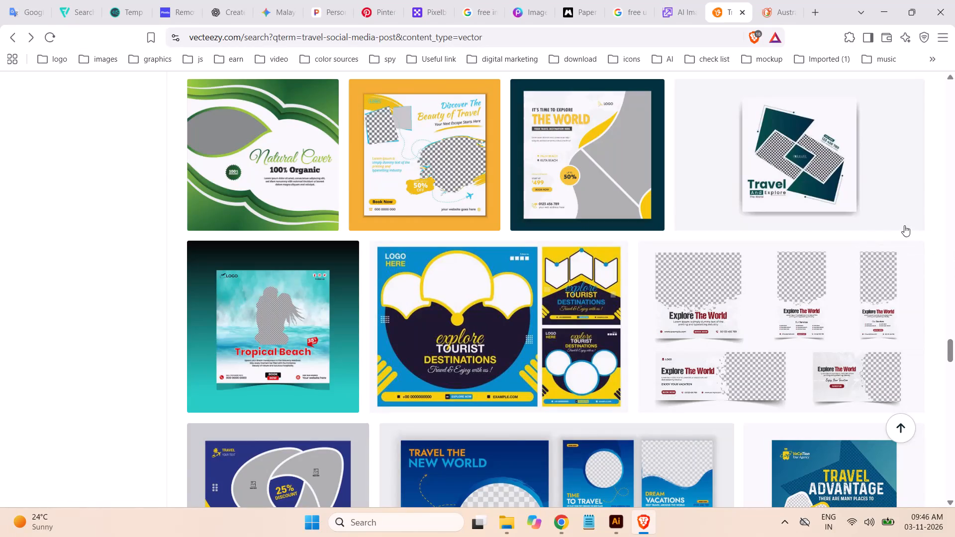
# Examine the photo-frame shapes and text layouts of the remaining travel post templates down to the end of the first results page.
pyautogui.scroll(-1, 914, 277)
pyautogui.scroll(1, 912, 278)
pyautogui.scroll(-1, 910, 281)
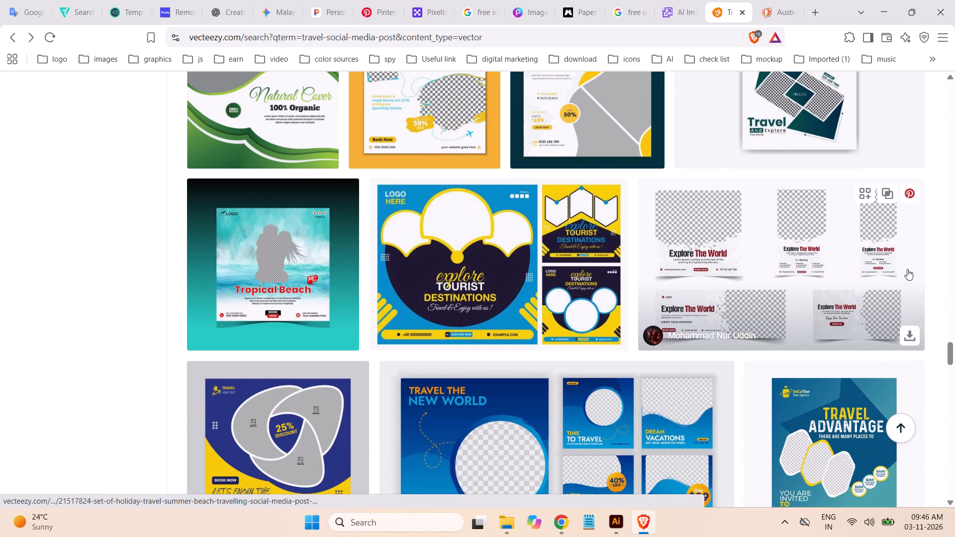
pyautogui.scroll(-3, 897, 266)
pyautogui.scroll(1, 798, 210)
pyautogui.scroll(-1, 808, 190)
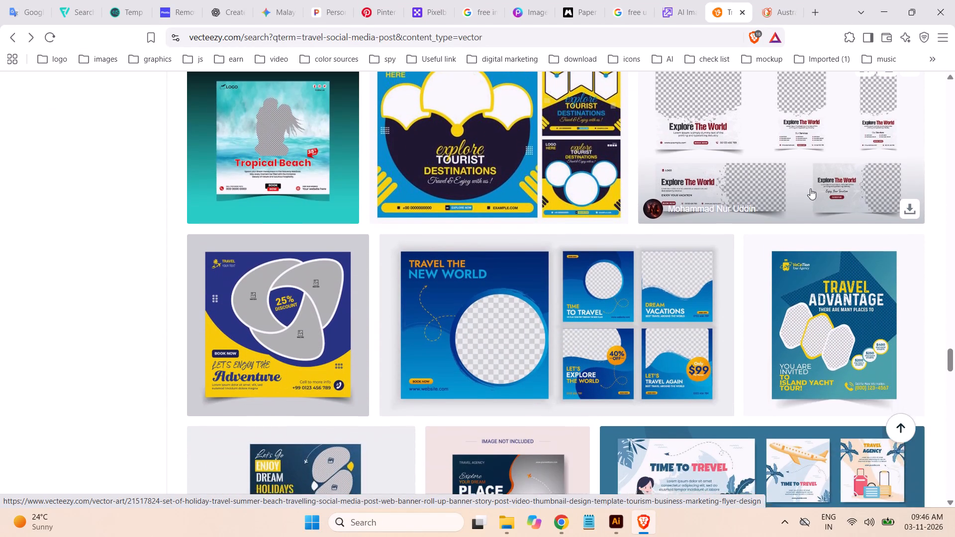
pyautogui.scroll(-2, 810, 188)
pyautogui.scroll(-2, 898, 187)
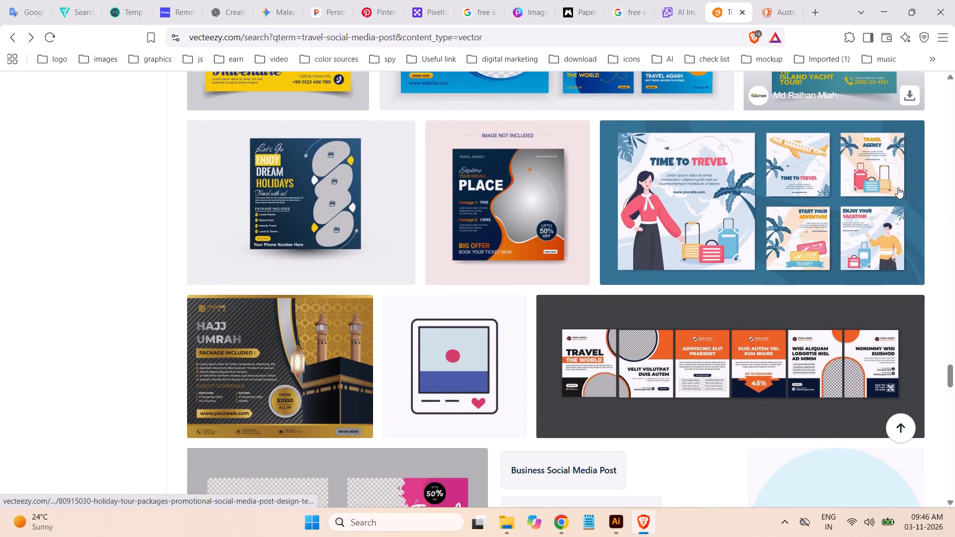
pyautogui.scroll(-6, 898, 187)
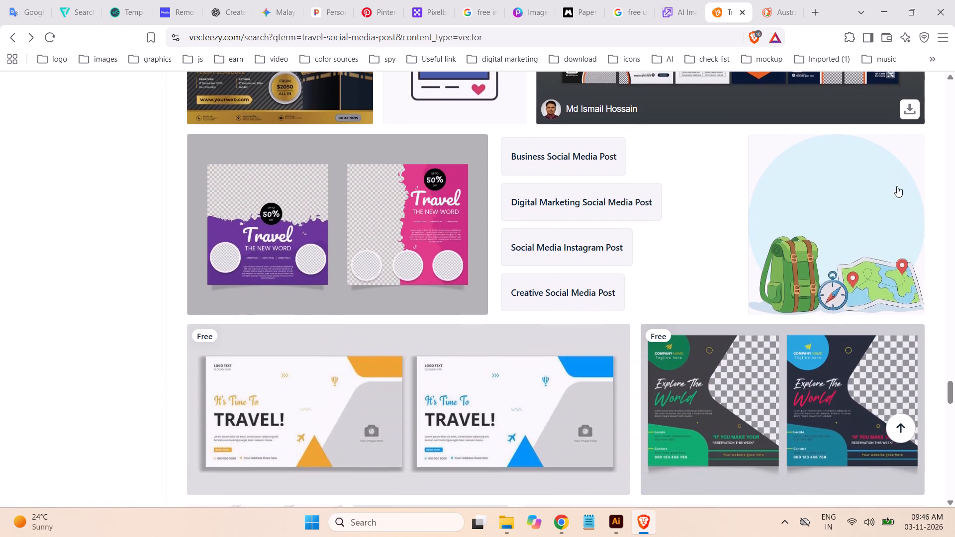
pyautogui.scroll(-1, 913, 185)
pyautogui.scroll(1, 913, 185)
pyautogui.scroll(-5, 913, 185)
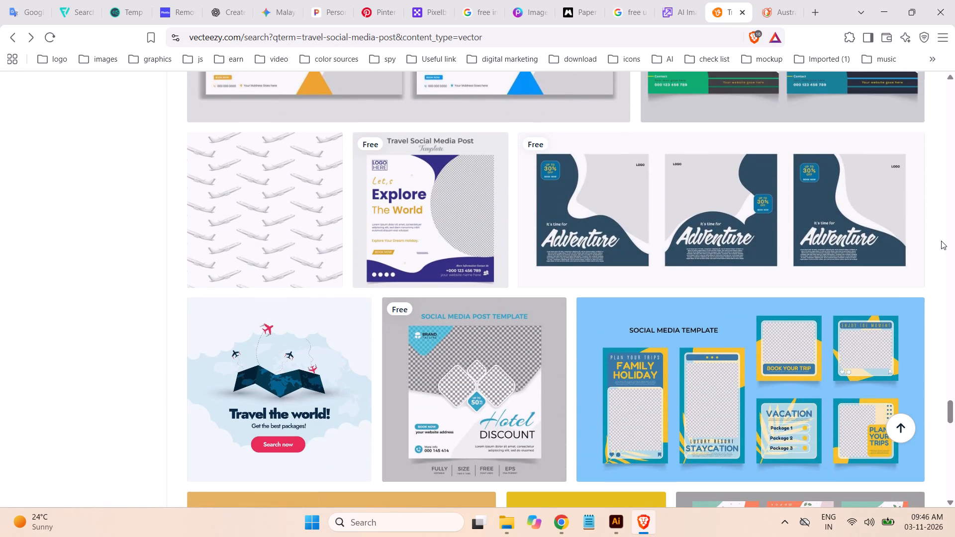
pyautogui.scroll(-4, 941, 241)
pyautogui.scroll(1, 926, 238)
pyautogui.scroll(-2, 925, 237)
pyautogui.scroll(3, 925, 237)
pyautogui.scroll(-1, 925, 237)
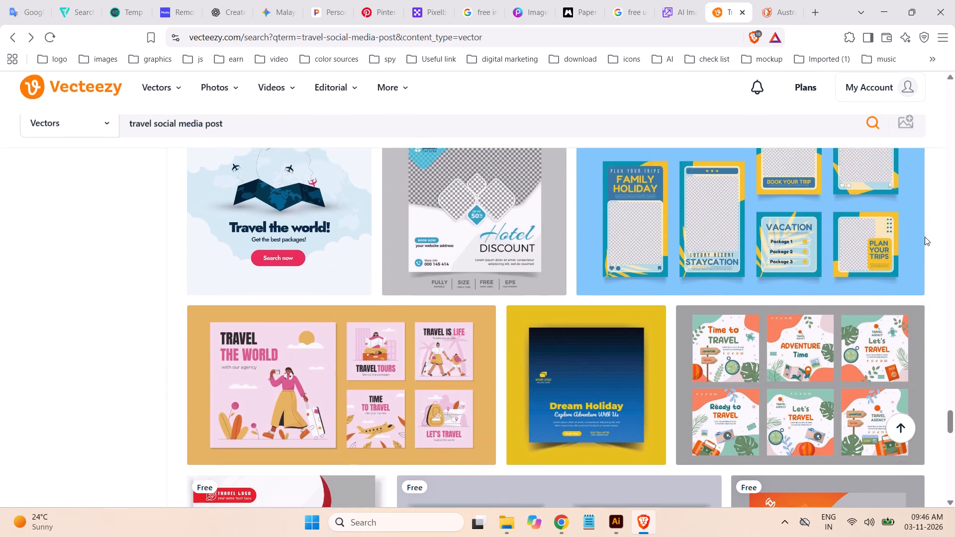
pyautogui.scroll(-8, 925, 237)
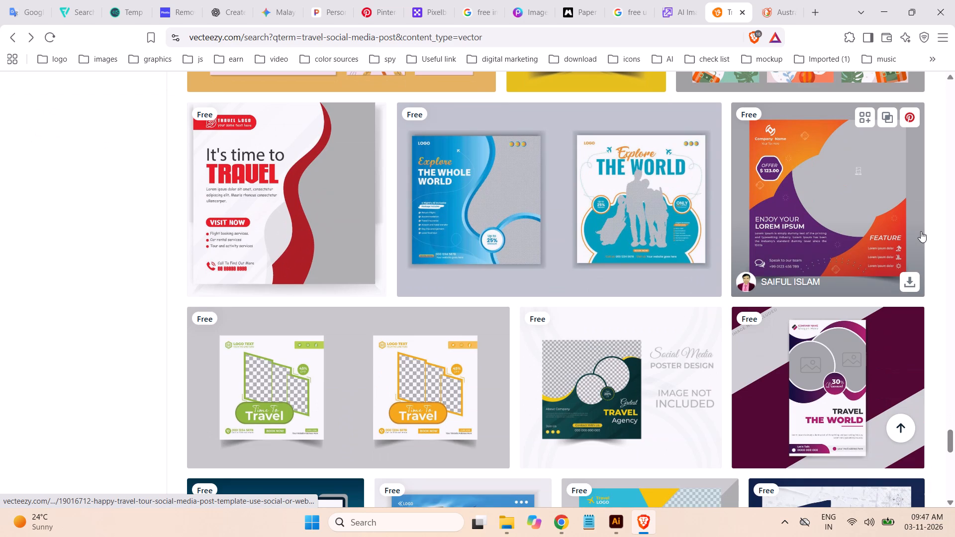
pyautogui.scroll(-4, 921, 231)
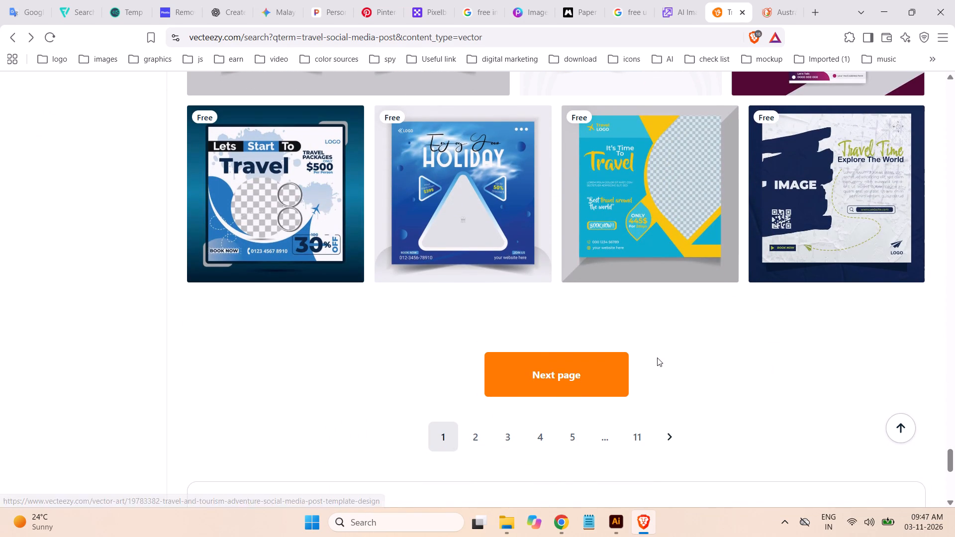
# Go to page 2 of the travel social media post results and examine the template layouts at its start.
pyautogui.click(575, 375)
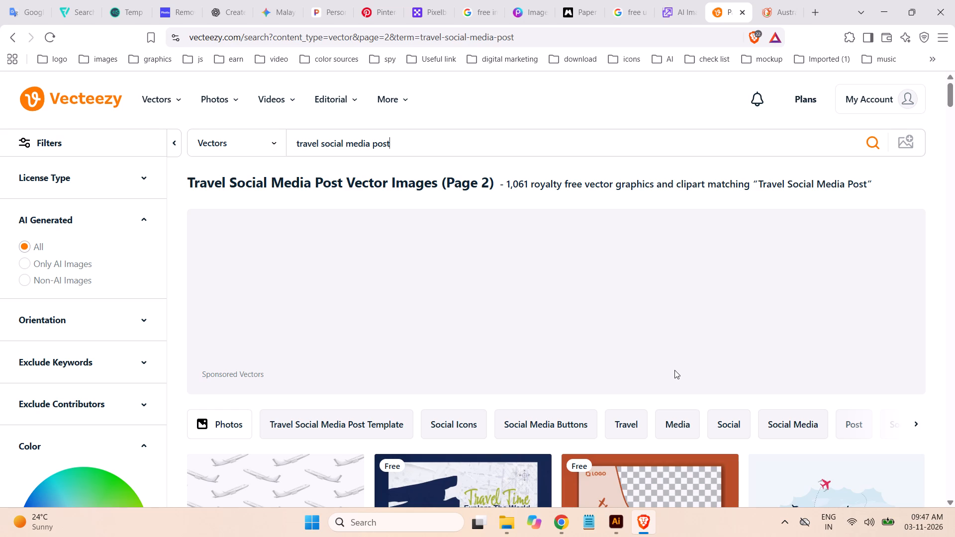
pyautogui.scroll(-5, 935, 312)
pyautogui.scroll(1, 932, 312)
pyautogui.scroll(-1, 931, 312)
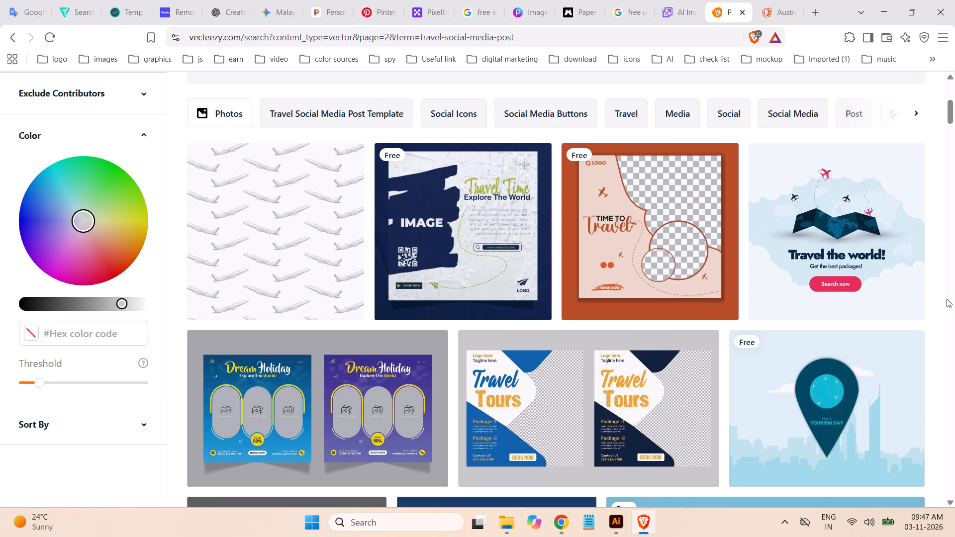
pyautogui.scroll(-3, 947, 299)
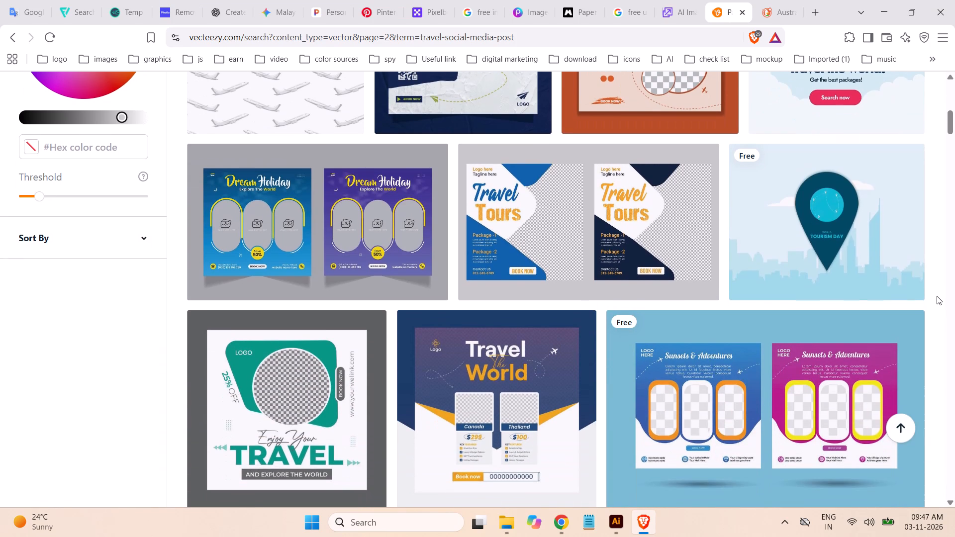
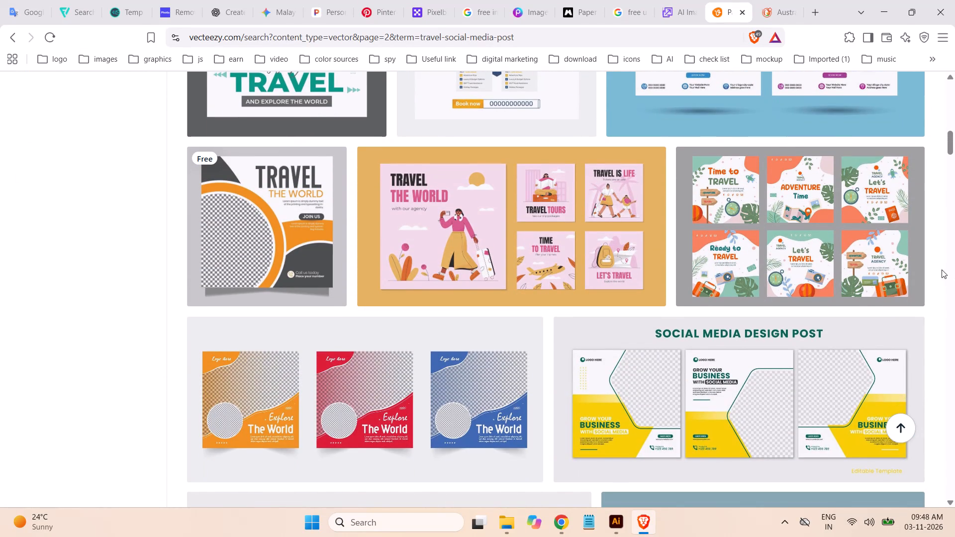
# Examine the photo-frame layouts of the page 2 travel templates, from the Explore The World trio to the travel tips and red holiday posts.
pyautogui.scroll(-3, 937, 288)
pyautogui.scroll(2, 954, 286)
pyautogui.scroll(-2, 954, 285)
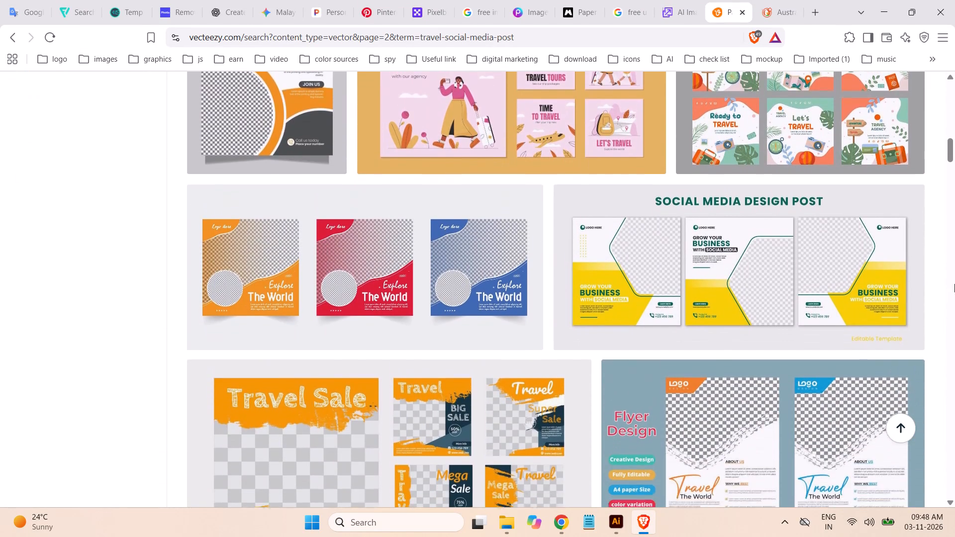
pyautogui.scroll(-4, 954, 284)
pyautogui.scroll(1, 938, 285)
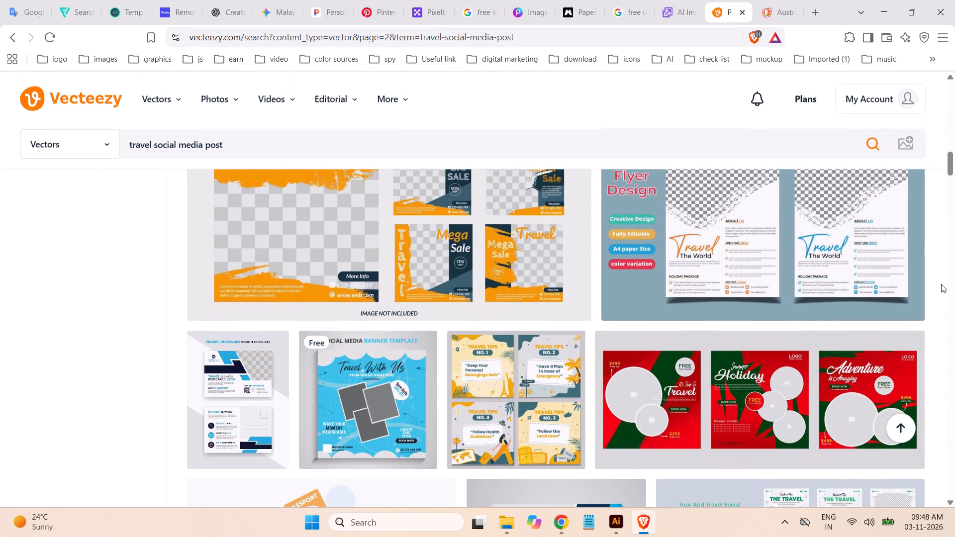
pyautogui.scroll(-2, 941, 286)
pyautogui.scroll(1, 941, 286)
pyautogui.scroll(-1, 941, 286)
pyautogui.scroll(1, 941, 286)
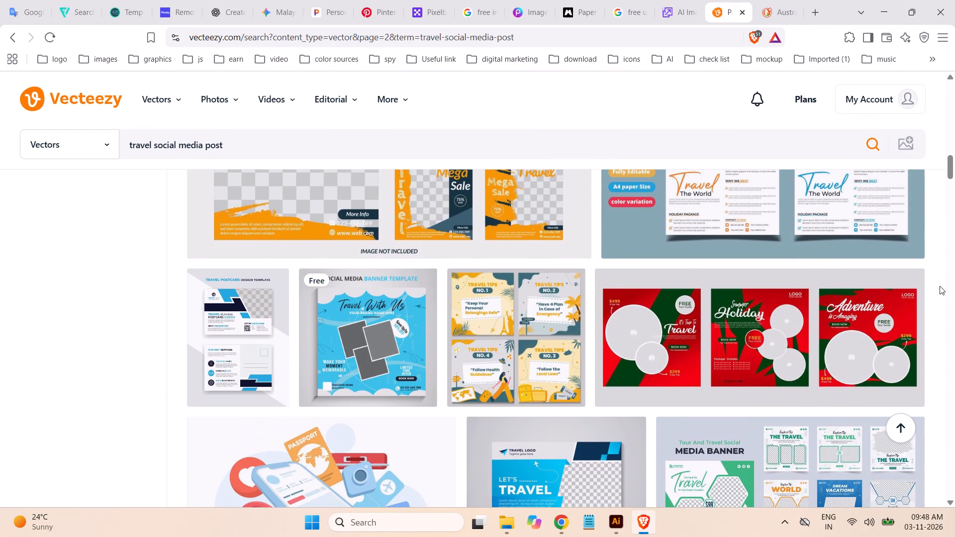
pyautogui.scroll(-4, 940, 286)
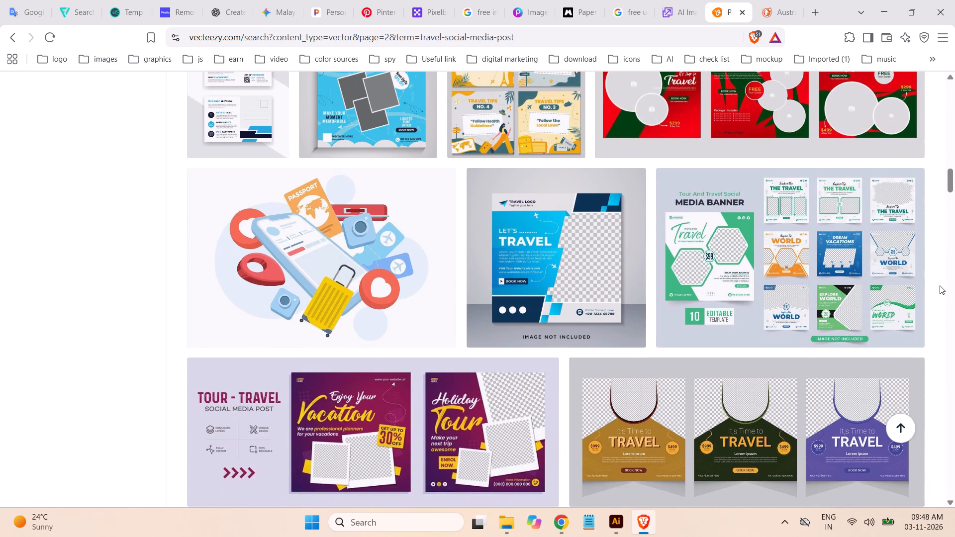
# Compare the Tour-Travel vacation, orange holiday and brush-stroke Travel Social Media Post template sets on page 2.
pyautogui.scroll(-2, 940, 285)
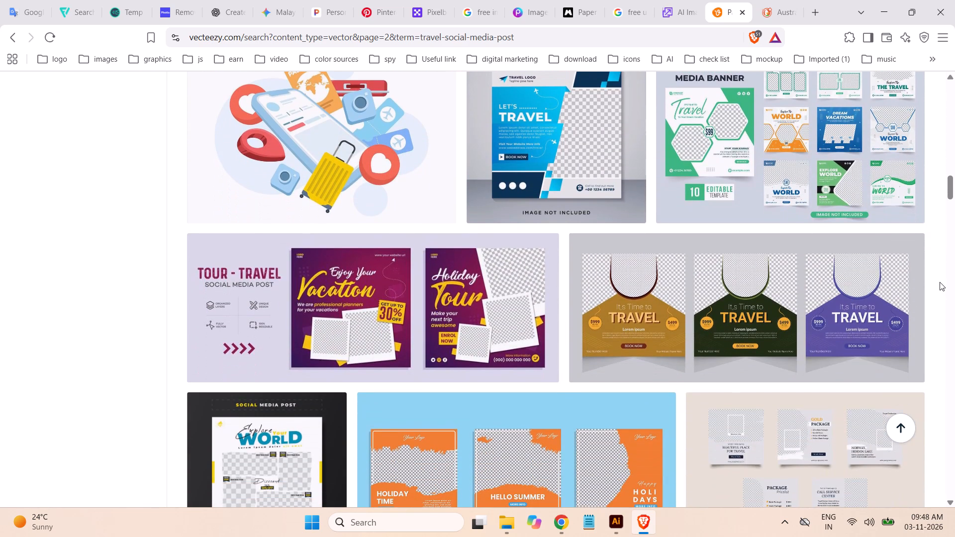
pyautogui.scroll(1, 940, 282)
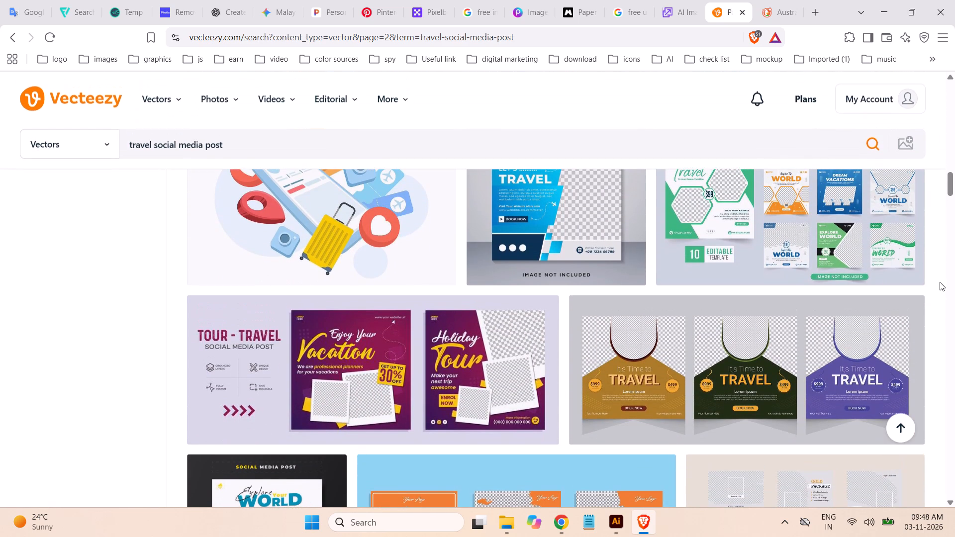
pyautogui.scroll(-1, 940, 282)
pyautogui.scroll(2, 940, 282)
pyautogui.scroll(-5, 940, 282)
pyautogui.scroll(3, 938, 280)
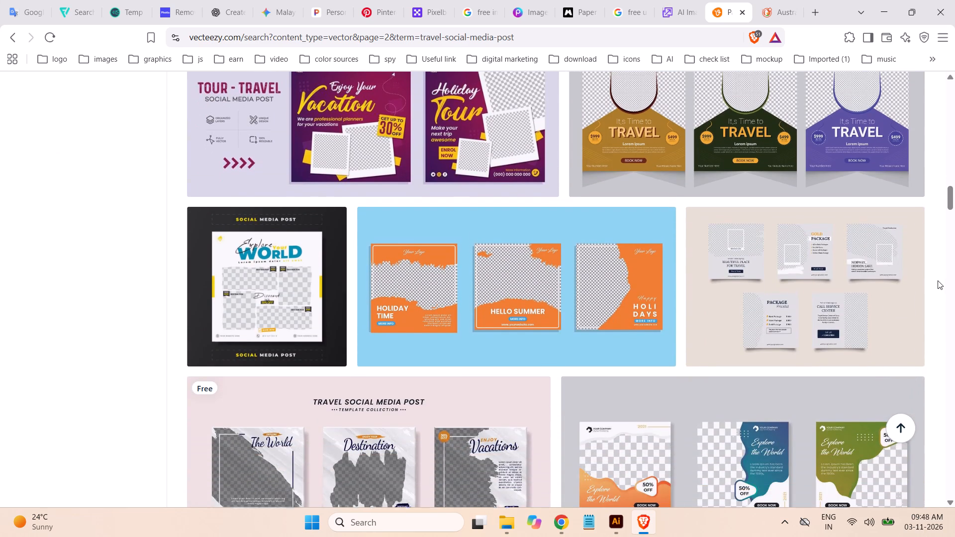
pyautogui.scroll(-6, 938, 280)
pyautogui.scroll(1, 937, 280)
pyautogui.scroll(-3, 937, 280)
pyautogui.scroll(1, 937, 280)
pyautogui.scroll(-2, 937, 280)
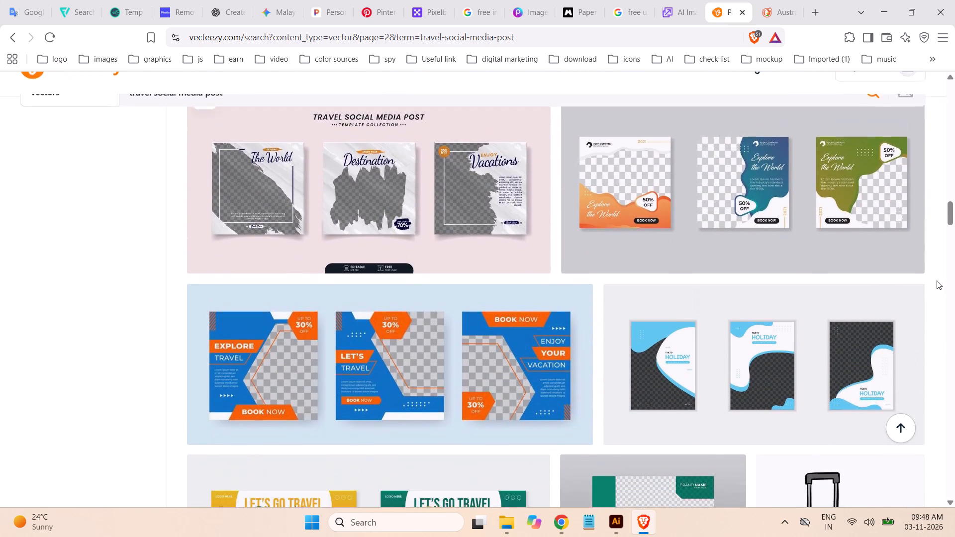
pyautogui.scroll(-1, 937, 280)
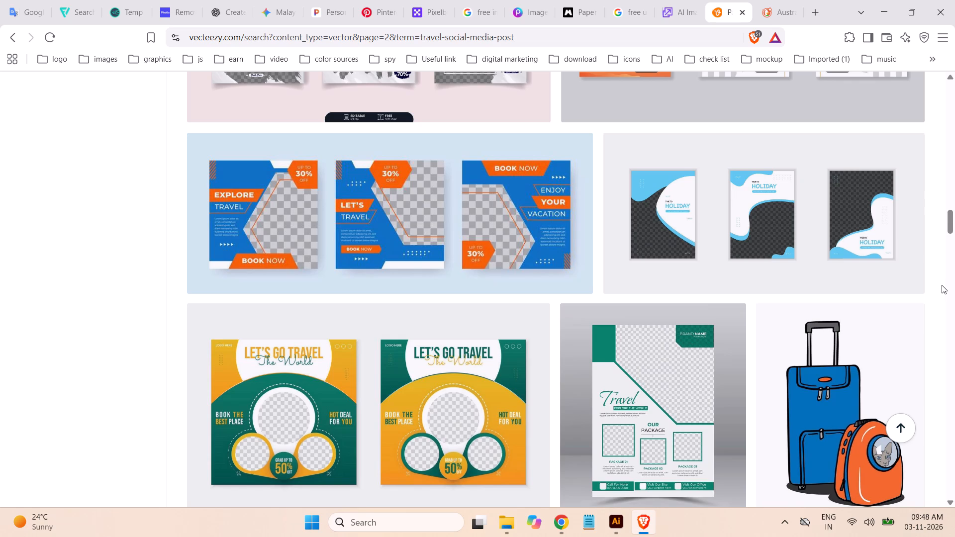
# Examine the circular, tilted and multi-photo frame layouts, from the Let's Go Travel posts to the Enjoy Your Vacations template.
pyautogui.scroll(-2, 942, 285)
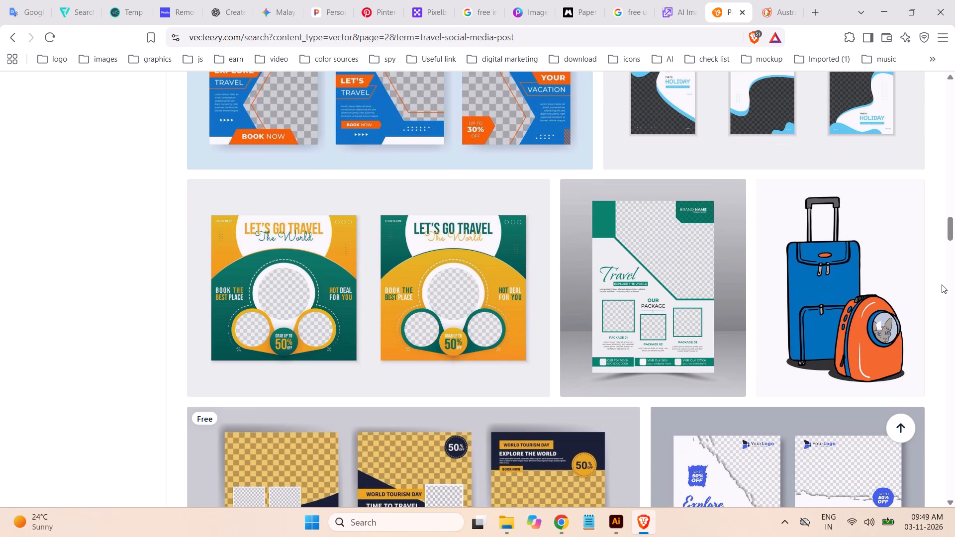
pyautogui.scroll(-1, 941, 284)
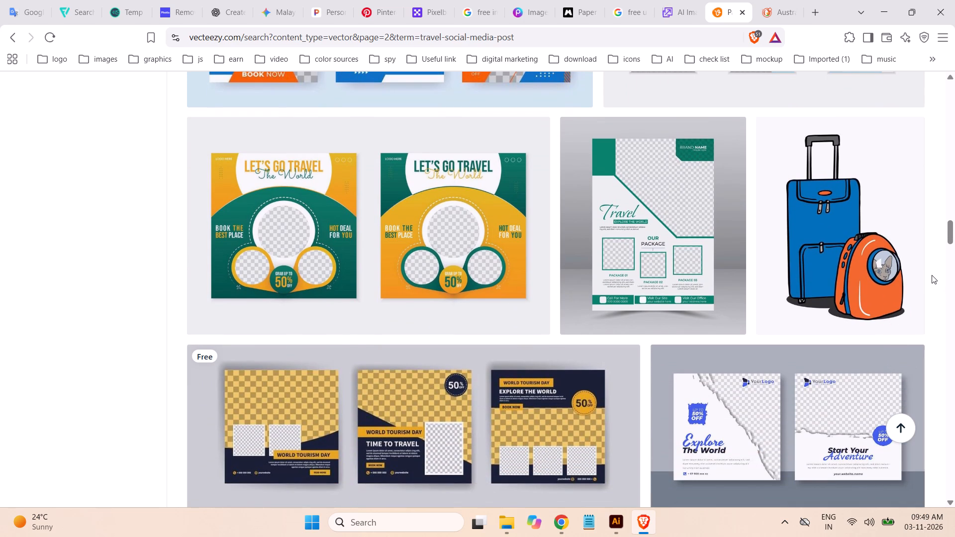
pyautogui.scroll(1, 928, 275)
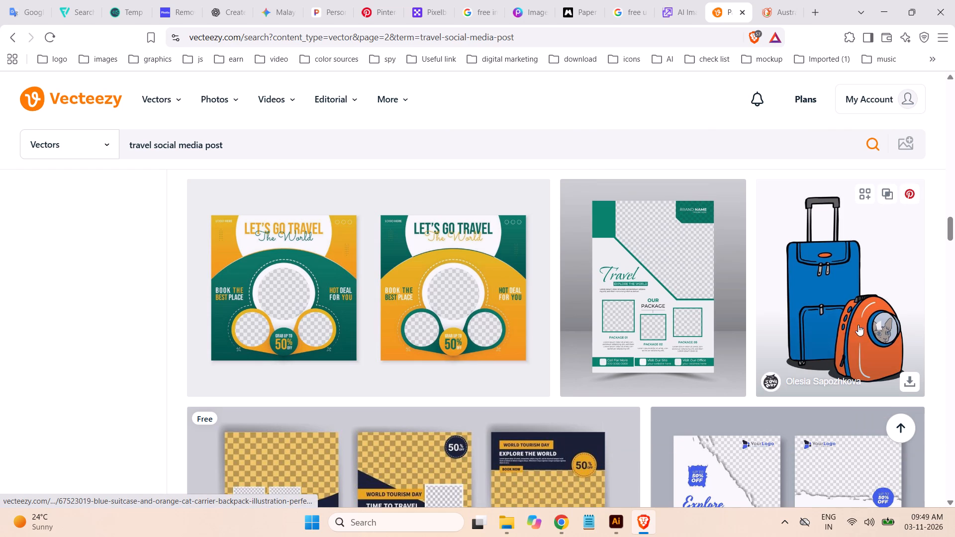
pyautogui.scroll(-3, 879, 314)
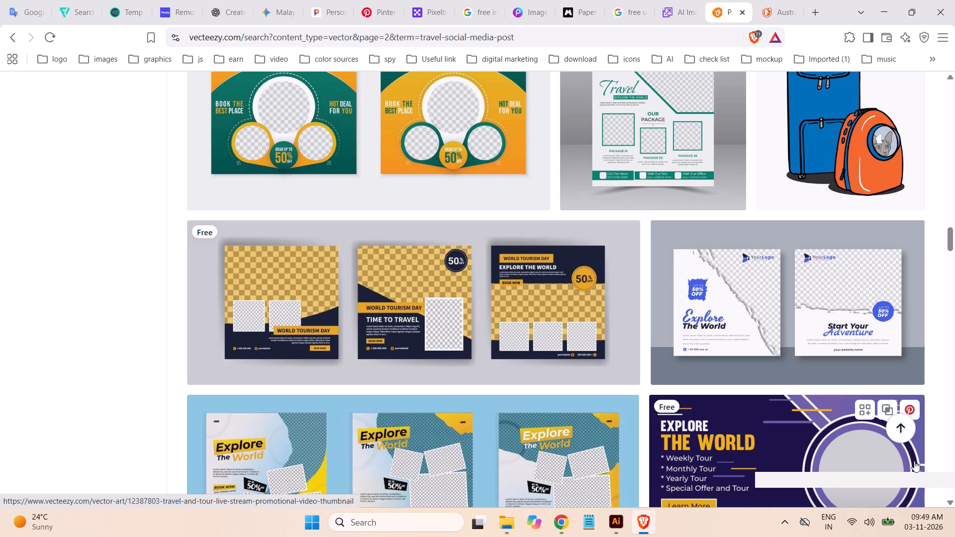
pyautogui.scroll(-2, 913, 460)
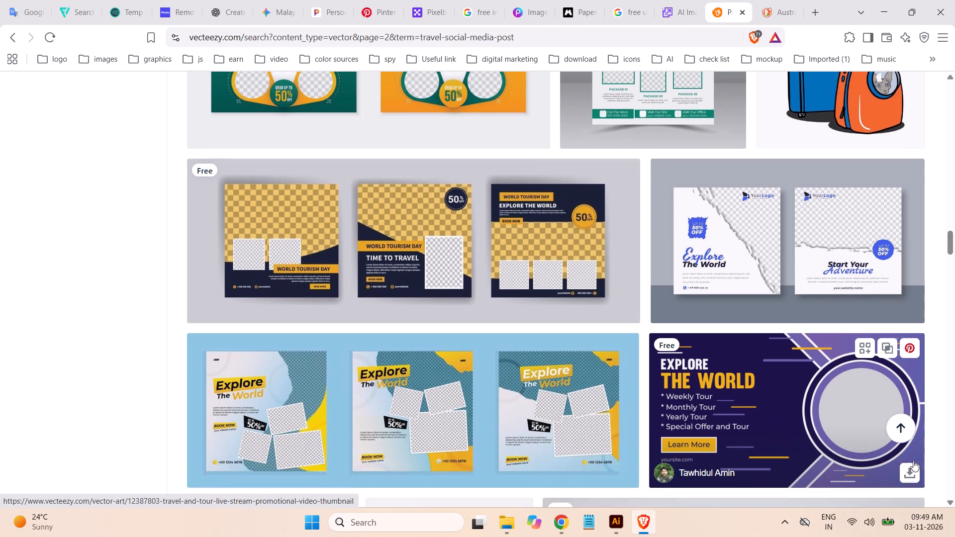
pyautogui.scroll(-1, 913, 460)
pyautogui.scroll(1, 913, 460)
pyautogui.scroll(-5, 913, 460)
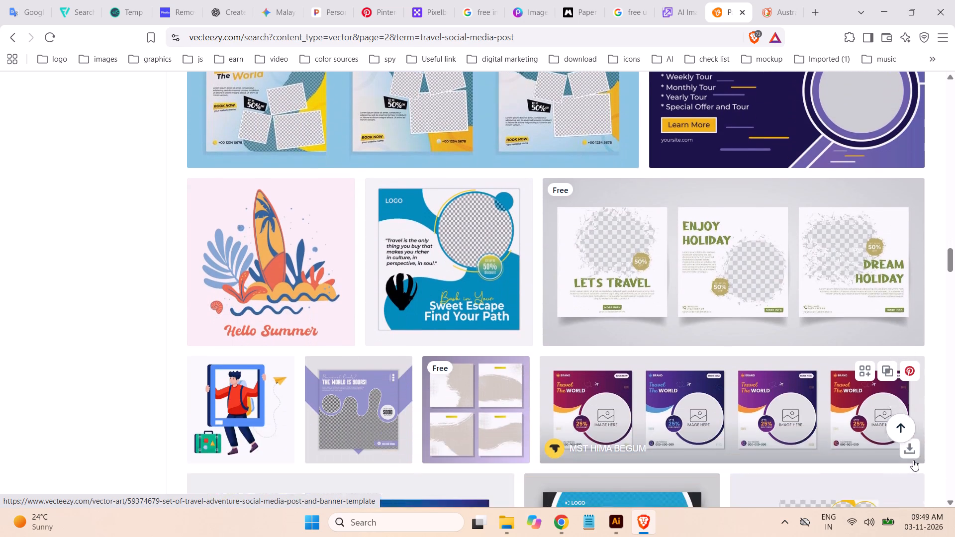
pyautogui.scroll(-2, 913, 460)
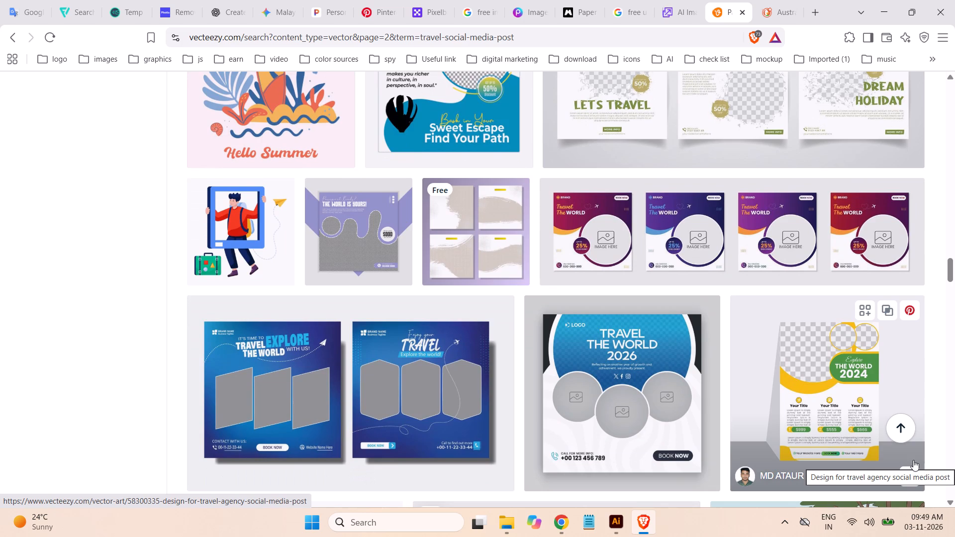
pyautogui.scroll(-4, 913, 460)
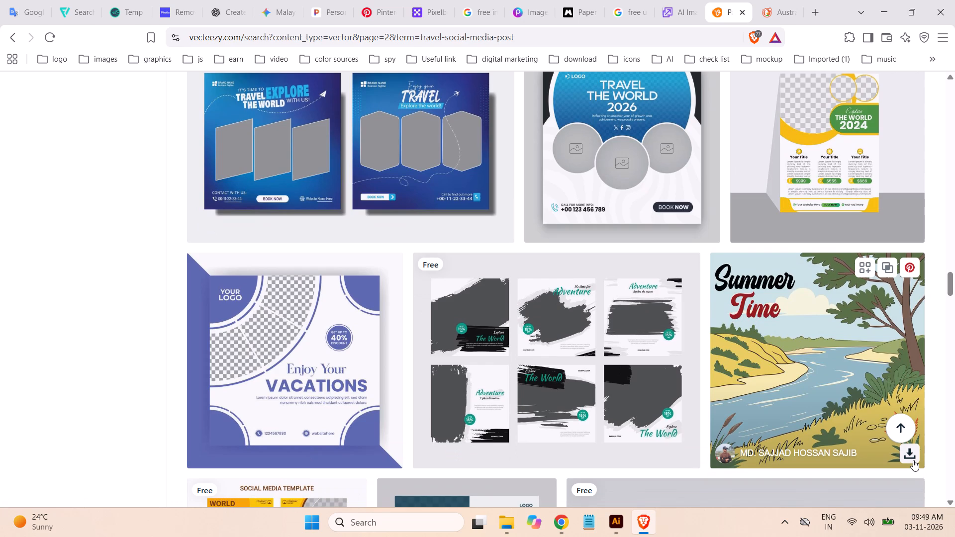
# Examine the wave, hexagon and diamond photo-frame layouts from the World Tourism Day set to the summer party designs.
pyautogui.scroll(-5, 913, 460)
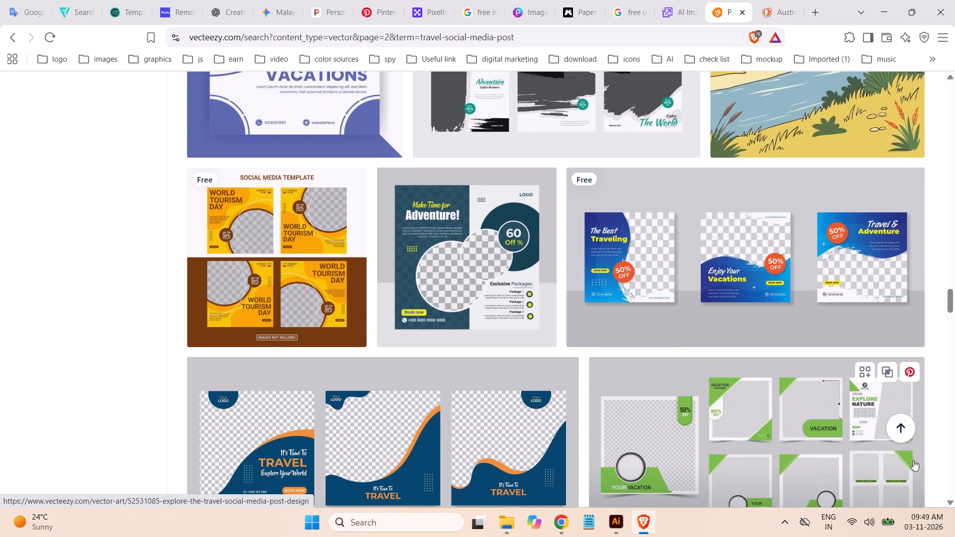
pyautogui.scroll(-2, 913, 460)
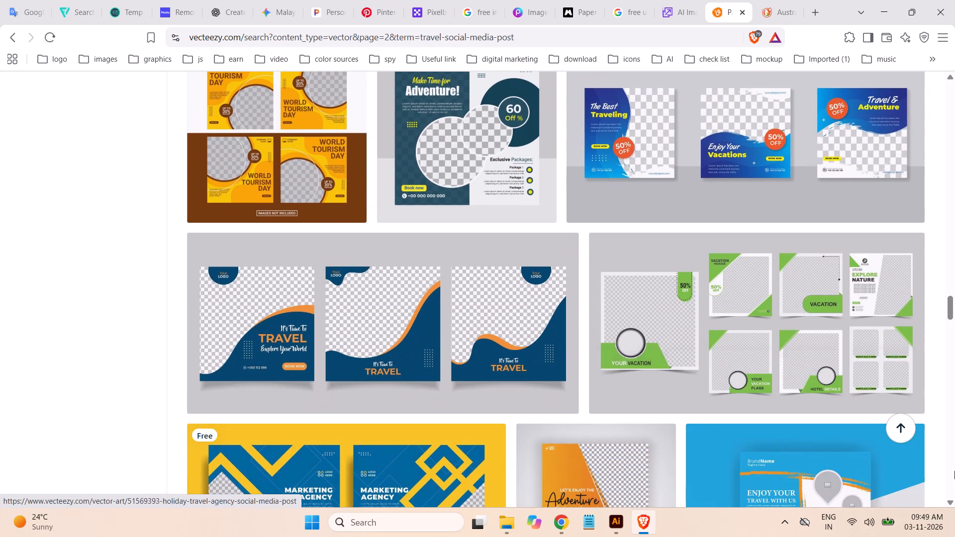
pyautogui.scroll(-3, 954, 365)
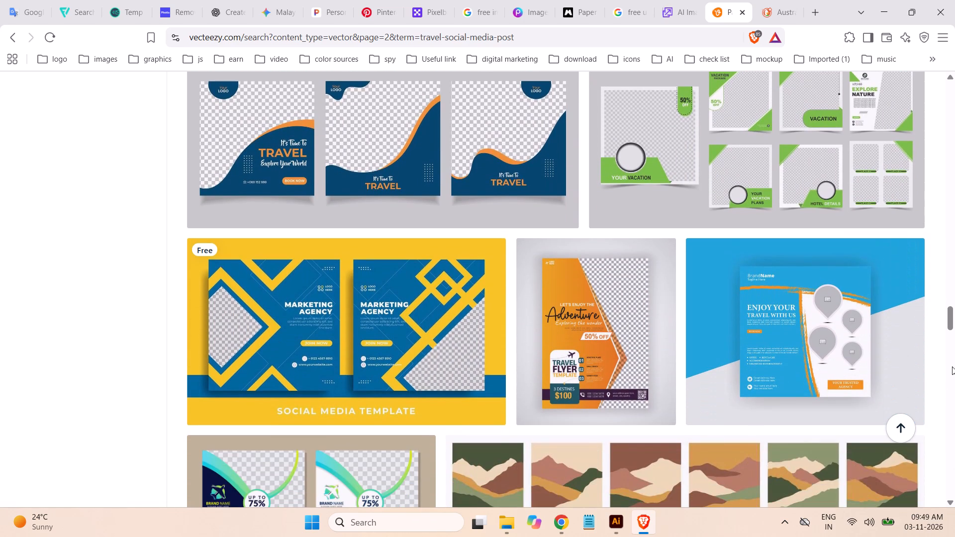
pyautogui.scroll(-4, 954, 379)
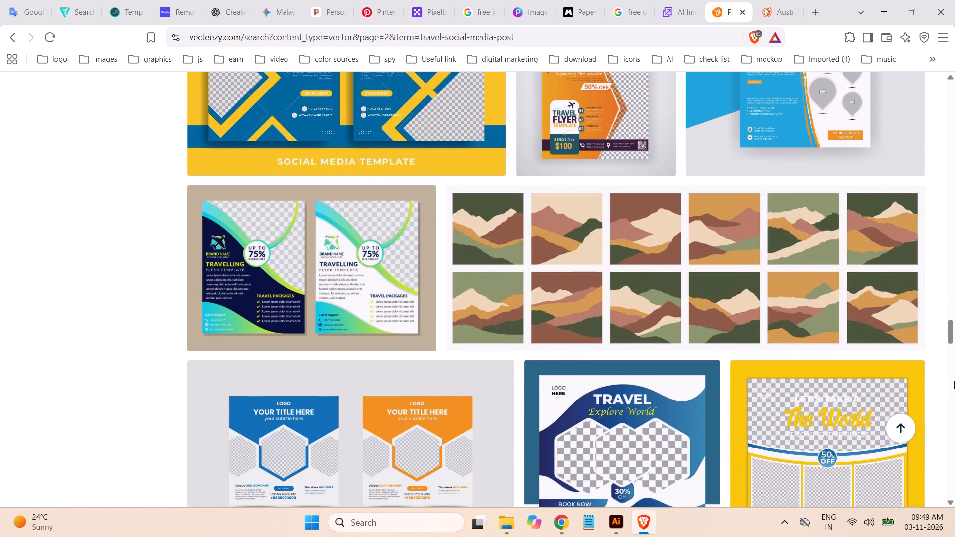
pyautogui.scroll(-4, 954, 381)
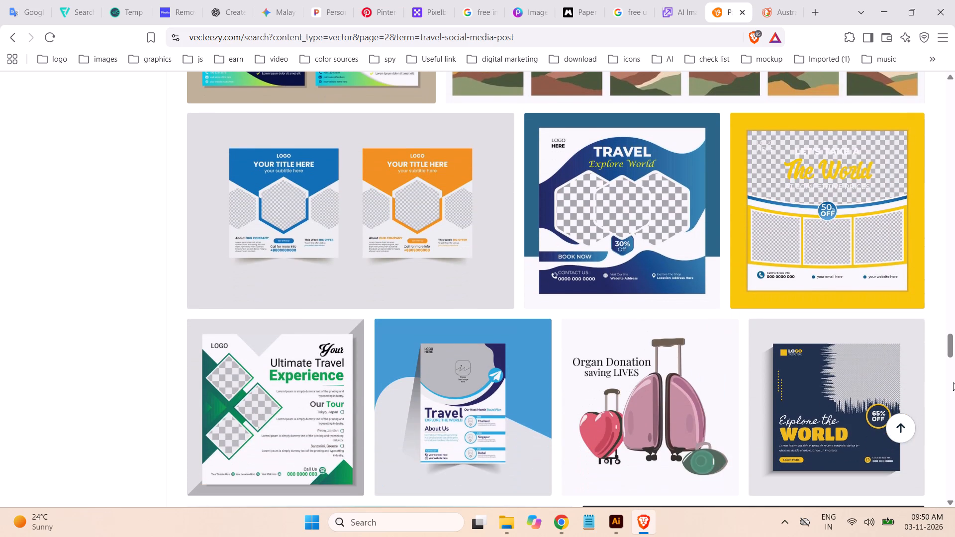
pyautogui.scroll(-5, 953, 382)
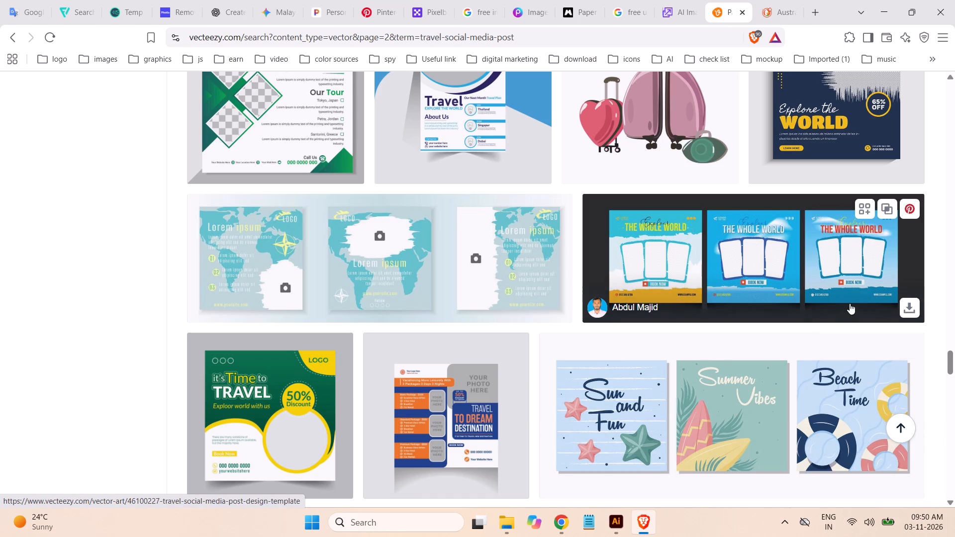
pyautogui.scroll(-2, 843, 299)
pyautogui.scroll(2, 846, 298)
pyautogui.scroll(-4, 849, 299)
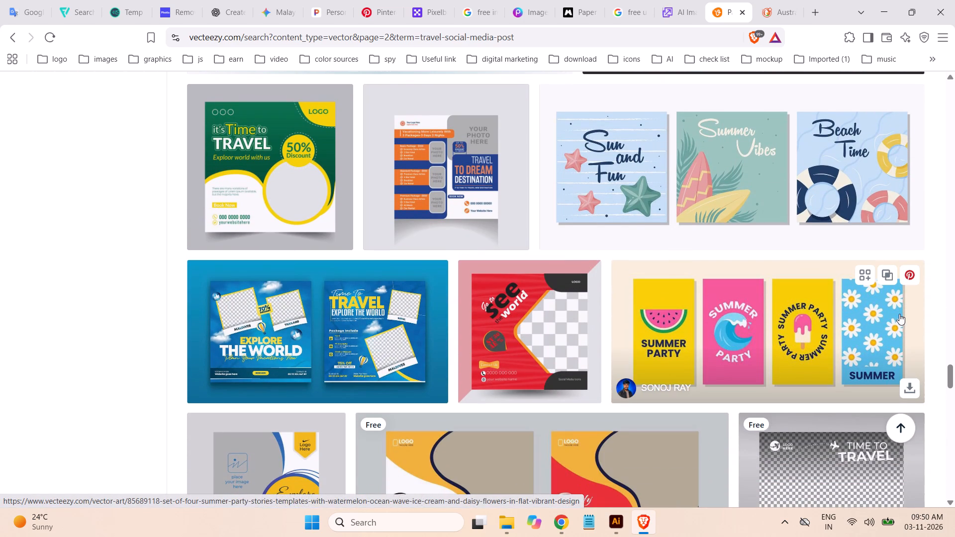
# Examine the remaining travel, fashion and marketing agency post templates down to the end of results page 2.
pyautogui.scroll(-1, 900, 313)
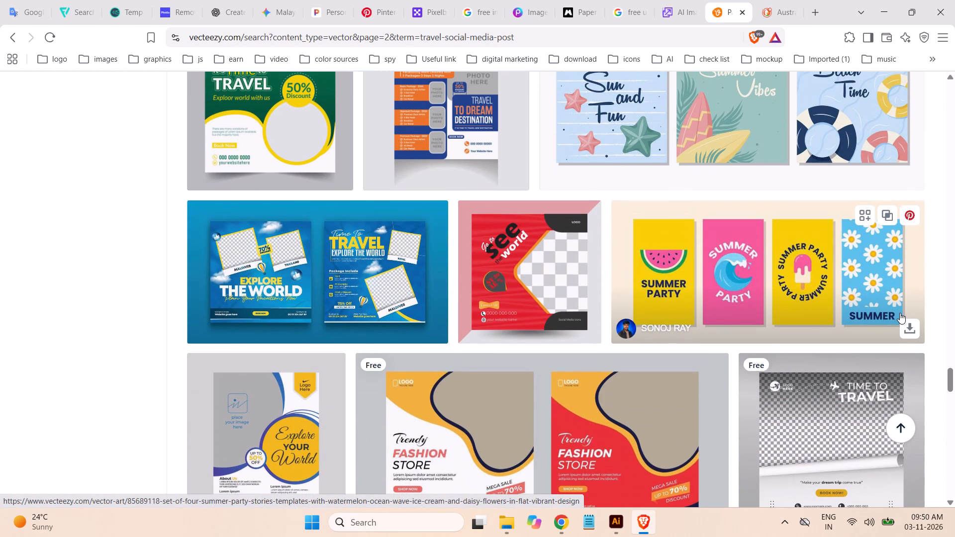
pyautogui.scroll(-2, 900, 313)
pyautogui.scroll(2, 900, 313)
pyautogui.scroll(-7, 900, 313)
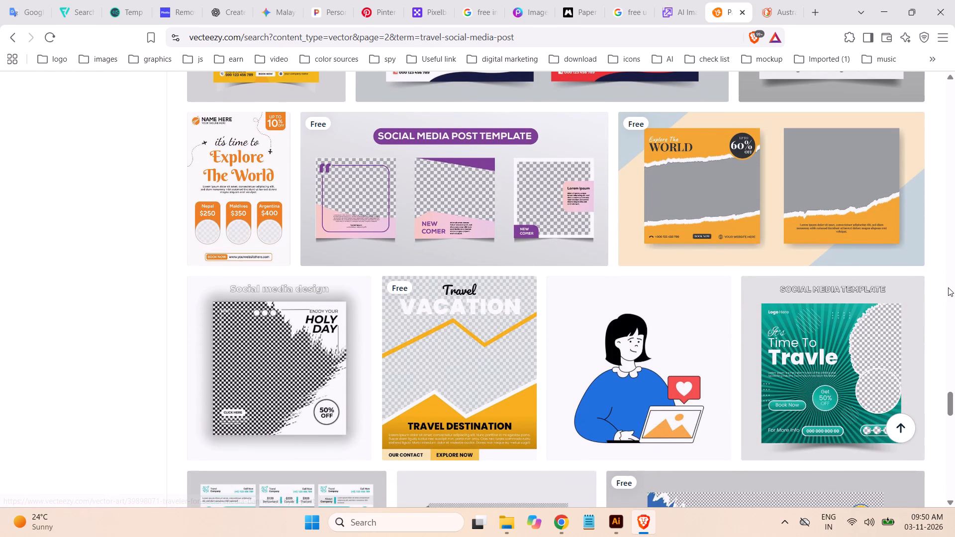
pyautogui.scroll(-4, 948, 287)
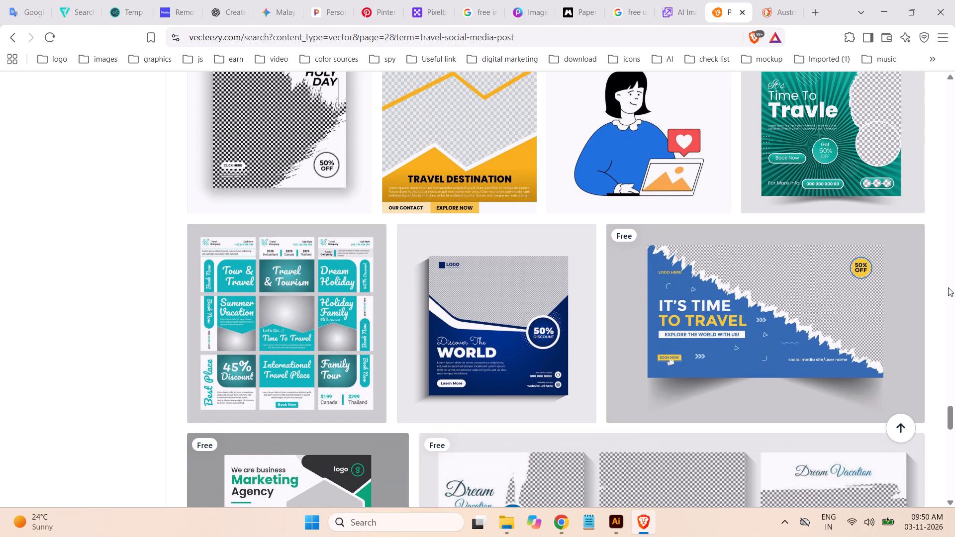
pyautogui.scroll(-3, 948, 287)
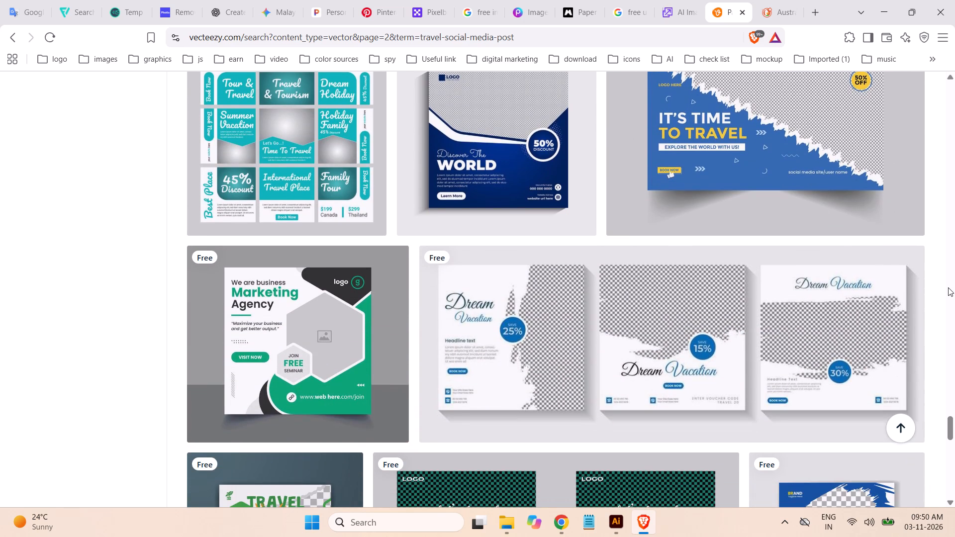
pyautogui.scroll(-3, 948, 287)
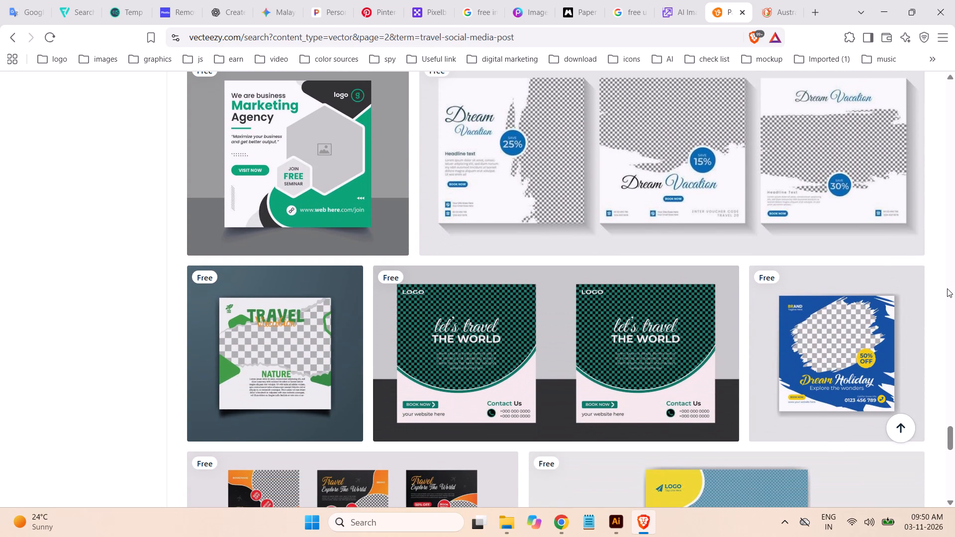
pyautogui.scroll(1, 947, 288)
pyautogui.scroll(-3, 947, 288)
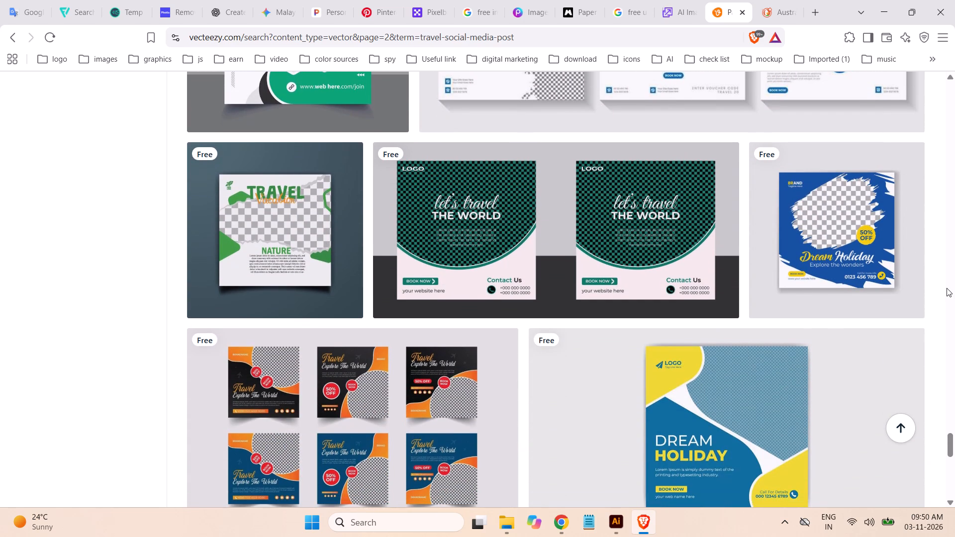
pyautogui.scroll(-3, 947, 288)
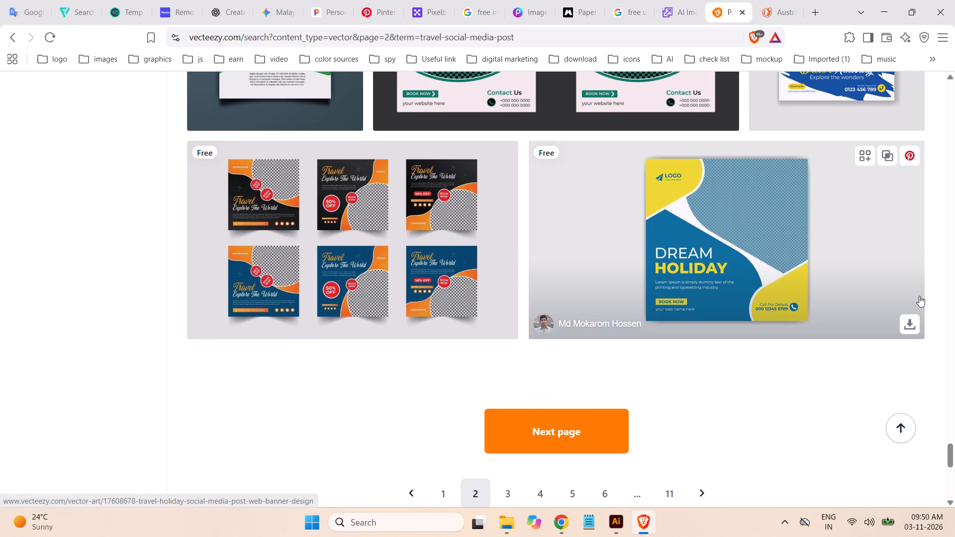
pyautogui.scroll(-1, 944, 328)
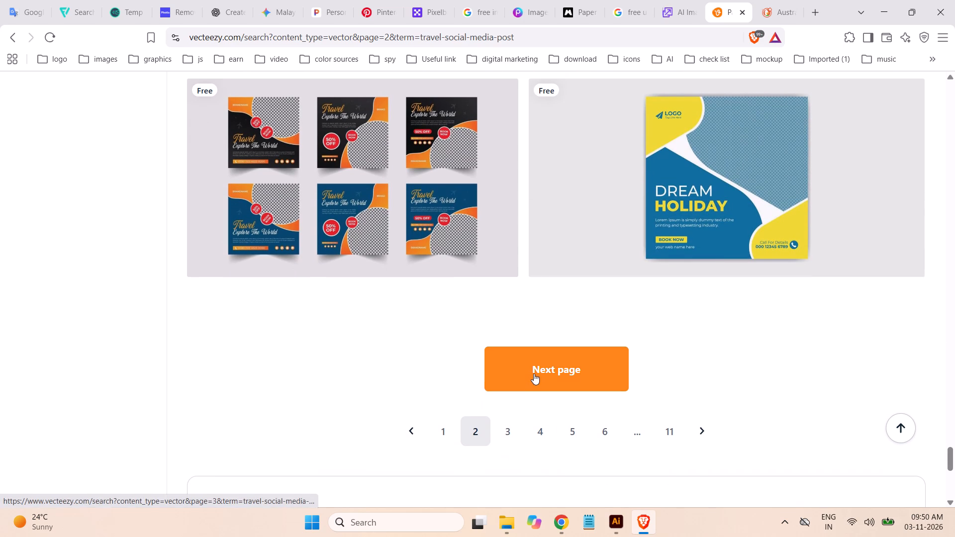
# Open results page 3 and examine its first travel templates, from Travel Time to the Explore Dream Destination set.
pyautogui.click(541, 371)
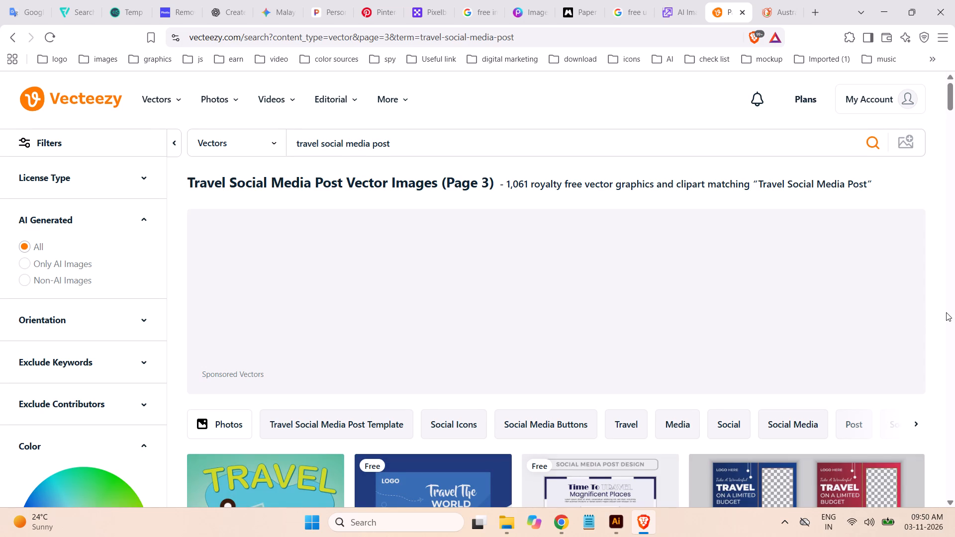
pyautogui.scroll(-3, 946, 312)
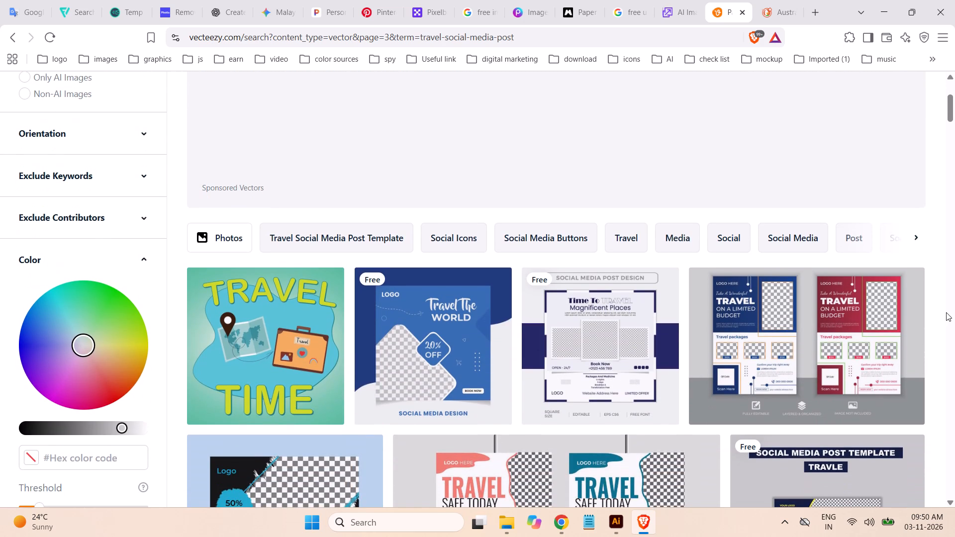
pyautogui.scroll(-2, 946, 312)
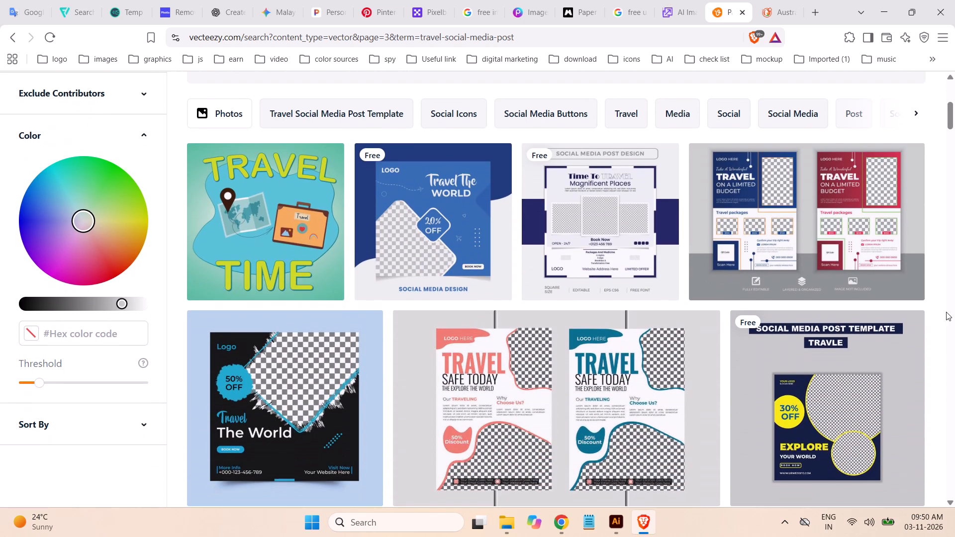
pyautogui.scroll(-3, 946, 312)
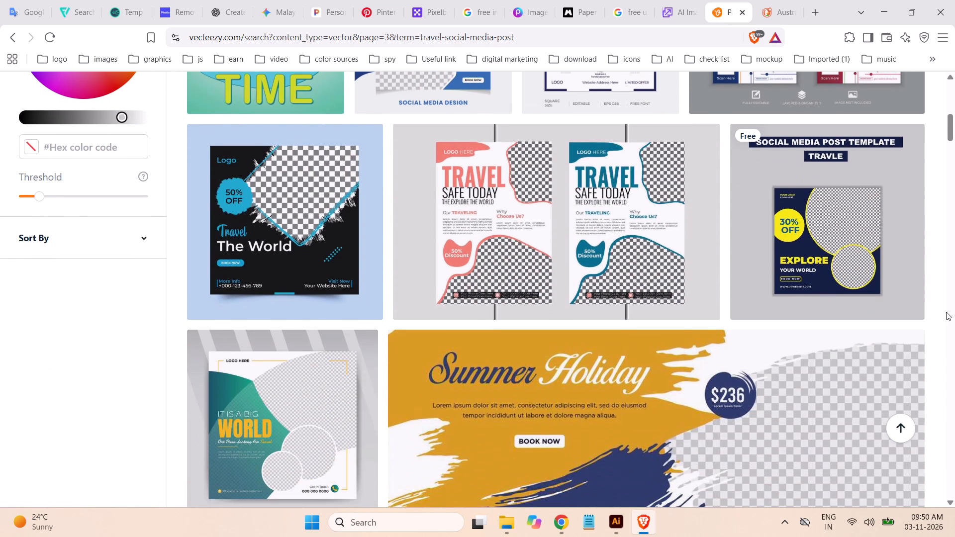
pyautogui.scroll(-5, 946, 312)
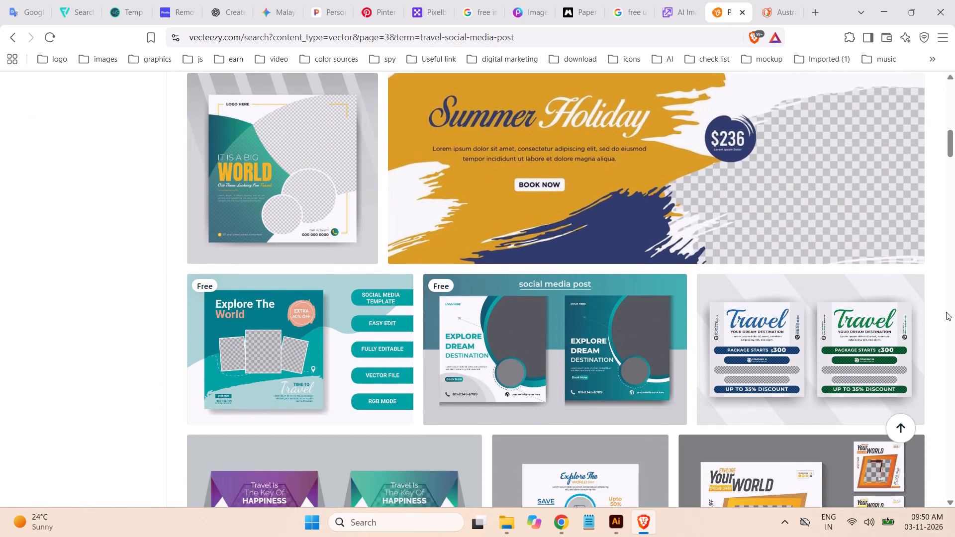
pyautogui.scroll(-2, 946, 312)
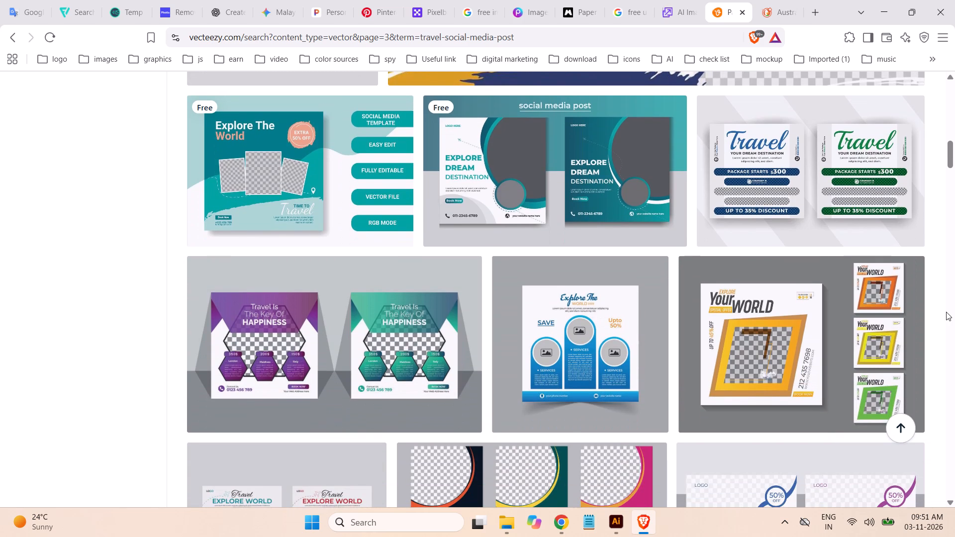
# Examine the hexagon, arch, circle and tilted-photo layouts from Travel Is The Key Of Happiness to Holiday Destinations.
pyautogui.scroll(-3, 946, 312)
pyautogui.scroll(1, 946, 312)
pyautogui.scroll(-1, 946, 312)
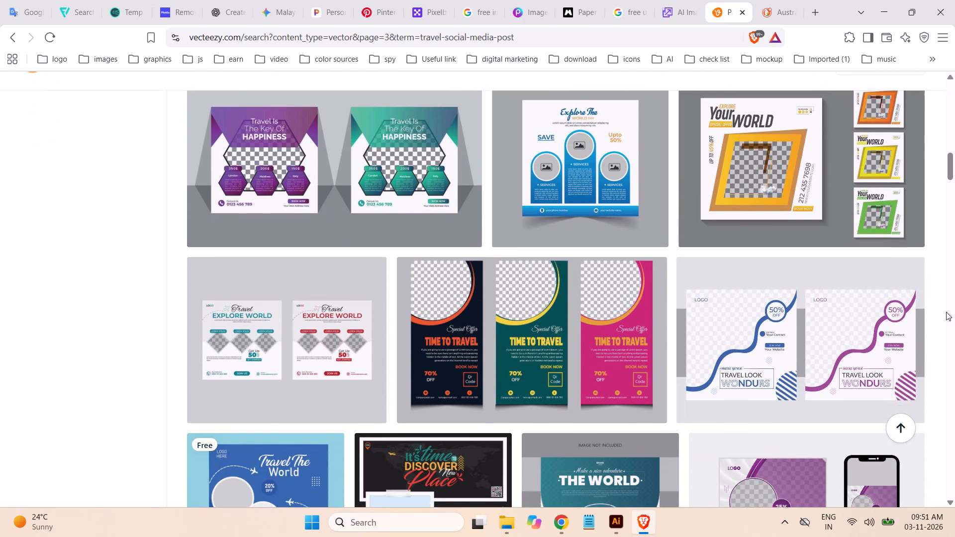
pyautogui.scroll(-3, 946, 312)
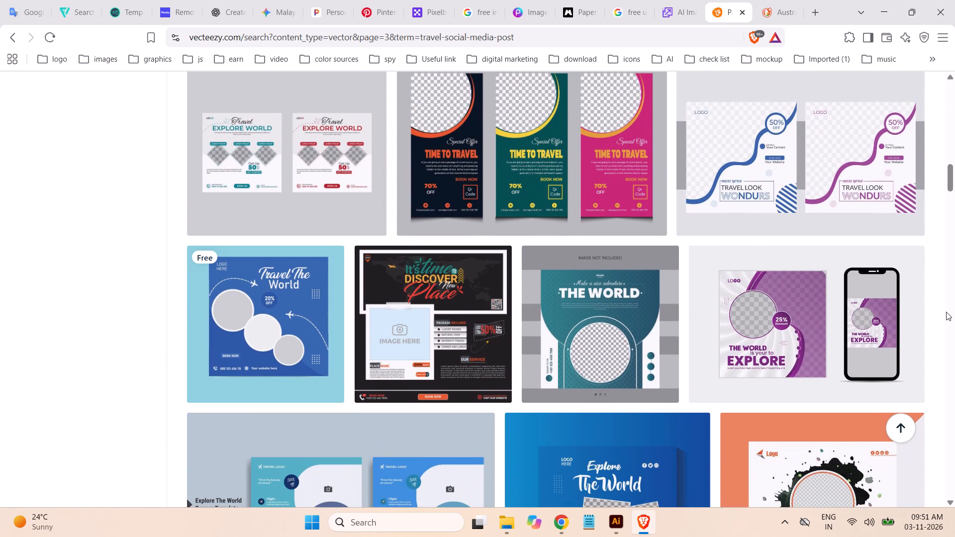
pyautogui.scroll(-4, 946, 309)
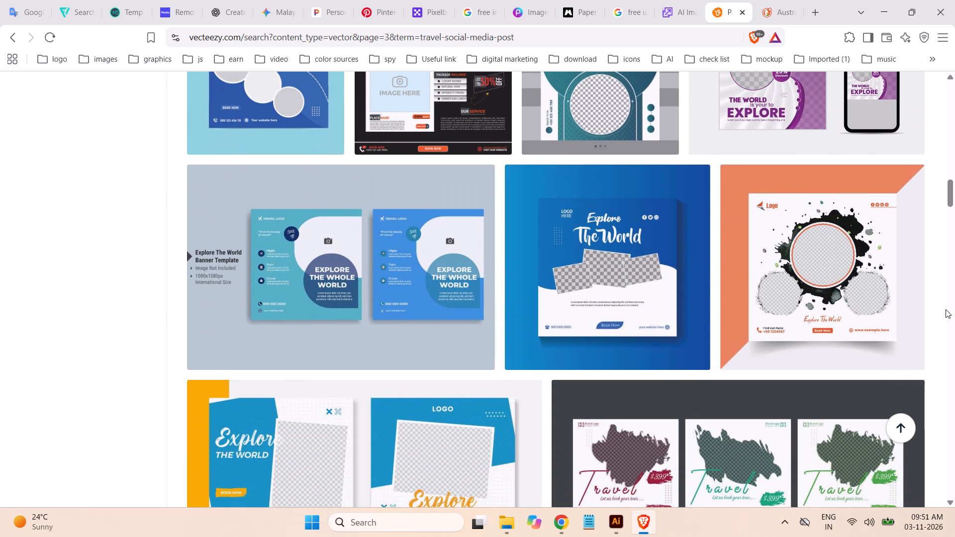
pyautogui.scroll(-5, 946, 309)
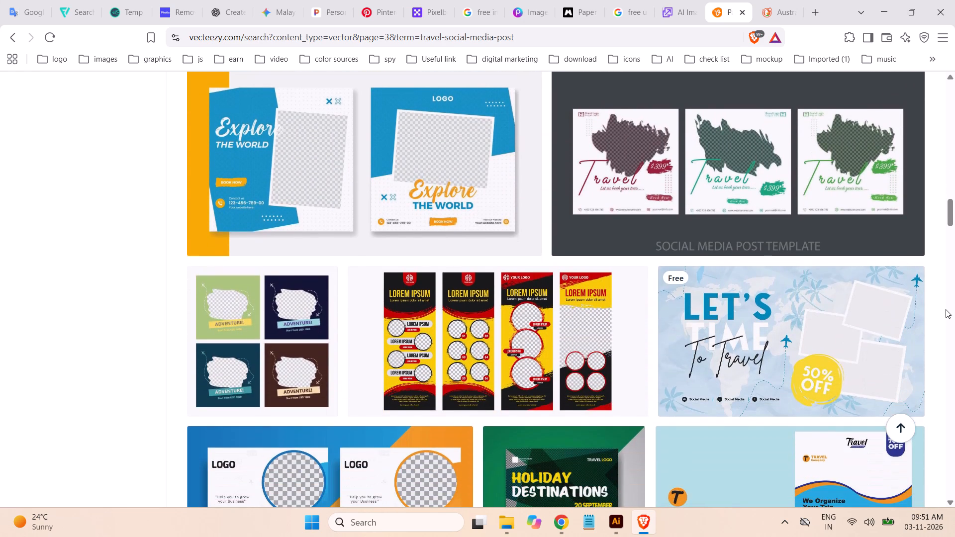
pyautogui.scroll(-2, 946, 309)
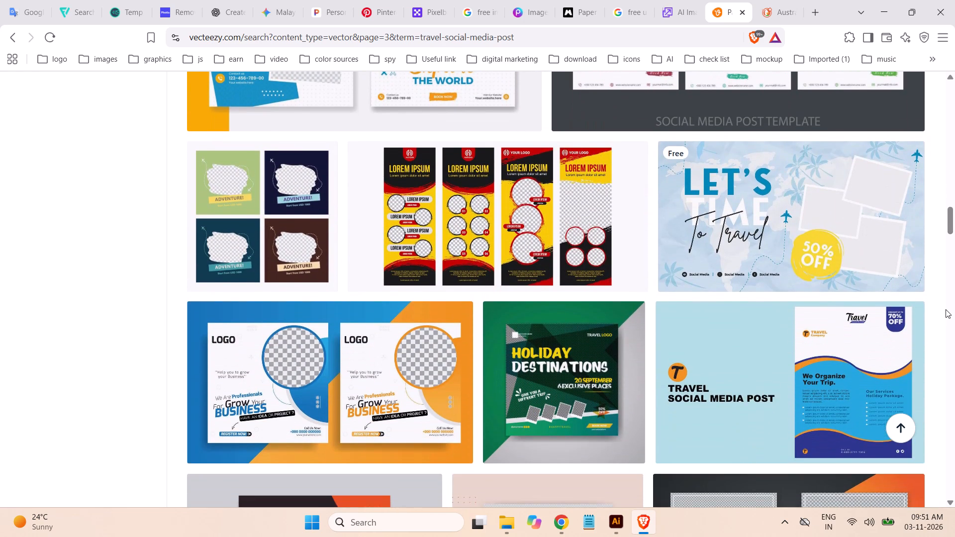
pyautogui.scroll(-2, 946, 309)
pyautogui.scroll(3, 946, 309)
pyautogui.scroll(-3, 946, 309)
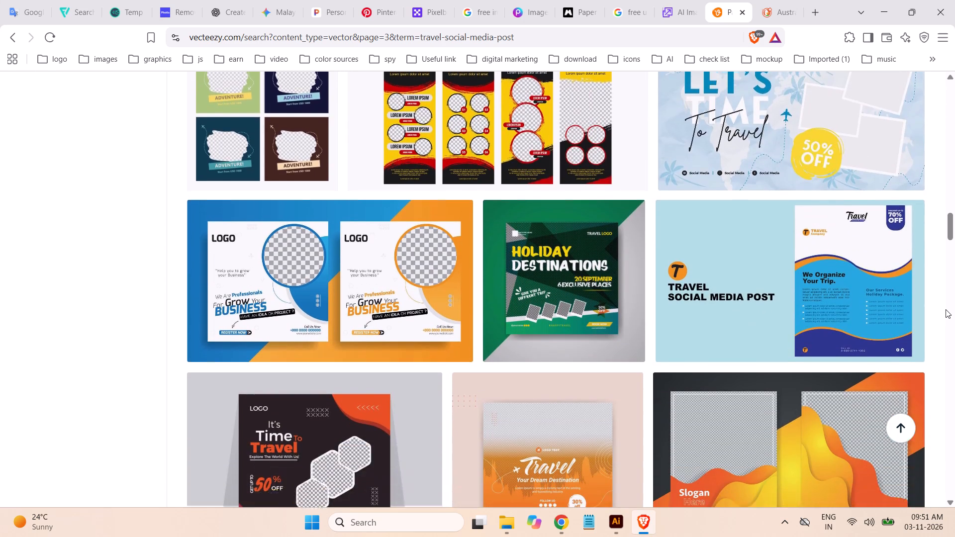
# Examine the page 3 templates from the hexagon Time To Travel post through Hajj Travel Package to Tour The World.
pyautogui.scroll(-6, 946, 309)
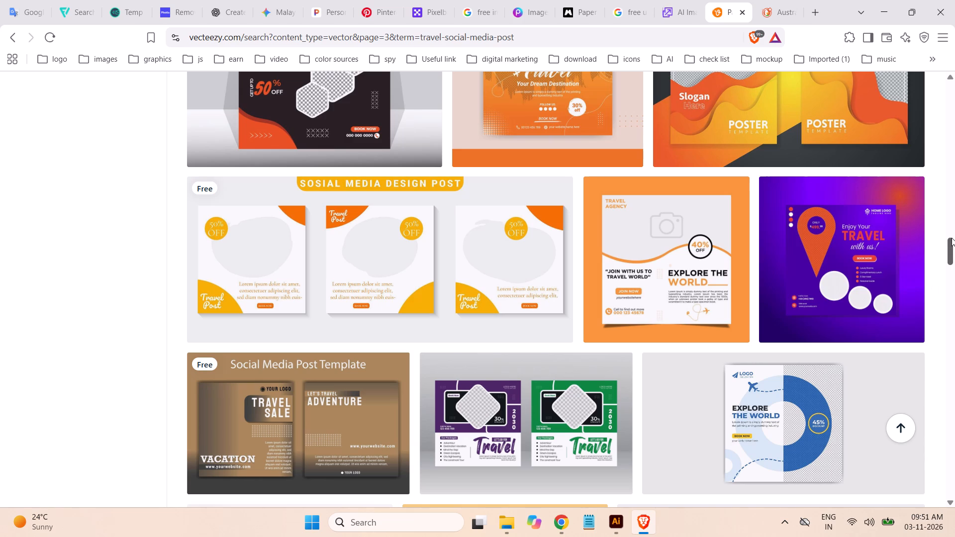
pyautogui.scroll(-4, 898, 303)
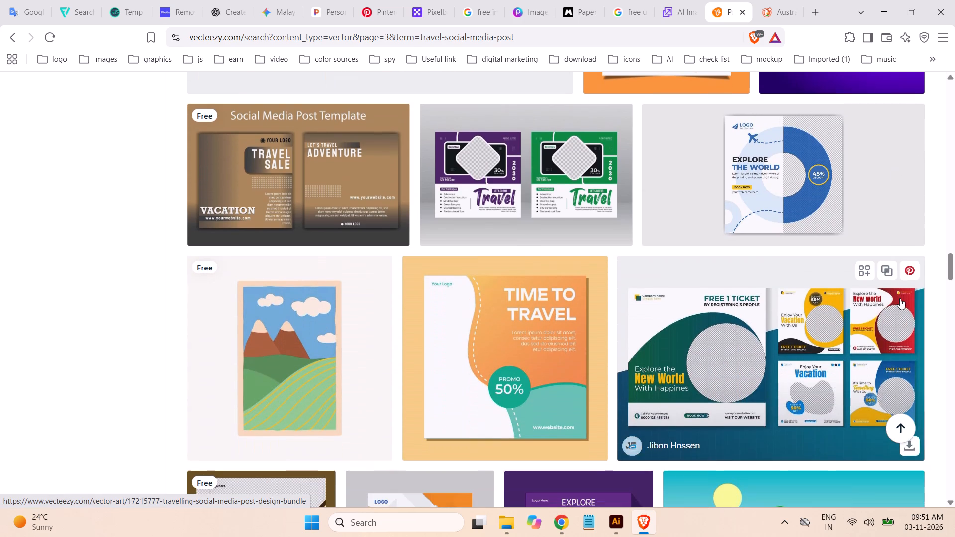
pyautogui.scroll(-3, 938, 312)
pyautogui.scroll(1, 938, 312)
pyautogui.scroll(-1, 938, 312)
pyautogui.scroll(1, 938, 312)
pyautogui.scroll(-1, 938, 312)
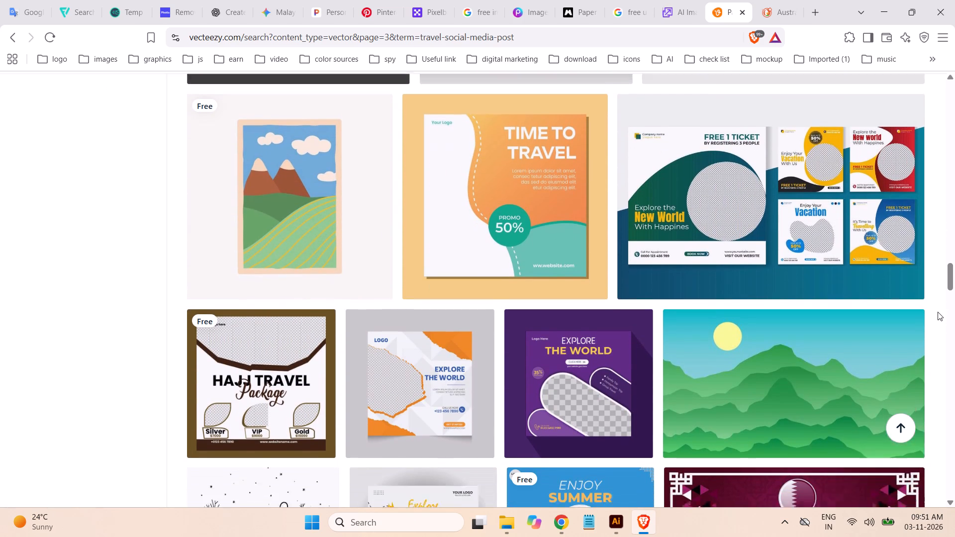
pyautogui.scroll(-2, 938, 311)
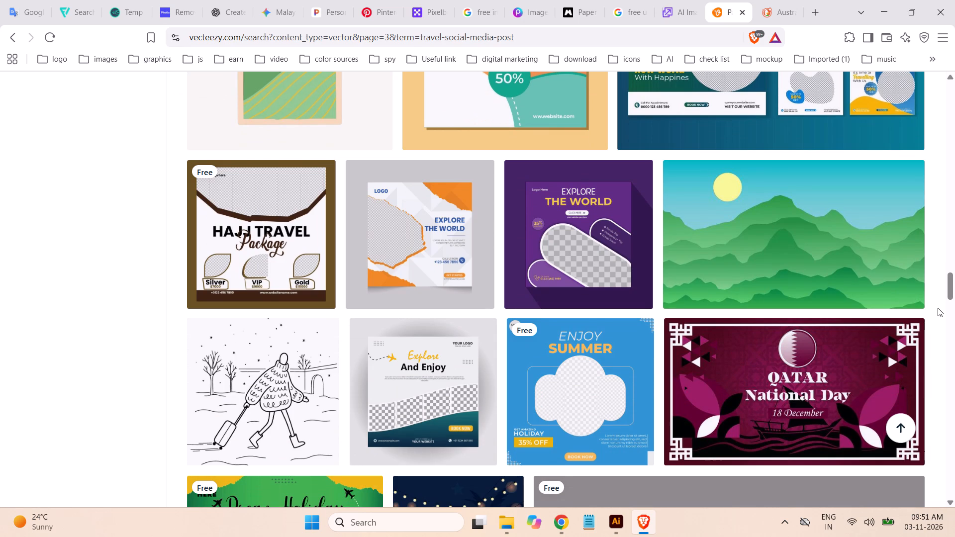
pyautogui.scroll(-2, 936, 307)
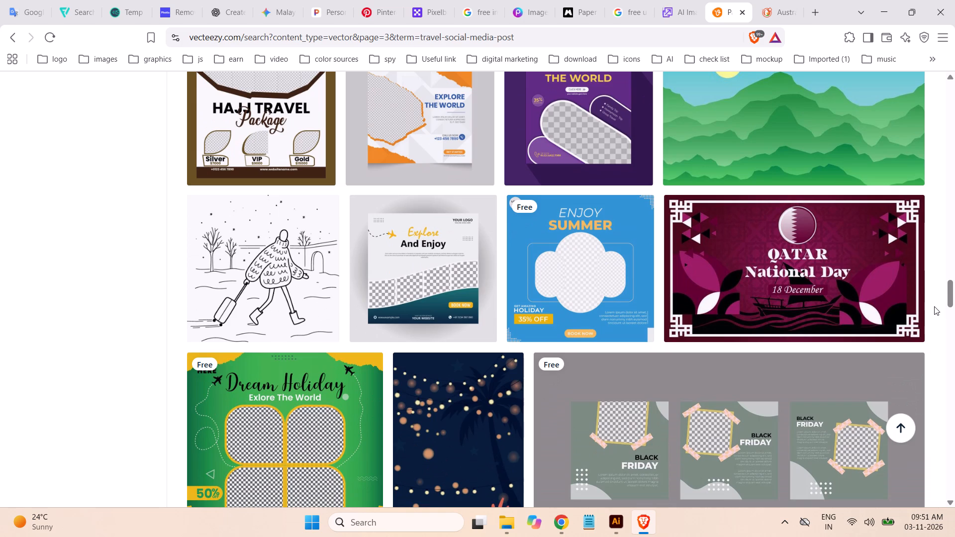
pyautogui.scroll(-6, 934, 306)
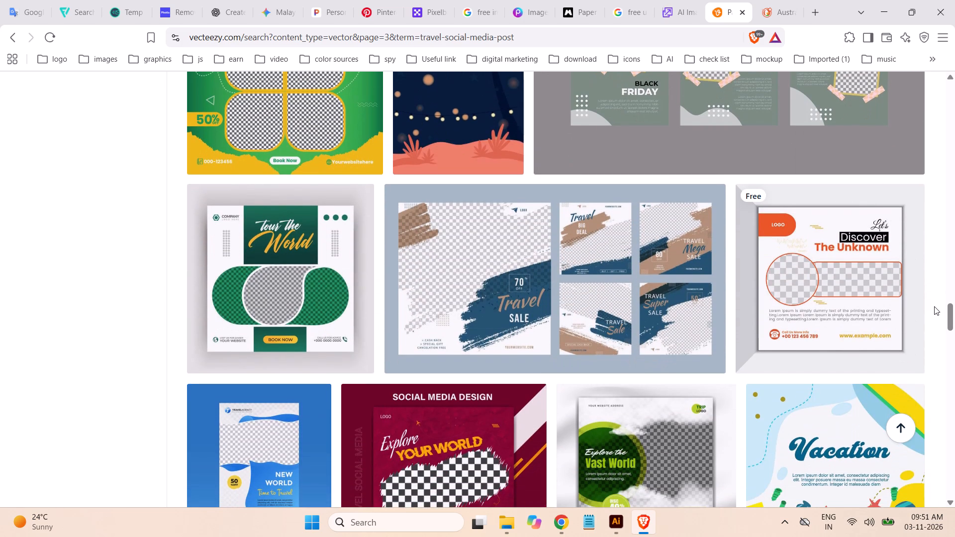
# Compare the brush-stroke, torn-paper and angled photo-frame layouts from Explore Your World to the Travel Agency and Dream Vacations posts.
pyautogui.scroll(-3, 934, 306)
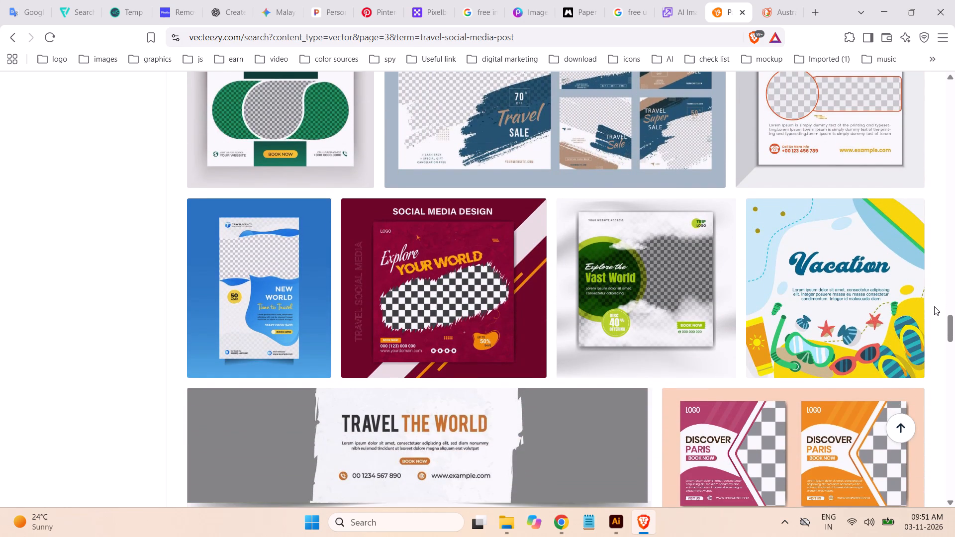
pyautogui.scroll(-4, 934, 306)
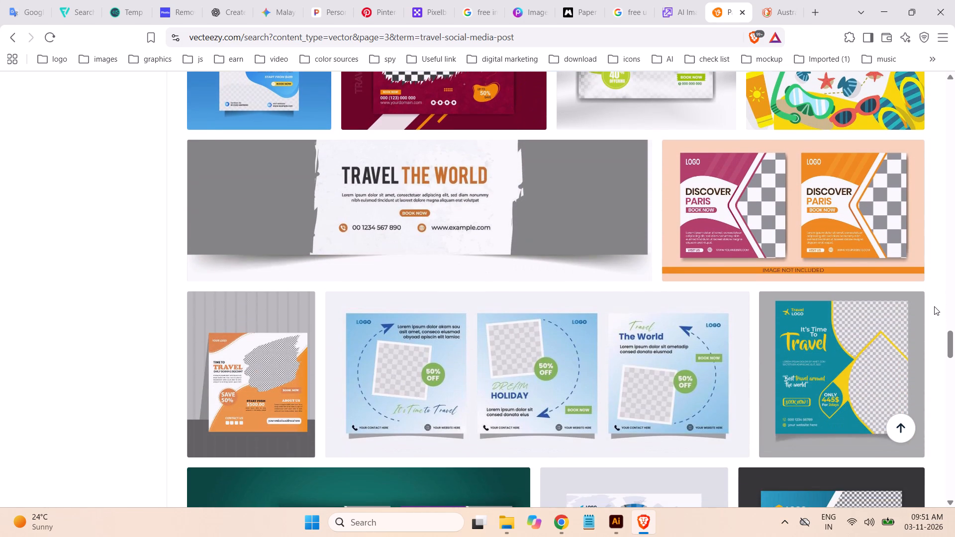
pyautogui.scroll(-1, 934, 306)
pyautogui.scroll(1, 934, 306)
pyautogui.scroll(-3, 934, 306)
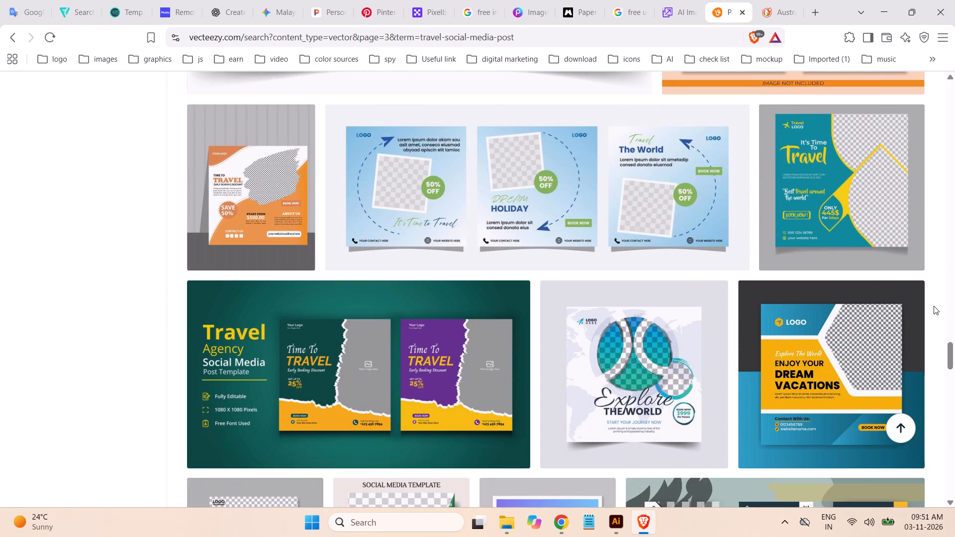
pyautogui.scroll(-5, 934, 306)
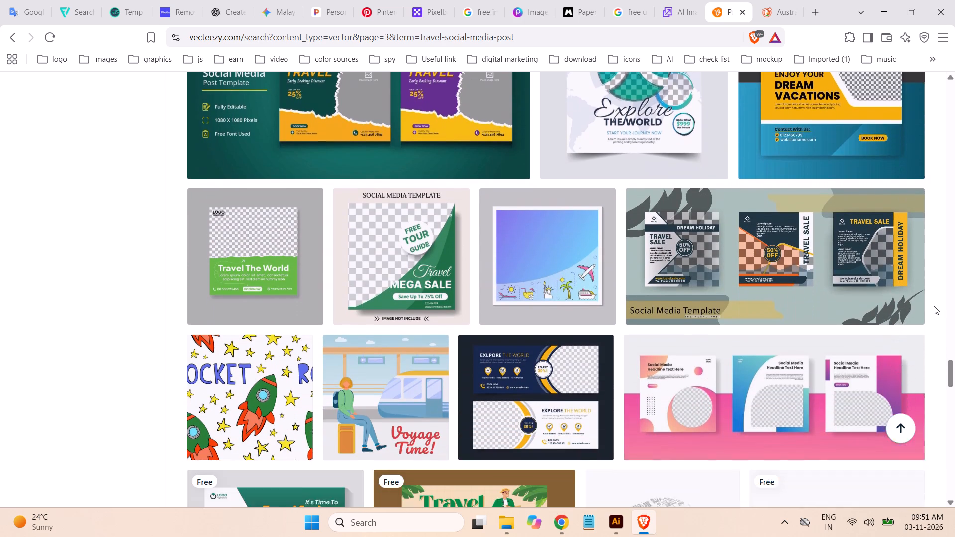
# Examine the remaining designs on page 3, from the Voyage Time and Travel Tour designs to the Let's Go Travel post.
pyautogui.scroll(-3, 934, 306)
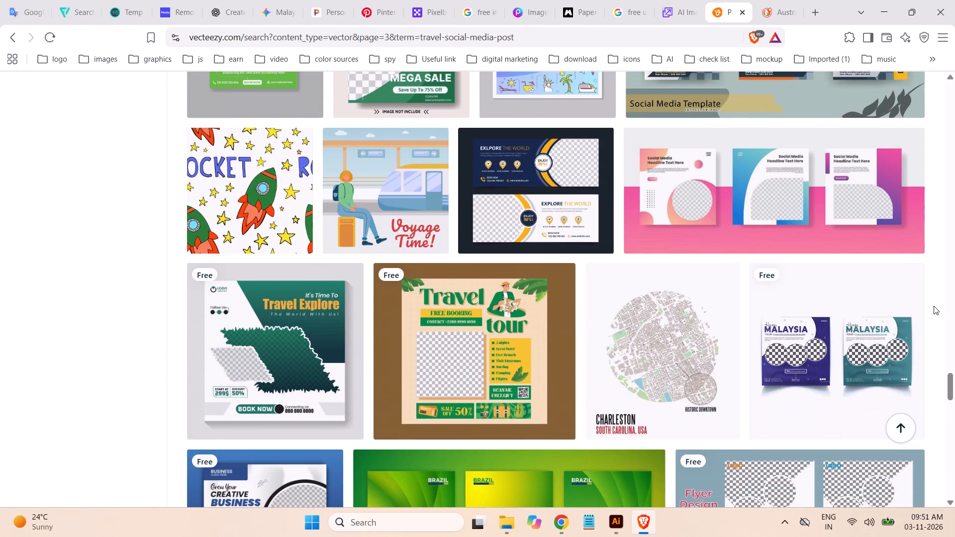
pyautogui.scroll(-5, 934, 306)
pyautogui.scroll(1, 934, 306)
pyautogui.scroll(-1, 934, 306)
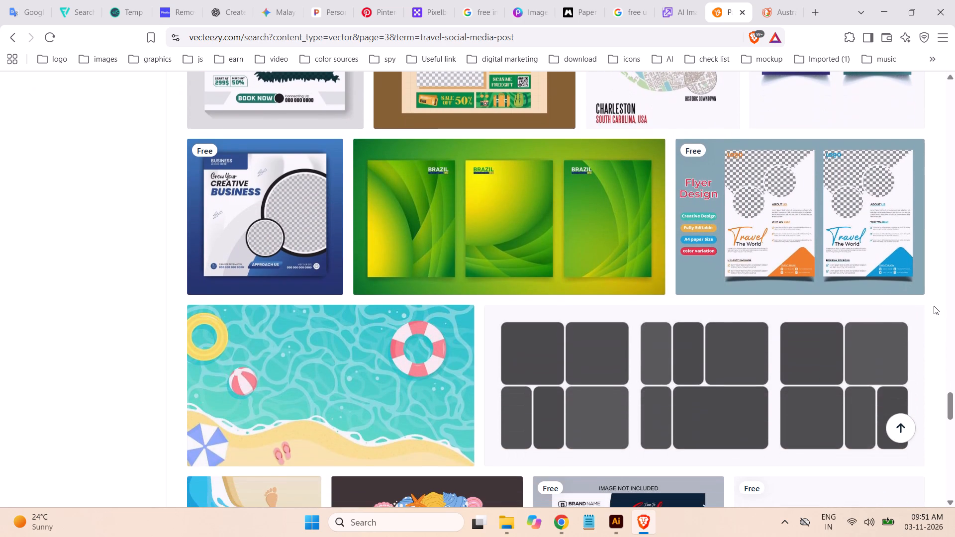
pyautogui.scroll(-3, 933, 306)
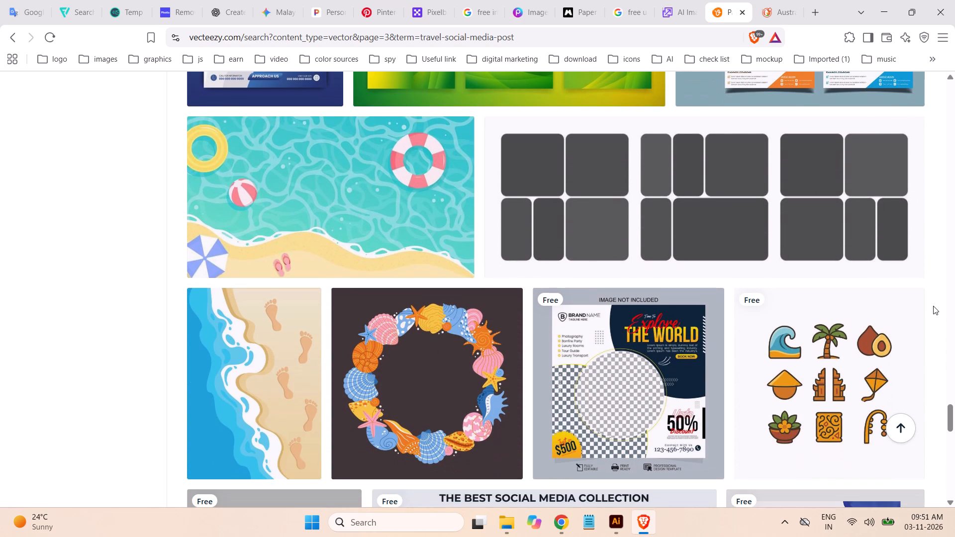
pyautogui.scroll(1, 933, 306)
pyautogui.scroll(-3, 933, 306)
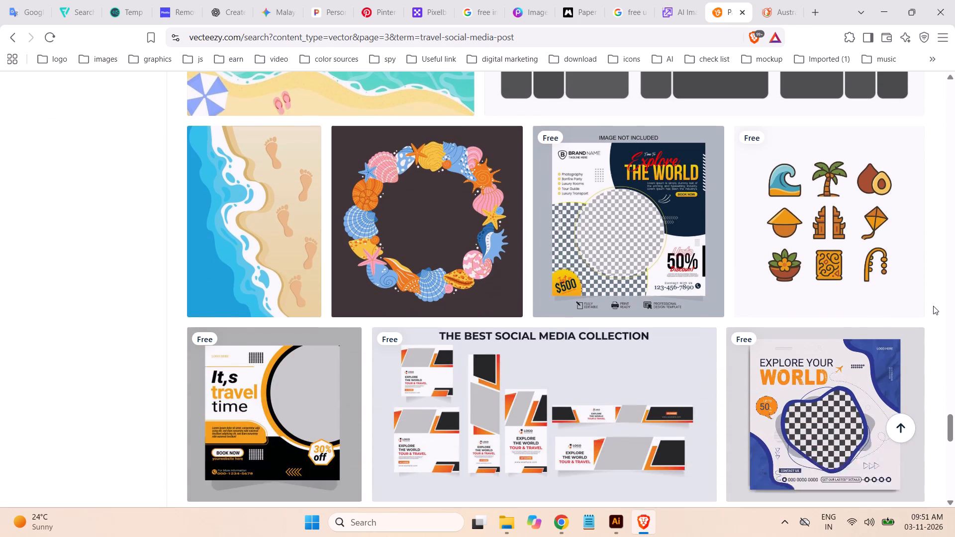
pyautogui.scroll(-3, 933, 306)
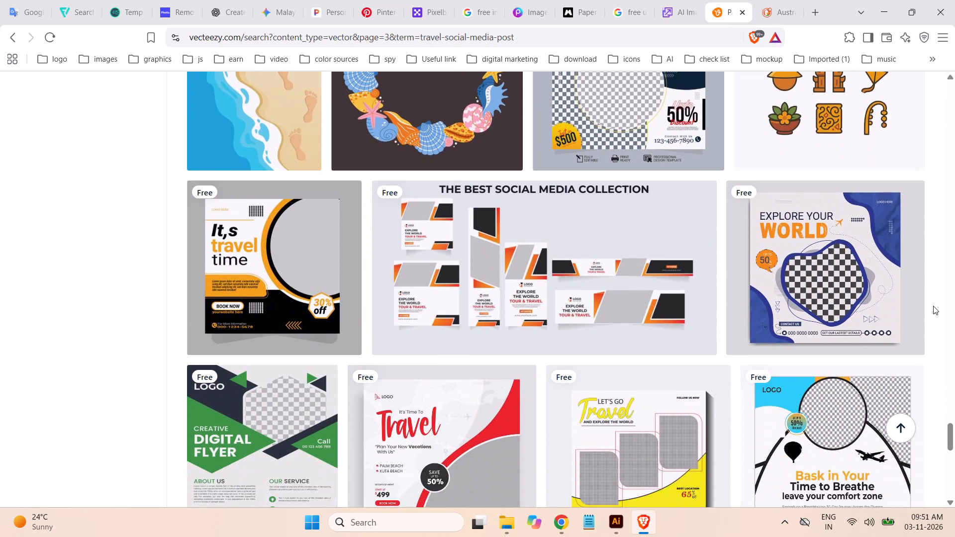
pyautogui.scroll(-4, 933, 306)
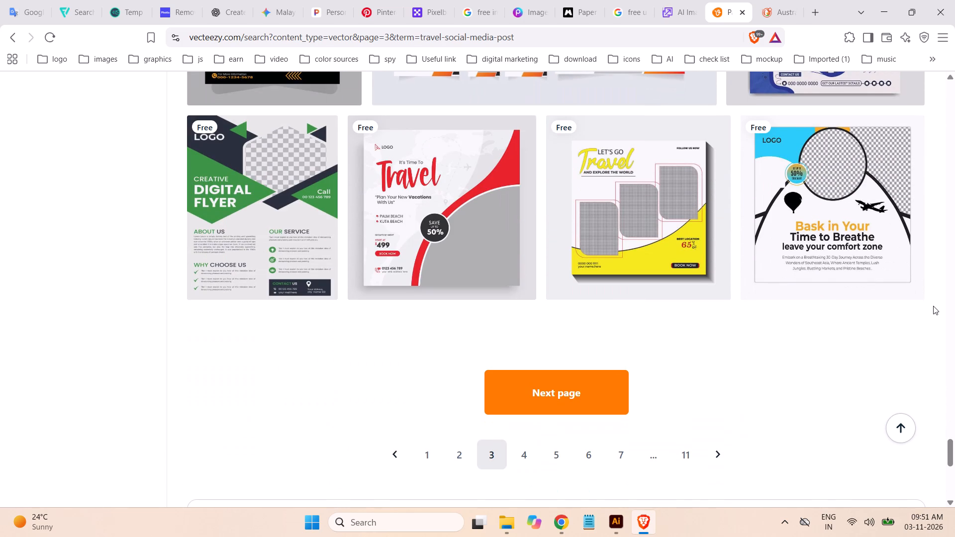
# Open results page 4 and examine its first designs, from the For Rent car post to the Australia Day illustration.
pyautogui.click(558, 393)
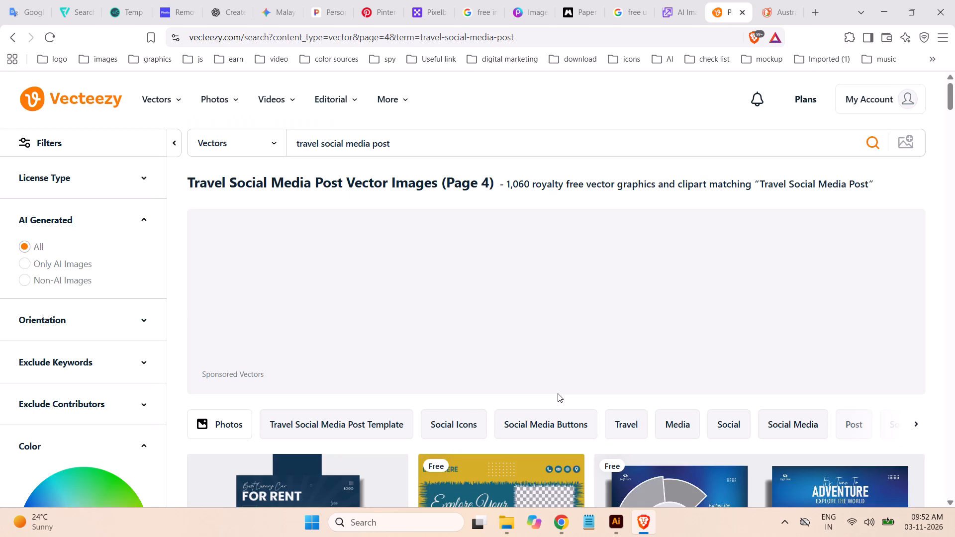
pyautogui.scroll(-3, 938, 327)
pyautogui.scroll(1, 938, 327)
pyautogui.scroll(-1, 938, 327)
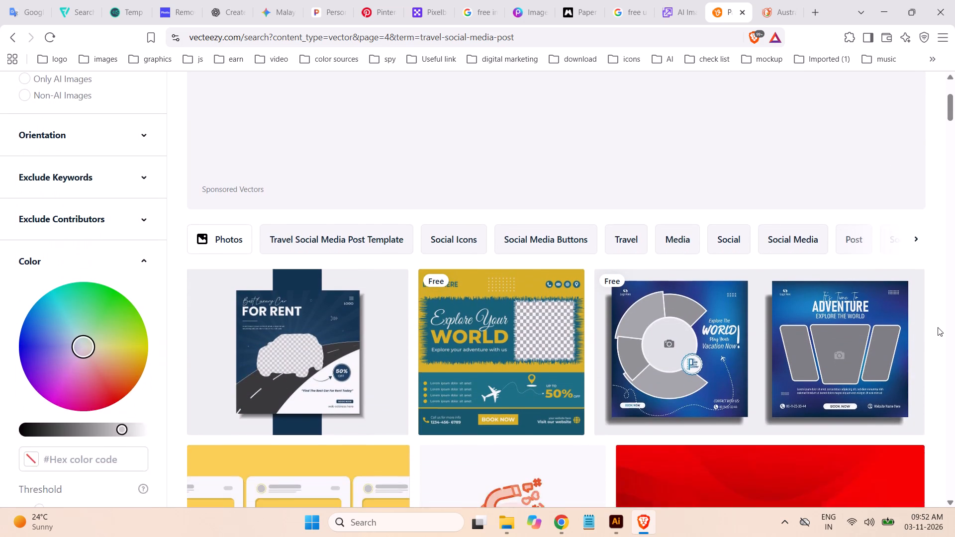
pyautogui.scroll(-1, 938, 327)
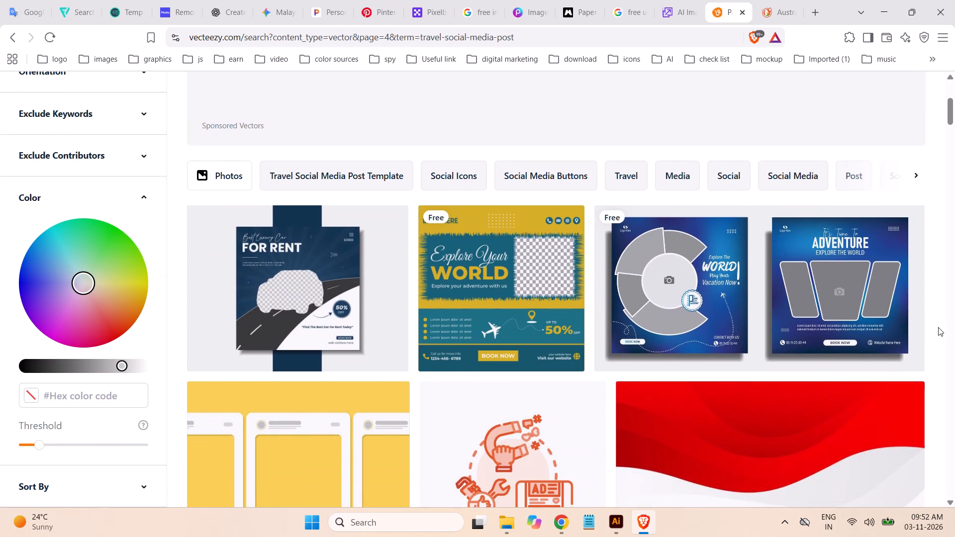
pyautogui.scroll(-2, 938, 327)
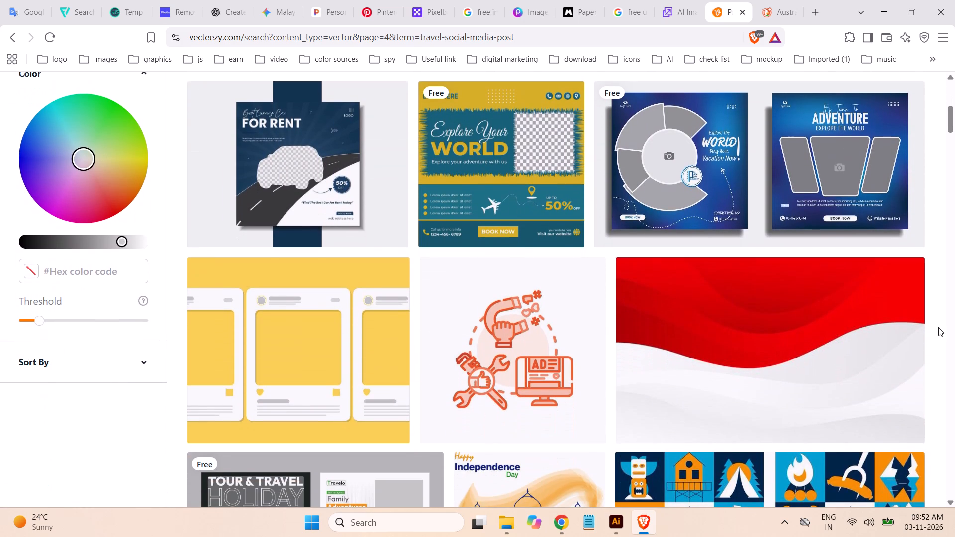
pyautogui.scroll(-2, 938, 327)
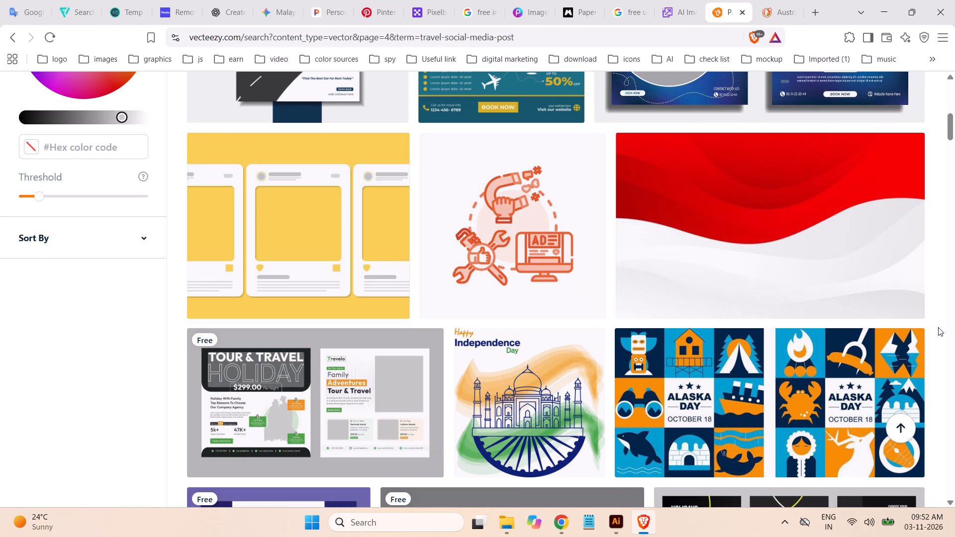
pyautogui.scroll(-4, 938, 327)
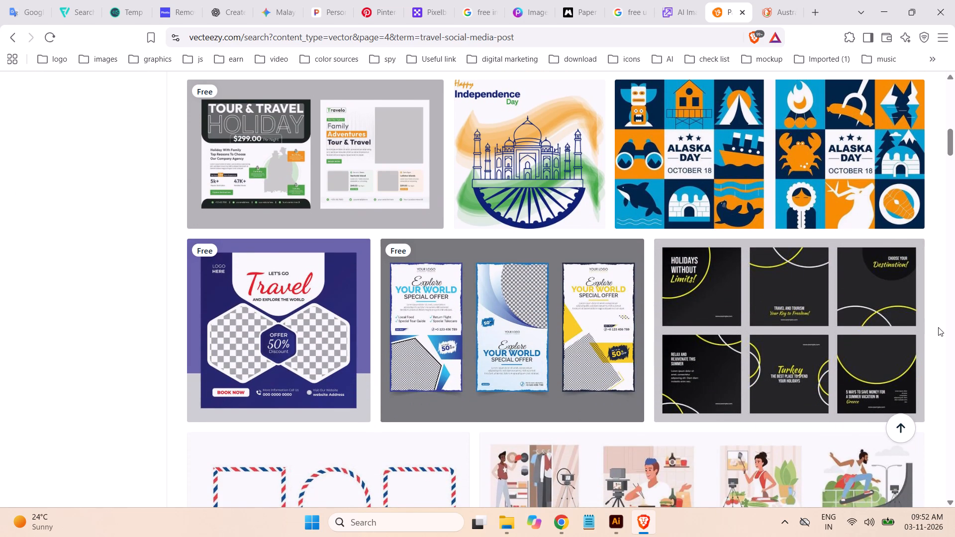
pyautogui.scroll(-5, 938, 327)
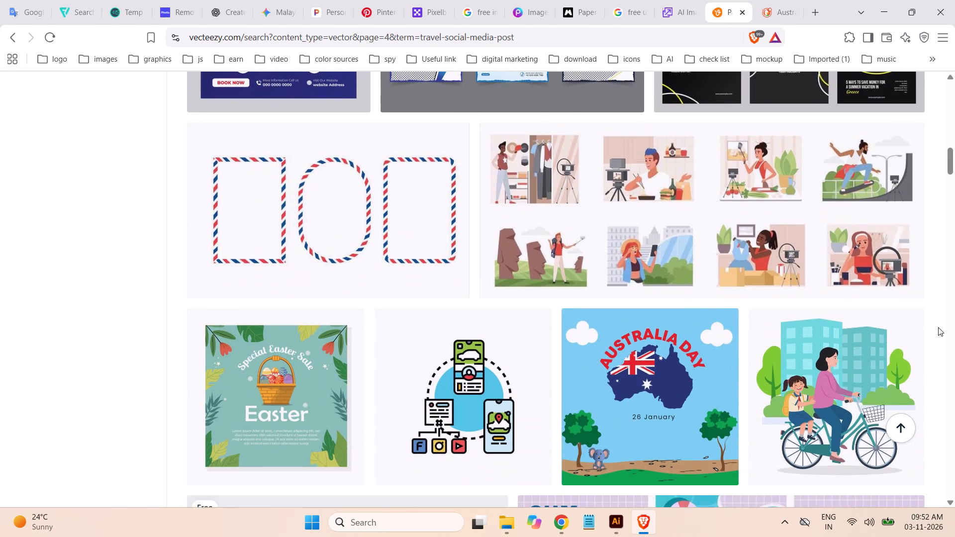
# Examine the page 4 designs from the three-color Explore The World posts through Summer Travel and Dream Place to the Enjoy Your Traveling and New Arrival layouts.
pyautogui.scroll(-6, 938, 326)
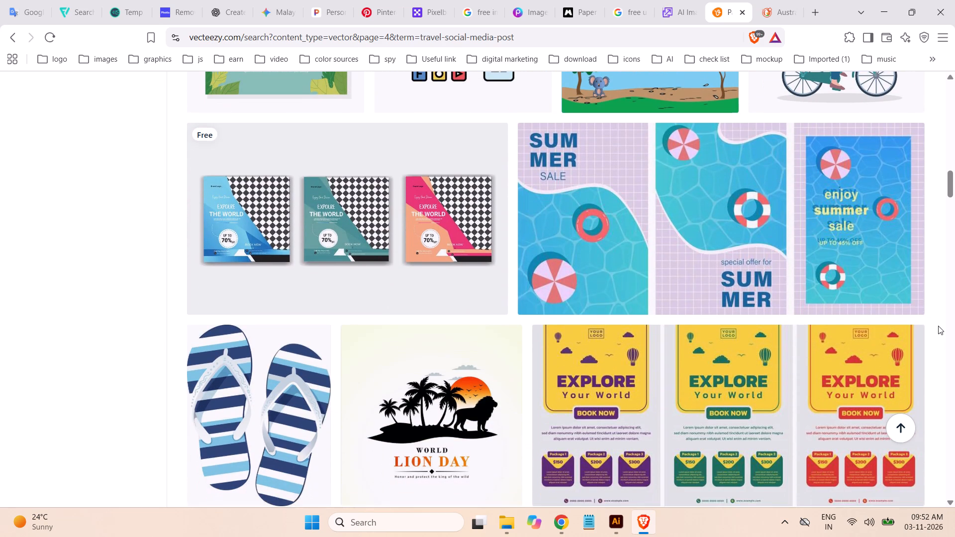
pyautogui.scroll(-8, 938, 326)
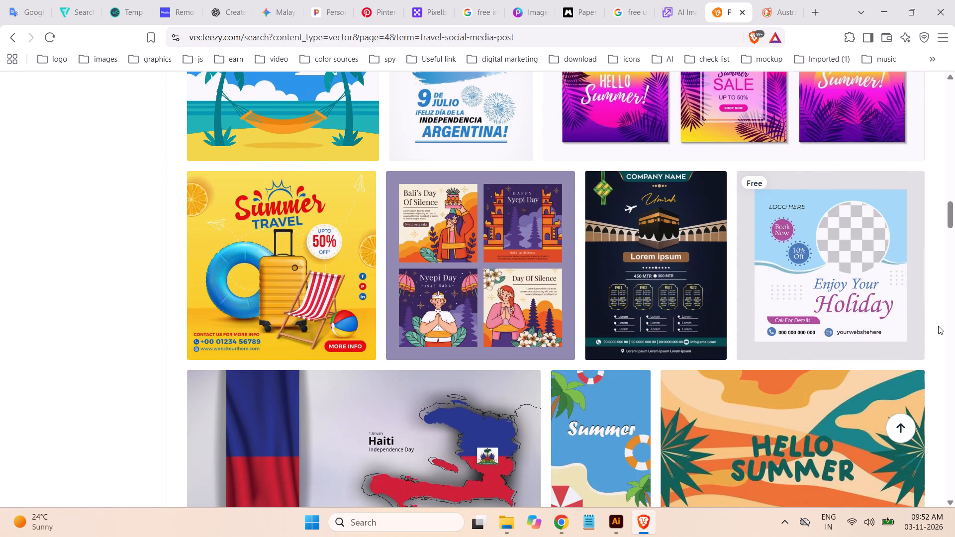
pyautogui.scroll(-2, 938, 326)
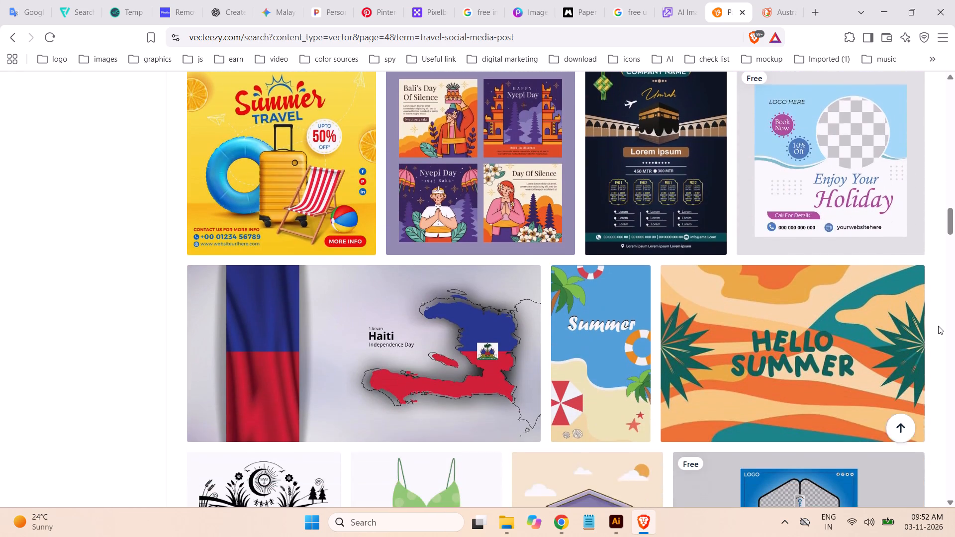
pyautogui.scroll(-3, 938, 326)
pyautogui.scroll(2, 938, 326)
pyautogui.scroll(-3, 938, 326)
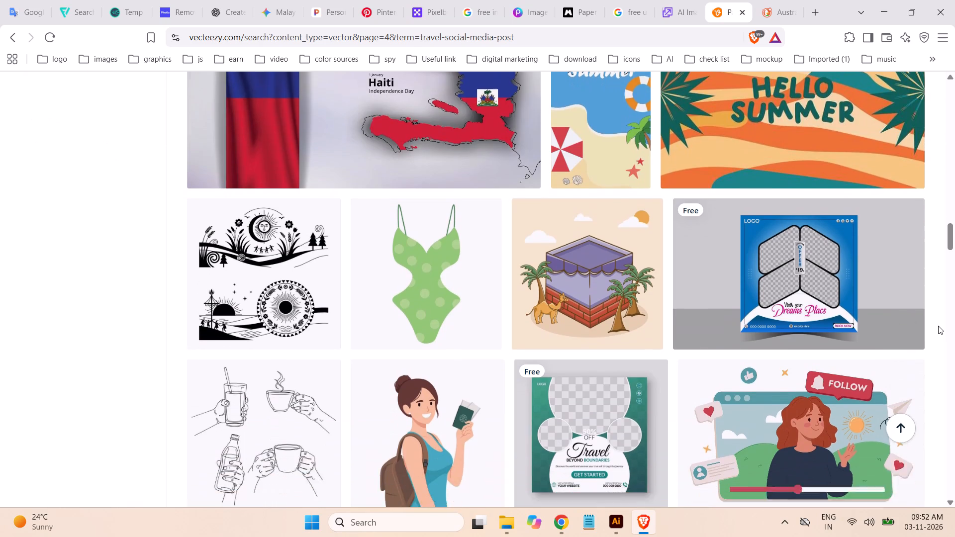
pyautogui.scroll(-5, 938, 326)
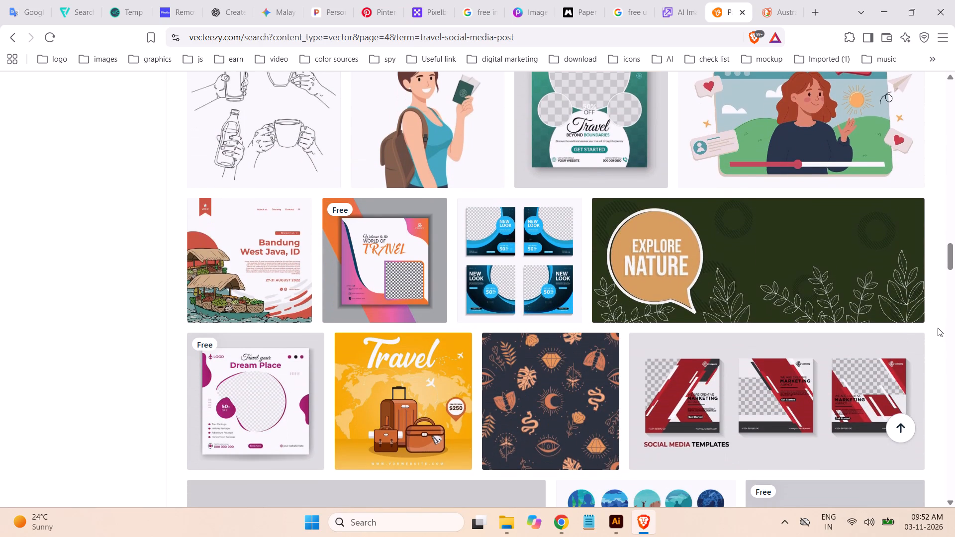
pyautogui.scroll(-5, 934, 323)
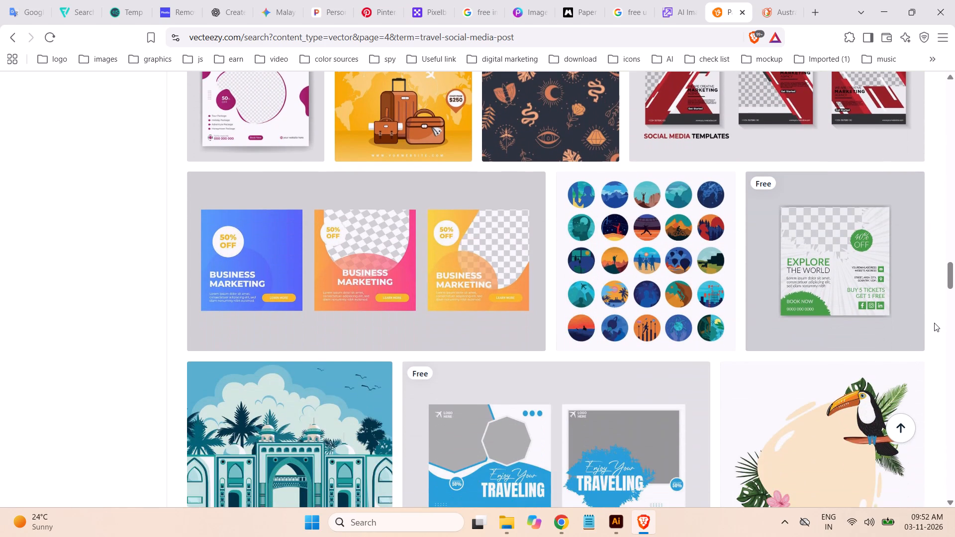
pyautogui.scroll(2, 934, 323)
pyautogui.scroll(-7, 934, 323)
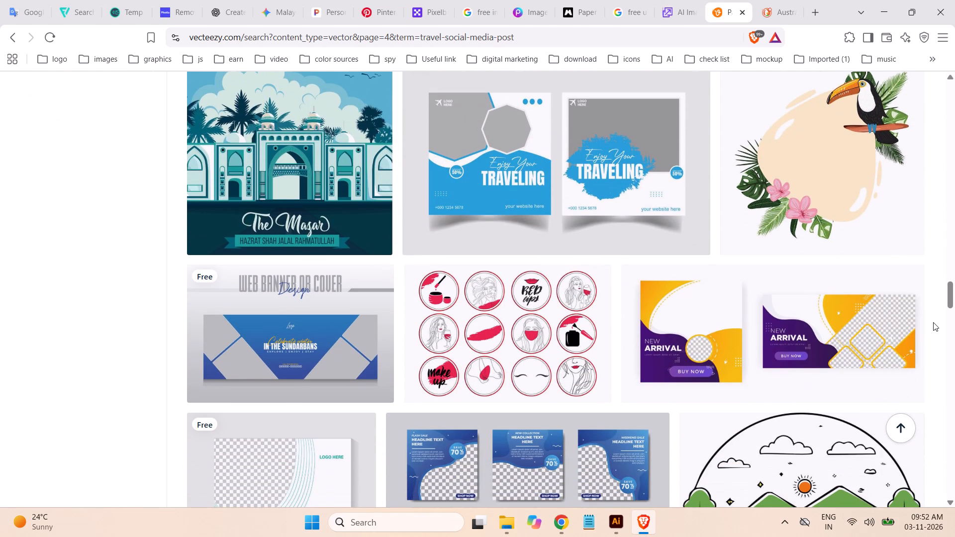
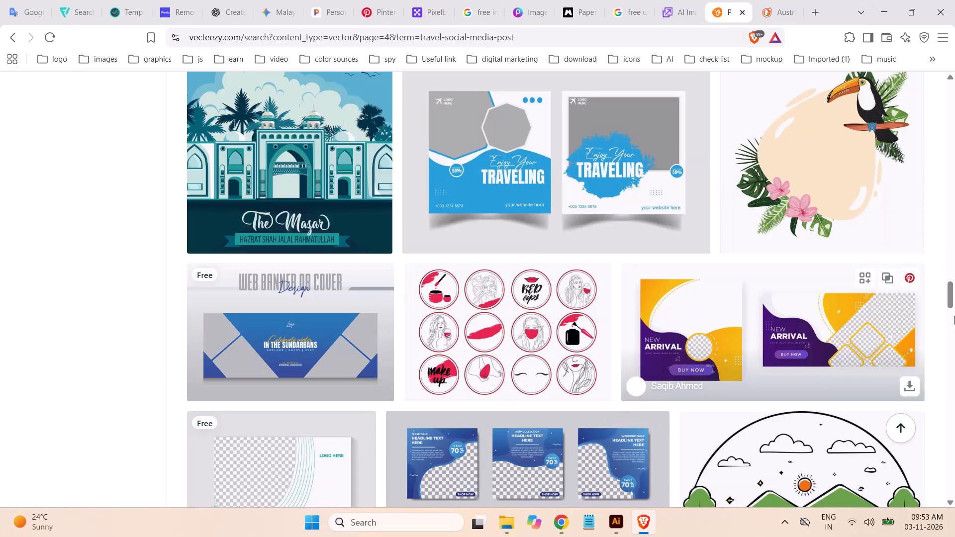
# Examine the page 4 designs from the Explore Travel Destination post through the summer sets to the World Photography Day and Your Dreams posts.
pyautogui.scroll(-2, 926, 269)
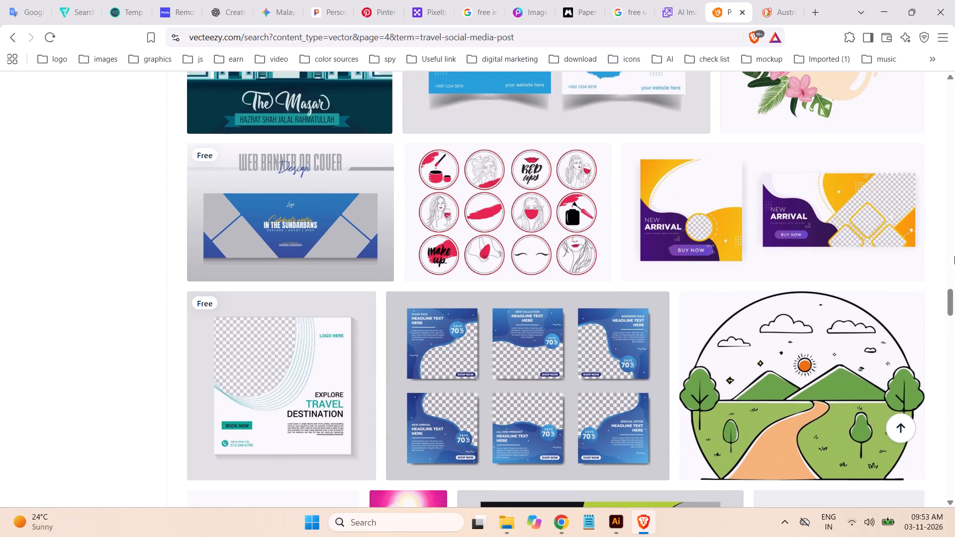
pyautogui.scroll(-6, 954, 256)
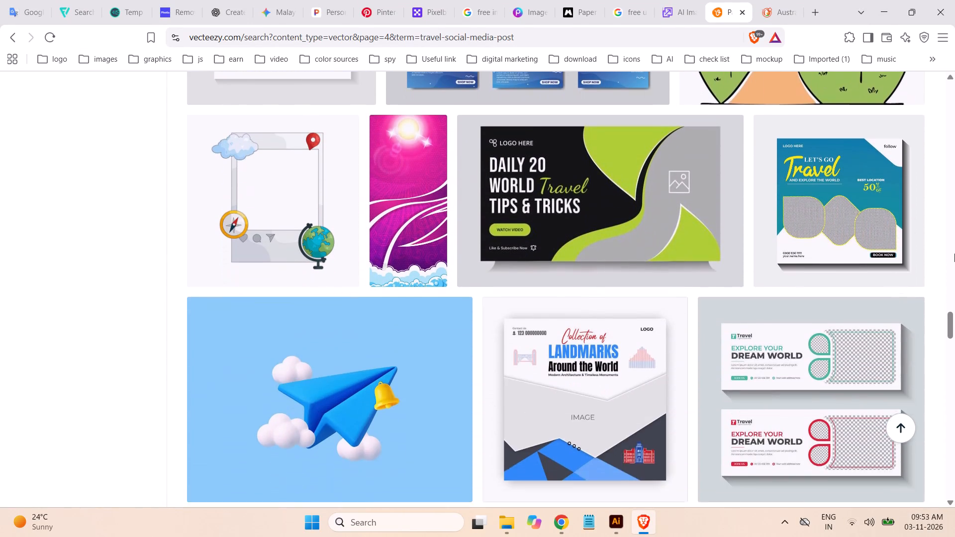
pyautogui.scroll(-1, 954, 254)
pyautogui.scroll(-3, 895, 244)
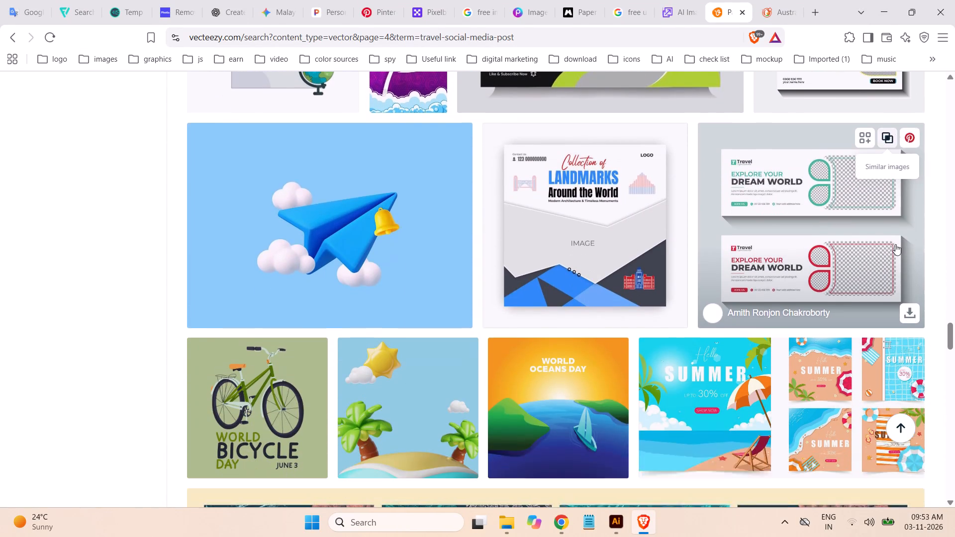
pyautogui.scroll(-1, 895, 244)
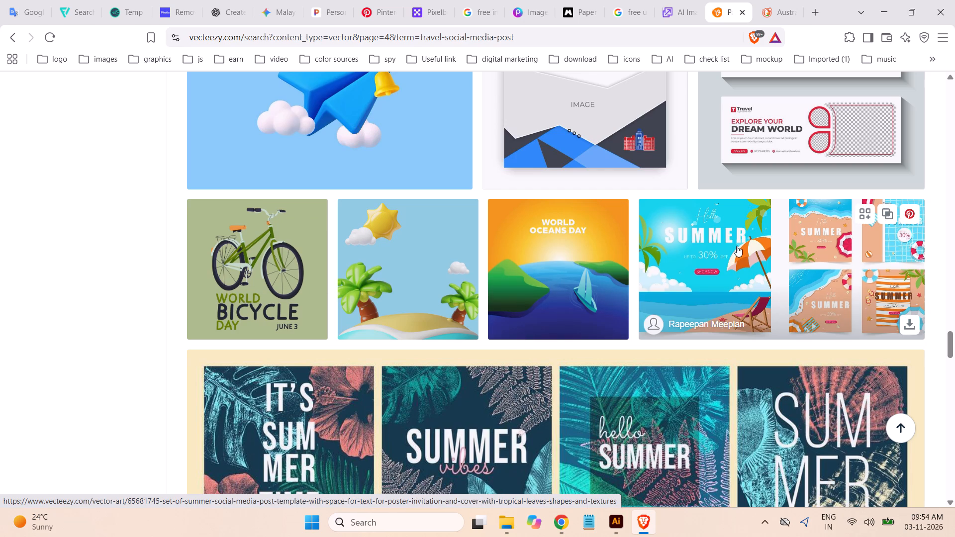
pyautogui.scroll(-5, 737, 246)
pyautogui.scroll(1, 747, 245)
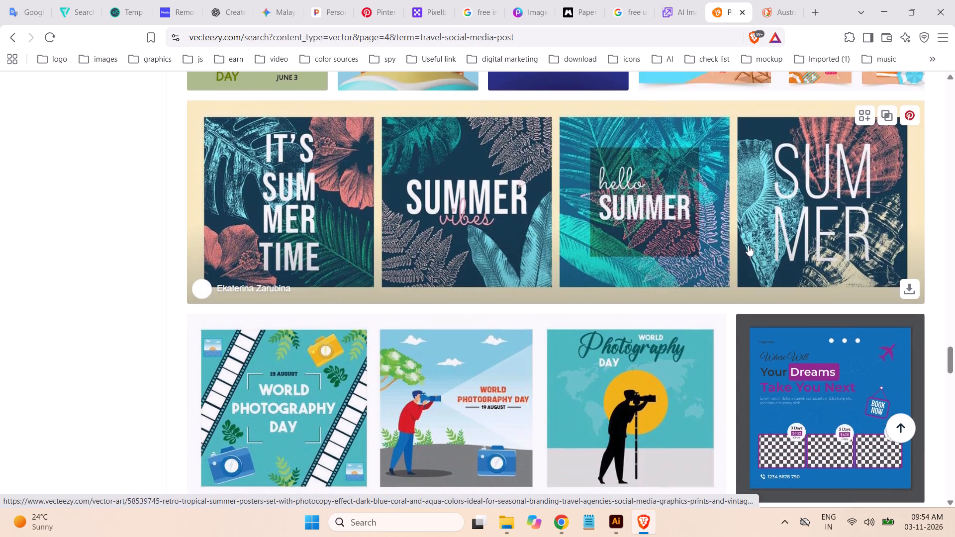
pyautogui.scroll(-2, 940, 288)
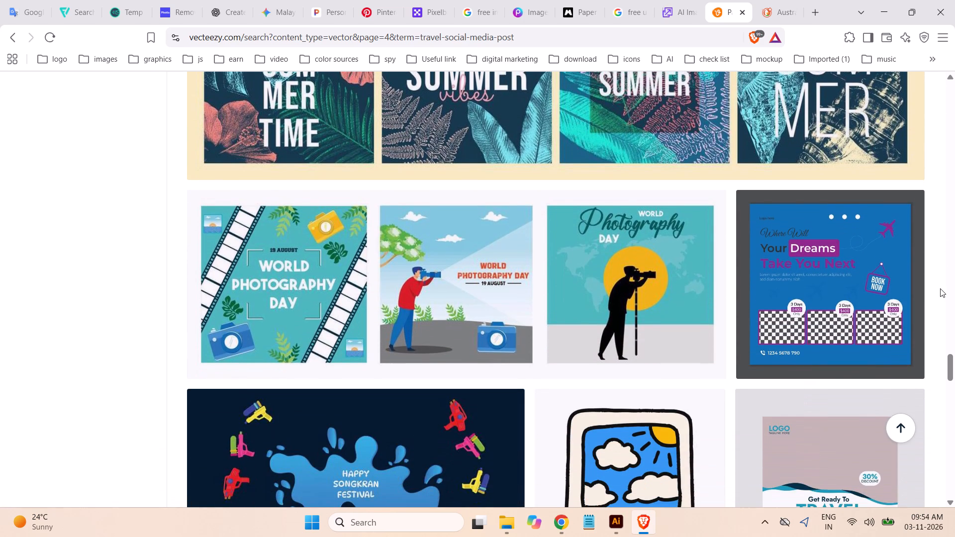
pyautogui.scroll(1, 940, 288)
pyautogui.scroll(-3, 940, 288)
pyautogui.scroll(3, 937, 286)
pyautogui.scroll(-2, 915, 280)
pyautogui.scroll(1, 914, 283)
pyautogui.scroll(-2, 914, 284)
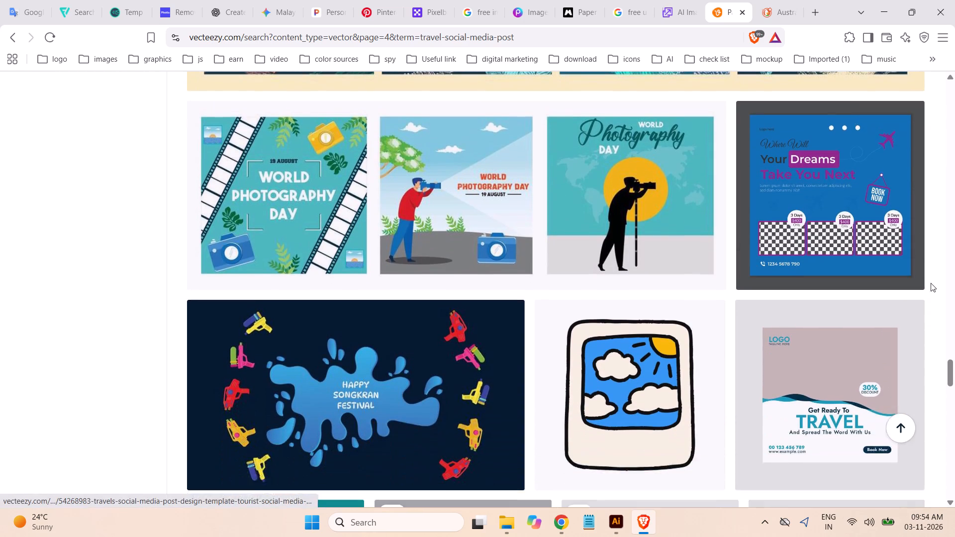
# Examine the page 4 photo-frame layouts from Get Ready To Travel and Travel The World to Plan Your Best Vacation and Let's Explore World Travel.
pyautogui.scroll(-4, 931, 283)
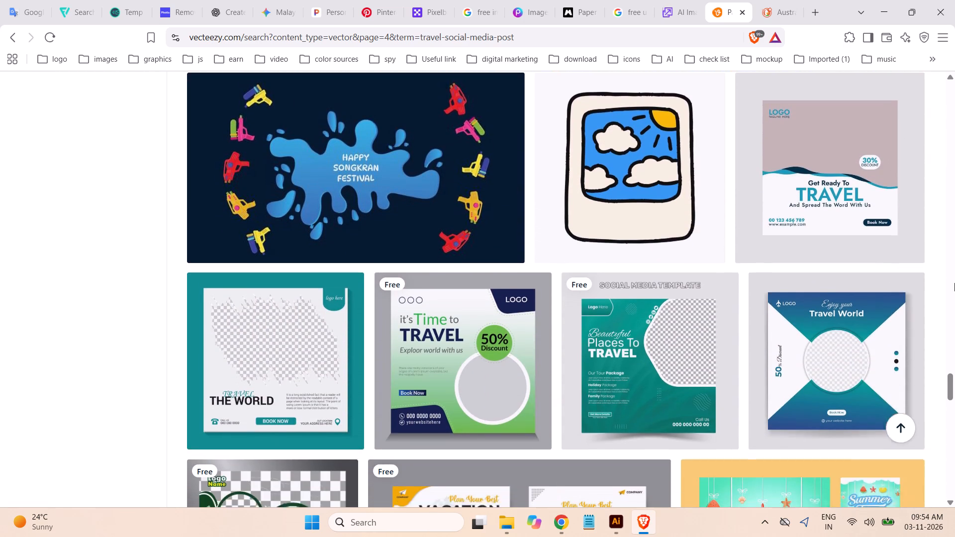
pyautogui.scroll(-2, 954, 283)
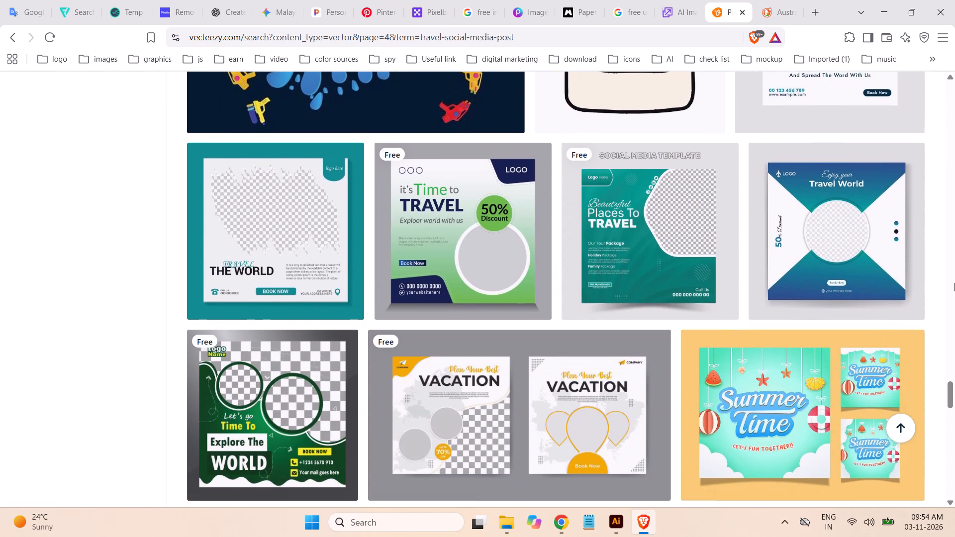
pyautogui.scroll(-3, 954, 283)
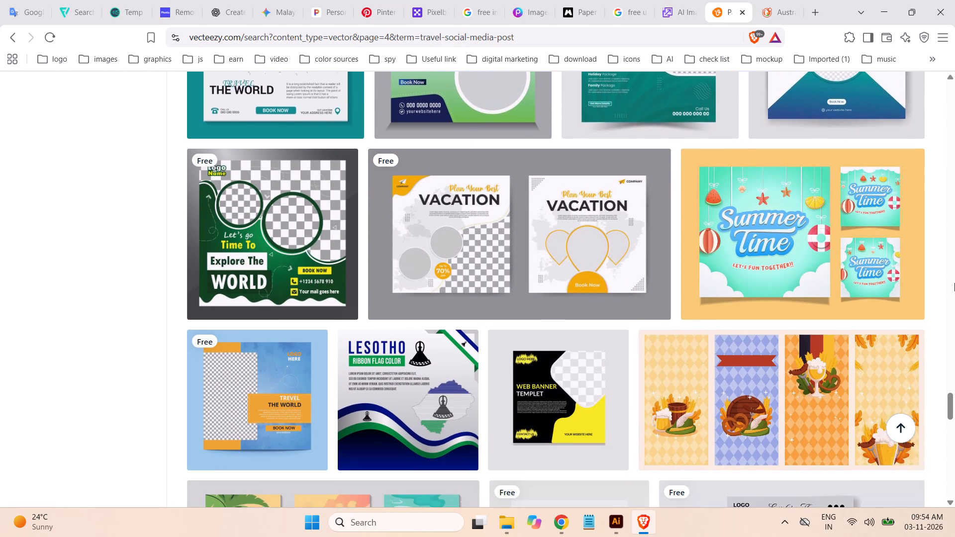
pyautogui.scroll(-3, 925, 280)
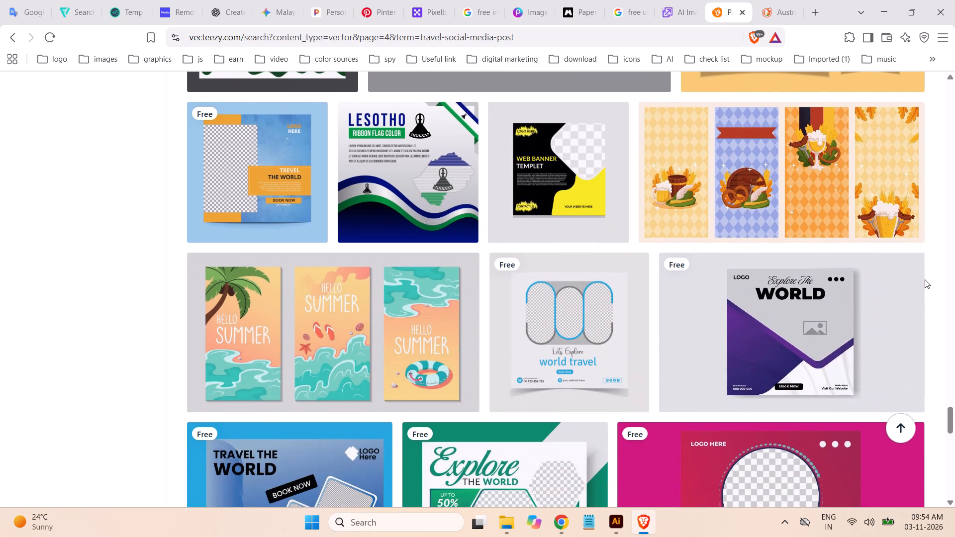
# Examine the last page 4 designs, from the tilted-frame Travel The World post to the Explore The Whole World circle layouts.
pyautogui.scroll(-2, 925, 279)
pyautogui.scroll(1, 924, 279)
pyautogui.scroll(-2, 924, 279)
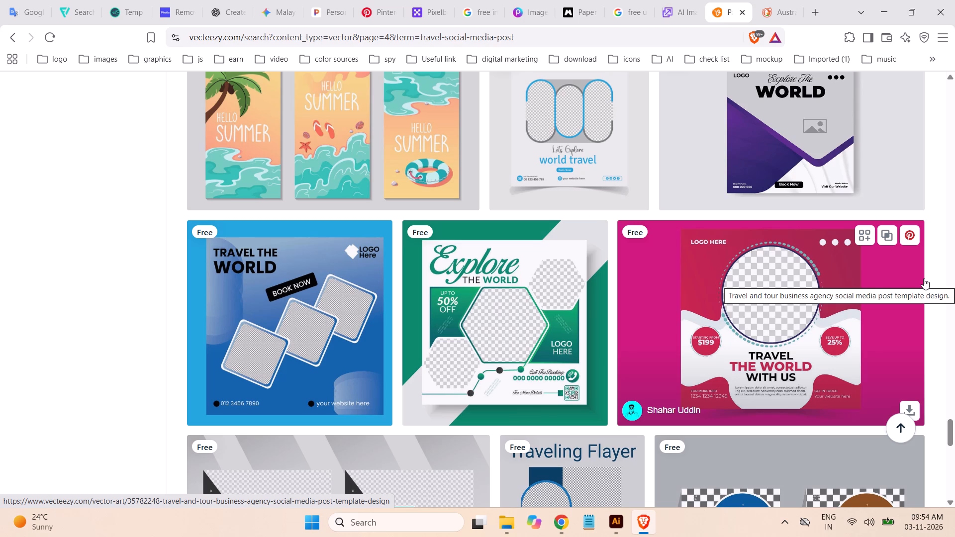
pyautogui.scroll(-2, 919, 280)
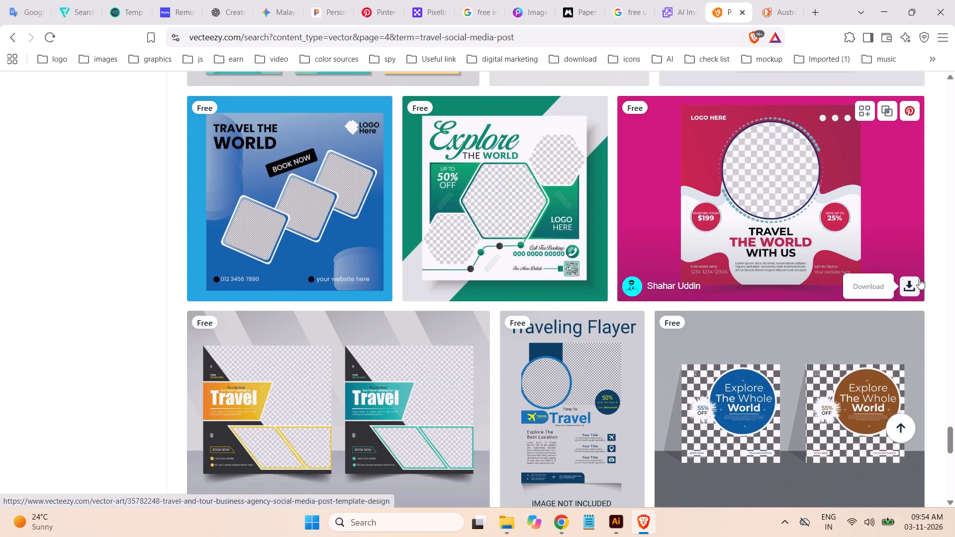
pyautogui.scroll(-1, 919, 278)
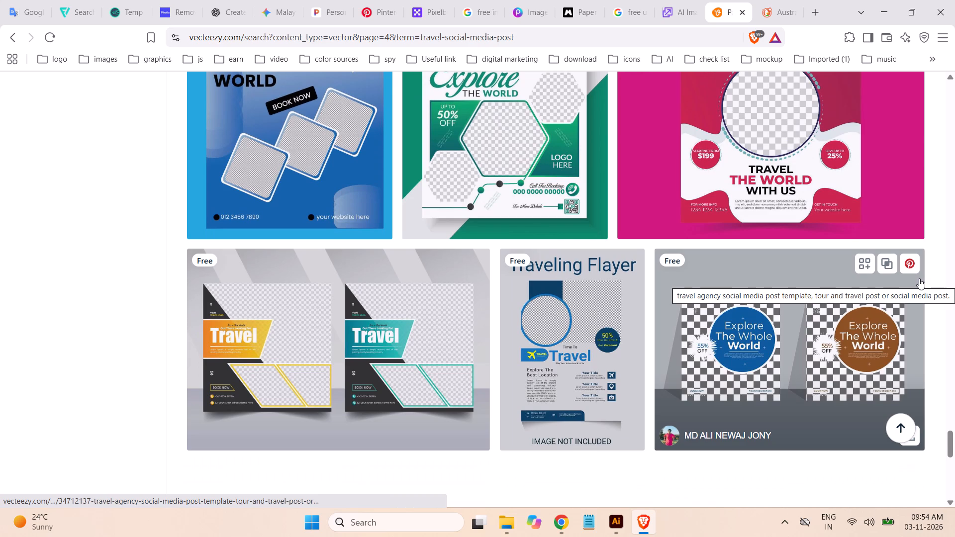
pyautogui.scroll(-2, 919, 278)
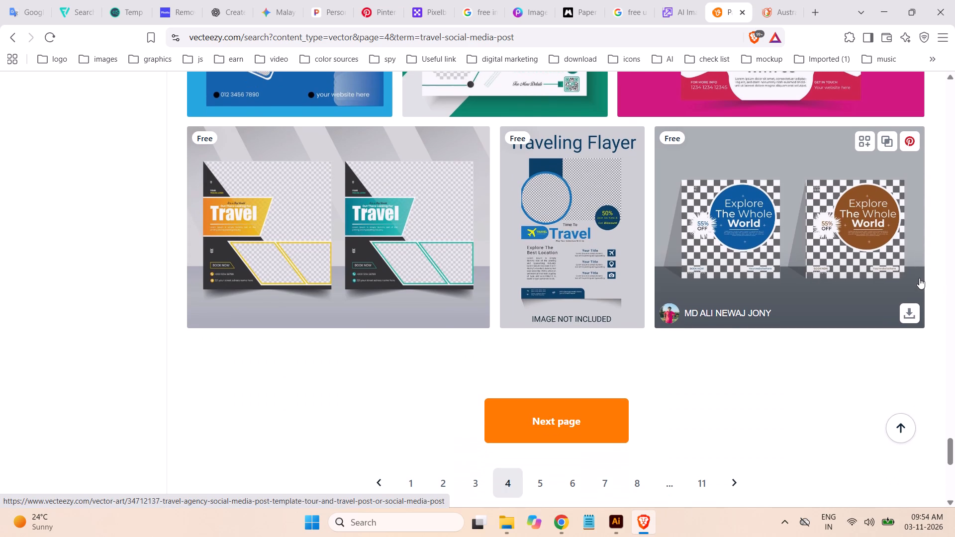
# Return to the beginning of page 4 and re-examine its first designs, from the For Rent car post to the Tour & Travel Holiday flyer.
pyautogui.moveTo(951, 448); pyautogui.dragTo(954, 117)
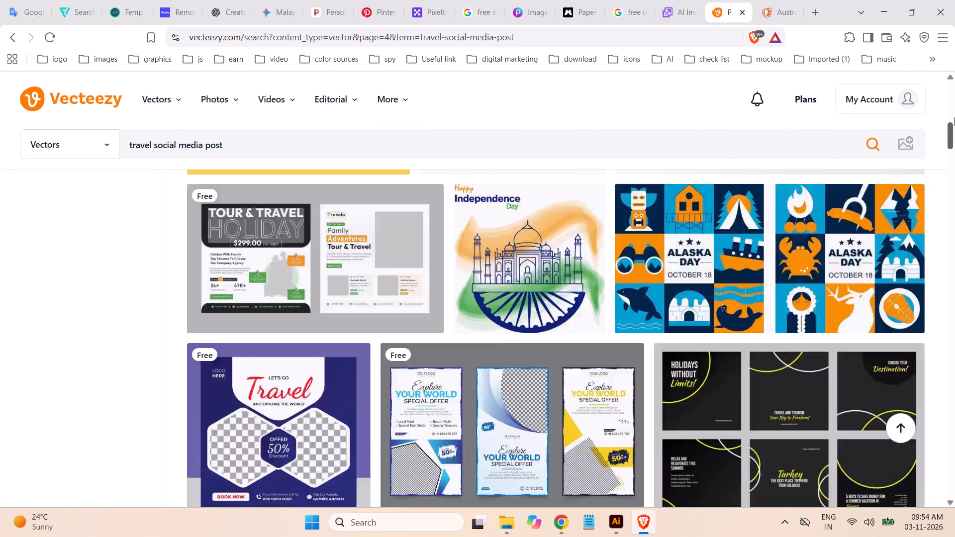
pyautogui.moveTo(954, 117); pyautogui.dragTo(953, 85)
pyautogui.scroll(-4, 819, 264)
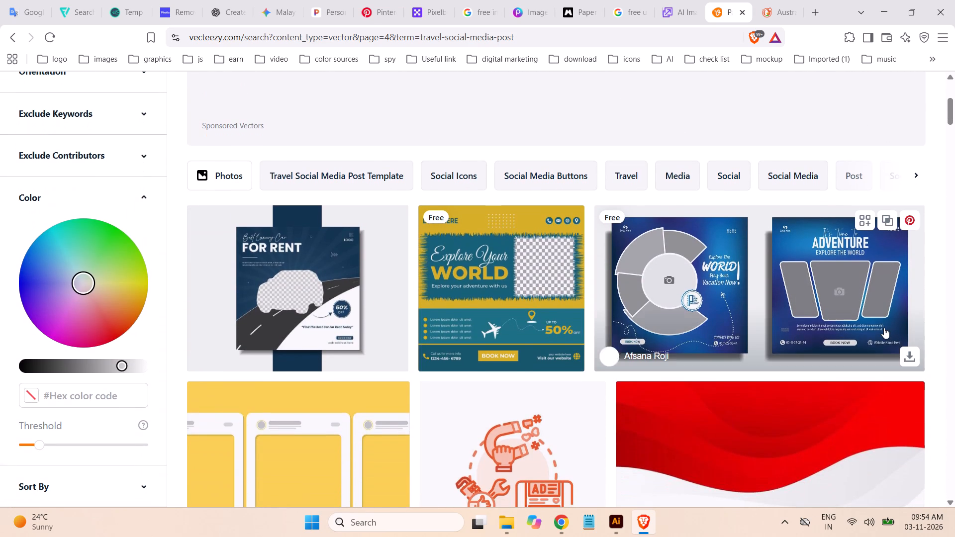
pyautogui.scroll(-4, 824, 311)
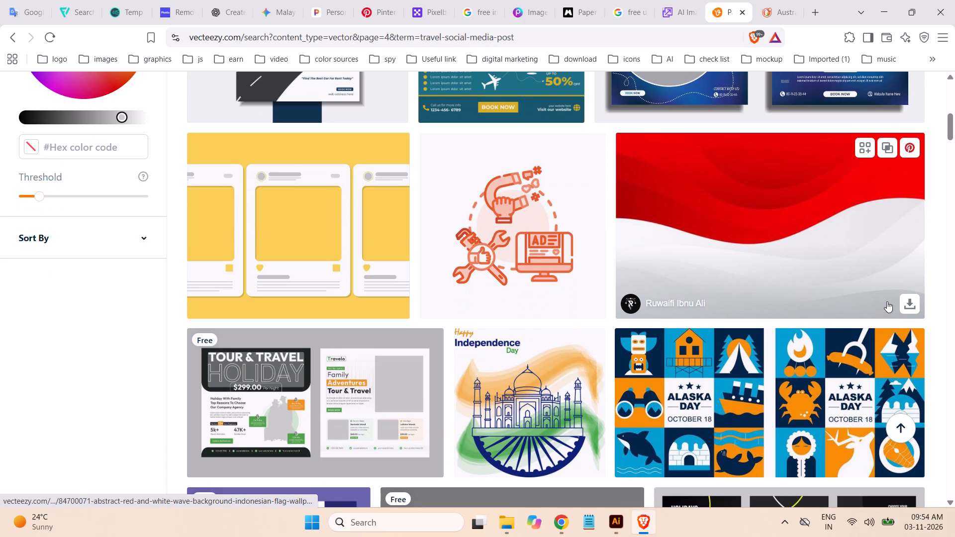
pyautogui.scroll(-2, 889, 299)
# Switch to the Healthcare-Australia training document in Illustrator and view the Caring for Children post centered on the canvas.
pyautogui.click(613, 525)
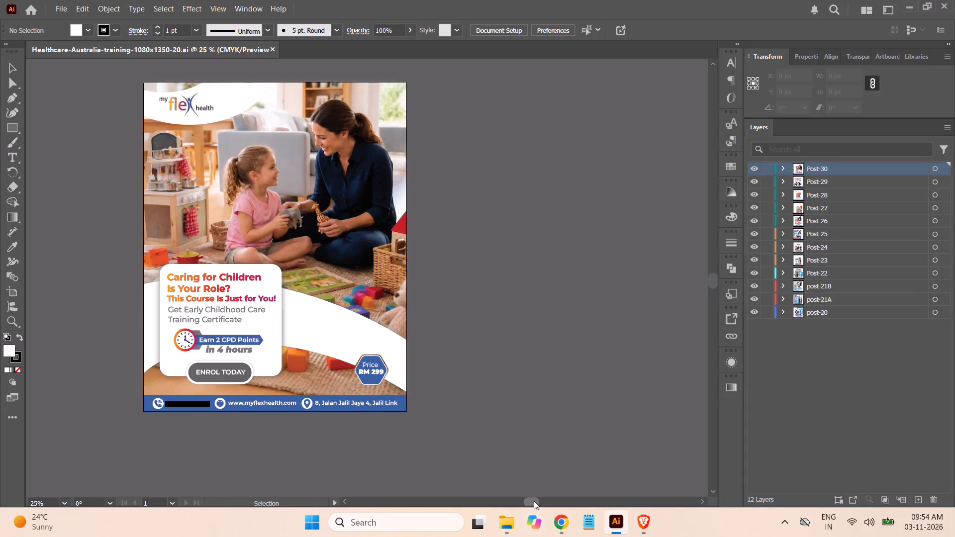
pyautogui.moveTo(535, 503); pyautogui.dragTo(530, 502)
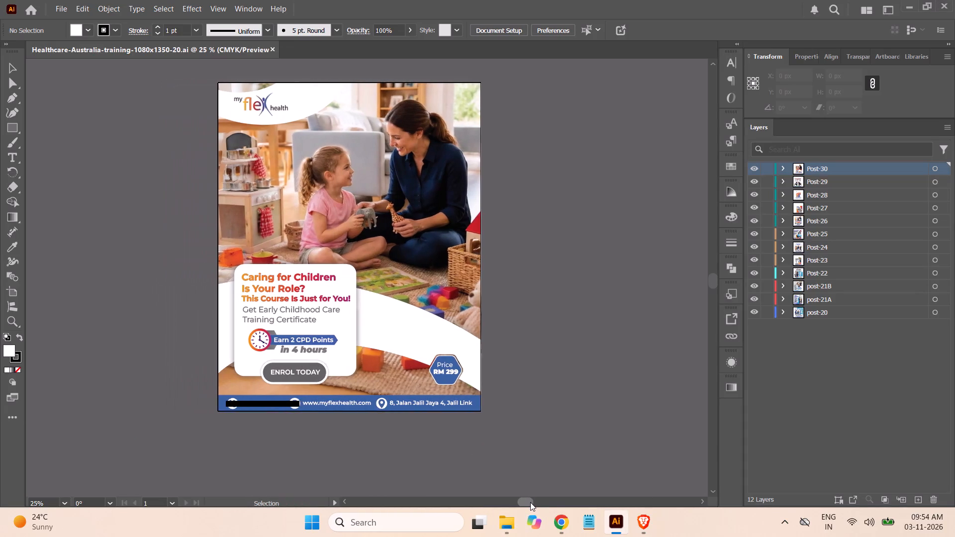
pyautogui.moveTo(530, 502); pyautogui.dragTo(526, 501)
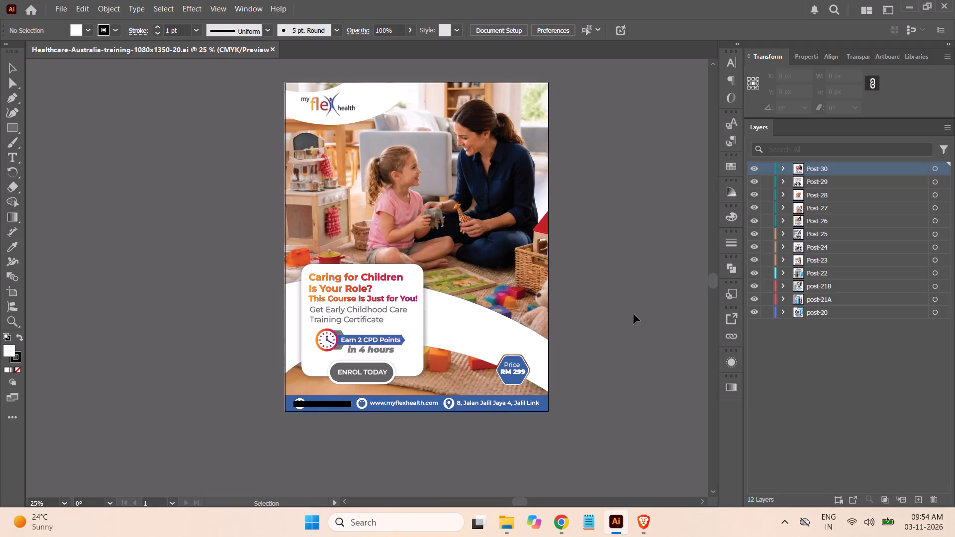
pyautogui.click(634, 314)
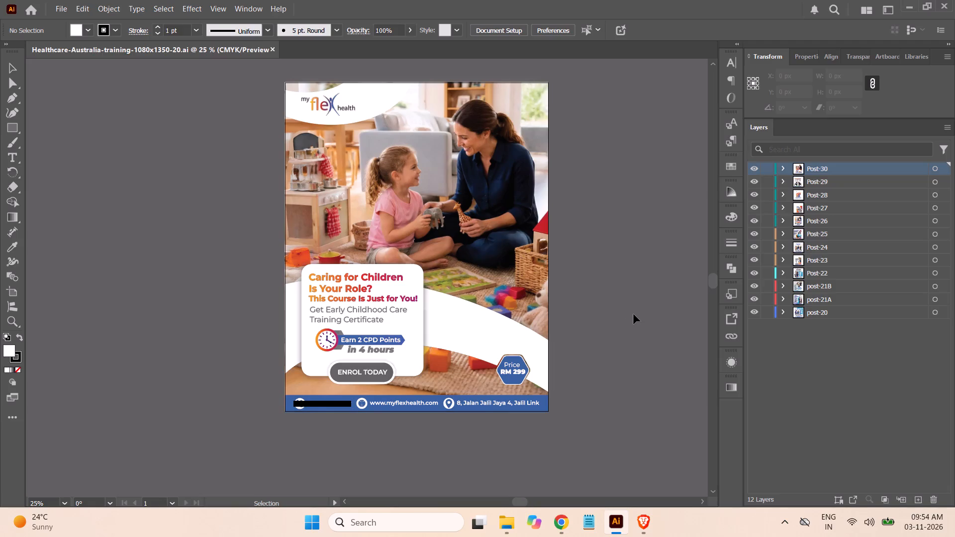
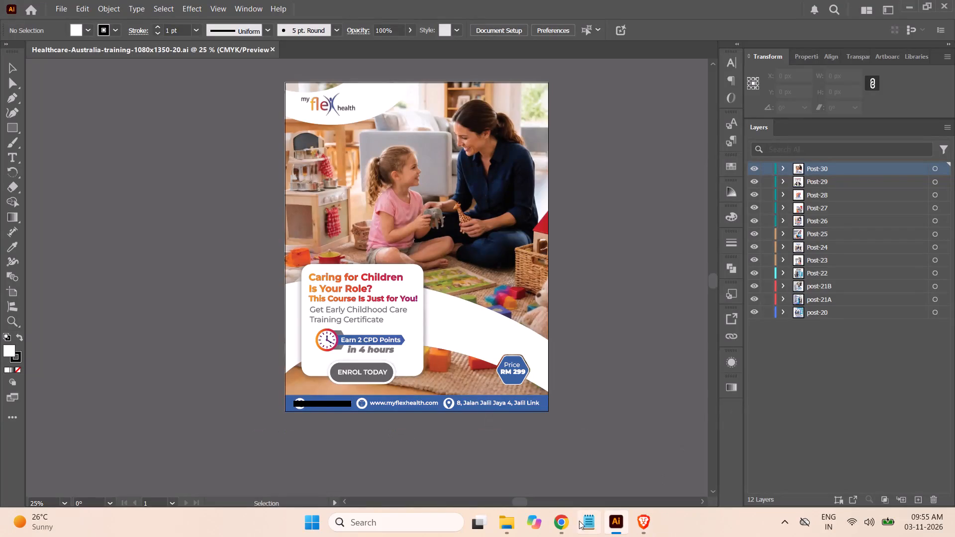
# Switch back to Vecteezy's page 4 travel results in Brave and re-examine designs from the For Rent post to the Explore The World trio.
pyautogui.click(646, 523)
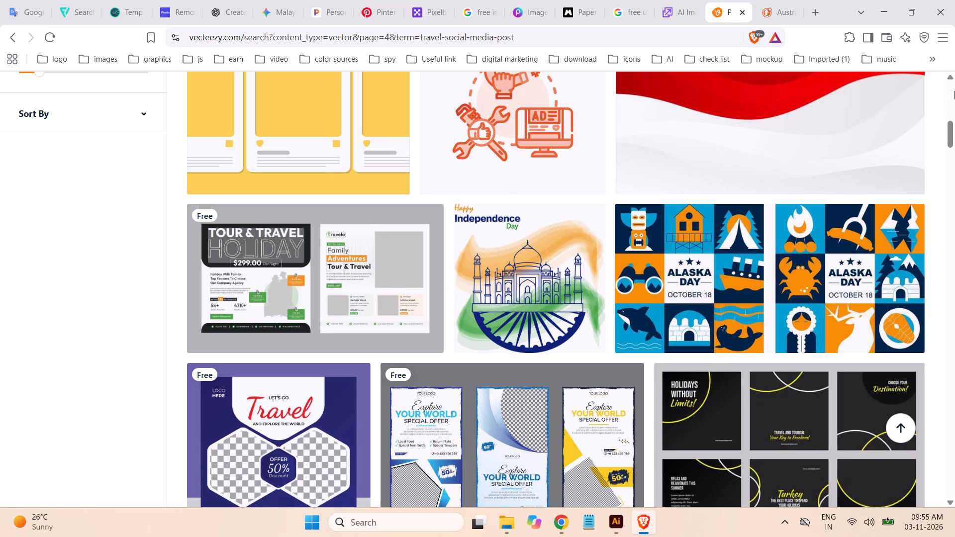
pyautogui.moveTo(951, 129); pyautogui.dragTo(954, 86)
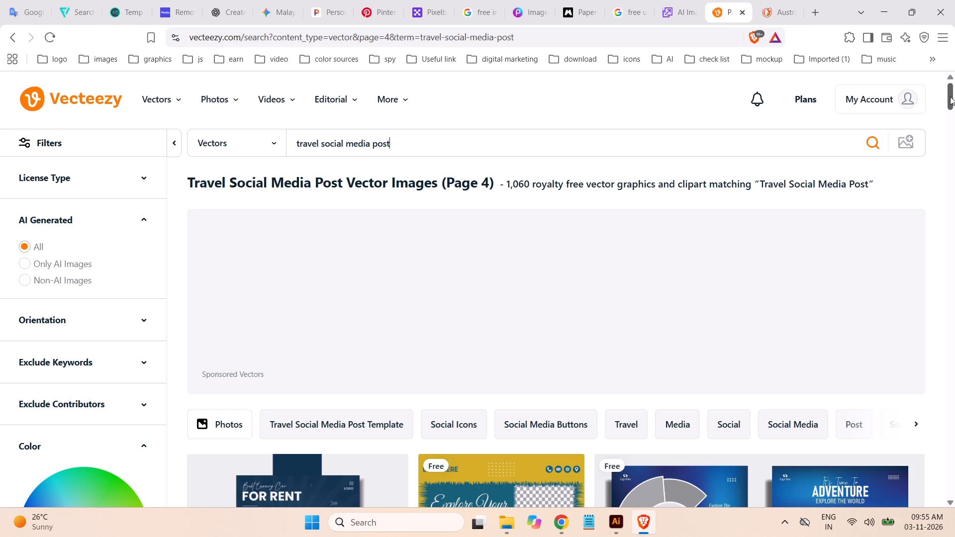
pyautogui.moveTo(950, 96); pyautogui.dragTo(951, 99)
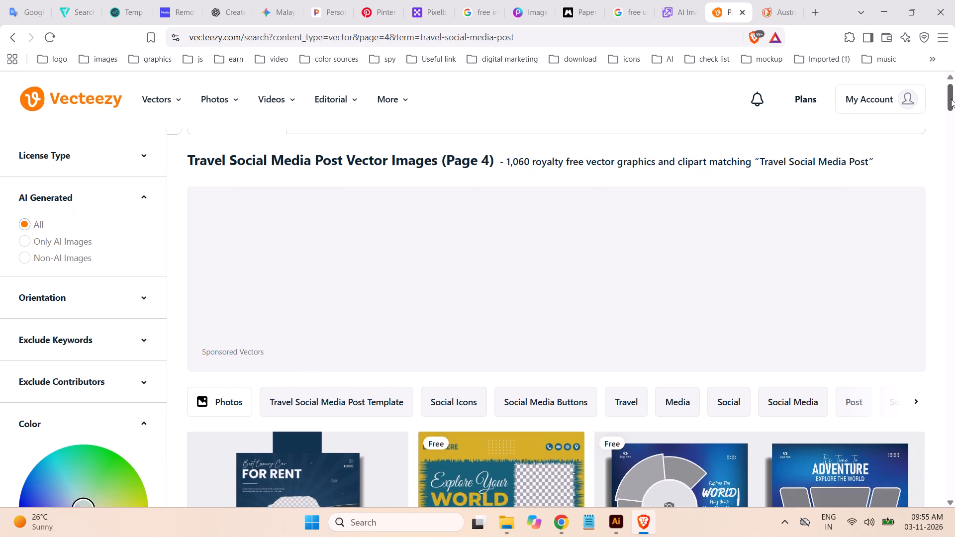
pyautogui.moveTo(951, 99); pyautogui.dragTo(954, 140)
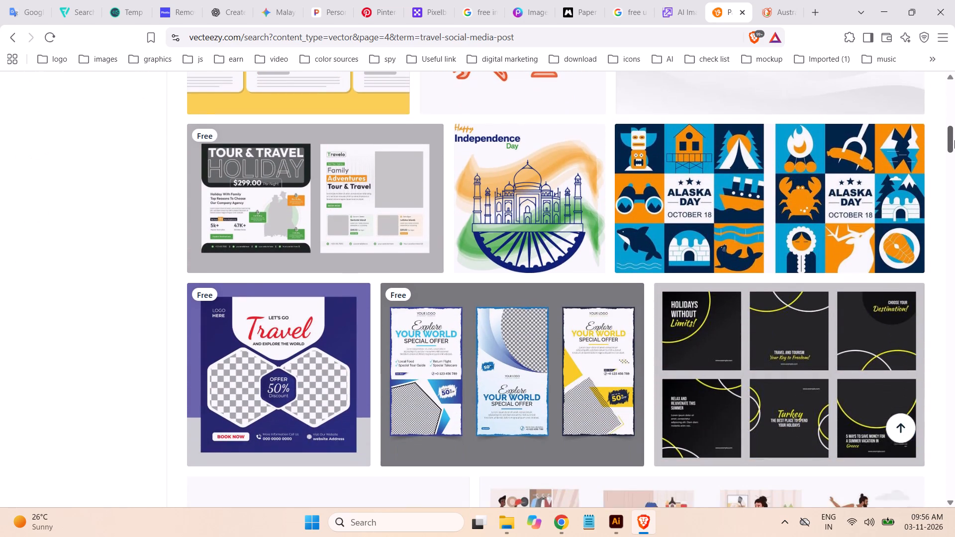
pyautogui.moveTo(954, 140); pyautogui.dragTo(954, 170)
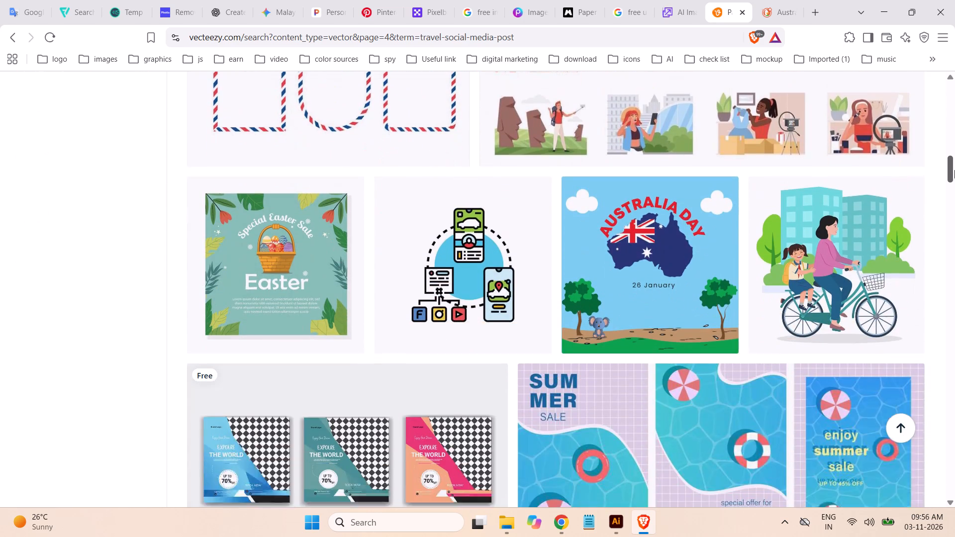
# Reload Vecteezy's page 4 travel social media post results and re-examine the designs from the For Rent car post to the Australia Day post.
pyautogui.moveTo(954, 170); pyautogui.dragTo(951, 173)
pyautogui.moveTo(943, 110); pyautogui.dragTo(939, 25)
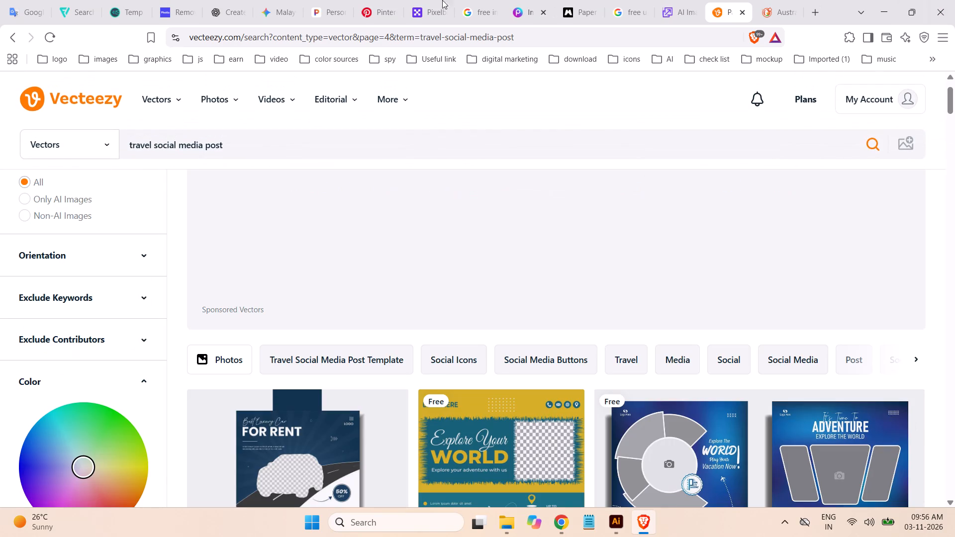
pyautogui.click(399, 37)
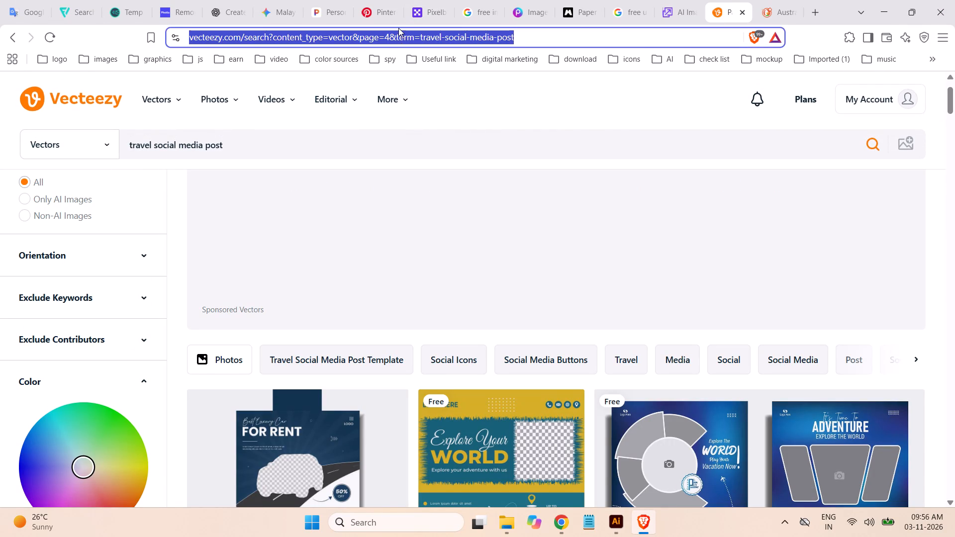
pyautogui.press('Return')
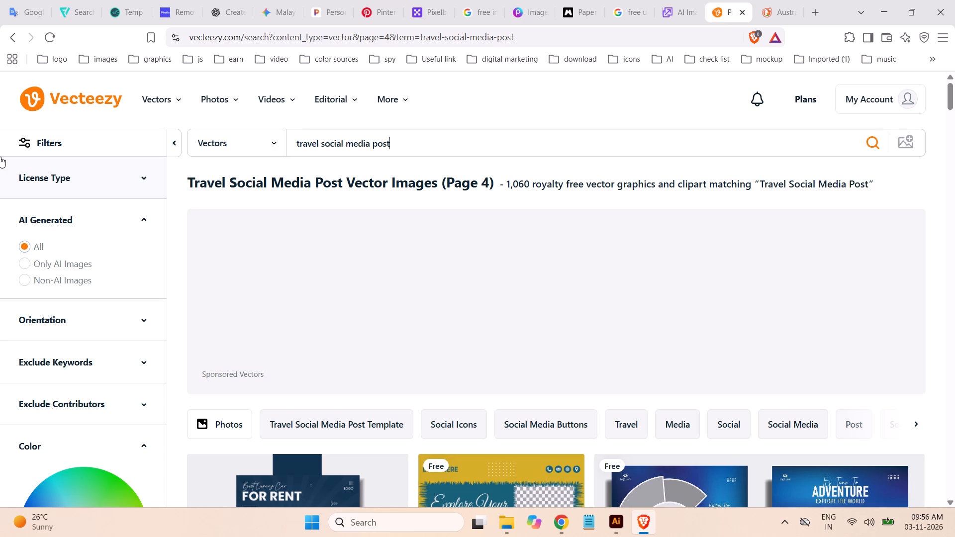
pyautogui.scroll(-5, 747, 358)
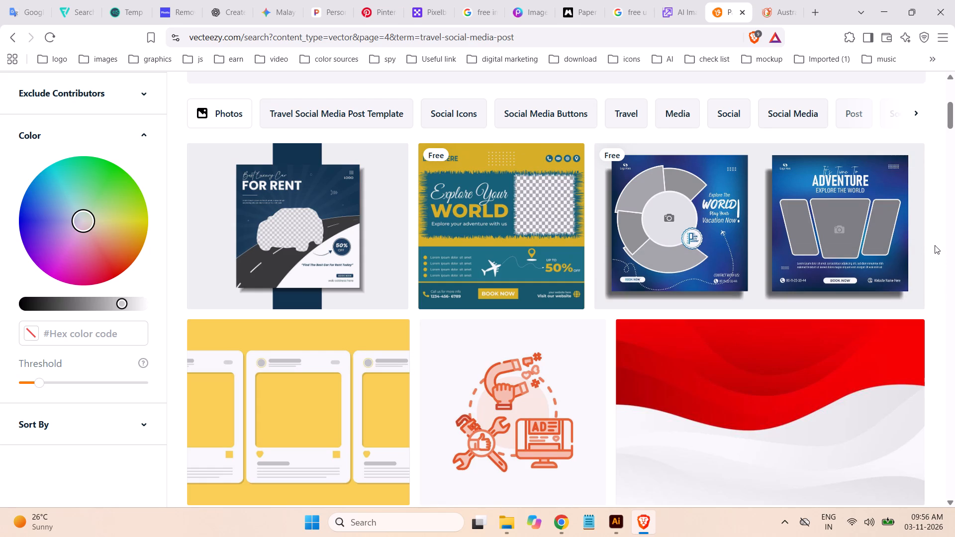
pyautogui.scroll(-5, 933, 245)
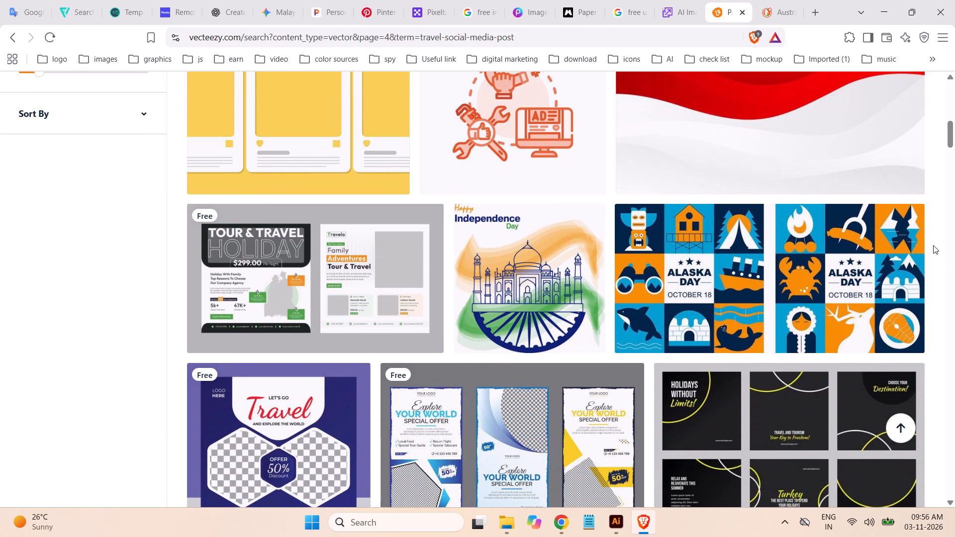
pyautogui.scroll(-7, 933, 245)
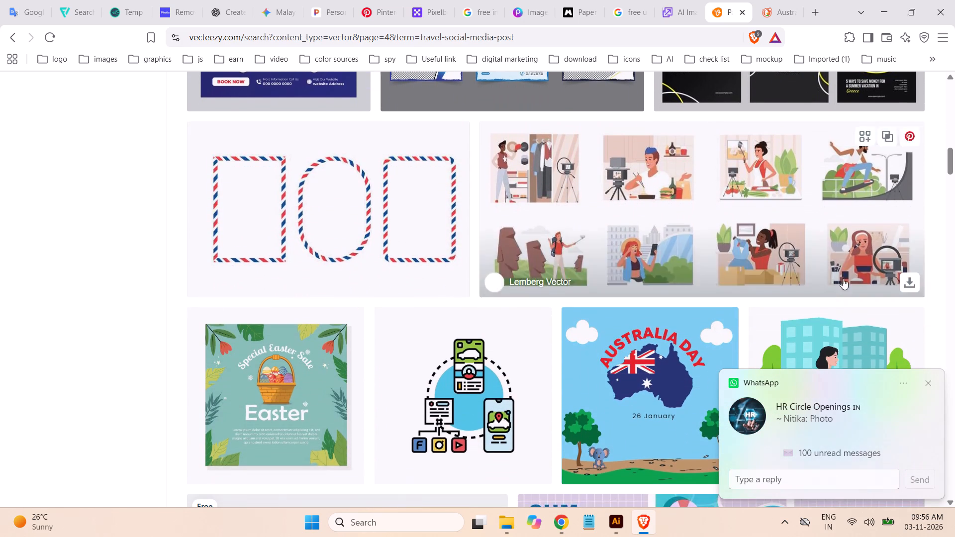
# Dismiss the WhatsApp notification and show the hidden system tray icons.
pyautogui.click(783, 523)
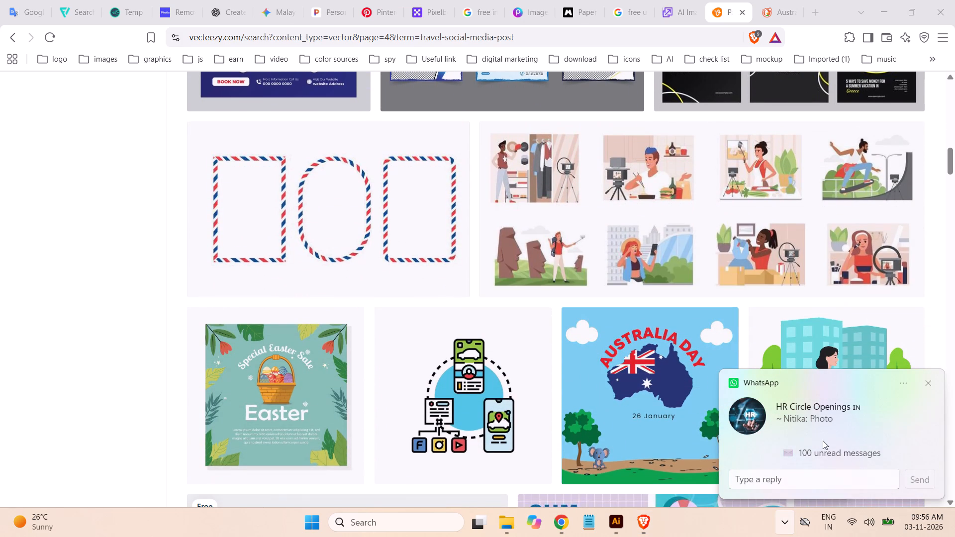
pyautogui.click(929, 380)
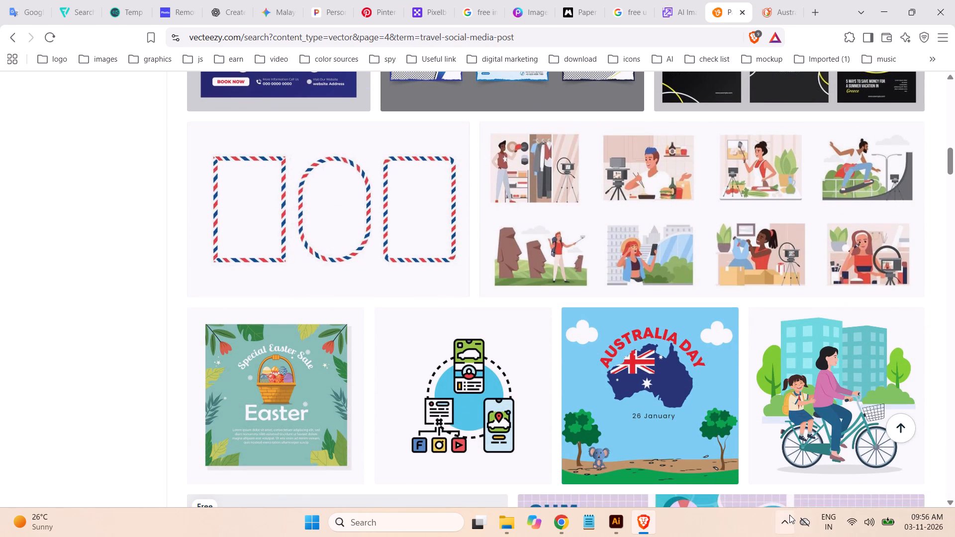
pyautogui.click(784, 520)
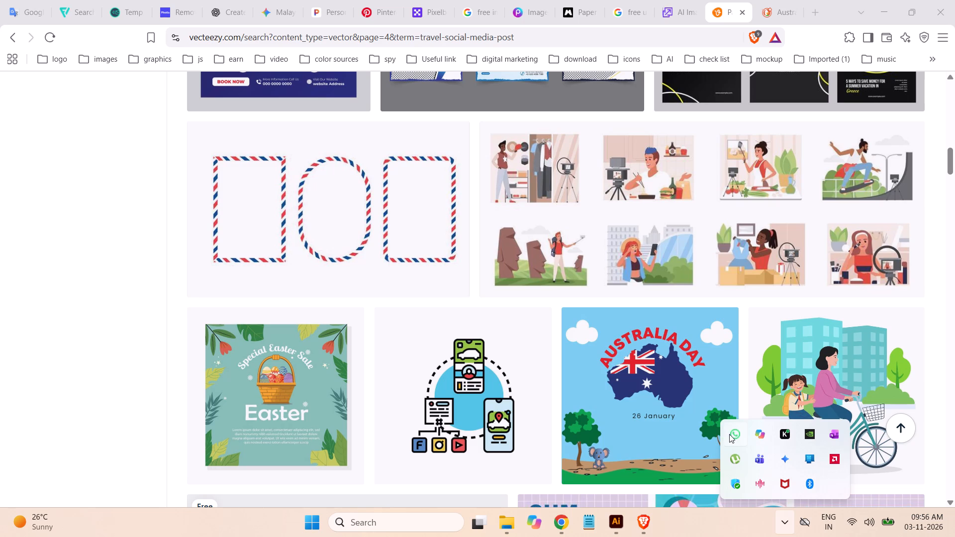
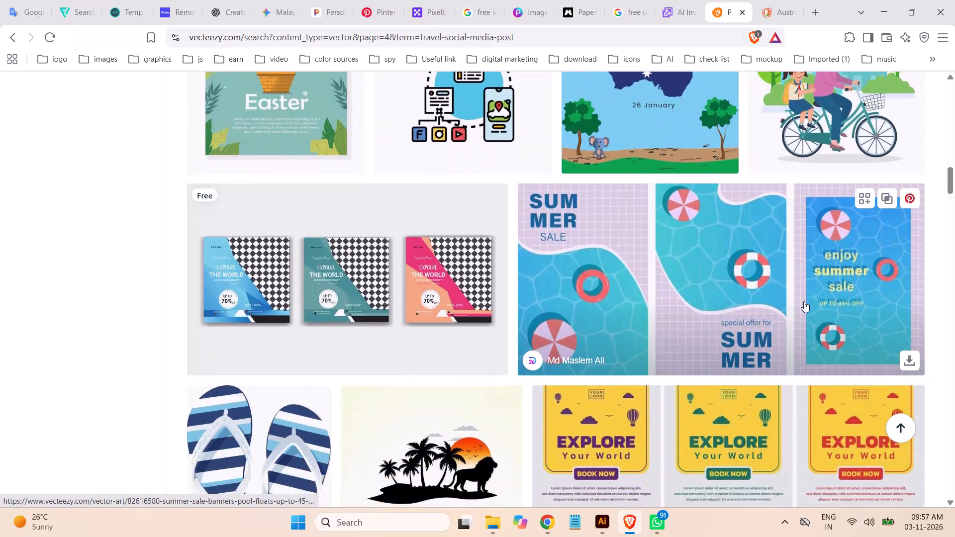
# Examine the page 4 travel designs from the Summer Sale banners down to the red social media templates trio.
pyautogui.scroll(1, 804, 301)
pyautogui.scroll(-1, 824, 300)
pyautogui.scroll(1, 824, 300)
pyautogui.scroll(-3, 824, 300)
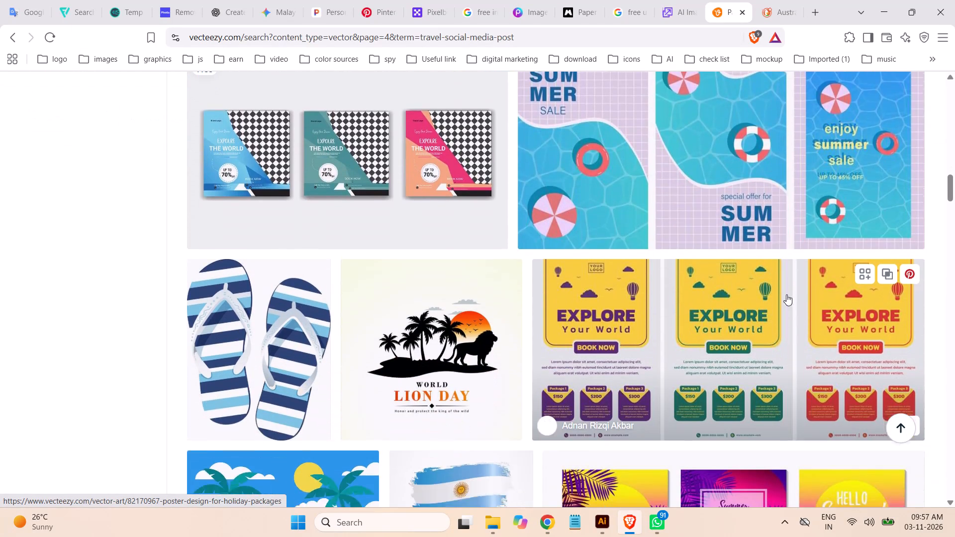
pyautogui.scroll(-2, 786, 294)
pyautogui.scroll(-5, 739, 290)
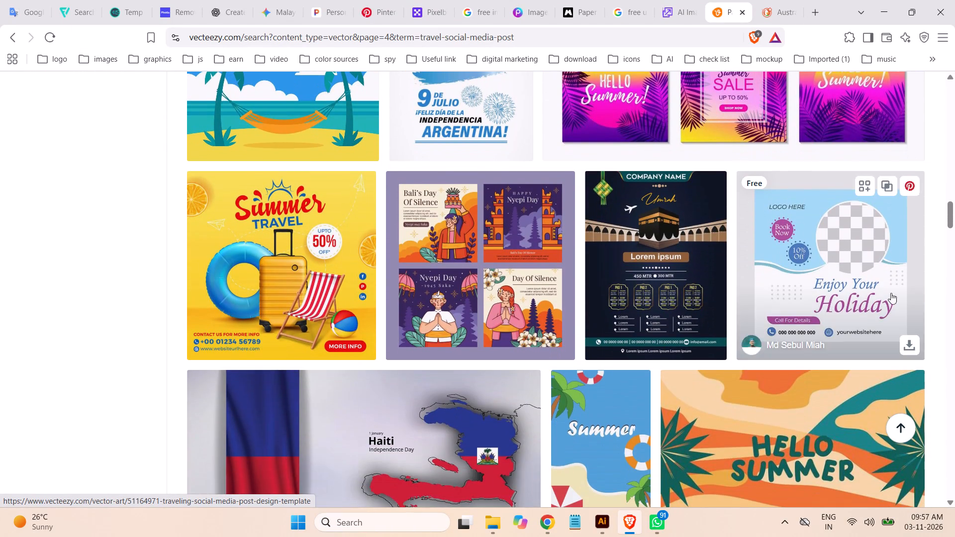
pyautogui.scroll(-4, 873, 286)
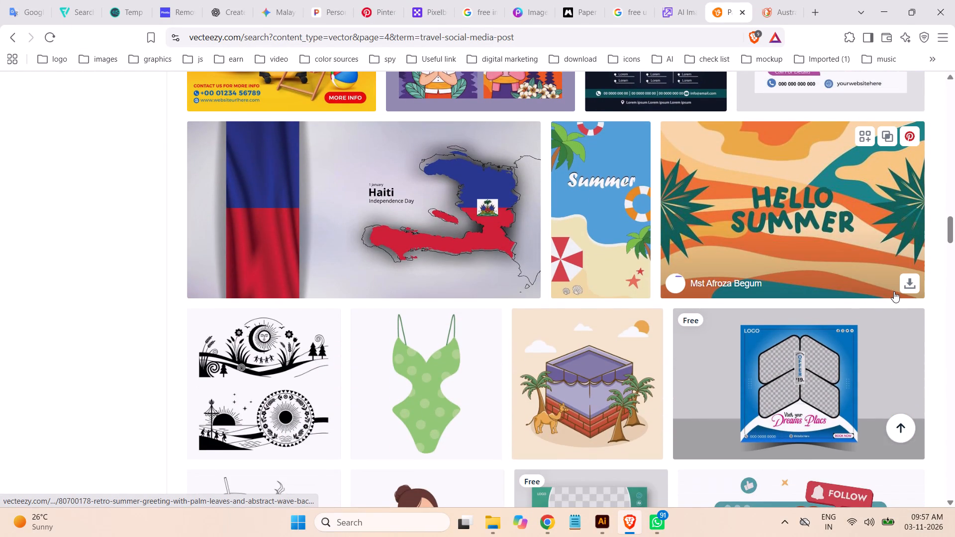
pyautogui.scroll(-3, 894, 292)
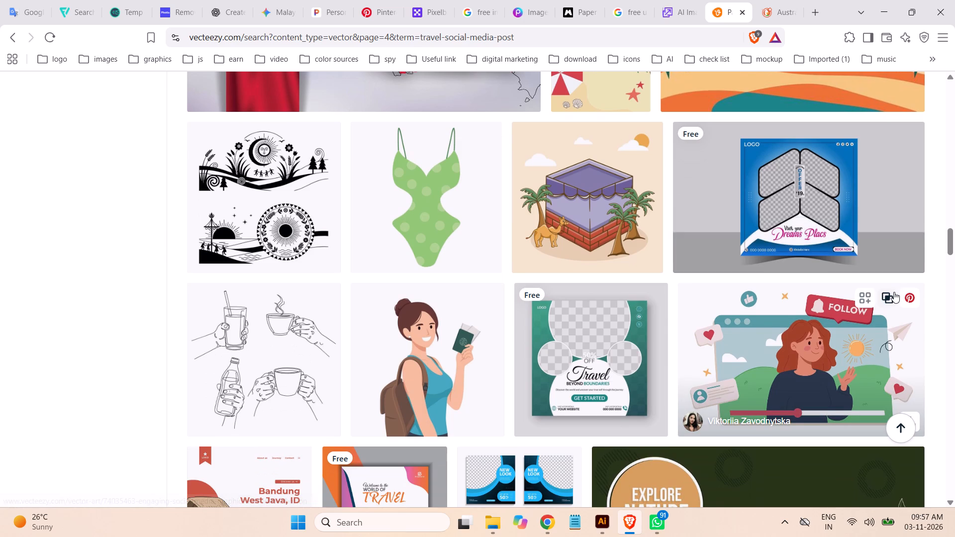
pyautogui.scroll(-3, 894, 292)
pyautogui.scroll(1, 894, 292)
pyautogui.scroll(-2, 893, 290)
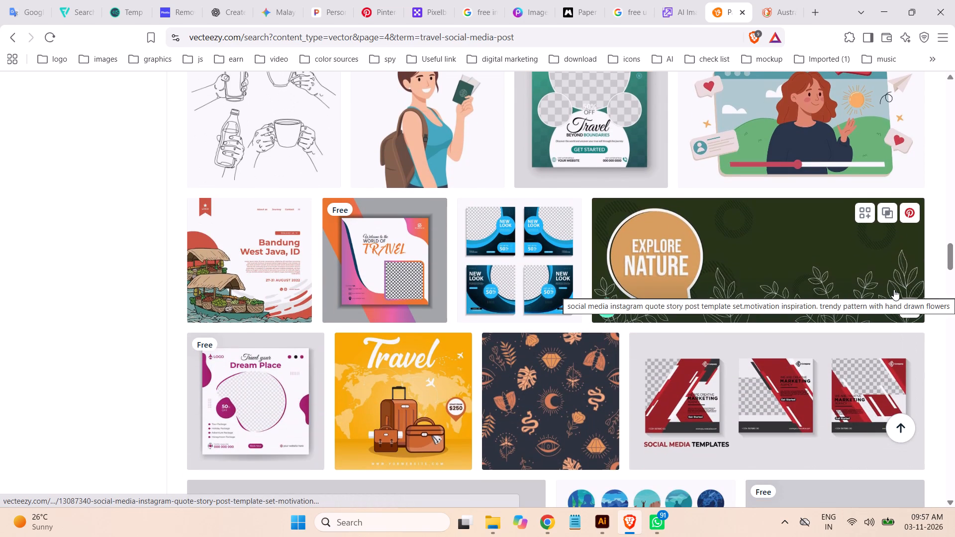
pyautogui.scroll(-4, 910, 286)
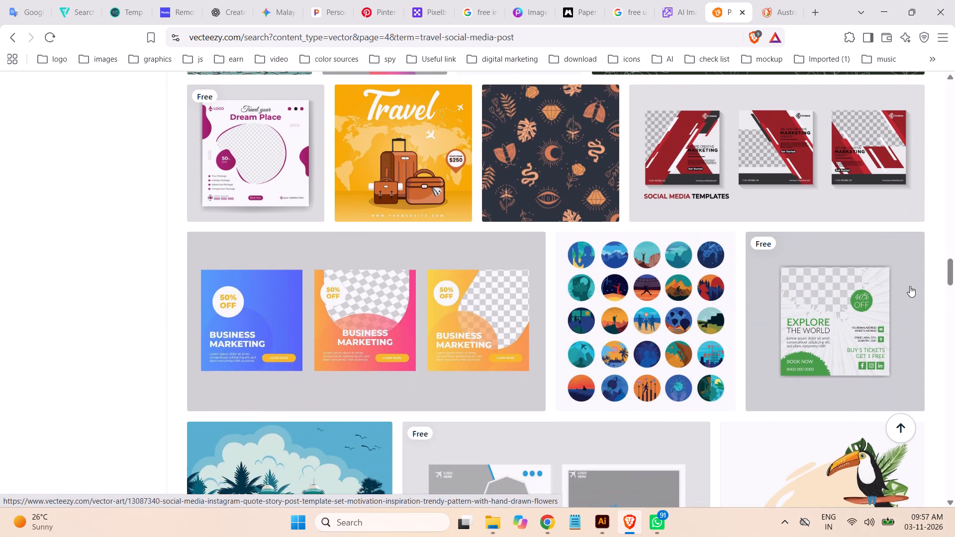
# Examine the page 4 designs from the Business Marketing trio down to the tropical-leaf Summer poster set.
pyautogui.scroll(-4, 954, 289)
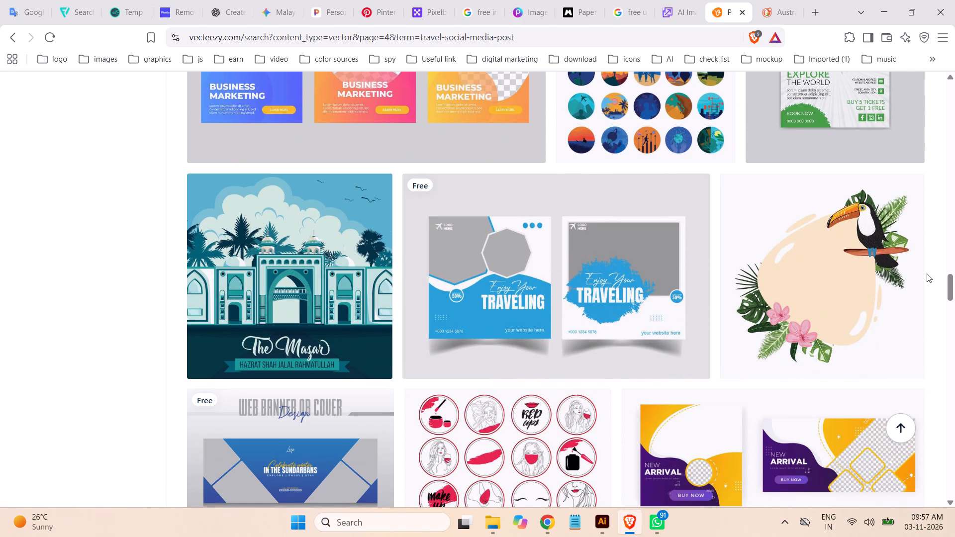
pyautogui.scroll(1, 923, 273)
pyautogui.scroll(-3, 923, 273)
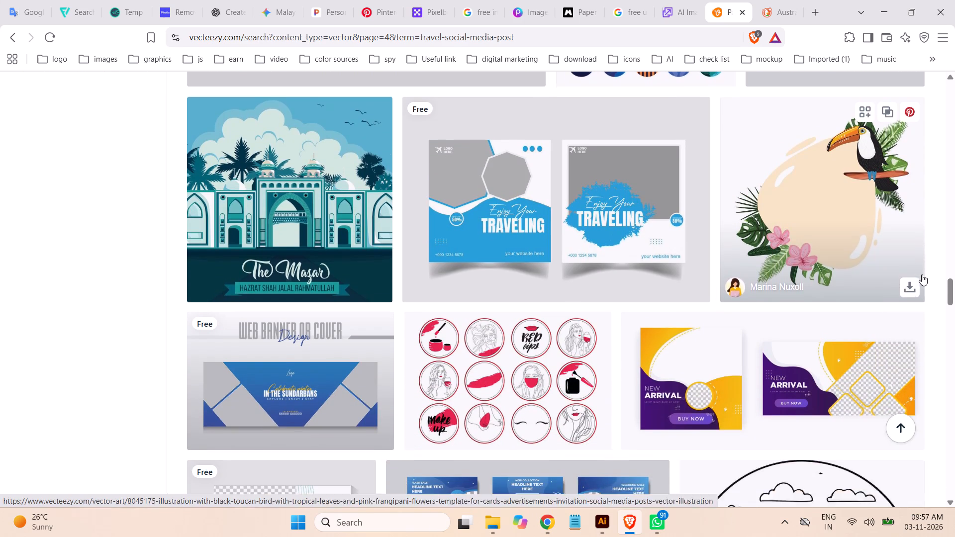
pyautogui.scroll(-2, 954, 287)
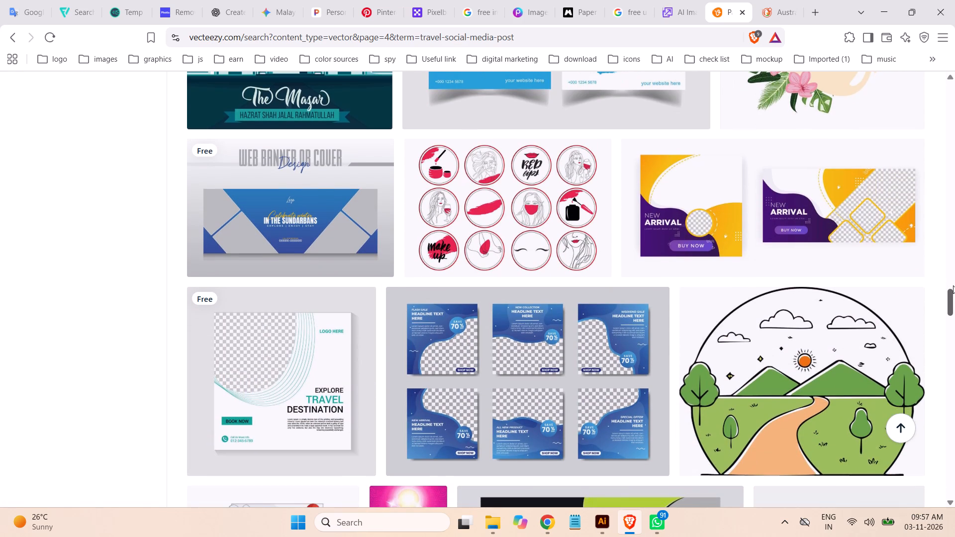
pyautogui.scroll(-4, 953, 285)
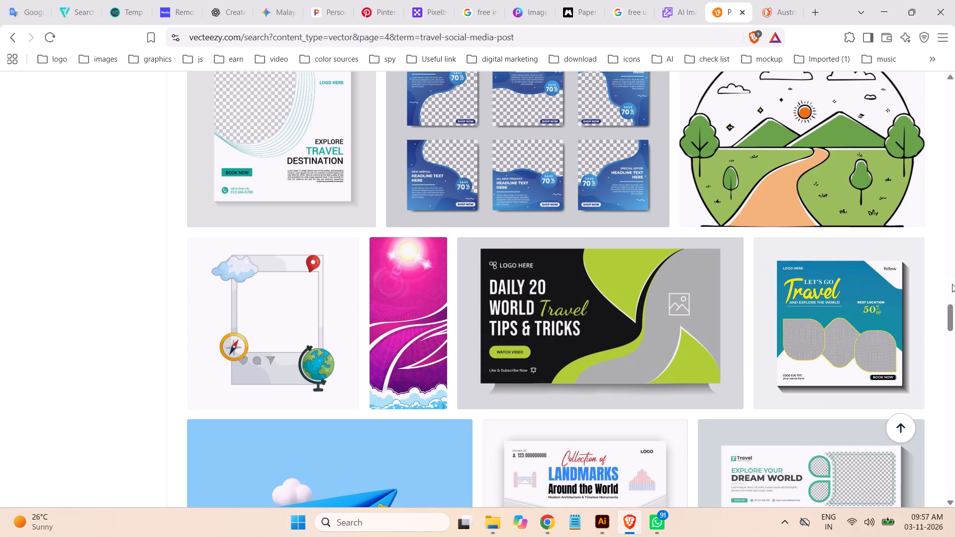
pyautogui.scroll(-1, 952, 284)
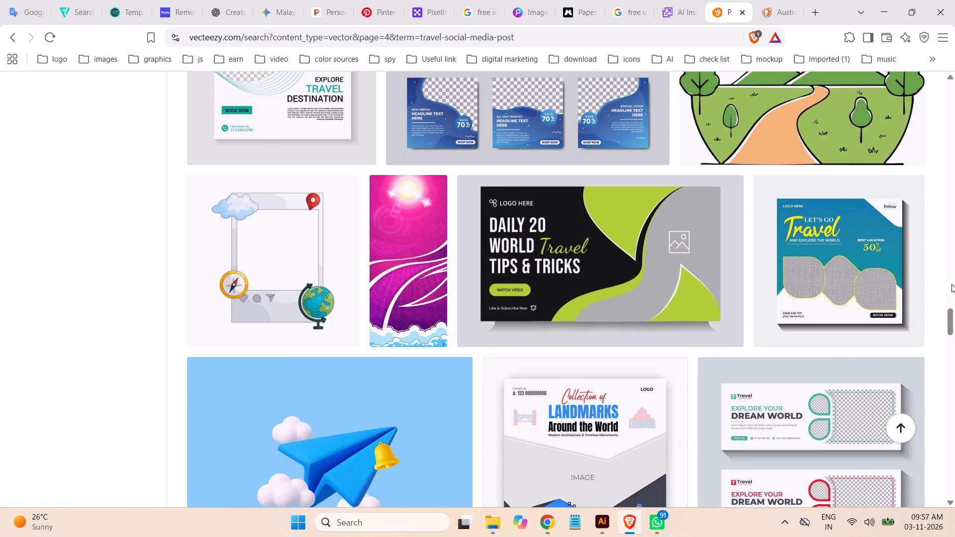
pyautogui.scroll(-6, 952, 284)
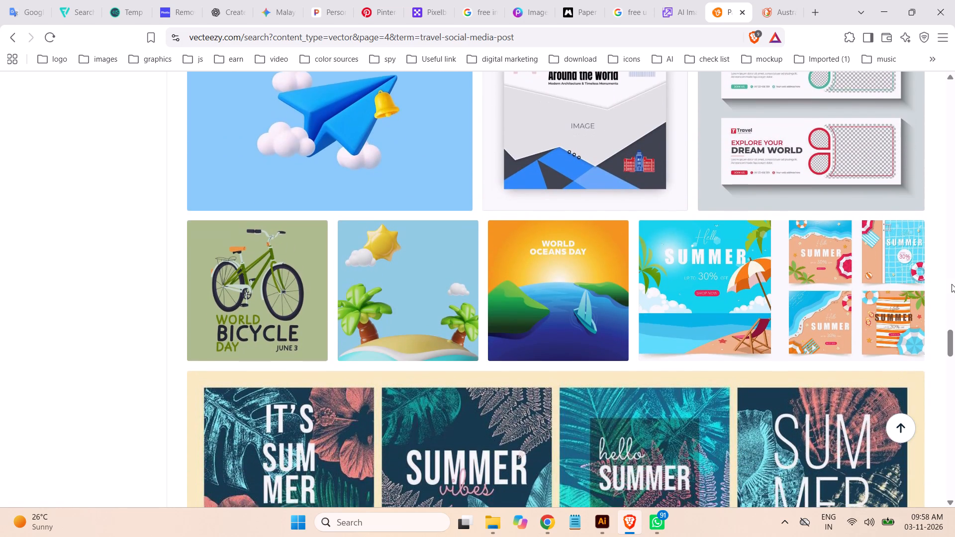
pyautogui.scroll(-1, 952, 284)
pyautogui.scroll(1, 951, 283)
pyautogui.scroll(-1, 951, 283)
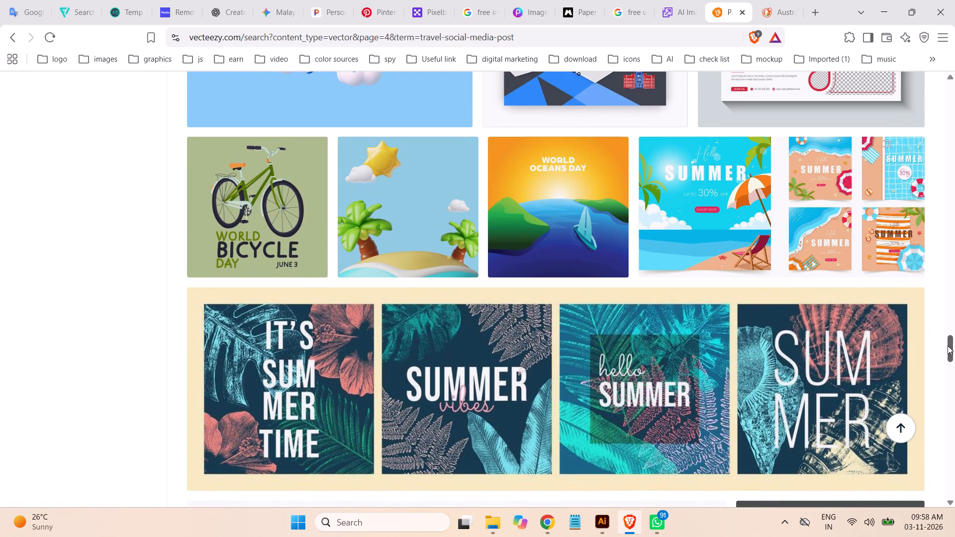
# Examine the remaining page 4 designs, from the World Photography Day posts to the Explore The Whole World pair.
pyautogui.moveTo(950, 349); pyautogui.dragTo(954, 371)
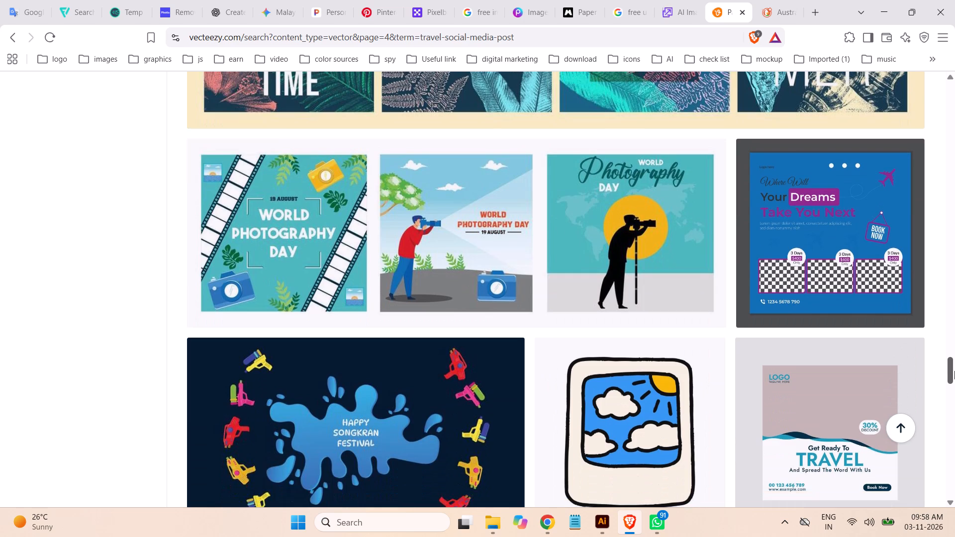
pyautogui.moveTo(954, 371); pyautogui.dragTo(954, 394)
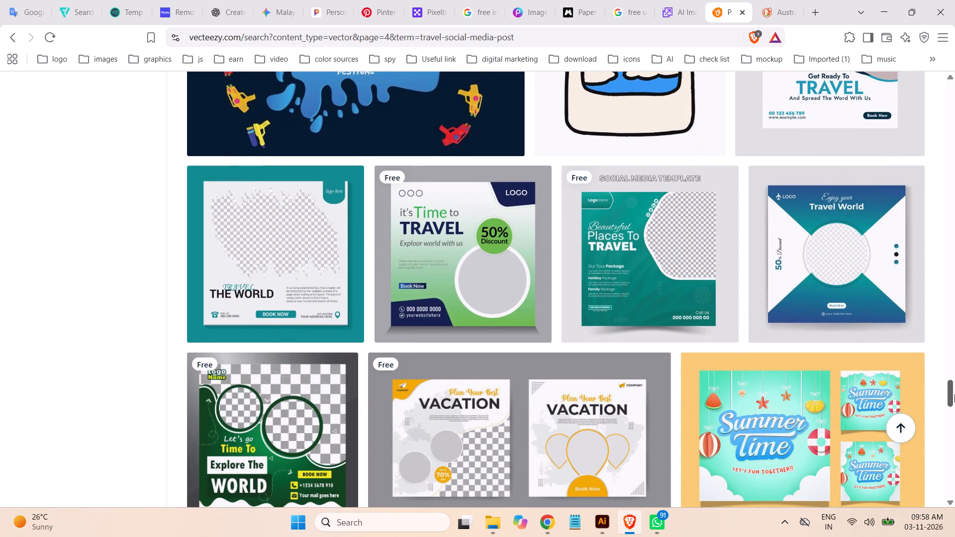
pyautogui.moveTo(954, 394); pyautogui.dragTo(954, 406)
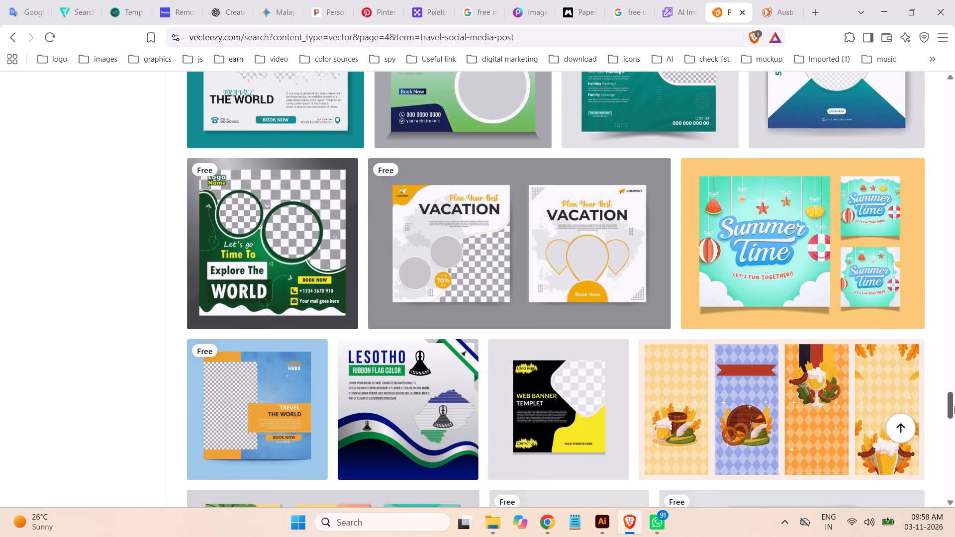
pyautogui.moveTo(954, 406); pyautogui.dragTo(954, 433)
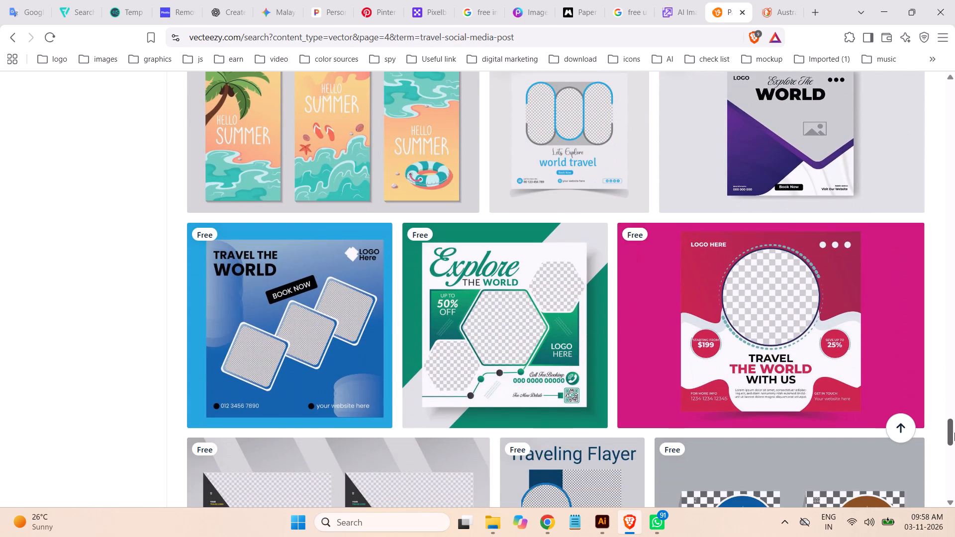
pyautogui.moveTo(954, 433); pyautogui.dragTo(953, 450)
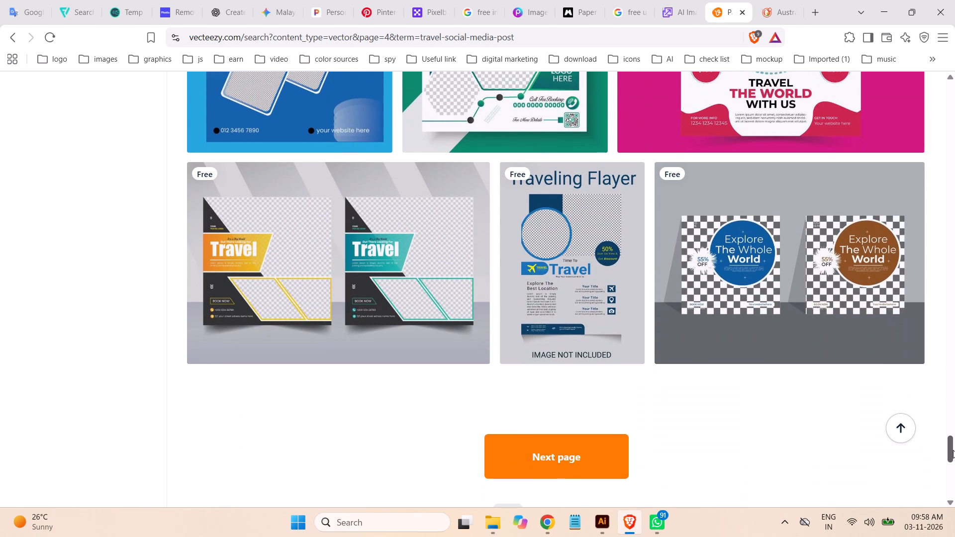
pyautogui.moveTo(953, 450); pyautogui.dragTo(954, 461)
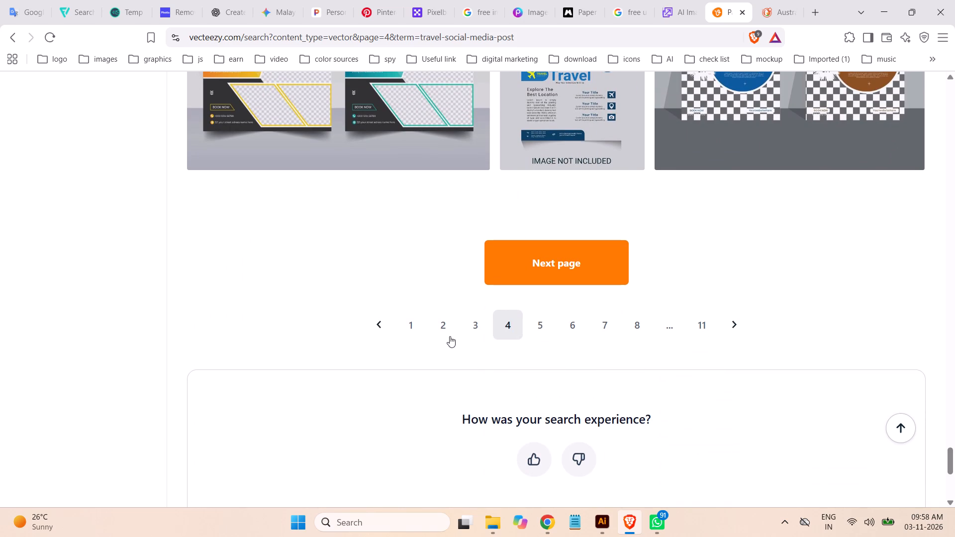
# Go to page 2 of the travel social media post results and examine its designs down to the Tour And Travel media banner set.
pyautogui.click(447, 328)
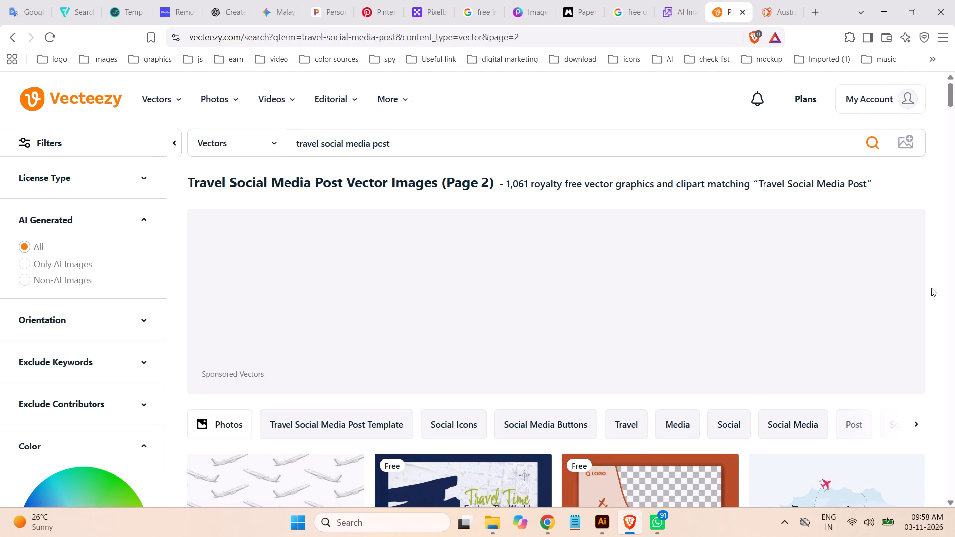
pyautogui.scroll(-6, 931, 288)
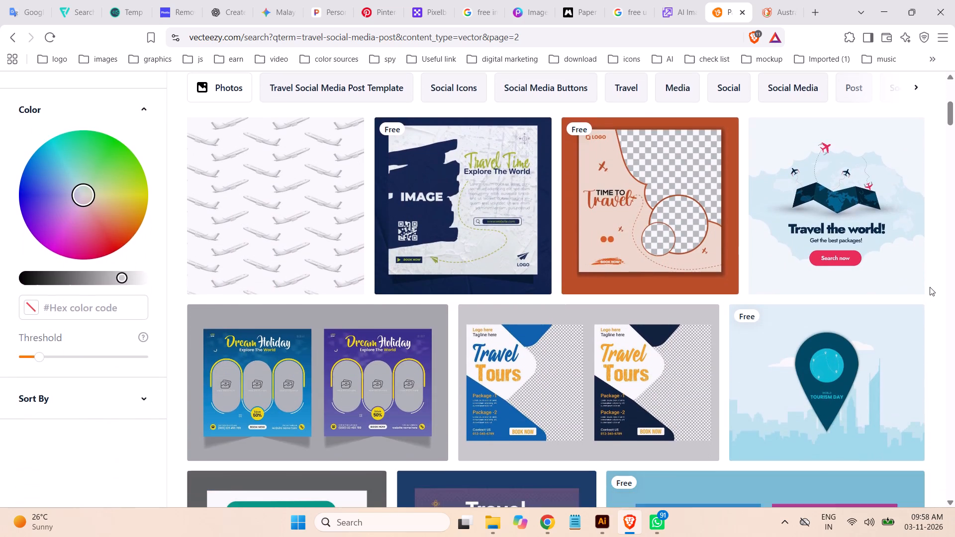
pyautogui.scroll(-4, 930, 287)
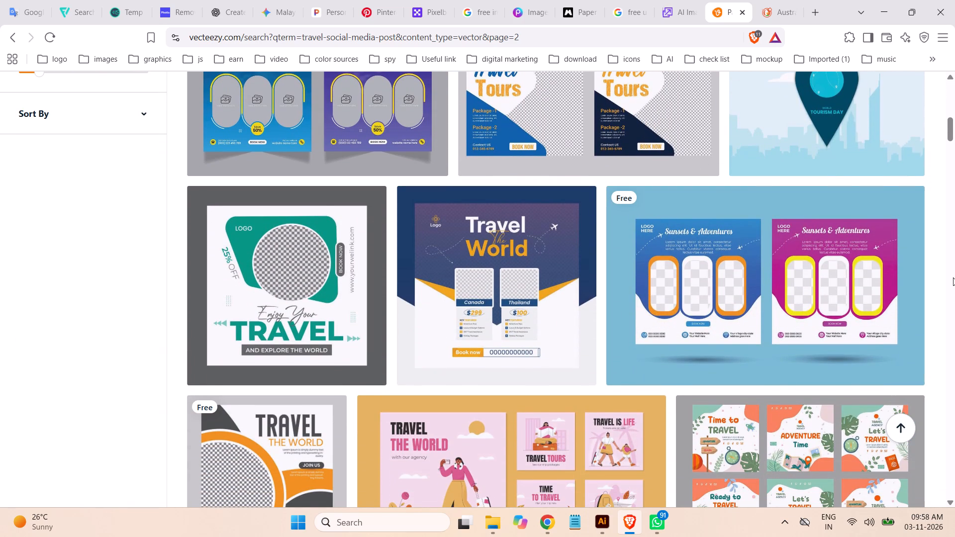
pyautogui.scroll(-5, 953, 277)
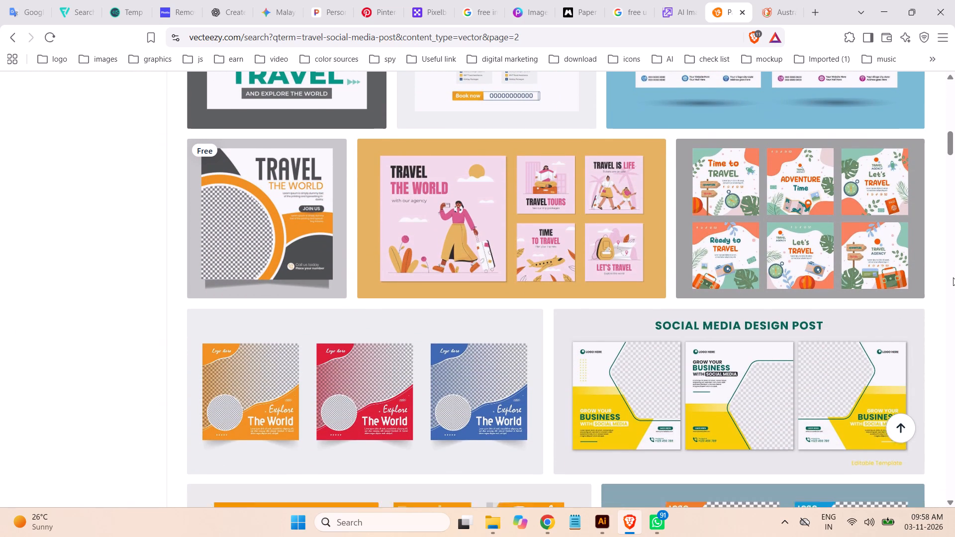
pyautogui.scroll(-3, 953, 277)
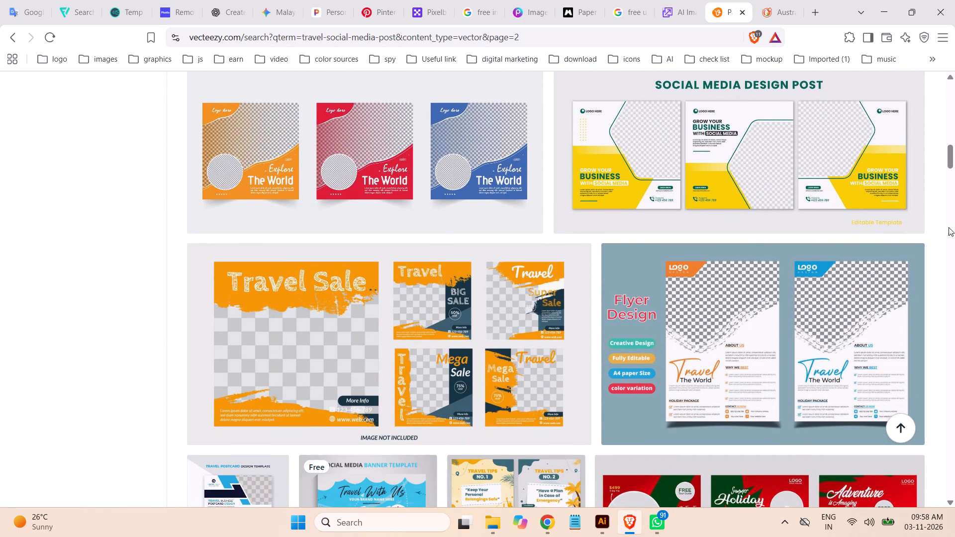
pyautogui.scroll(-3, 952, 225)
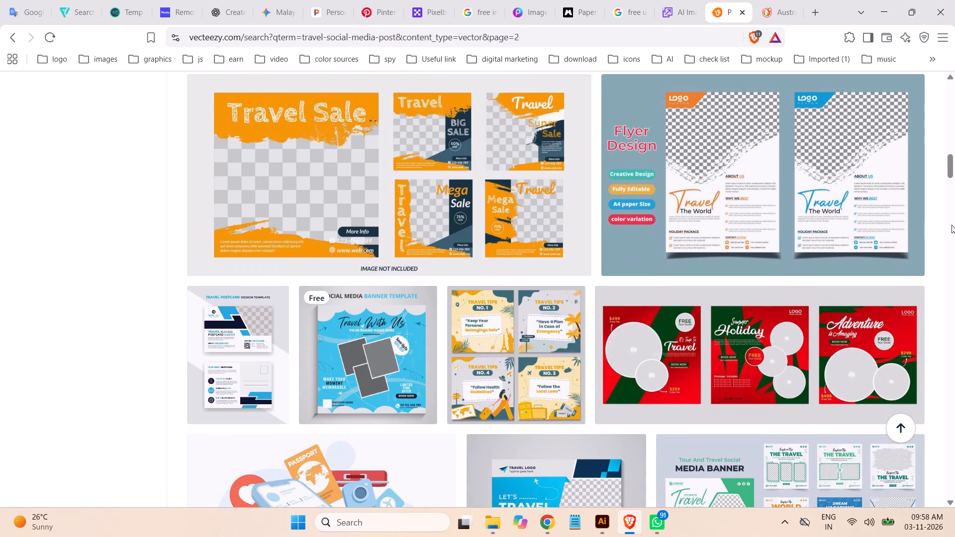
pyautogui.scroll(-2, 952, 225)
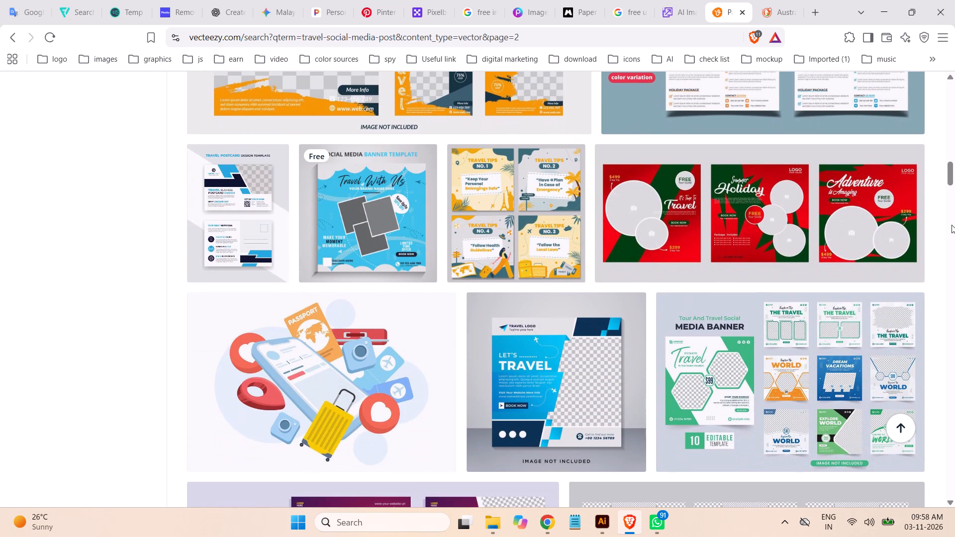
# Examine the page 2 designs from the Tour-Travel vacation posts down to the World Tourism Day template trio.
pyautogui.scroll(-3, 952, 225)
pyautogui.scroll(1, 952, 225)
pyautogui.scroll(-2, 952, 225)
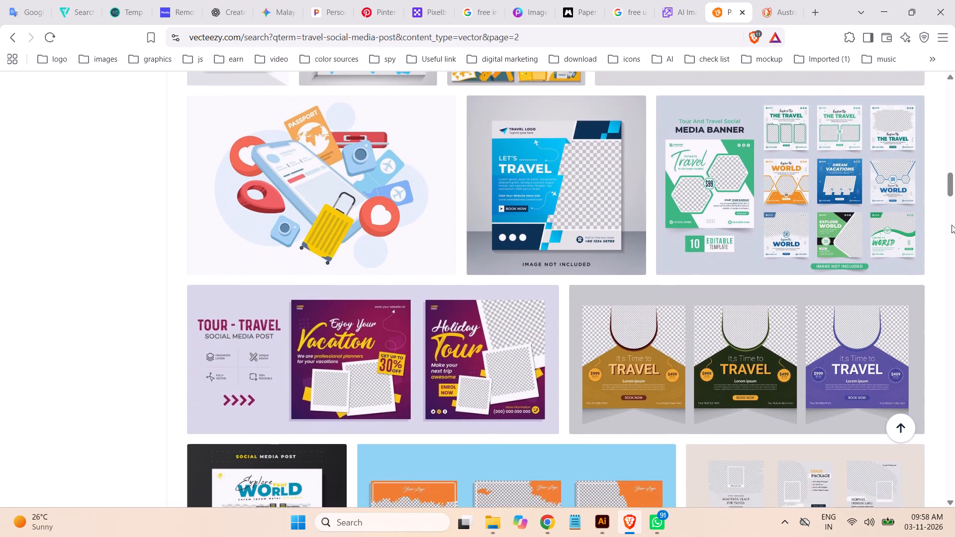
pyautogui.scroll(-1, 952, 225)
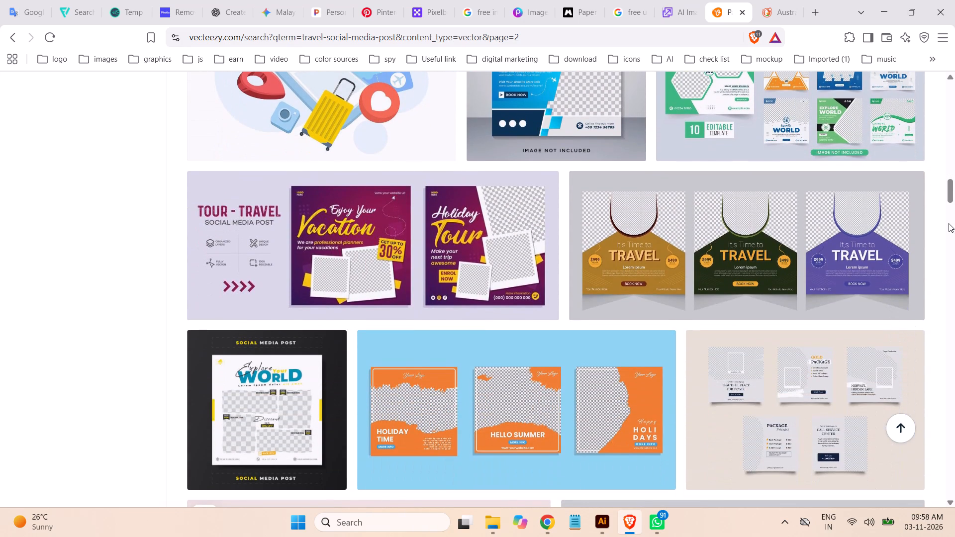
pyautogui.scroll(-2, 949, 223)
pyautogui.scroll(1, 949, 223)
pyautogui.scroll(-3, 949, 223)
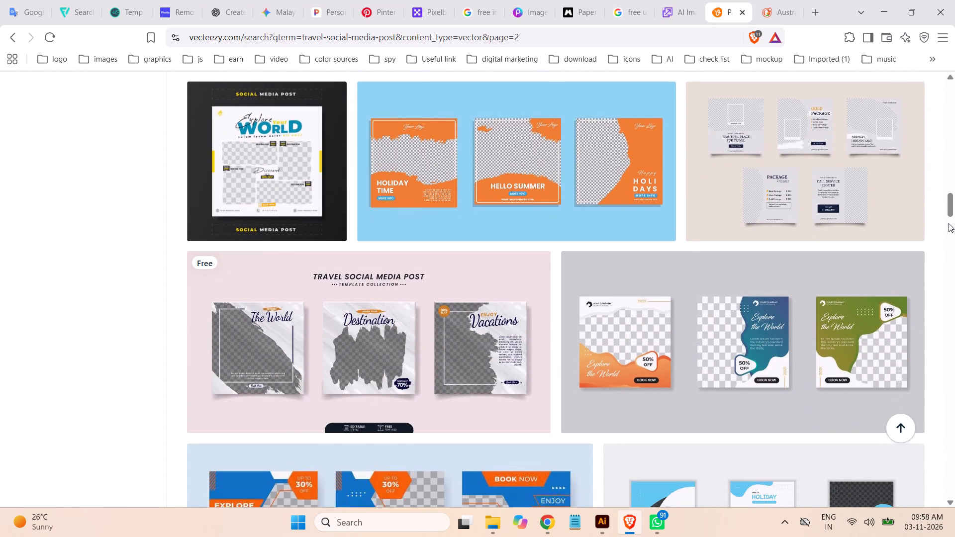
pyautogui.scroll(-6, 949, 223)
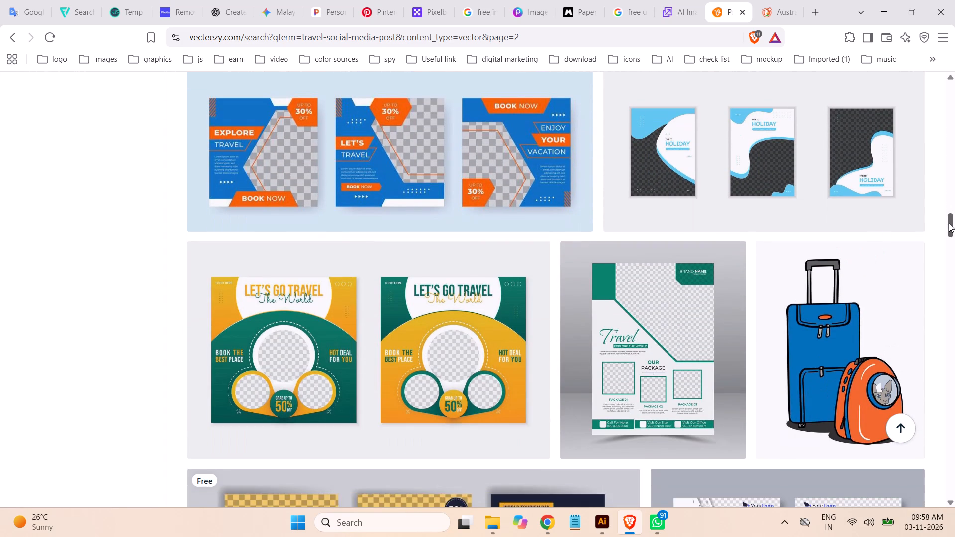
pyautogui.scroll(-5, 949, 223)
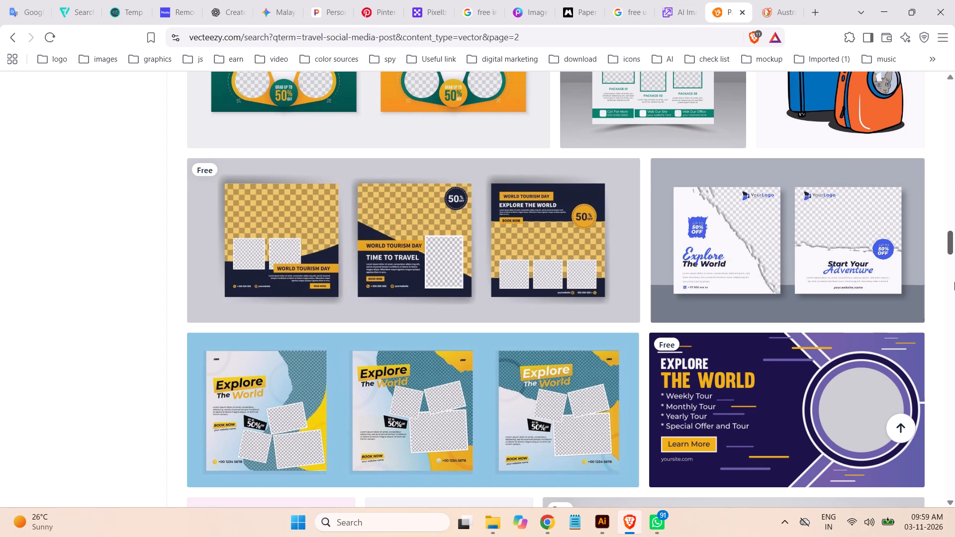
# Open the navy-and-yellow World Tourism Day template trio in a new tab and download it under the free attribution license.
pyautogui.rightClick(540, 210)
pyautogui.click(619, 180)
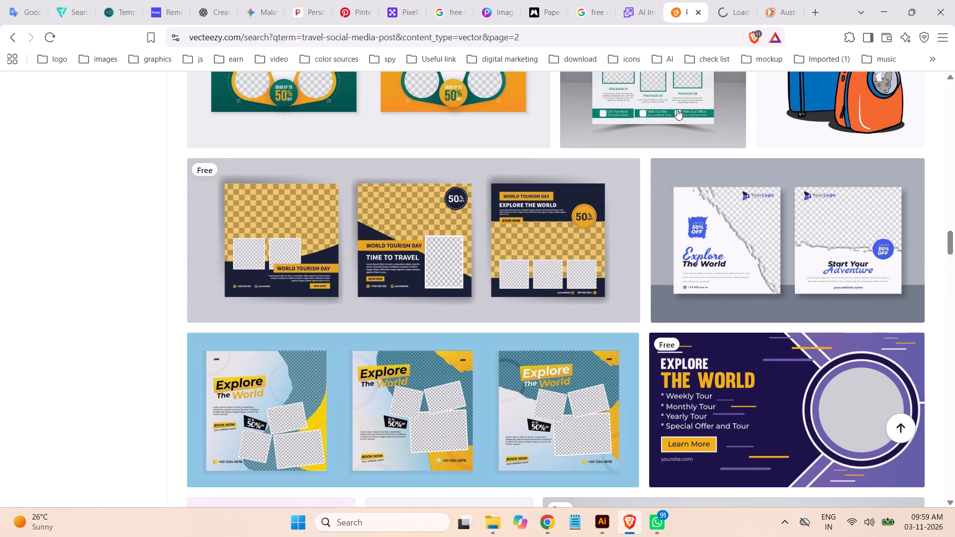
pyautogui.click(730, 6)
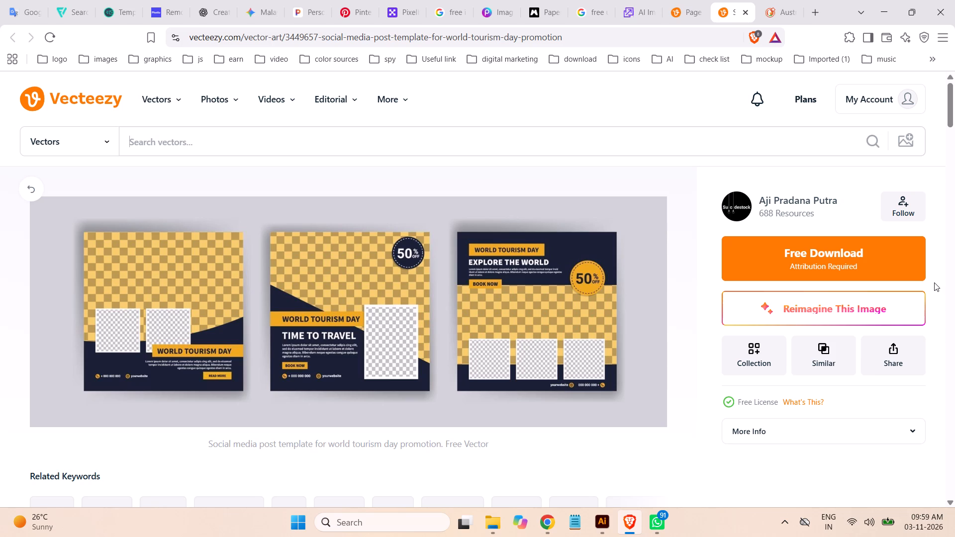
pyautogui.click(822, 258)
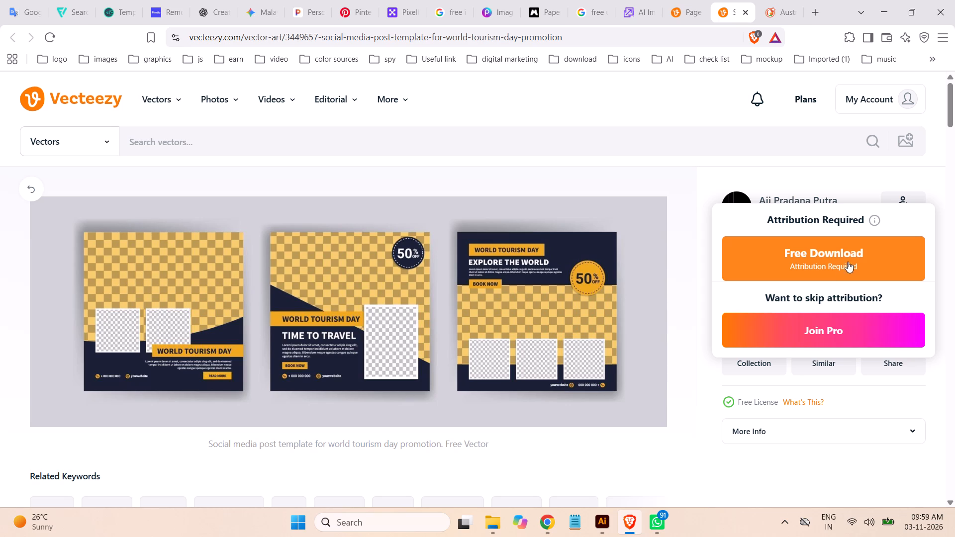
pyautogui.click(827, 262)
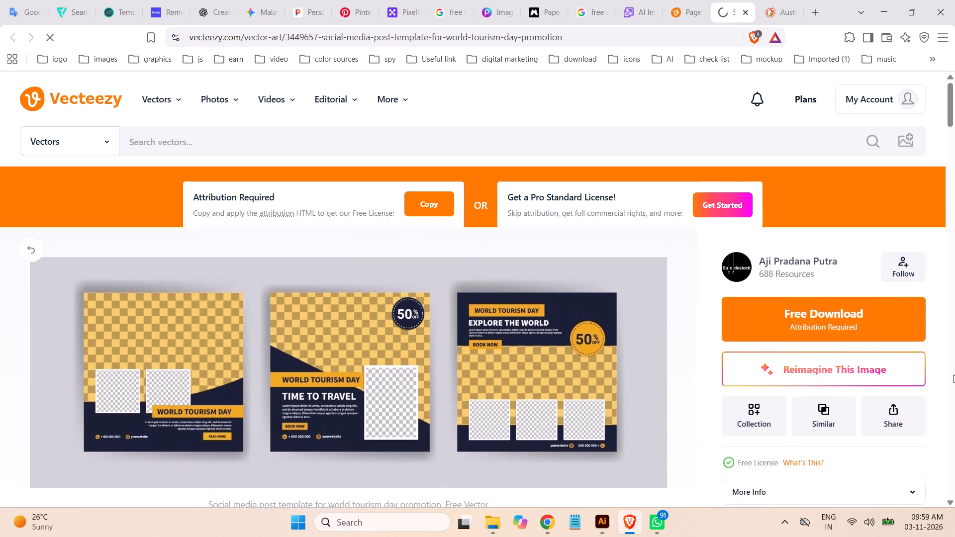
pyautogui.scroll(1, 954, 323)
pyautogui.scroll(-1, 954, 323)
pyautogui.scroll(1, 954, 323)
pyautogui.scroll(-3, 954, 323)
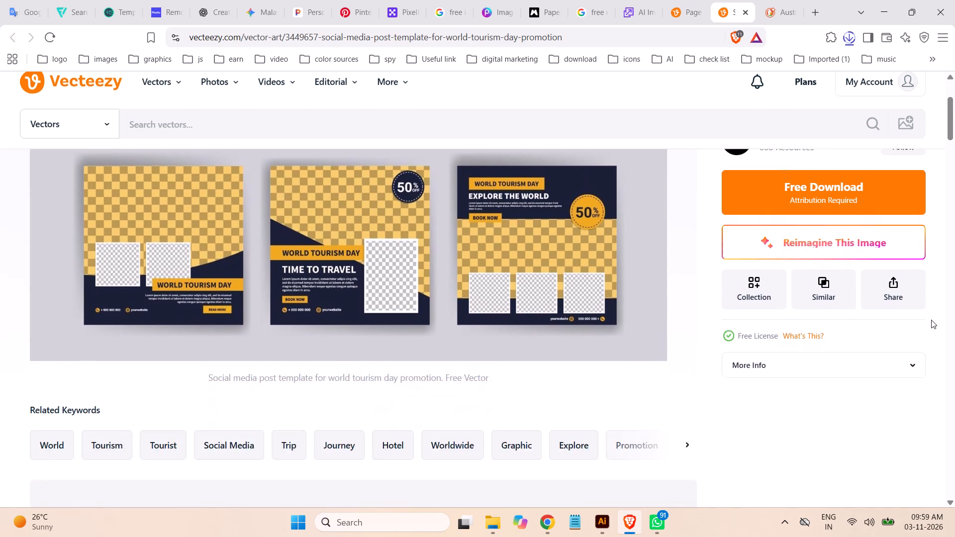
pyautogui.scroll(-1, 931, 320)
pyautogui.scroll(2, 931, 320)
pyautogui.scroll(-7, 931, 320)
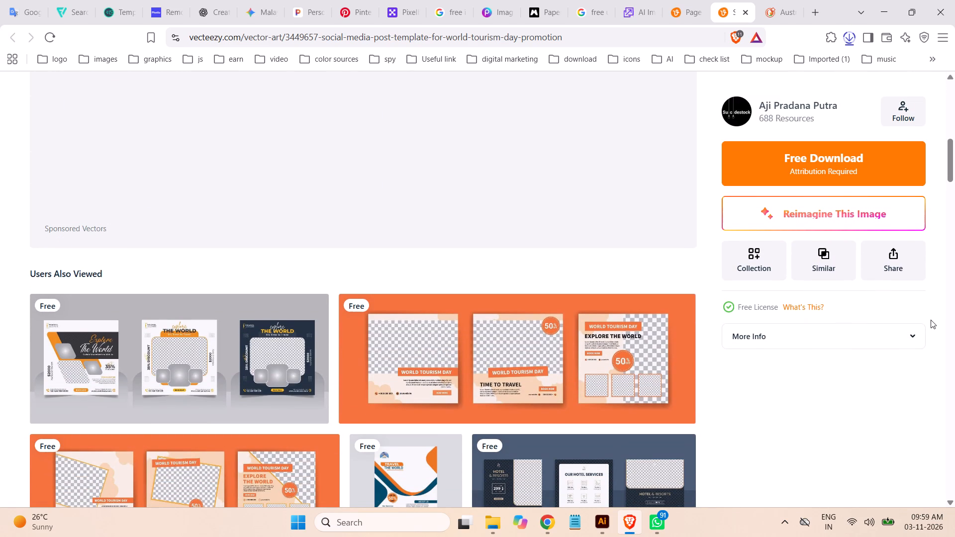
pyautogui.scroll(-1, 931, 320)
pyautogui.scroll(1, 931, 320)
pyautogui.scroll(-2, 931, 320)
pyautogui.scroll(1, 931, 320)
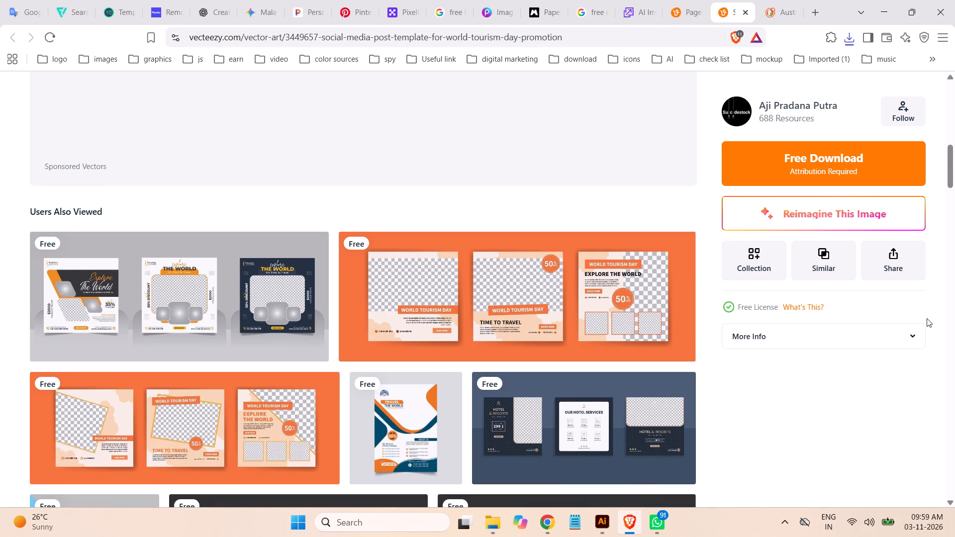
# In File Explorer, move the downloaded World Tourism Day template archive from Downloads to the social media post folder.
pyautogui.click(489, 525)
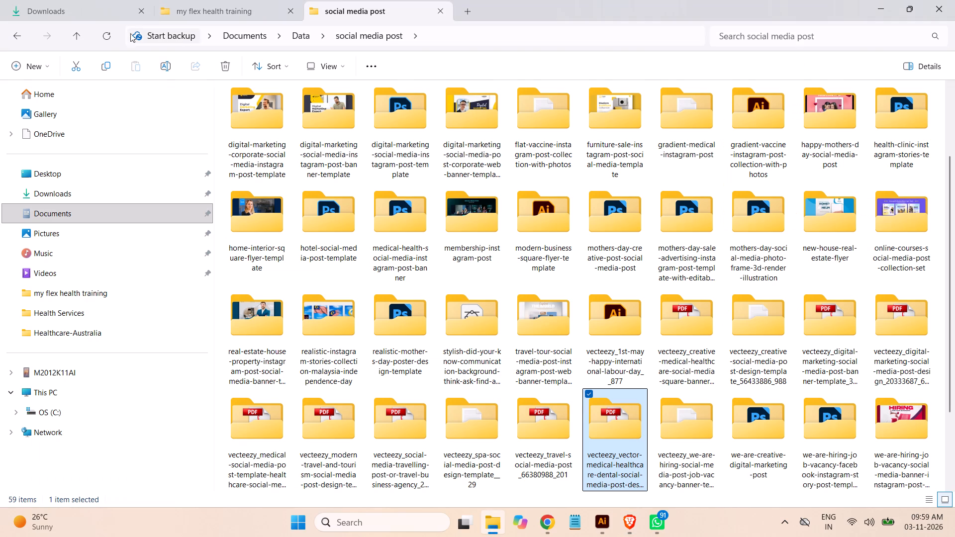
pyautogui.click(68, 7)
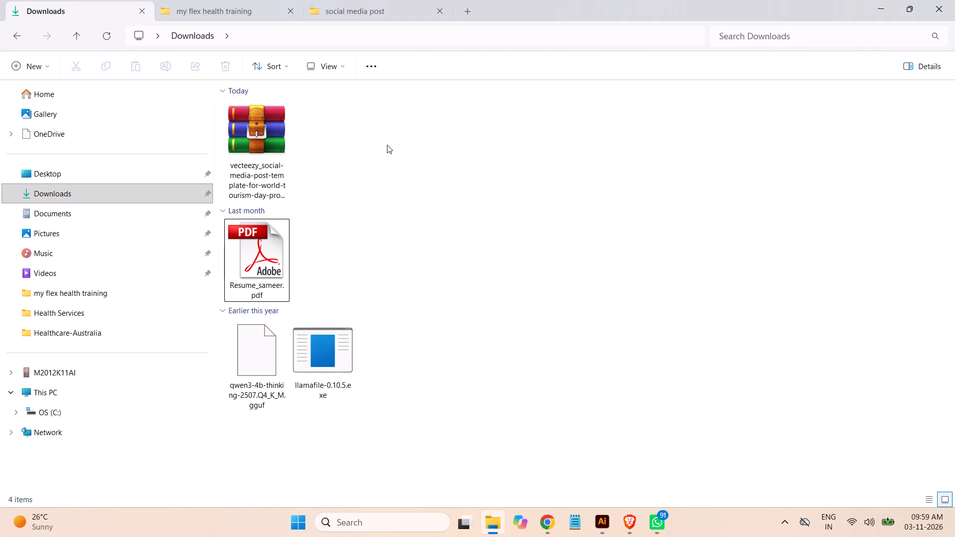
pyautogui.click(385, 146)
pyautogui.click(259, 145)
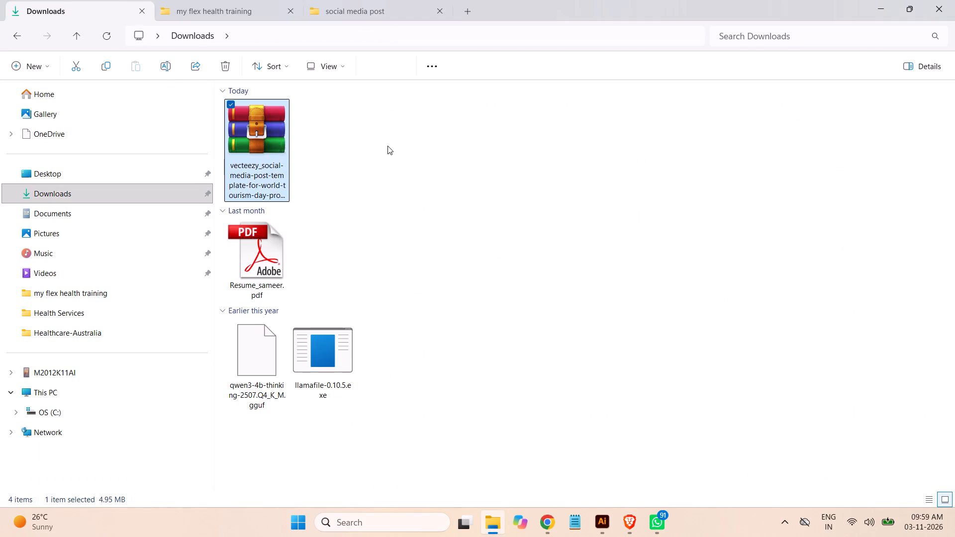
pyautogui.hotkey('ctrl', 'x')
pyautogui.click(379, 6)
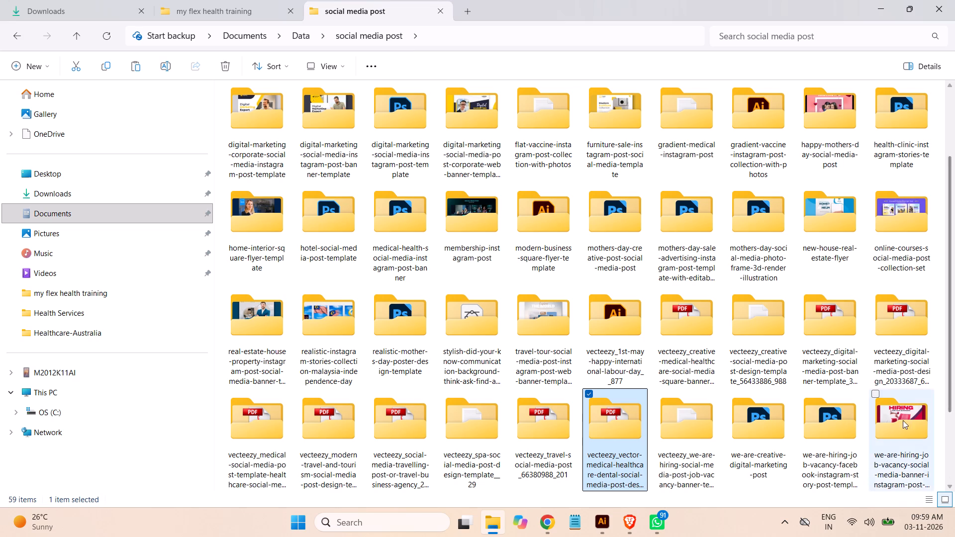
pyautogui.scroll(1, 954, 408)
pyautogui.scroll(-5, 954, 408)
pyautogui.scroll(1, 954, 412)
pyautogui.scroll(-1, 954, 412)
pyautogui.click(911, 444)
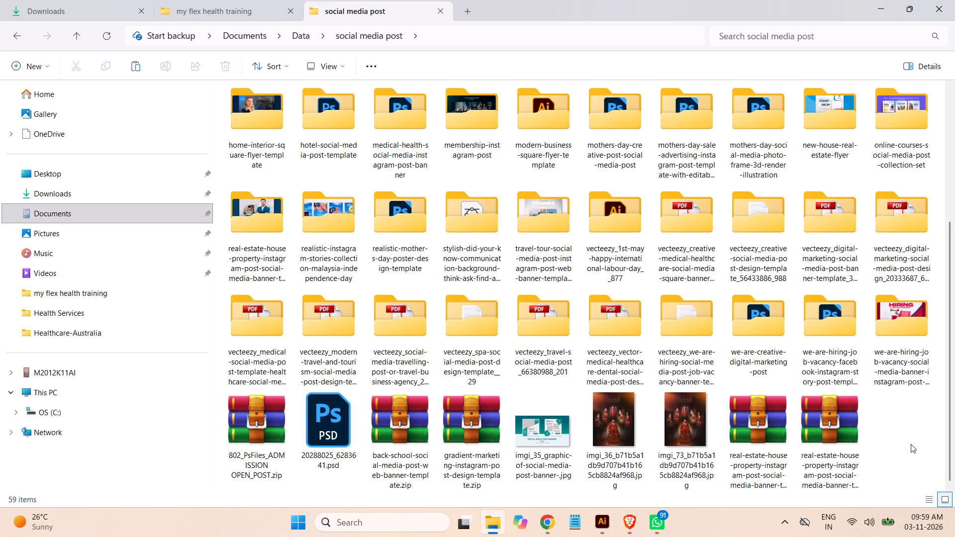
pyautogui.hotkey('ctrl', 'v')
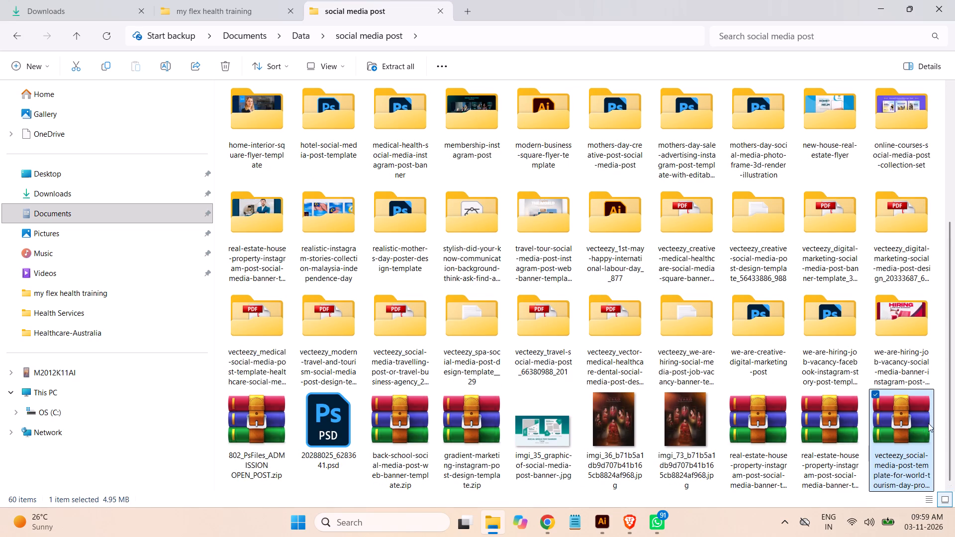
# Extract the World Tourism Day archive into its own folder inside social media post.
pyautogui.rightClick(921, 426)
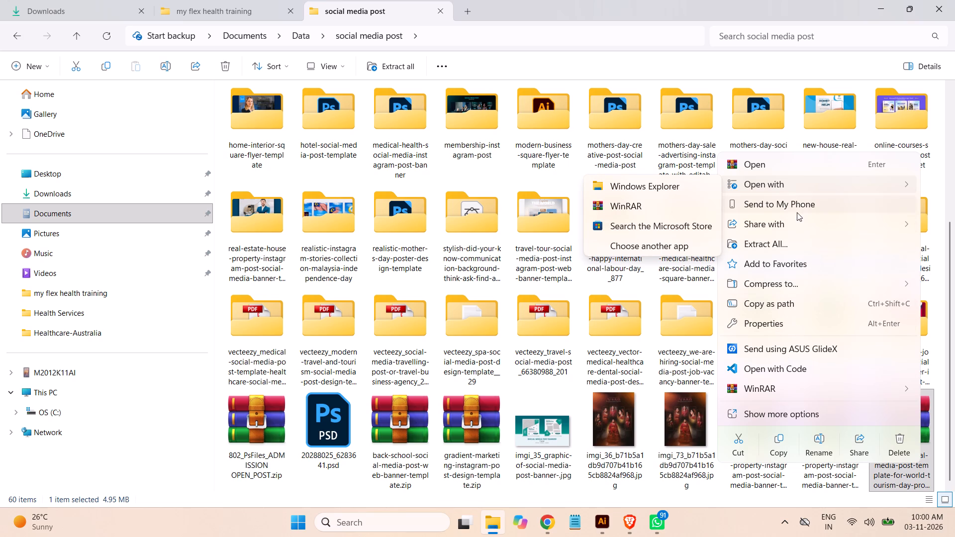
pyautogui.click(766, 241)
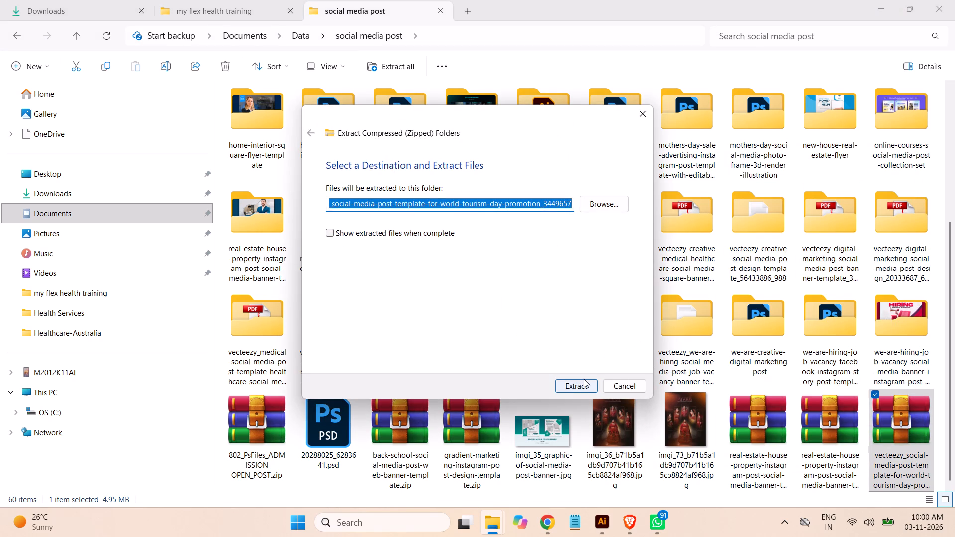
pyautogui.click(573, 383)
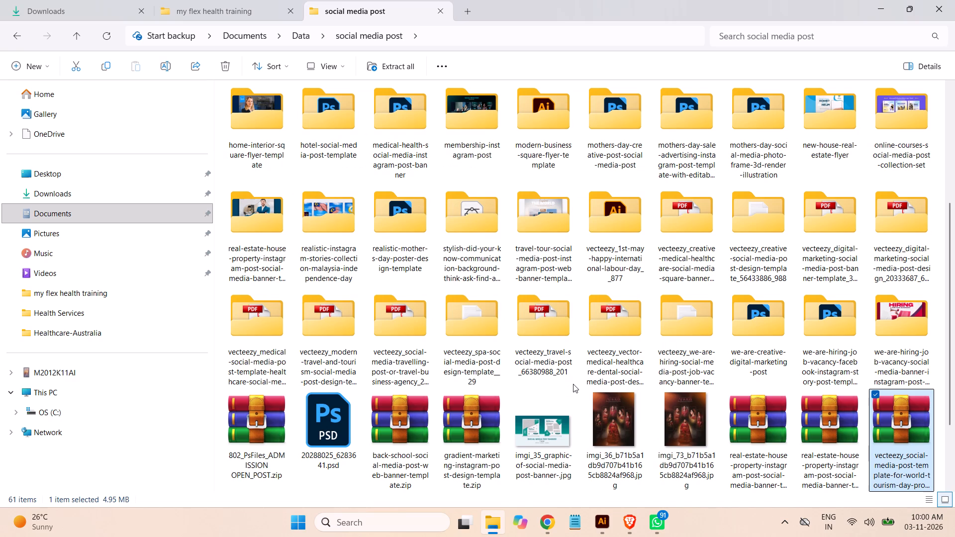
# Permanently delete the World Tourism Day ZIP archive from the social media post folder.
pyautogui.hotkey('shift', 'Delete')
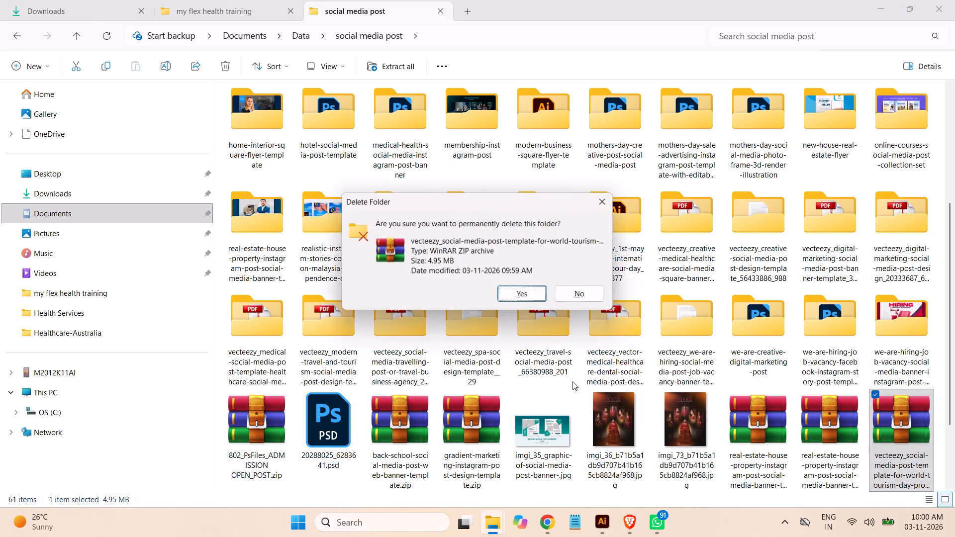
pyautogui.click(532, 294)
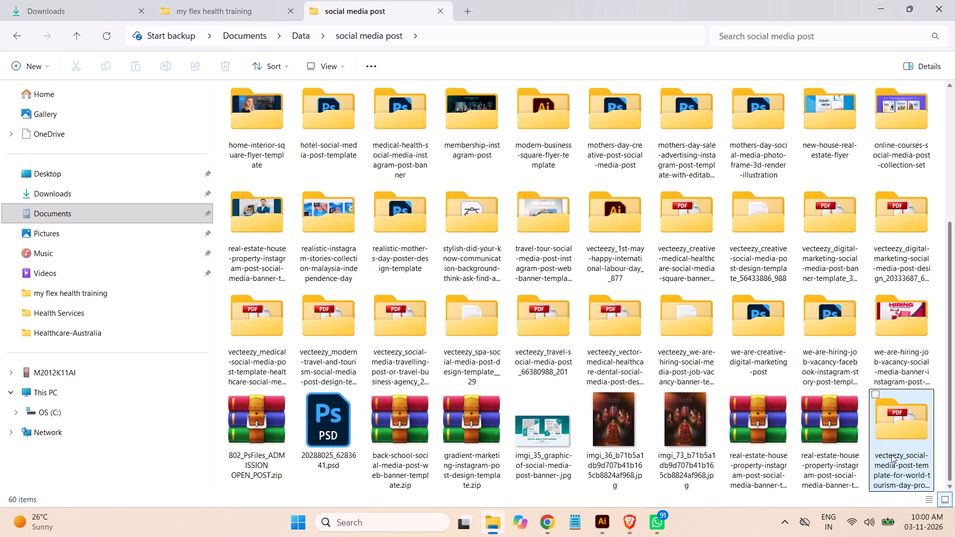
# Open the extracted World Tourism Day folder and display its files as icon thumbnails.
pyautogui.doubleClick(895, 427)
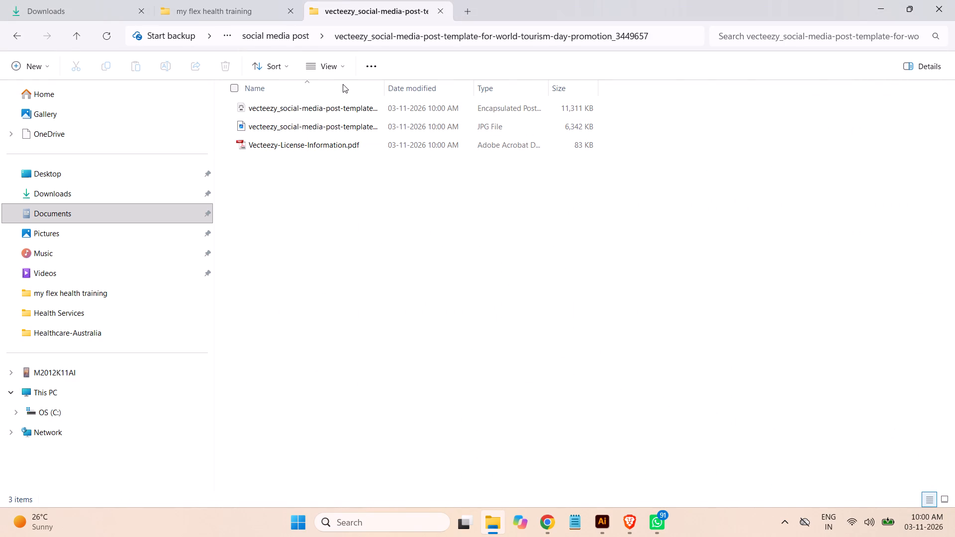
pyautogui.click(333, 66)
pyautogui.click(321, 116)
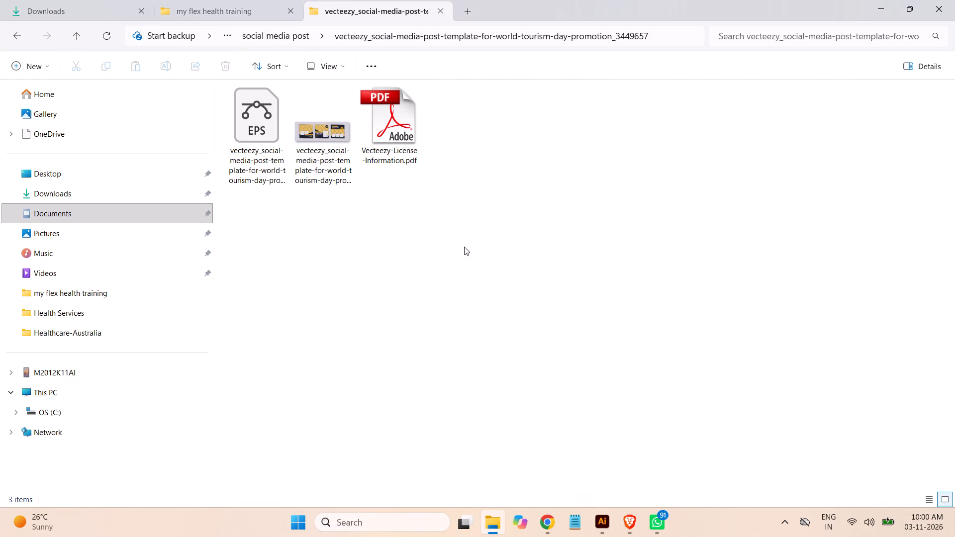
pyautogui.click(482, 239)
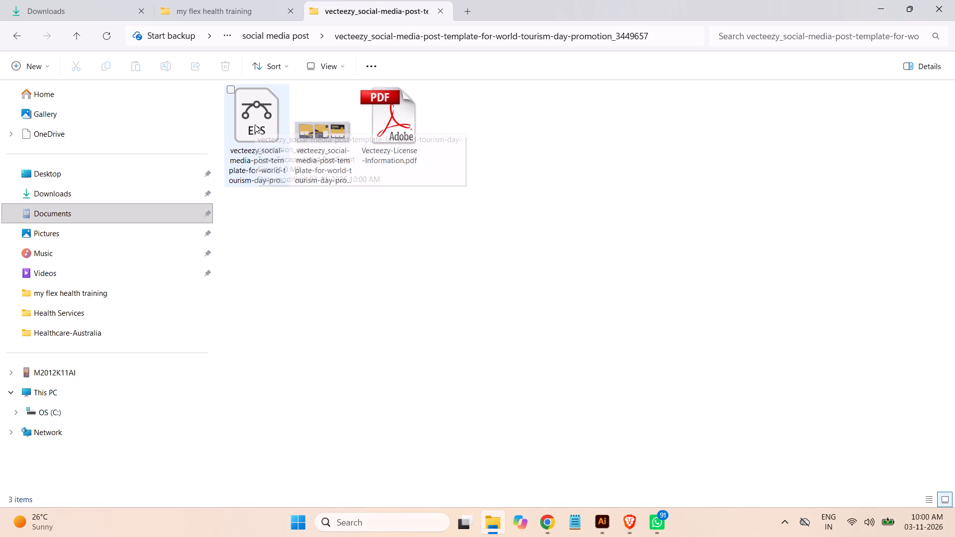
# Open the World Tourism Day EPS file in Illustrator, retaining the 9-slice scaling option for symbols.
pyautogui.doubleClick(255, 124)
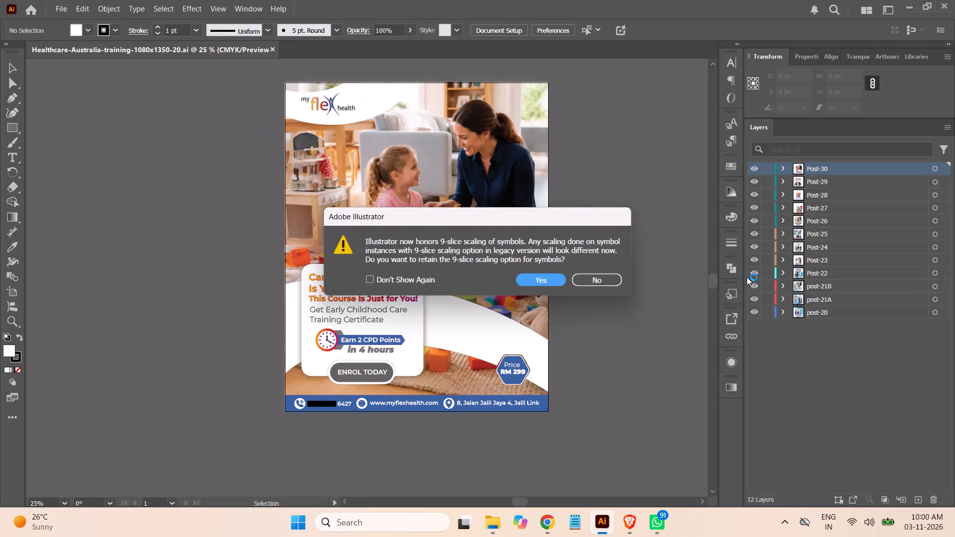
pyautogui.click(537, 280)
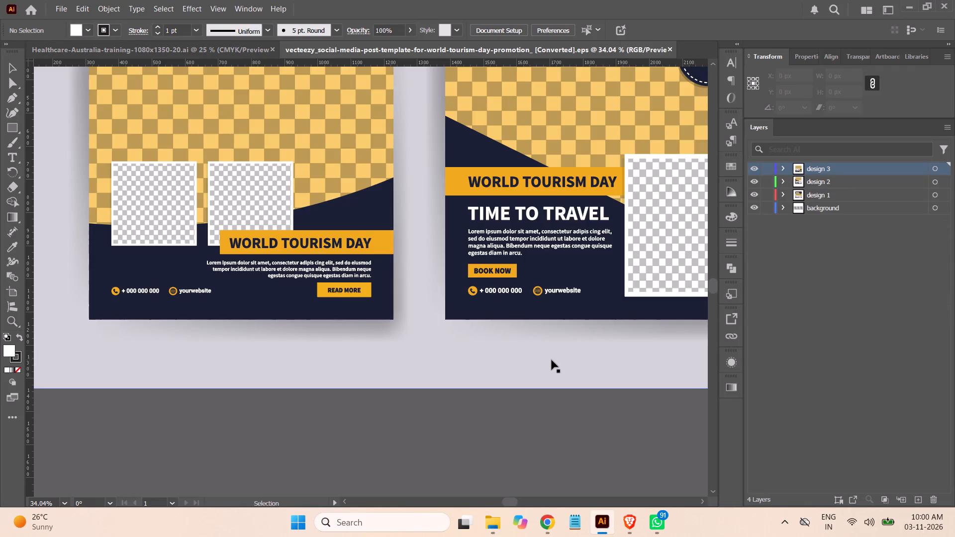
pyautogui.hotkey('ctrl', '-')
pyautogui.hotkey('ctrl', '-')
pyautogui.hotkey('ctrl', '-')
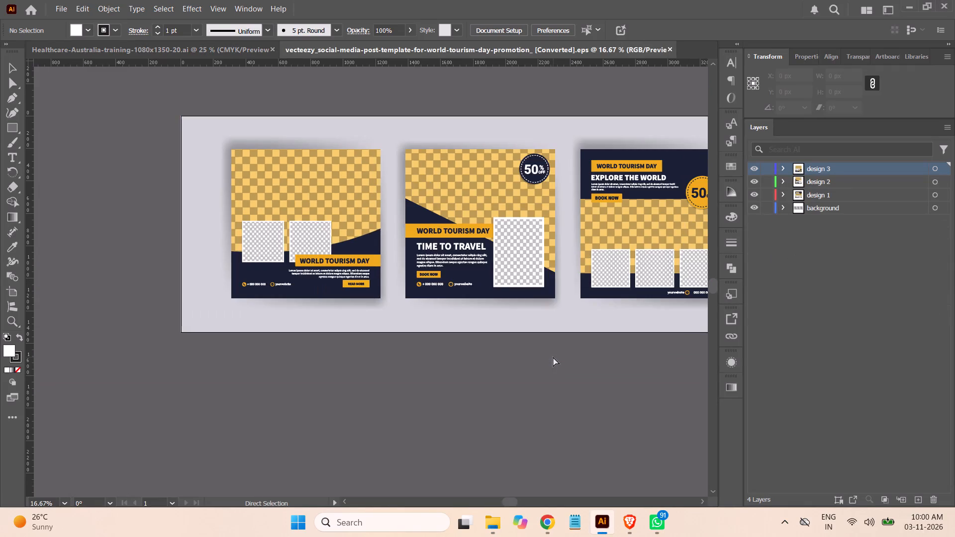
pyautogui.hotkey('ctrl', '-')
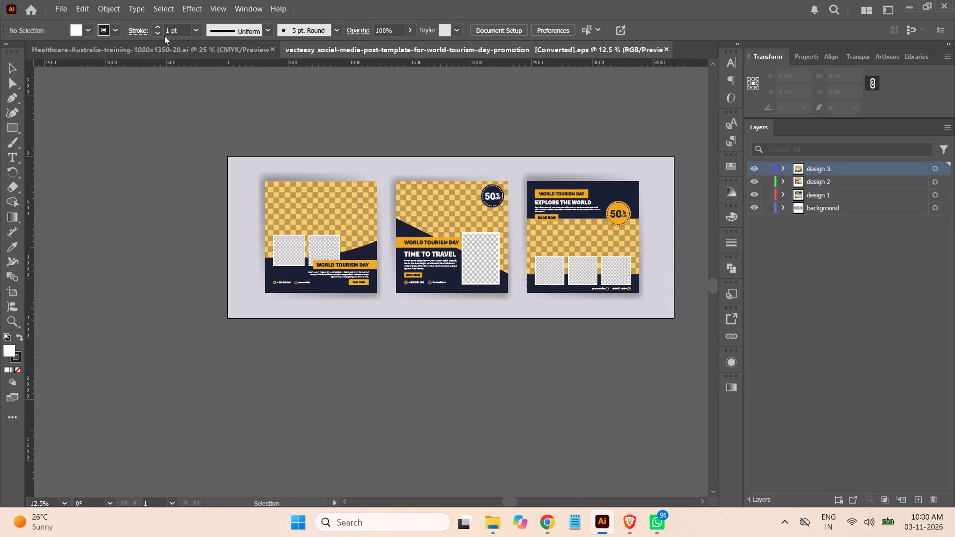
# In the Healthcare-Australia-training-1080x1350-20.ai document, duplicate the Post-30 layer.
pyautogui.click(167, 47)
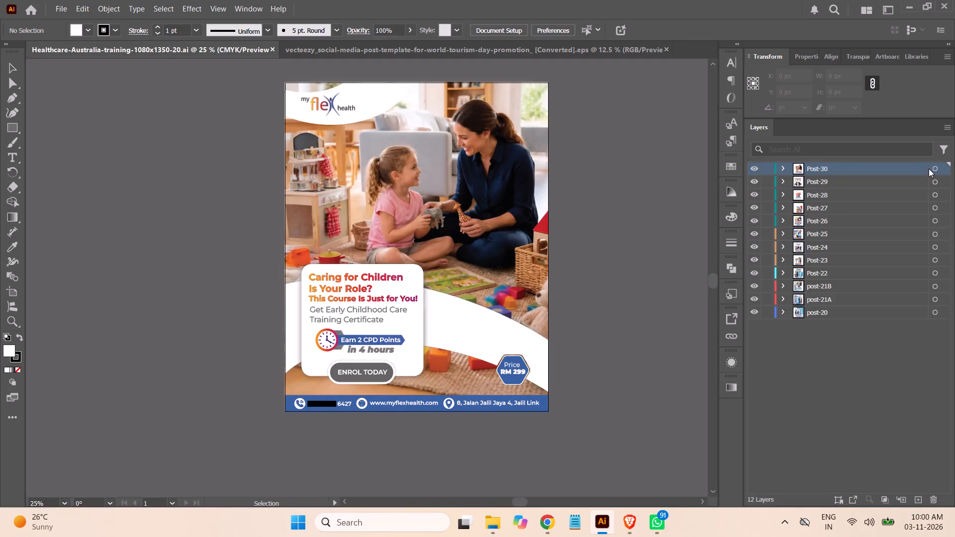
pyautogui.click(754, 167)
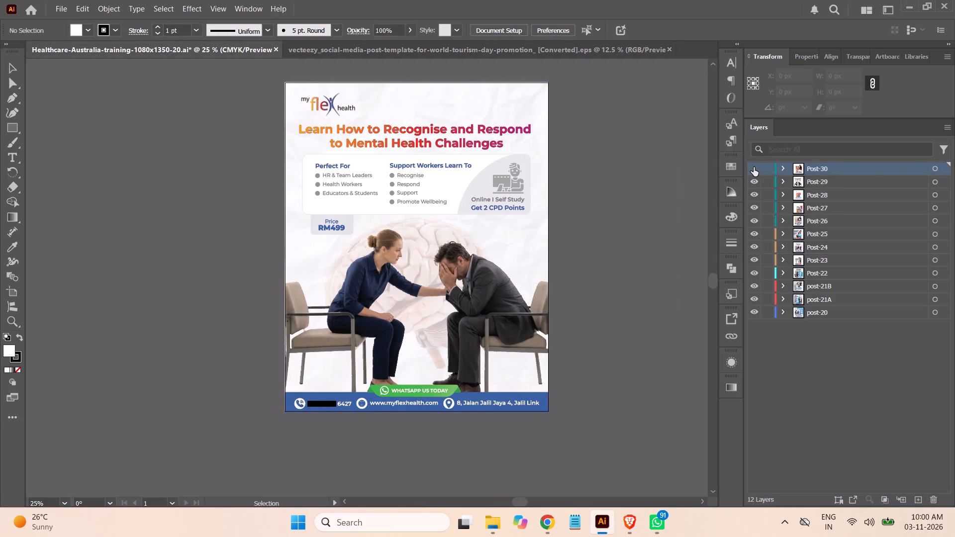
pyautogui.click(754, 167)
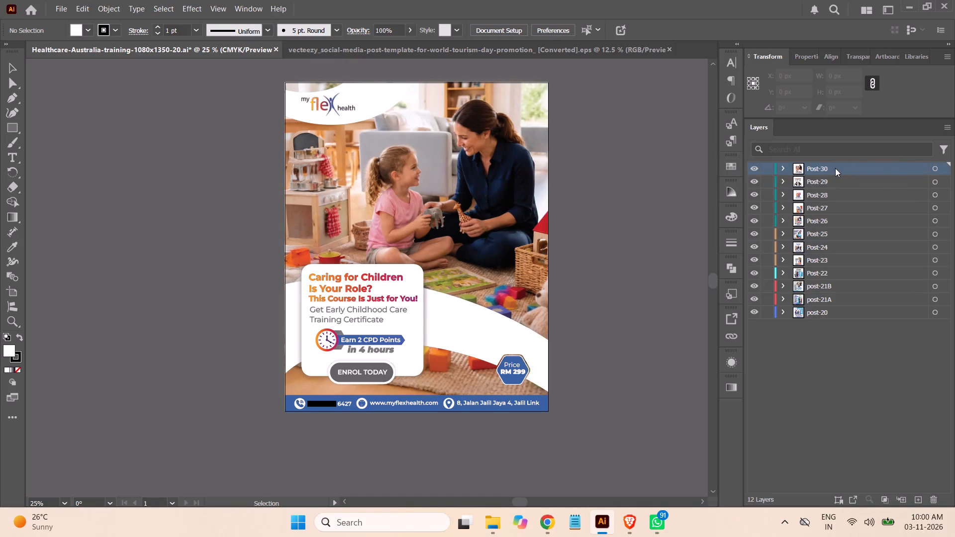
pyautogui.moveTo(838, 170); pyautogui.dragTo(932, 440)
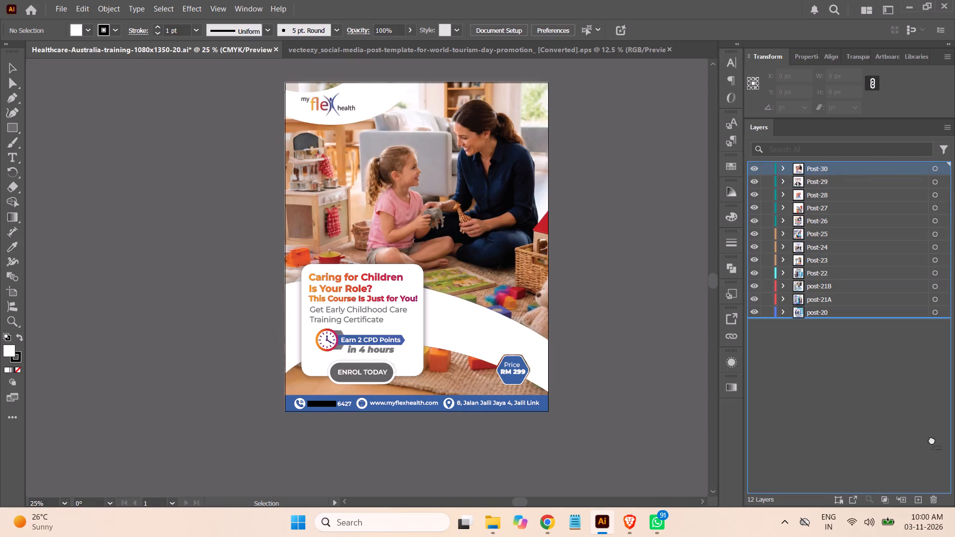
pyautogui.moveTo(932, 440); pyautogui.dragTo(919, 499)
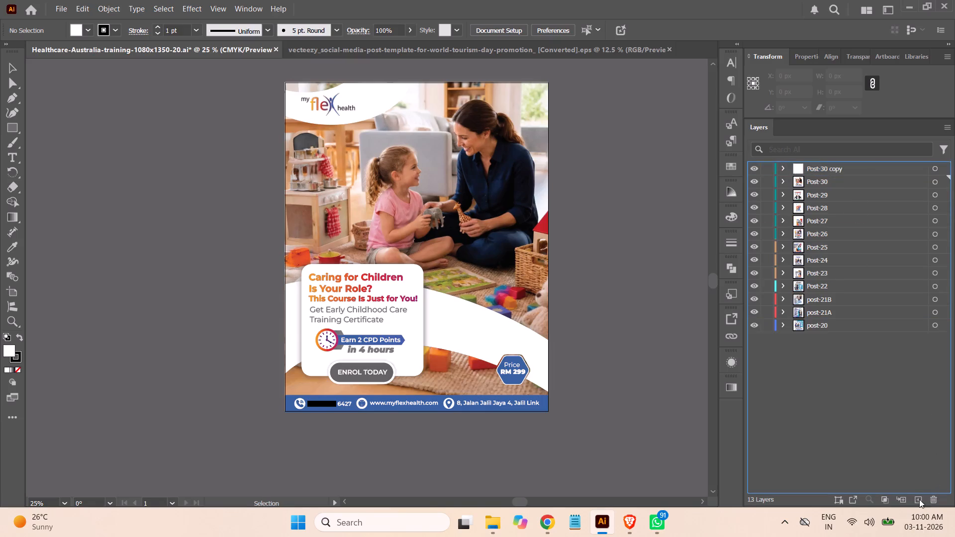
# Rename the duplicated Post-30 layer as Post-31.
pyautogui.doubleClick(831, 168)
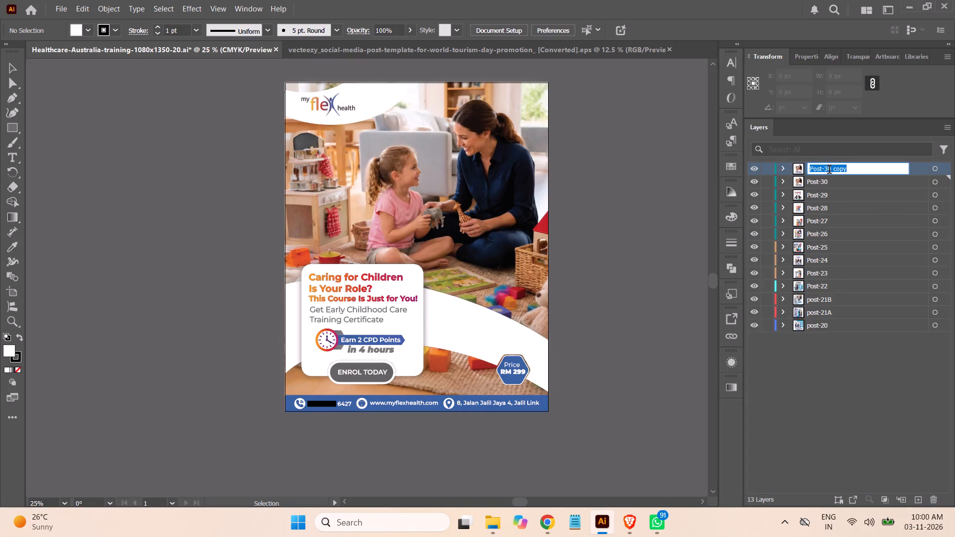
pyautogui.moveTo(828, 170); pyautogui.dragTo(906, 168)
pyautogui.press('1')
pyautogui.press('Return')
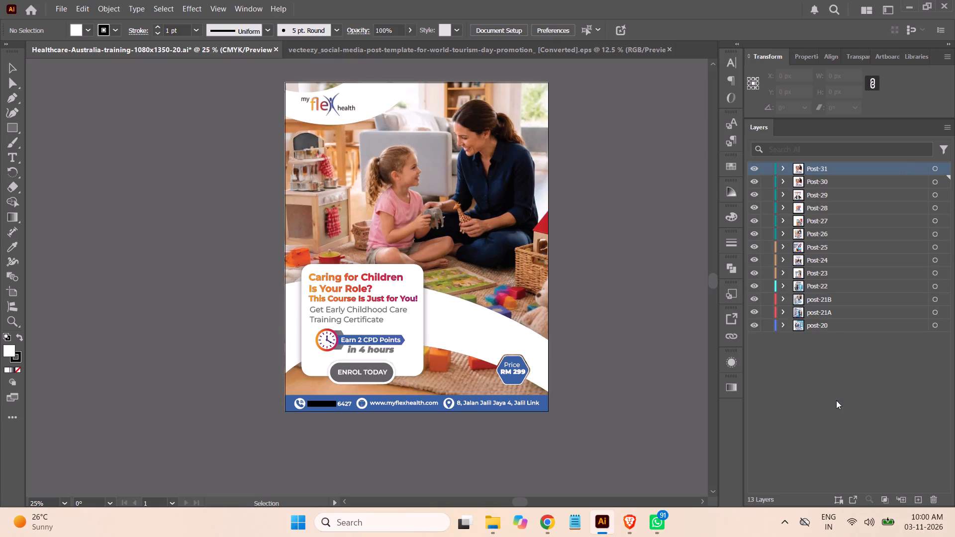
pyautogui.click(836, 400)
# Delete the Price RM 299 text, the blue polygon and the Layer 35 copy sublayer from the Post-31 layer.
pyautogui.click(781, 168)
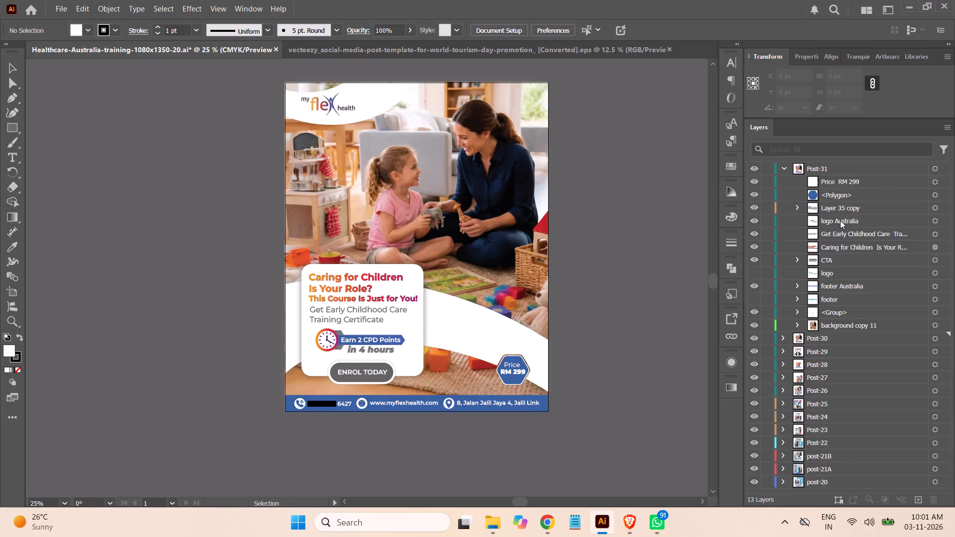
pyautogui.click(868, 207)
pyautogui.keyDown('shift'); pyautogui.click(870, 179); pyautogui.keyUp('shift')
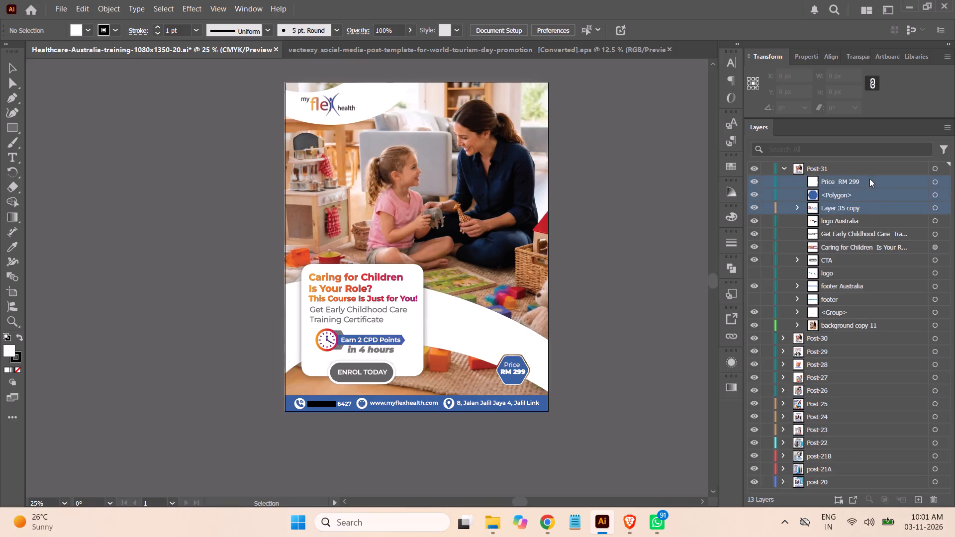
pyautogui.click(932, 500)
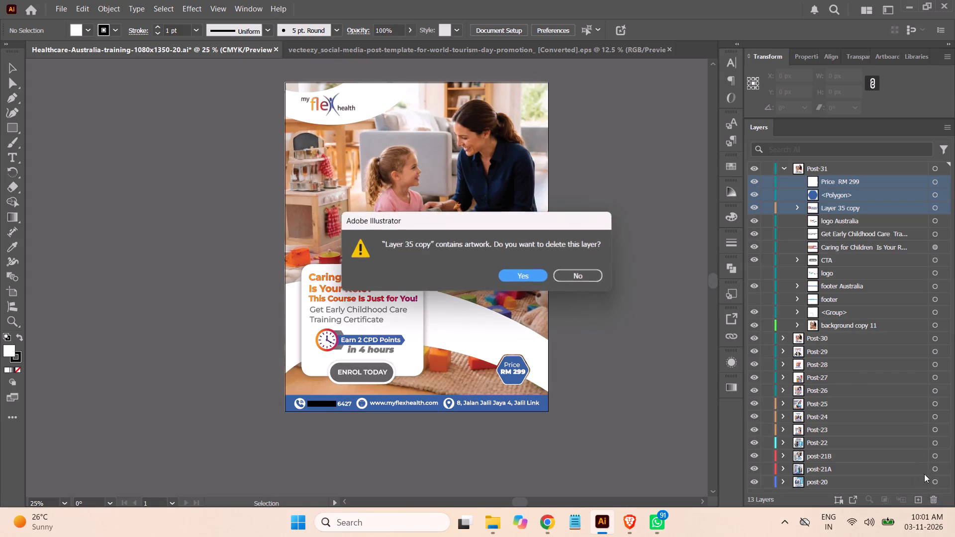
pyautogui.click(521, 274)
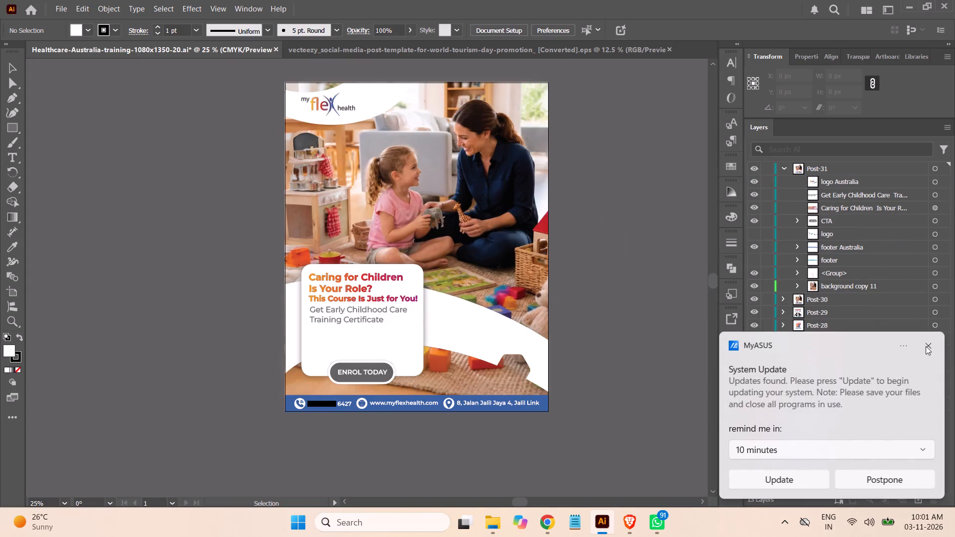
pyautogui.click(926, 344)
# Delete the group of white curved shapes and the white text box from Post-31, keeping the headline and course text.
pyautogui.click(852, 205)
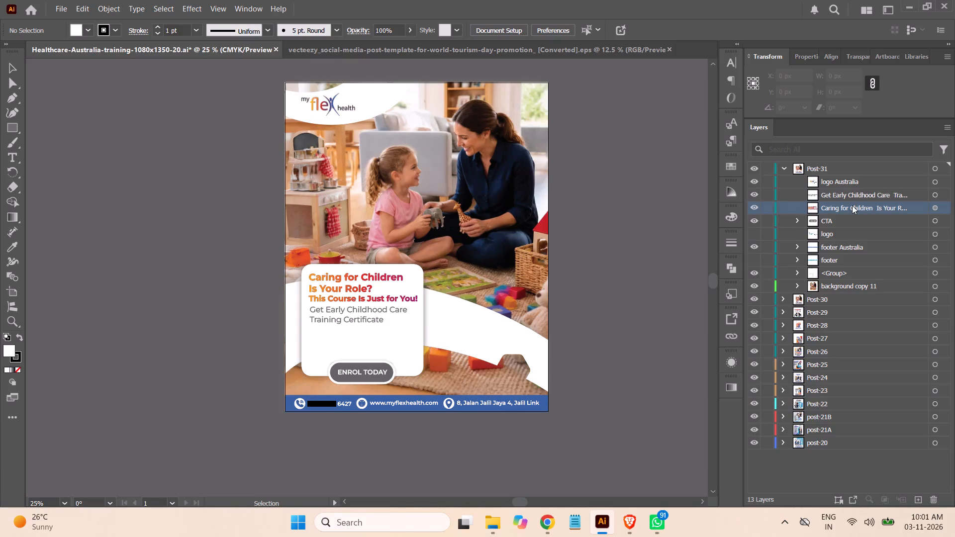
pyautogui.click(750, 207)
pyautogui.click(750, 207)
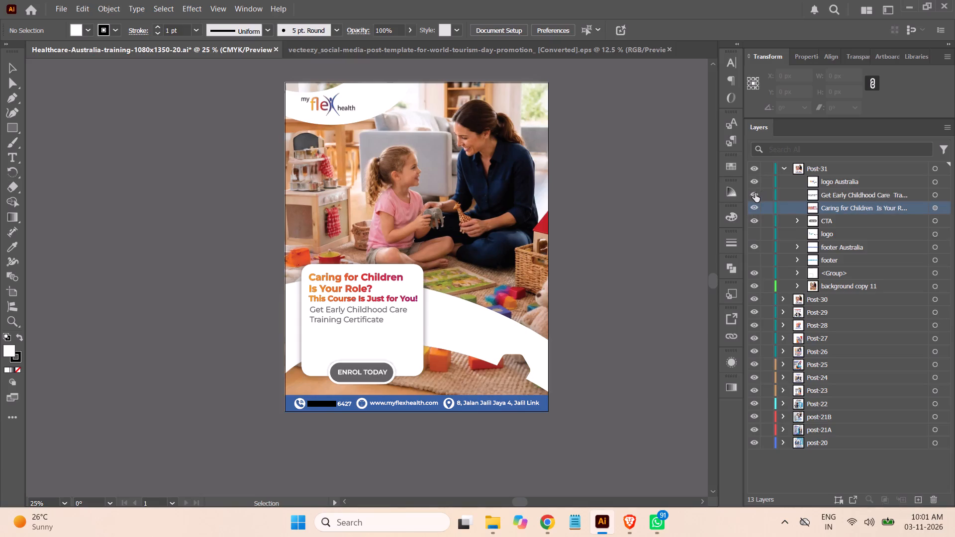
pyautogui.click(755, 193)
pyautogui.click(755, 193)
pyautogui.click(864, 273)
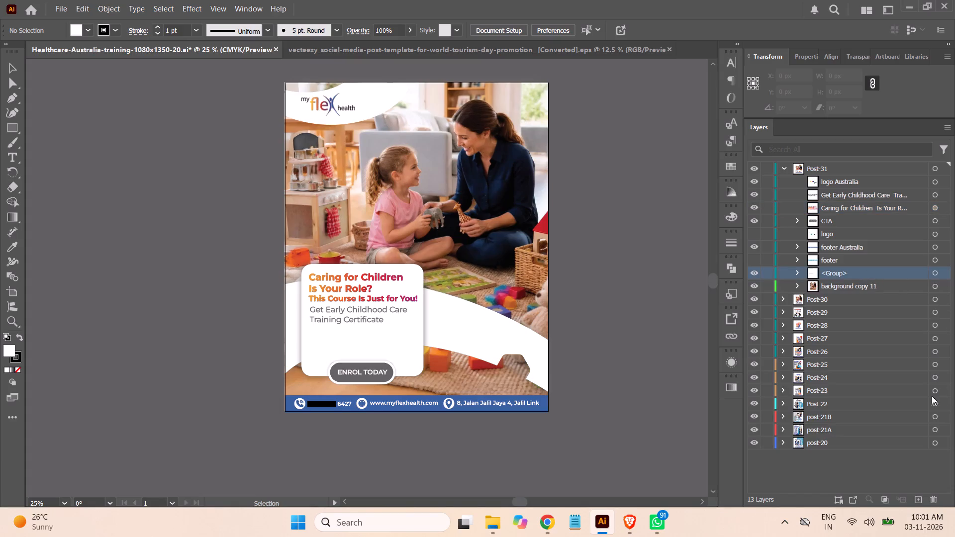
pyautogui.click(936, 501)
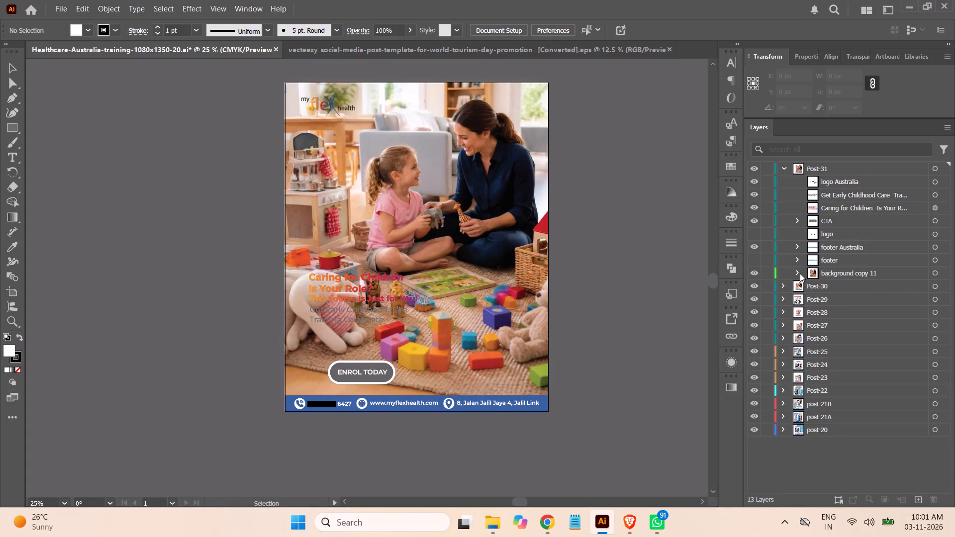
# Delete the childcare photo's clip group from background copy 11 in Post-31, keeping the white rectangle, and save the document.
pyautogui.click(795, 273)
pyautogui.click(881, 286)
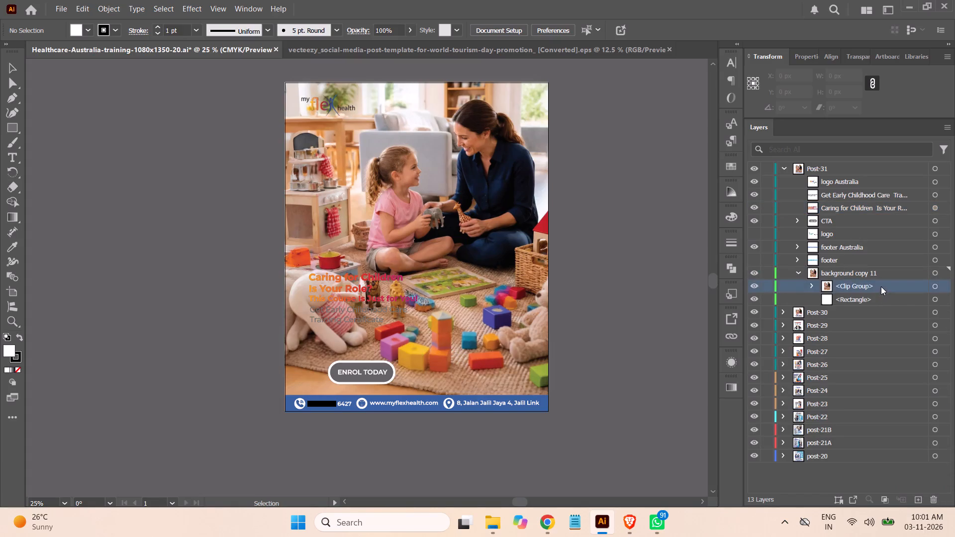
pyautogui.click(936, 498)
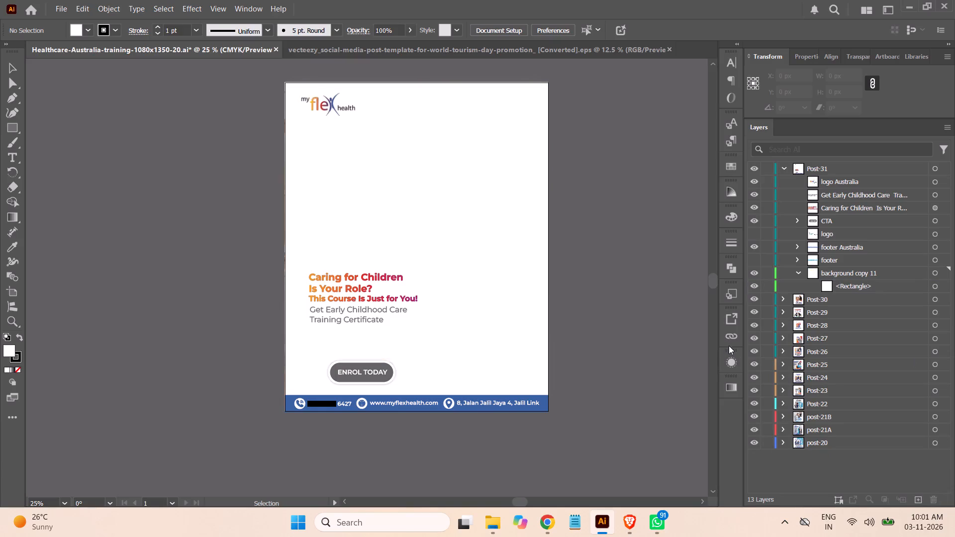
pyautogui.click(803, 274)
pyautogui.hotkey('ctrl', 's')
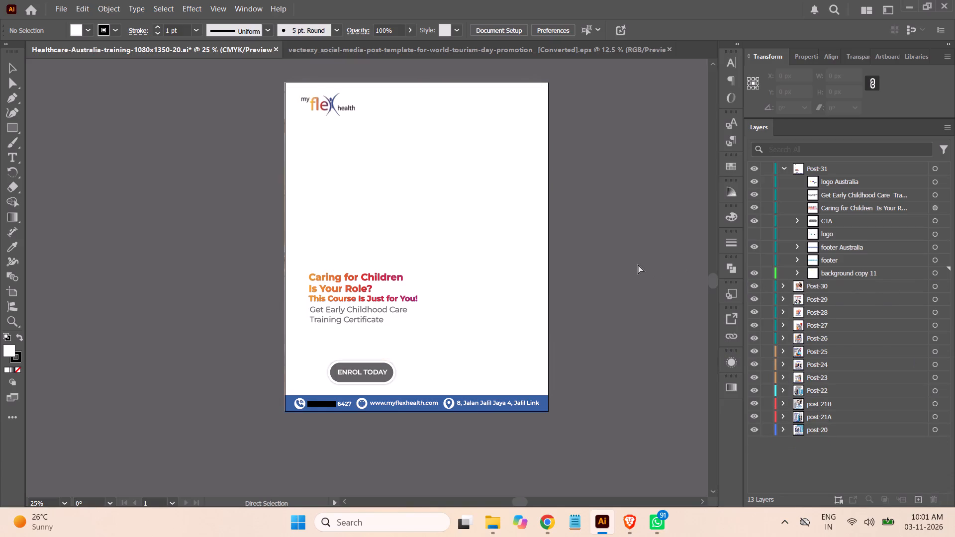
# Copy the design 1 artwork from the World Tourism Day document and paste it into a new sublayer above background copy 11 in Post-31.
pyautogui.click(568, 52)
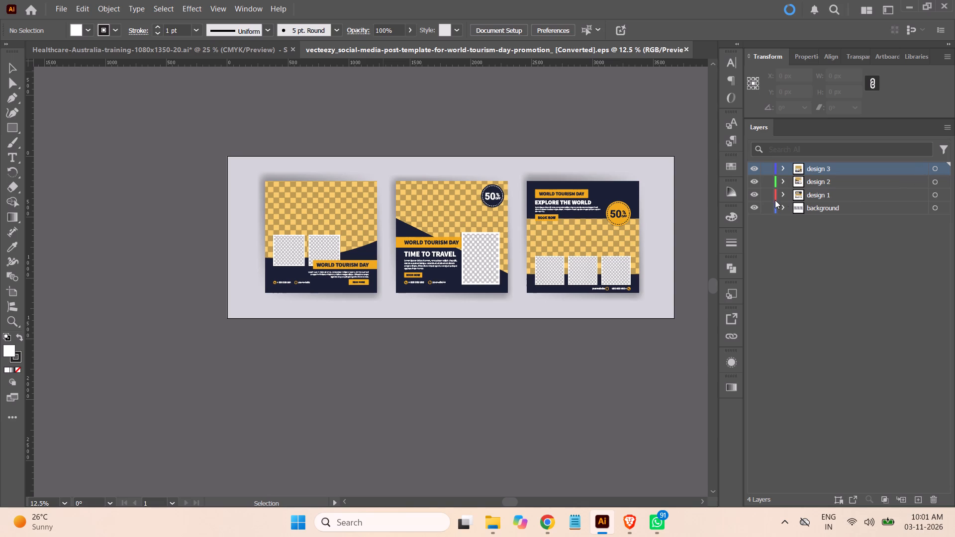
pyautogui.click(753, 197)
pyautogui.click(753, 197)
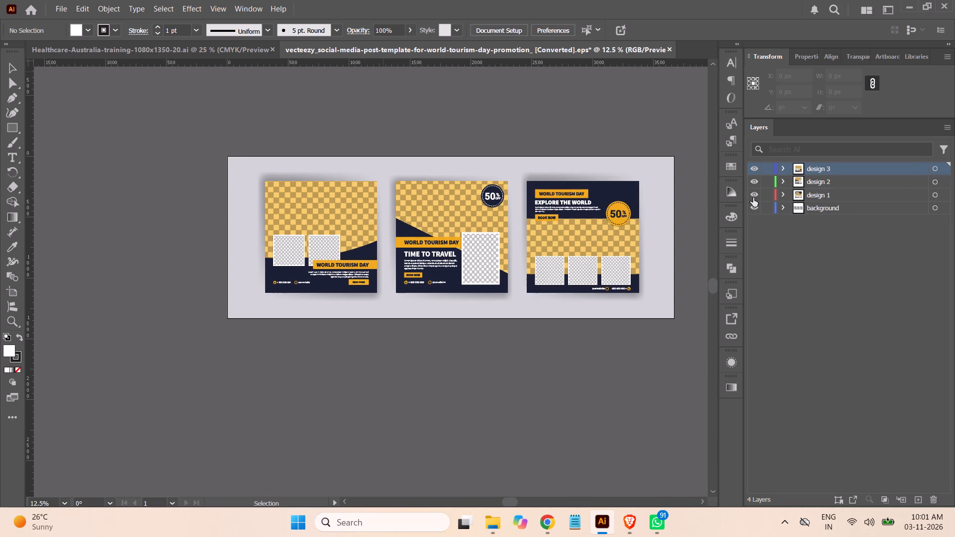
pyautogui.click(936, 195)
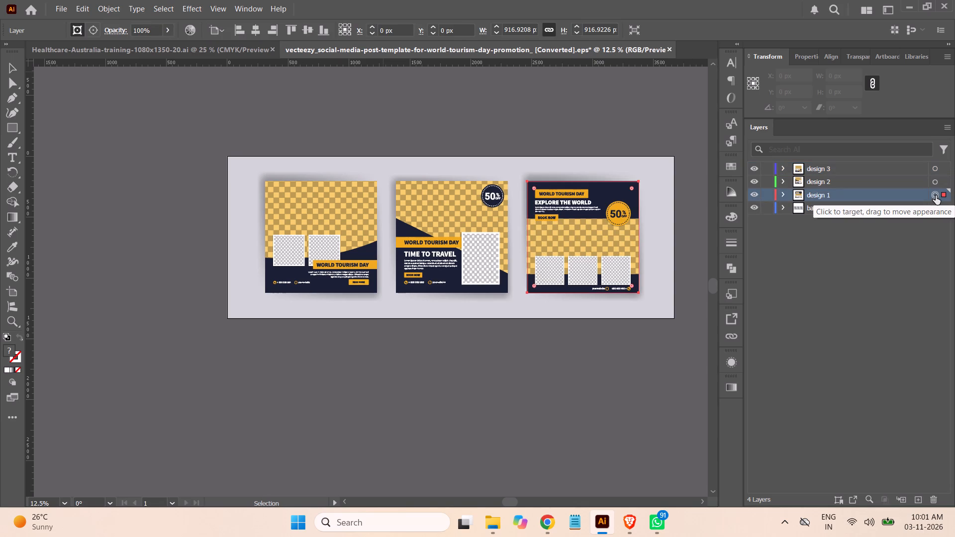
pyautogui.hotkey('ctrl', 'c')
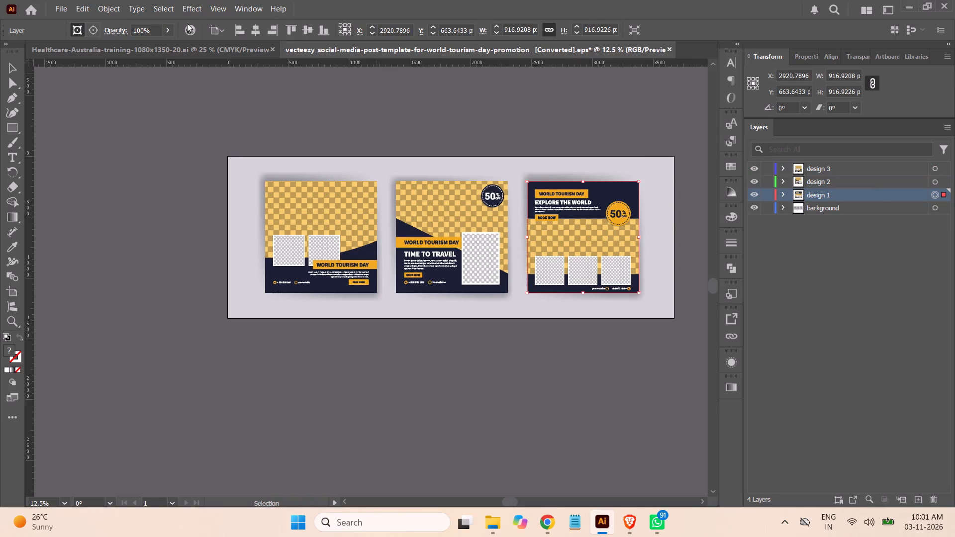
pyautogui.click(163, 50)
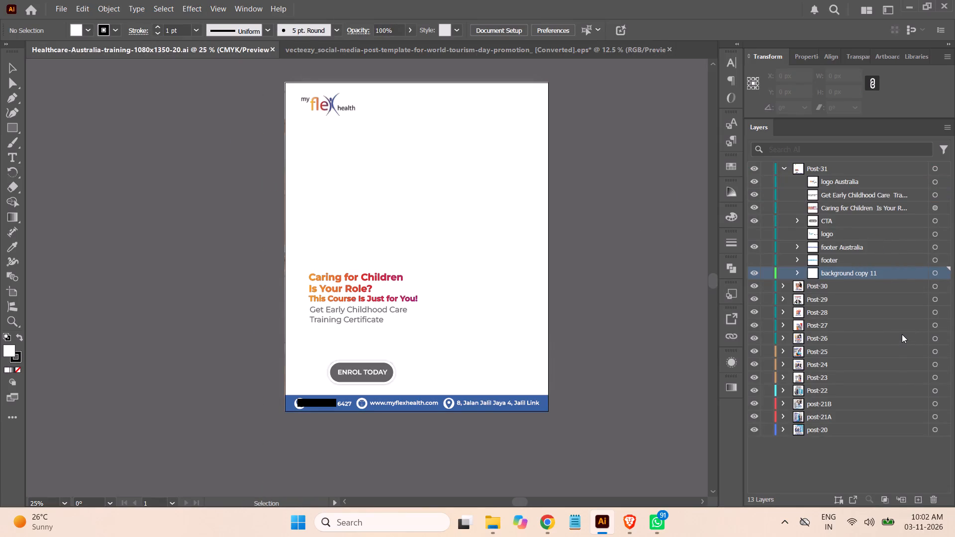
pyautogui.hotkey('ctrl', 'v')
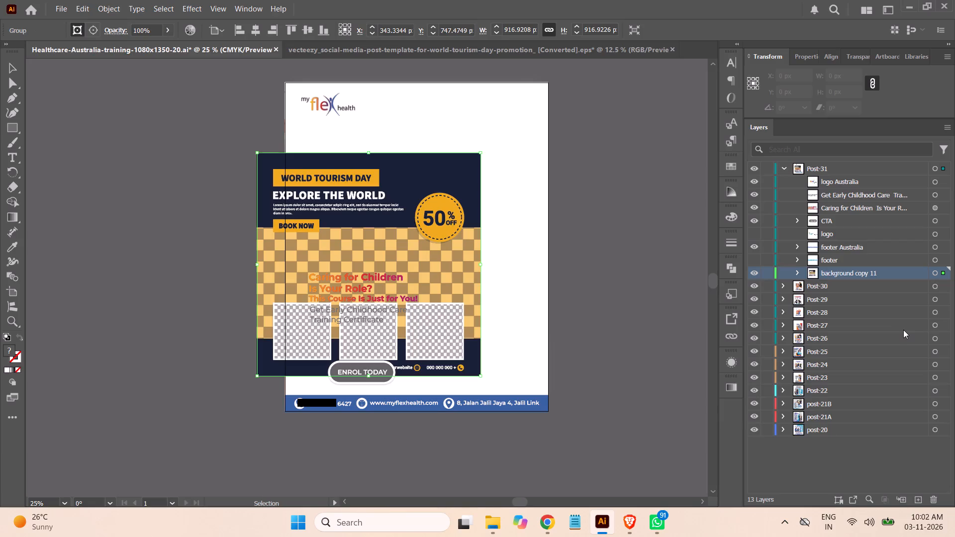
pyautogui.hotkey('ctrl', 'z')
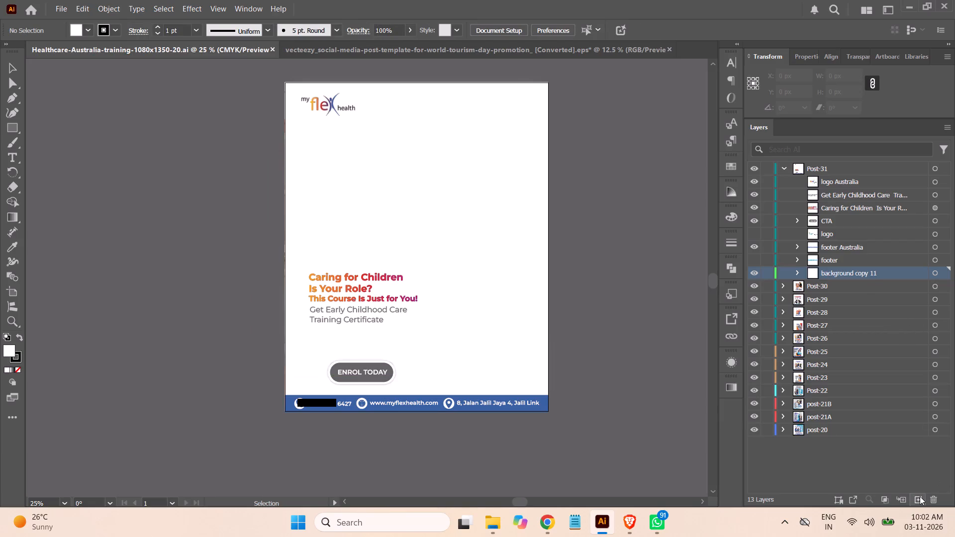
pyautogui.click(920, 496)
pyautogui.hotkey('ctrl', 'v')
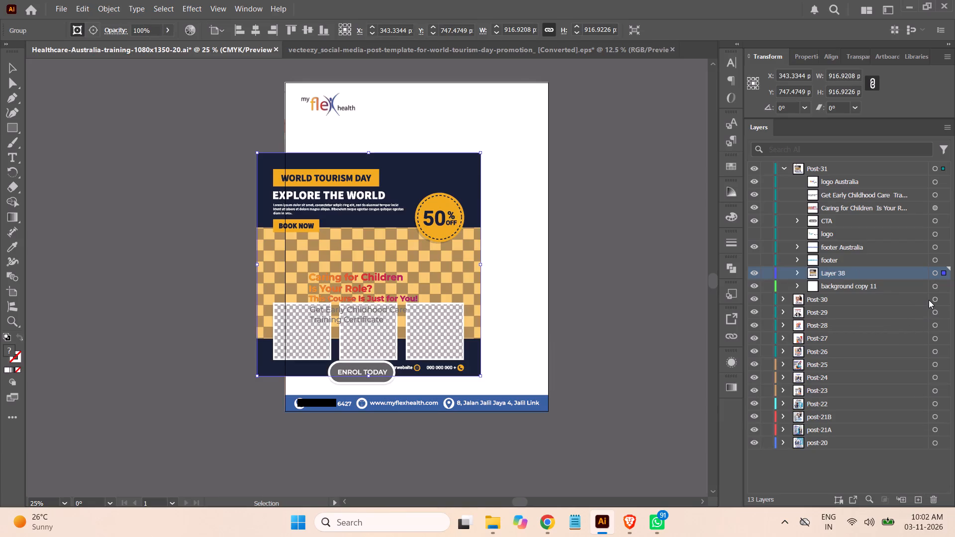
# Align the pasted template to the artboard's top-left corner and scale it proportionally to the artboard's width, about 1082 px.
pyautogui.moveTo(390, 189); pyautogui.dragTo(420, 122)
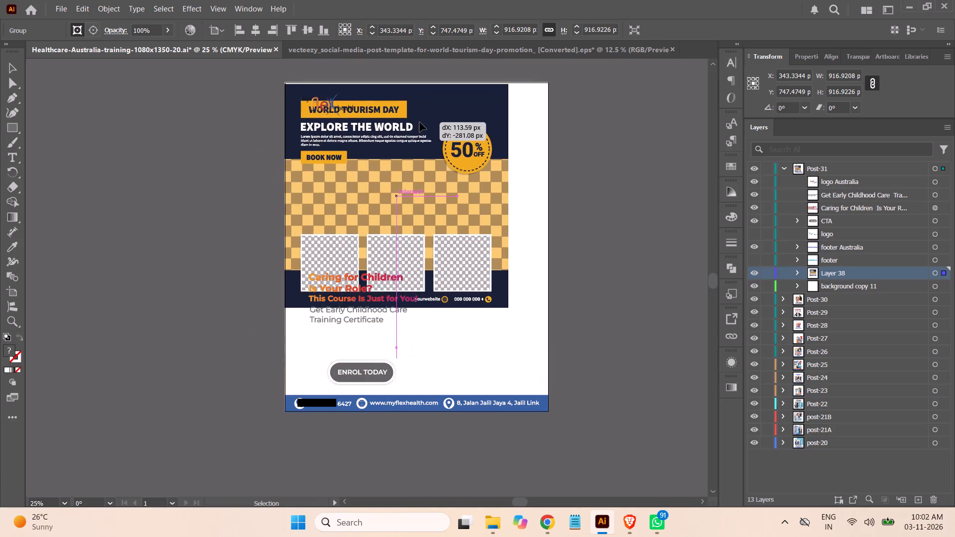
pyautogui.moveTo(420, 122); pyautogui.dragTo(420, 120)
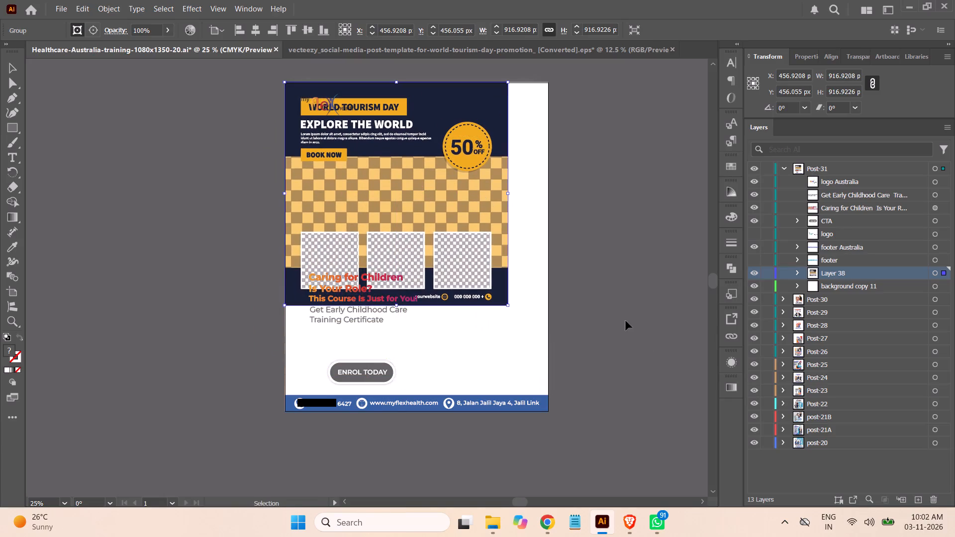
pyautogui.keyDown('shift'); pyautogui.moveTo(508, 306); pyautogui.dragTo(508, 306); pyautogui.keyUp('shift')
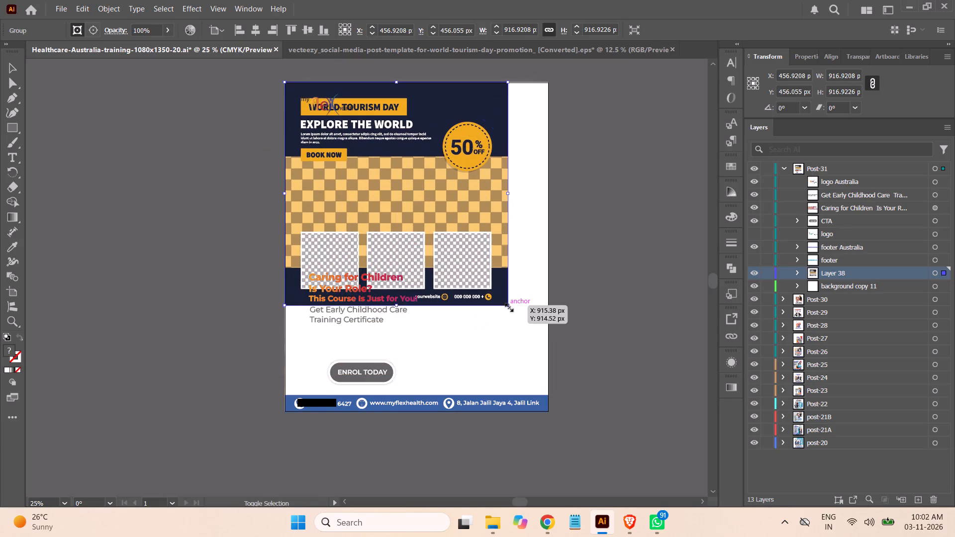
pyautogui.keyDown('shift'); pyautogui.moveTo(508, 306); pyautogui.dragTo(548, 357); pyautogui.keyUp('shift')
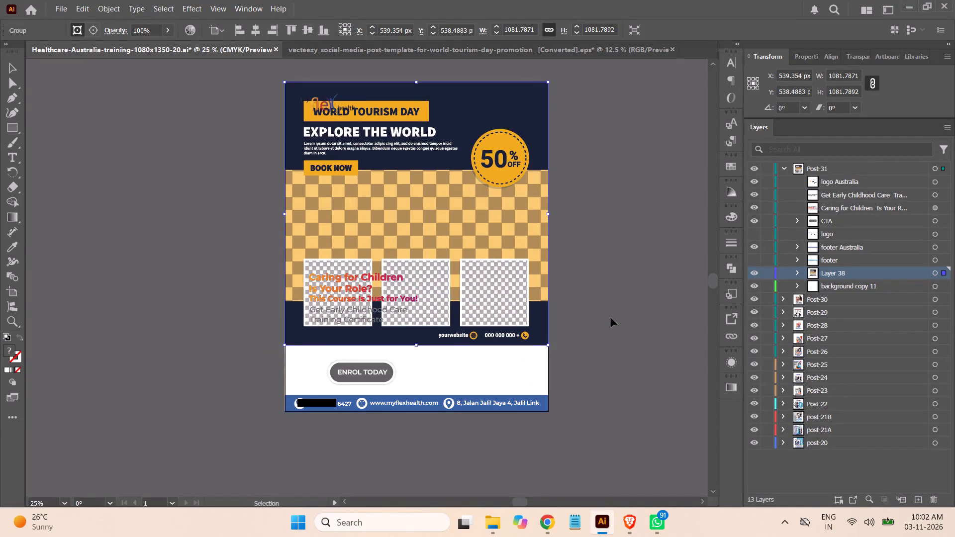
pyautogui.click(611, 311)
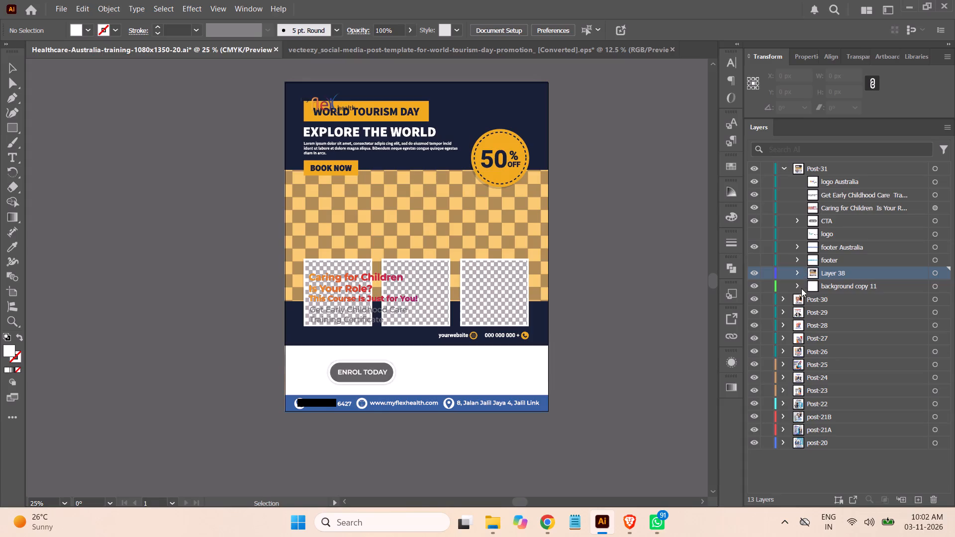
# Expand the pasted template's nested groups and toggle the clipping and text groups' visibility to identify what each contains.
pyautogui.click(797, 273)
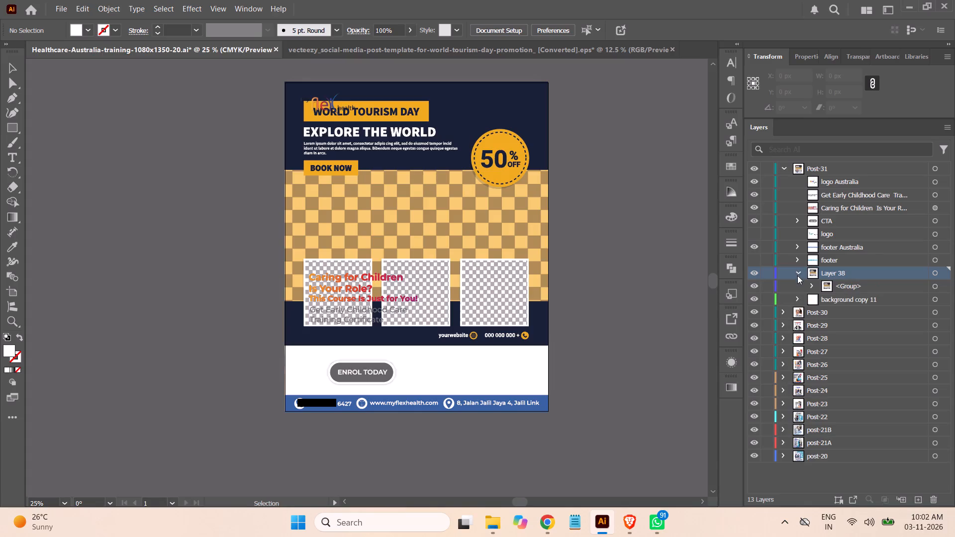
pyautogui.click(810, 283)
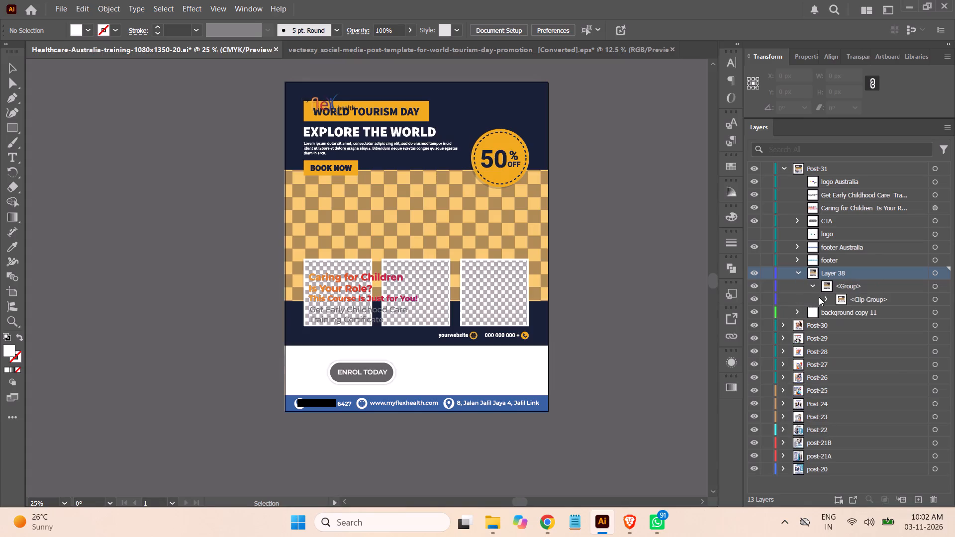
pyautogui.click(825, 300)
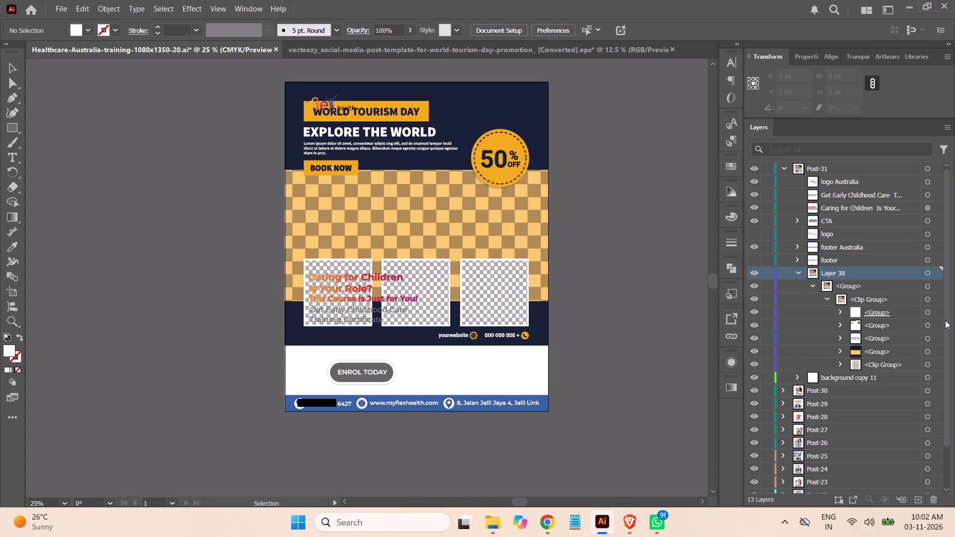
pyautogui.click(926, 310)
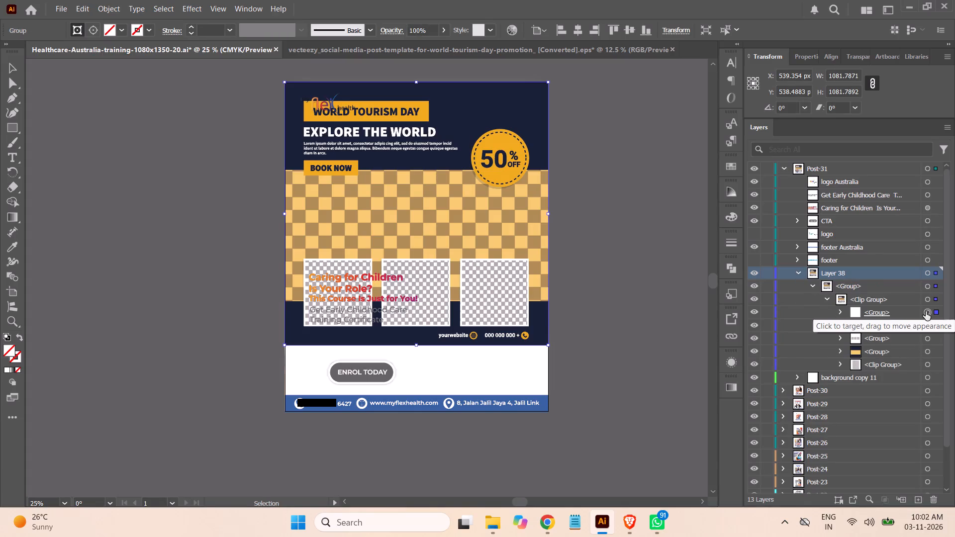
pyautogui.click(755, 312)
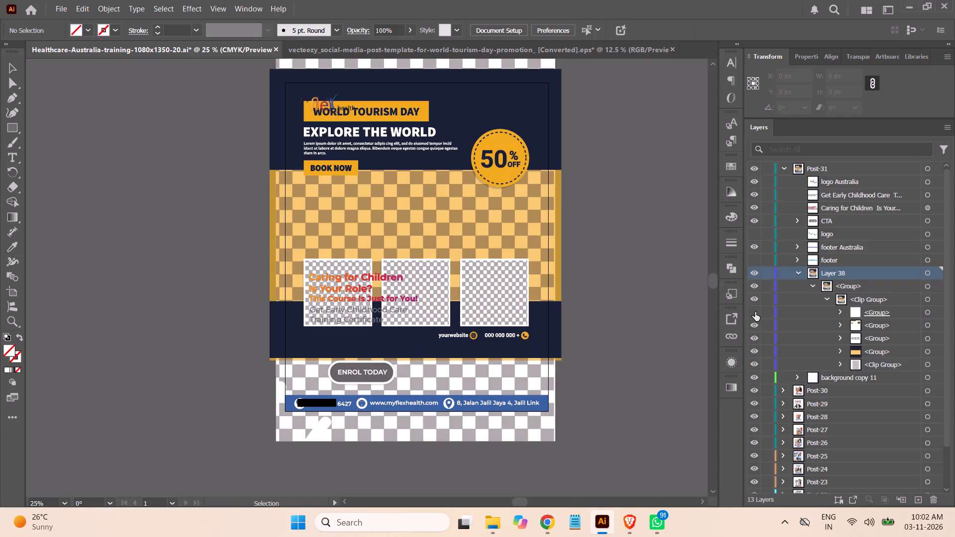
pyautogui.click(755, 312)
pyautogui.click(755, 312)
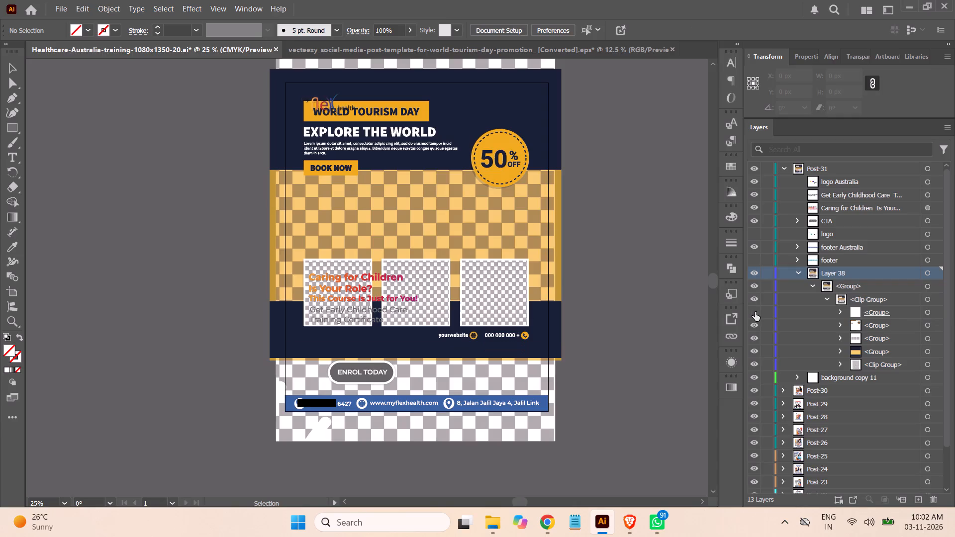
pyautogui.click(755, 312)
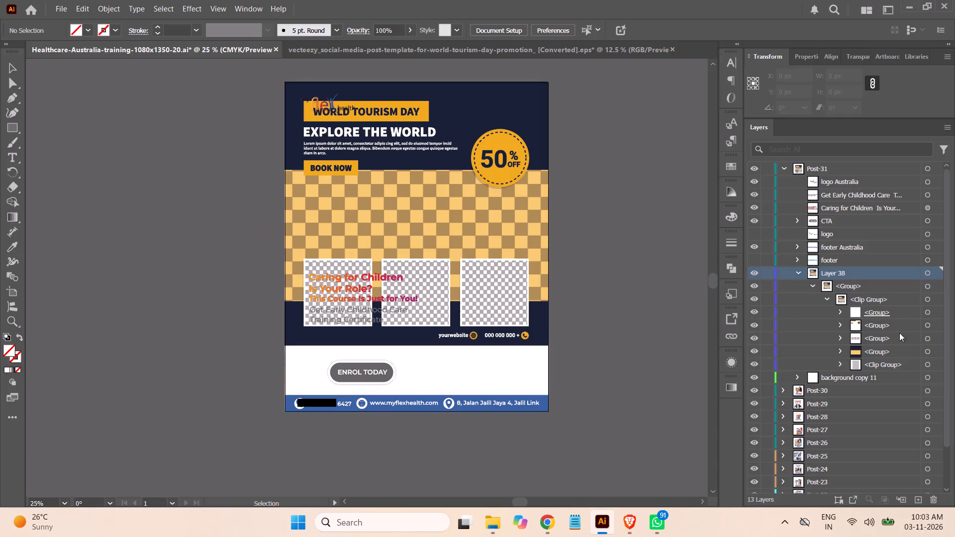
pyautogui.click(752, 326)
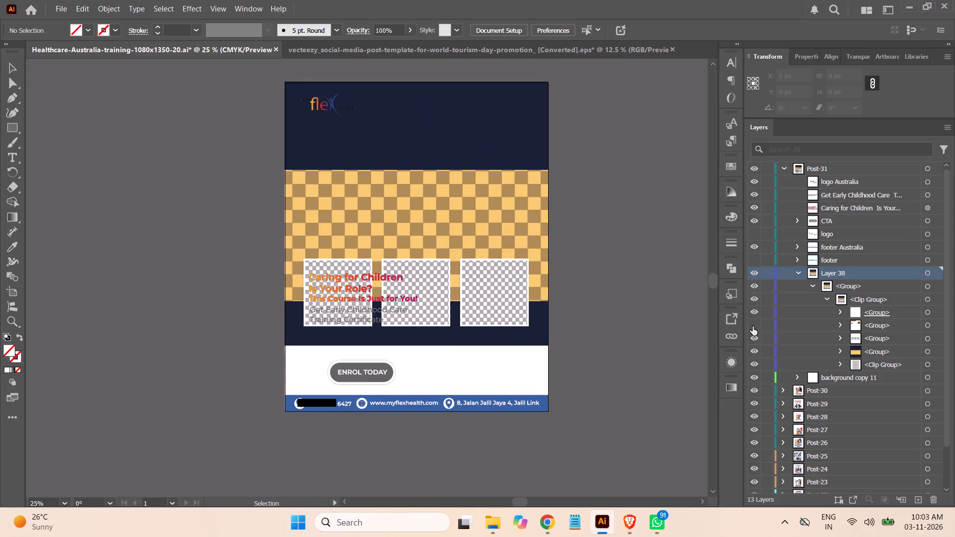
pyautogui.click(753, 326)
pyautogui.click(753, 326)
pyautogui.click(753, 326)
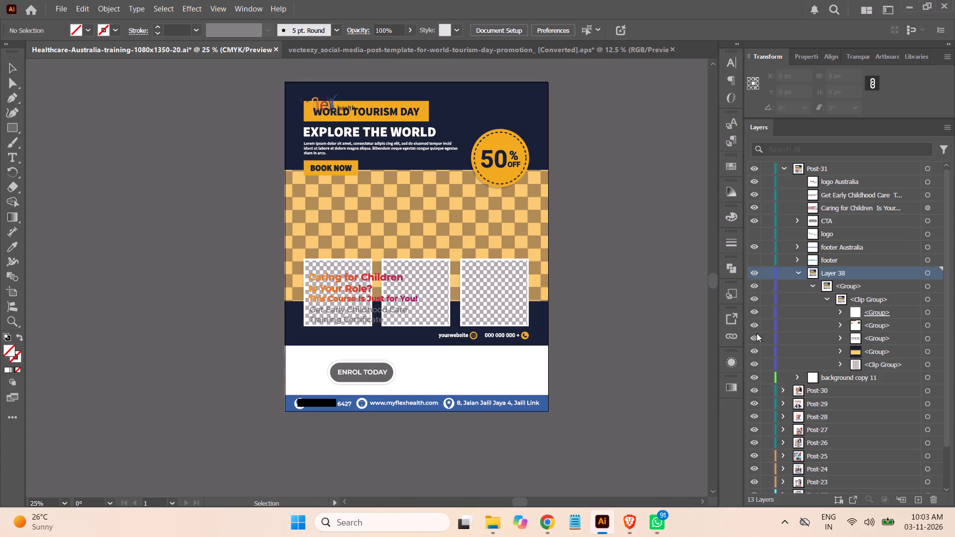
# Expand the pasted template's background and text groups and delete the WORLD TOURISM DAY banner group.
pyautogui.click(839, 352)
pyautogui.click(929, 364)
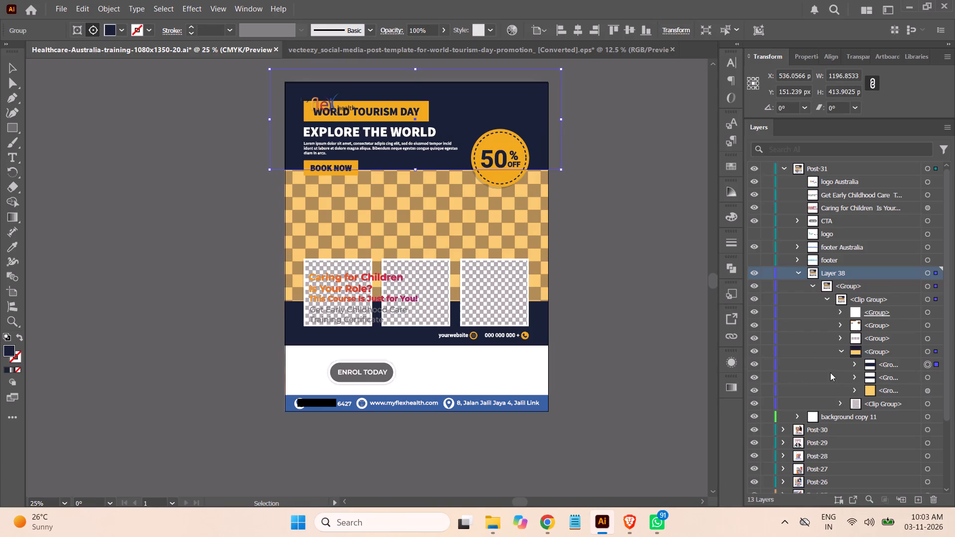
pyautogui.click(754, 403)
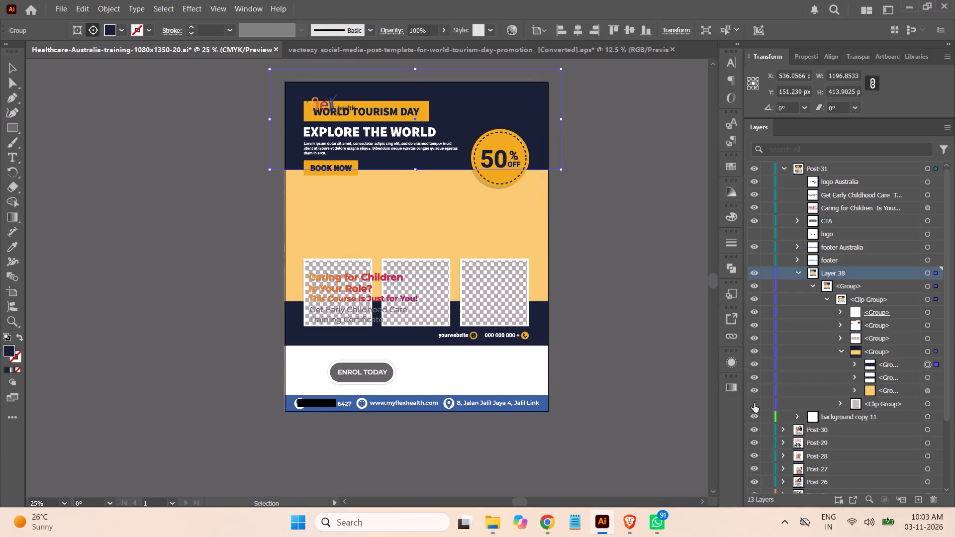
pyautogui.click(754, 403)
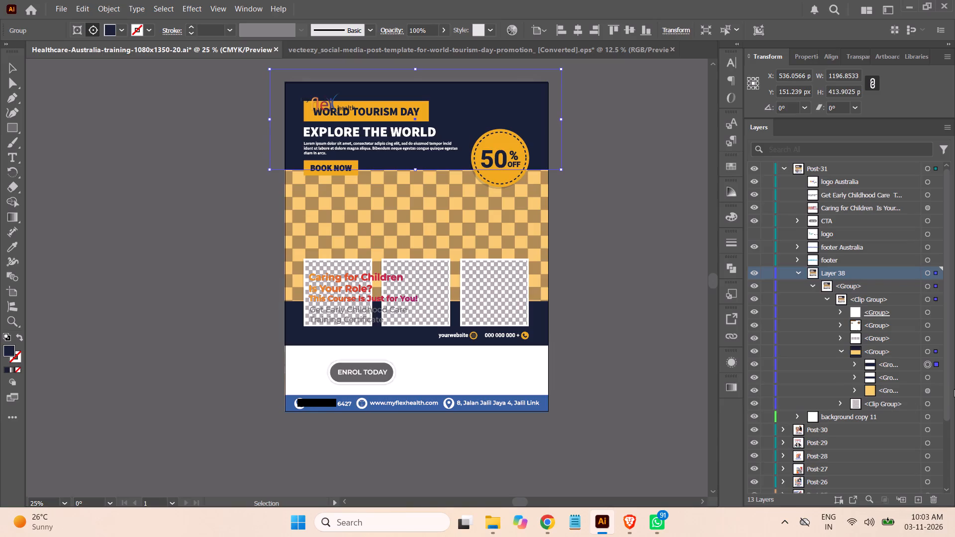
pyautogui.click(837, 324)
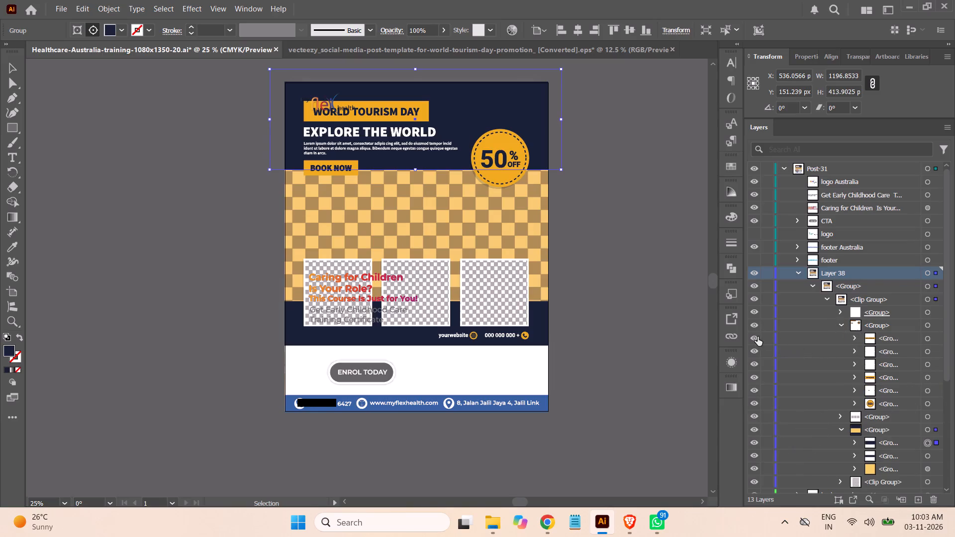
pyautogui.click(754, 340)
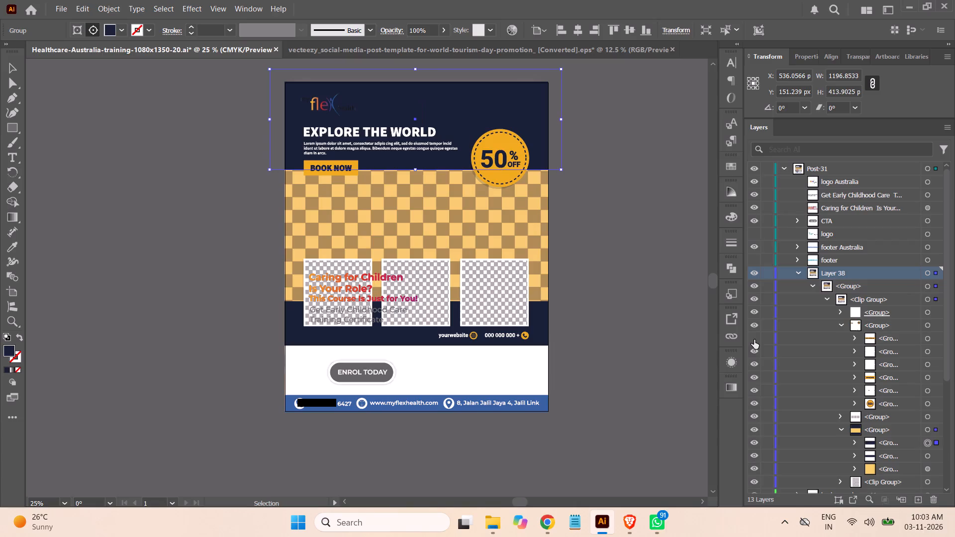
pyautogui.click(903, 337)
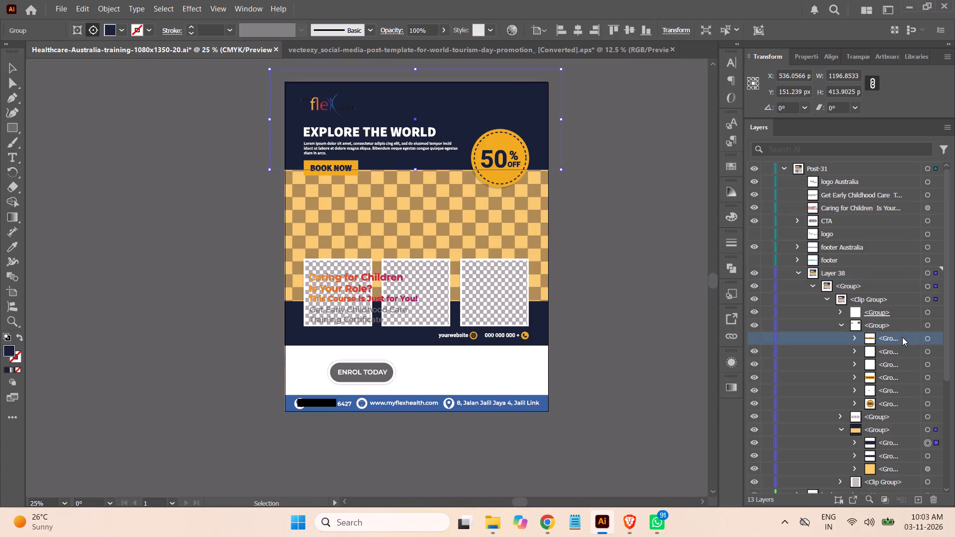
pyautogui.click(933, 499)
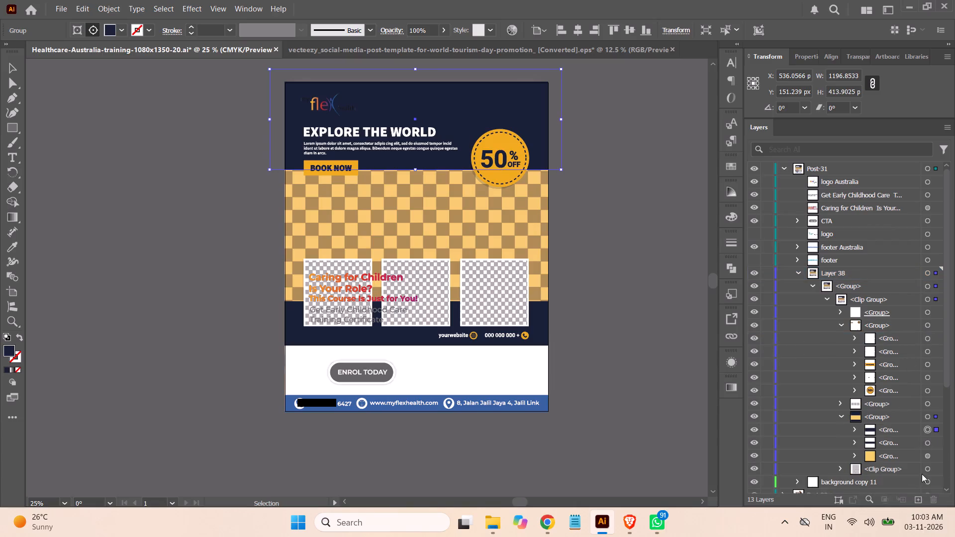
# Delete the EXPLORE THE WORLD headline, body text and BOOK NOW groups from the template's text group.
pyautogui.click(755, 340)
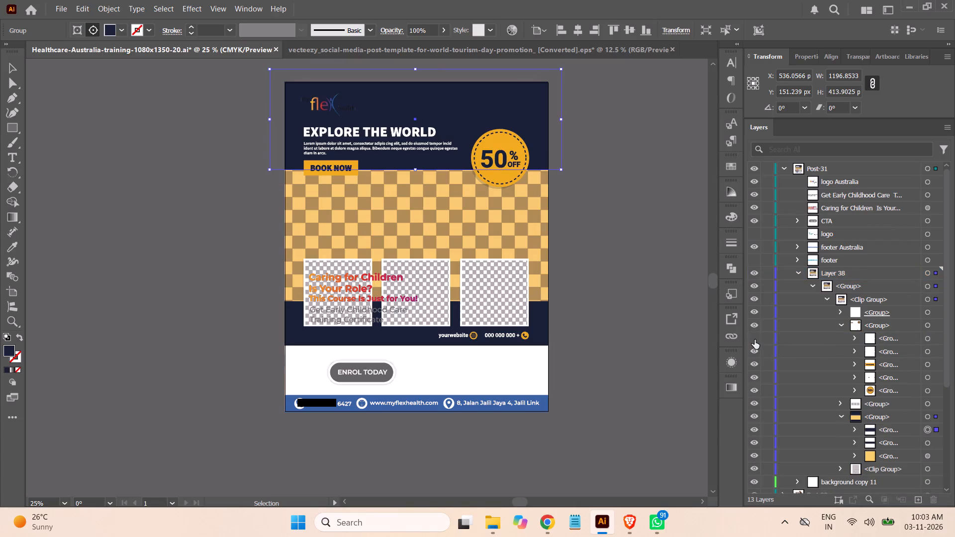
pyautogui.click(755, 340)
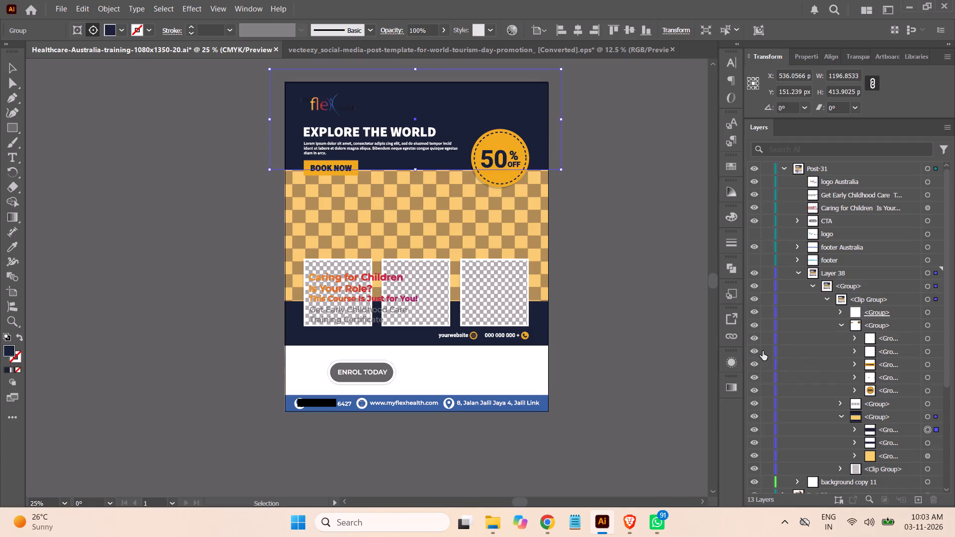
pyautogui.click(754, 351)
pyautogui.click(754, 351)
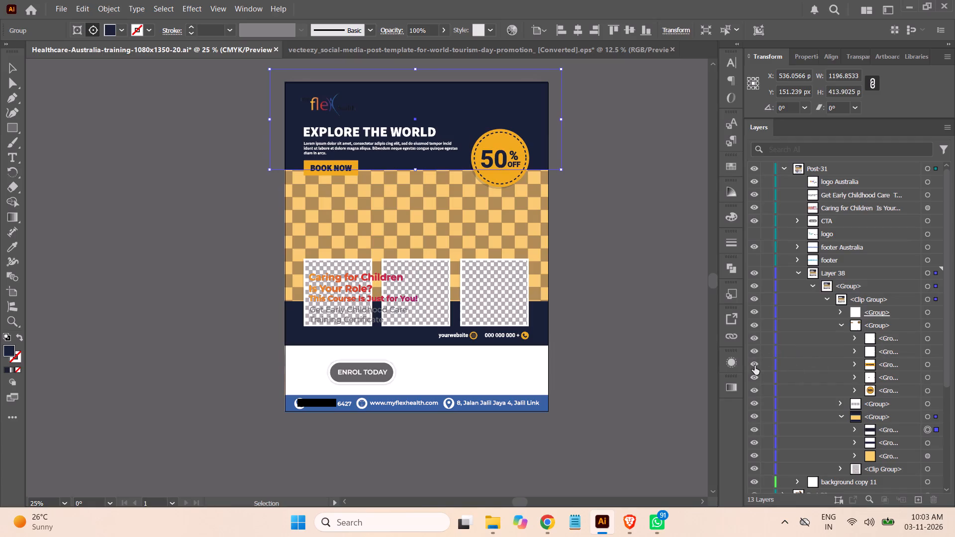
pyautogui.click(755, 365)
pyautogui.click(755, 365)
pyautogui.click(905, 366)
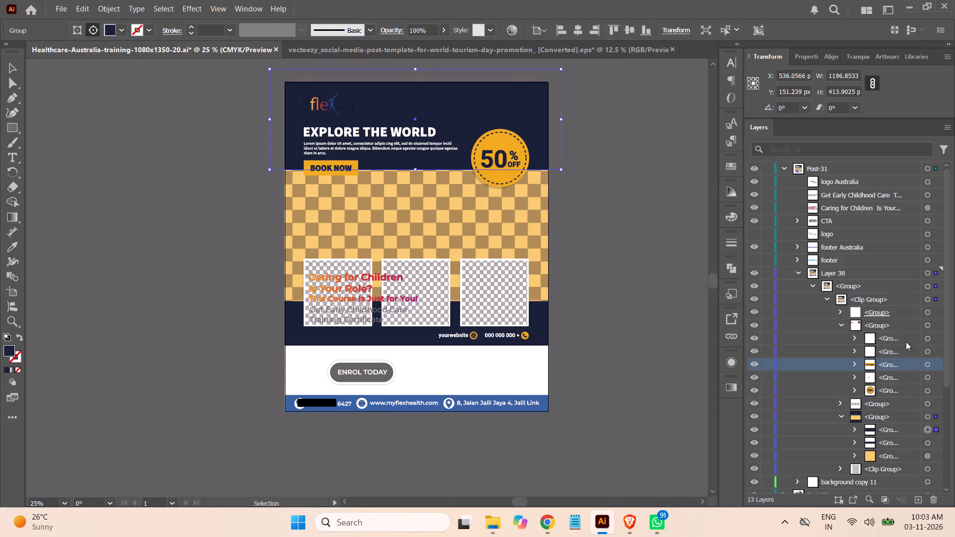
pyautogui.keyDown('shift'); pyautogui.click(905, 339); pyautogui.keyUp('shift')
pyautogui.click(935, 498)
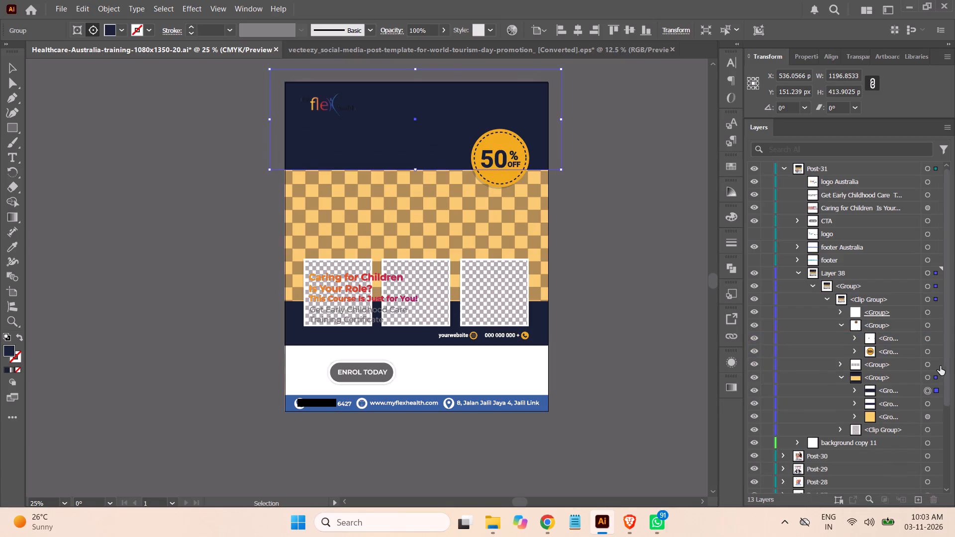
# Delete the website and phone contact group from the template's text group.
pyautogui.click(926, 340)
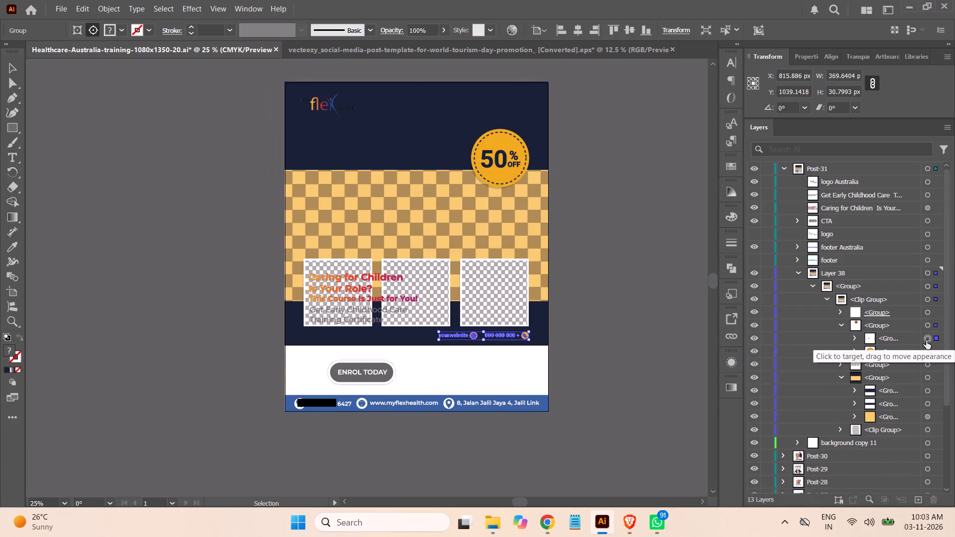
pyautogui.click(901, 339)
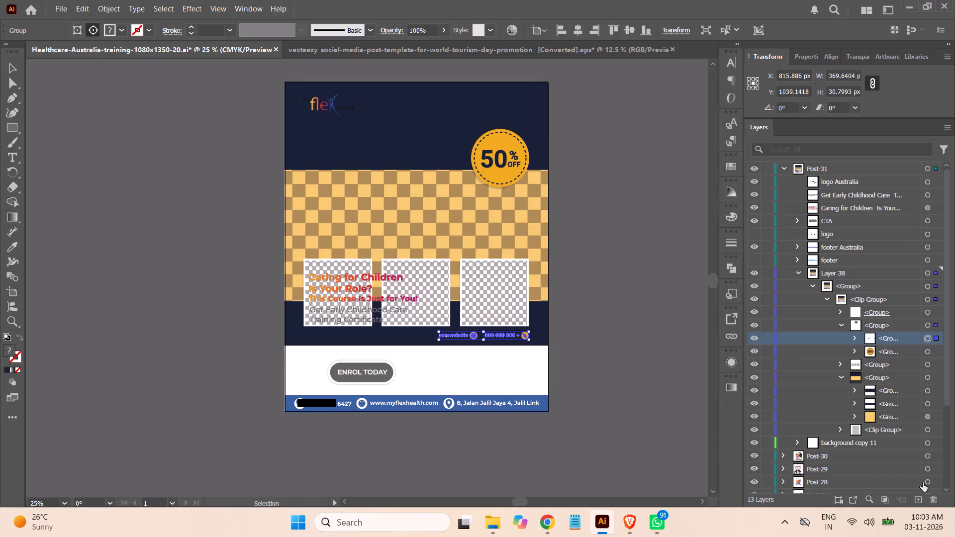
pyautogui.click(933, 499)
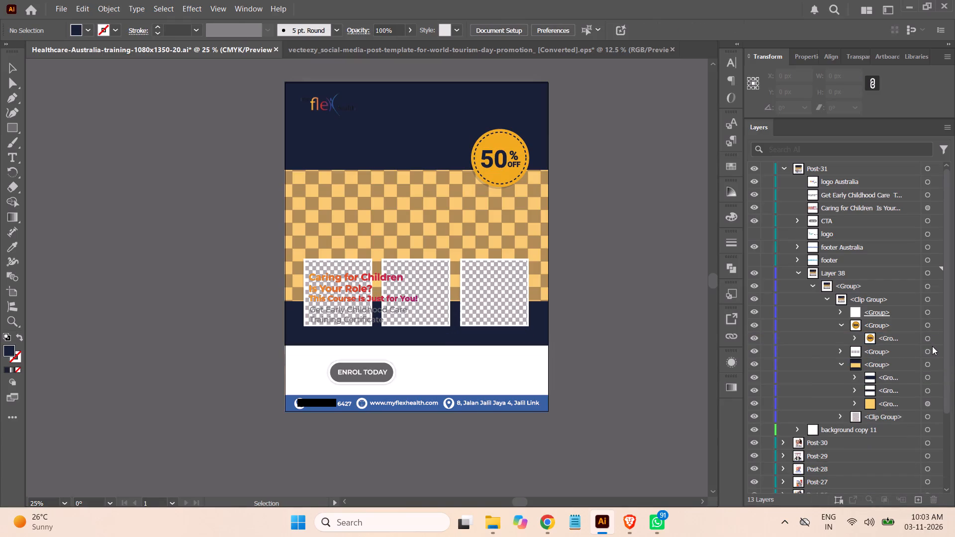
# Hide and delete the template's upper and lower navy band groups, keeping the yellow background group.
pyautogui.click(751, 379)
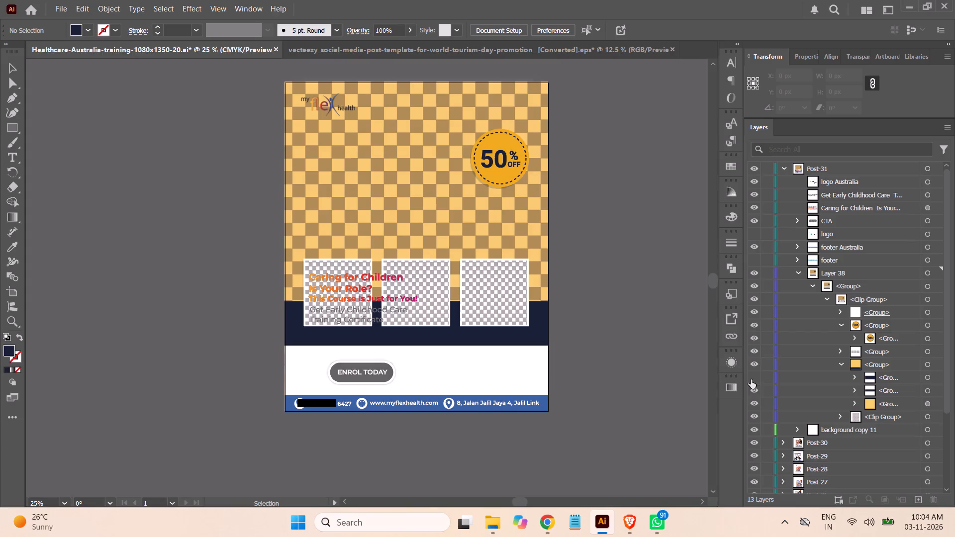
pyautogui.click(754, 390)
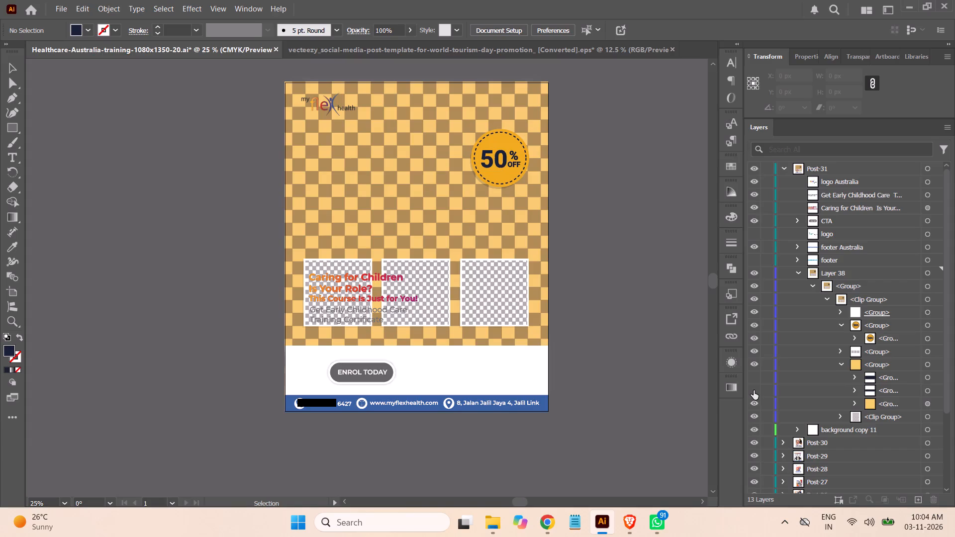
pyautogui.click(889, 378)
pyautogui.keyDown('shift'); pyautogui.click(888, 393); pyautogui.keyUp('shift')
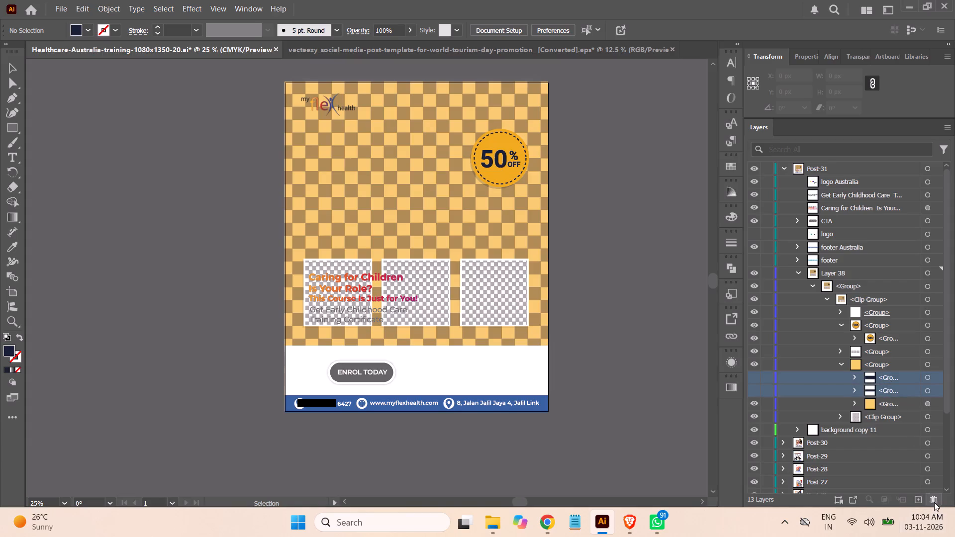
pyautogui.click(933, 501)
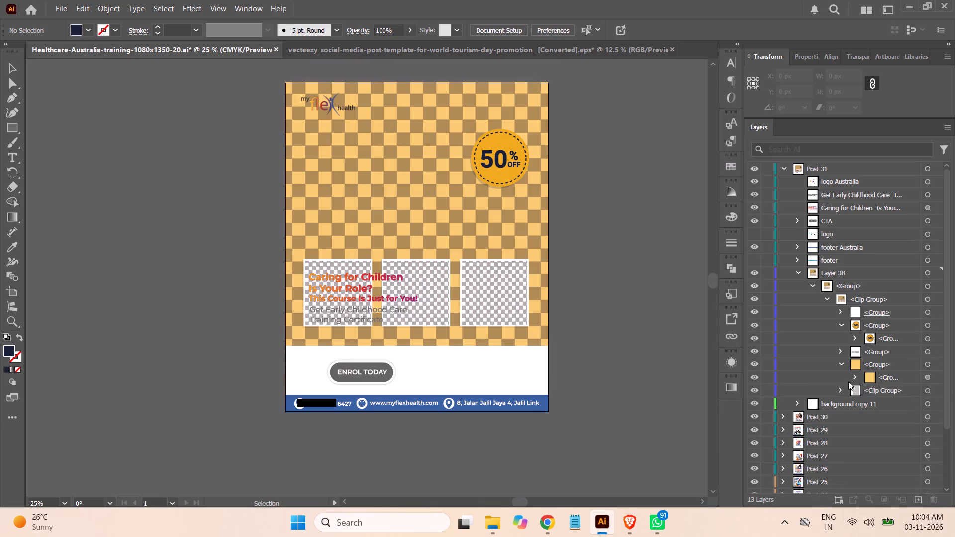
pyautogui.click(752, 378)
pyautogui.click(752, 378)
pyautogui.click(843, 365)
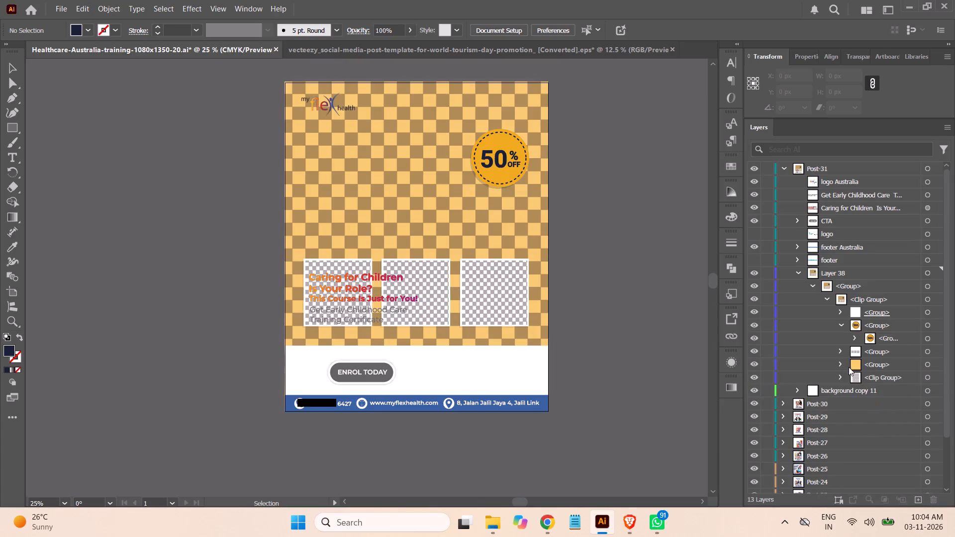
pyautogui.hotkey('ctrl', 'd')
# Shorten the template's clipping mask from its bottom edge to about 806 px high and save the document.
pyautogui.click(929, 314)
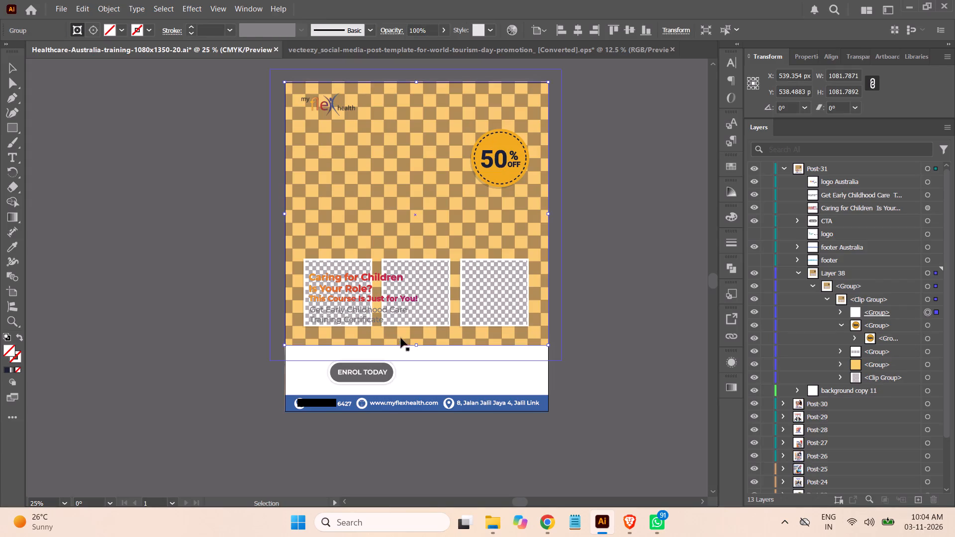
pyautogui.moveTo(416, 345); pyautogui.dragTo(418, 327)
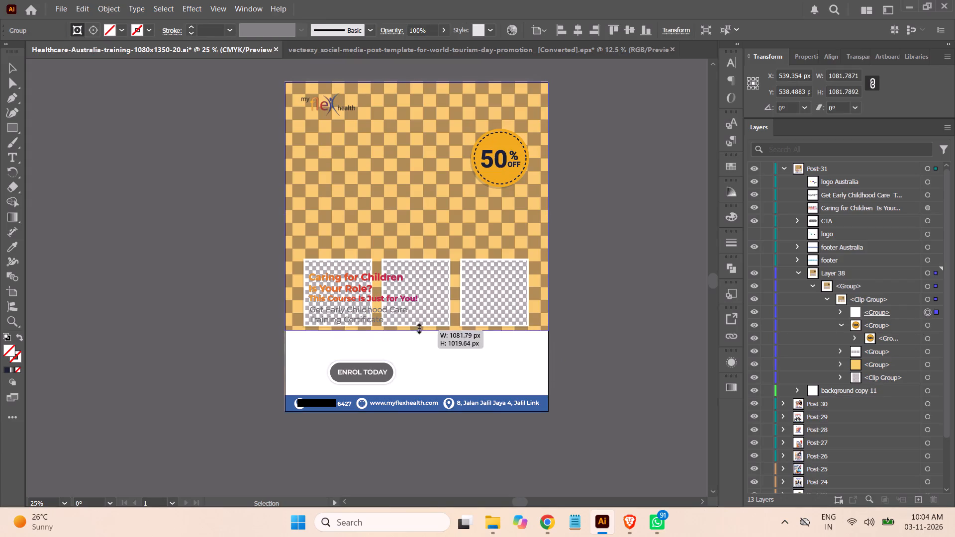
pyautogui.moveTo(418, 327); pyautogui.dragTo(420, 278)
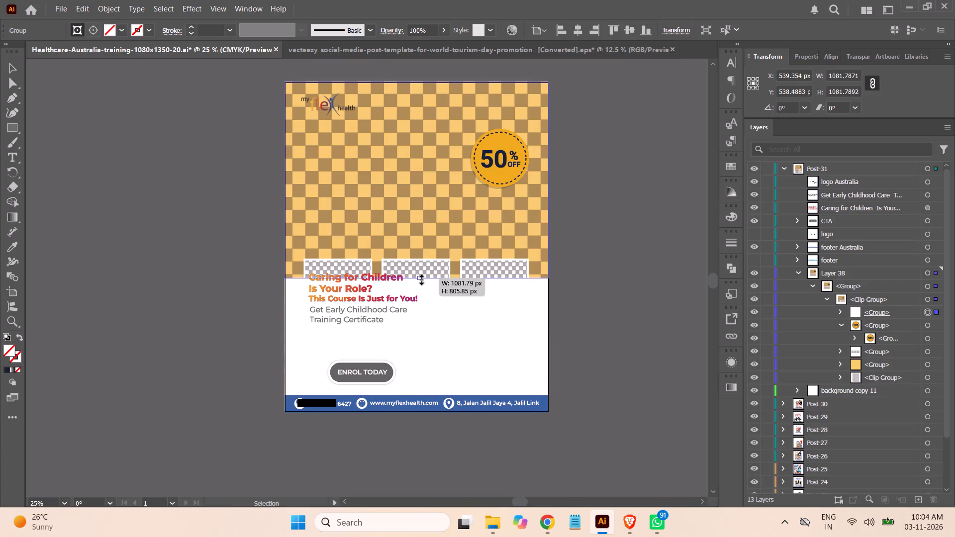
pyautogui.moveTo(420, 278); pyautogui.dragTo(420, 280)
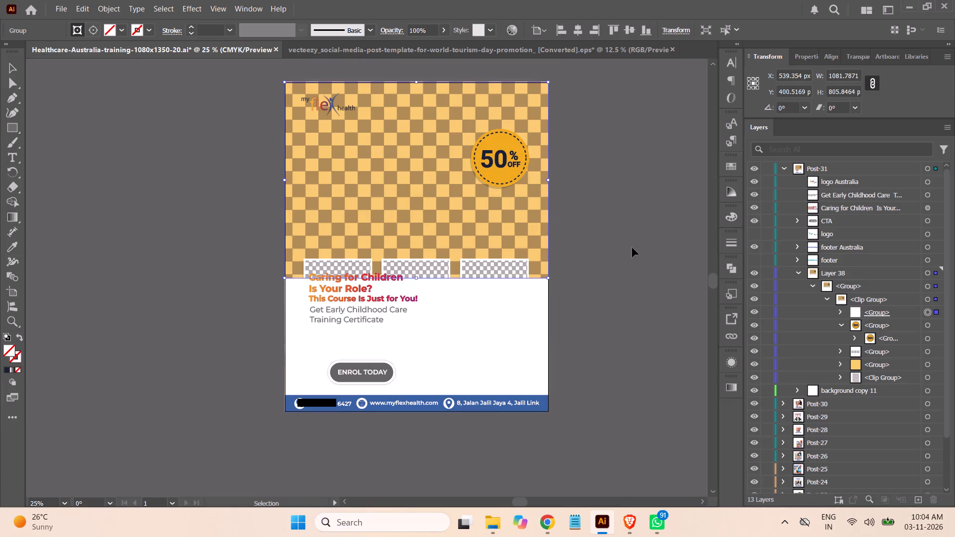
pyautogui.hotkey('ctrl', 's')
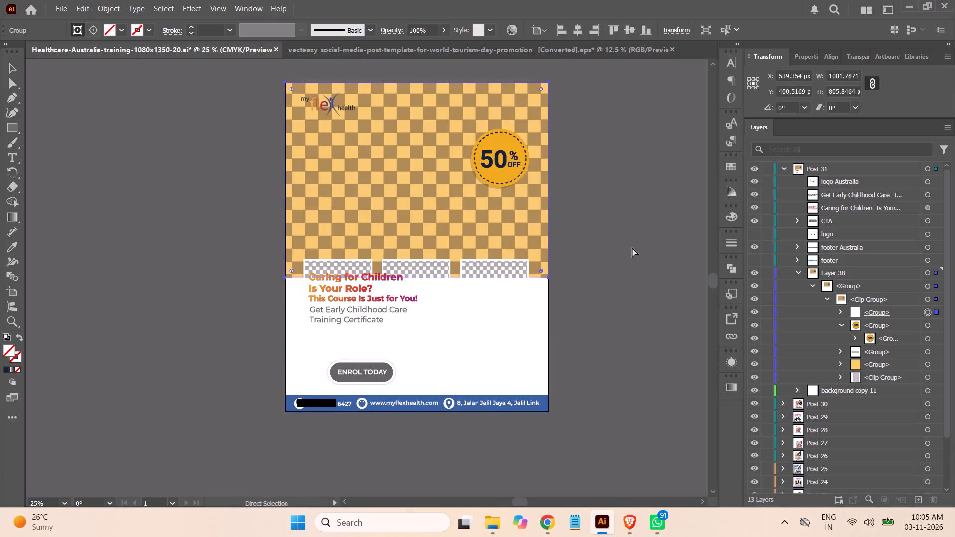
# Move the group of three photo frames out of the clip group to the top of Layer 38.
pyautogui.click(929, 350)
pyautogui.click(891, 353)
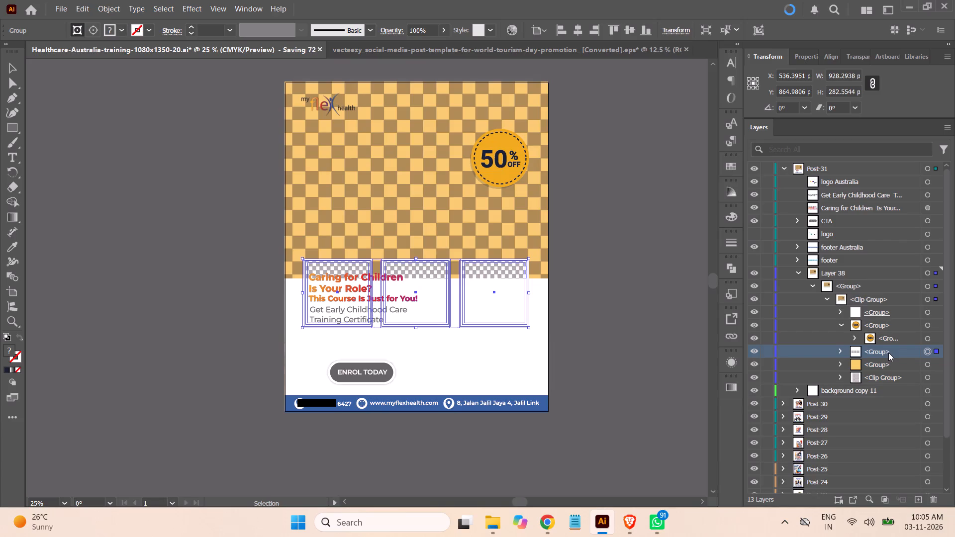
pyautogui.moveTo(888, 353); pyautogui.dragTo(872, 282)
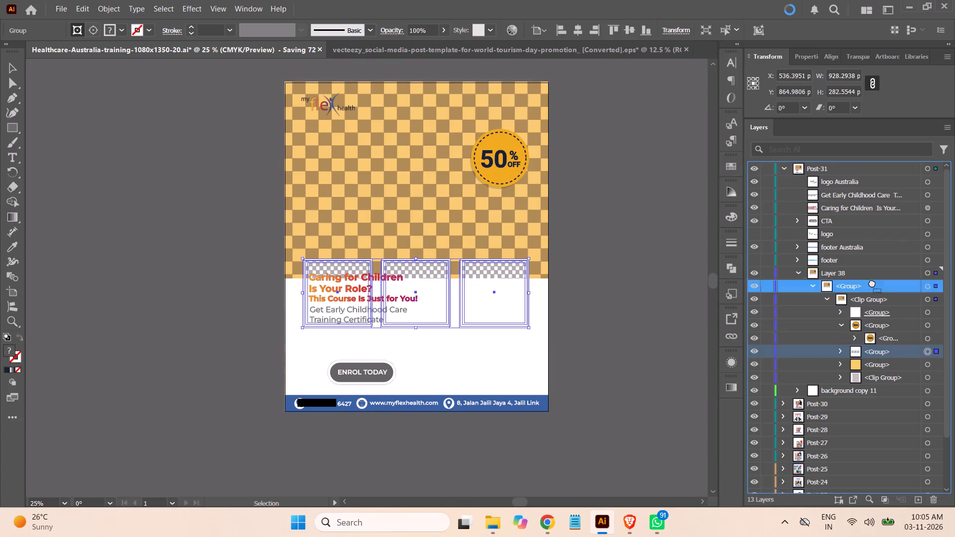
pyautogui.moveTo(872, 282); pyautogui.dragTo(872, 279)
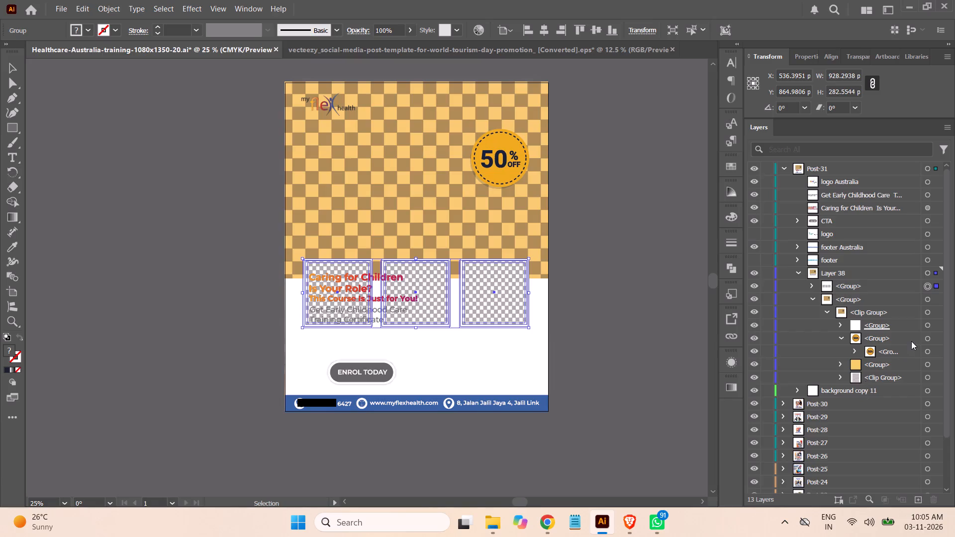
# Shorten the template's clipping mask from its top edge to about 456 px high, keeping the full width.
pyautogui.click(927, 326)
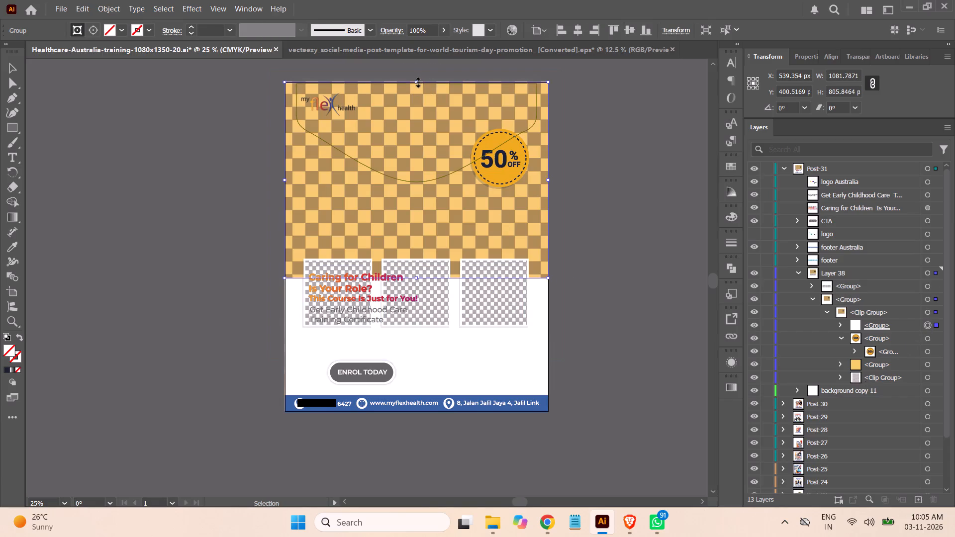
pyautogui.moveTo(415, 81); pyautogui.dragTo(415, 92)
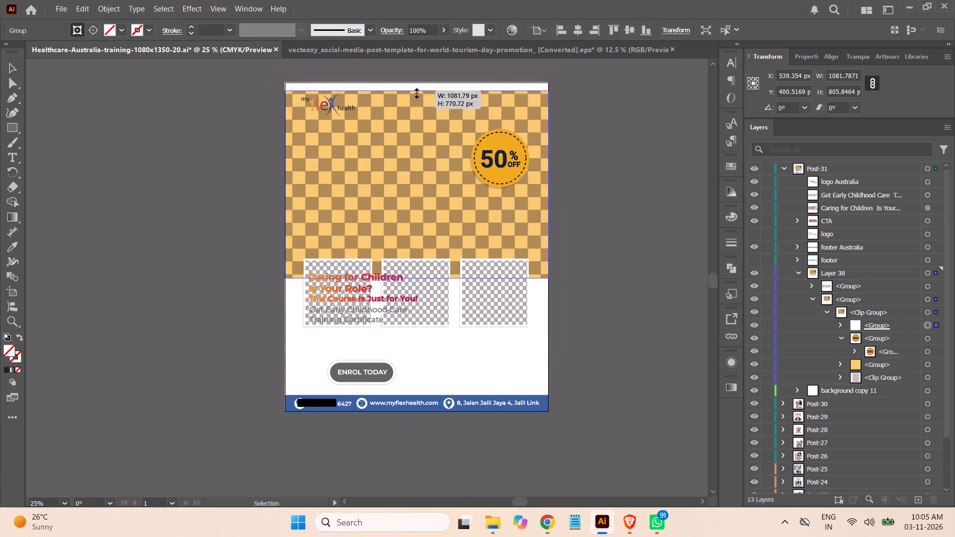
pyautogui.moveTo(415, 92); pyautogui.dragTo(416, 166)
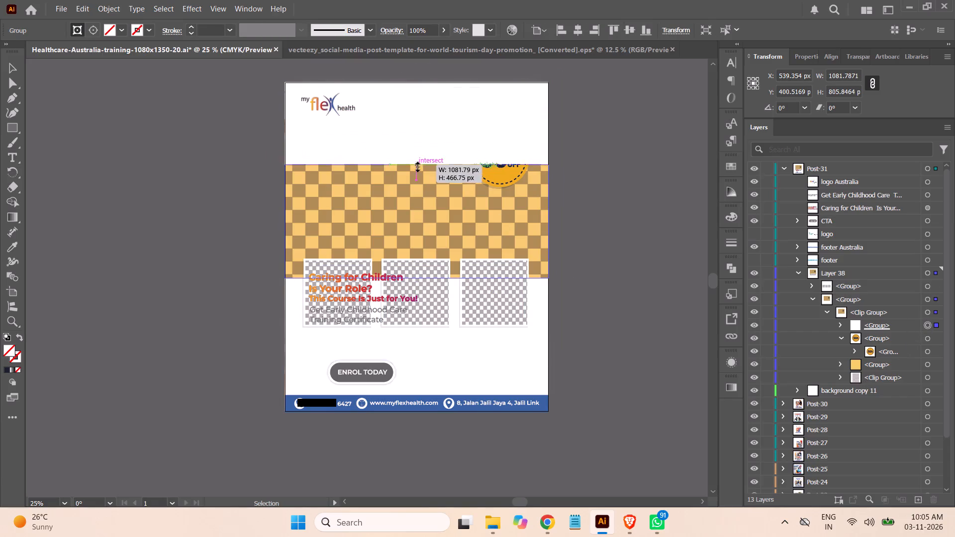
pyautogui.moveTo(416, 166); pyautogui.dragTo(415, 167)
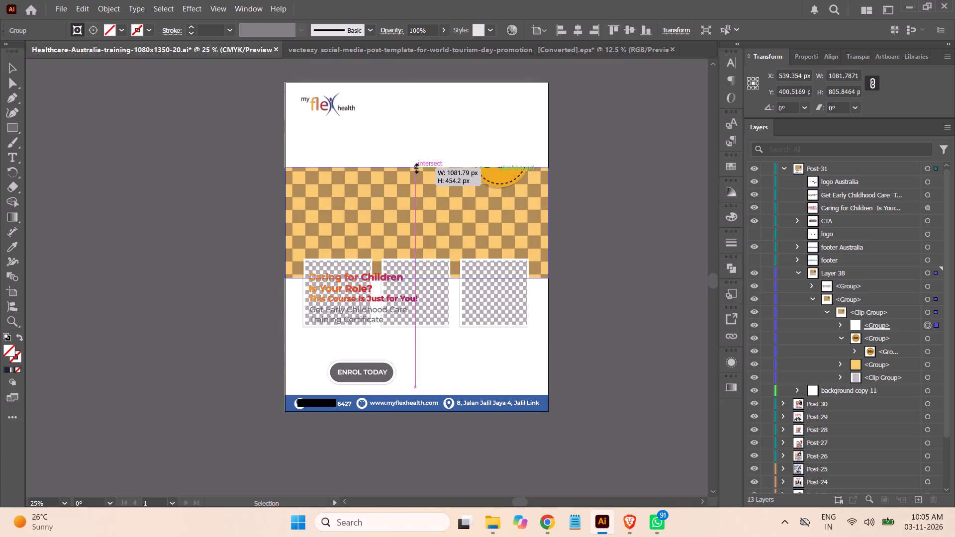
pyautogui.moveTo(415, 167); pyautogui.dragTo(416, 167)
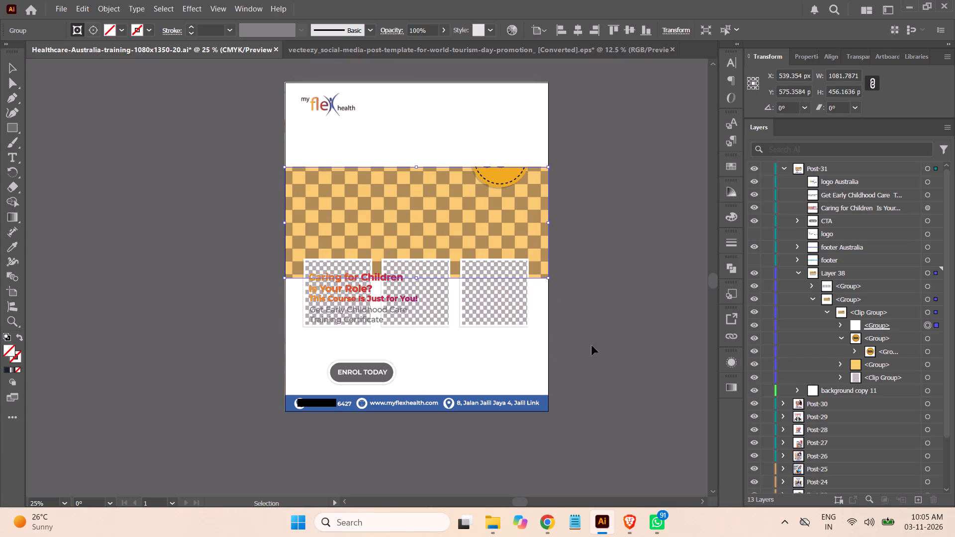
# In Chrome, review the MFHM - CERT III Individual Support brief and copy its CTA wording "Enrol Today".
pyautogui.click(545, 523)
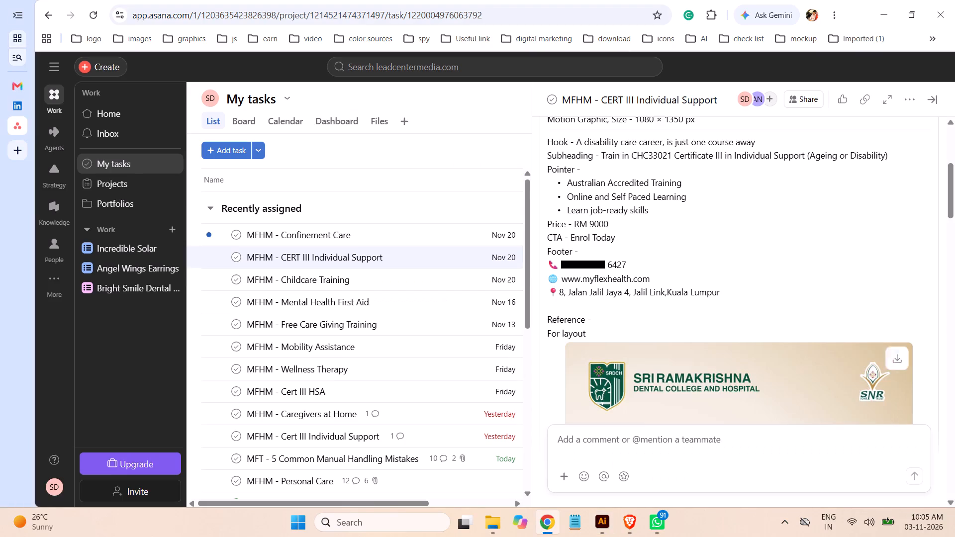
pyautogui.scroll(1, 766, 264)
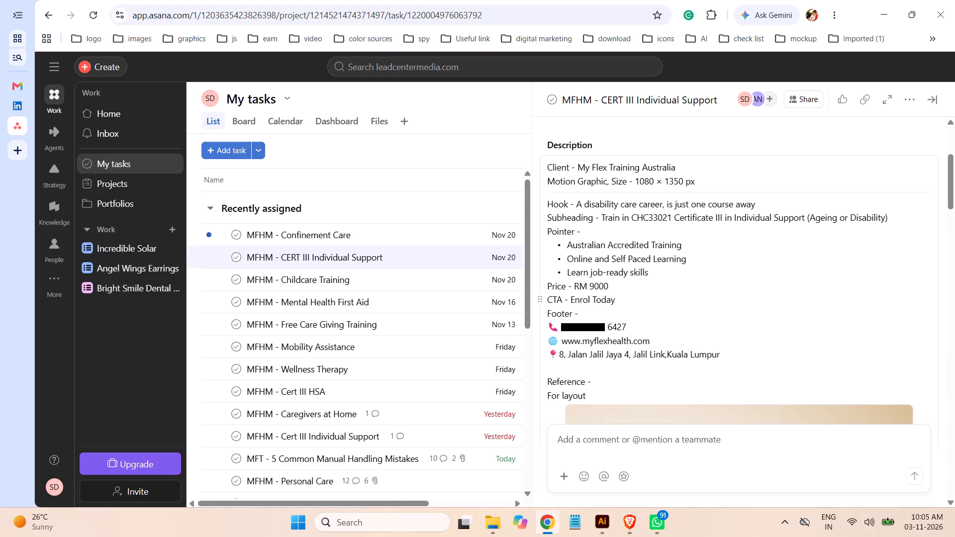
pyautogui.moveTo(619, 300); pyautogui.dragTo(599, 300)
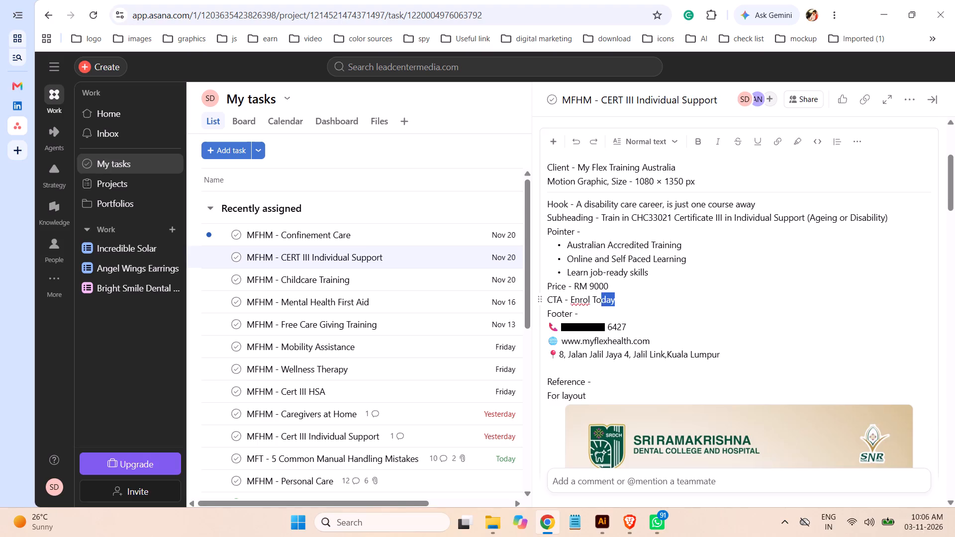
pyautogui.moveTo(599, 300); pyautogui.dragTo(571, 300)
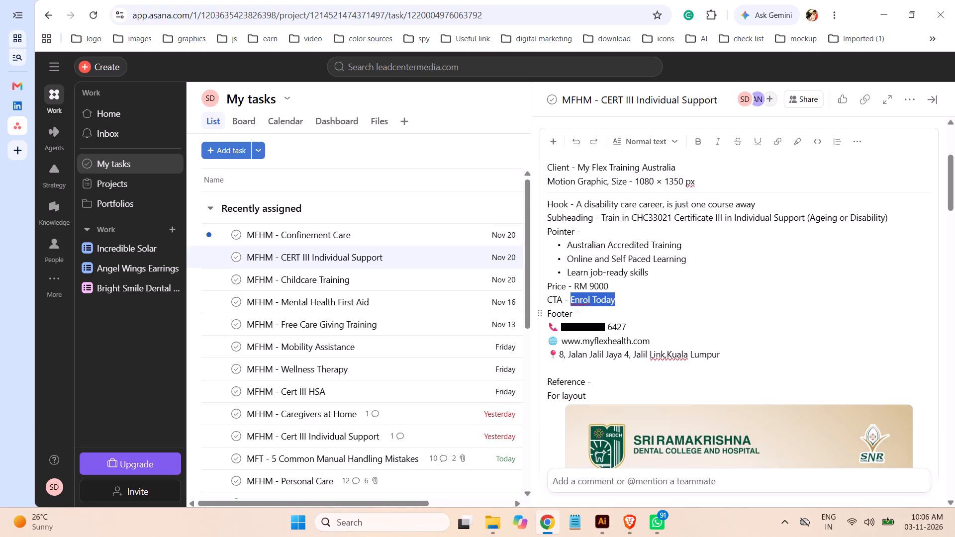
pyautogui.hotkey('ctrl', 'c')
# Return to Illustrator and centre the CTA group horizontally on the artboard.
pyautogui.click(601, 523)
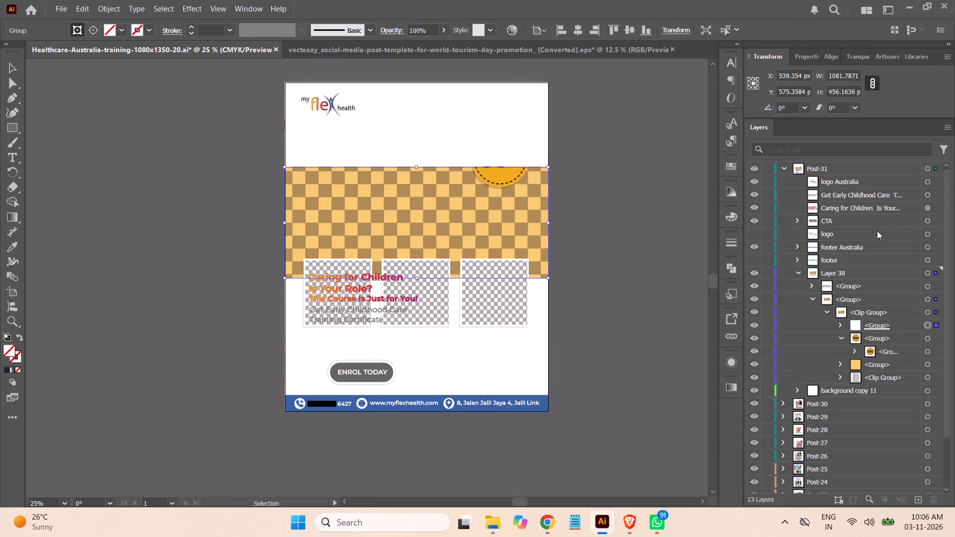
pyautogui.click(926, 223)
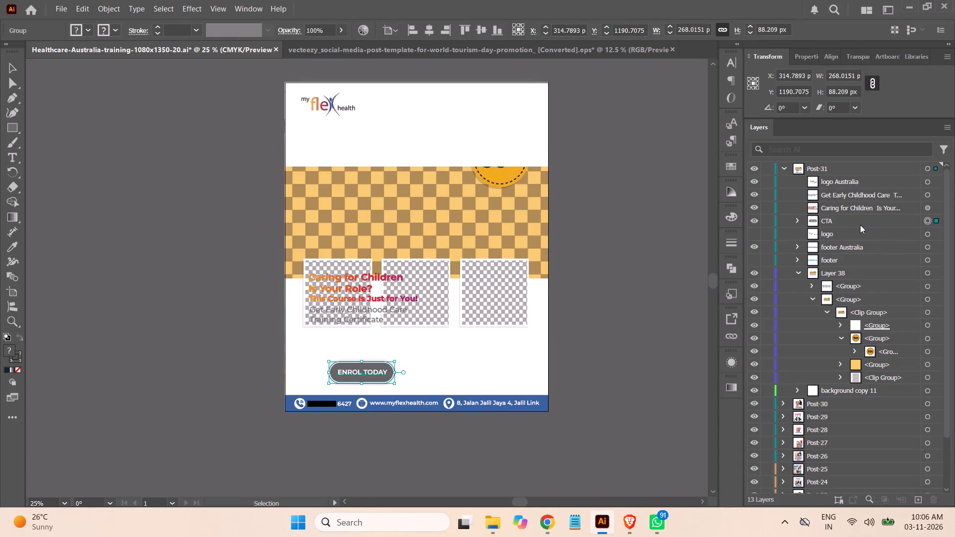
pyautogui.click(857, 219)
pyautogui.click(430, 30)
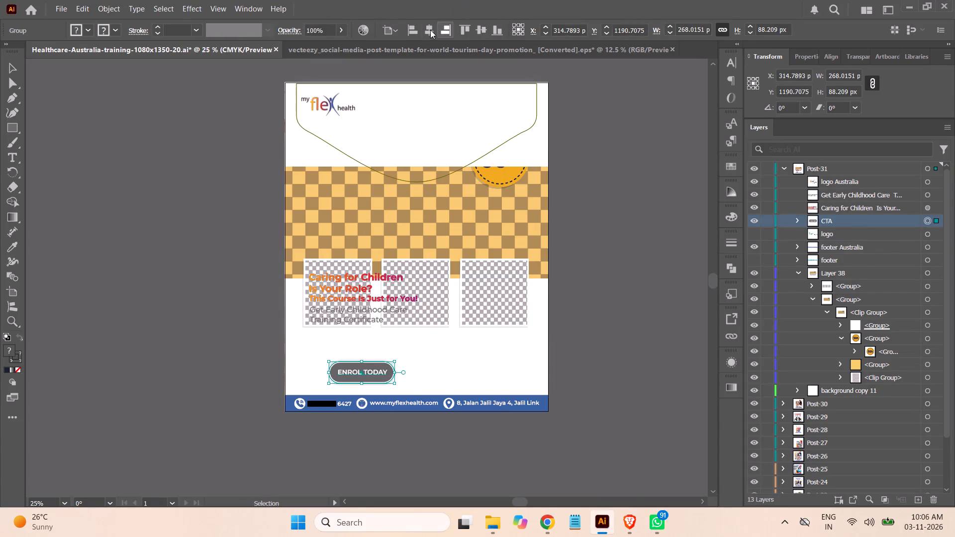
pyautogui.click(665, 313)
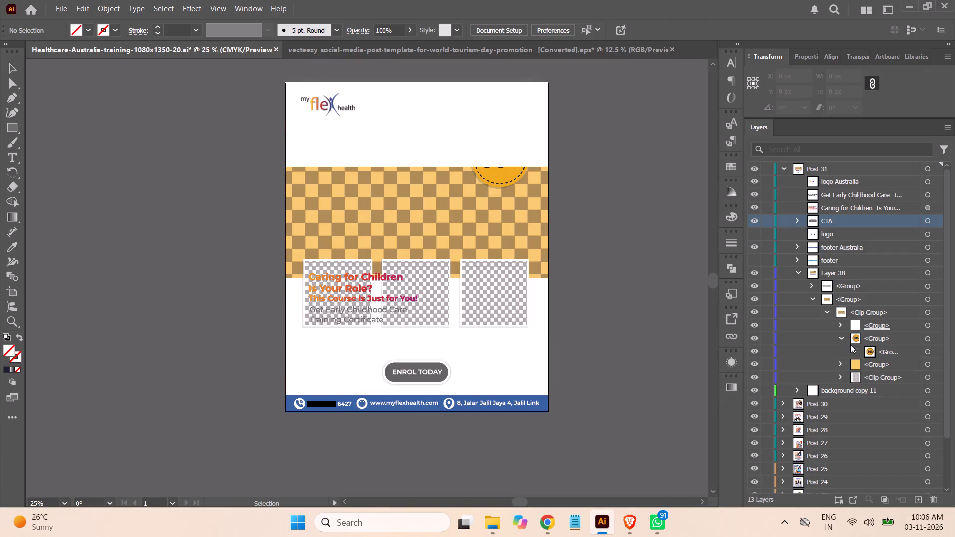
# Move the 50% OFF badge group out of the clip group into Layer 38, directly below the photo frames group.
pyautogui.click(885, 352)
pyautogui.click(929, 352)
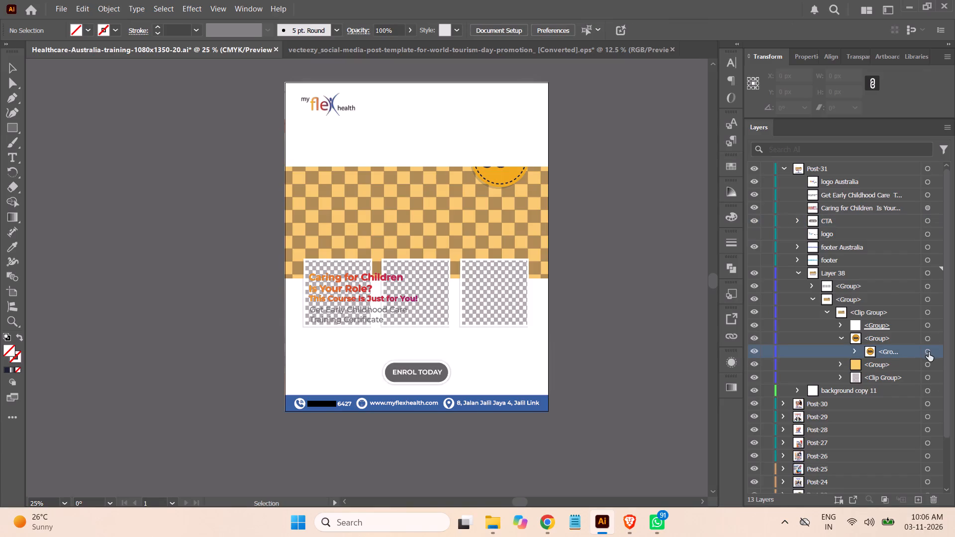
pyautogui.moveTo(904, 353); pyautogui.dragTo(900, 342)
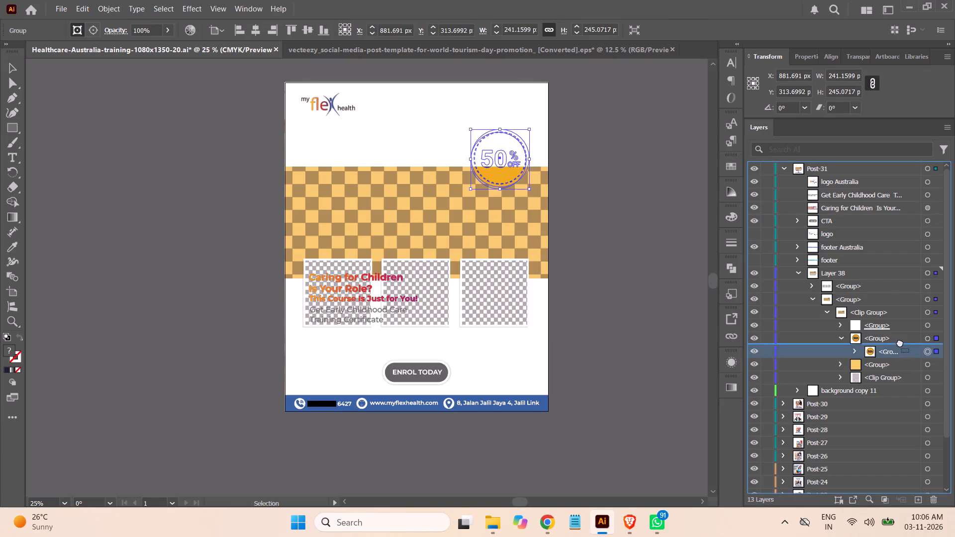
pyautogui.moveTo(900, 342); pyautogui.dragTo(898, 332)
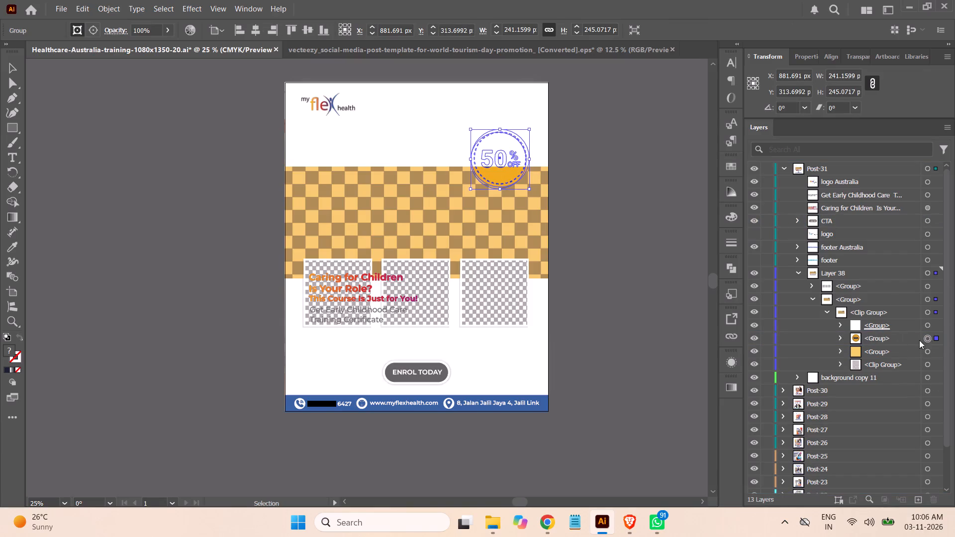
pyautogui.click(895, 339)
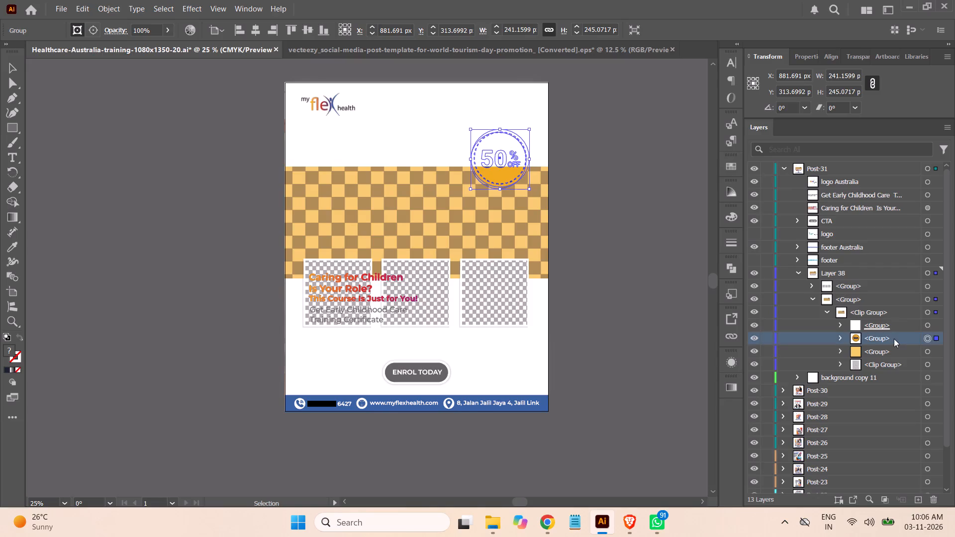
pyautogui.moveTo(894, 339); pyautogui.dragTo(871, 295)
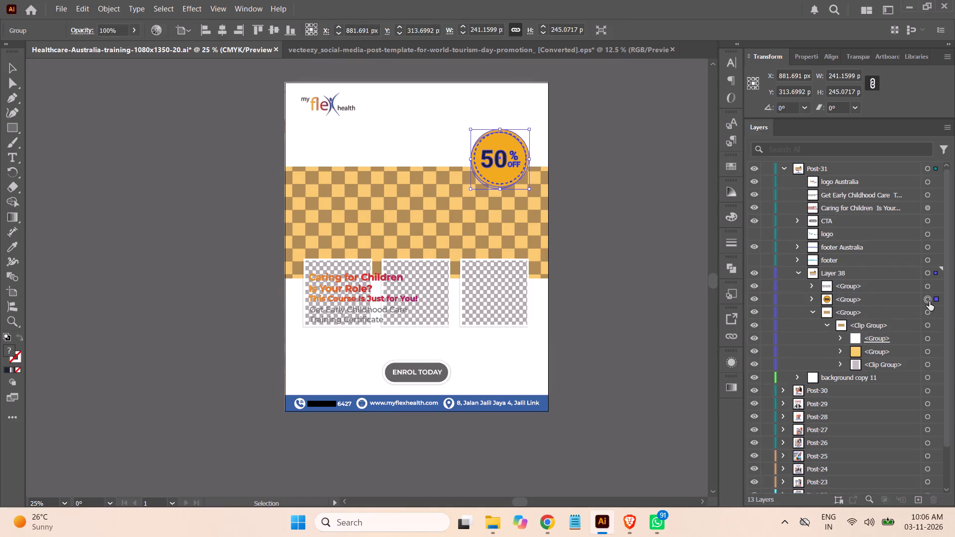
# Shrink the 50% OFF badge to about 164 × 166 px, place it over the yellow band's upper edge, and save the document.
pyautogui.keyDown('shift'); pyautogui.moveTo(529, 128); pyautogui.dragTo(529, 131); pyautogui.keyUp('shift')
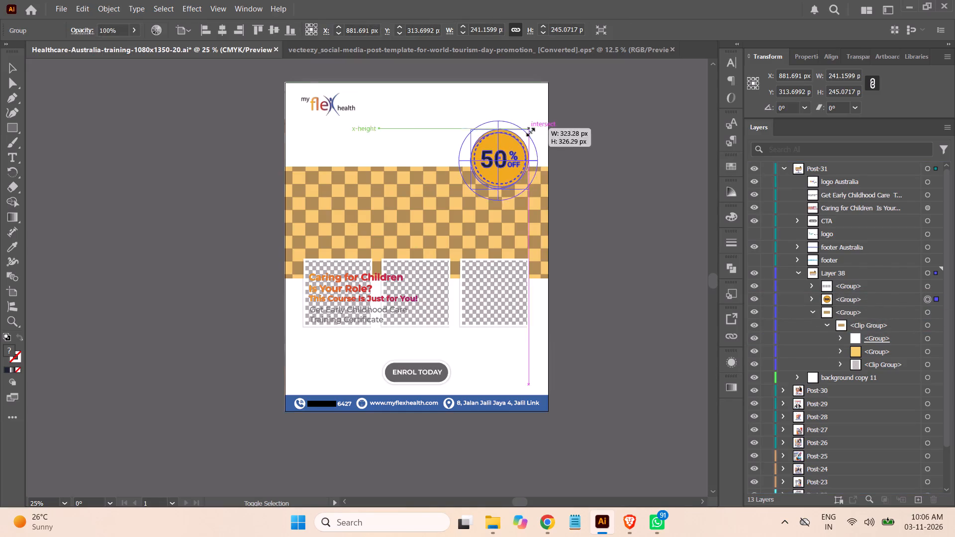
pyautogui.keyDown('shift'); pyautogui.moveTo(529, 131); pyautogui.dragTo(526, 149); pyautogui.keyUp('shift')
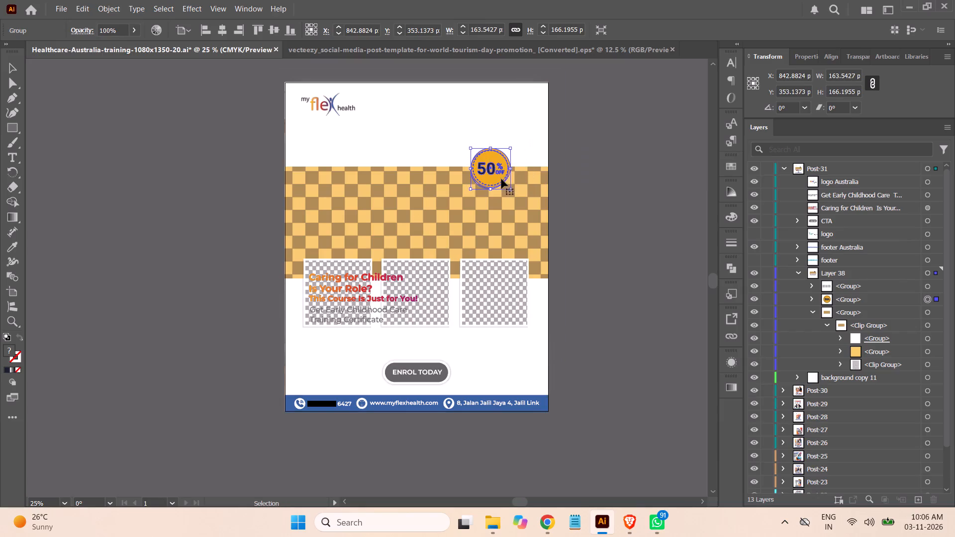
pyautogui.moveTo(500, 179); pyautogui.dragTo(513, 176)
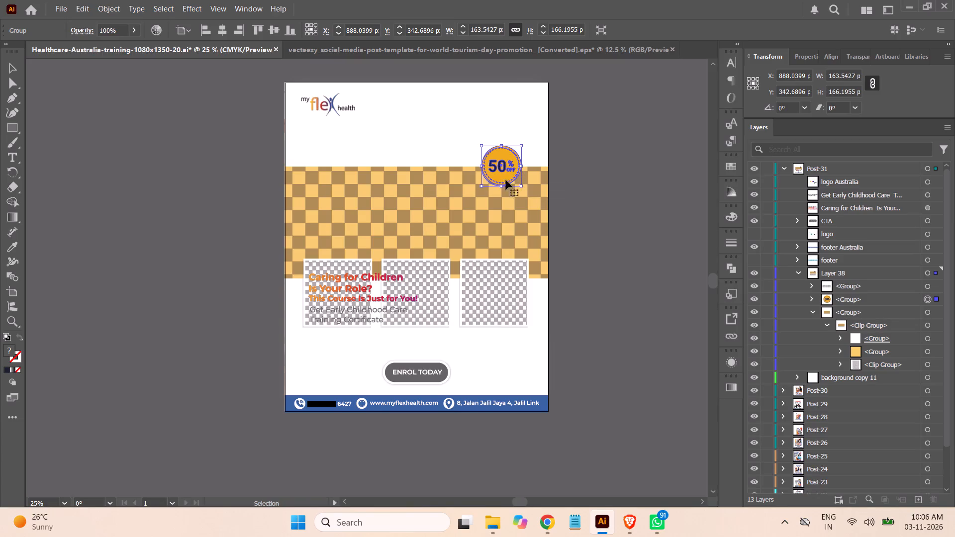
pyautogui.click(616, 189)
pyautogui.hotkey('ctrl', 's')
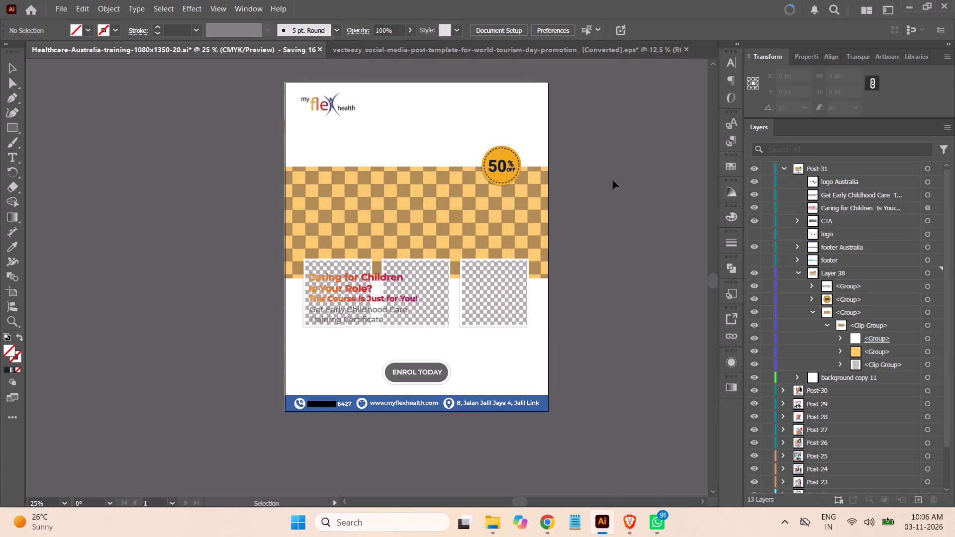
# Move the "Caring for Children" headline and "Get Early Childhood Care" subheading together to just below the logo, and save the document.
pyautogui.click(926, 206)
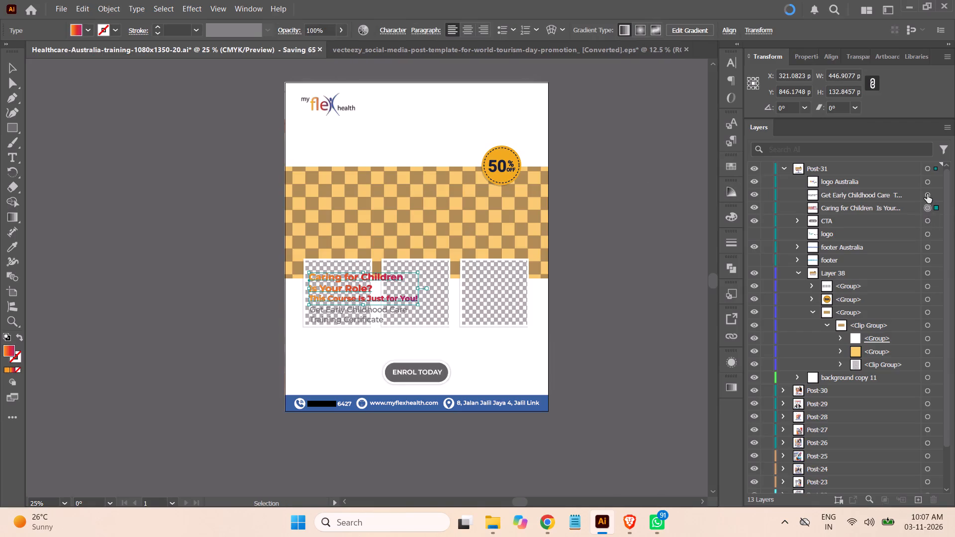
pyautogui.keyDown('shift'); pyautogui.click(927, 194); pyautogui.keyUp('shift')
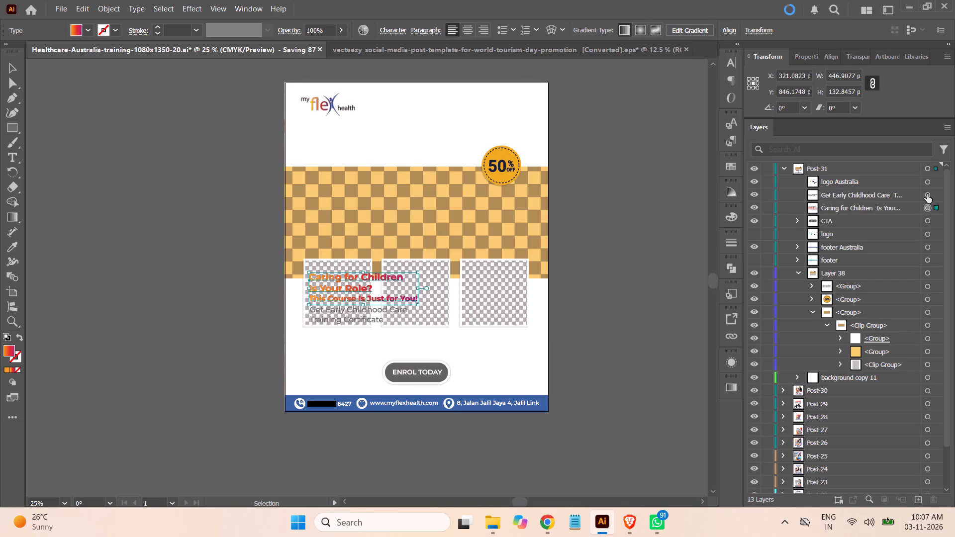
pyautogui.moveTo(352, 299); pyautogui.dragTo(375, 183)
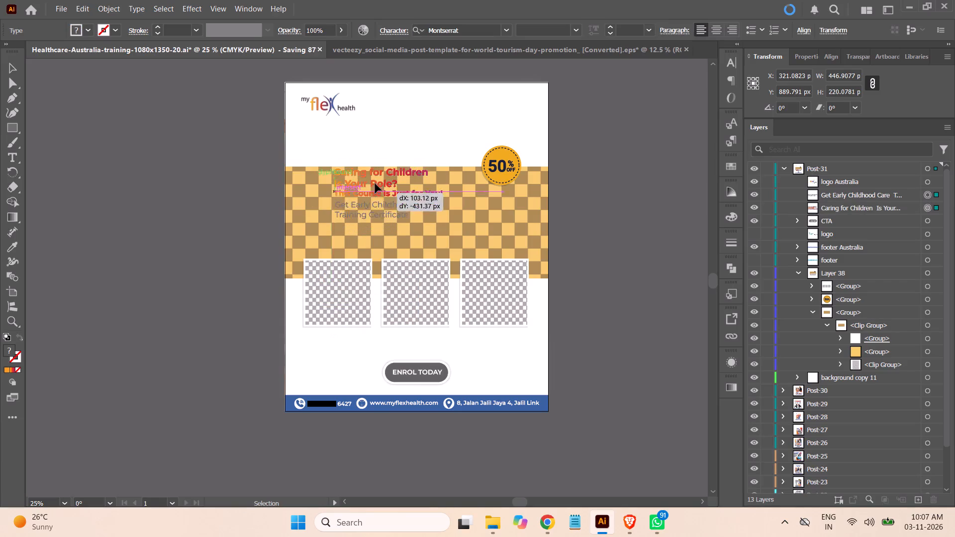
pyautogui.moveTo(375, 183); pyautogui.dragTo(346, 149)
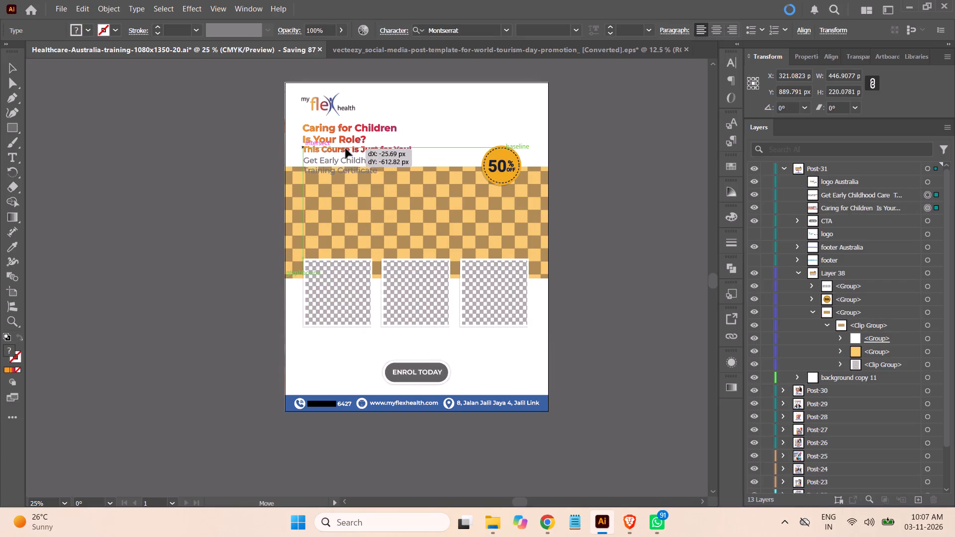
pyautogui.moveTo(346, 149); pyautogui.dragTo(349, 145)
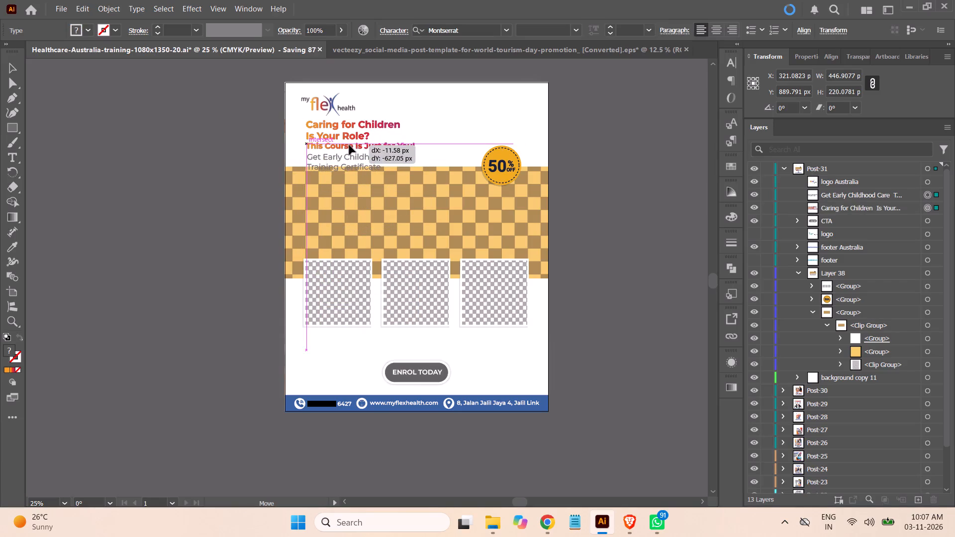
pyautogui.moveTo(349, 145); pyautogui.dragTo(345, 148)
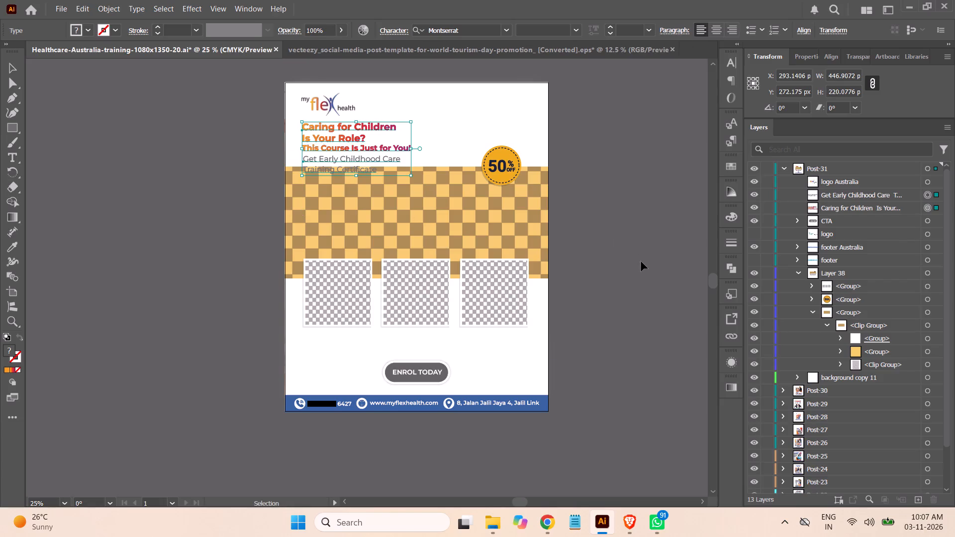
pyautogui.click(645, 266)
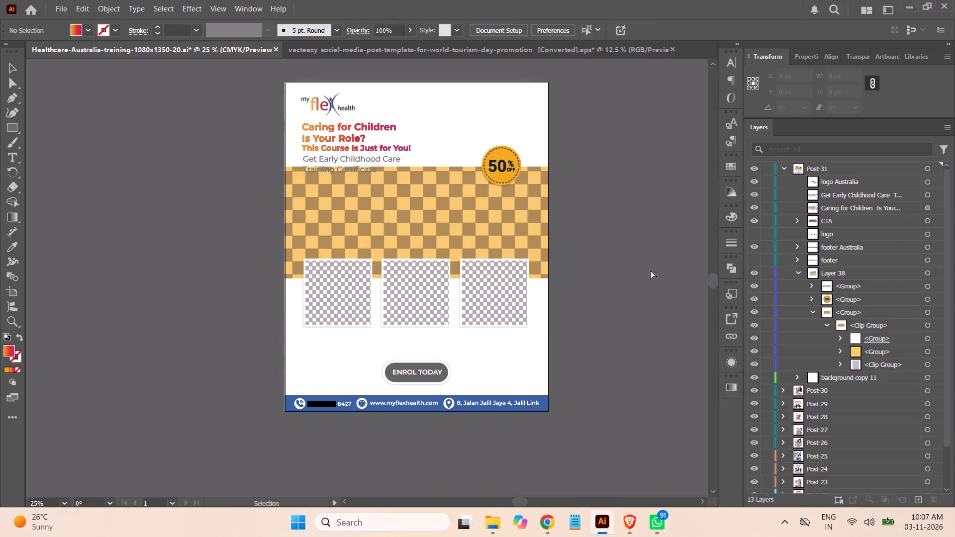
pyautogui.hotkey('ctrl', 's')
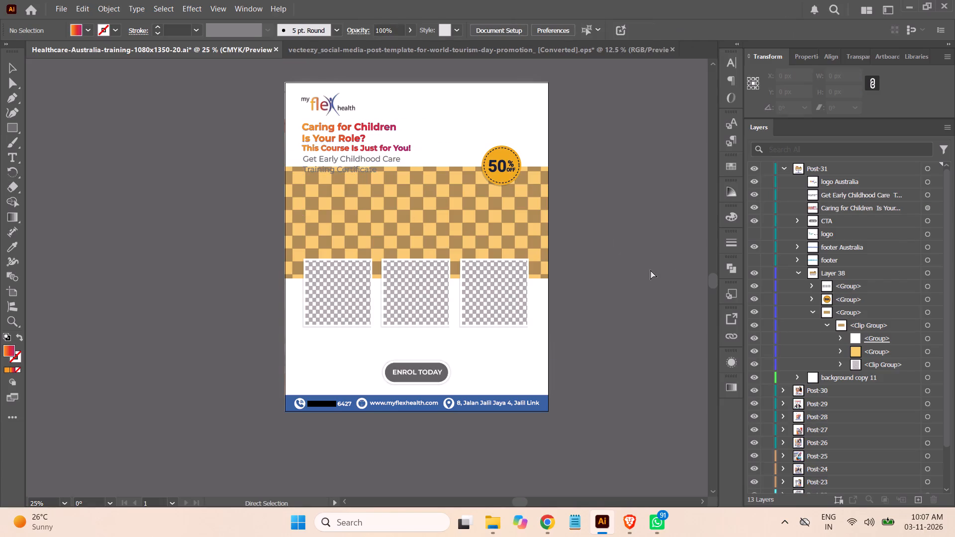
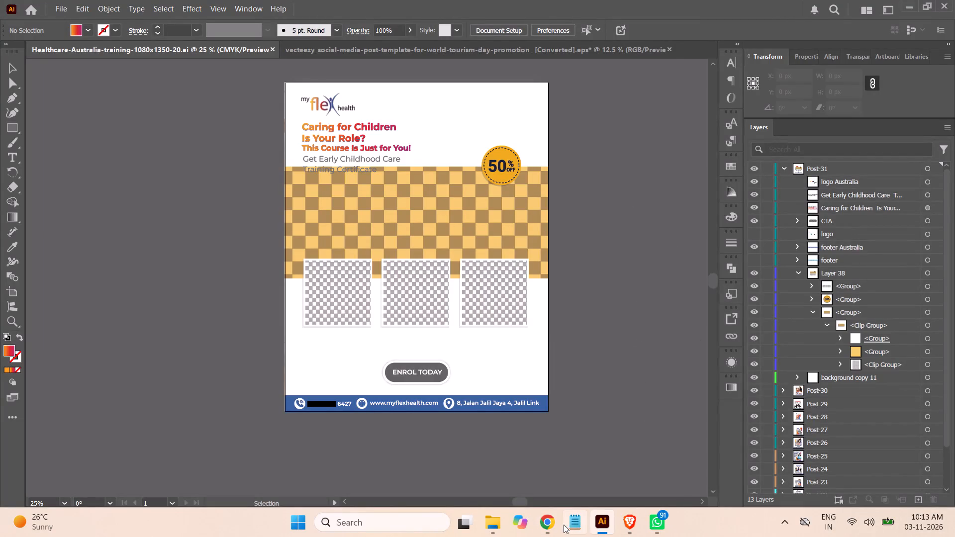
# Copy the hook "A disability care career, is just one course away" from the Asana brief in Chrome and return to Illustrator's Healthcare-Australia document.
pyautogui.click(548, 523)
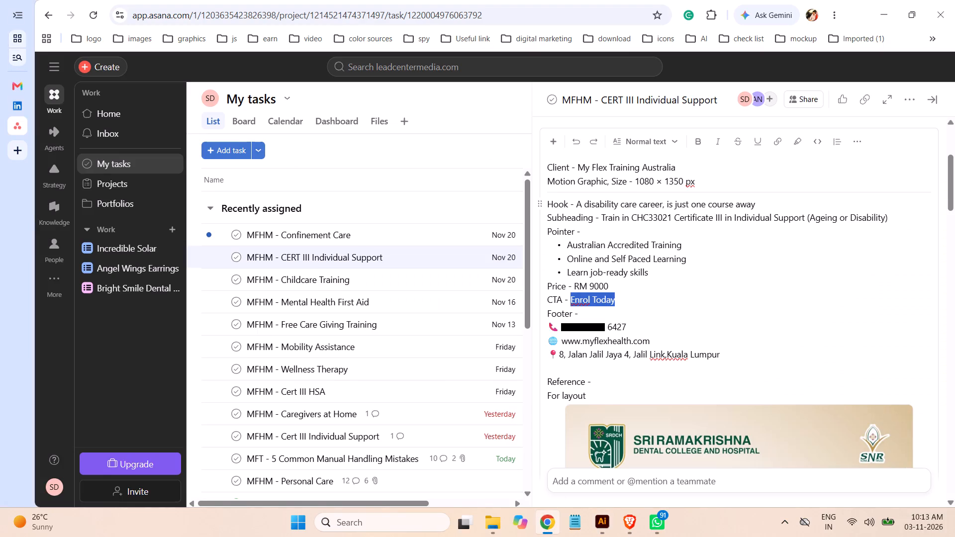
pyautogui.moveTo(756, 205); pyautogui.dragTo(575, 200)
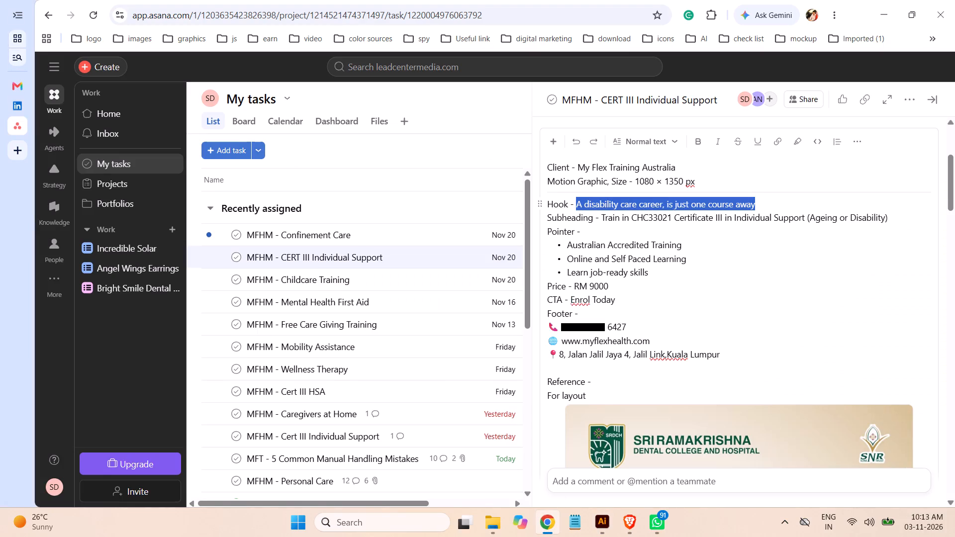
pyautogui.moveTo(575, 200); pyautogui.dragTo(575, 200)
pyautogui.hotkey('ctrl', 'c')
pyautogui.click(602, 526)
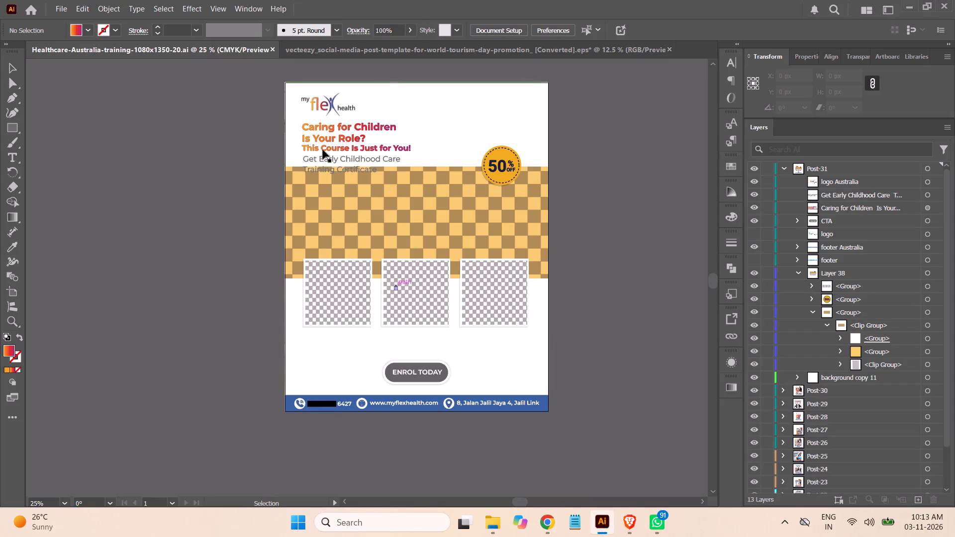
pyautogui.click(498, 51)
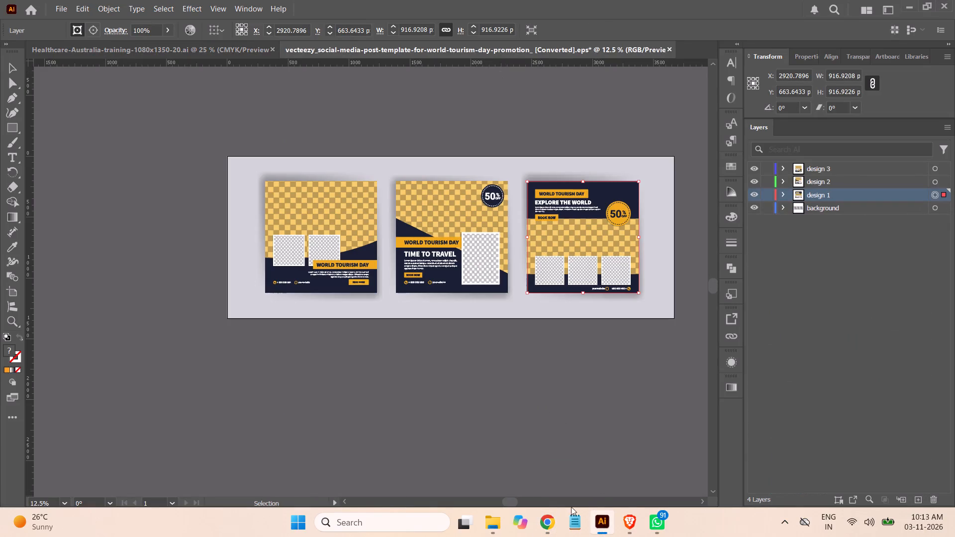
pyautogui.click(550, 516)
pyautogui.click(600, 524)
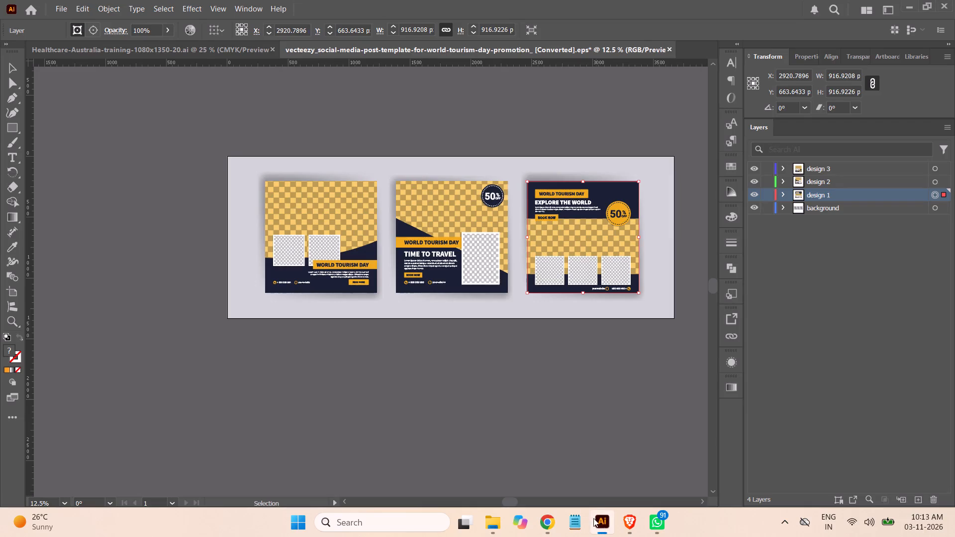
pyautogui.click(185, 50)
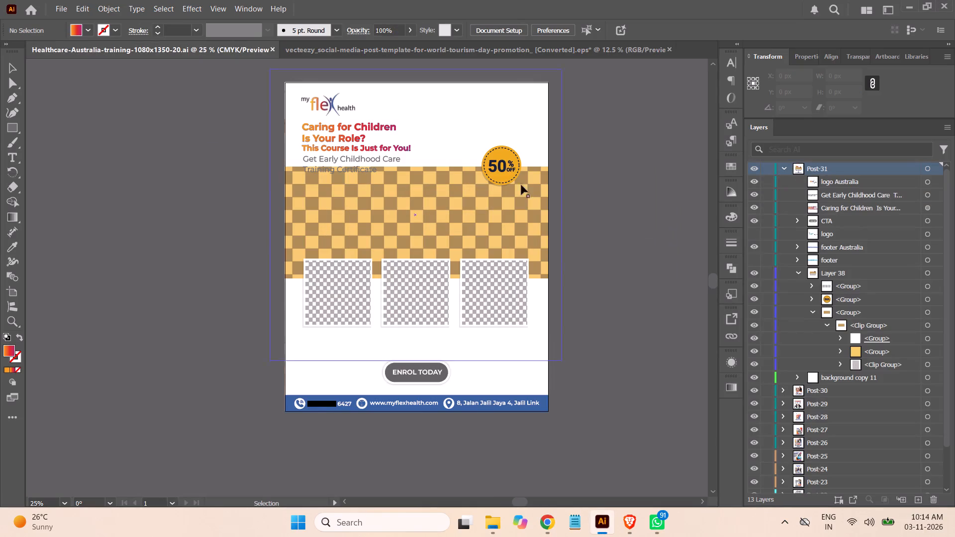
# Replace the "Caring for Children" headline with the copied hook "A disability care career, is just one course away", breaking the line after "career,".
pyautogui.click(933, 207)
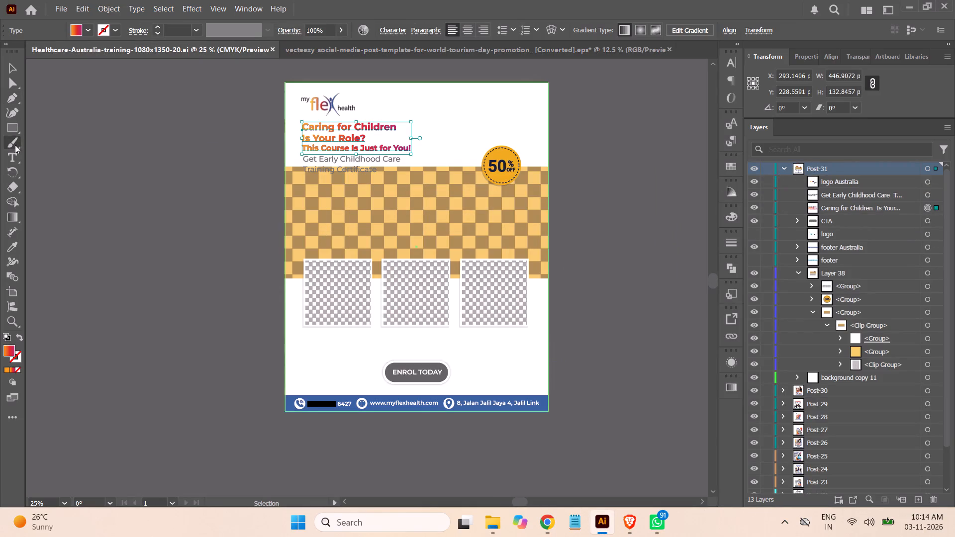
pyautogui.click(11, 158)
pyautogui.click(341, 128)
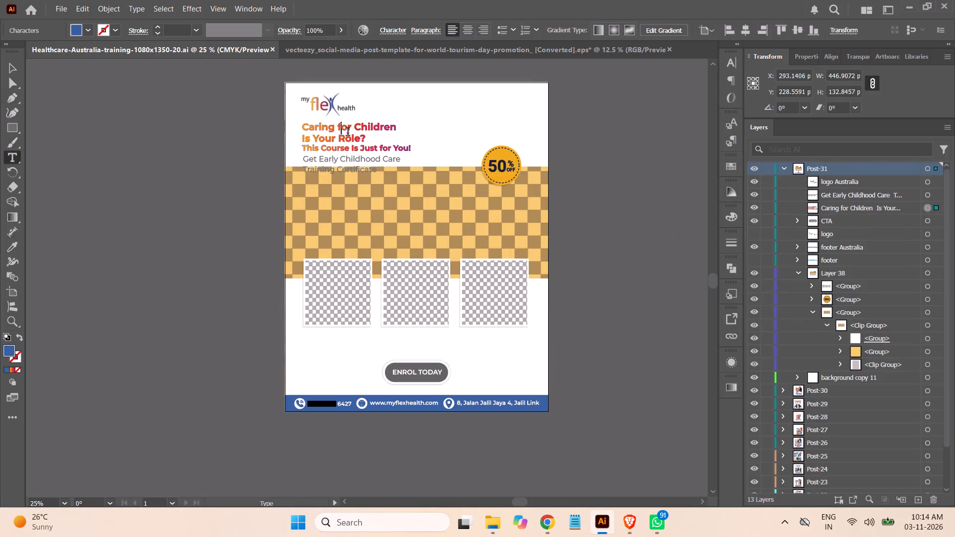
pyautogui.hotkey('ctrl', 'a')
pyautogui.hotkey('ctrl', 'v')
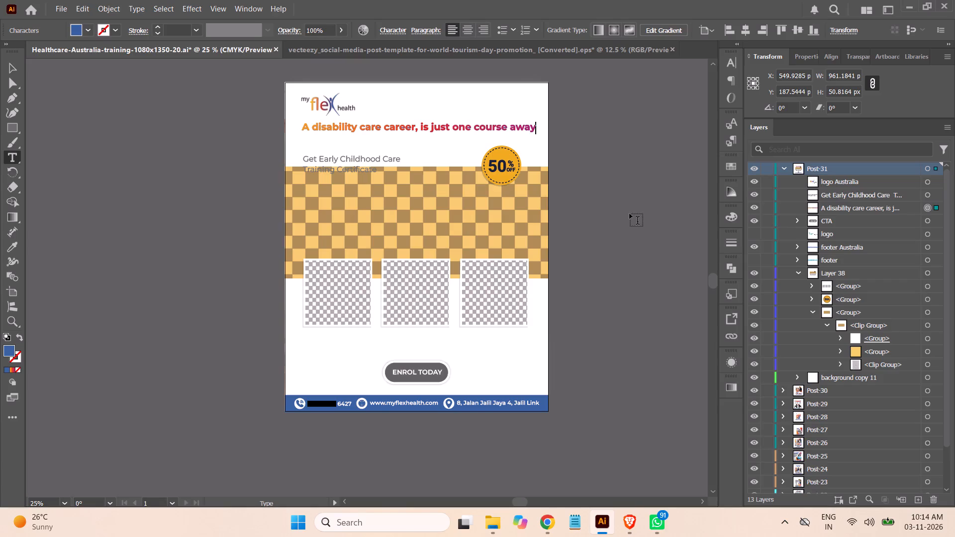
pyautogui.click(421, 127)
pyautogui.press('Return')
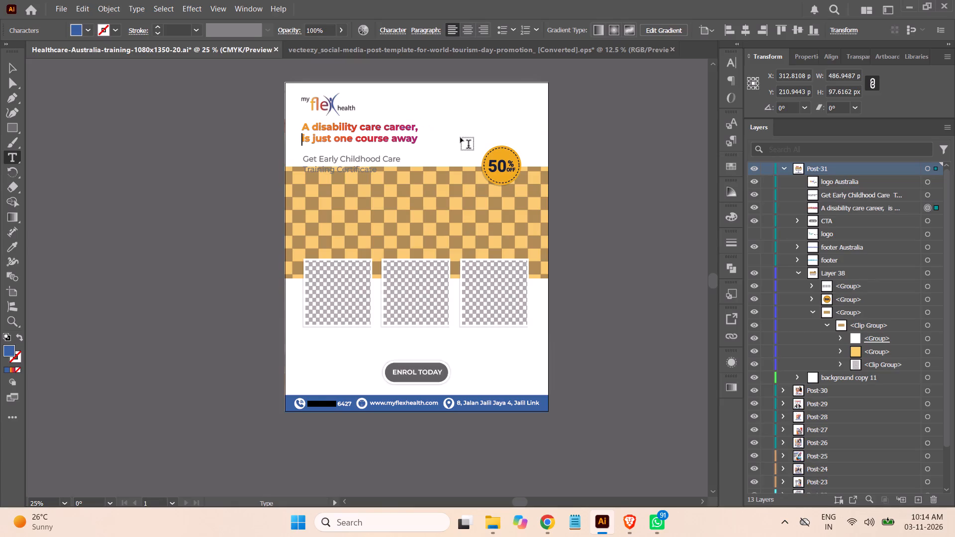
# Centre-align the headline's two lines and move the headline to the middle of the artboard, keeping it just below the logo.
pyautogui.click(11, 71)
pyautogui.click(466, 32)
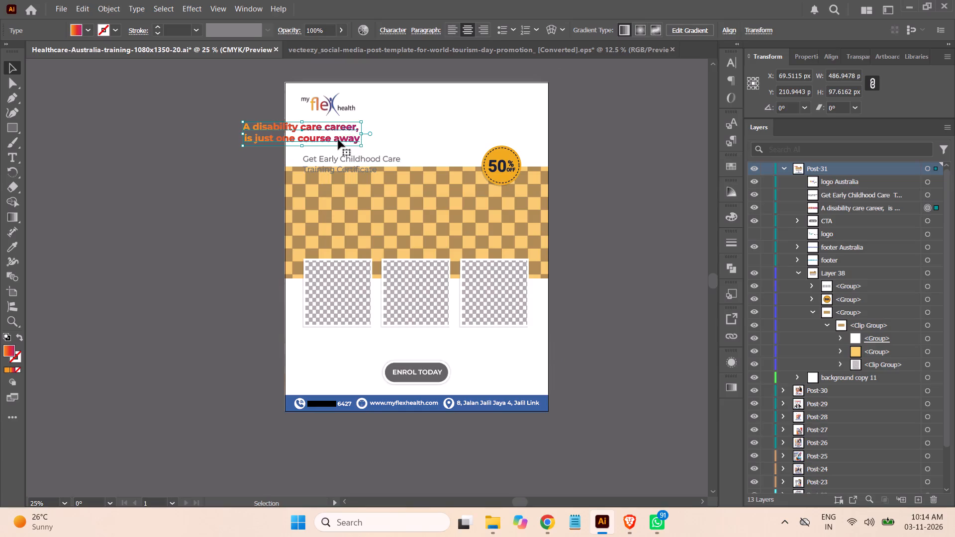
pyautogui.moveTo(338, 140); pyautogui.dragTo(450, 142)
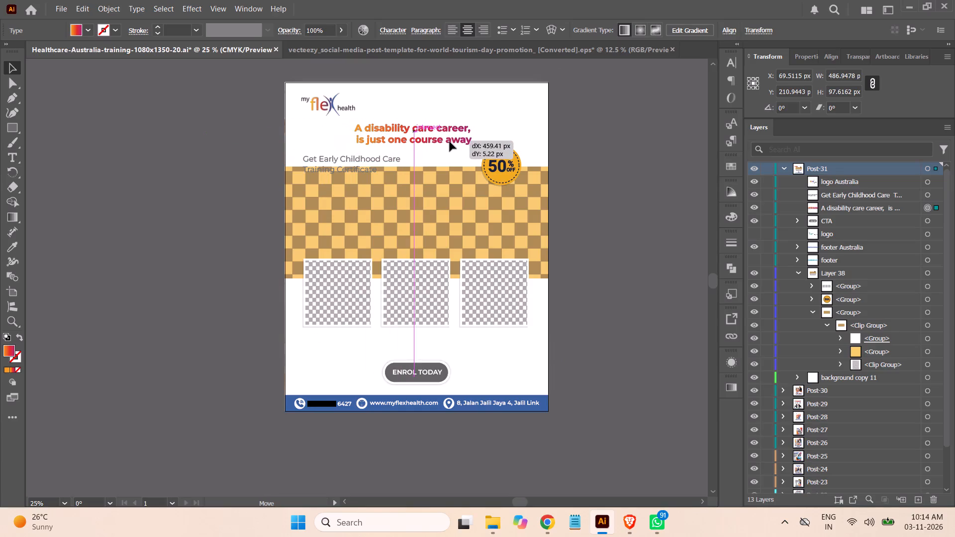
pyautogui.moveTo(450, 142); pyautogui.dragTo(450, 139)
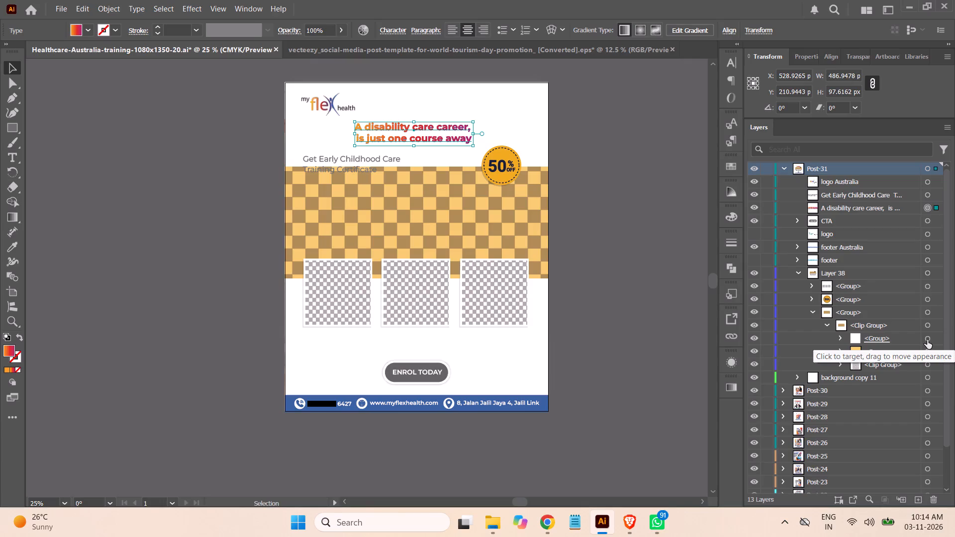
# Replace the subheading with the Asana brief's "Train in CHC33021 Certificate III in Individual Support (Ageing or Disability)", breaking the line before "Individual".
pyautogui.click(548, 521)
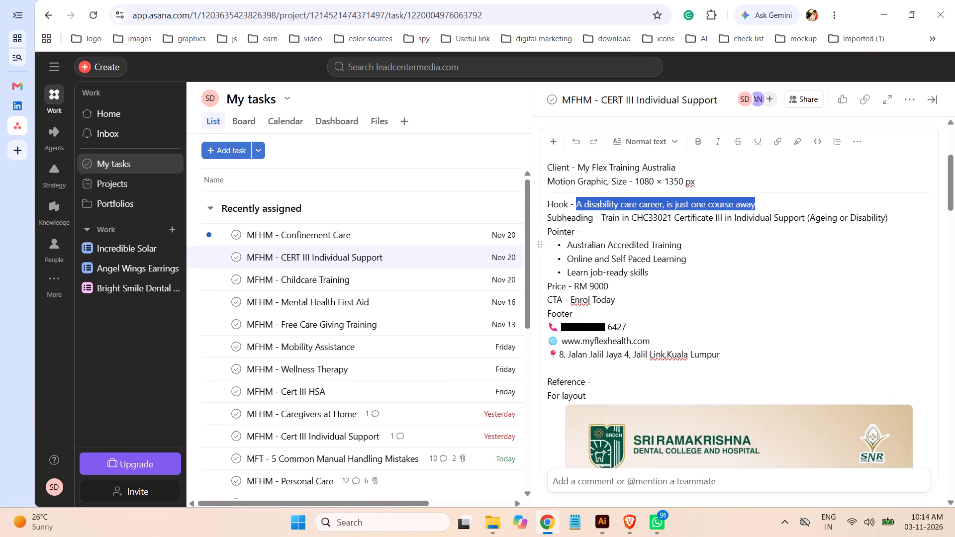
pyautogui.moveTo(890, 218); pyautogui.dragTo(790, 221)
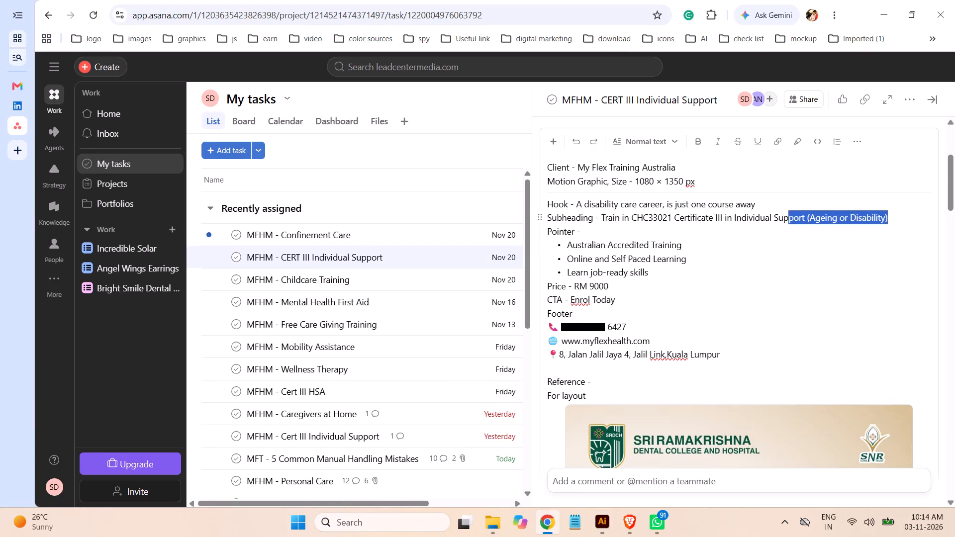
pyautogui.moveTo(790, 221); pyautogui.dragTo(602, 220)
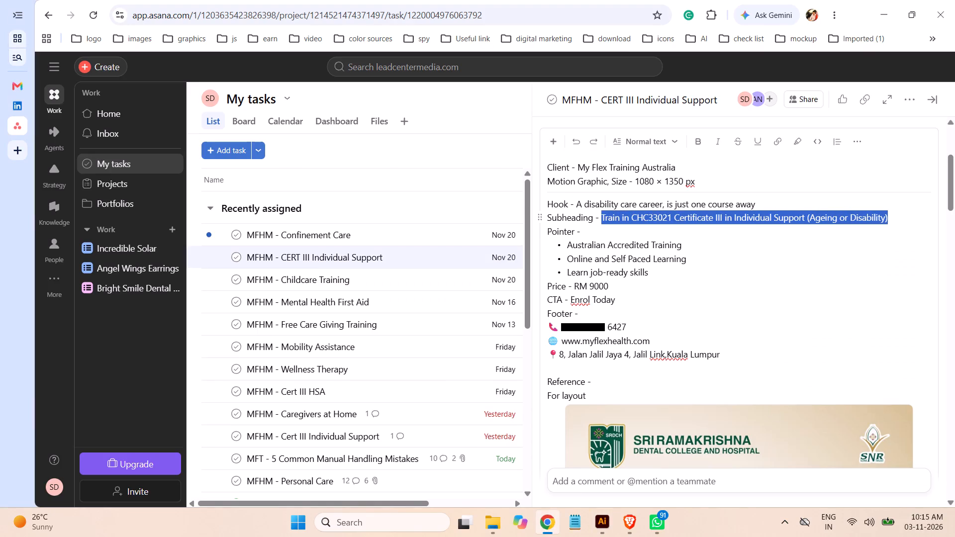
pyautogui.hotkey('ctrl', 'c')
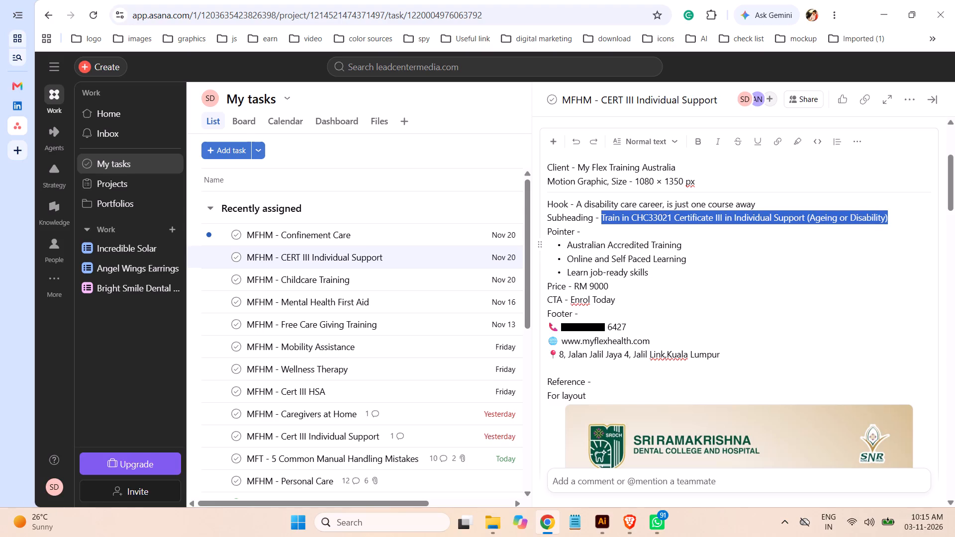
pyautogui.click(601, 519)
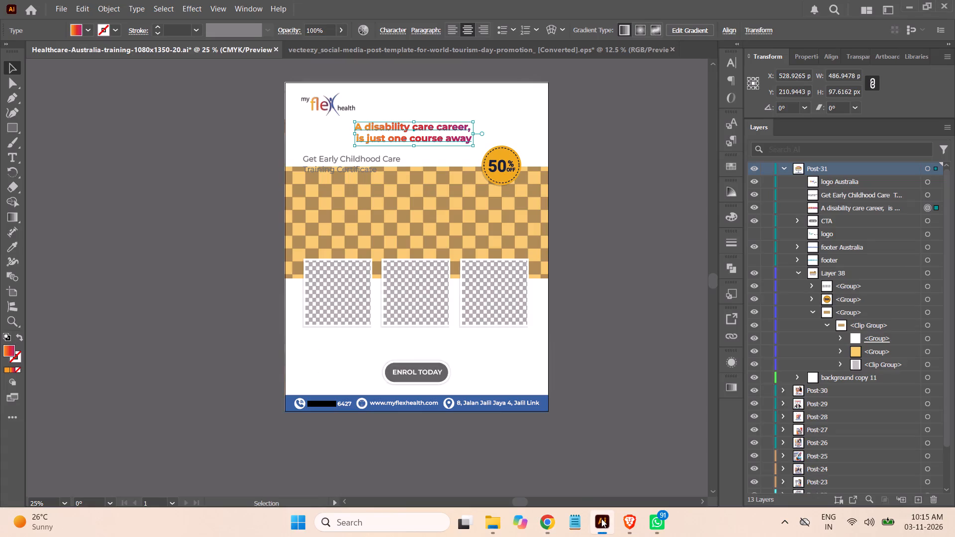
pyautogui.click(929, 197)
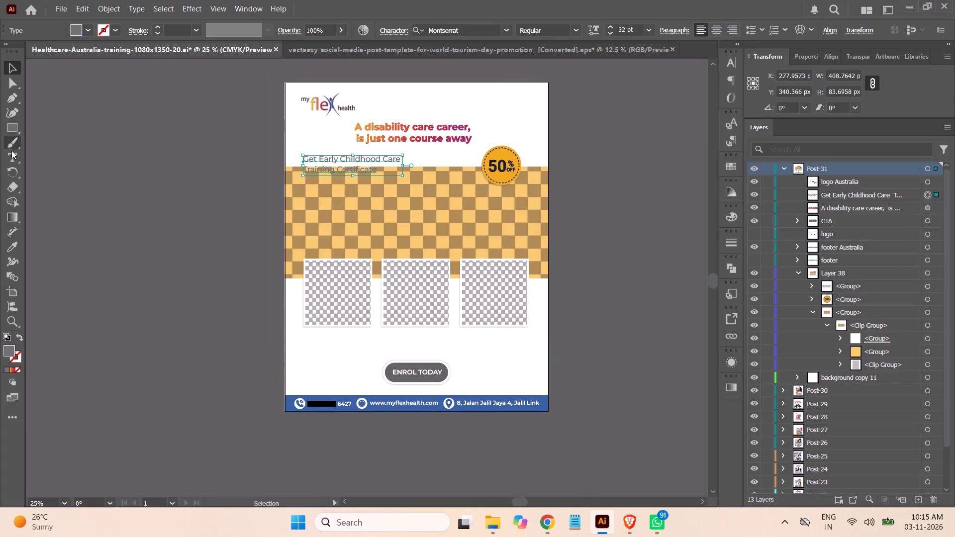
pyautogui.click(13, 157)
pyautogui.click(325, 159)
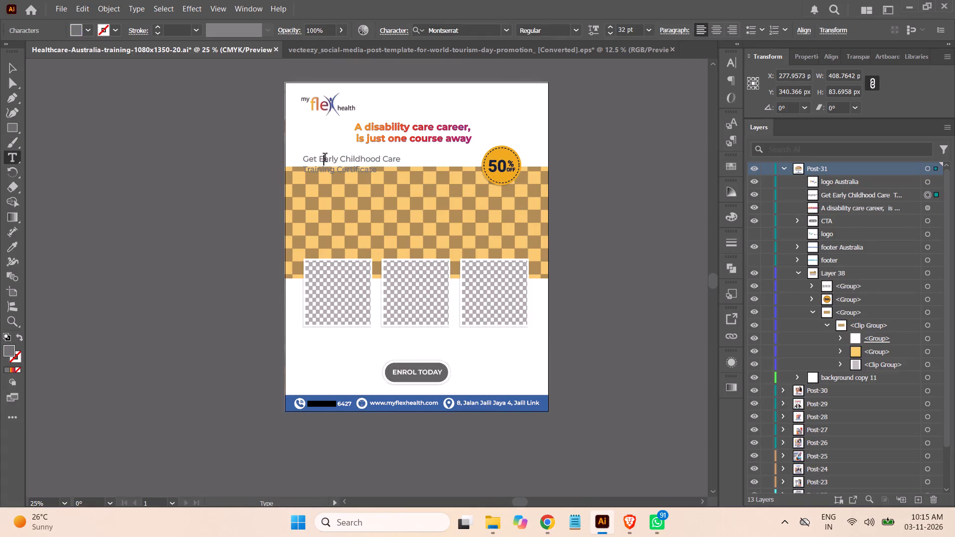
pyautogui.hotkey('ctrl', 'a')
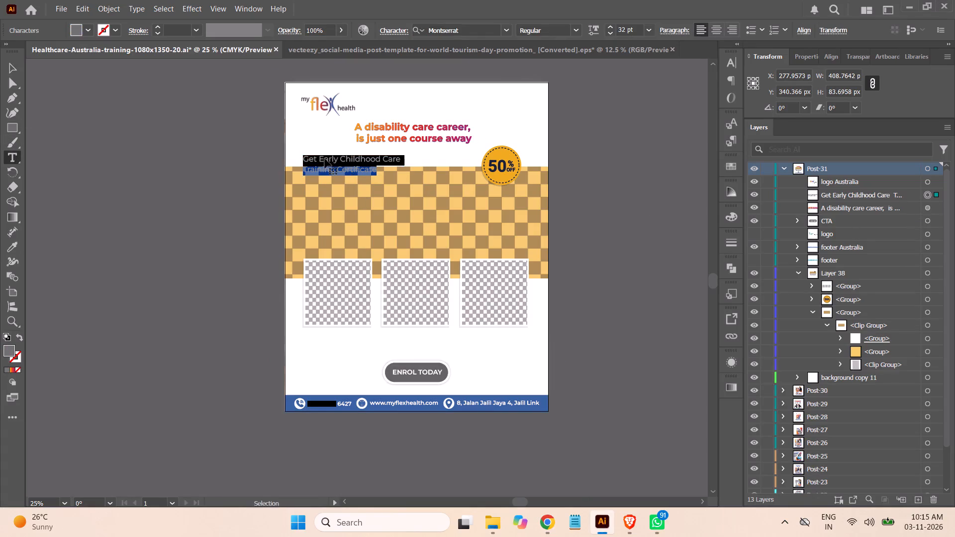
pyautogui.hotkey('ctrl', 'v')
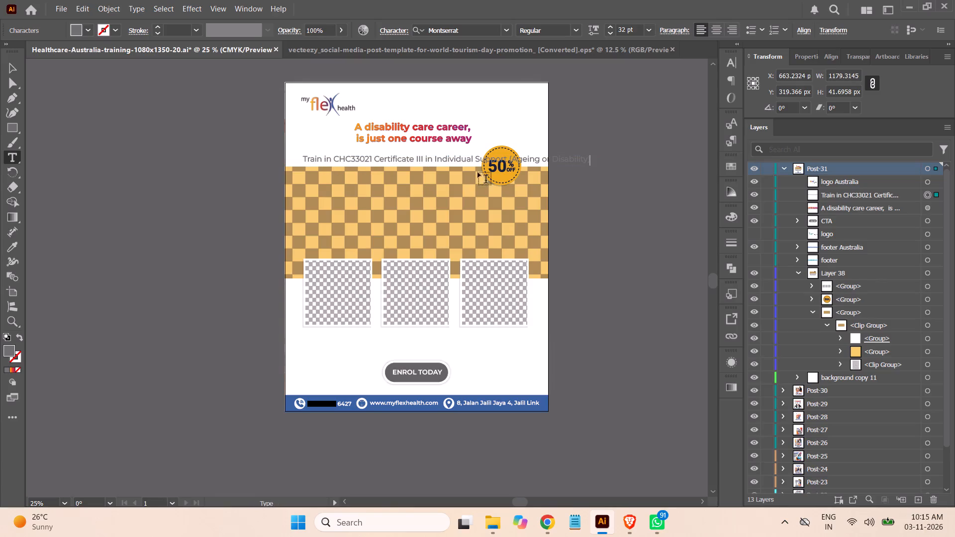
pyautogui.click(435, 161)
pyautogui.press('Return')
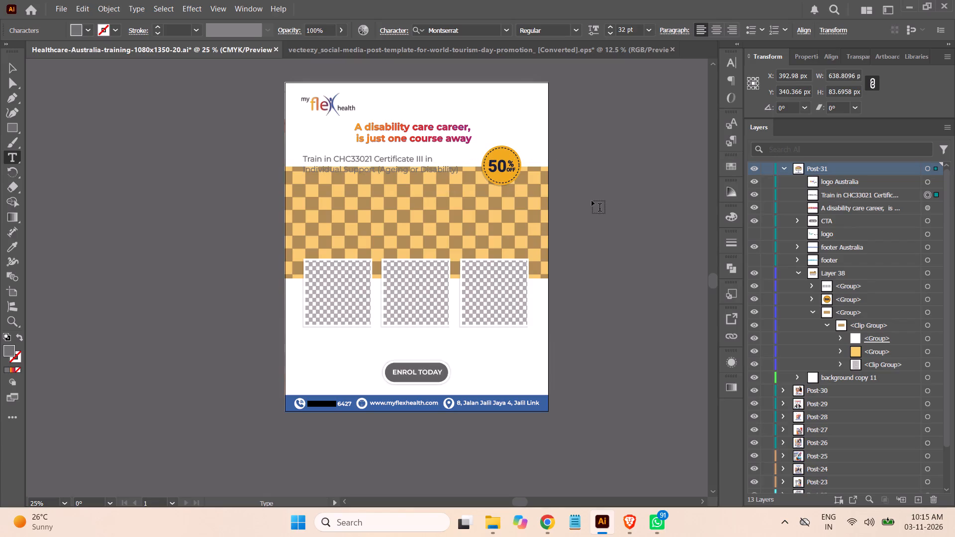
# Centre-align the subheading's two lines and move it to the middle of the artboard, slightly closer beneath the headline.
pyautogui.click(14, 69)
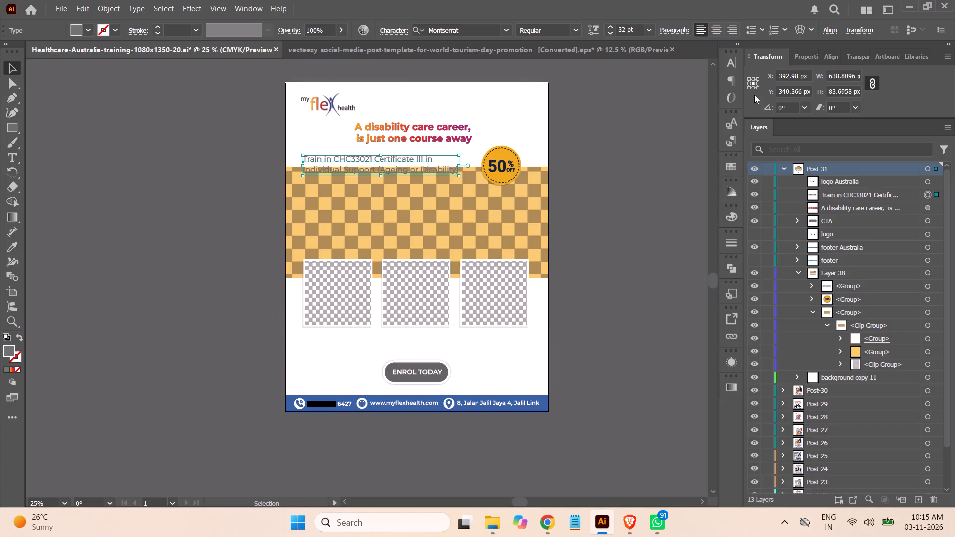
pyautogui.click(718, 25)
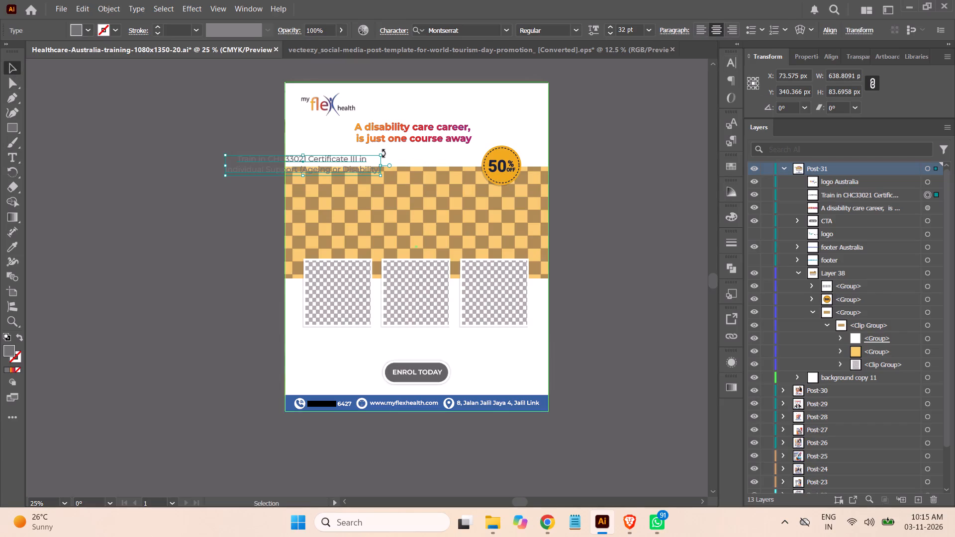
pyautogui.moveTo(343, 163); pyautogui.dragTo(453, 155)
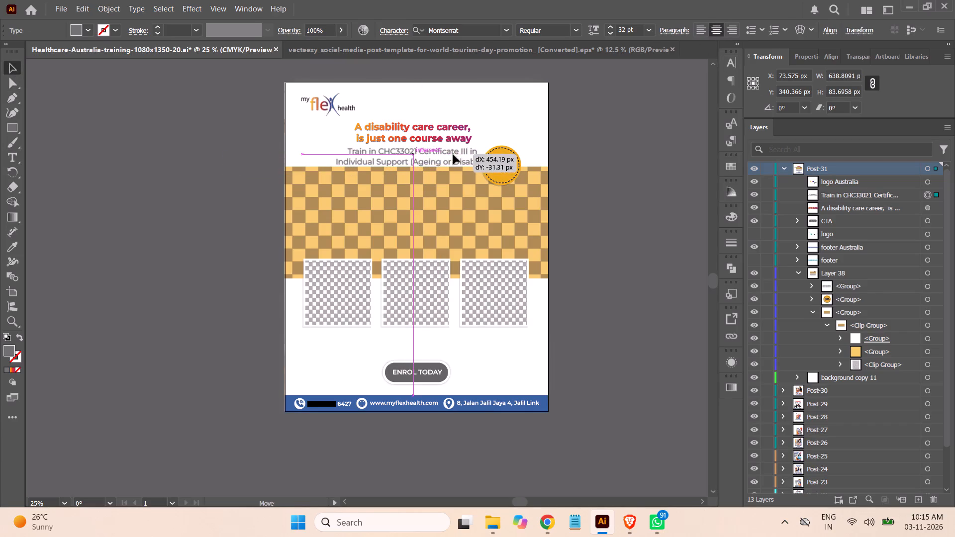
pyautogui.moveTo(453, 155); pyautogui.dragTo(455, 160)
pyautogui.click(637, 219)
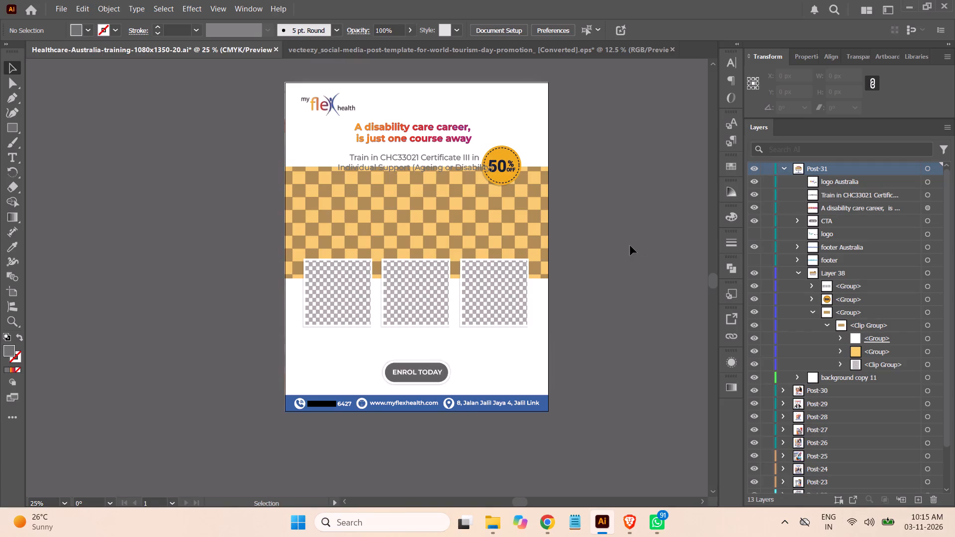
# Enlarge the "A disability care career" headline to about 674 × 135 px and reposition it around the artboard's horizontal centre.
pyautogui.click(927, 207)
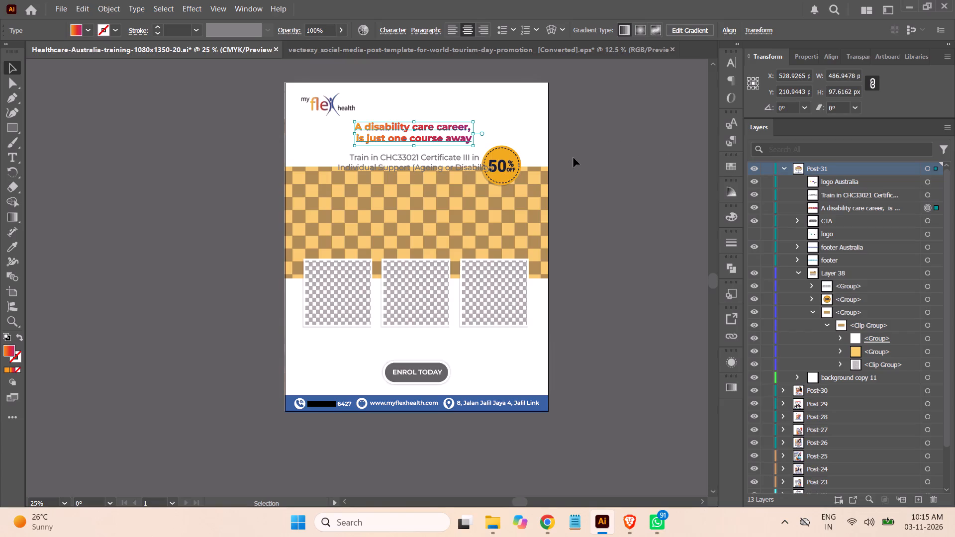
pyautogui.keyDown('shift'); pyautogui.moveTo(474, 146); pyautogui.dragTo(512, 164); pyautogui.keyUp('shift')
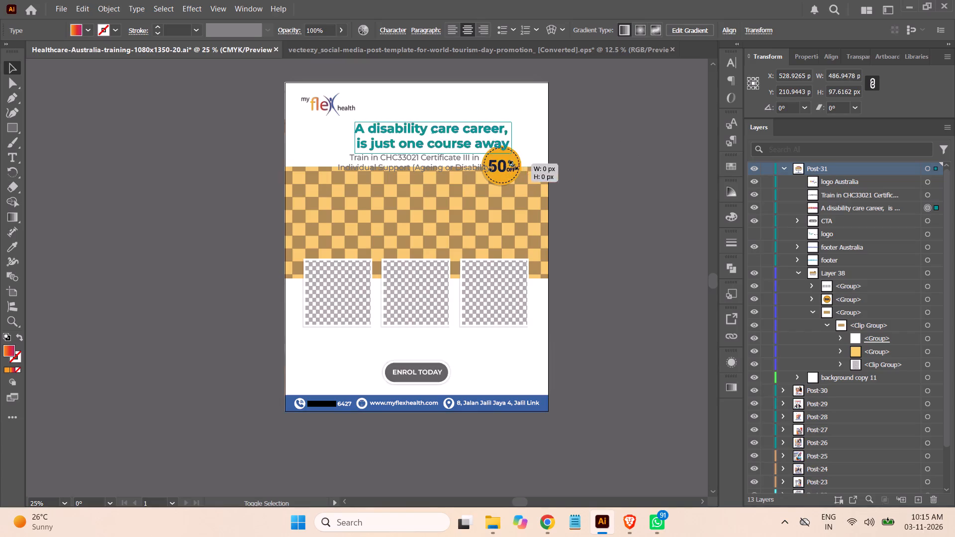
pyautogui.keyDown('shift'); pyautogui.moveTo(512, 164); pyautogui.dragTo(524, 173); pyautogui.keyUp('shift')
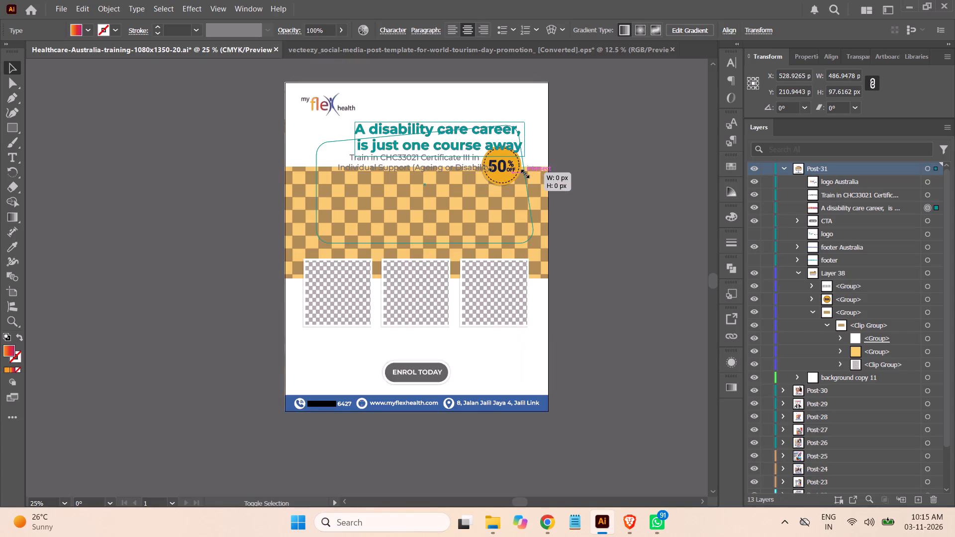
pyautogui.keyDown('shift'); pyautogui.moveTo(524, 173); pyautogui.dragTo(519, 170); pyautogui.keyUp('shift')
pyautogui.moveTo(466, 147); pyautogui.dragTo(446, 148)
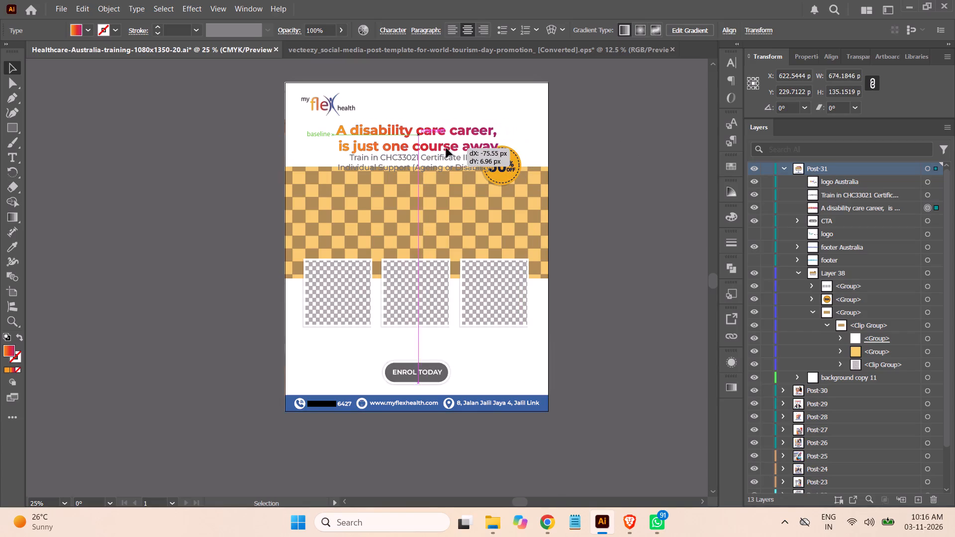
pyautogui.moveTo(446, 148); pyautogui.dragTo(446, 149)
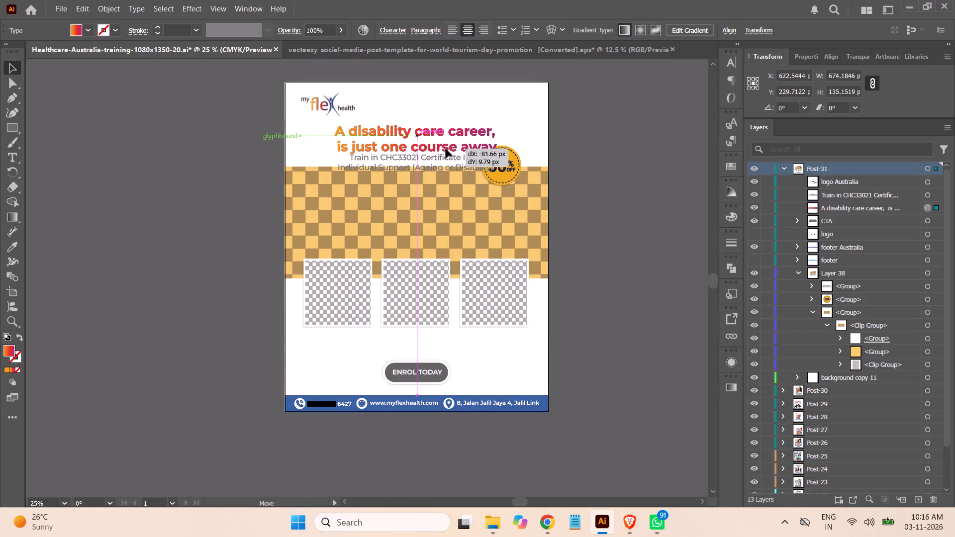
pyautogui.moveTo(446, 149); pyautogui.dragTo(445, 149)
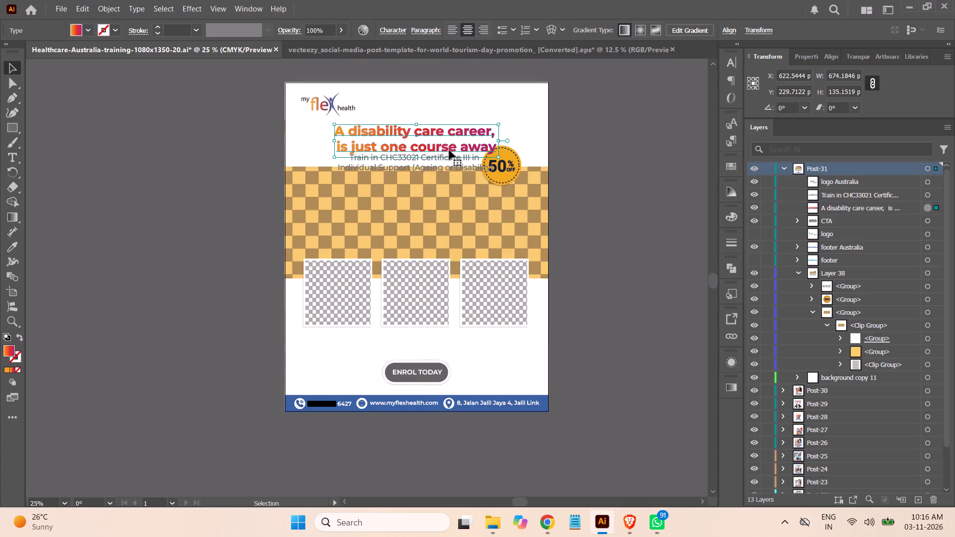
pyautogui.click(596, 173)
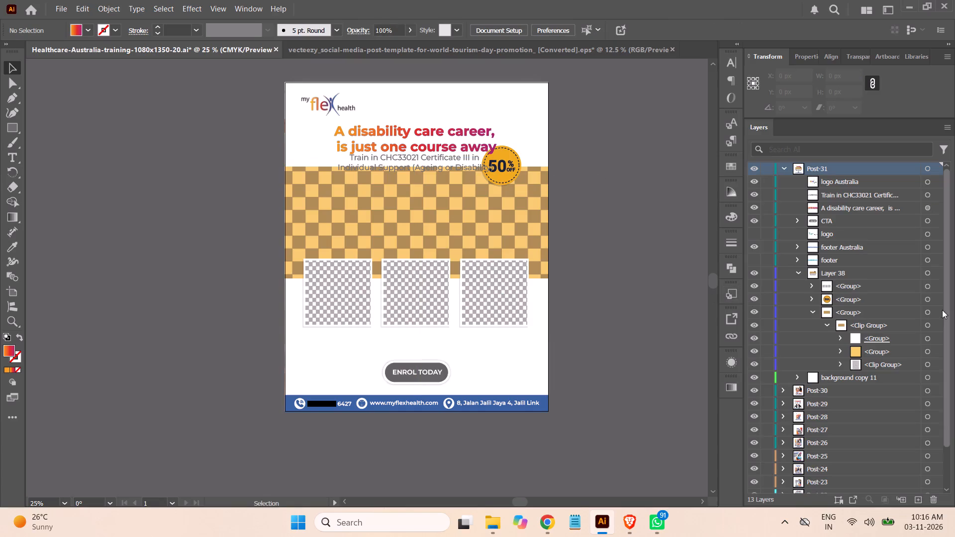
# Select the group of three photo frames in Layer 38 and switch to the Asana brief in Chrome.
pyautogui.click(927, 286)
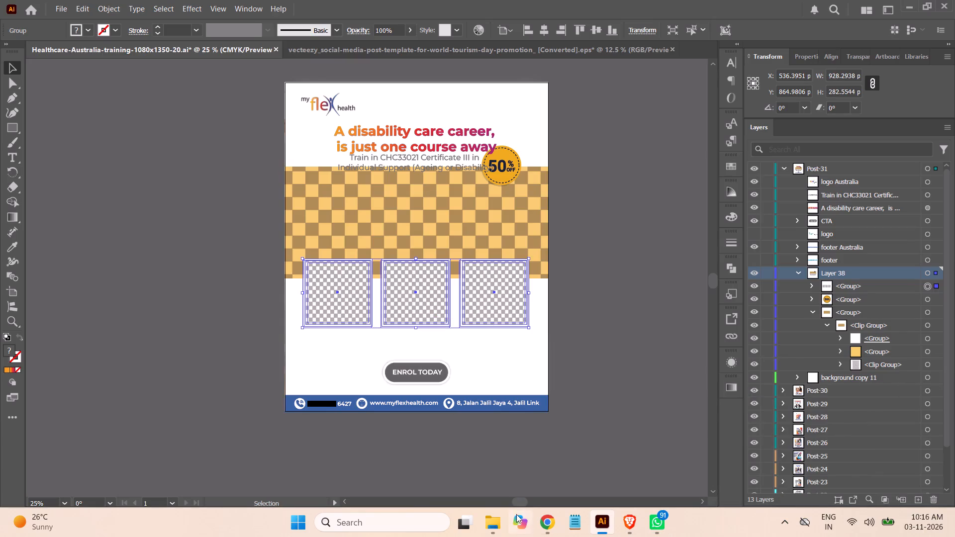
pyautogui.click(545, 525)
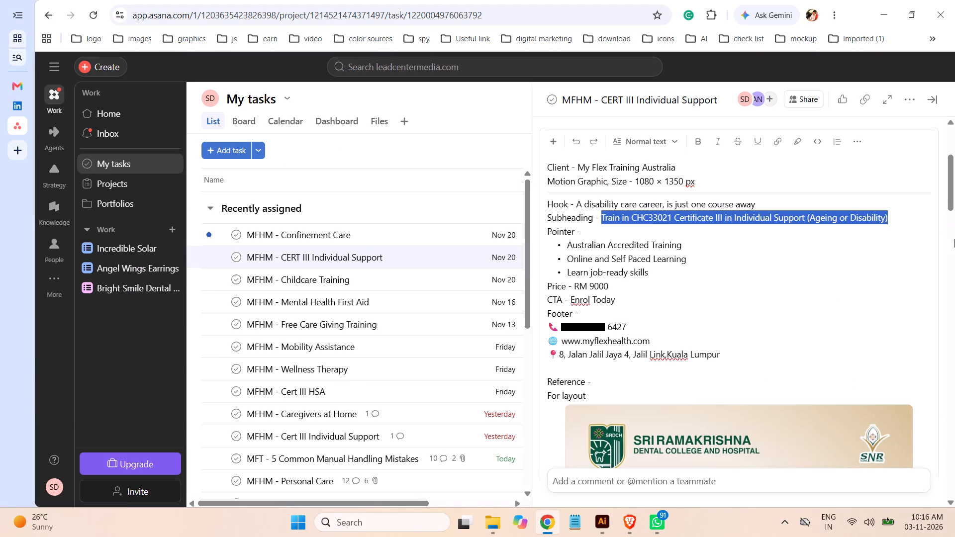
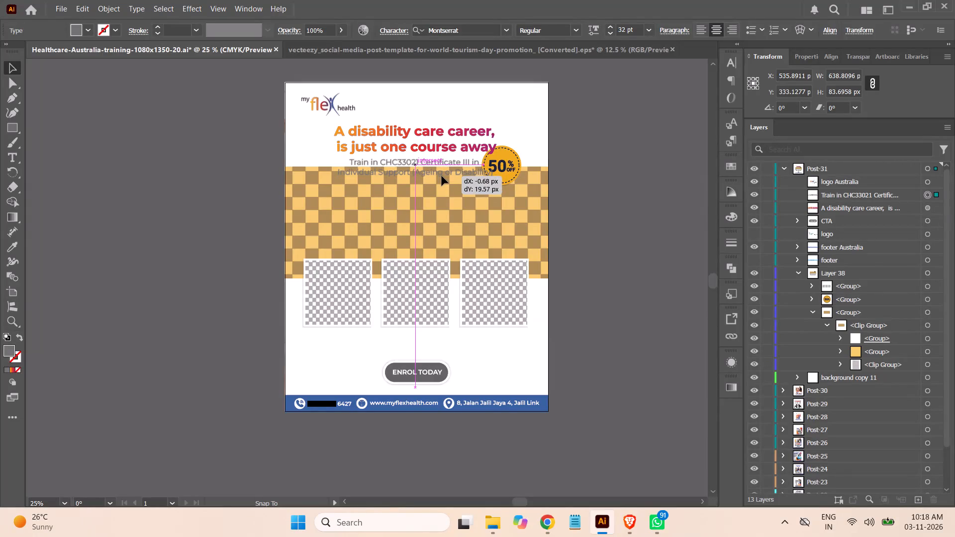
# Left-align the text of both the subheading and the "A disability care career" headline.
pyautogui.click(442, 176)
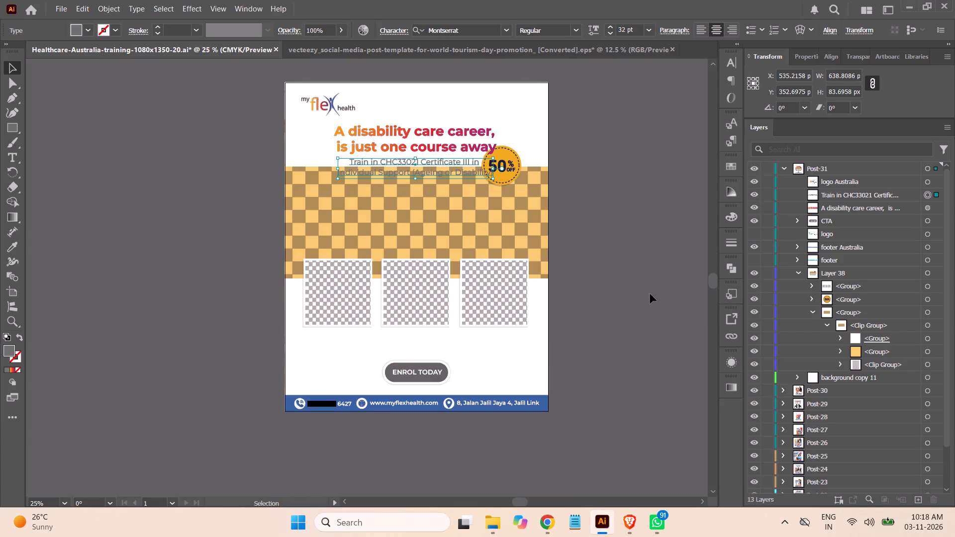
pyautogui.click(701, 30)
pyautogui.click(926, 208)
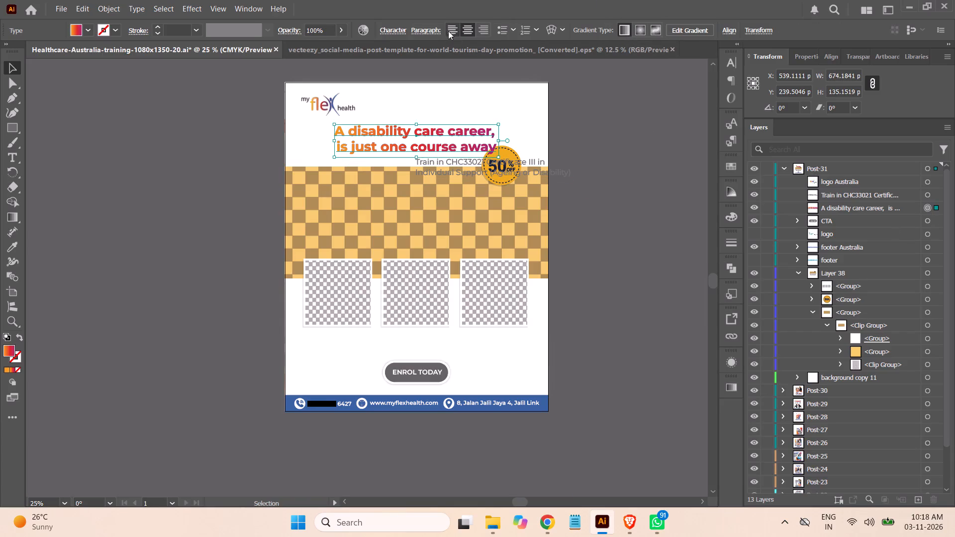
pyautogui.click(451, 29)
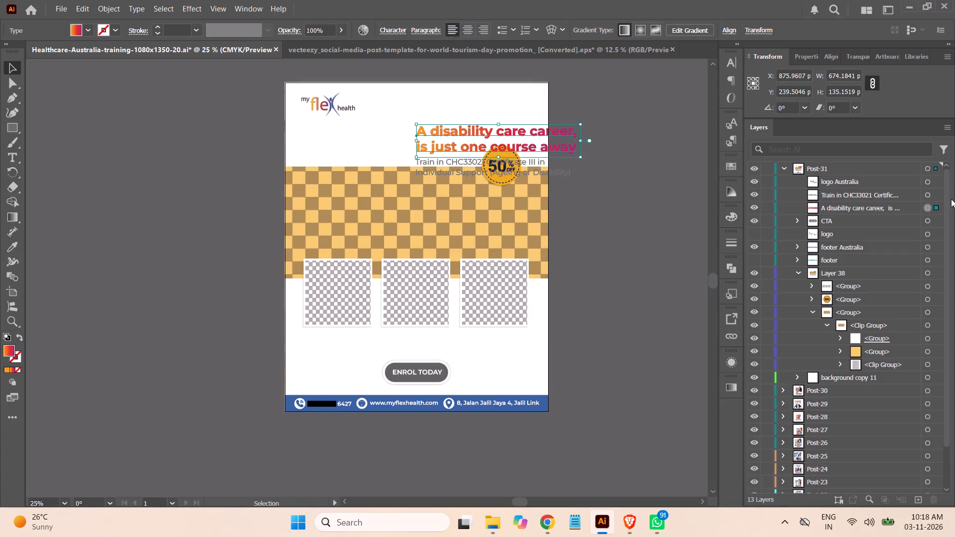
# Move the headline and subheading together beneath the logo, flush with its left edge, at about X 401, Y 275 px.
pyautogui.keyDown('shift'); pyautogui.click(927, 193); pyautogui.keyUp('shift')
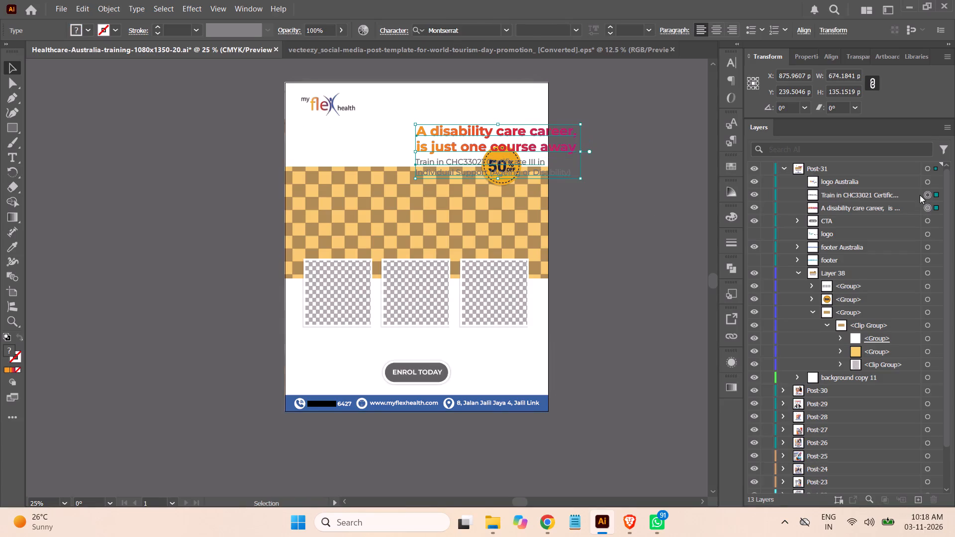
pyautogui.moveTo(460, 162); pyautogui.dragTo(337, 164)
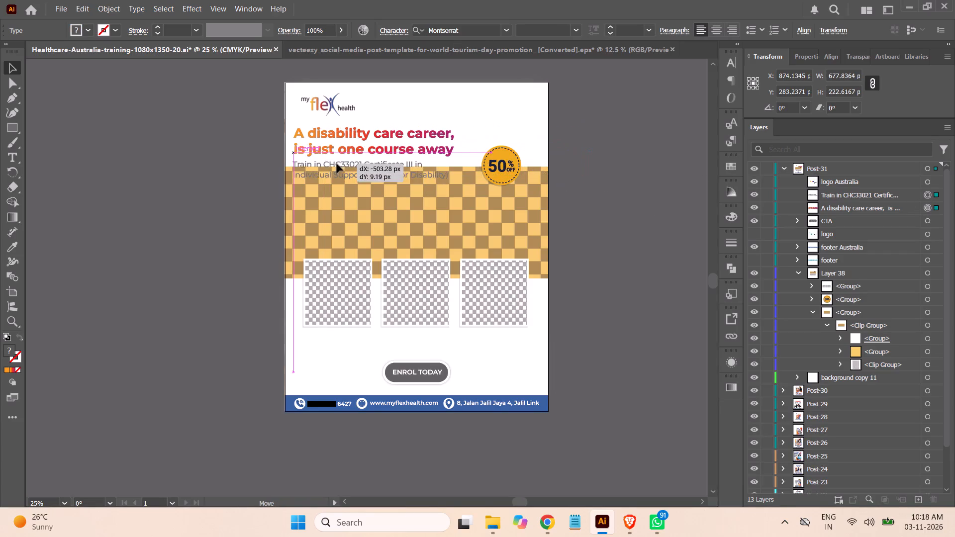
pyautogui.moveTo(337, 164); pyautogui.dragTo(345, 160)
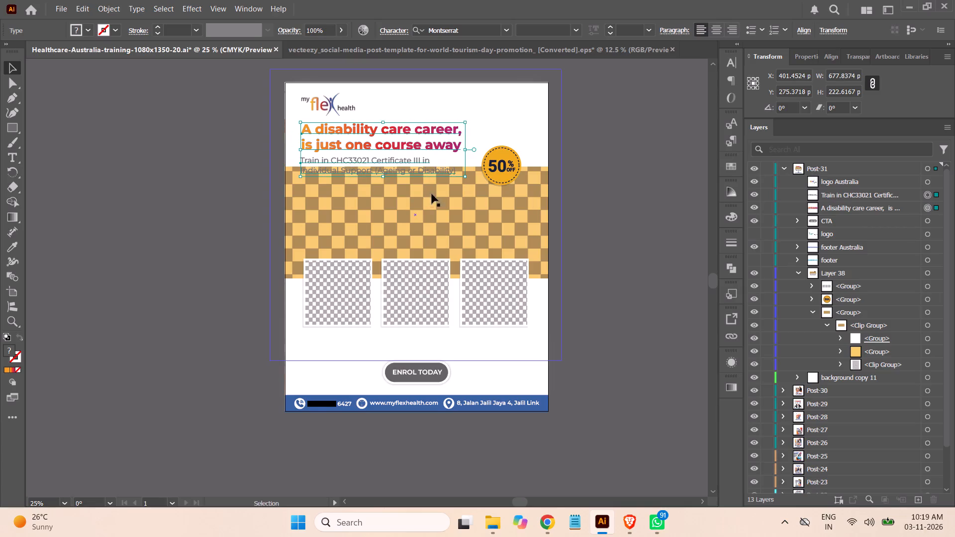
# Deselect the headline and subheading and save the Healthcare-Australia training document.
pyautogui.click(599, 182)
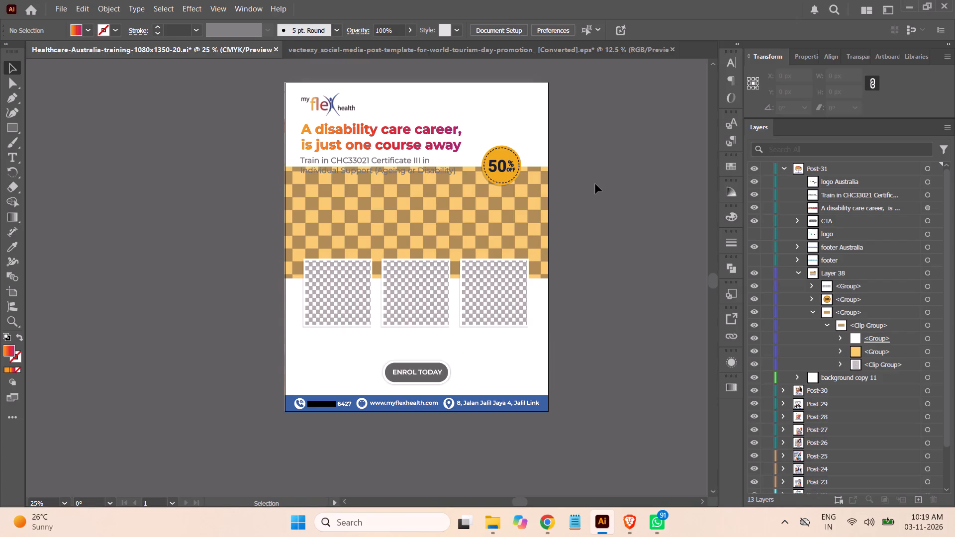
pyautogui.hotkey('ctrl', 's')
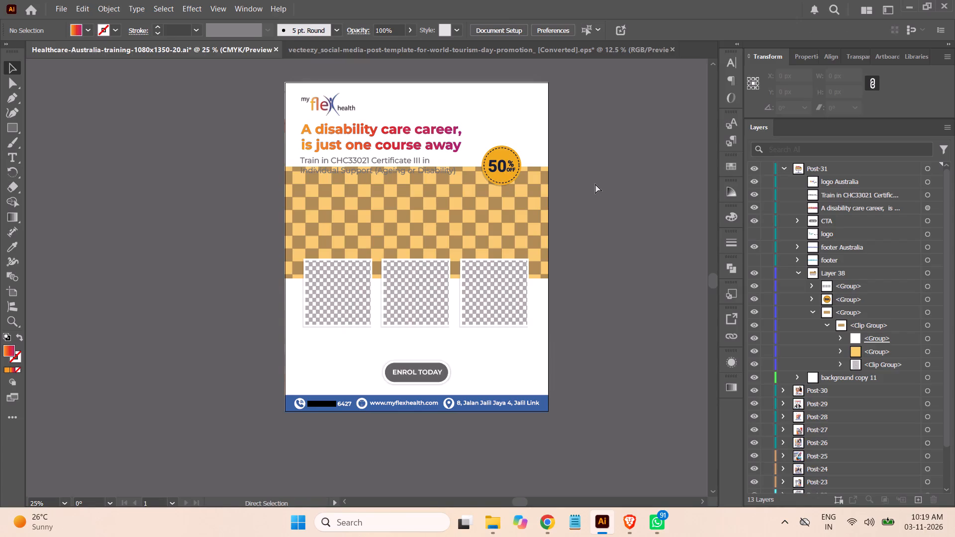
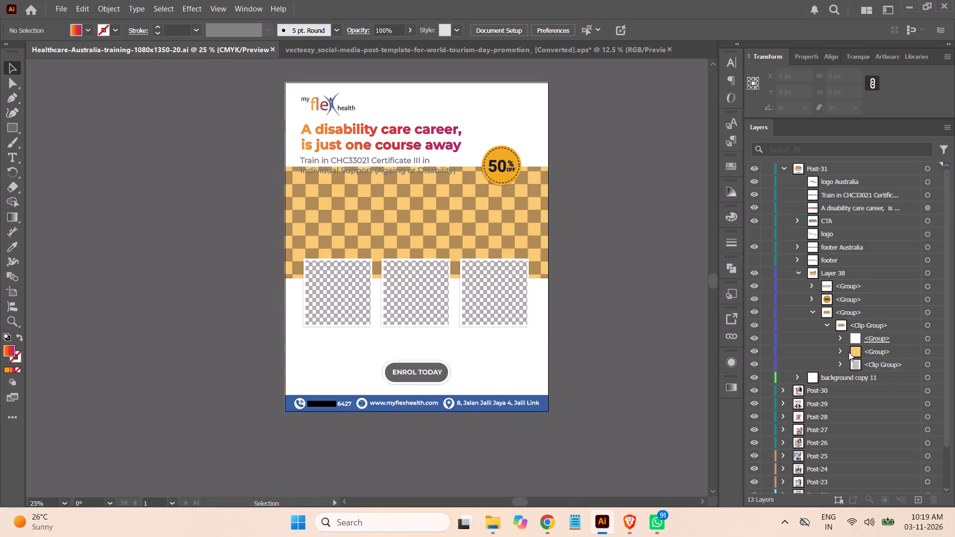
# Expand the nested clip group in Layer 38's checkered background artwork and select the topmost group inside it.
pyautogui.click(842, 363)
pyautogui.click(929, 376)
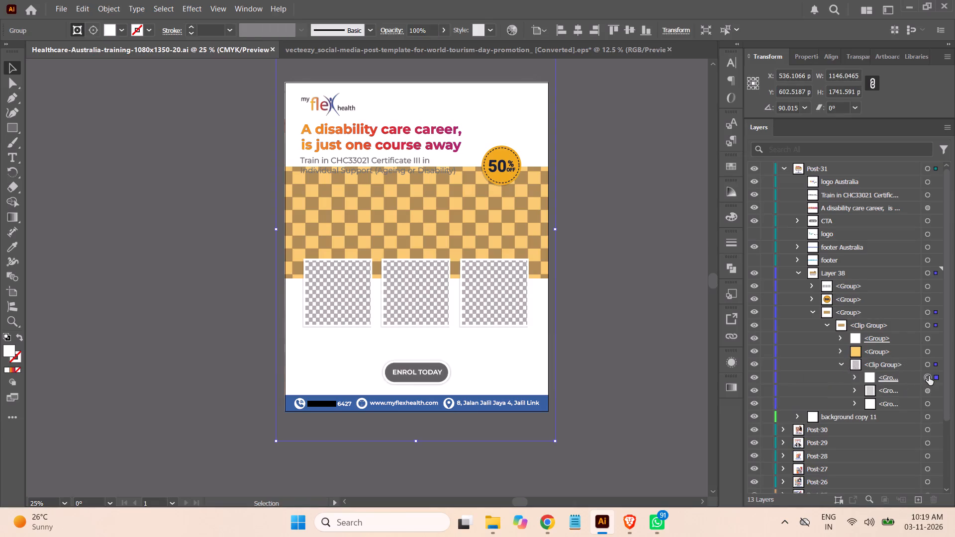
# Hide and show again the clipping shape inside Layer 38 to check what it masks on the checkered band.
pyautogui.click(660, 318)
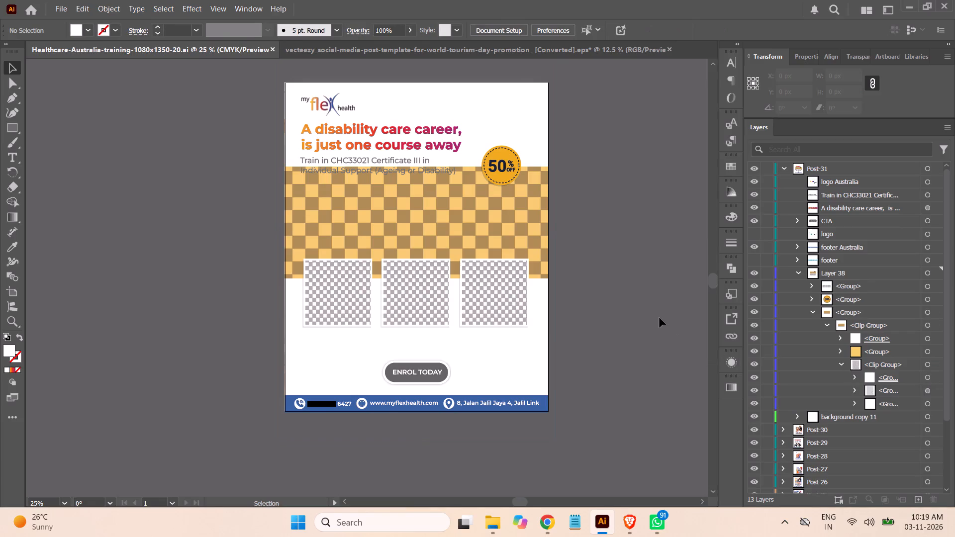
pyautogui.click(754, 339)
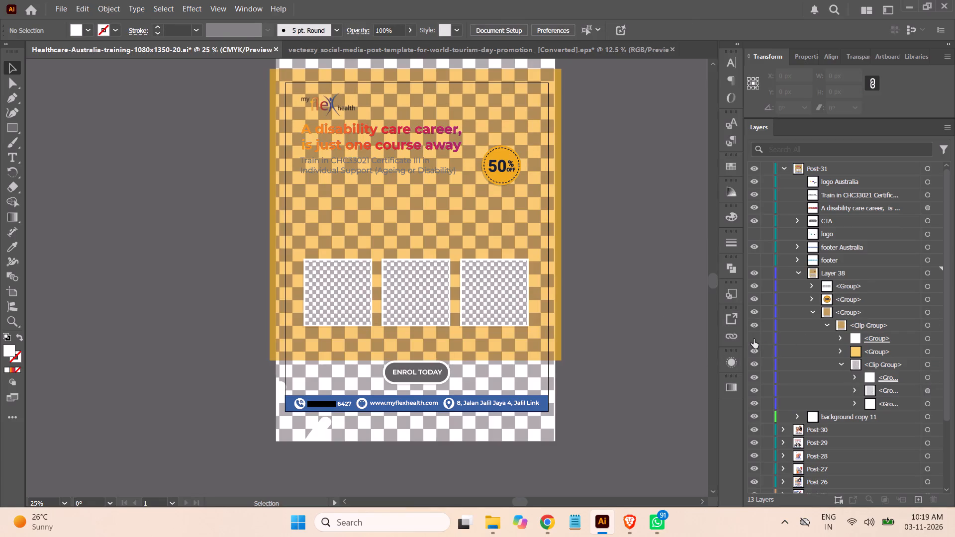
pyautogui.click(754, 339)
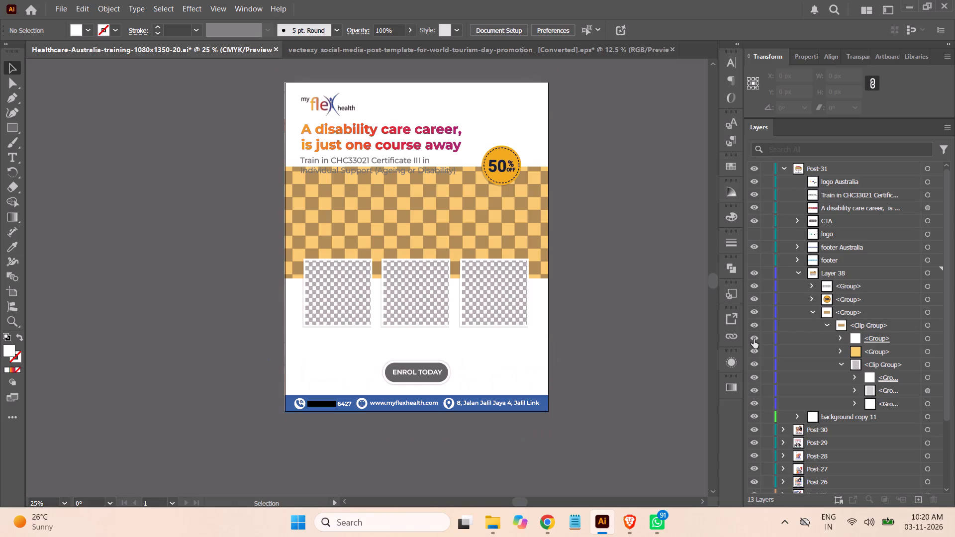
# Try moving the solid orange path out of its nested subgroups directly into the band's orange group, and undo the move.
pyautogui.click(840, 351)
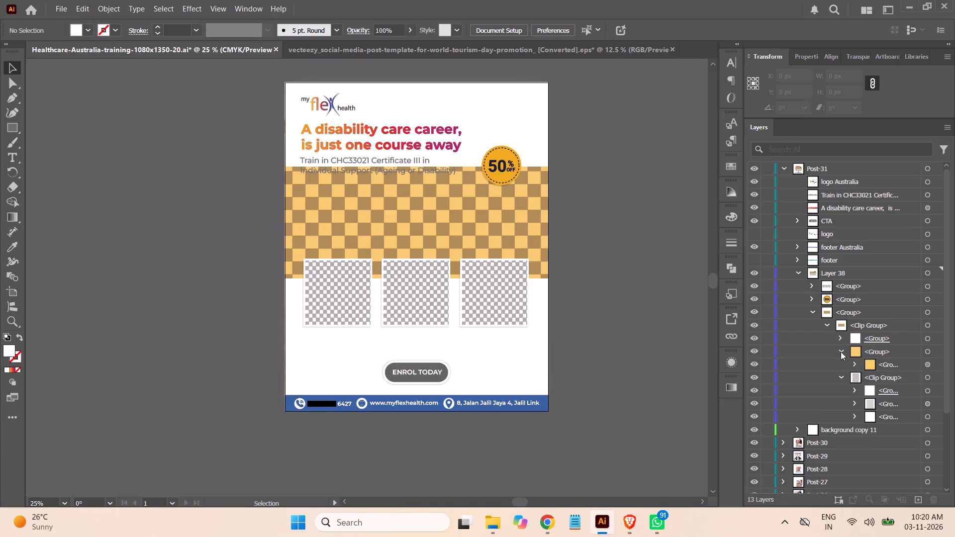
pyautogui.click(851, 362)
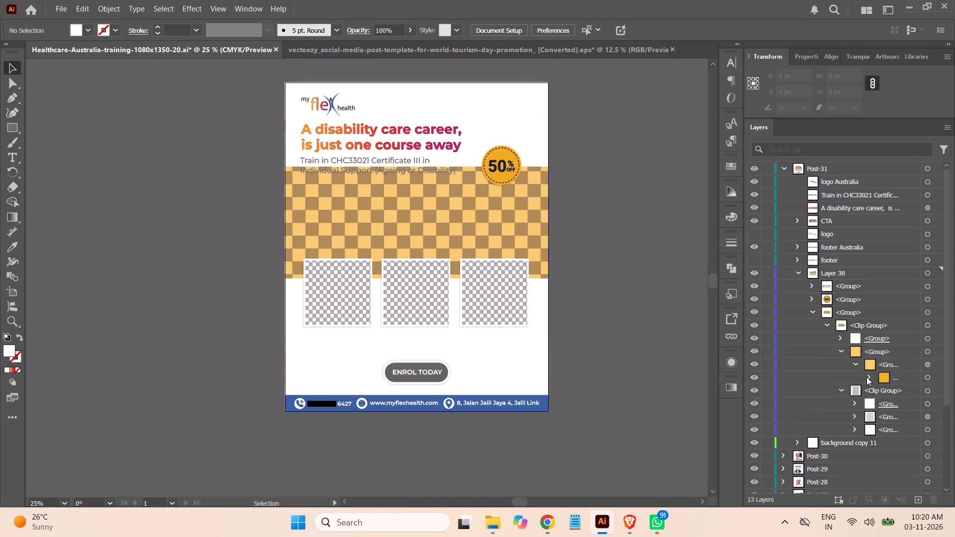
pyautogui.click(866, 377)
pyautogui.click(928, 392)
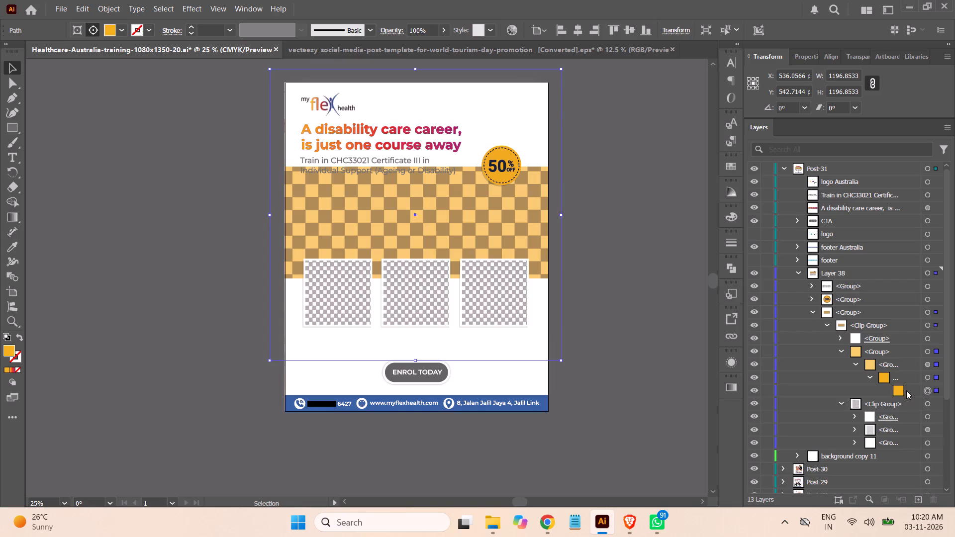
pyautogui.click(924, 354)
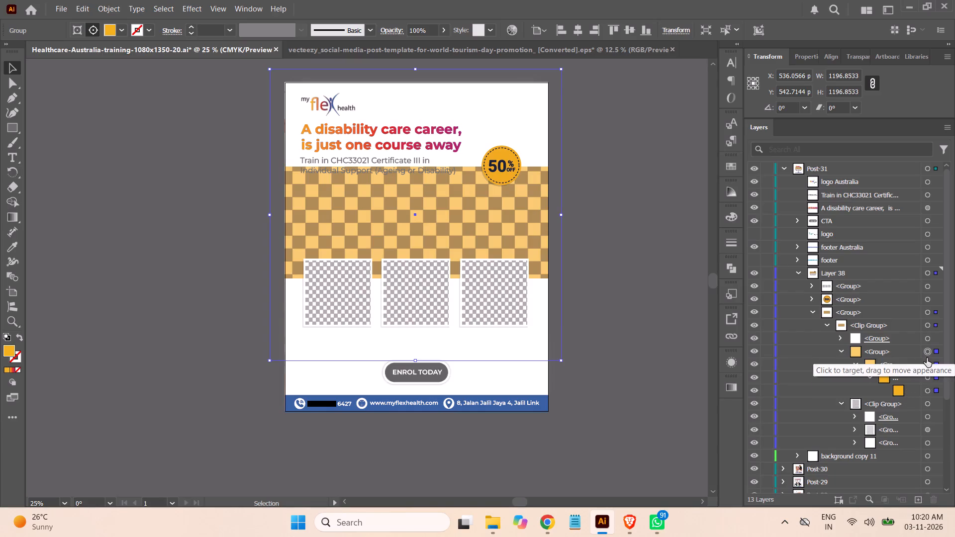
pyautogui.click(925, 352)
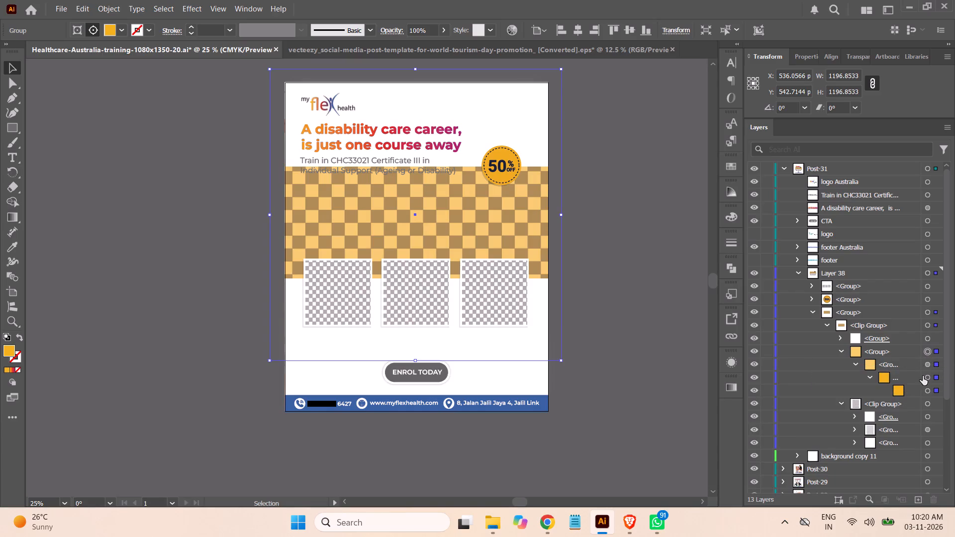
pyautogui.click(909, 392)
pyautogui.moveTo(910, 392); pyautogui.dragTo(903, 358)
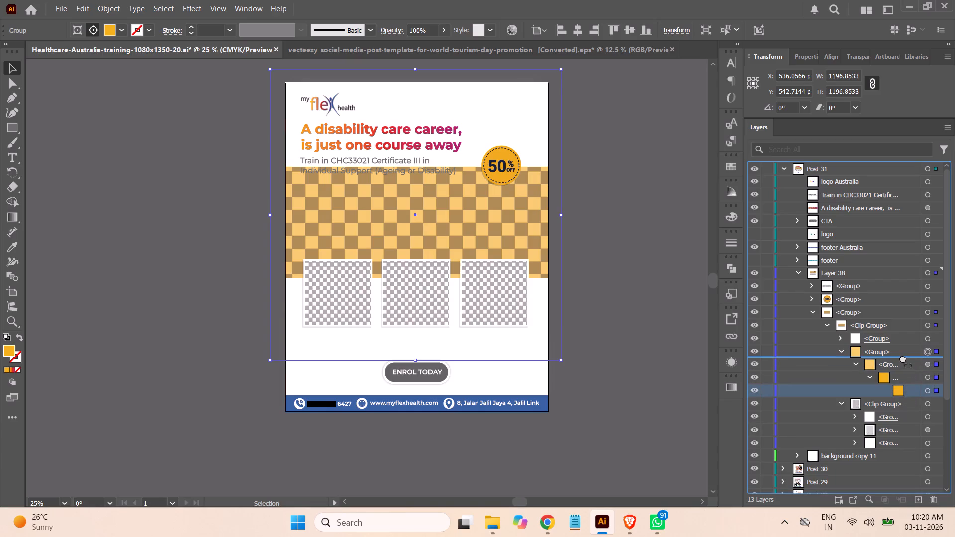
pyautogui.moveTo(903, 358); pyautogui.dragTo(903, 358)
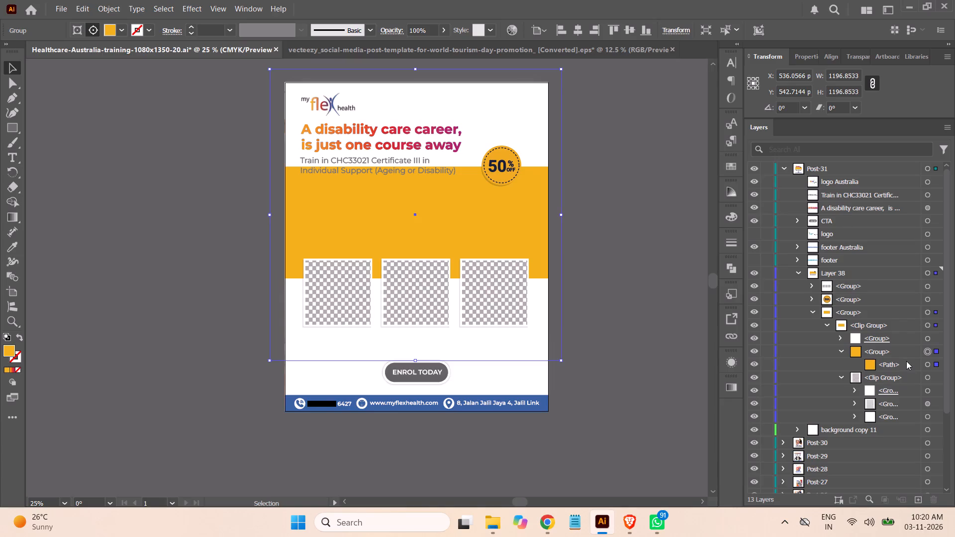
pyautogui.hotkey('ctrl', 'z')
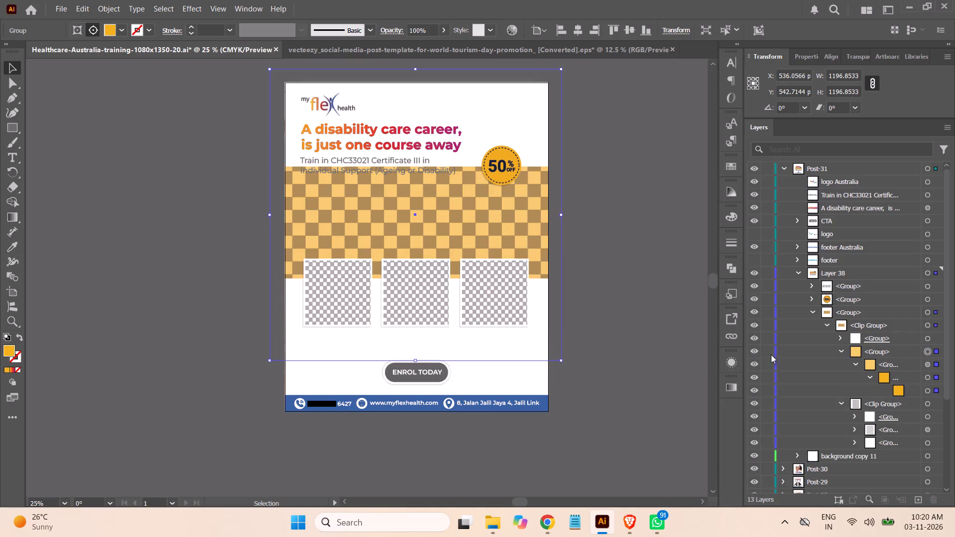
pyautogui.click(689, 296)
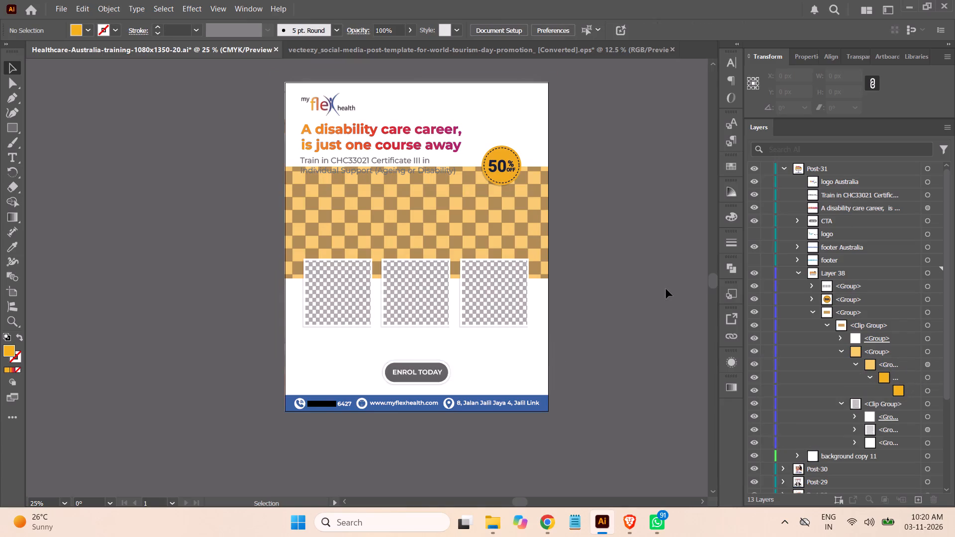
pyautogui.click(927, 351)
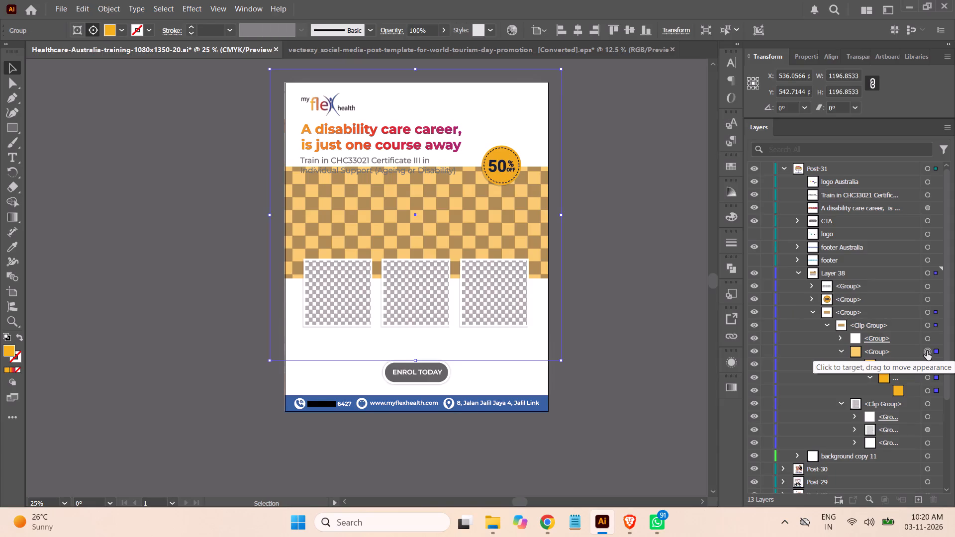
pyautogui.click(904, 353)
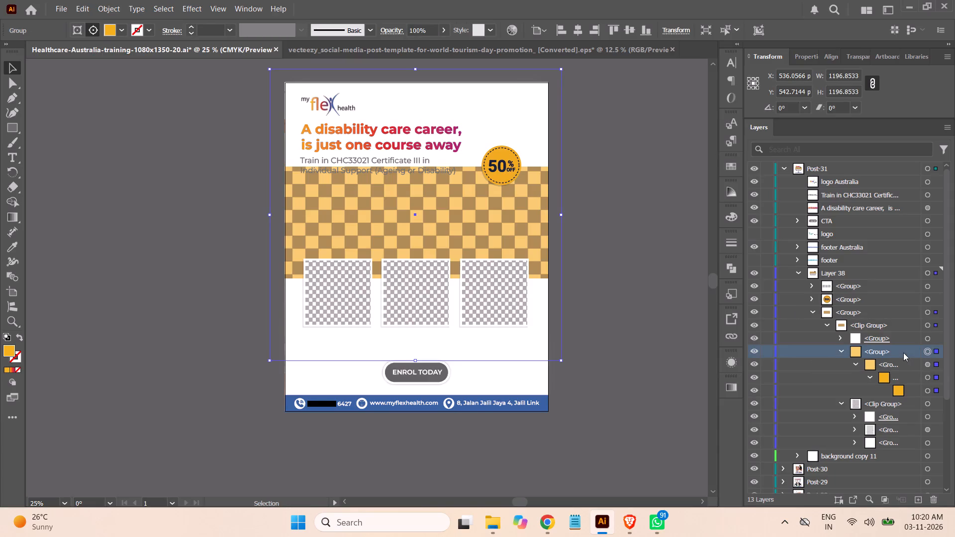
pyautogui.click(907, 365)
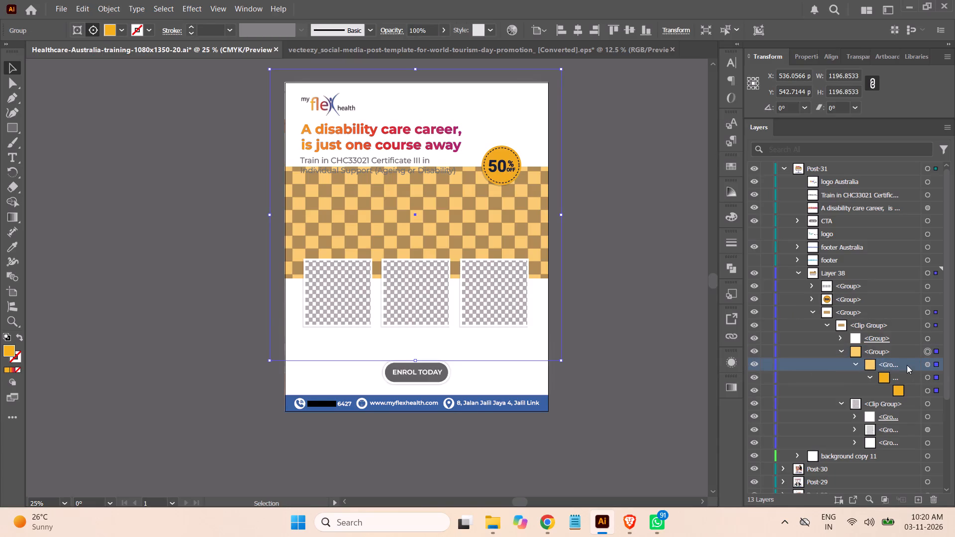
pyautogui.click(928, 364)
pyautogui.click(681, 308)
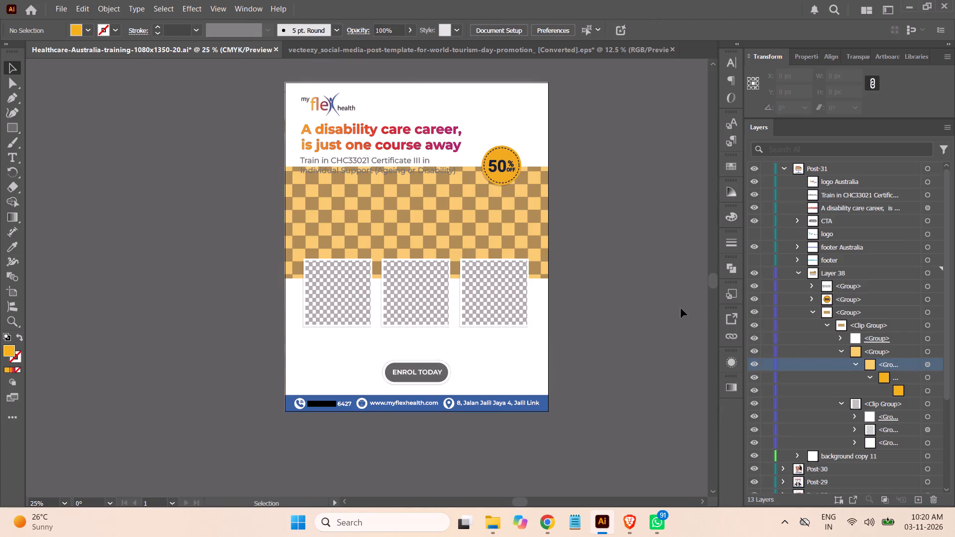
# Resize the checkered band's clipping shape to about 533 px high, lowering its top edge below the subheading and extending its bottom edge.
pyautogui.click(927, 339)
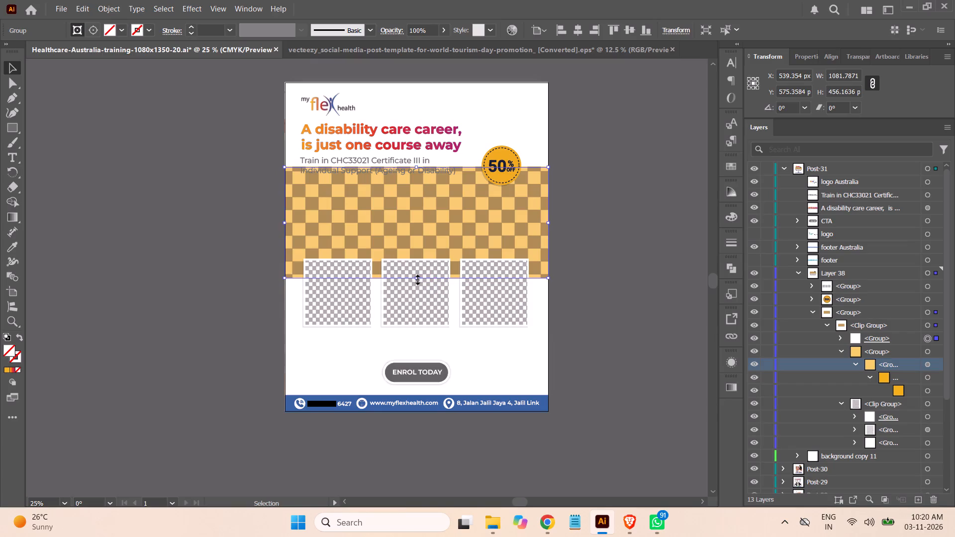
pyautogui.moveTo(416, 278); pyautogui.dragTo(419, 309)
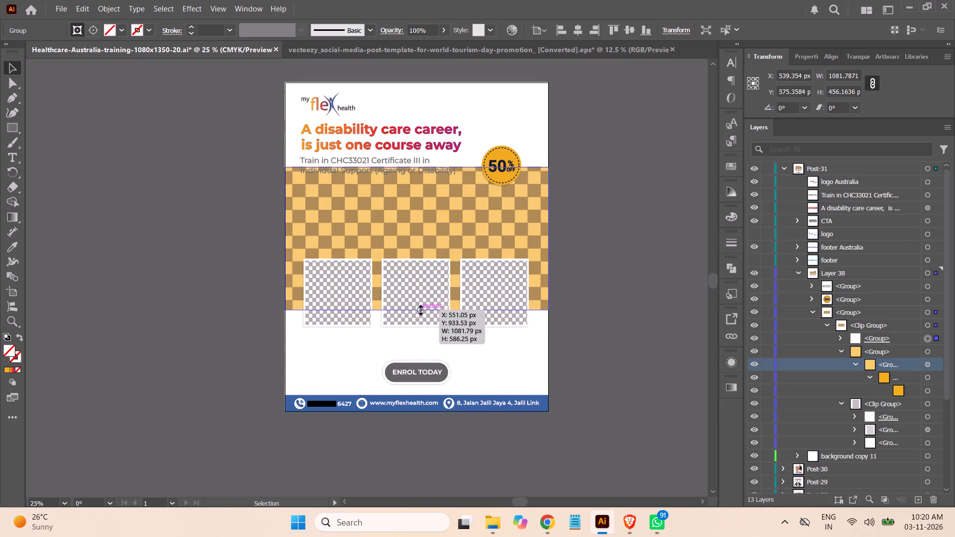
pyautogui.moveTo(419, 309); pyautogui.dragTo(421, 311)
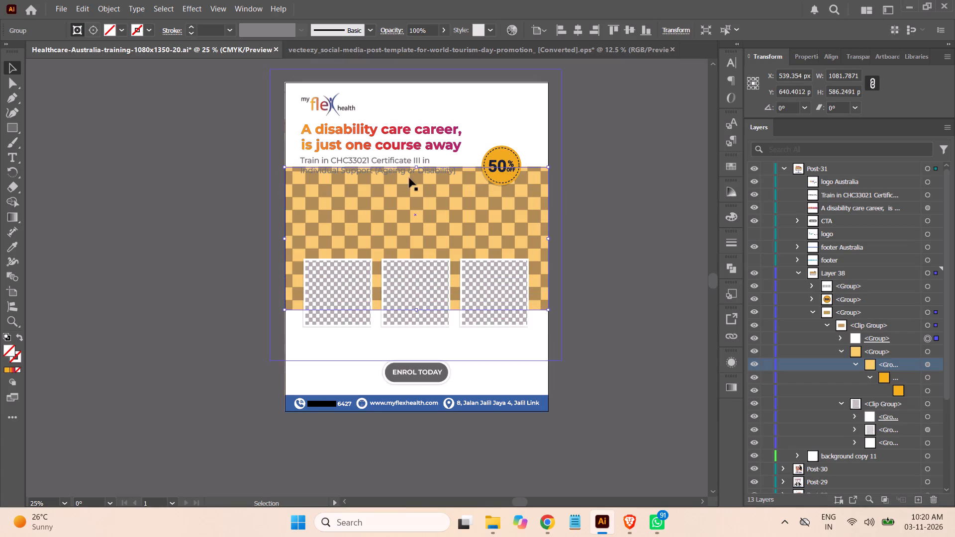
pyautogui.moveTo(416, 168); pyautogui.dragTo(418, 185)
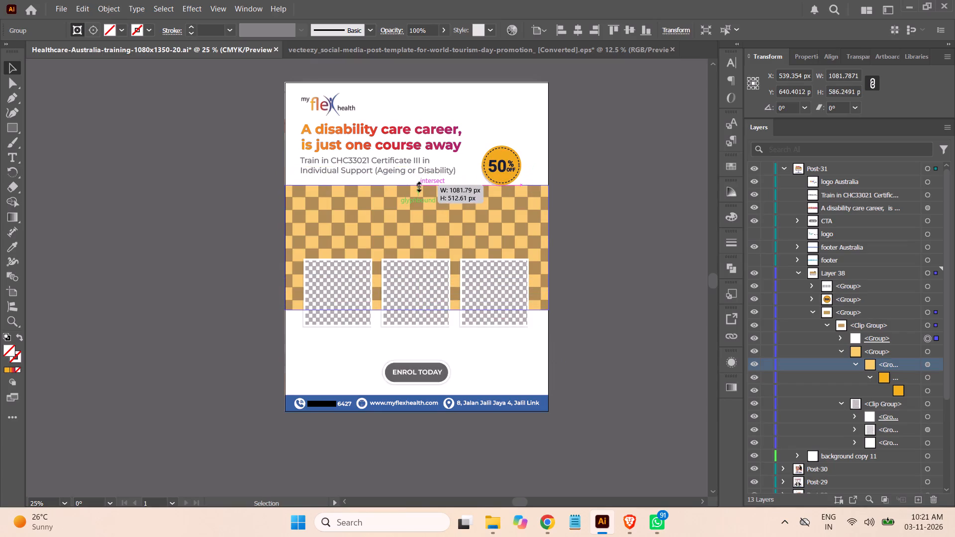
pyautogui.moveTo(418, 185); pyautogui.dragTo(417, 180)
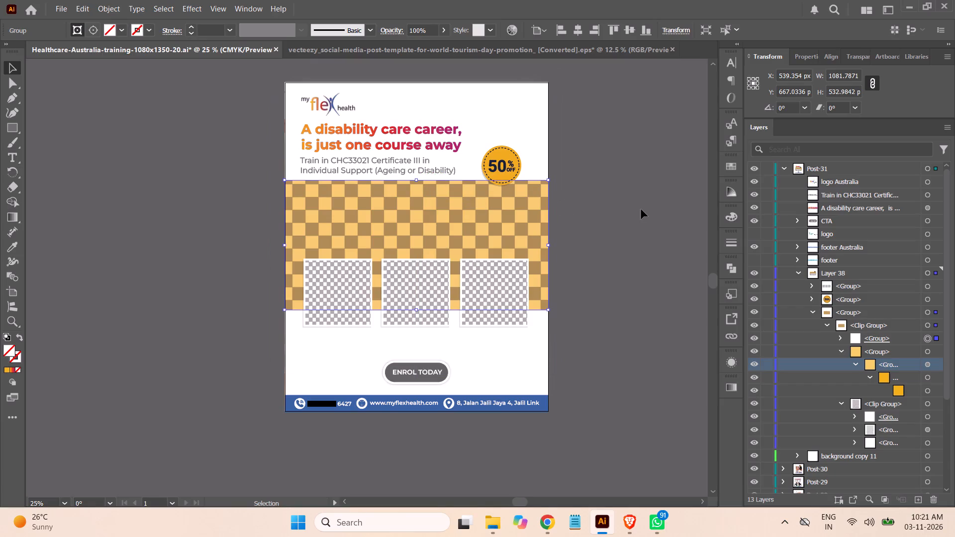
pyautogui.click(641, 209)
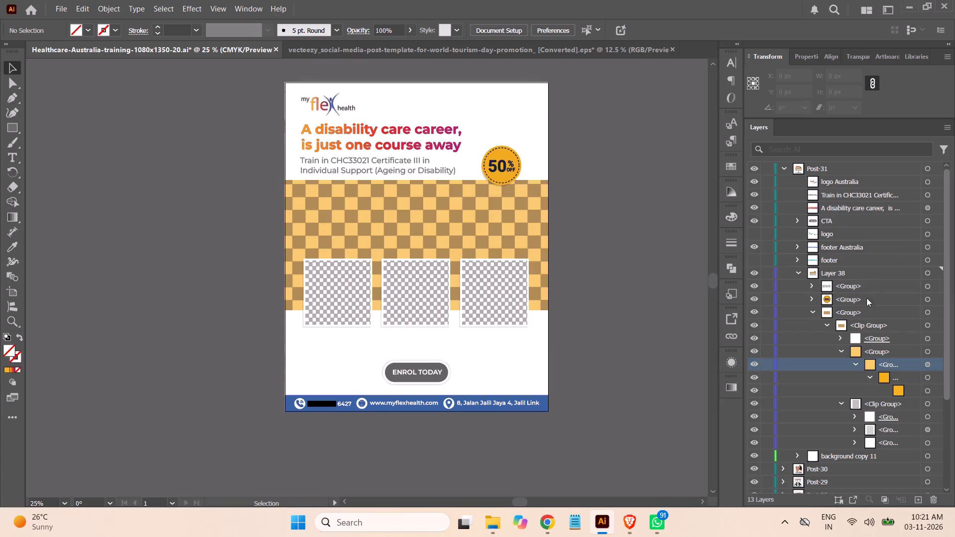
# Enlarge the "50% OFF" badge to about 186 × 190 px and move it down to overlap the checkered band's top edge.
pyautogui.click(927, 299)
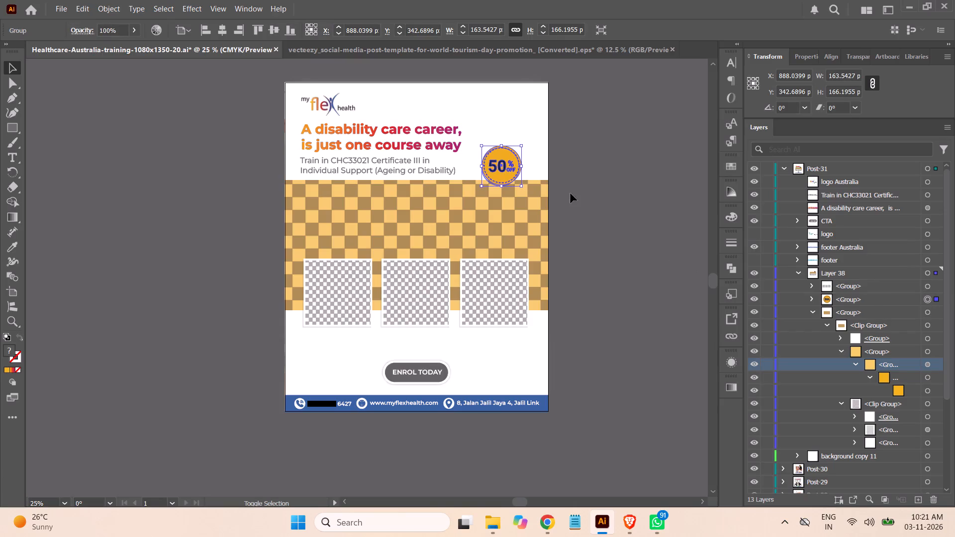
pyautogui.keyDown('shift'); pyautogui.moveTo(520, 146); pyautogui.dragTo(527, 140); pyautogui.keyUp('shift')
pyautogui.moveTo(515, 172); pyautogui.dragTo(521, 183)
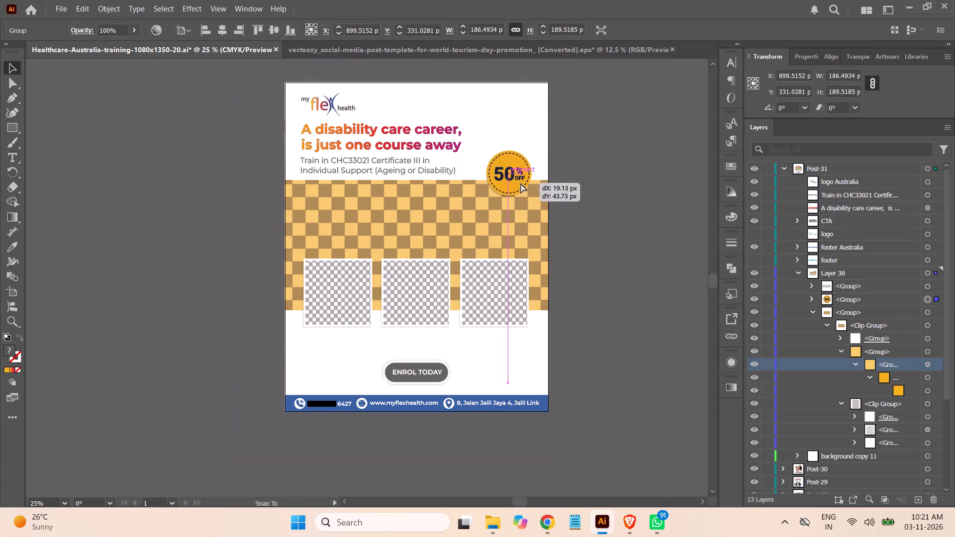
pyautogui.moveTo(521, 183); pyautogui.dragTo(522, 182)
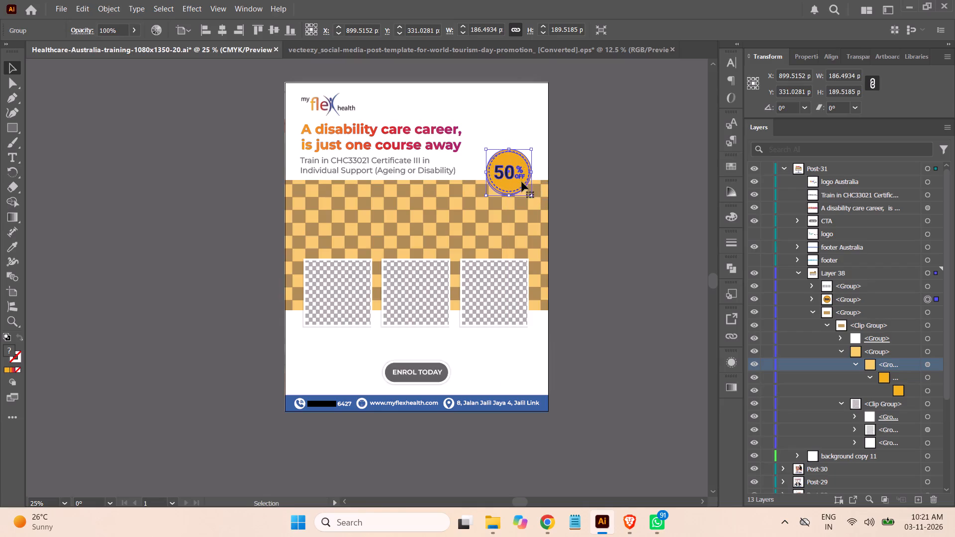
pyautogui.click(646, 199)
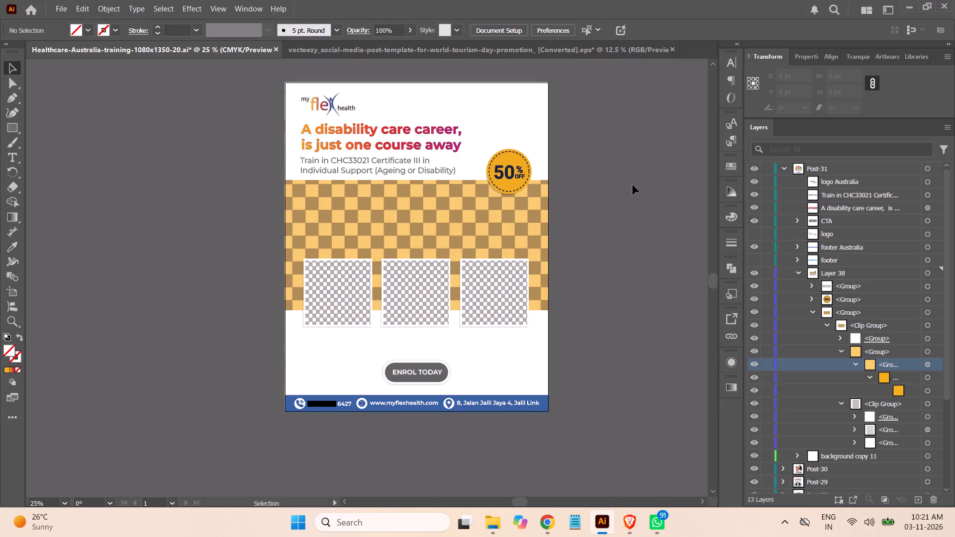
# Set the course code "CHC33021" in the subheading to Montserrat Bold.
pyautogui.click(929, 195)
pyautogui.click(11, 156)
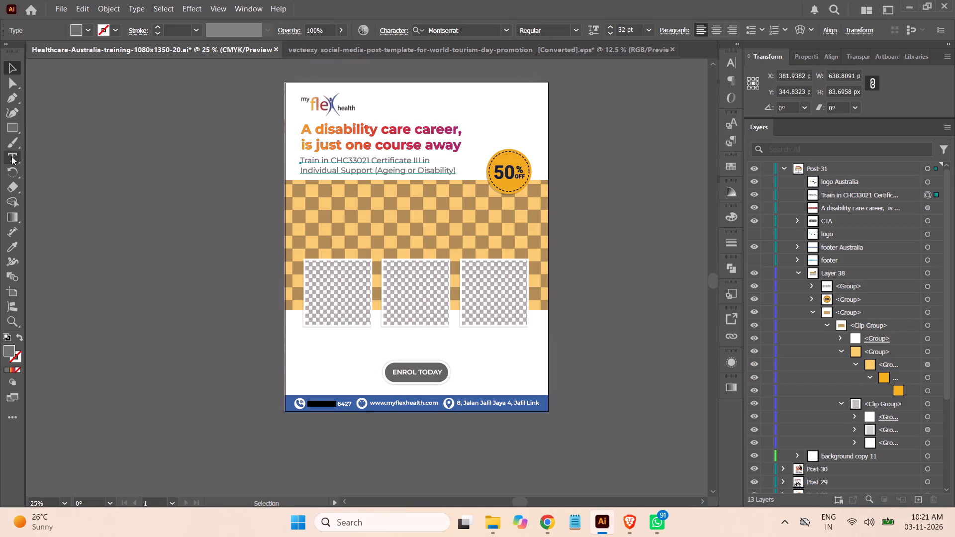
pyautogui.moveTo(369, 162); pyautogui.dragTo(332, 163)
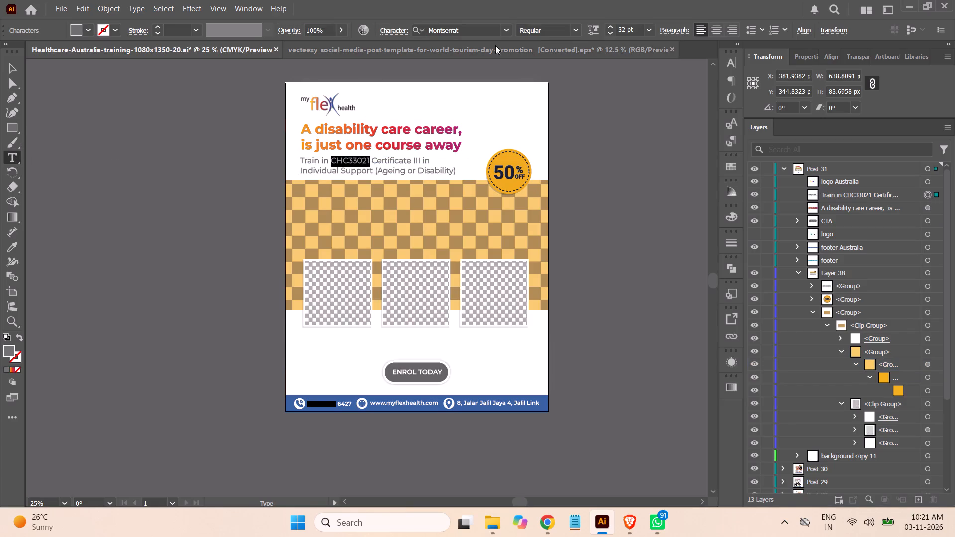
pyautogui.click(577, 32)
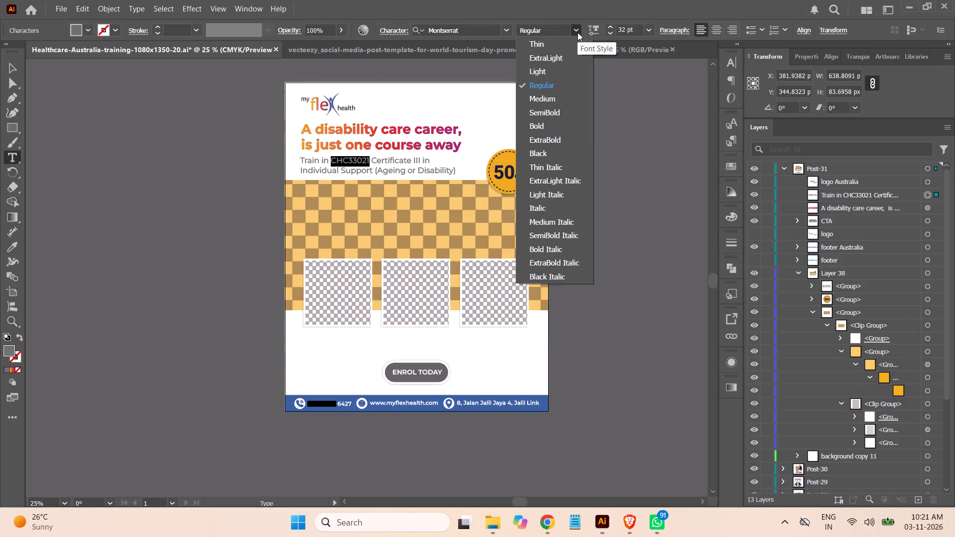
pyautogui.click(547, 126)
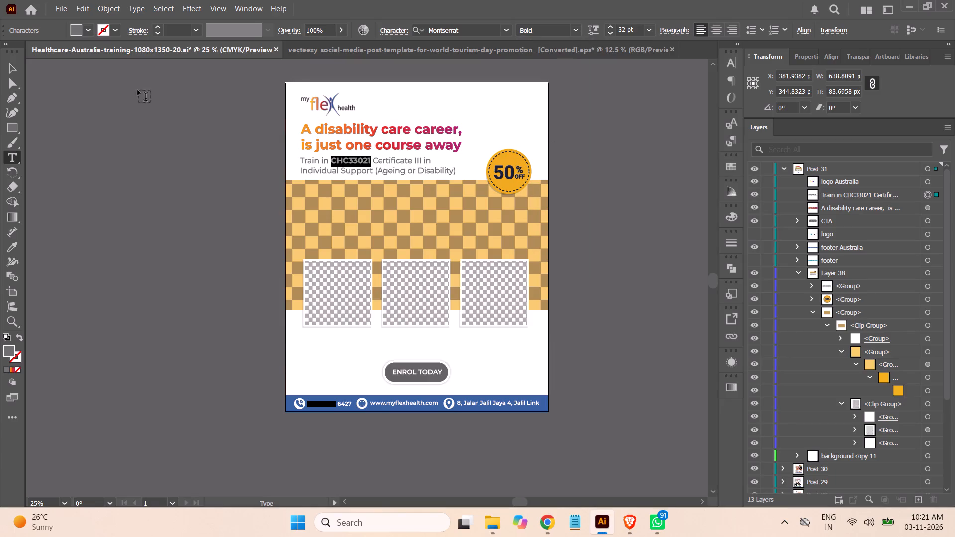
pyautogui.click(10, 67)
pyautogui.click(122, 136)
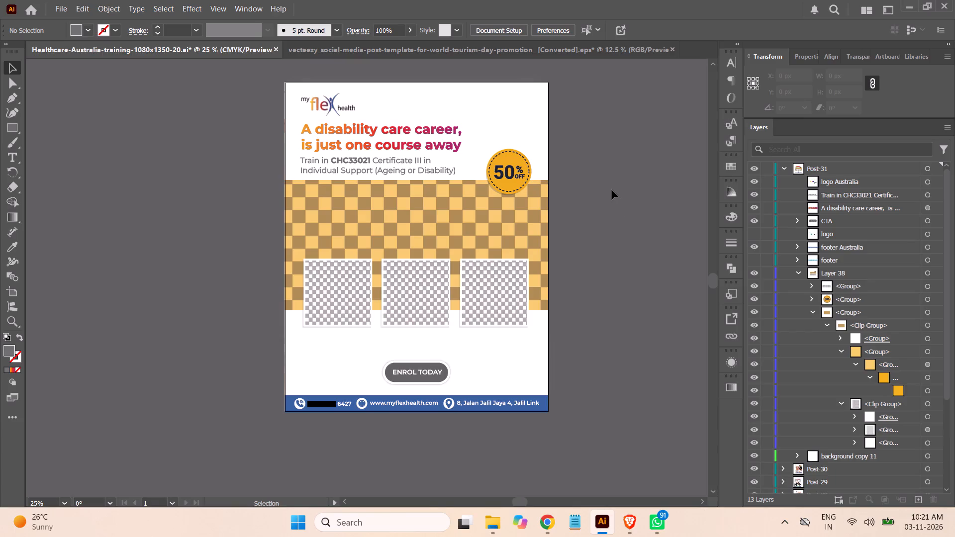
# Save the Healthcare-Australia training document.
pyautogui.hotkey('ctrl', 's')
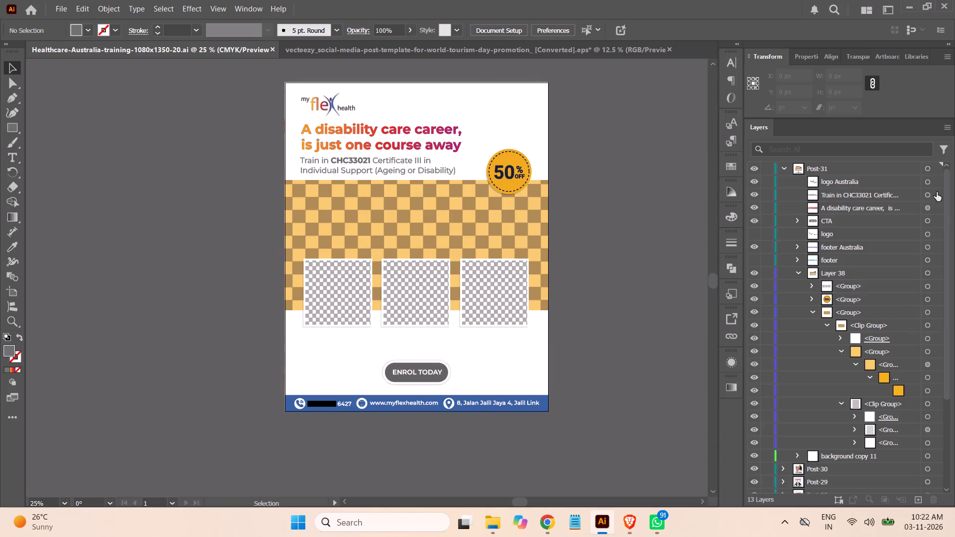
# Remove the line break in the headline so "A disability care career, is just one course away" runs on one line.
pyautogui.click(926, 209)
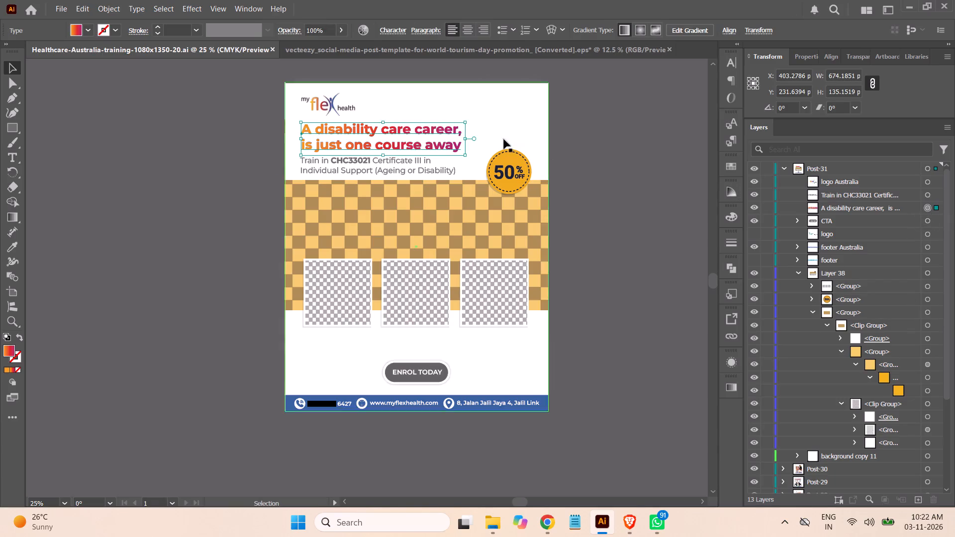
pyautogui.click(13, 159)
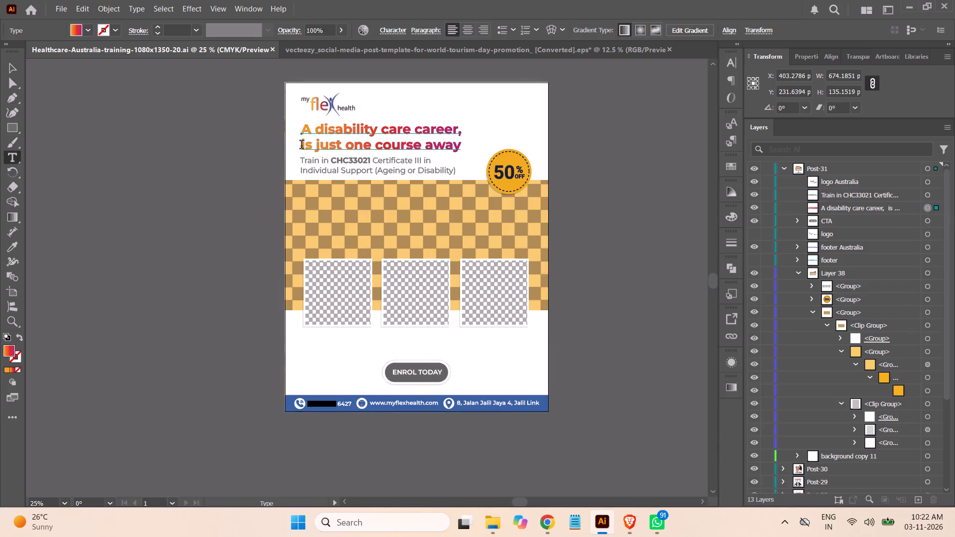
pyautogui.click(302, 146)
pyautogui.press('BackSpace')
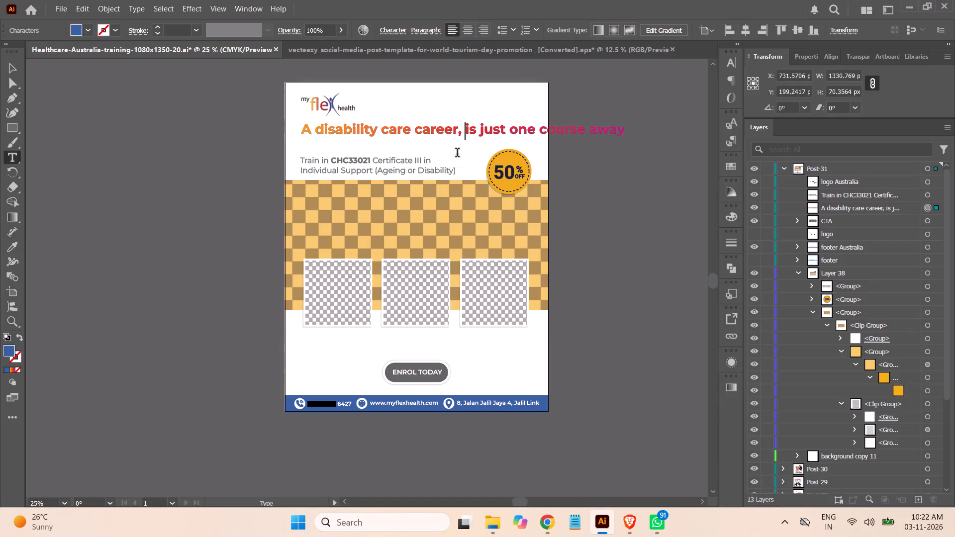
# Scale the one-line headline down proportionally so it fits inside the artboard, keeping its start aligned with the subheading.
pyautogui.click(18, 66)
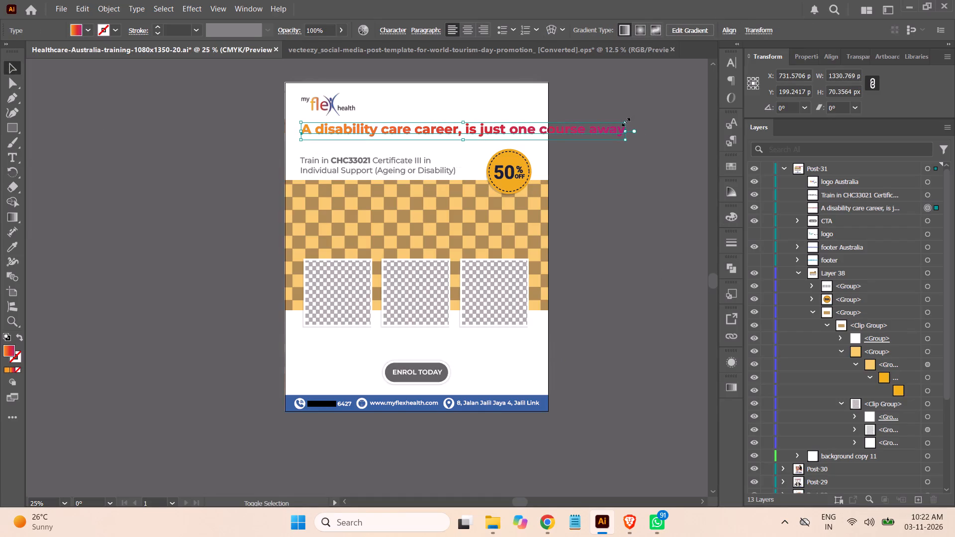
pyautogui.keyDown('shift'); pyautogui.moveTo(624, 121); pyautogui.dragTo(548, 125); pyautogui.keyUp('shift')
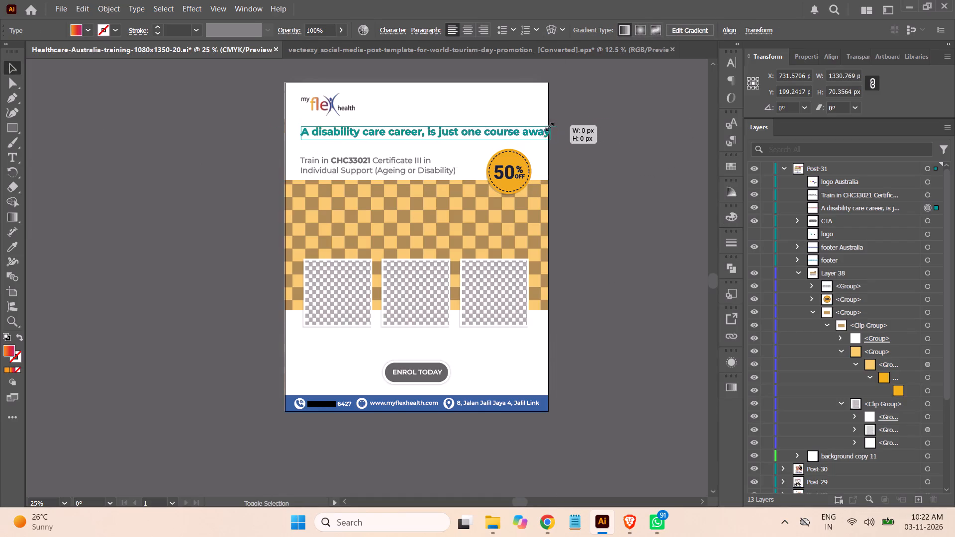
pyautogui.keyDown('shift'); pyautogui.moveTo(548, 125); pyautogui.dragTo(536, 128); pyautogui.keyUp('shift')
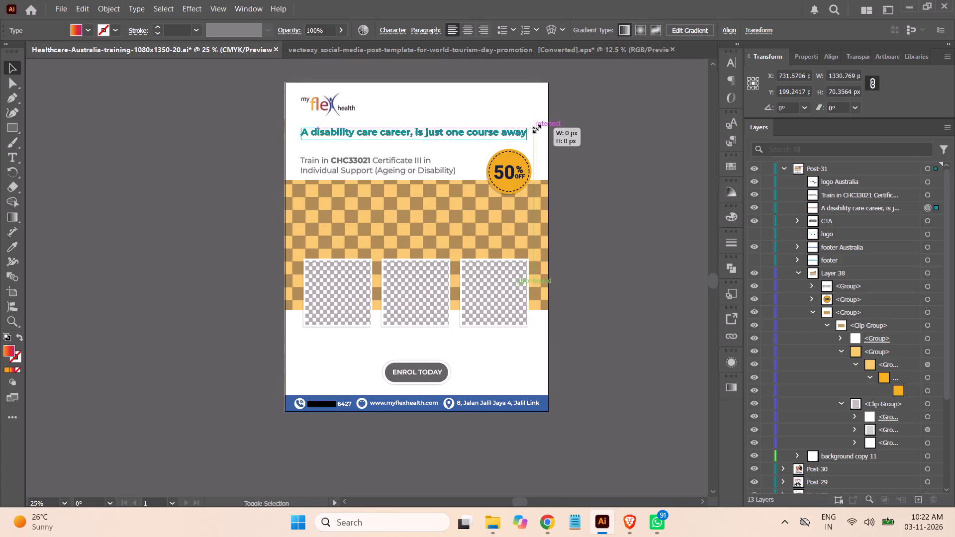
pyautogui.keyDown('shift'); pyautogui.moveTo(536, 128); pyautogui.dragTo(534, 127); pyautogui.keyUp('shift')
pyautogui.click(626, 162)
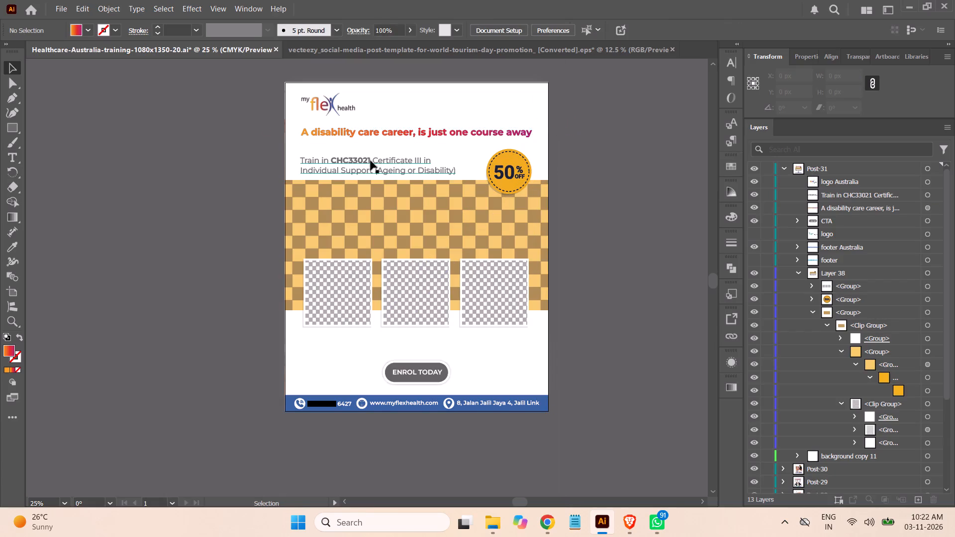
# Move the "Train in CHC33021 Certificate III" subheading straight up about 62 px, closely beneath the headline.
pyautogui.click(363, 171)
pyautogui.moveTo(361, 171); pyautogui.dragTo(360, 159)
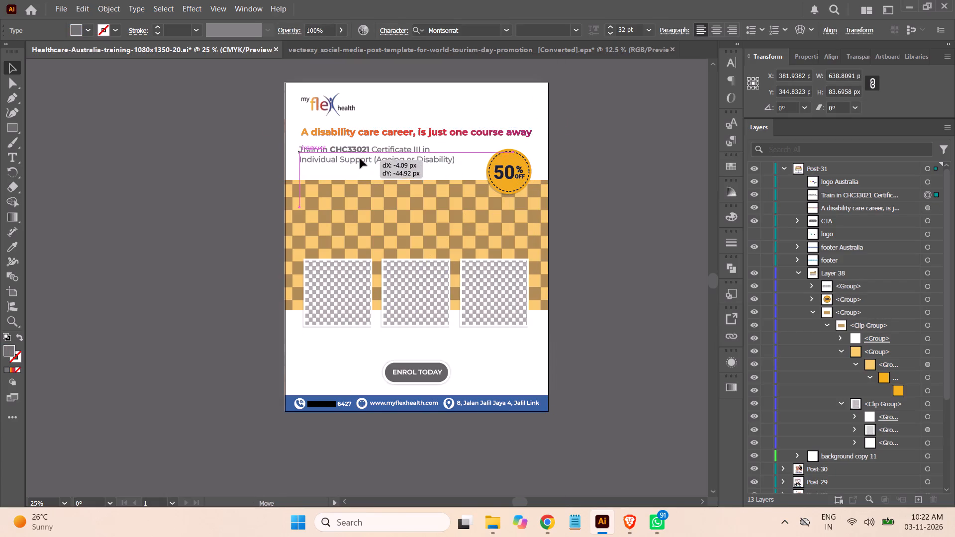
pyautogui.moveTo(360, 159); pyautogui.dragTo(360, 156)
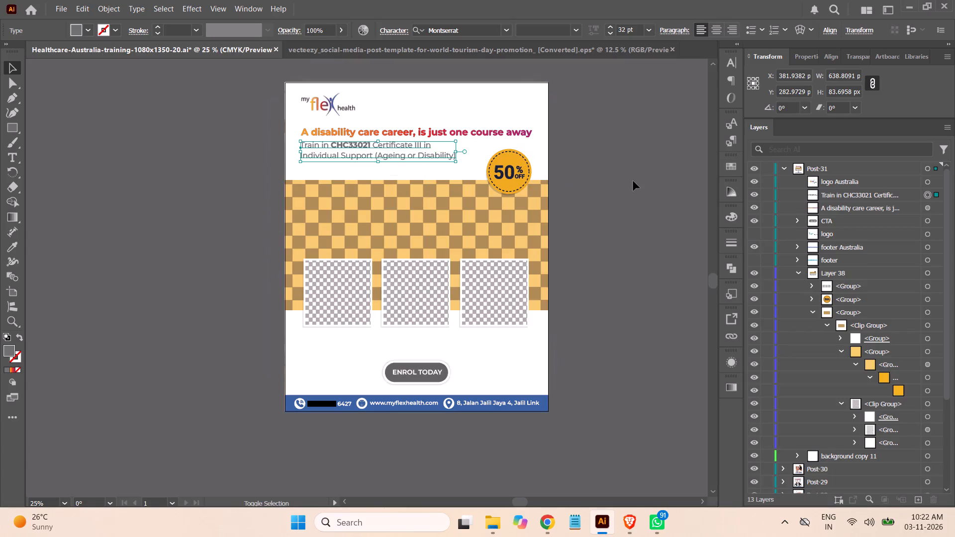
pyautogui.click(647, 168)
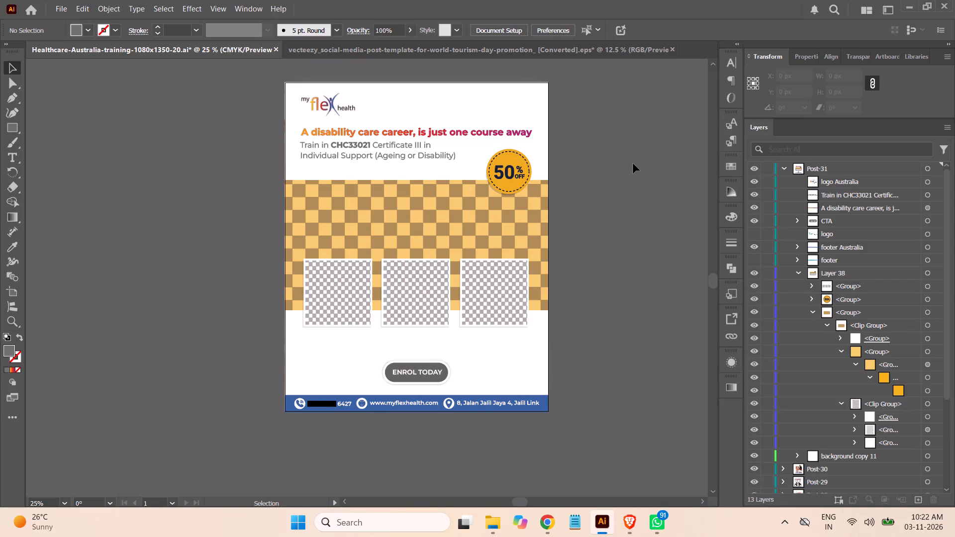
# Extend the checkered band's clipping shape upward so its top edge sits just below the moved subheading.
pyautogui.click(928, 339)
pyautogui.moveTo(416, 179); pyautogui.dragTo(416, 169)
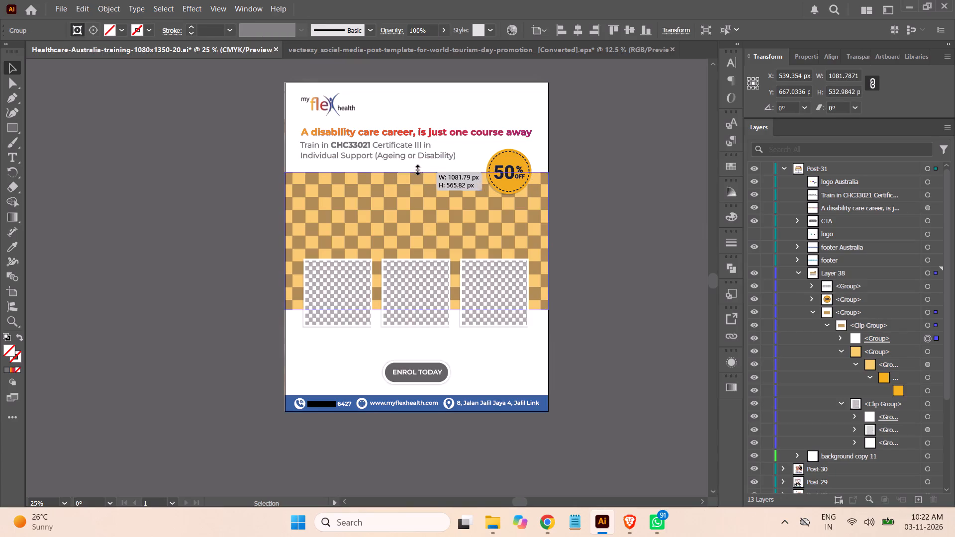
pyautogui.moveTo(416, 169); pyautogui.dragTo(417, 168)
pyautogui.click(590, 176)
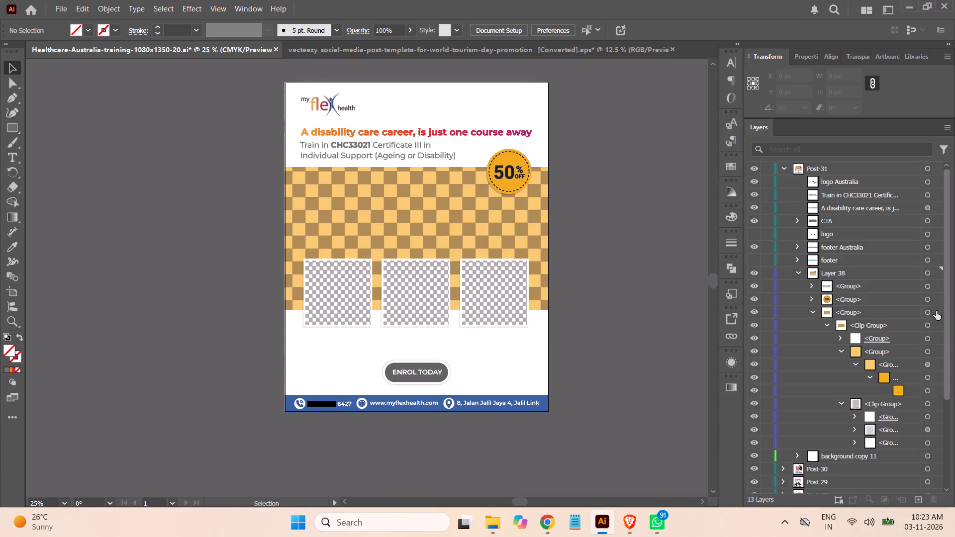
# Move the "50% OFF" badge slightly up so it straddles the checkered band's raised top edge.
pyautogui.click(928, 299)
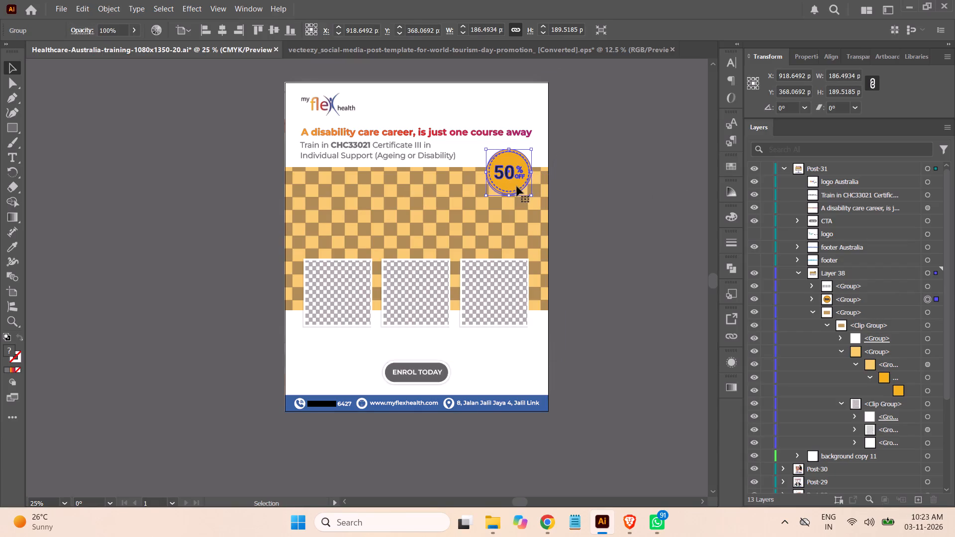
pyautogui.moveTo(515, 184); pyautogui.dragTo(515, 182)
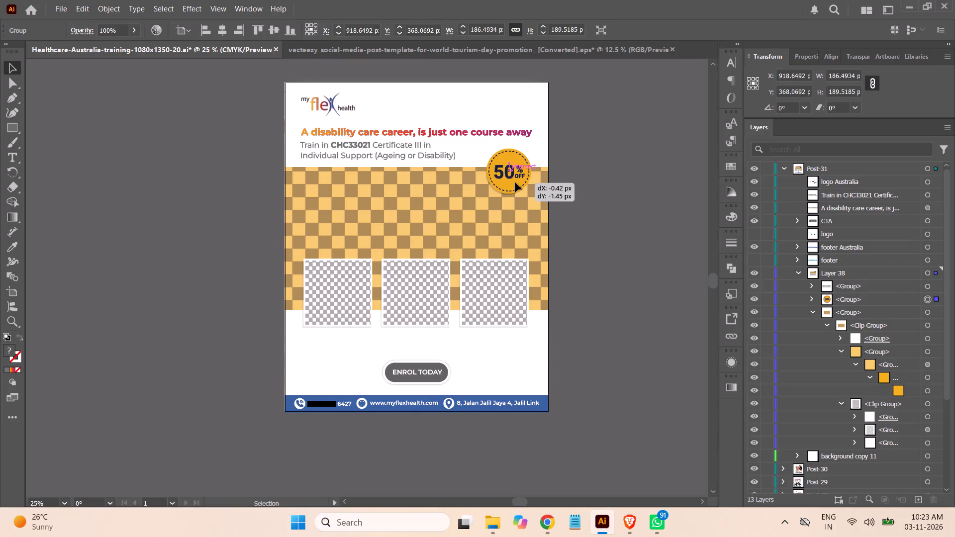
pyautogui.moveTo(515, 182); pyautogui.dragTo(515, 179)
pyautogui.click(634, 198)
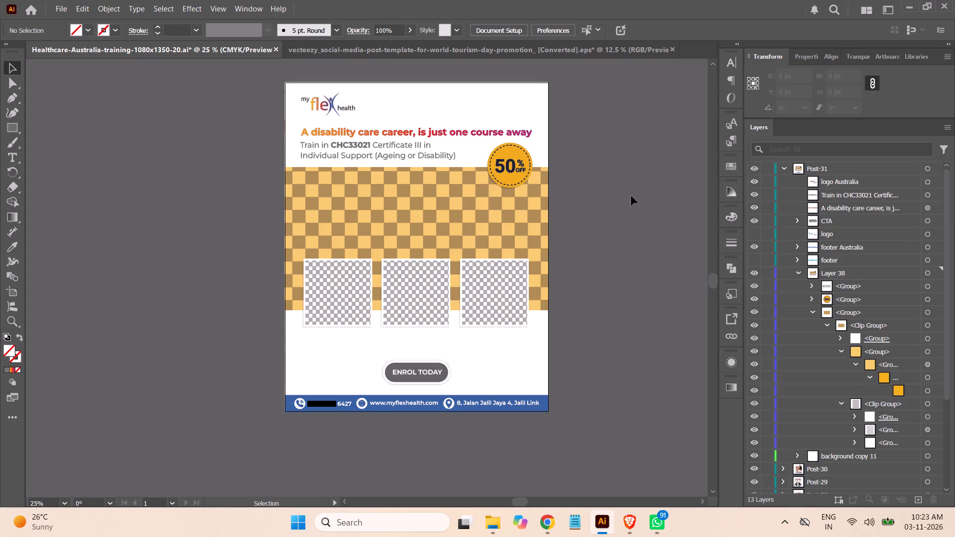
# Save the Healthcare-Australia training document.
pyautogui.hotkey('ctrl', 's')
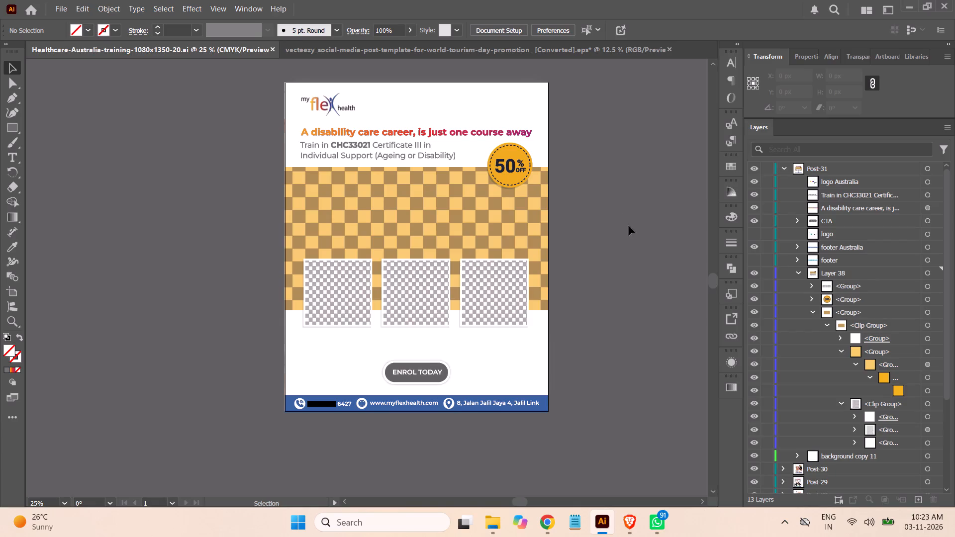
# Select the "Train in CHC33021 Certificate III" subheading text.
pyautogui.click(928, 195)
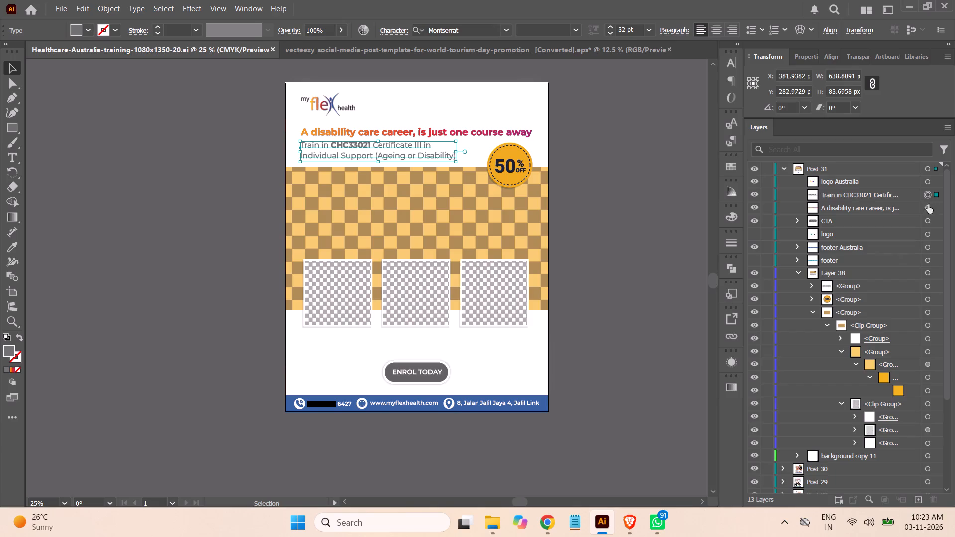
# Duplicate the "Train in CHC33021 Certificate III" subheading text object in the Post-31 layer.
pyautogui.click(895, 195)
pyautogui.moveTo(892, 194); pyautogui.dragTo(921, 496)
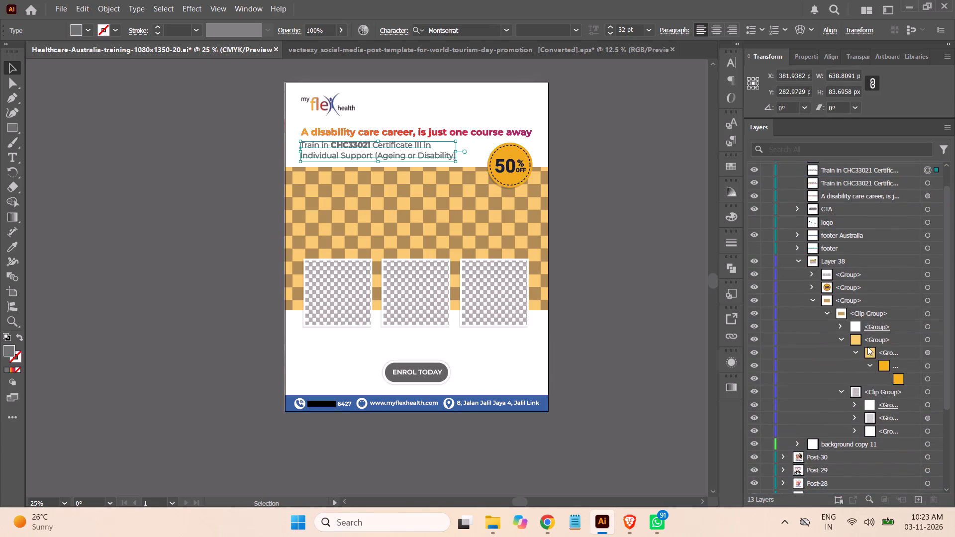
# Move one of the two "Train in CHC33021" text objects into Layer 38's group of three image frames.
pyautogui.click(881, 168)
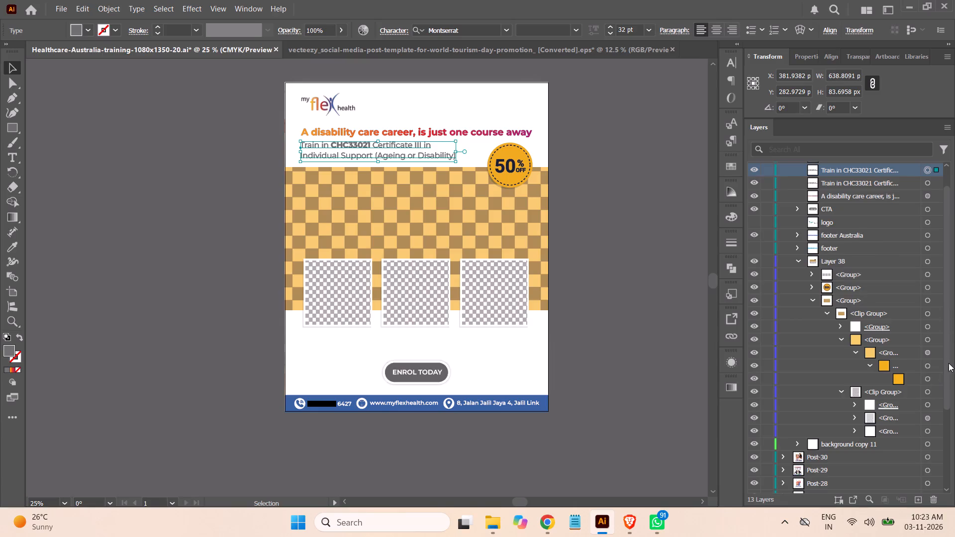
pyautogui.moveTo(946, 357); pyautogui.dragTo(939, 308)
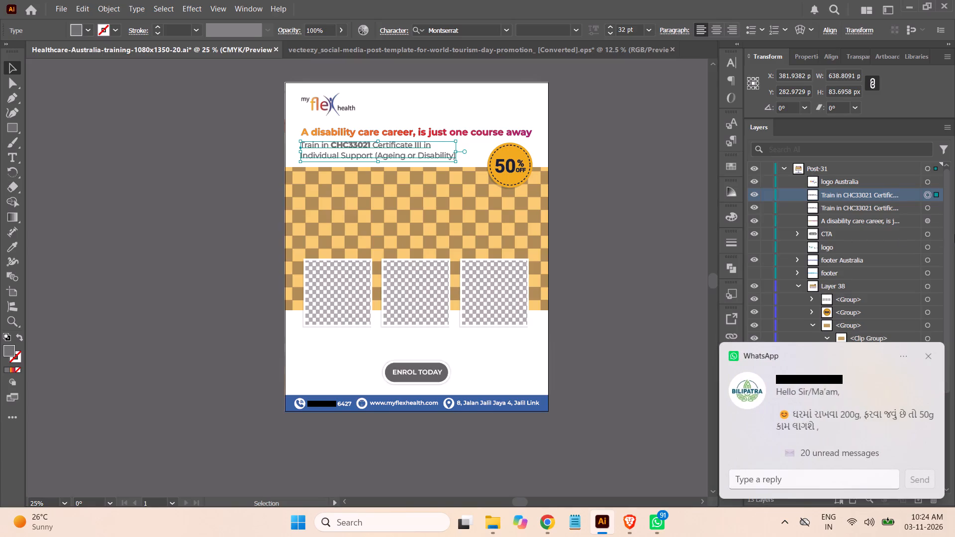
pyautogui.click(929, 357)
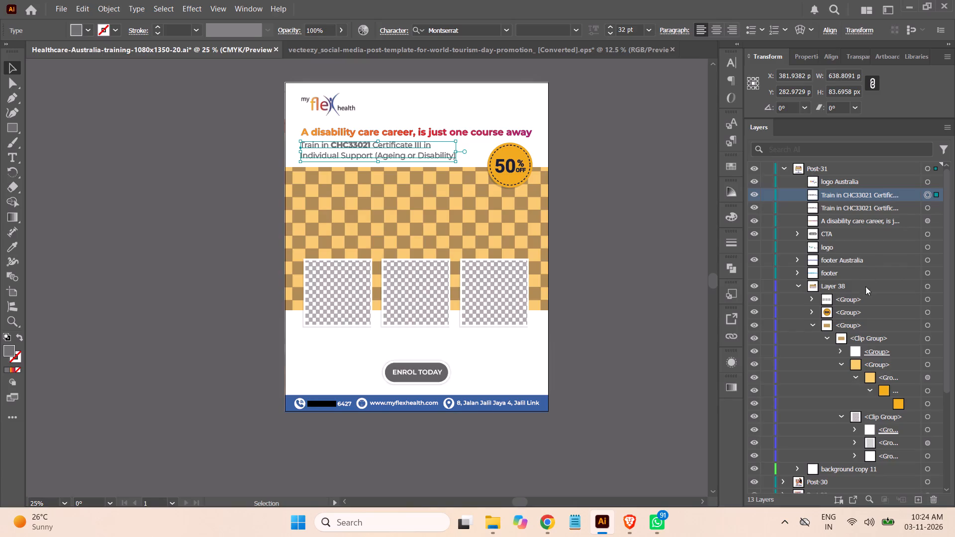
pyautogui.click(811, 299)
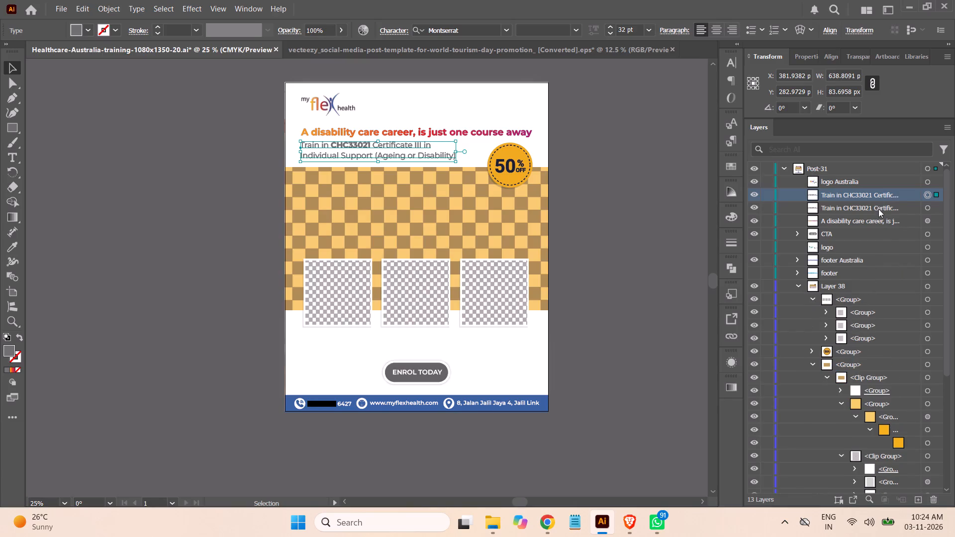
pyautogui.moveTo(876, 197); pyautogui.dragTo(862, 305)
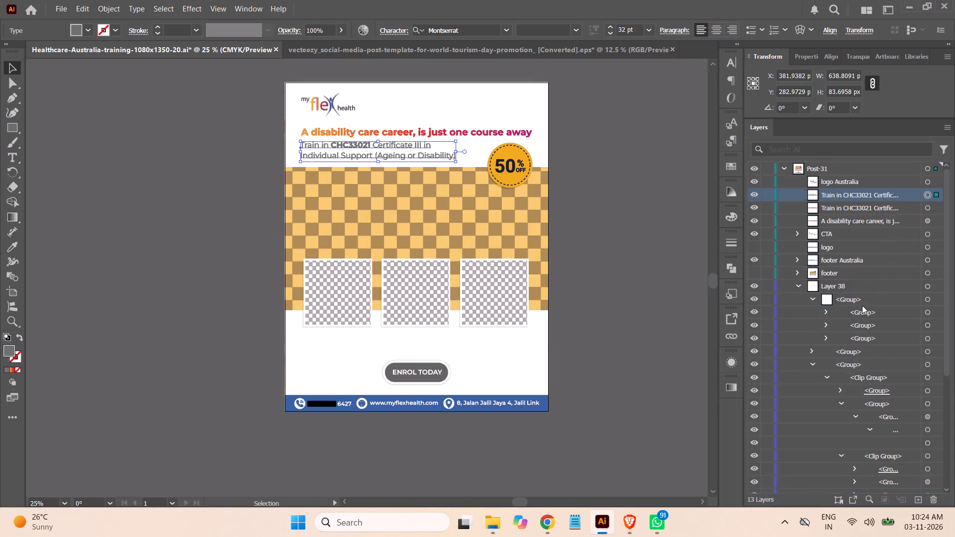
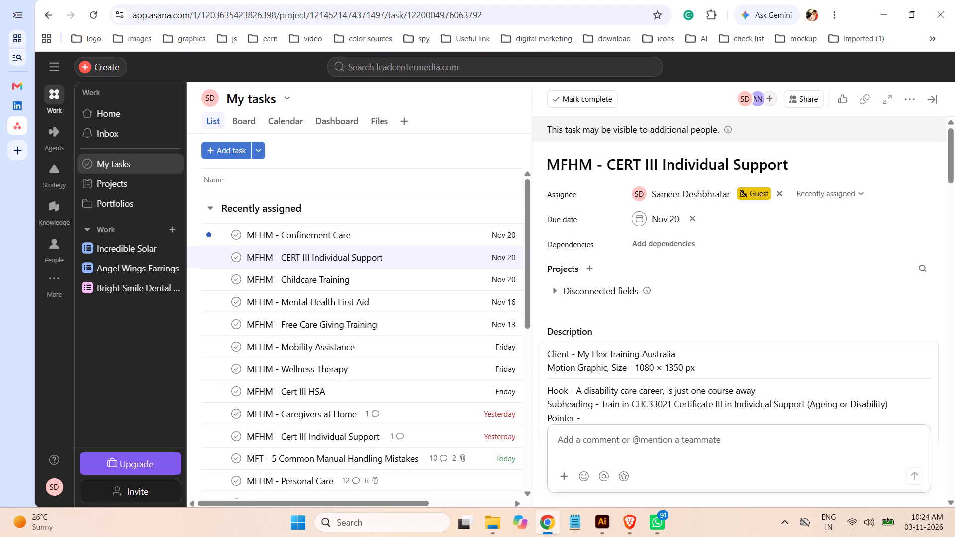
# Copy the first pointer, "Australian Accredited Training", from the brief's description in Asana.
pyautogui.scroll(-2, 815, 271)
pyautogui.scroll(1, 814, 274)
pyautogui.scroll(-2, 814, 274)
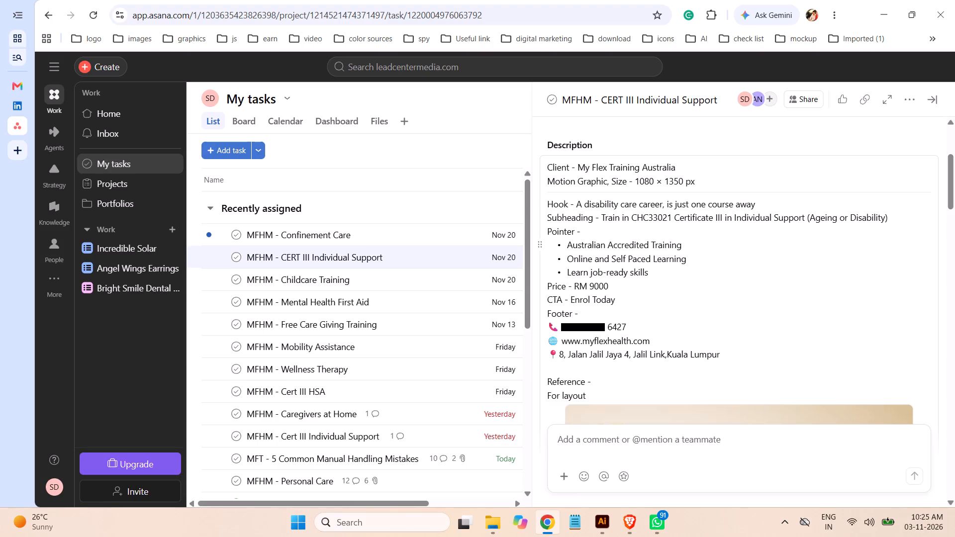
pyautogui.moveTo(683, 244); pyautogui.dragTo(636, 245)
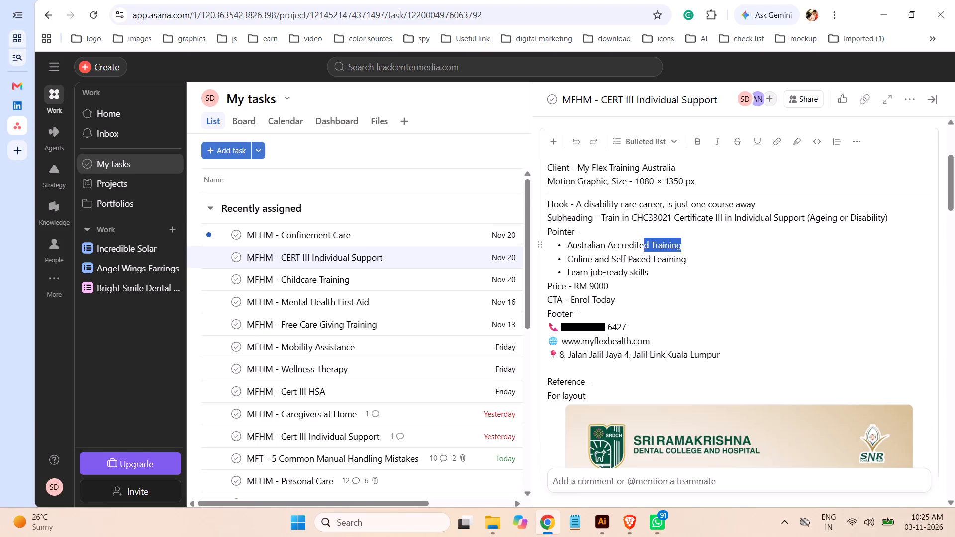
pyautogui.moveTo(636, 245); pyautogui.dragTo(569, 248)
pyautogui.hotkey('ctrl', 'c')
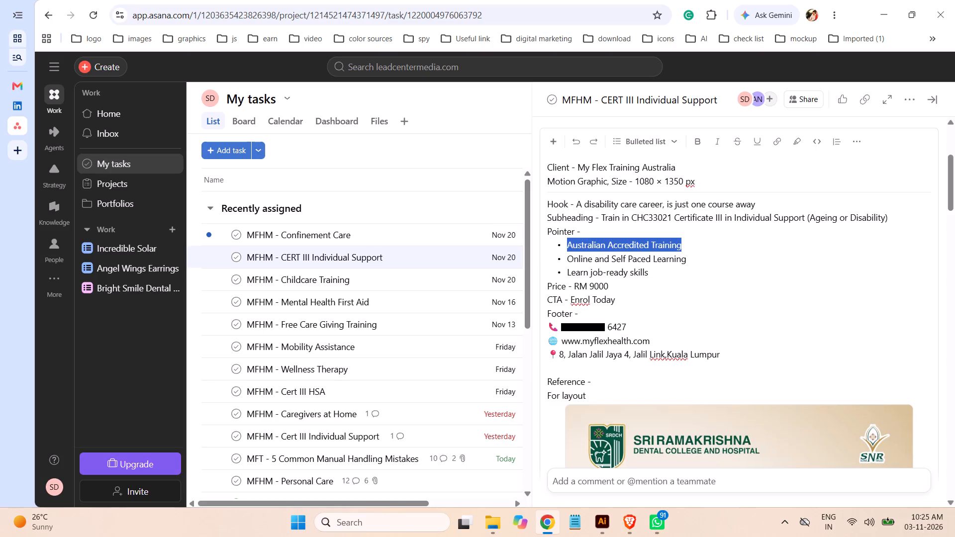
# In Illustrator, replace the duplicated subheading below the frames with the copied "Australian Accredited Training", breaking the line after "Australian".
pyautogui.click(602, 518)
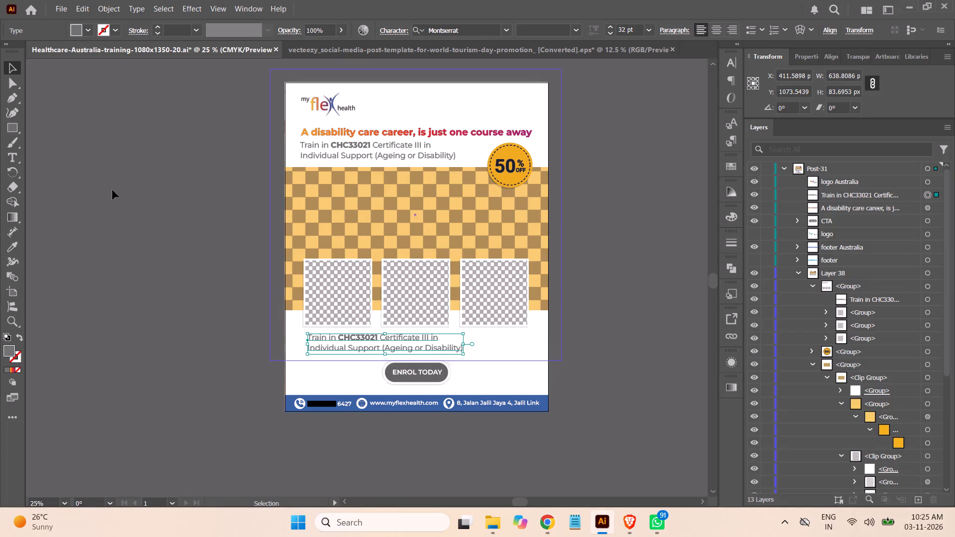
pyautogui.click(13, 154)
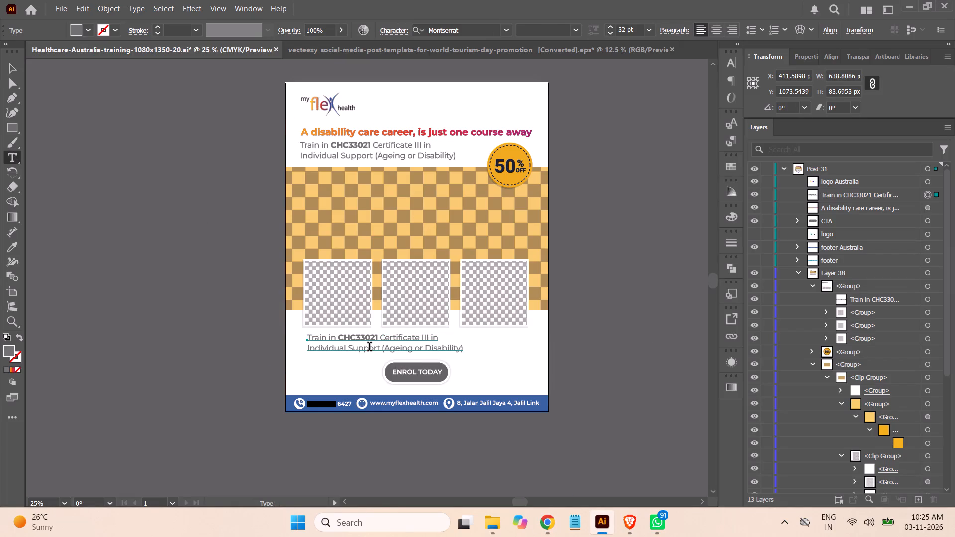
pyautogui.click(369, 349)
pyautogui.hotkey('ctrl', 'a')
pyautogui.hotkey('ctrl', 'v')
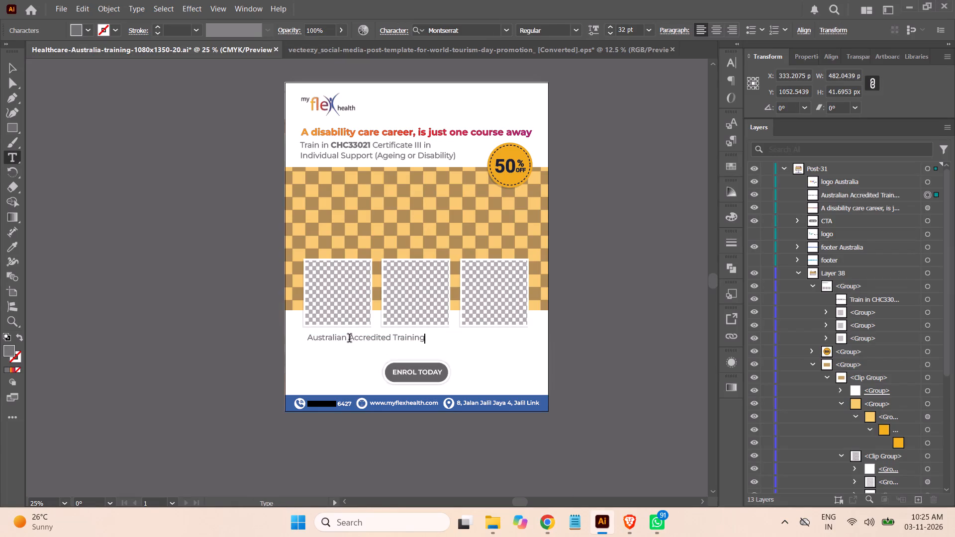
pyautogui.click(350, 339)
pyautogui.press('Return')
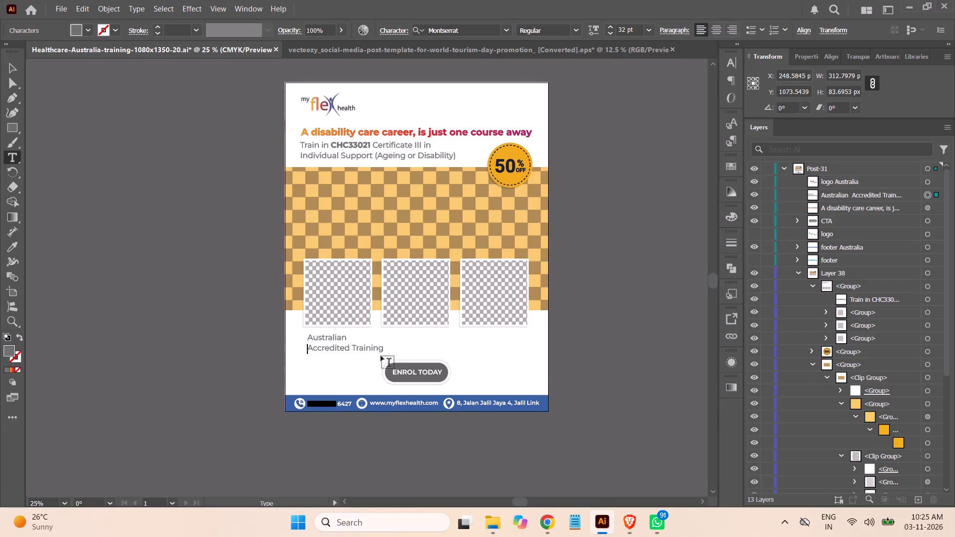
# Set the "Australian Accredited Training" text to 24 pt and centre-align it.
pyautogui.click(13, 69)
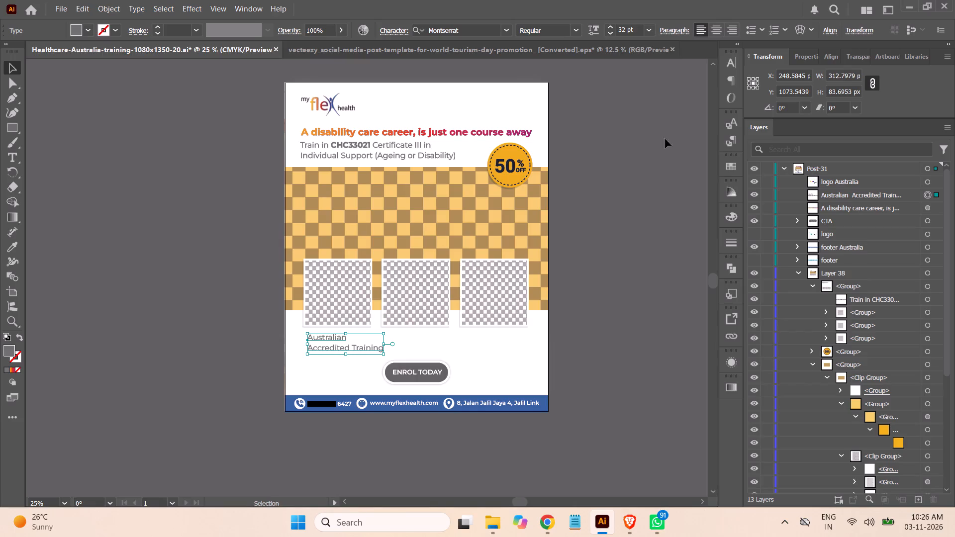
pyautogui.click(645, 31)
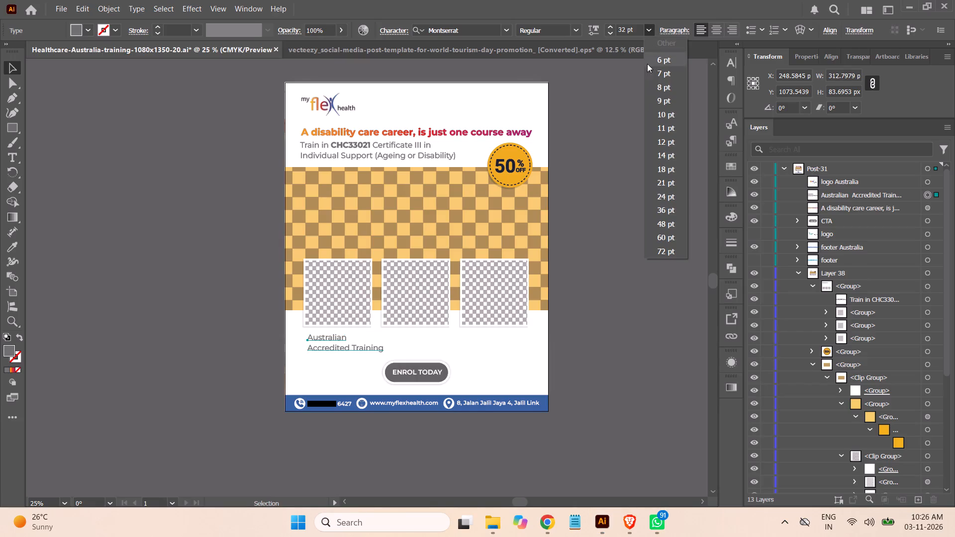
pyautogui.click(668, 197)
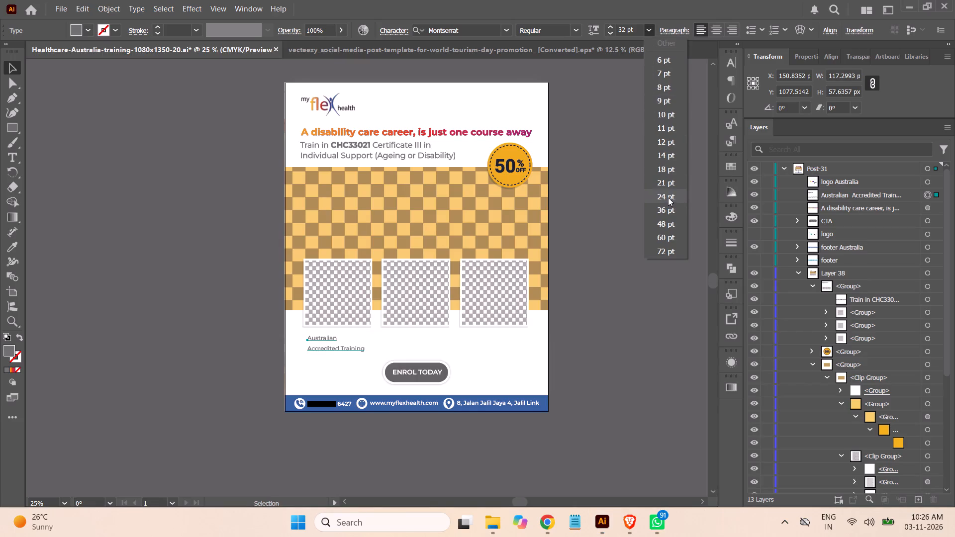
pyautogui.click(717, 34)
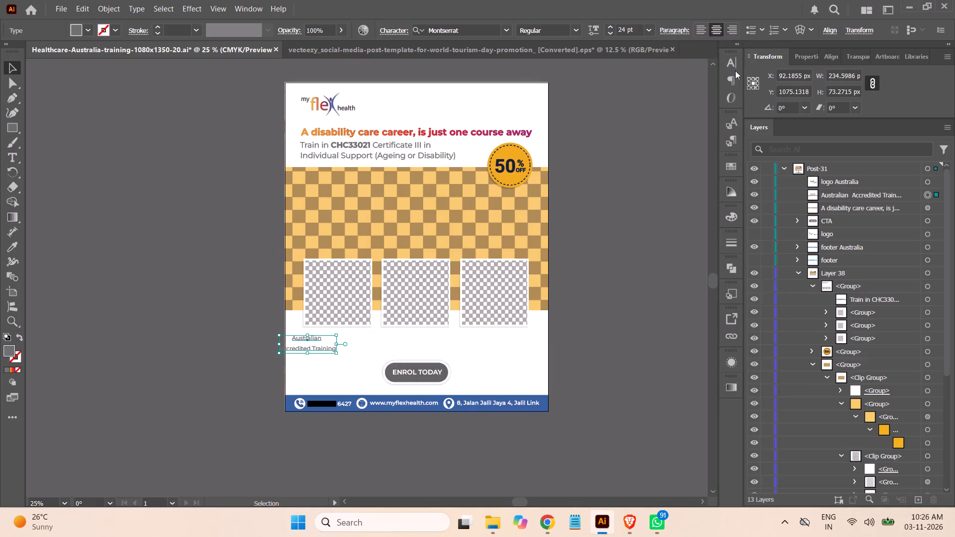
# Set the leading of the "Australian Accredited Training" text to 28 pt and deselect it.
pyautogui.click(733, 65)
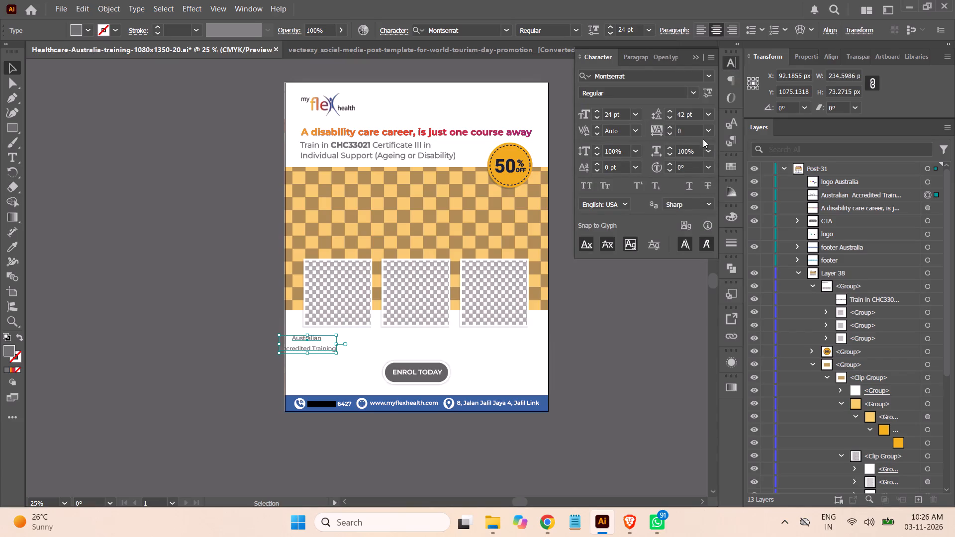
pyautogui.click(699, 116)
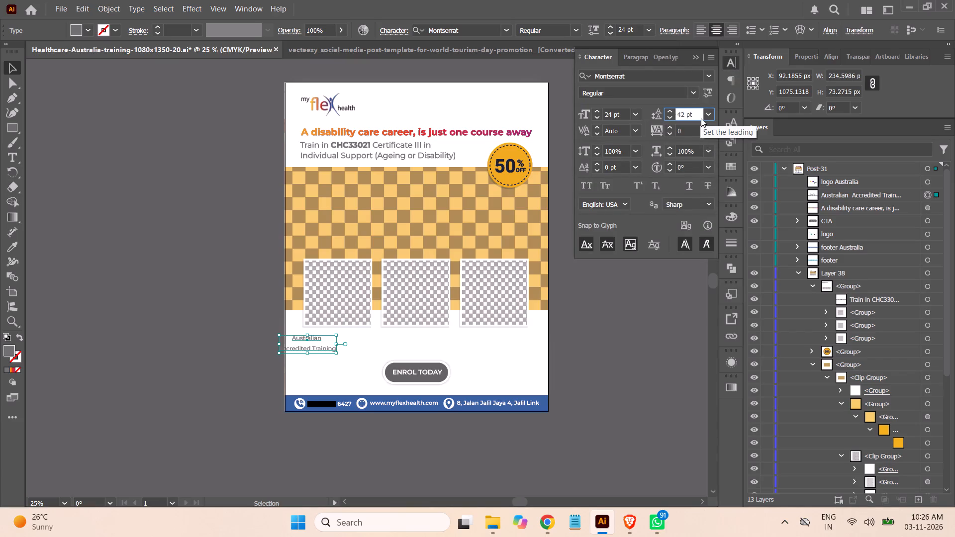
pyautogui.press('Down')
pyautogui.press('Down')
pyautogui.press('Down')
pyautogui.press('Down')
pyautogui.press('Down')
pyautogui.press('Down')
pyautogui.press('Down')
pyautogui.press('Down')
pyautogui.press('Down')
pyautogui.press('Down')
pyautogui.press('Down')
pyautogui.press('Down')
pyautogui.press('Down')
pyautogui.press('Down')
pyautogui.press('Down')
pyautogui.press('Down')
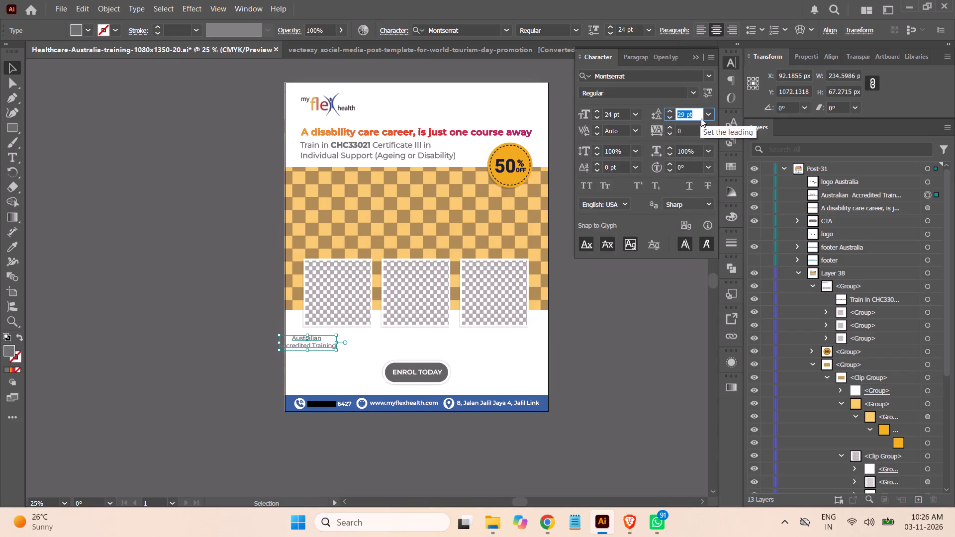
pyautogui.press('Down')
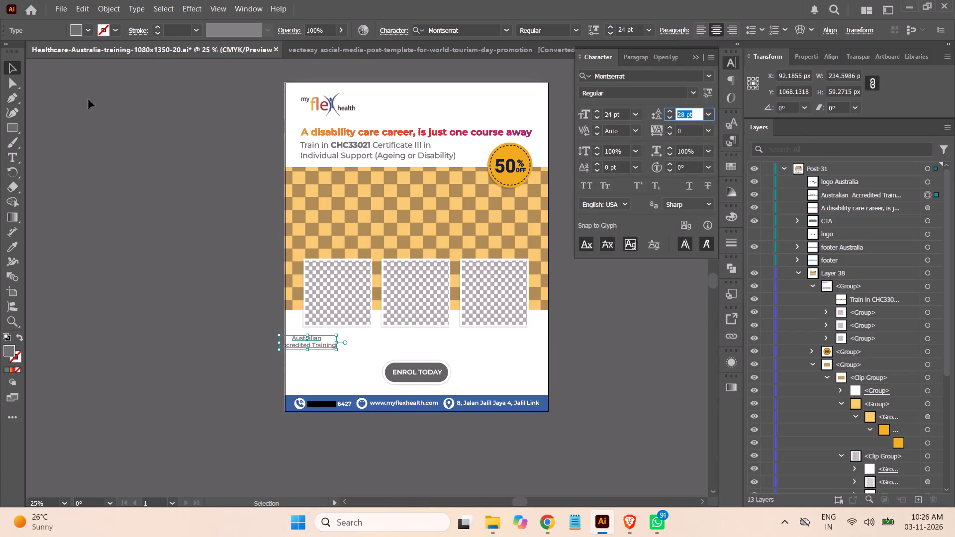
pyautogui.click(12, 63)
pyautogui.click(146, 291)
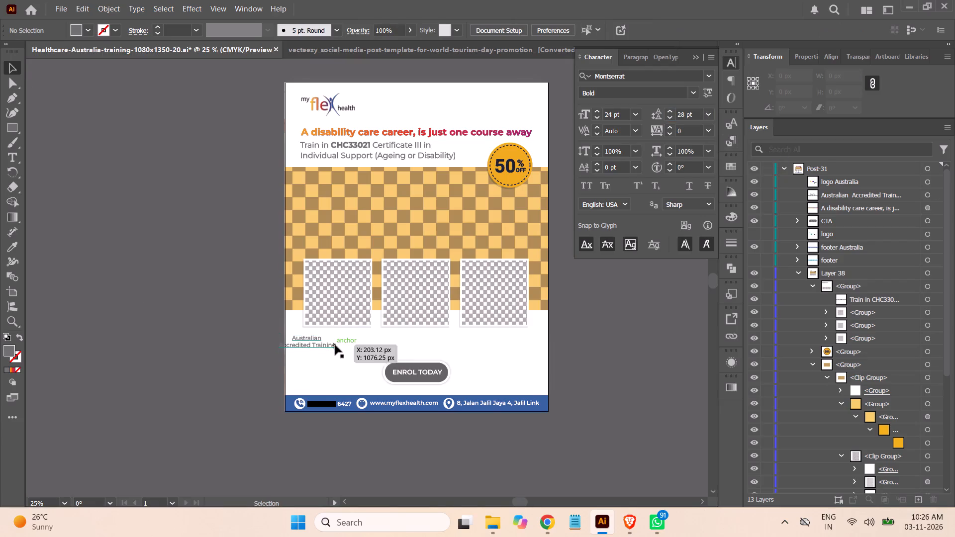
# Move the "Australian Accredited Training" text so it sits centred below the first placeholder frame.
pyautogui.moveTo(327, 347); pyautogui.dragTo(356, 344)
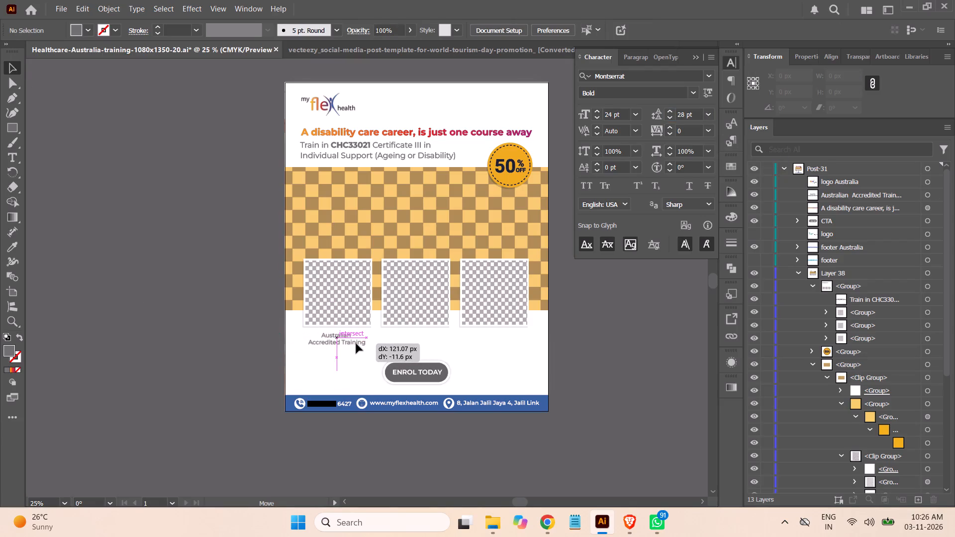
pyautogui.moveTo(356, 344); pyautogui.dragTo(357, 347)
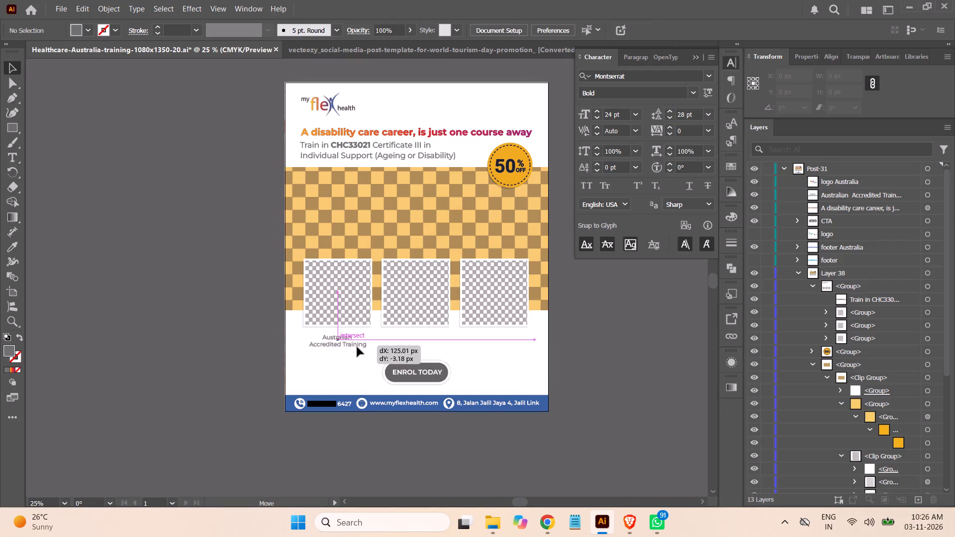
pyautogui.moveTo(357, 347); pyautogui.dragTo(357, 350)
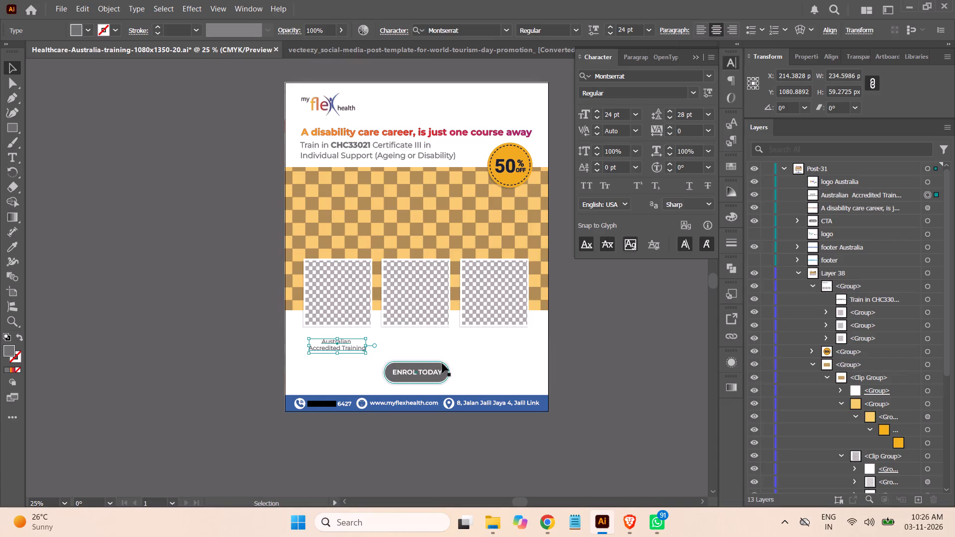
# Move the three placeholder frame groups together straight down by about 48 px.
pyautogui.click(930, 311)
pyautogui.keyDown('shift'); pyautogui.click(928, 326); pyautogui.keyUp('shift')
pyautogui.keyDown('shift'); pyautogui.click(928, 336); pyautogui.keyUp('shift')
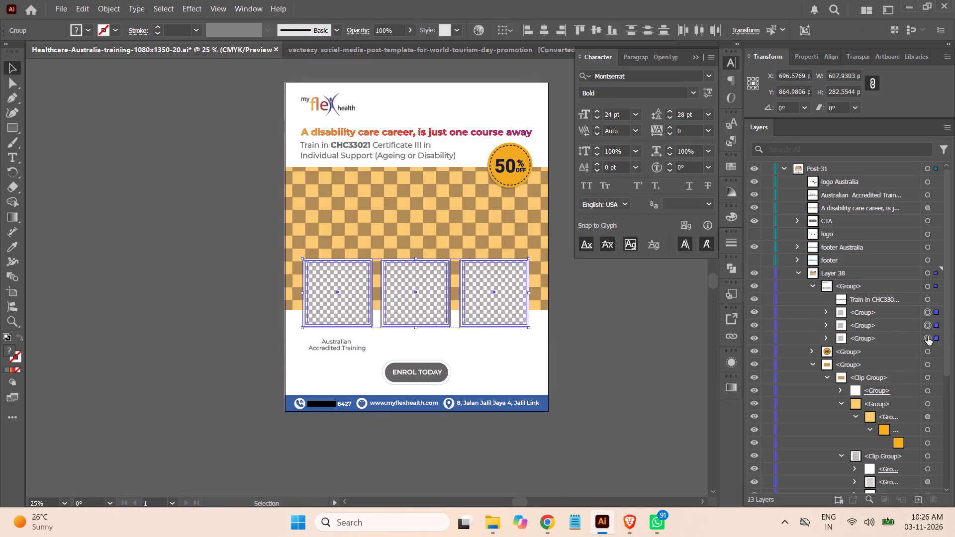
pyautogui.moveTo(423, 319); pyautogui.dragTo(422, 323)
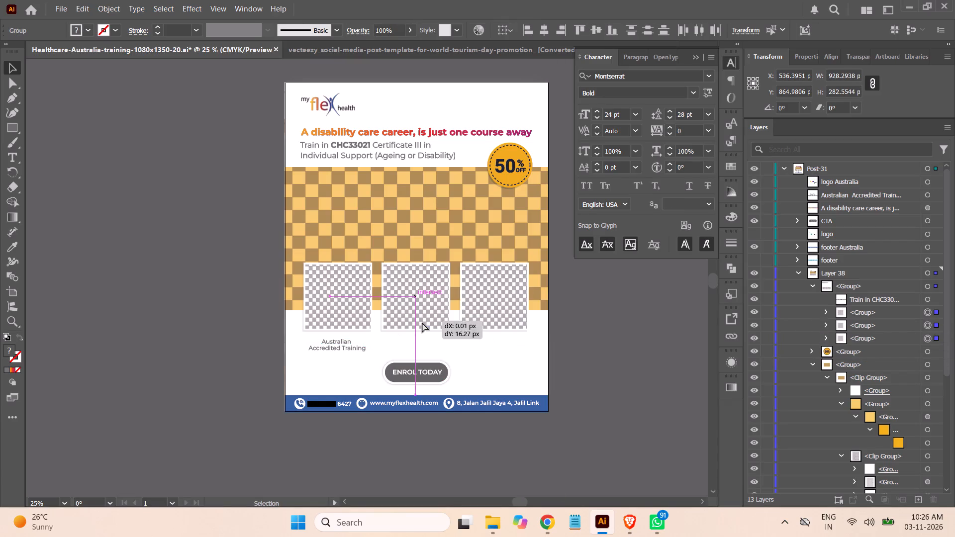
pyautogui.moveTo(422, 323); pyautogui.dragTo(422, 326)
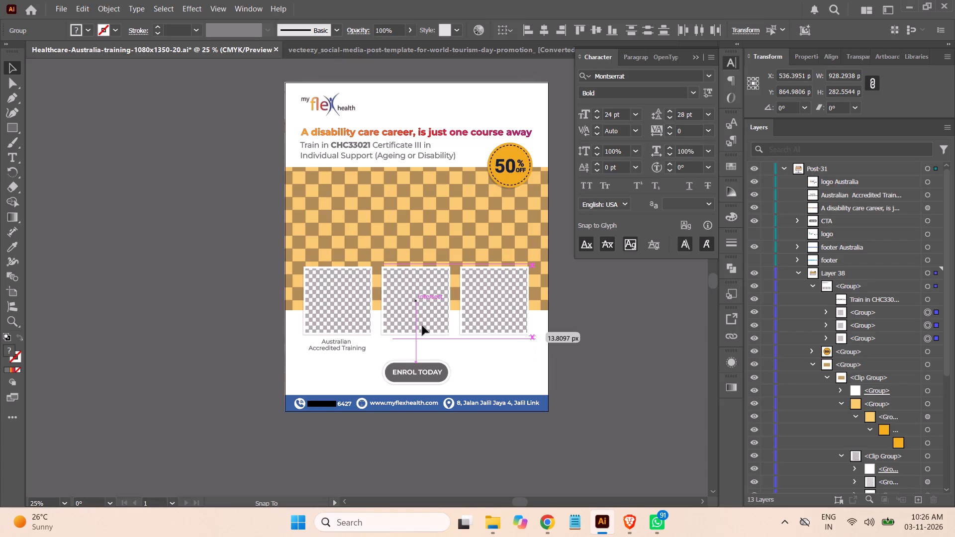
pyautogui.moveTo(422, 326); pyautogui.dragTo(423, 329)
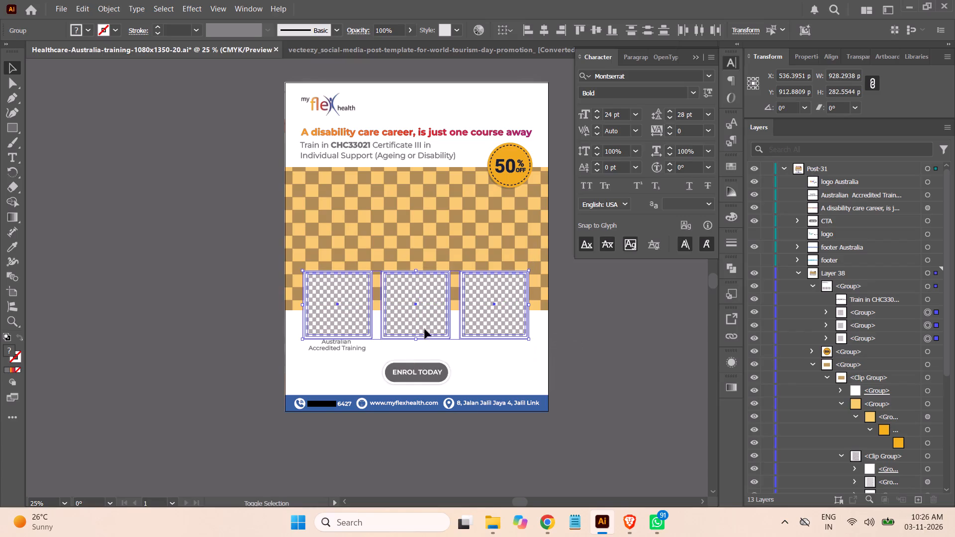
# Move the "Australian Accredited Training" text about 20 px down to leave a gap below the first frame.
pyautogui.click(927, 299)
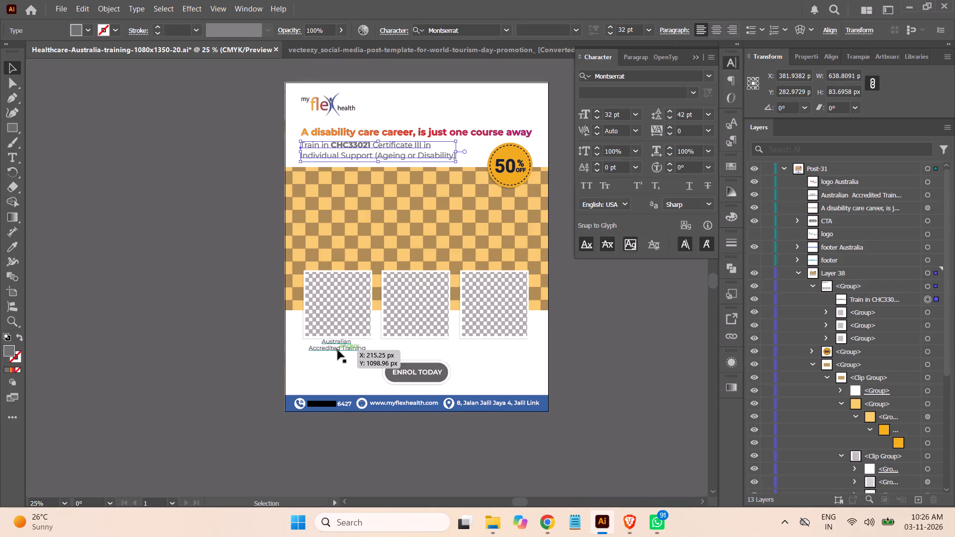
pyautogui.moveTo(338, 350); pyautogui.dragTo(338, 355)
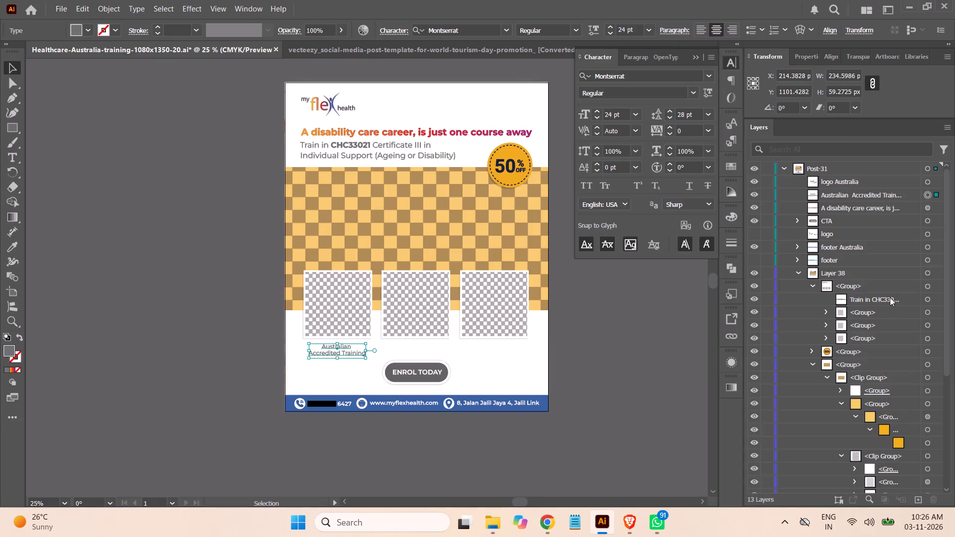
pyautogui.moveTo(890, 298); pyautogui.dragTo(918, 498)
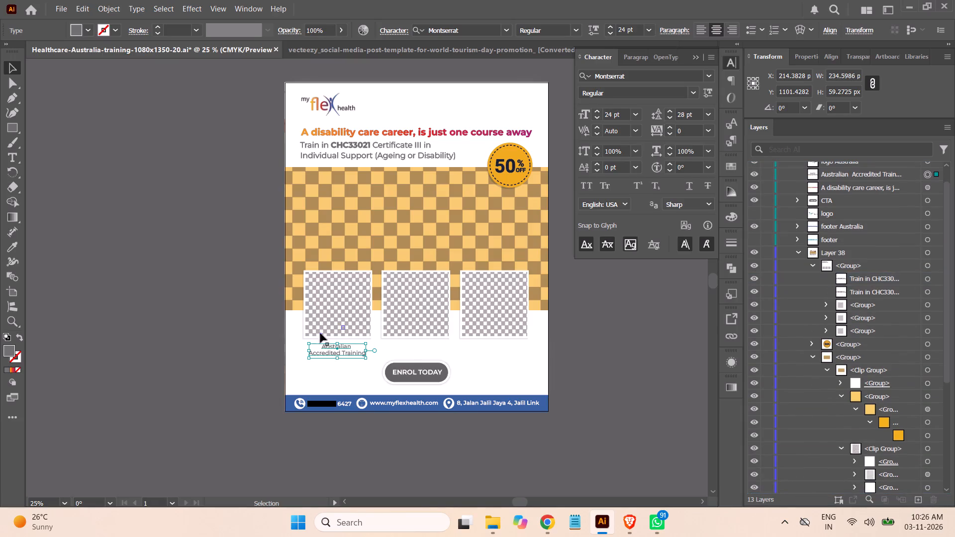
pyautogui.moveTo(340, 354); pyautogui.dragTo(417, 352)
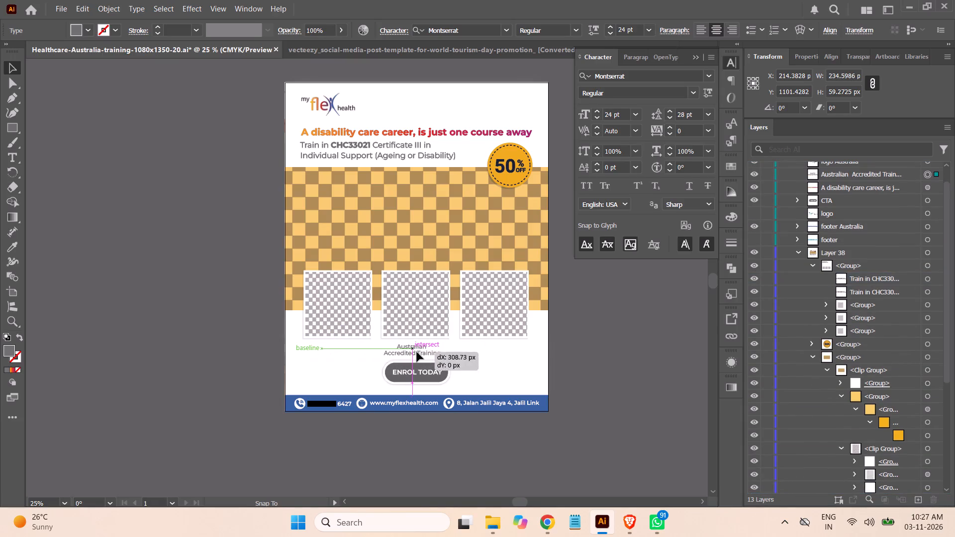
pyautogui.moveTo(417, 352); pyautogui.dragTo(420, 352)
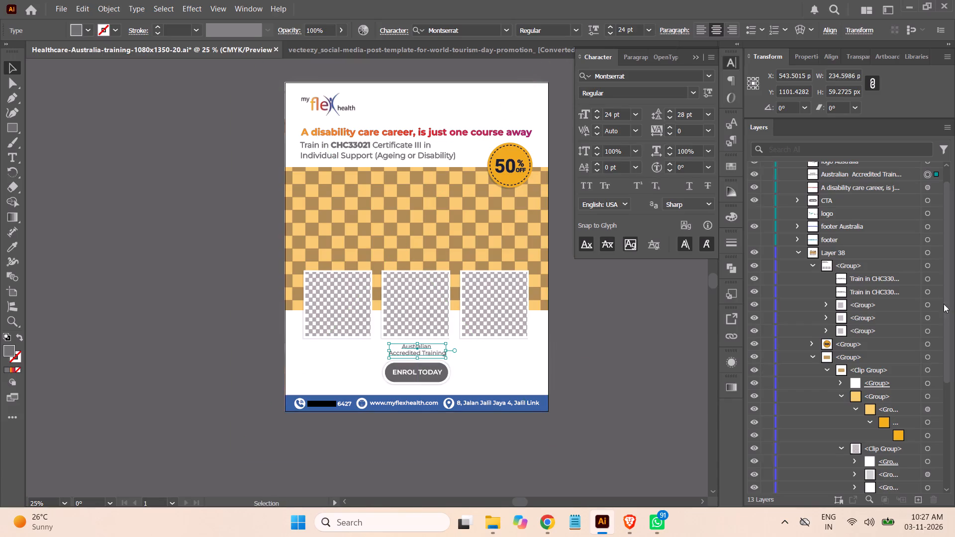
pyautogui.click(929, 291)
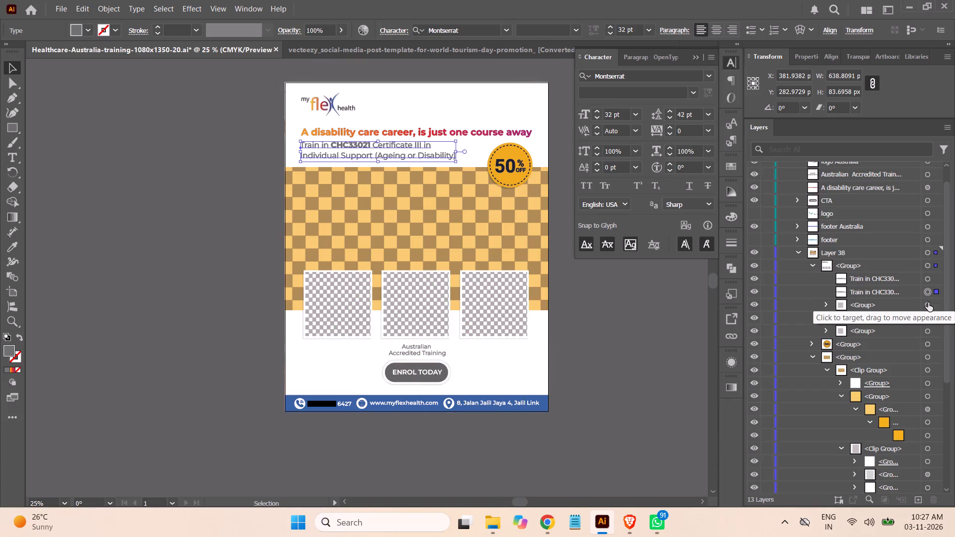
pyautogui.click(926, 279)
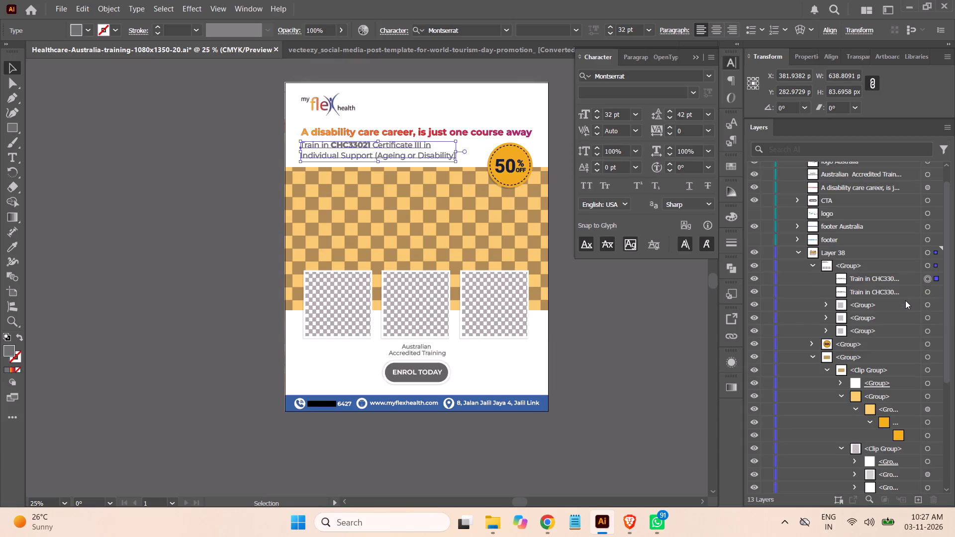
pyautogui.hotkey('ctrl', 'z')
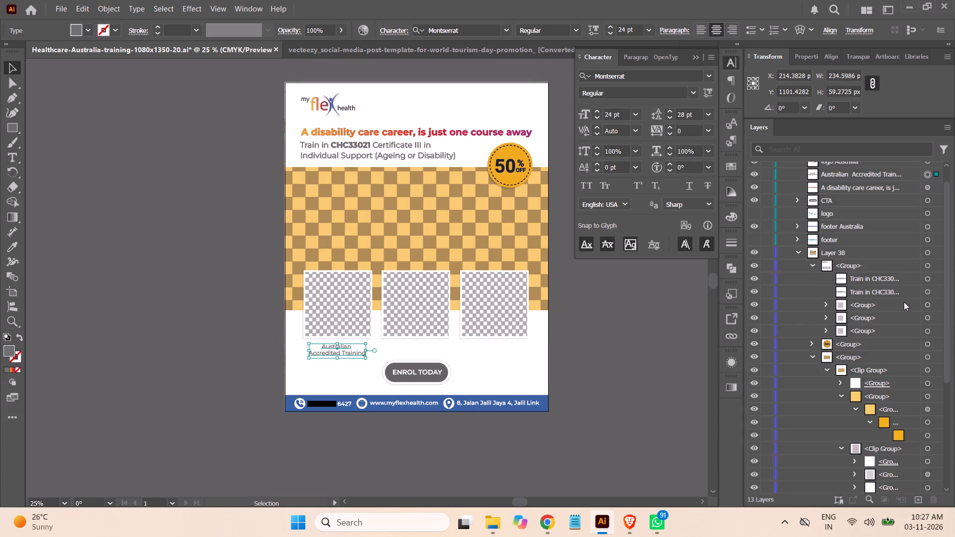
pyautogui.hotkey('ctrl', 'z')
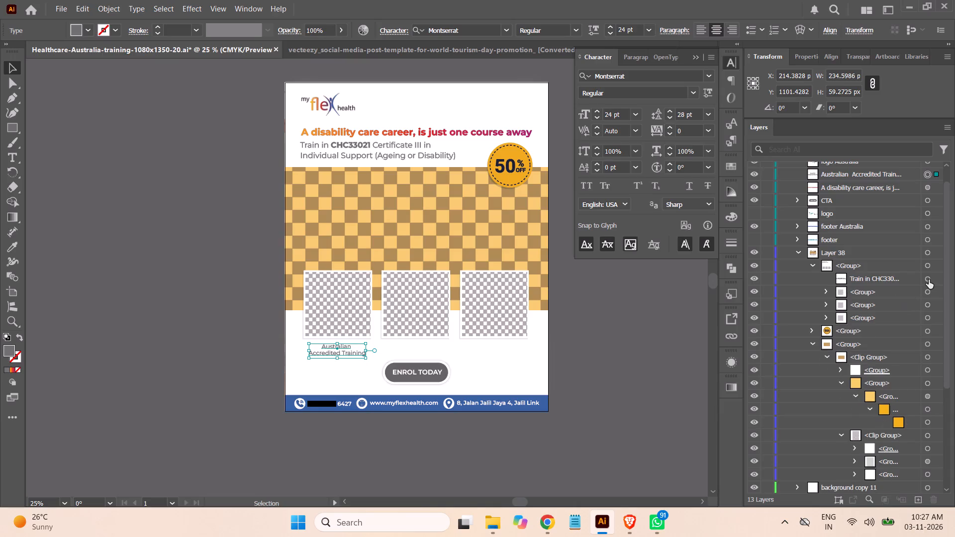
# Move the "Train in CHC33021" subheading out of the frames group to the top level of Post-31, directly below logo Australia.
pyautogui.click(929, 279)
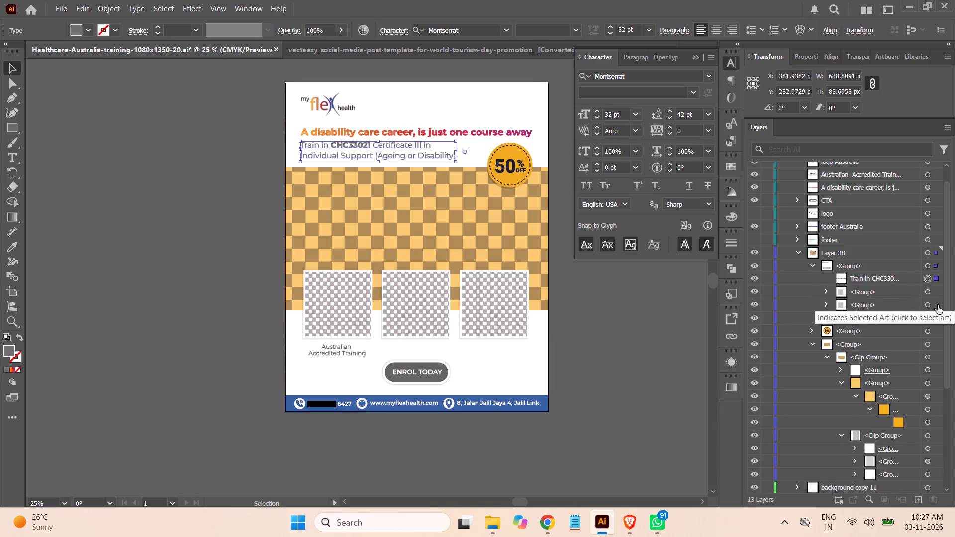
pyautogui.moveTo(947, 304); pyautogui.dragTo(950, 252)
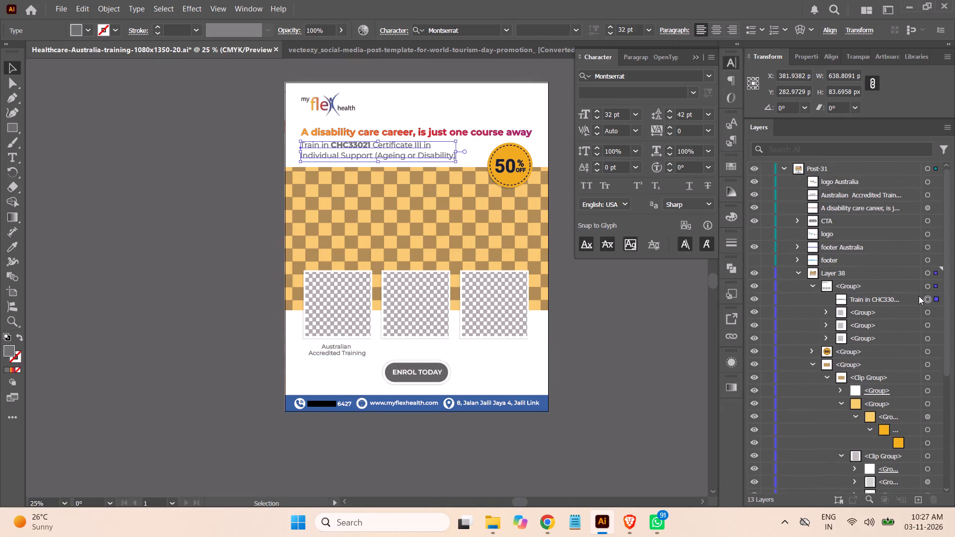
pyautogui.moveTo(882, 297); pyautogui.dragTo(864, 196)
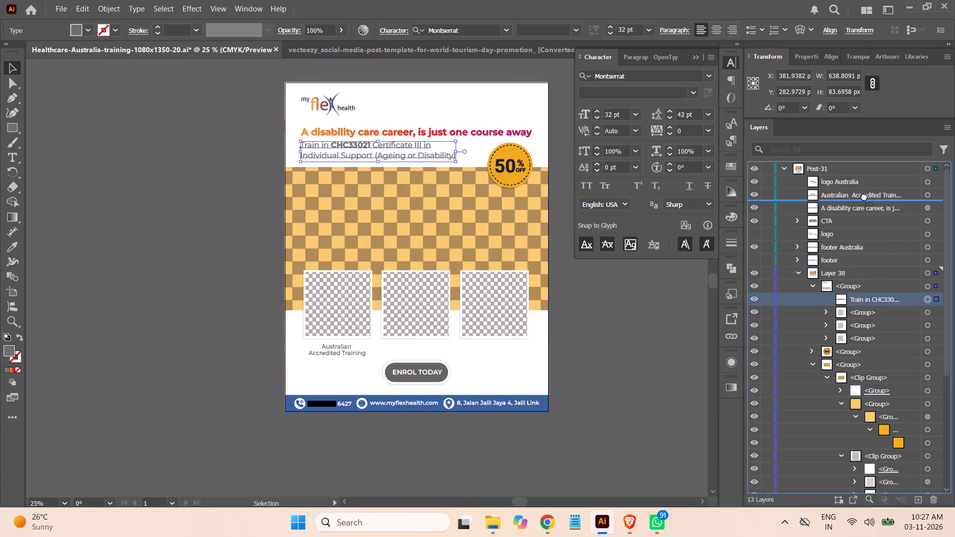
pyautogui.moveTo(864, 196); pyautogui.dragTo(864, 191)
# Move the "Australian Accredited Training" text into Layer 38's group, above the three placeholder frame groups.
pyautogui.click(854, 210)
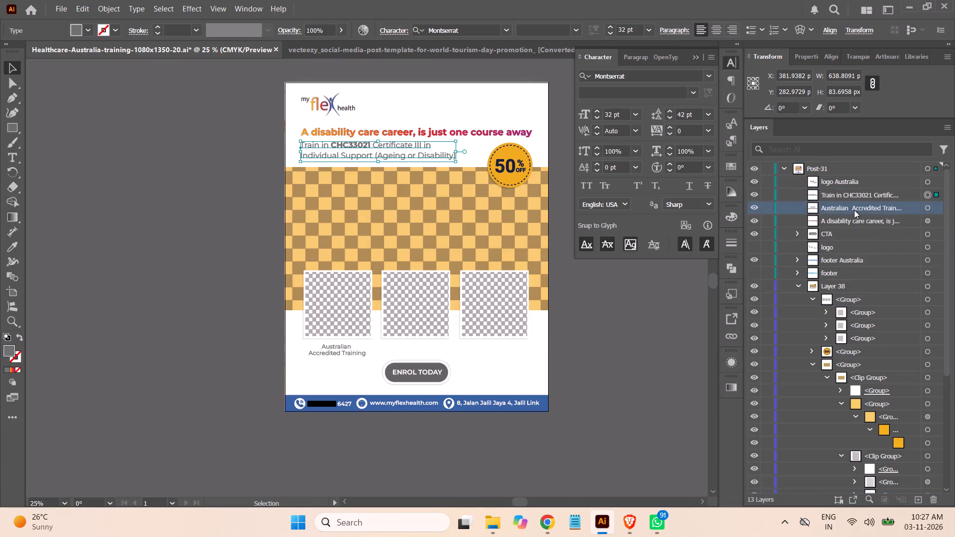
pyautogui.click(925, 208)
pyautogui.moveTo(875, 210); pyautogui.dragTo(877, 226)
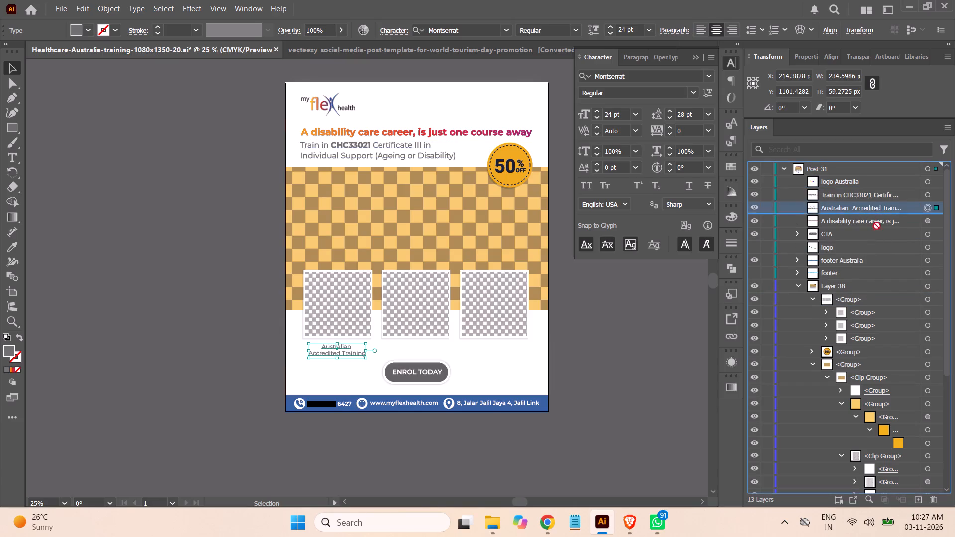
pyautogui.moveTo(877, 226); pyautogui.dragTo(871, 304)
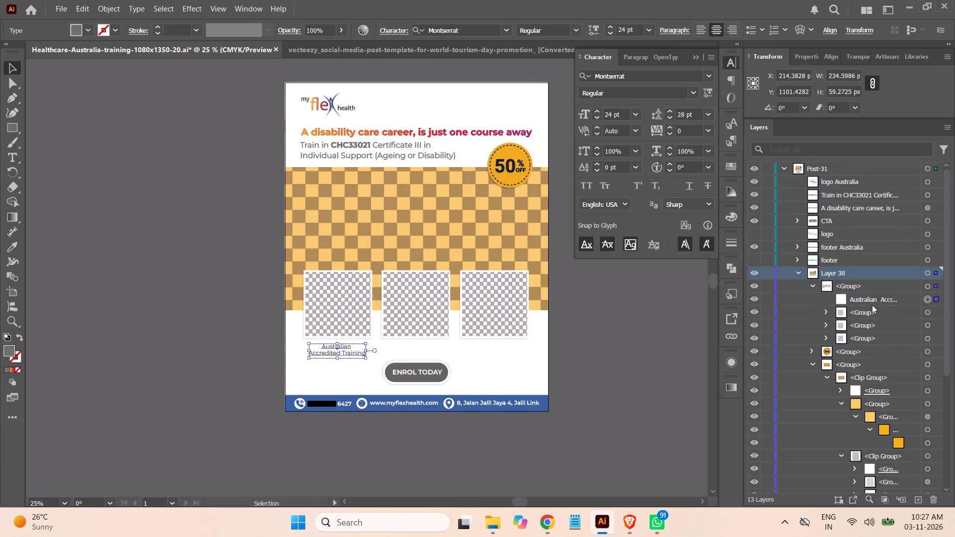
# Duplicate the "Australian Accredited Training" text and move the copy about 320 px across, centred below the second frame.
pyautogui.moveTo(886, 300); pyautogui.dragTo(924, 501)
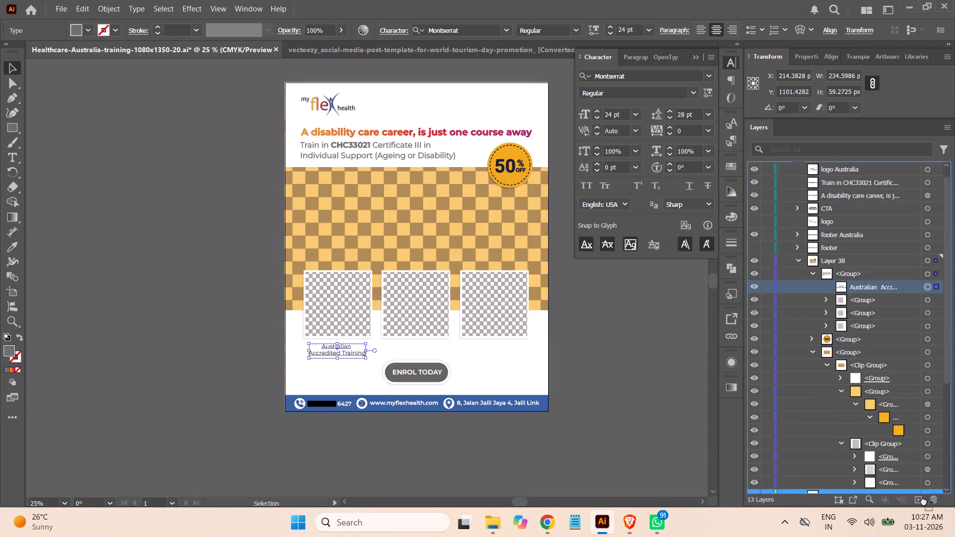
pyautogui.moveTo(924, 501); pyautogui.dragTo(920, 499)
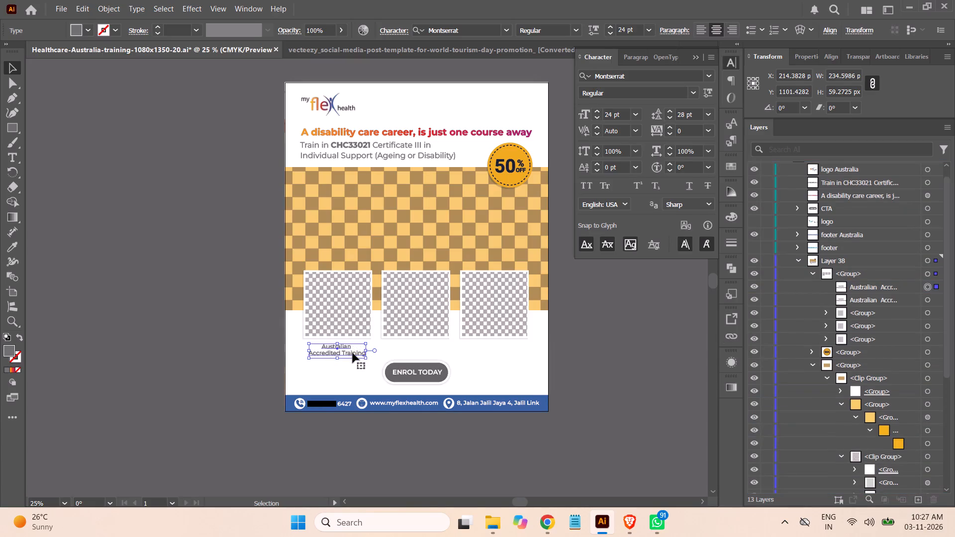
pyautogui.moveTo(353, 353); pyautogui.dragTo(417, 350)
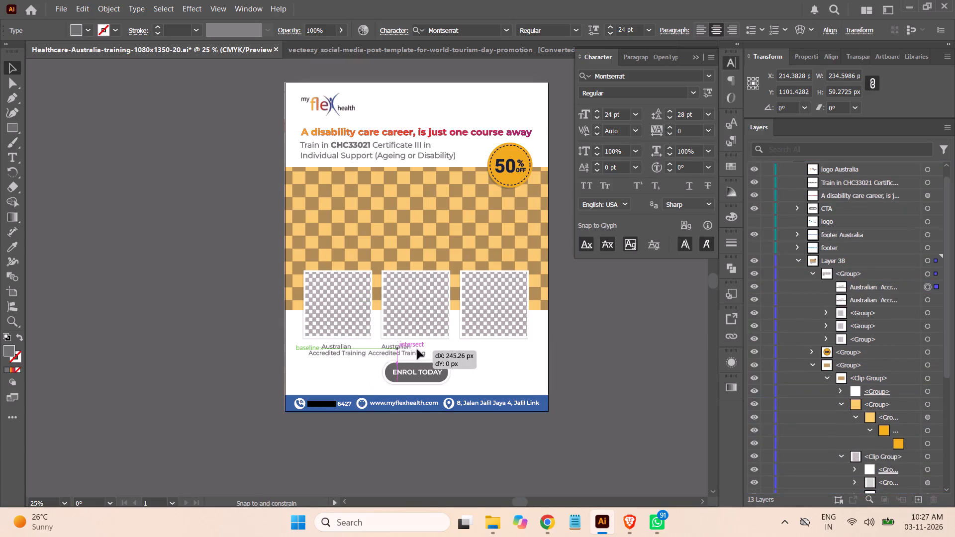
pyautogui.moveTo(417, 350); pyautogui.dragTo(431, 349)
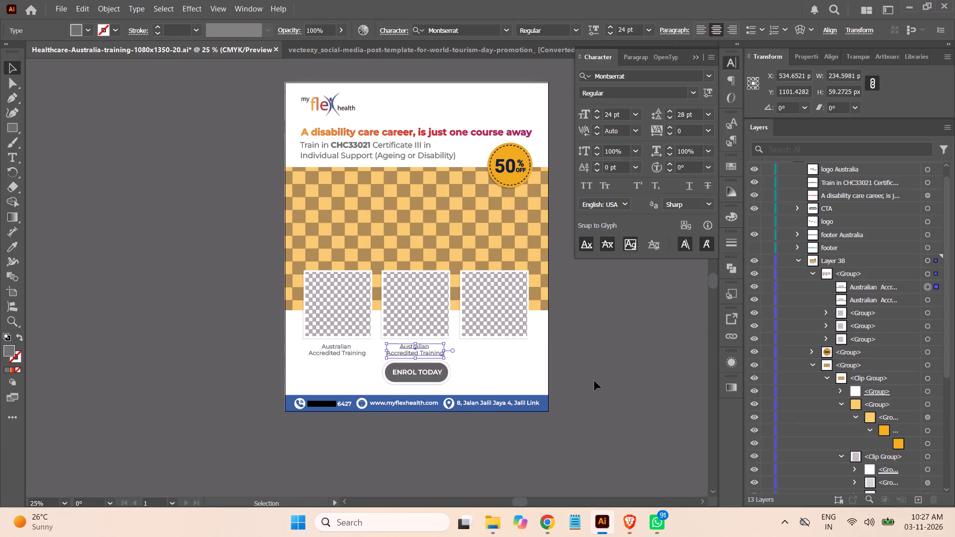
# Replace the second frame's caption with "Online and Self Paced Learning" copied from the Asana brief, breaking the line before "Paced".
pyautogui.click(551, 525)
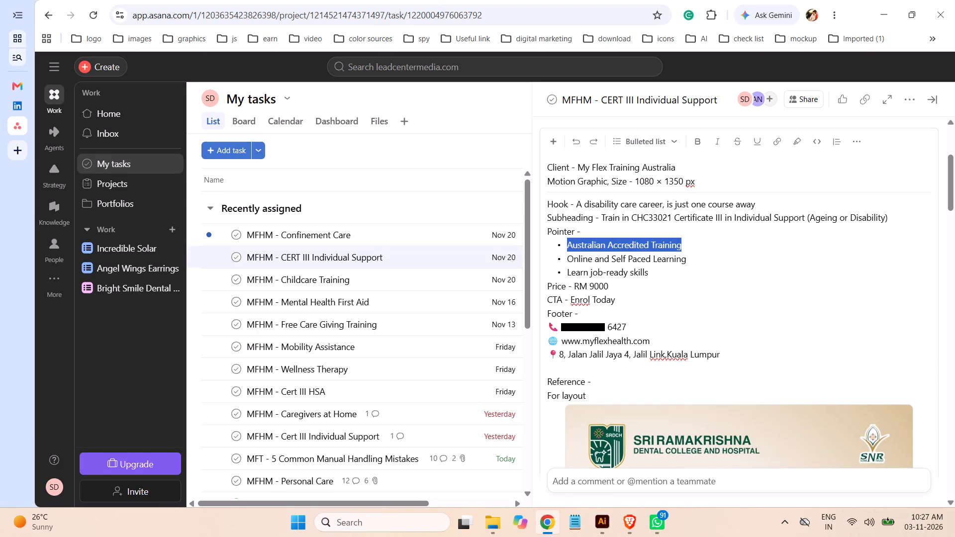
pyautogui.moveTo(689, 262); pyautogui.dragTo(578, 260)
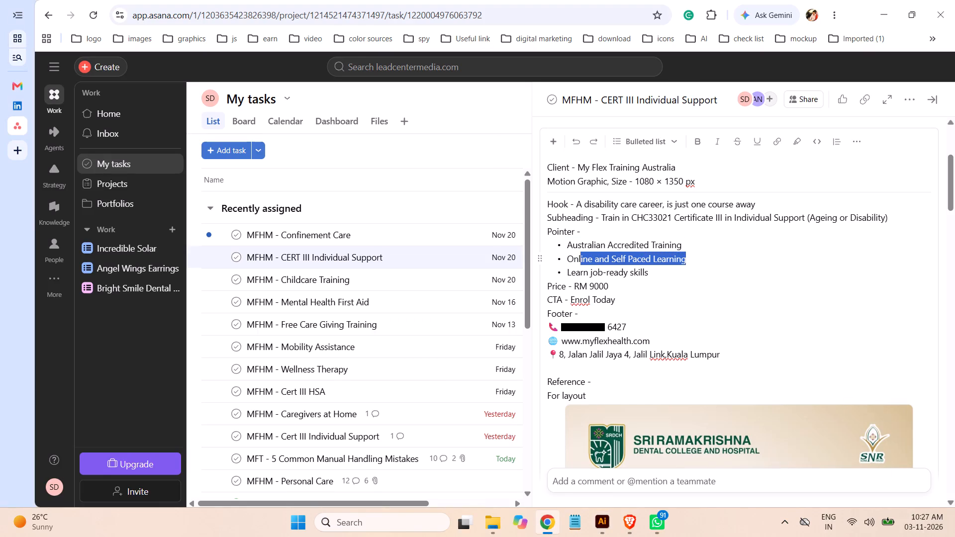
pyautogui.moveTo(578, 260); pyautogui.dragTo(568, 260)
pyautogui.hotkey('ctrl', 'c')
pyautogui.click(600, 525)
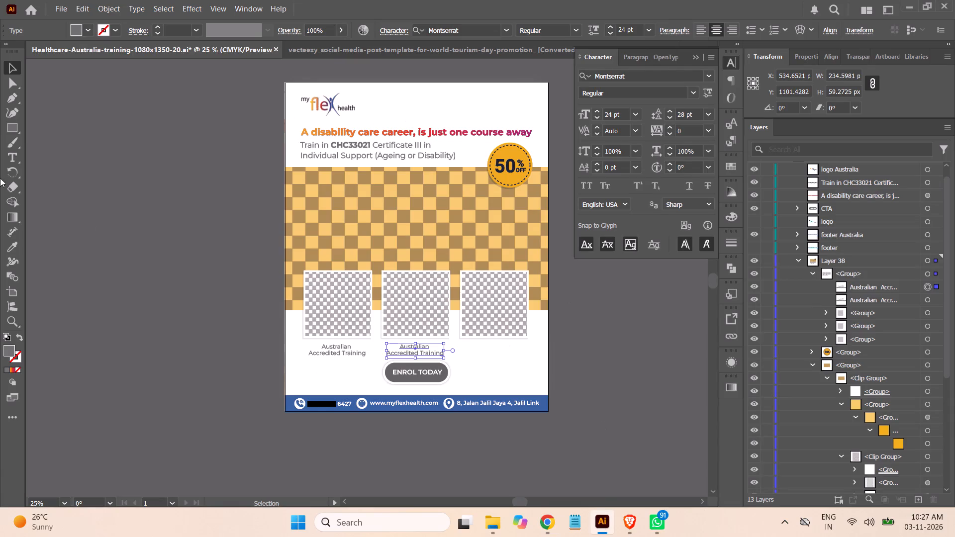
pyautogui.click(12, 157)
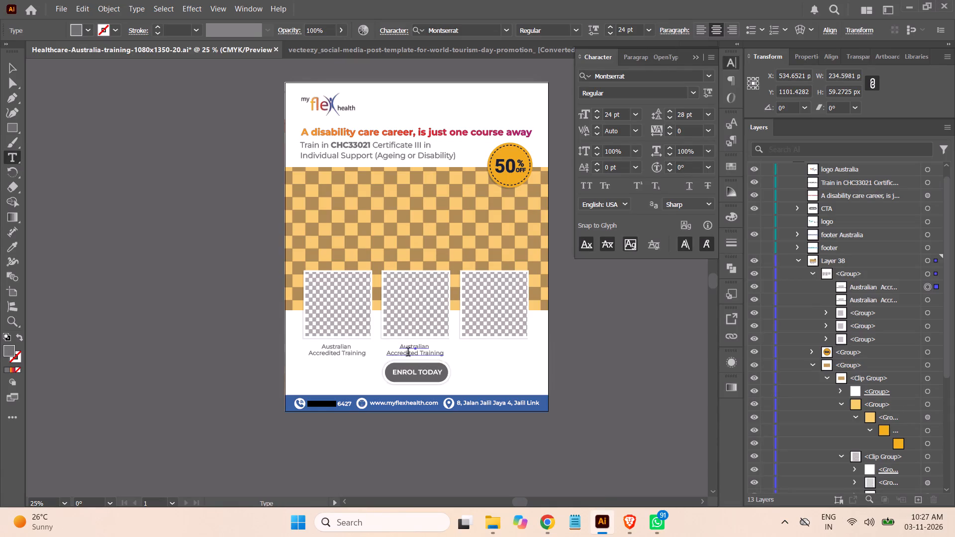
pyautogui.click(408, 353)
pyautogui.hotkey('ctrl', 'a')
pyautogui.hotkey('ctrl', 'v')
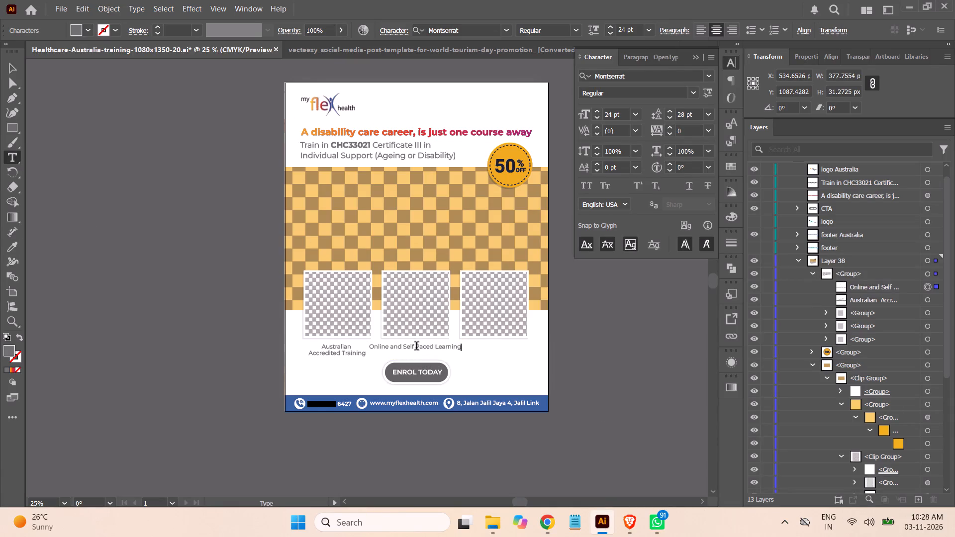
pyautogui.click(416, 347)
pyautogui.press('Return')
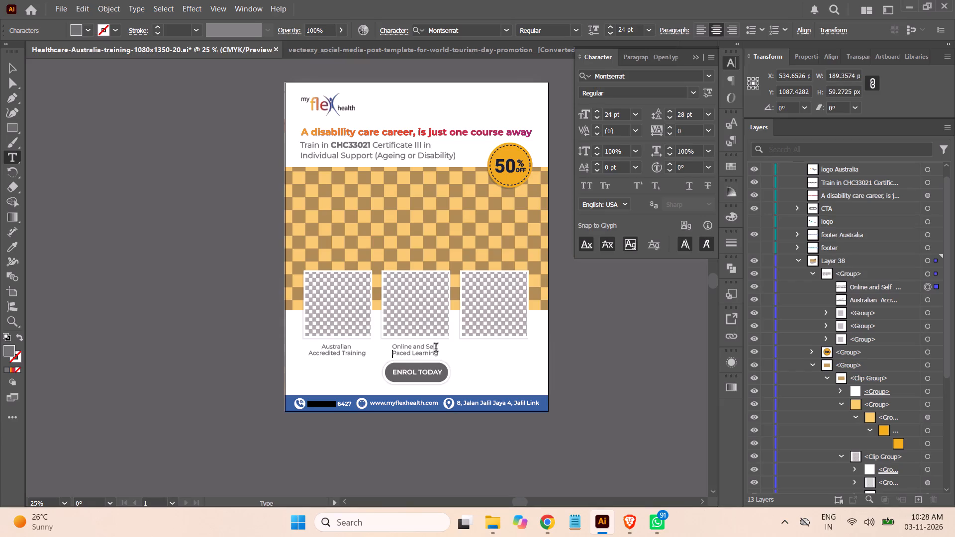
pyautogui.click(11, 71)
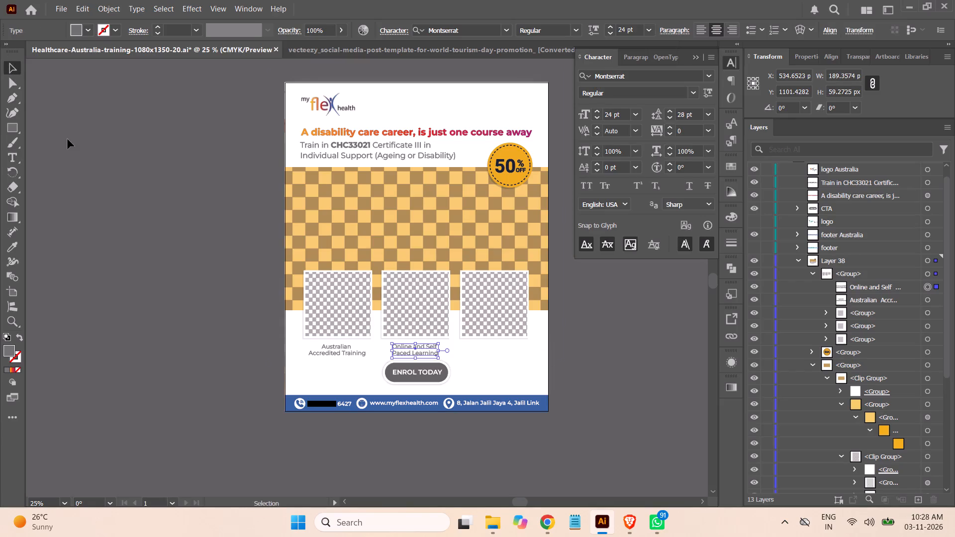
# Duplicate the "Online and Self Paced Learning" caption and move the copy about 335 px across, below the third frame.
pyautogui.moveTo(888, 287); pyautogui.dragTo(925, 493)
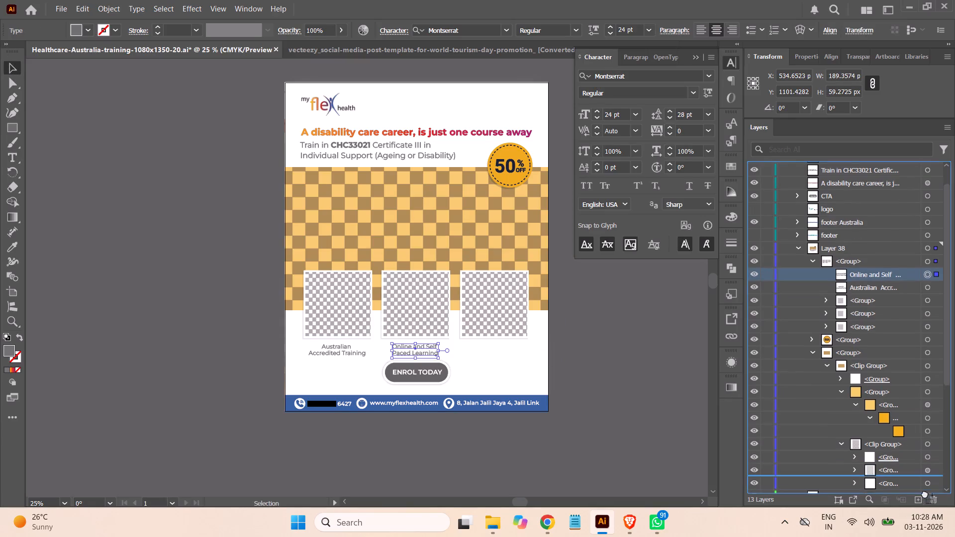
pyautogui.moveTo(925, 493); pyautogui.dragTo(919, 498)
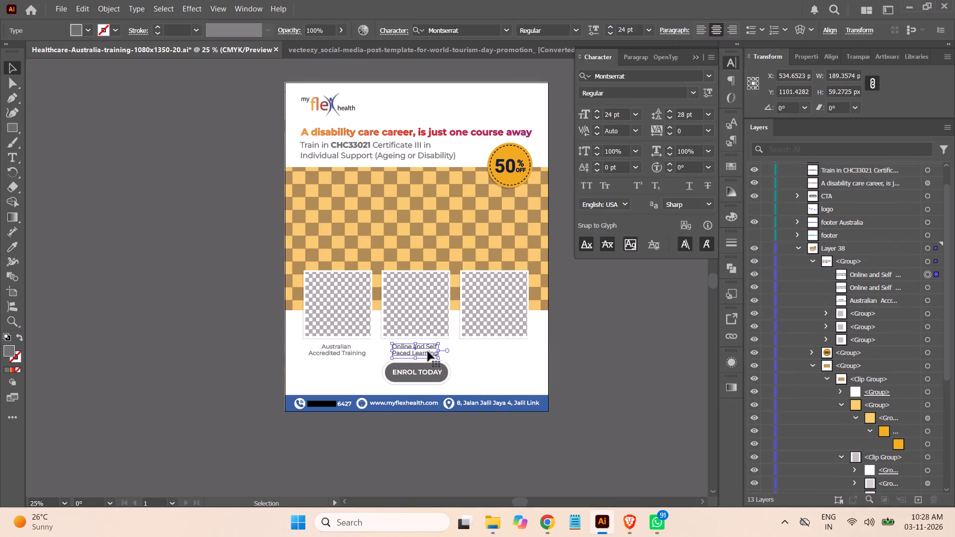
pyautogui.moveTo(428, 353); pyautogui.dragTo(498, 361)
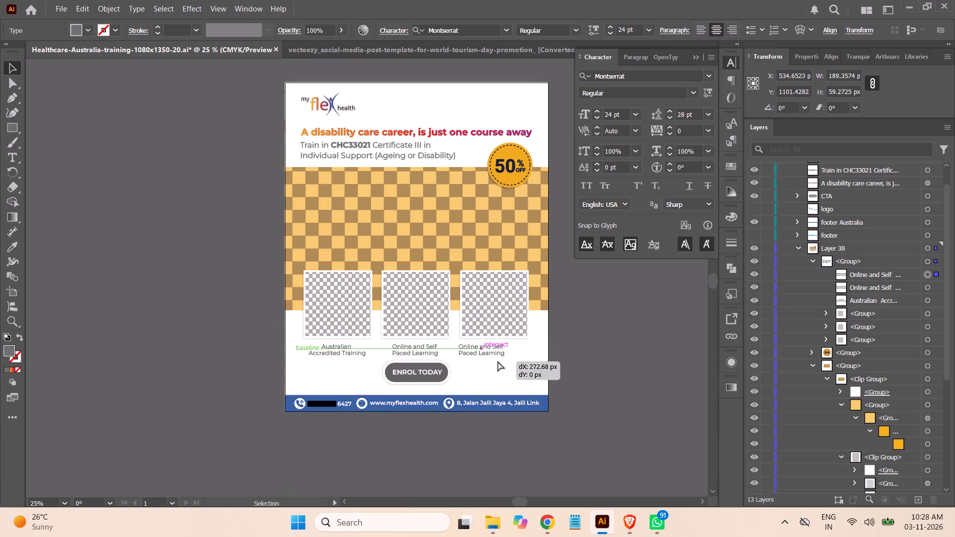
pyautogui.moveTo(498, 361); pyautogui.dragTo(509, 359)
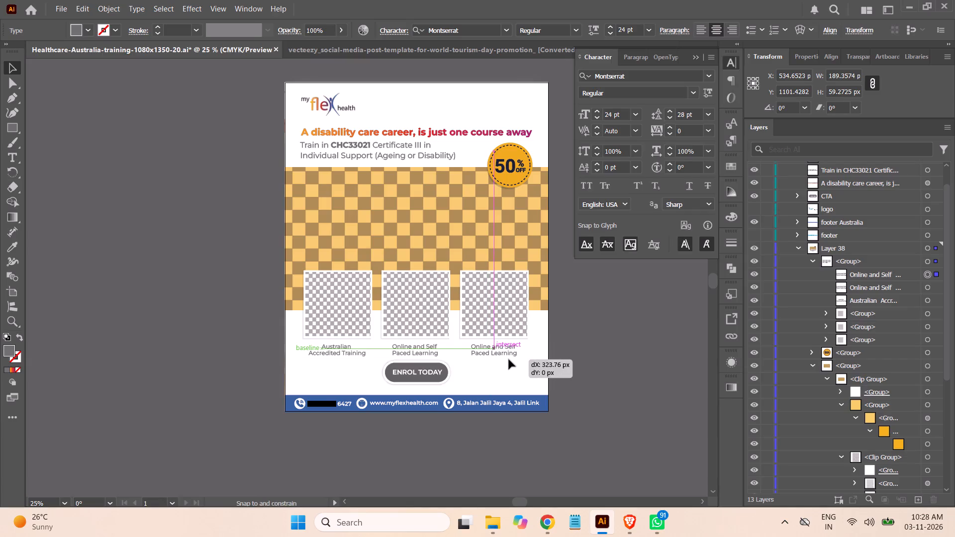
pyautogui.moveTo(509, 359); pyautogui.dragTo(511, 359)
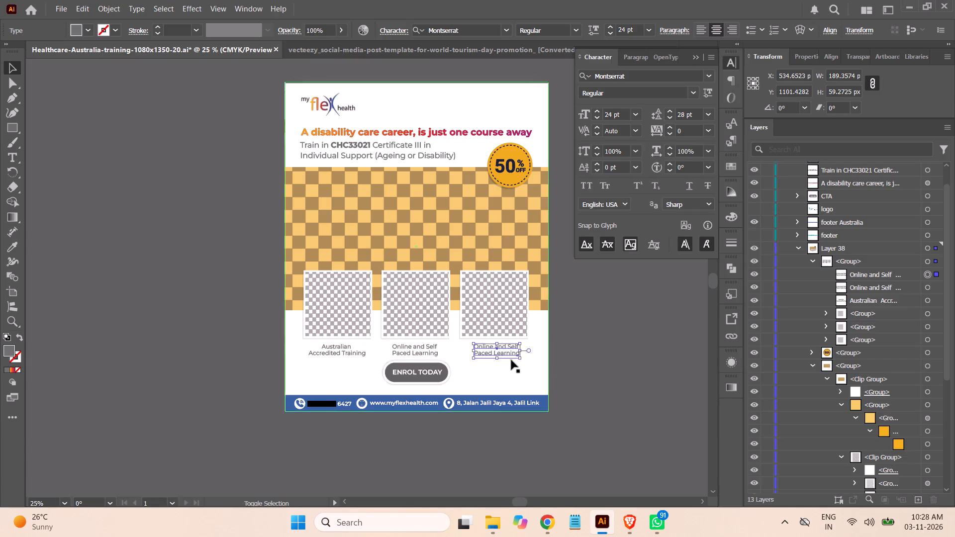
# Replace the third frame's caption with "Learn job-ready skills" copied from the Asana brief, breaking the line after "Learn", and deselect it.
pyautogui.click(550, 519)
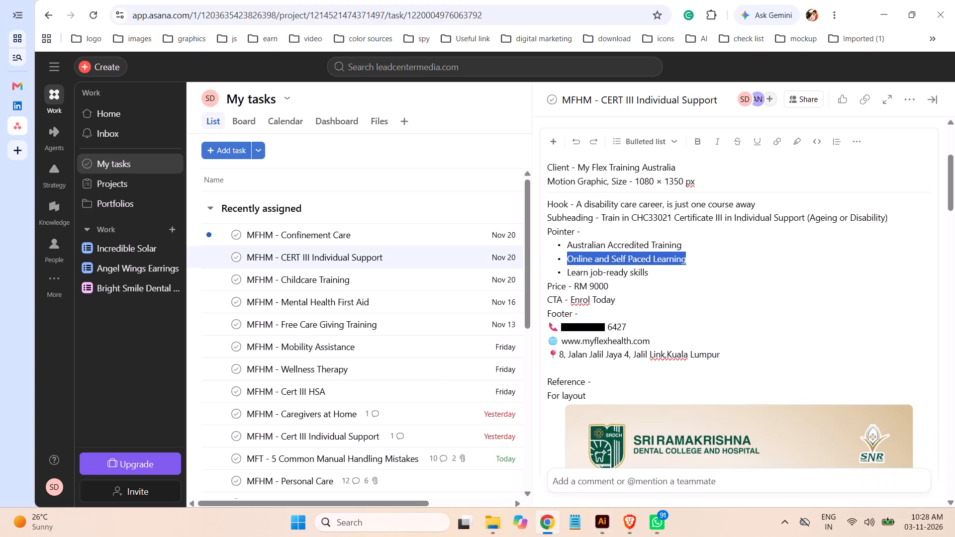
pyautogui.moveTo(650, 272); pyautogui.dragTo(594, 270)
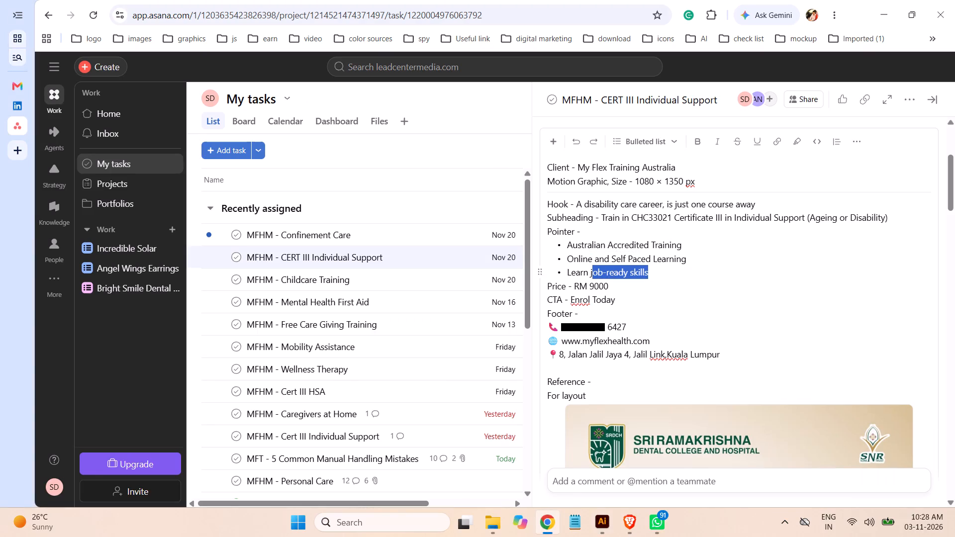
pyautogui.moveTo(594, 270); pyautogui.dragTo(569, 268)
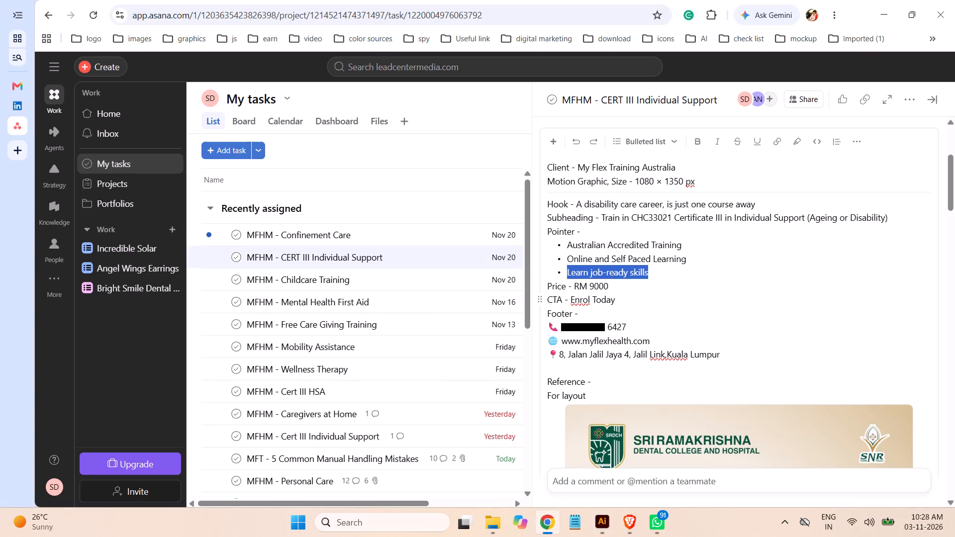
pyautogui.hotkey('ctrl', 'c')
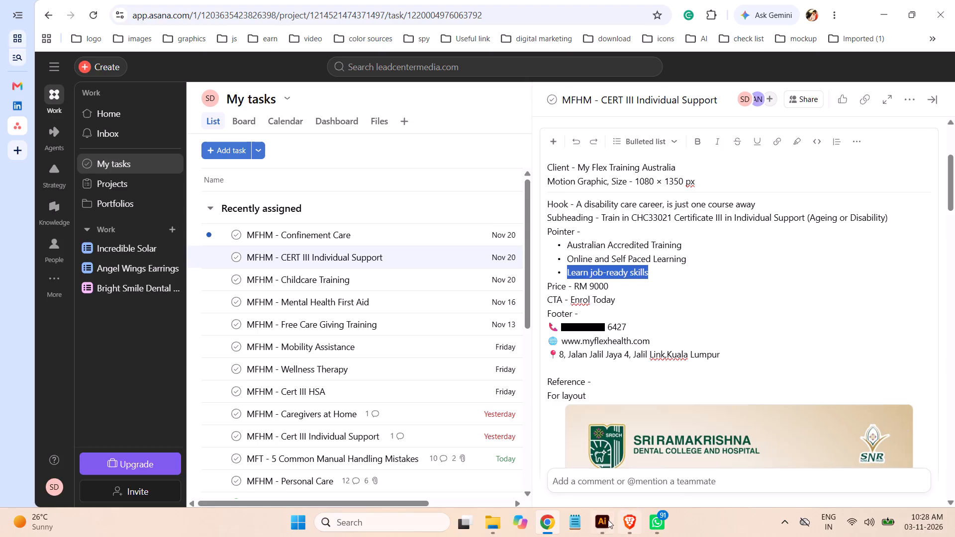
pyautogui.click(602, 523)
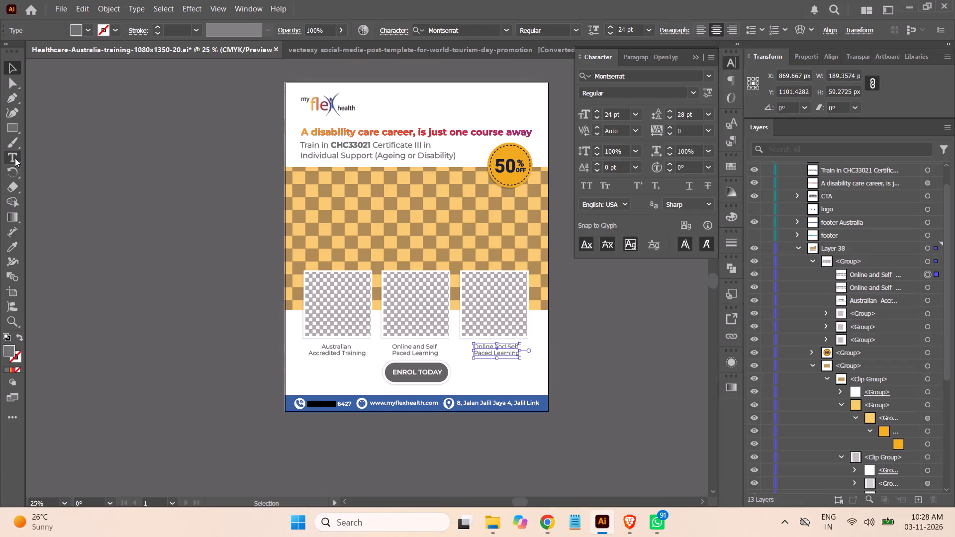
pyautogui.click(15, 158)
pyautogui.click(503, 355)
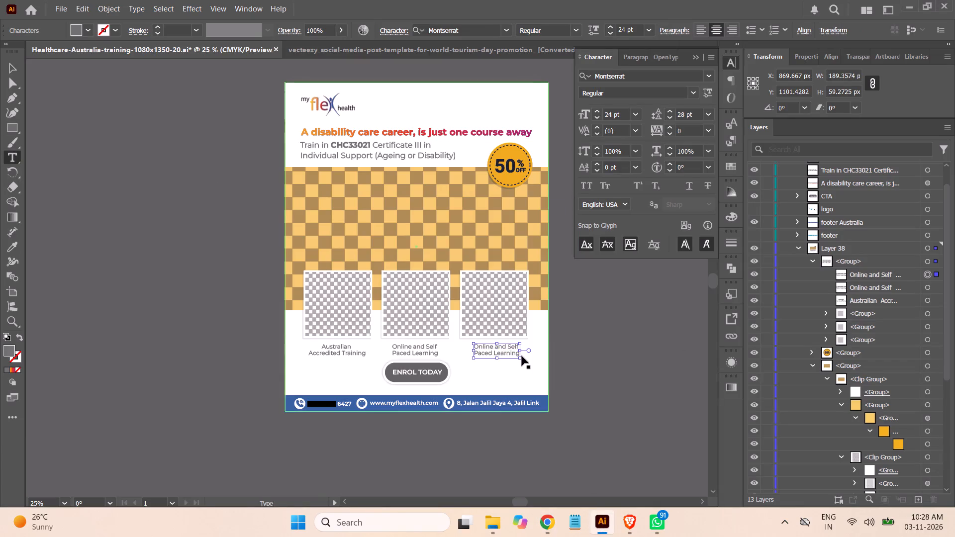
pyautogui.hotkey('ctrl', 'a')
pyautogui.hotkey('ctrl', 'v')
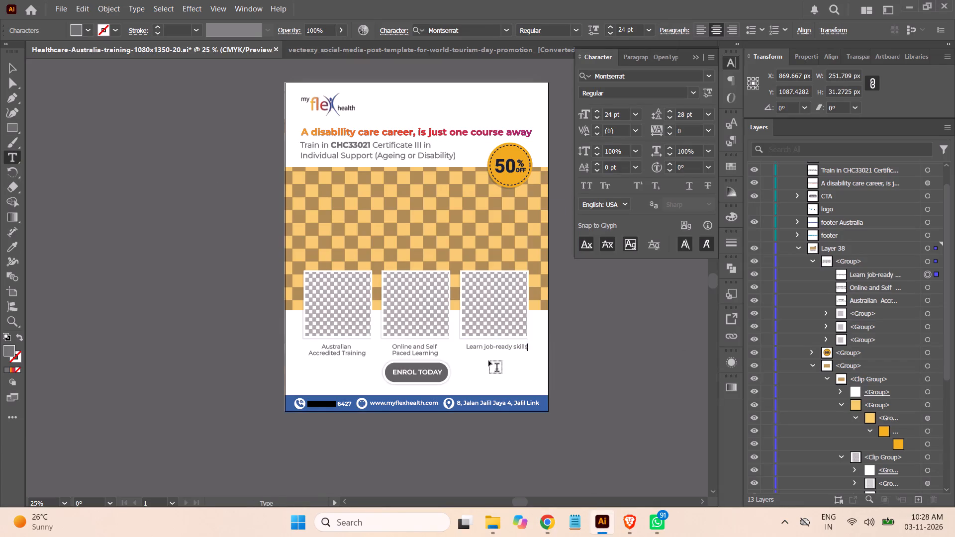
pyautogui.click(484, 350)
pyautogui.press('Return')
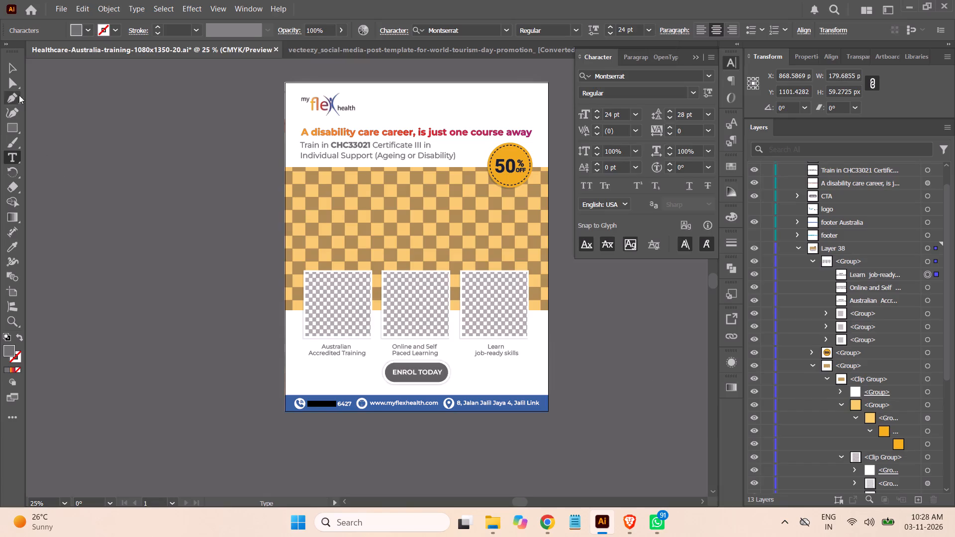
pyautogui.click(11, 71)
pyautogui.click(697, 58)
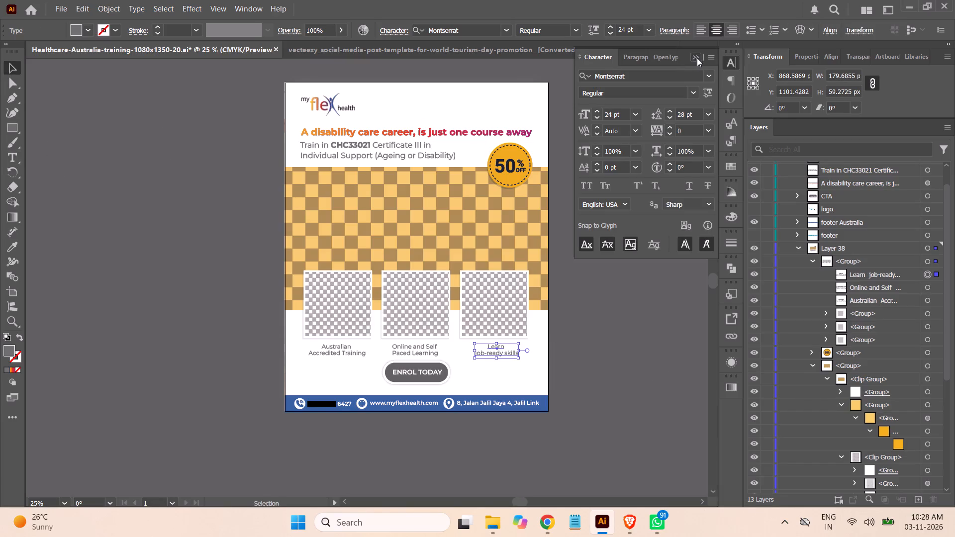
pyautogui.click(650, 202)
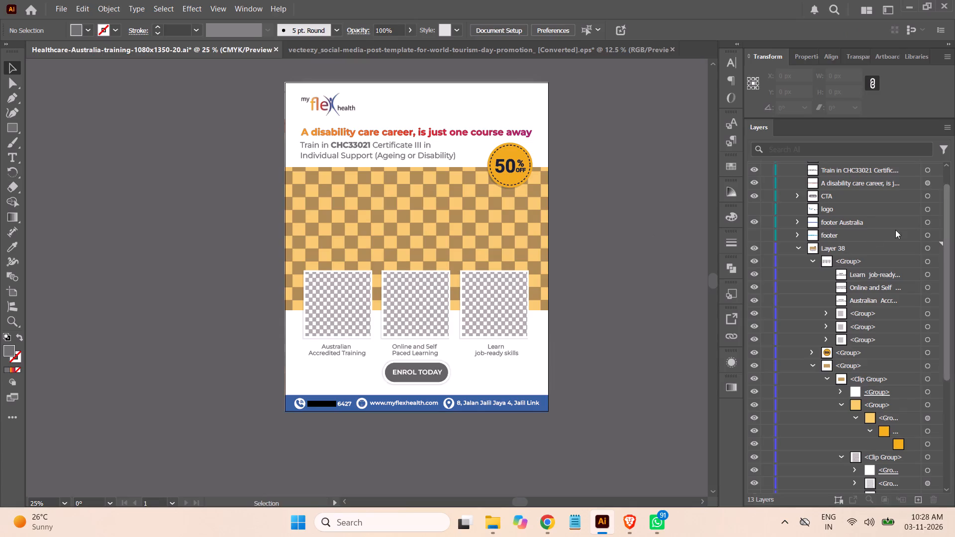
# Move the "ENROL TODAY" CTA button straight down about 19 px, between the frame captions and the footer.
pyautogui.click(926, 198)
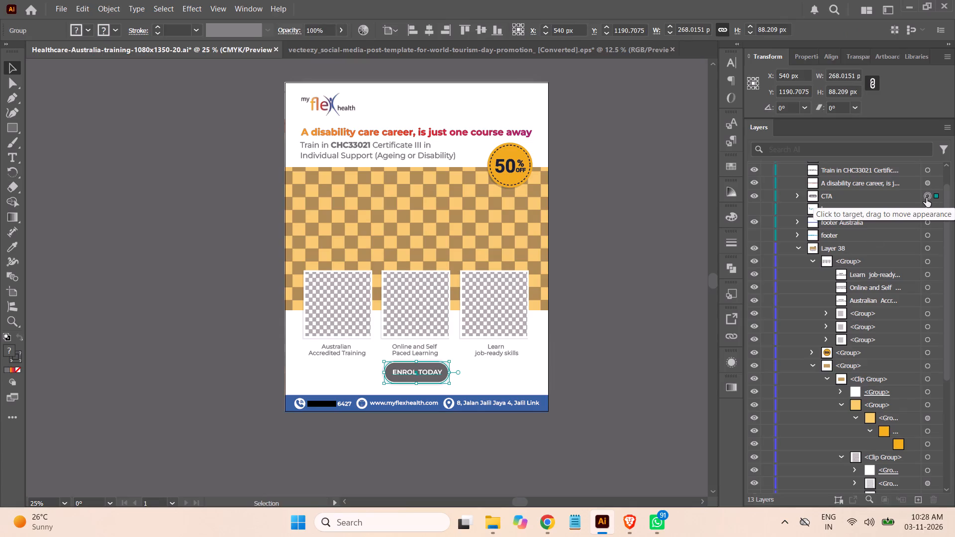
pyautogui.press('Down')
pyautogui.press('Down')
pyautogui.press('Down')
pyautogui.press('Down')
pyautogui.press('Down')
pyautogui.press('Down')
pyautogui.press('Down')
pyautogui.press('Down')
pyautogui.press('Down')
pyautogui.press('Down')
pyautogui.press('Down')
pyautogui.press('Down')
pyautogui.press('Down')
pyautogui.press('Down')
pyautogui.press('Down')
pyautogui.press('Down')
pyautogui.press('Down')
pyautogui.press('Down')
pyautogui.press('Down')
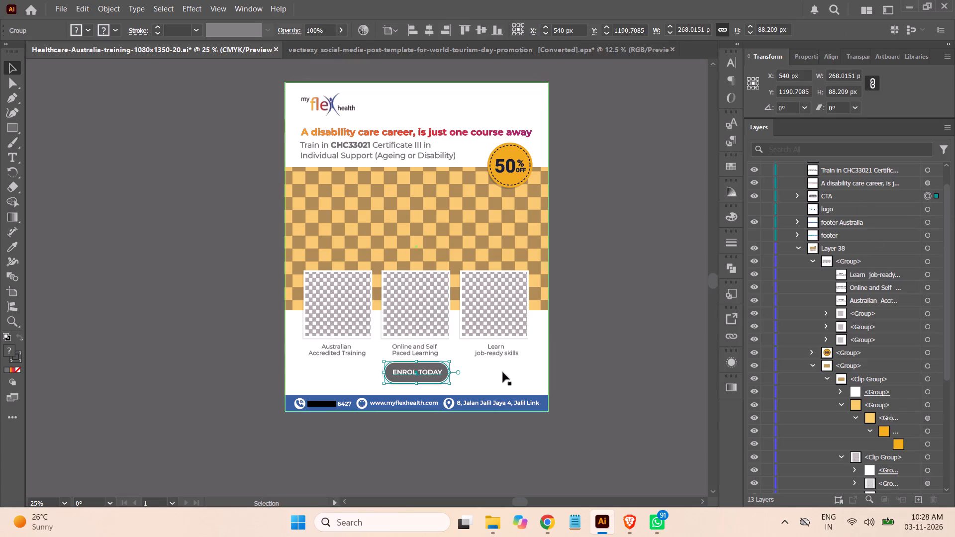
pyautogui.hotkey('ctrl', '=')
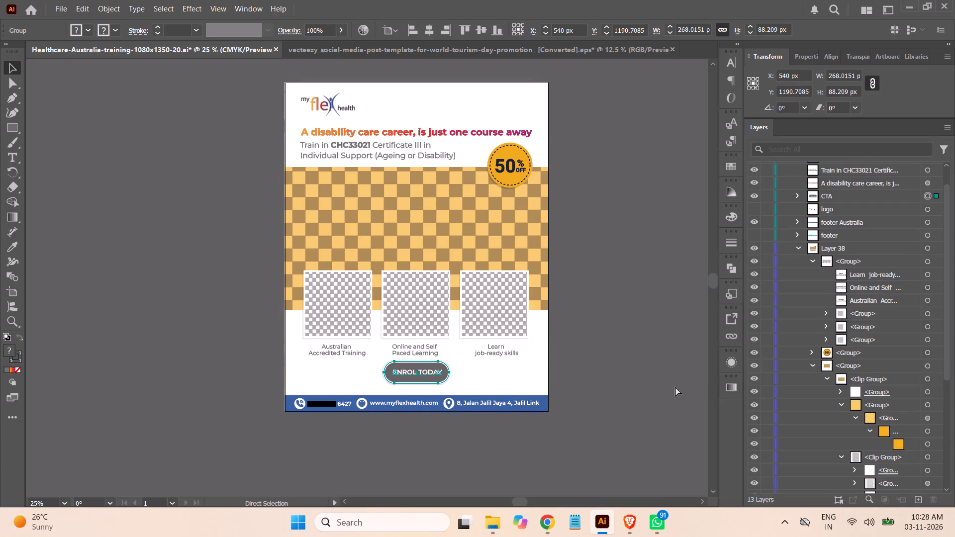
pyautogui.hotkey('ctrl', '=')
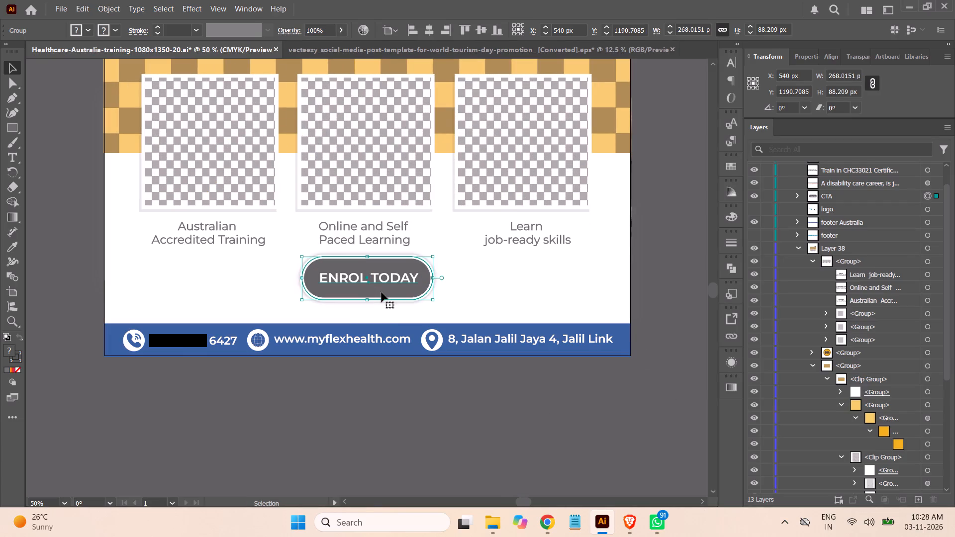
pyautogui.moveTo(382, 293); pyautogui.dragTo(382, 302)
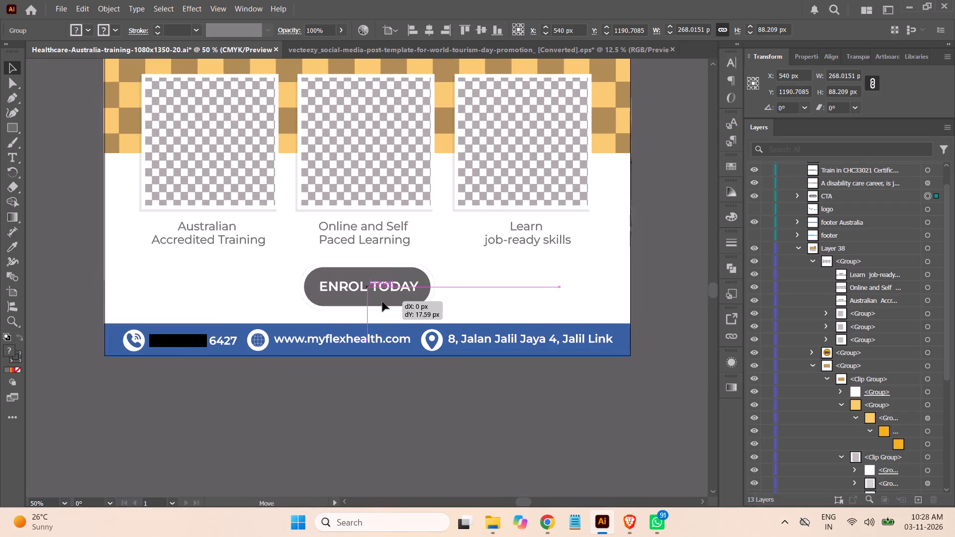
pyautogui.moveTo(382, 302); pyautogui.dragTo(383, 302)
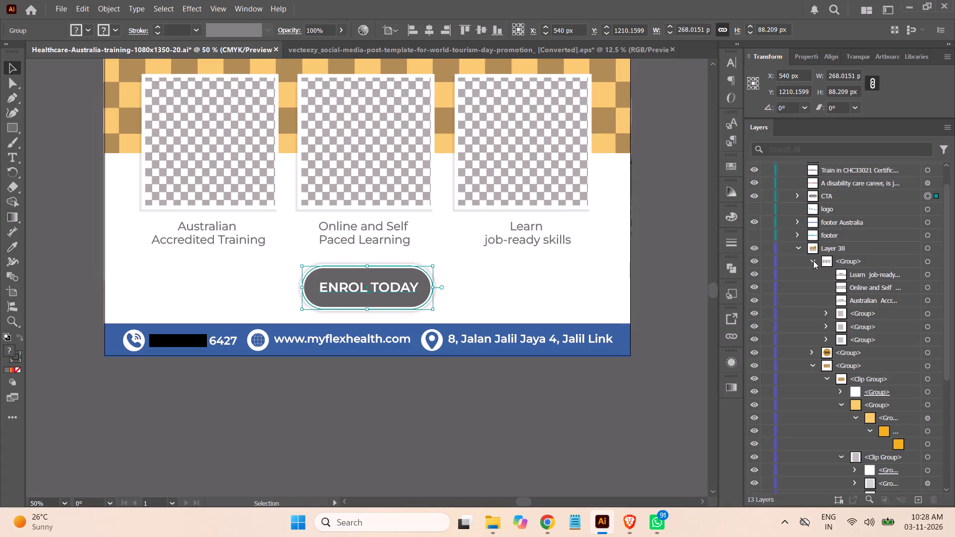
# Move the group of three frames and their captions straight down about 18.5 px, and deselect it.
pyautogui.click(810, 262)
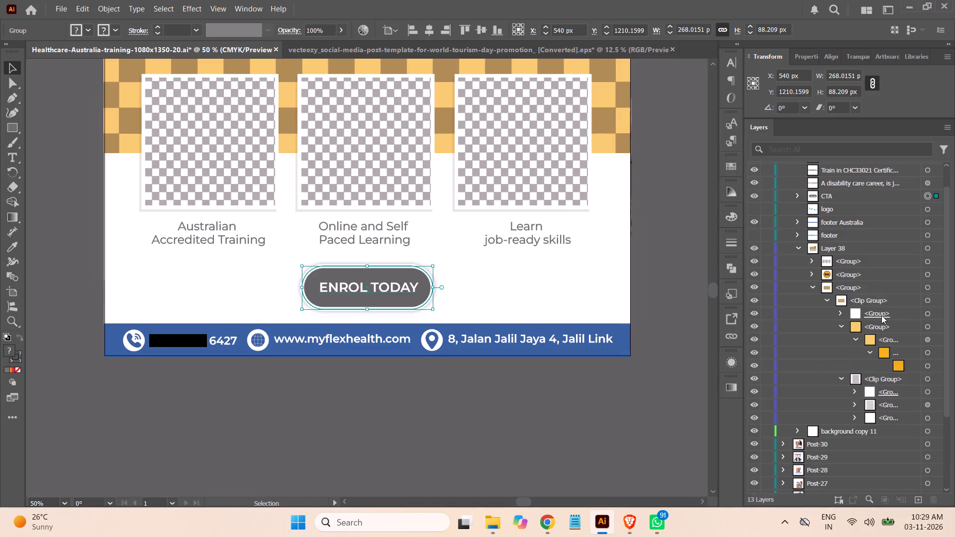
pyautogui.click(927, 261)
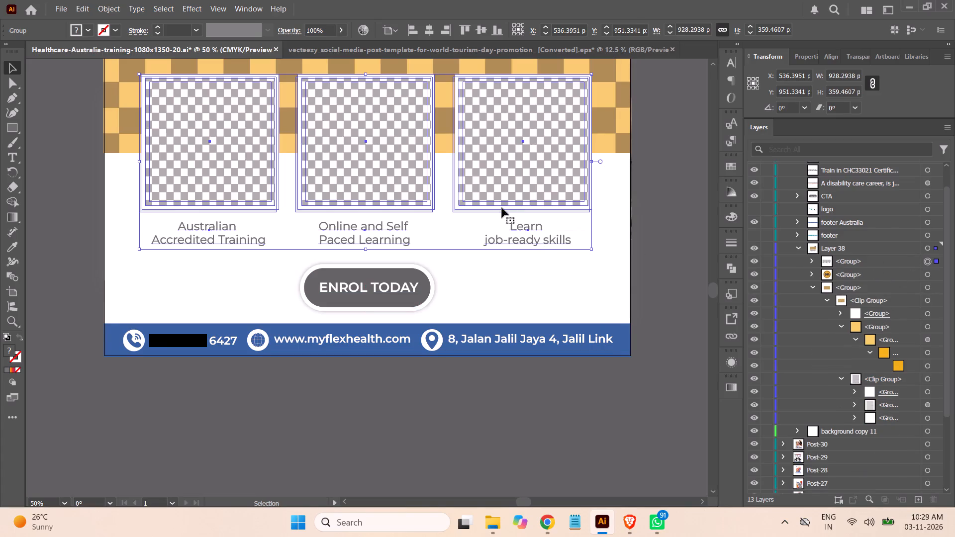
pyautogui.moveTo(493, 210); pyautogui.dragTo(493, 219)
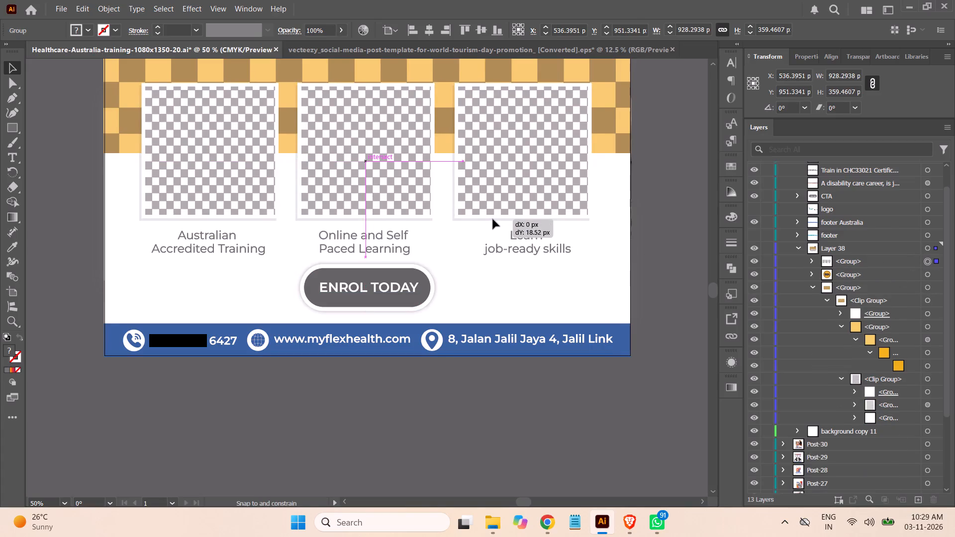
pyautogui.moveTo(493, 219); pyautogui.dragTo(493, 219)
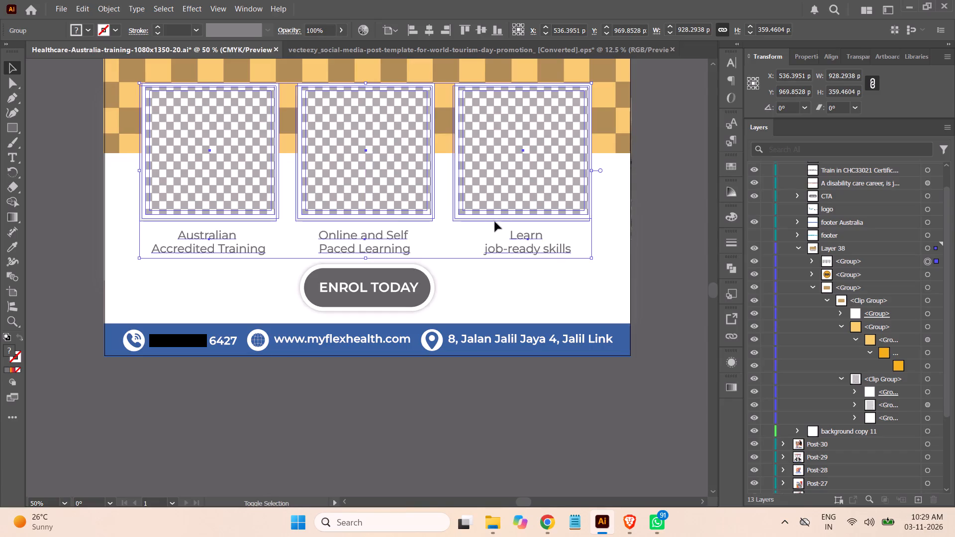
pyautogui.click(665, 283)
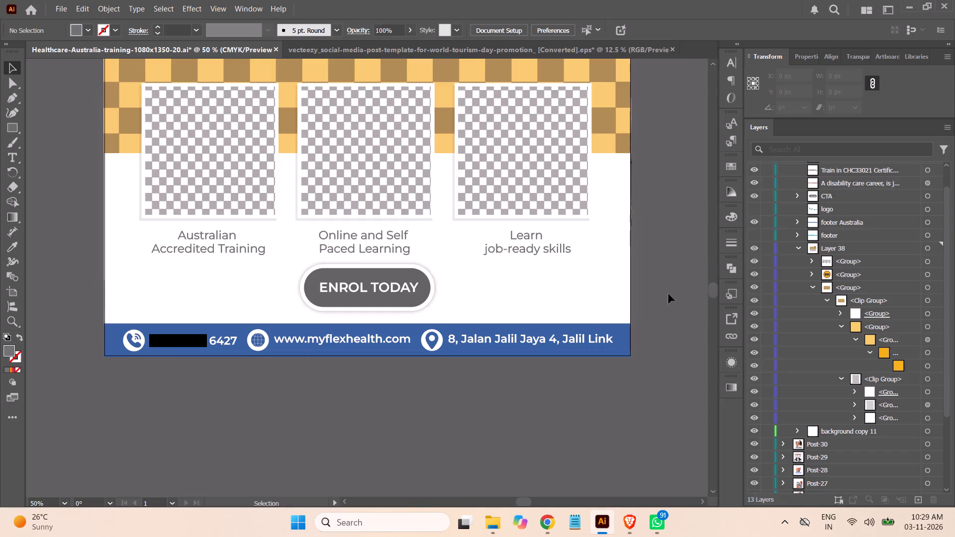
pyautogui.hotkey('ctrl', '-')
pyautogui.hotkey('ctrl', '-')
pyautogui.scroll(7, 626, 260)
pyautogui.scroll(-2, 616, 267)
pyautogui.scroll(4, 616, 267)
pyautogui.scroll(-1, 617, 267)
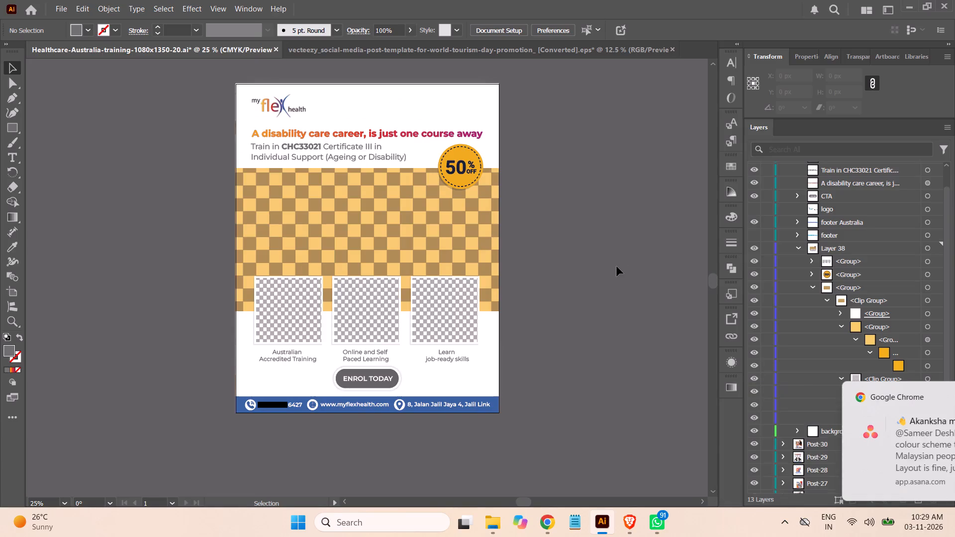
# Switch to Asana in Chrome to check the newly arrived comment about the colour scheme and layout.
pyautogui.click(547, 527)
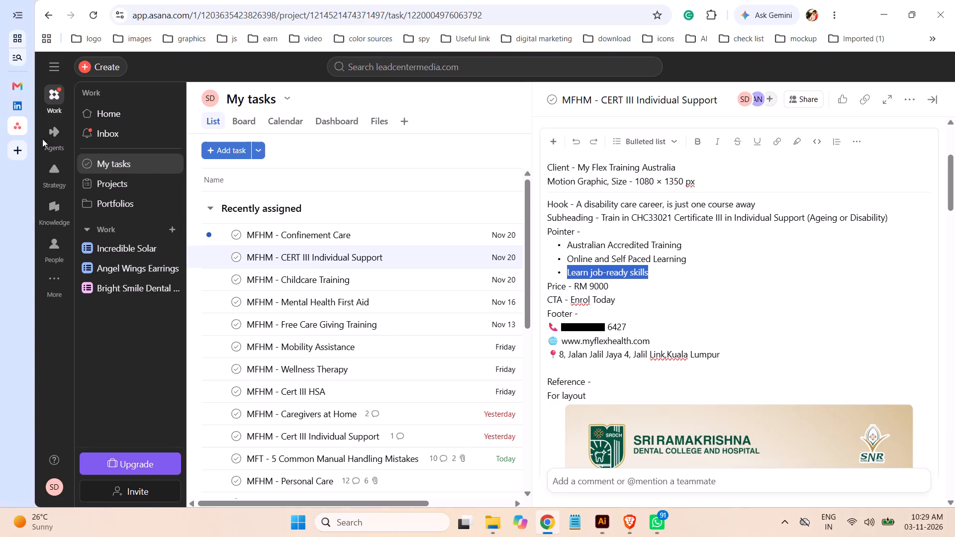
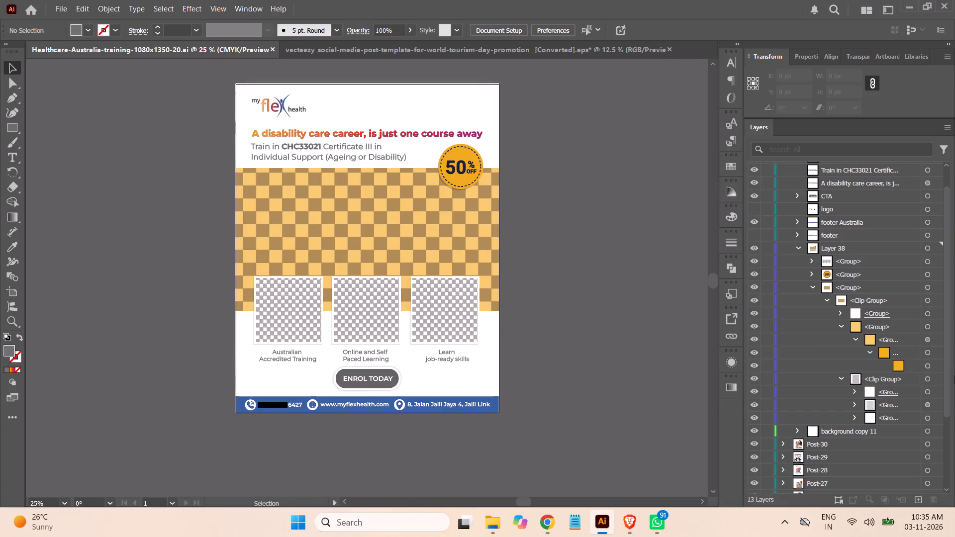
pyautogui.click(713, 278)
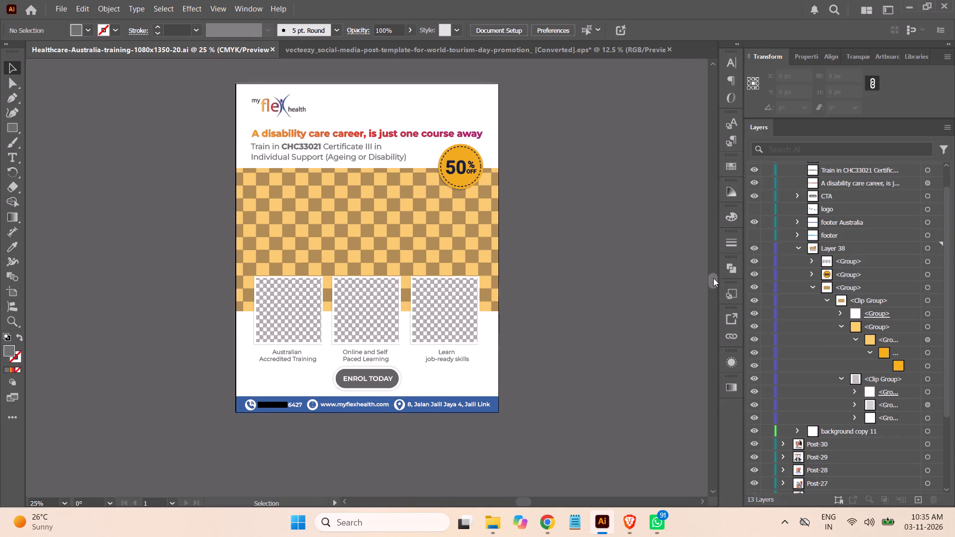
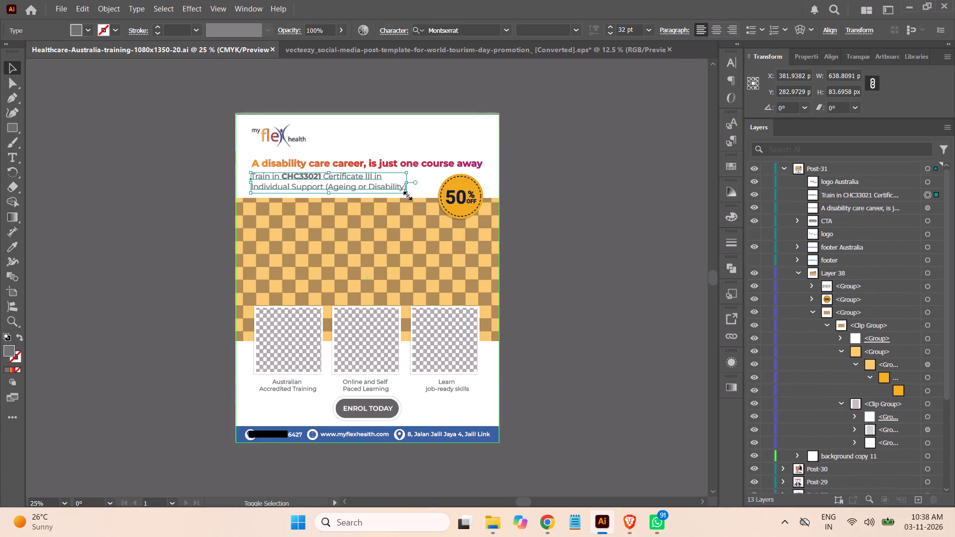
# Enlarge the two-line "Train in CHC33021 Certificate III" subheading proportionally until its second line nearly reaches the 50% OFF badge.
pyautogui.keyDown('shift'); pyautogui.moveTo(406, 194); pyautogui.dragTo(433, 214); pyautogui.keyUp('shift')
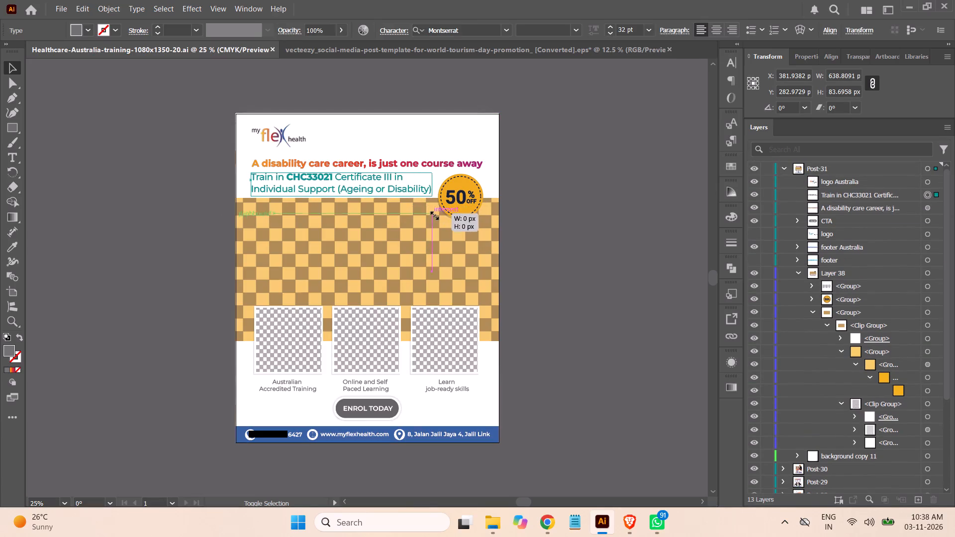
pyautogui.keyDown('shift'); pyautogui.moveTo(433, 214); pyautogui.dragTo(431, 213); pyautogui.keyUp('shift')
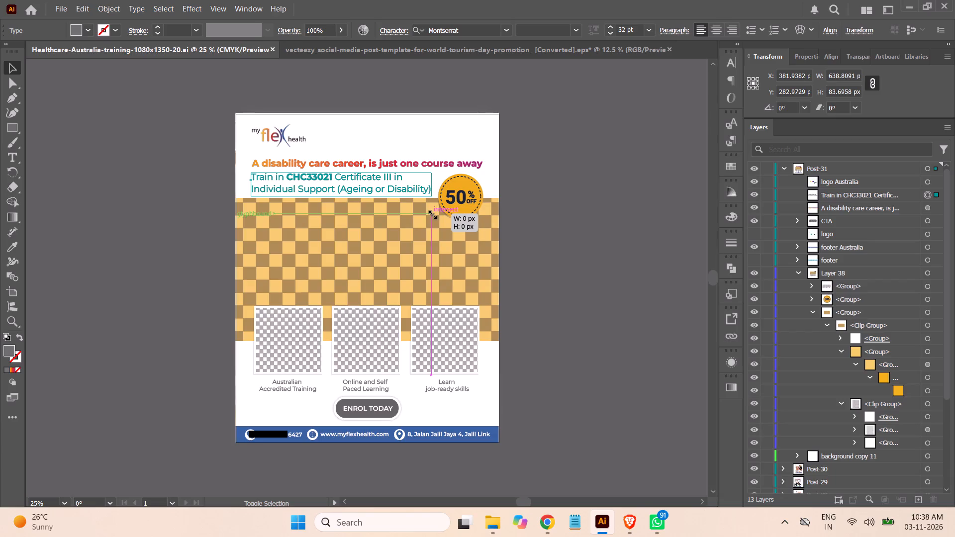
pyautogui.keyDown('shift'); pyautogui.moveTo(431, 213); pyautogui.dragTo(430, 212); pyautogui.keyUp('shift')
pyautogui.click(574, 211)
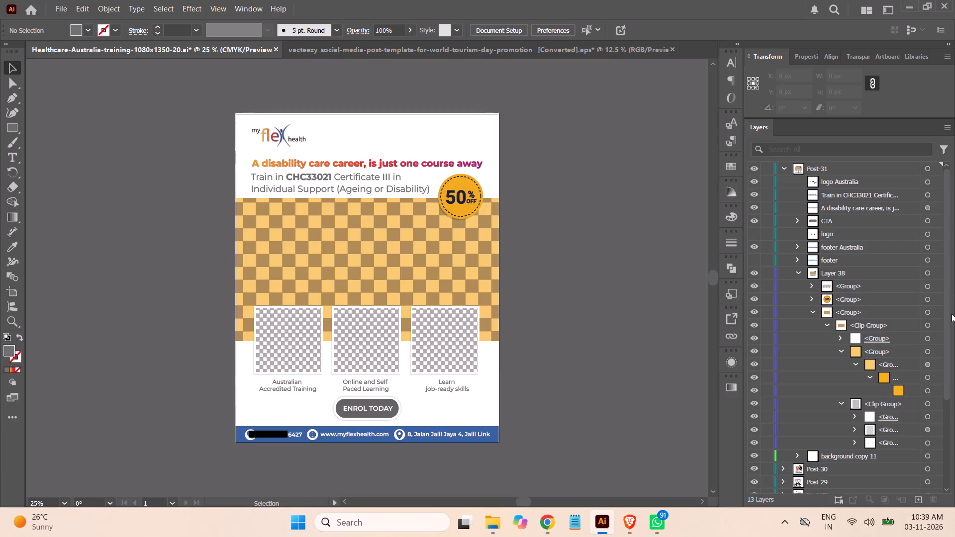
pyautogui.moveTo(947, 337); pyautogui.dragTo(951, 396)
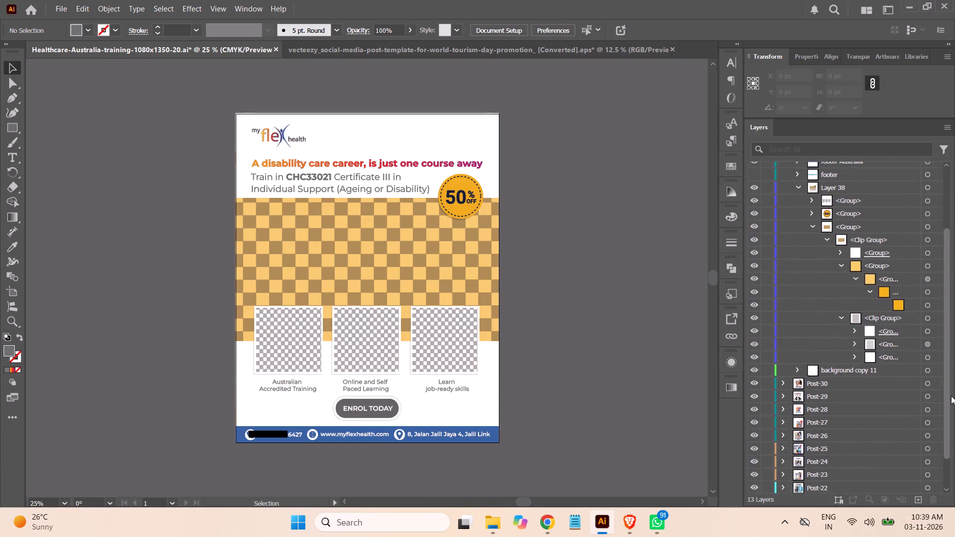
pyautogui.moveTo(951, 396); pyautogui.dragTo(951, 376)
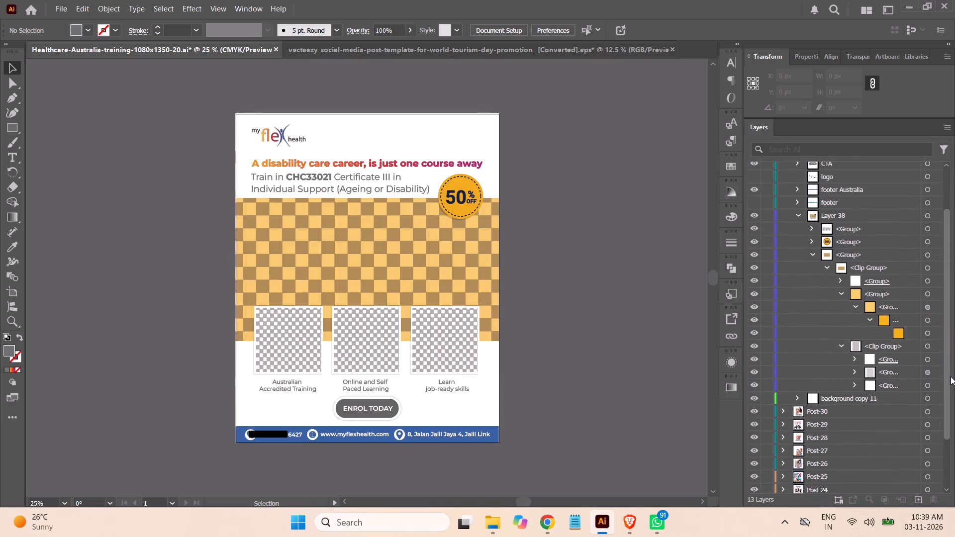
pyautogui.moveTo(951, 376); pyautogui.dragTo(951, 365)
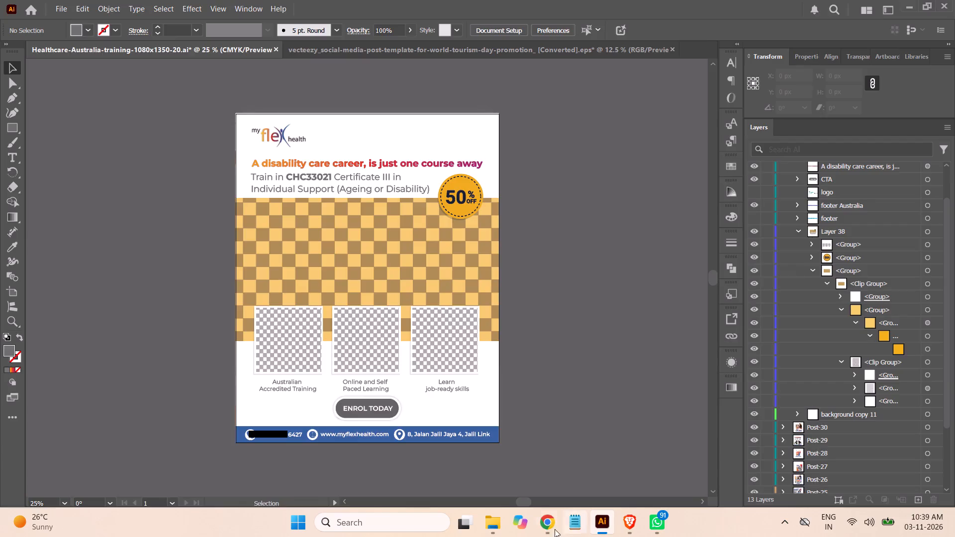
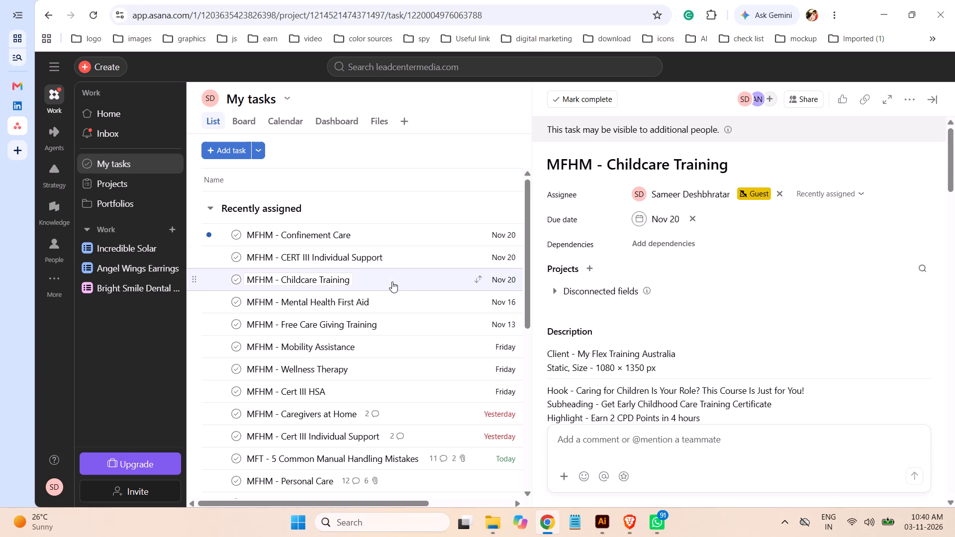
# Look through the assigned MFHM task briefs in Asana, from Mental Health First Aid down to Caregivers at Home.
pyautogui.click(382, 304)
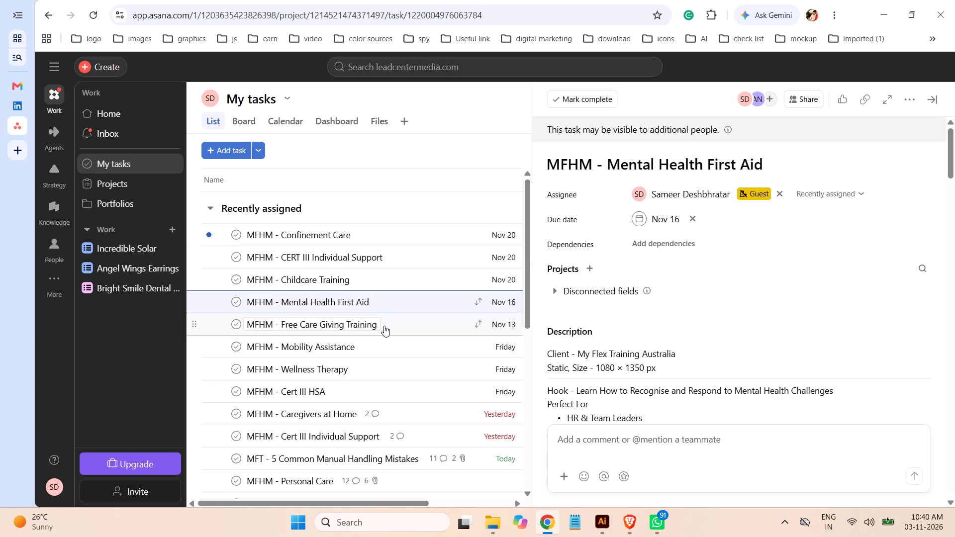
pyautogui.click(401, 326)
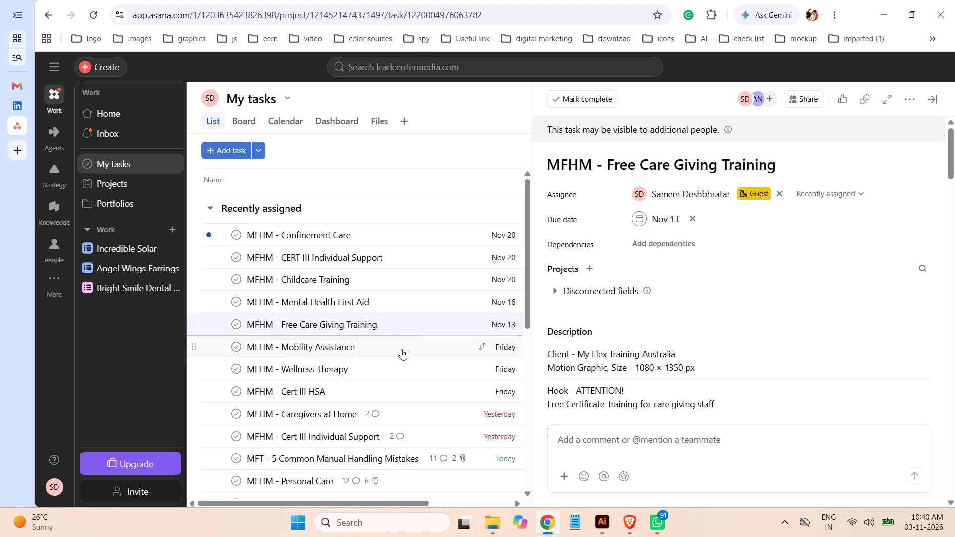
pyautogui.click(401, 349)
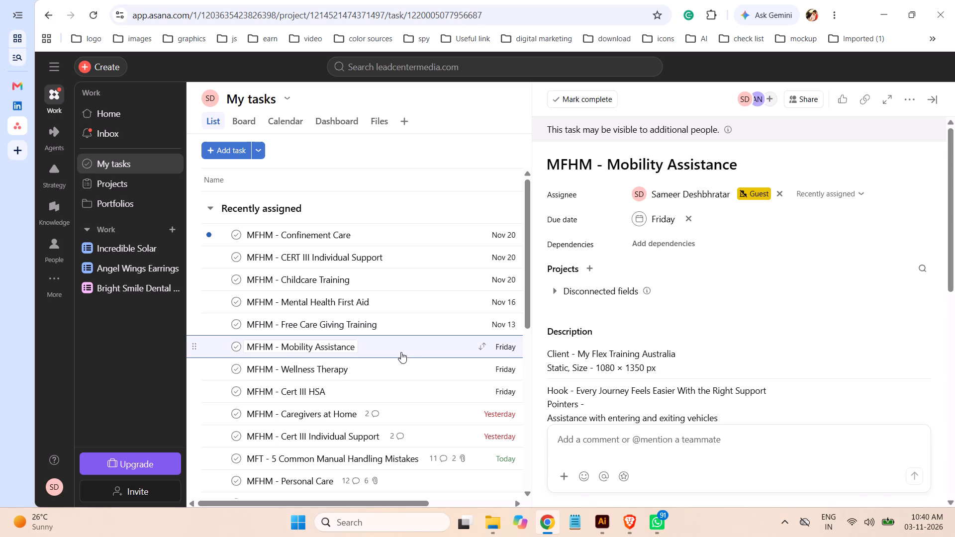
pyautogui.click(395, 371)
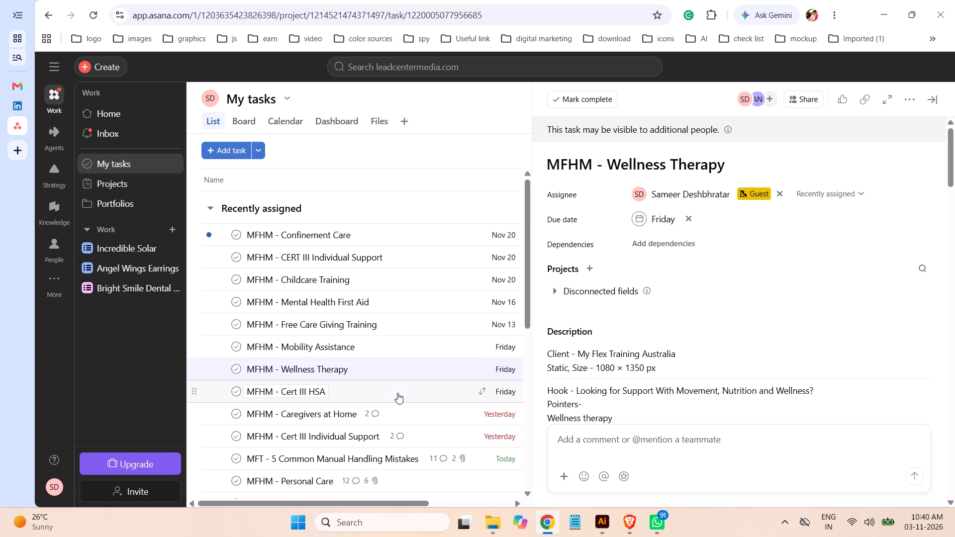
pyautogui.click(397, 393)
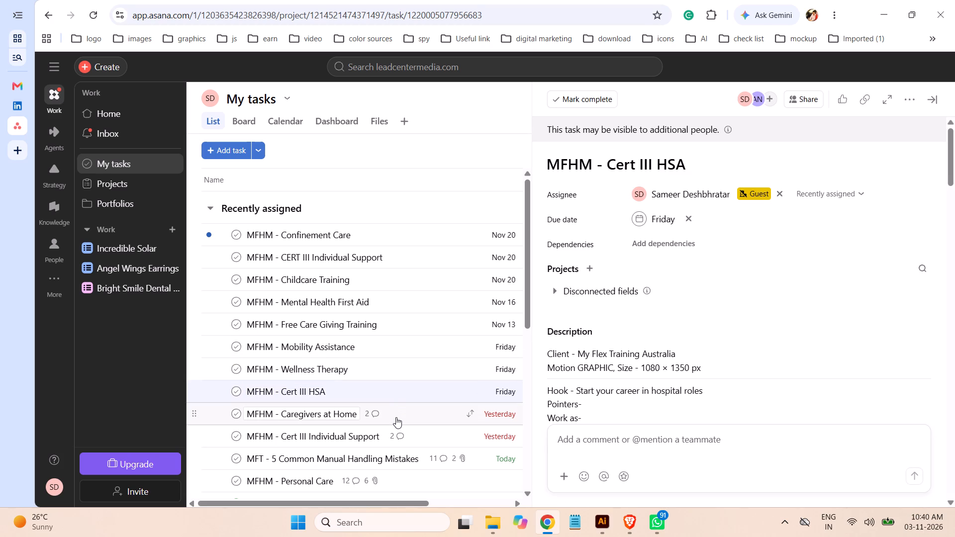
pyautogui.click(396, 417)
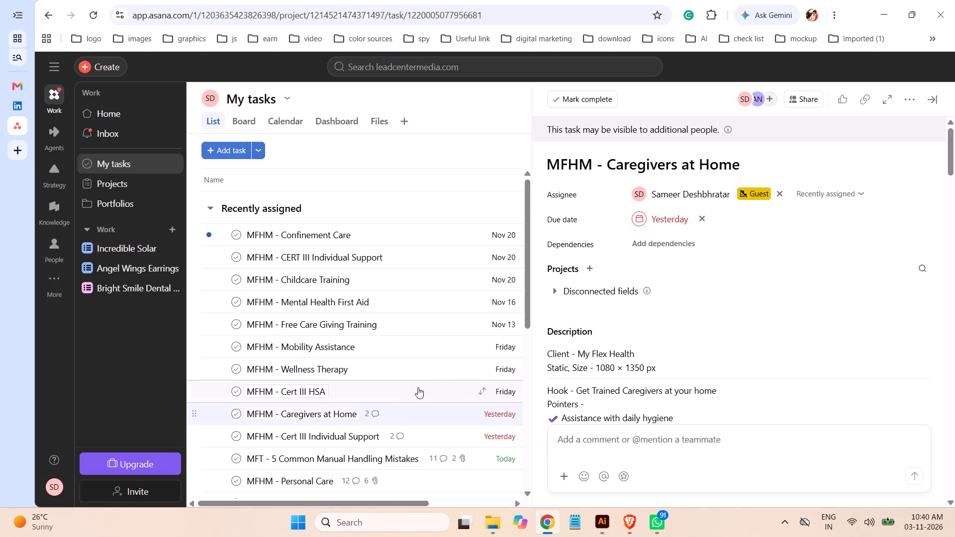
pyautogui.scroll(-3, 795, 318)
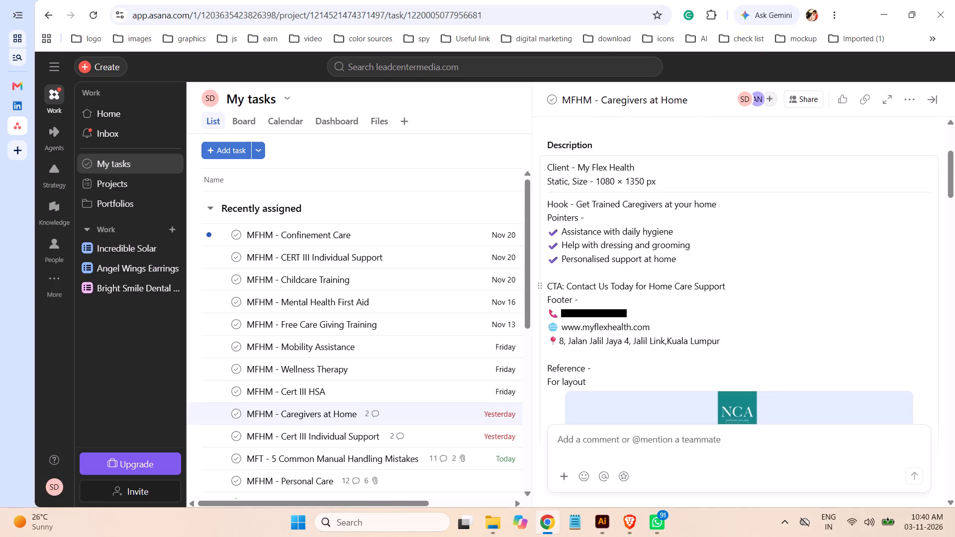
# Review the MFHM - Cert III Individual Support brief's copy and its layout and colour reference images.
pyautogui.click(416, 436)
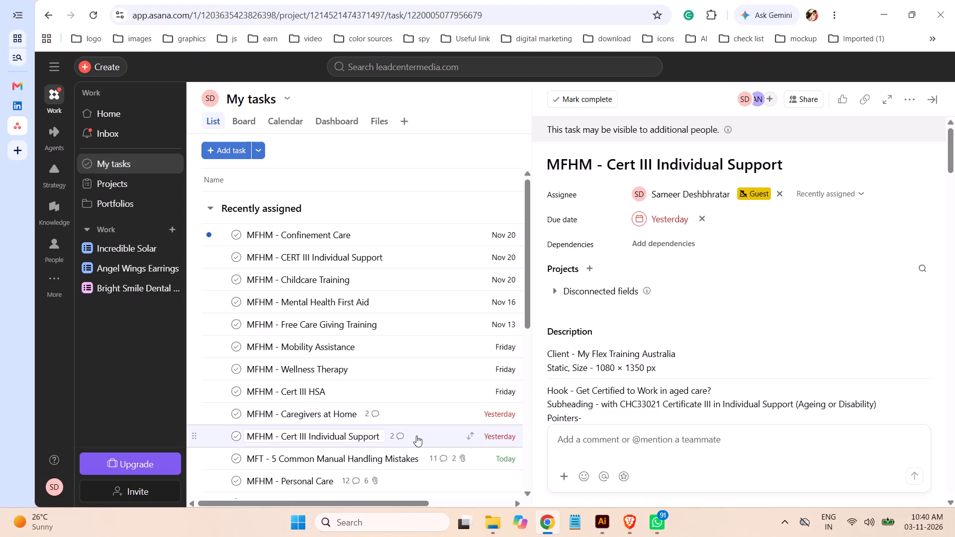
pyautogui.scroll(-2, 847, 315)
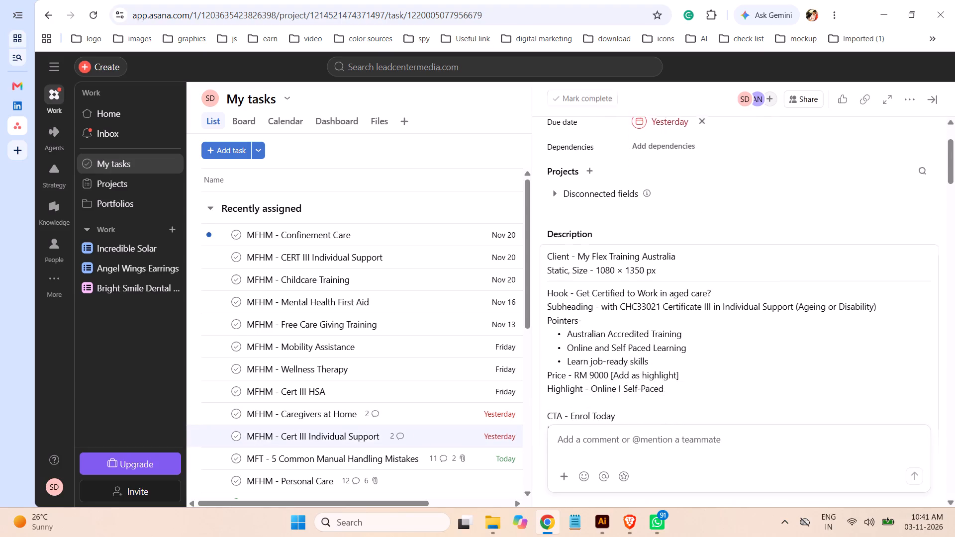
pyautogui.scroll(-6, 843, 308)
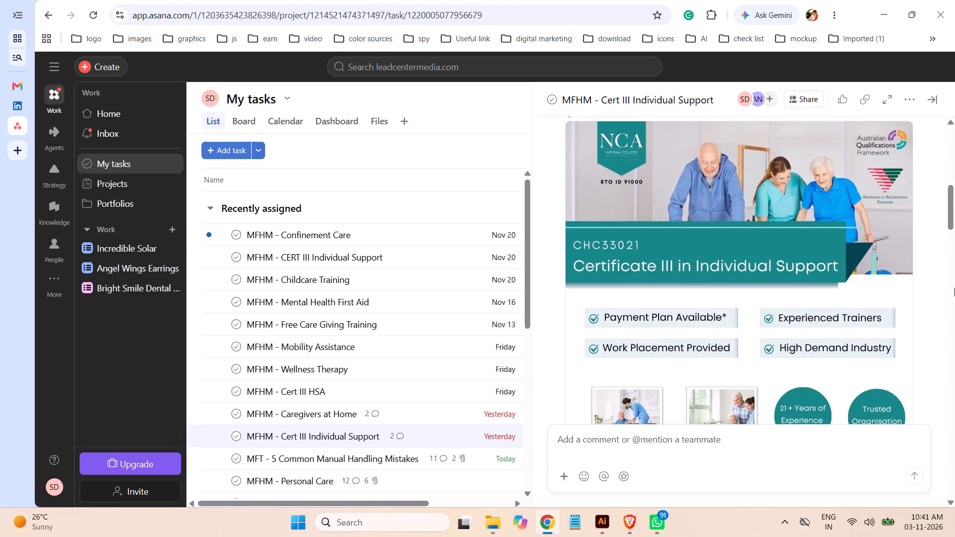
pyautogui.scroll(-2, 913, 284)
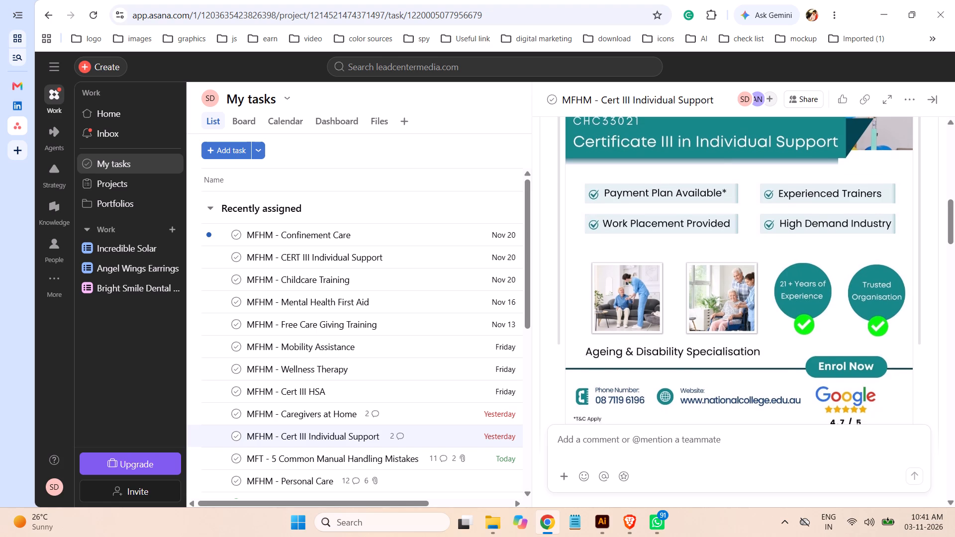
pyautogui.scroll(-3, 889, 282)
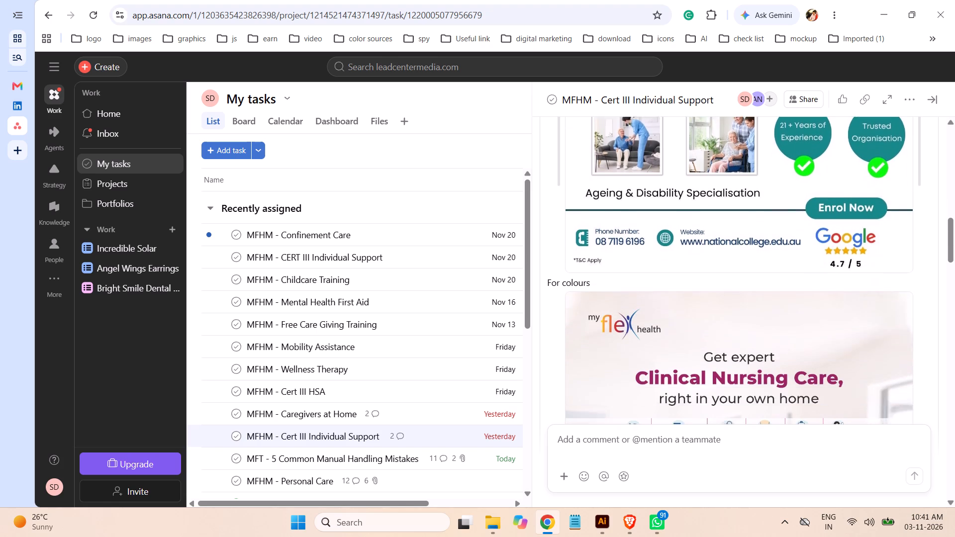
pyautogui.scroll(-4, 897, 288)
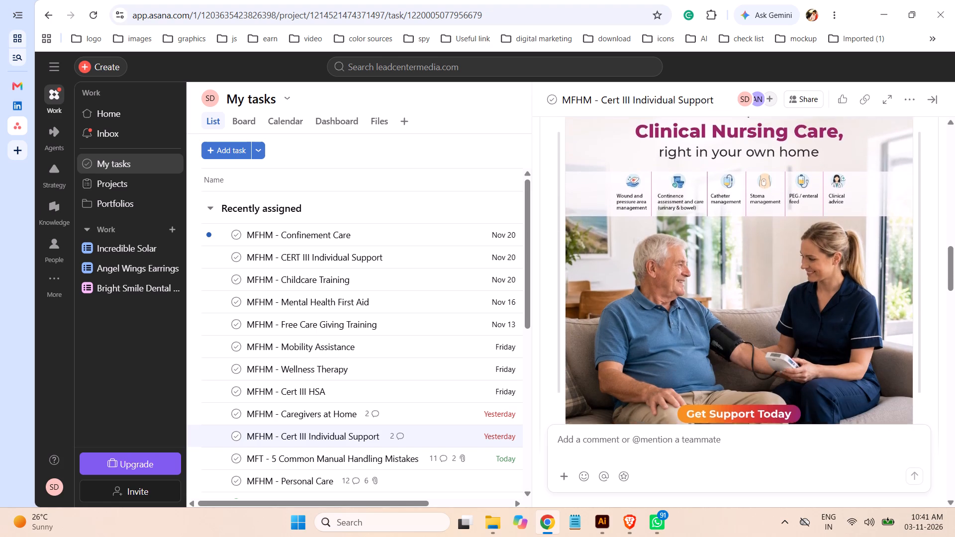
pyautogui.scroll(-2, 897, 288)
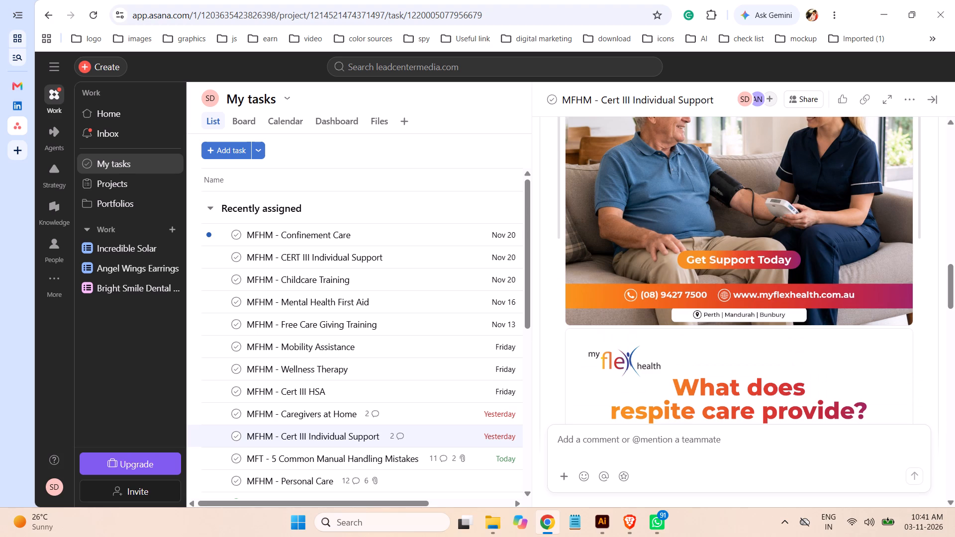
pyautogui.scroll(-1, 897, 288)
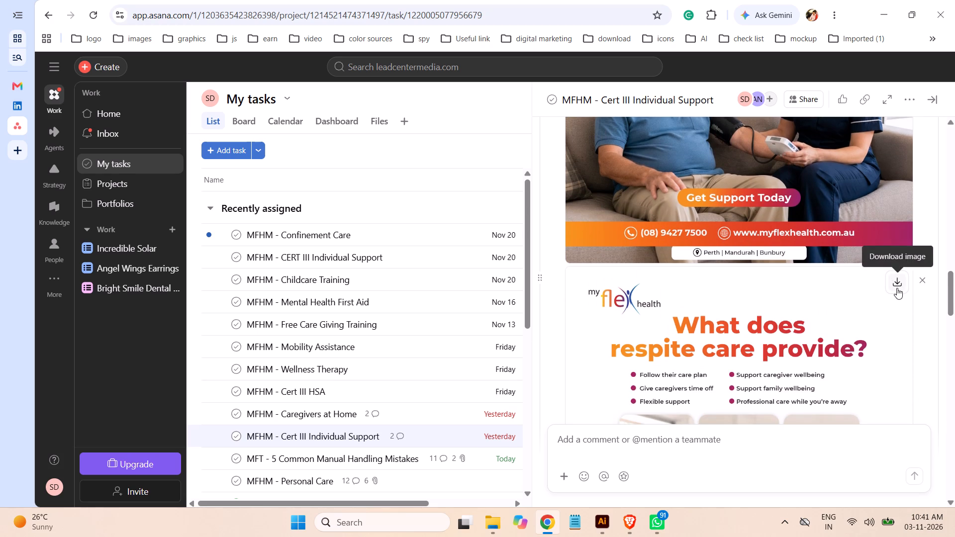
# Read the Visual Direction notes and the caption in the Cert III Individual Support brief.
pyautogui.scroll(-6, 897, 288)
pyautogui.scroll(1, 895, 288)
pyautogui.scroll(-3, 895, 288)
pyautogui.scroll(1, 893, 288)
pyautogui.scroll(-1, 893, 288)
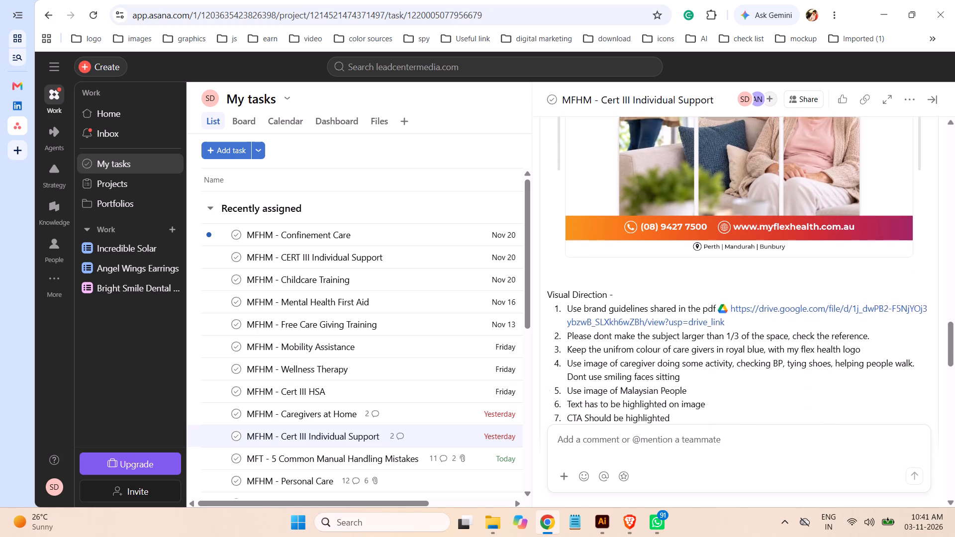
pyautogui.scroll(1, 893, 288)
pyautogui.scroll(-1, 893, 288)
pyautogui.scroll(1, 893, 288)
pyautogui.scroll(-4, 893, 288)
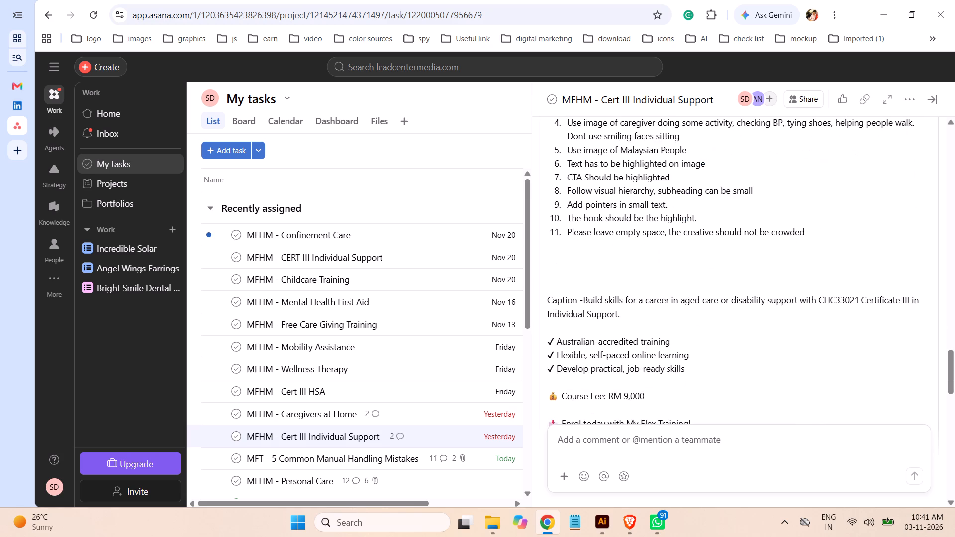
# Examine the submitted "Get Certified to Work in aged care?" post in the task's comments.
pyautogui.scroll(-1, 884, 285)
pyautogui.scroll(1, 884, 285)
pyautogui.scroll(-3, 884, 285)
pyautogui.scroll(1, 884, 285)
pyautogui.scroll(-2, 884, 285)
pyautogui.scroll(2, 879, 284)
pyautogui.scroll(-4, 879, 284)
pyautogui.scroll(1, 879, 284)
pyautogui.scroll(-2, 879, 284)
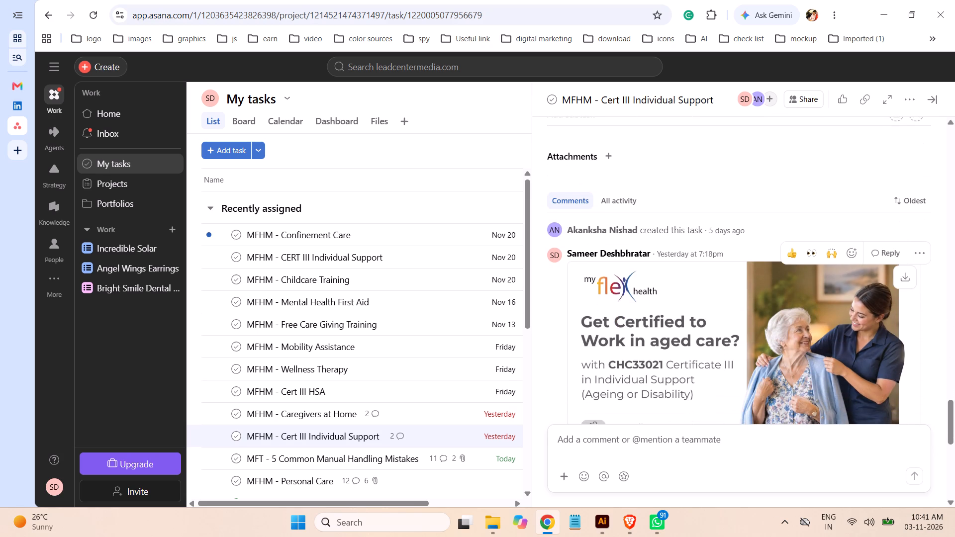
pyautogui.scroll(-5, 879, 284)
pyautogui.scroll(1, 879, 284)
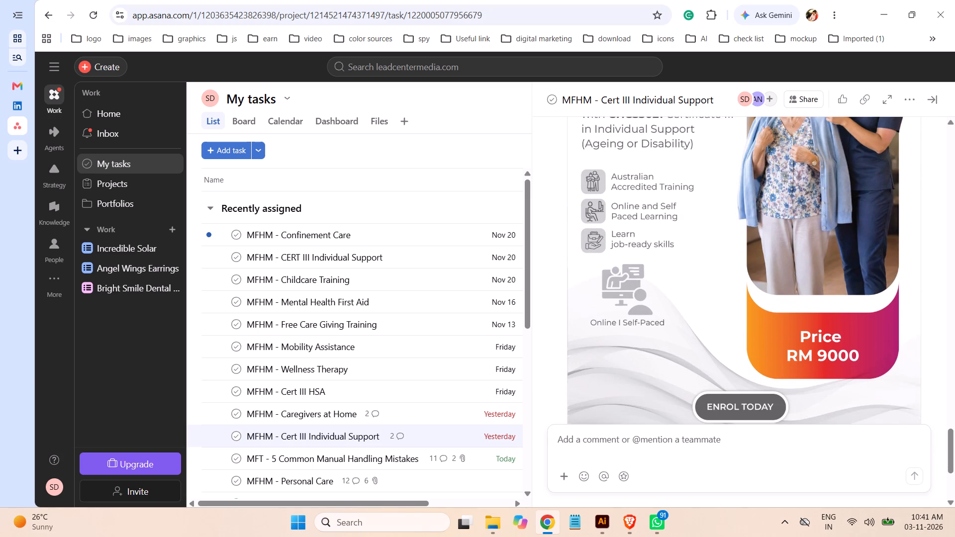
pyautogui.scroll(-1, 879, 284)
pyautogui.scroll(3, 879, 284)
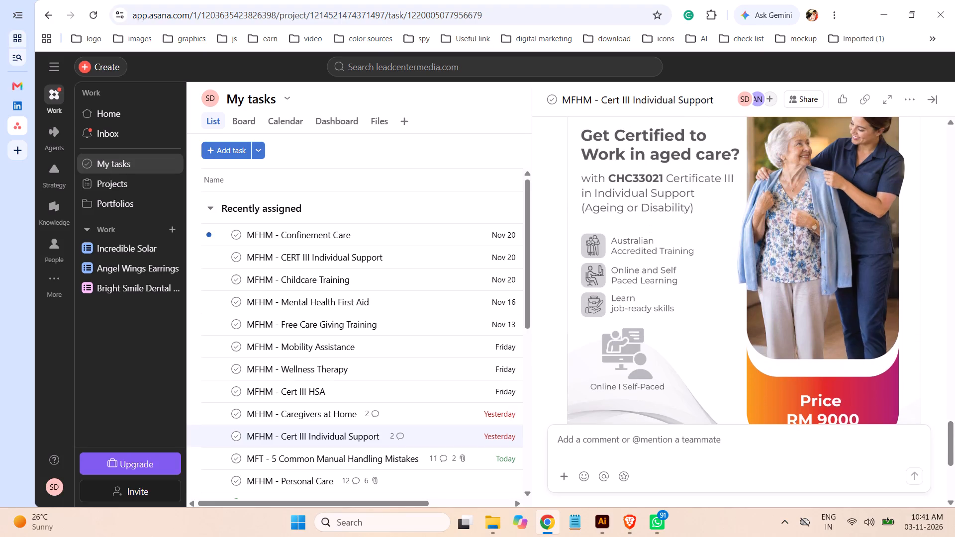
pyautogui.scroll(-3, 879, 284)
pyautogui.scroll(1, 879, 284)
pyautogui.scroll(-1, 879, 284)
pyautogui.scroll(2, 879, 284)
pyautogui.scroll(-1, 879, 284)
pyautogui.scroll(2, 879, 284)
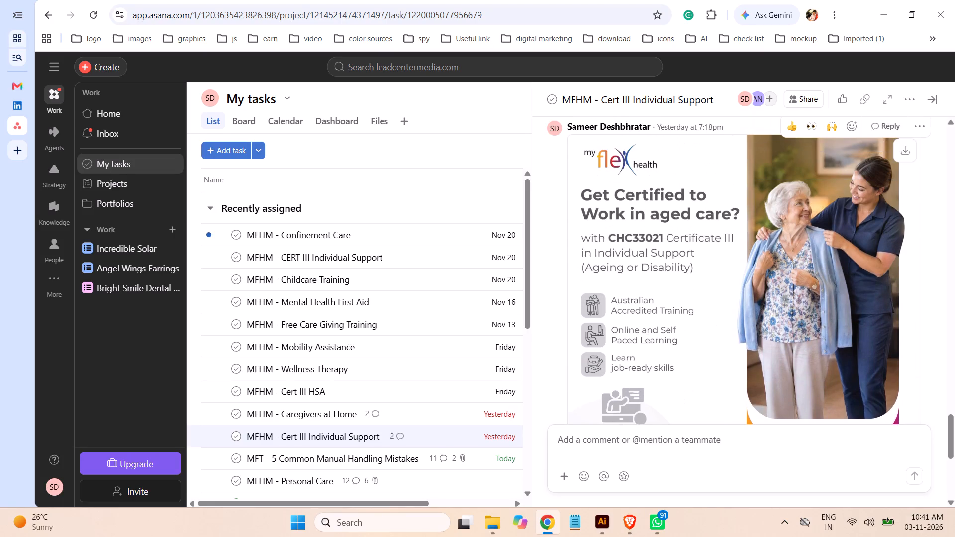
# Read the reviewer's feedback comment beneath the submitted post and compare it with the design.
pyautogui.scroll(-7, 879, 284)
pyautogui.scroll(1, 878, 288)
pyautogui.scroll(-1, 876, 291)
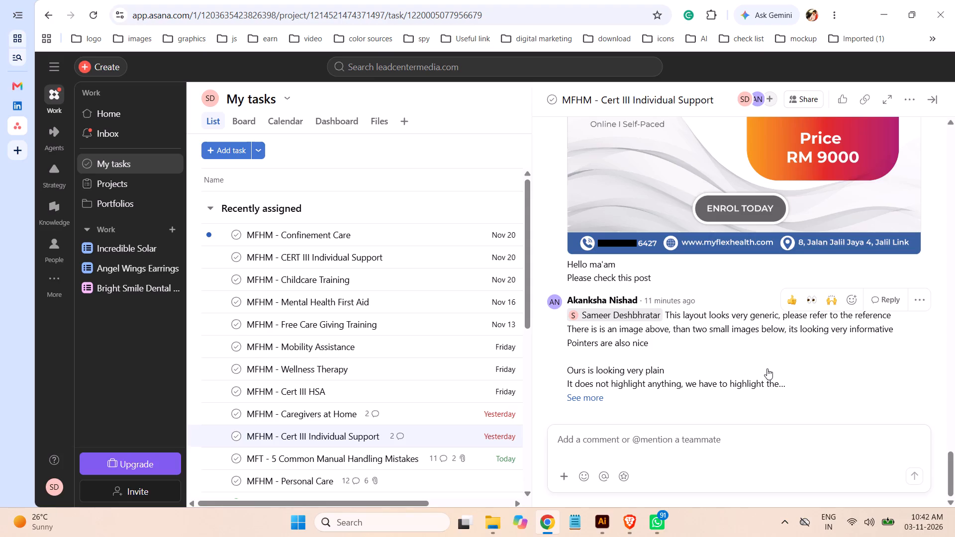
pyautogui.scroll(2, 773, 357)
pyautogui.scroll(-1, 773, 357)
pyautogui.scroll(1, 773, 357)
pyautogui.scroll(-2, 773, 357)
pyautogui.scroll(2, 773, 357)
pyautogui.scroll(-3, 775, 357)
pyautogui.scroll(5, 773, 357)
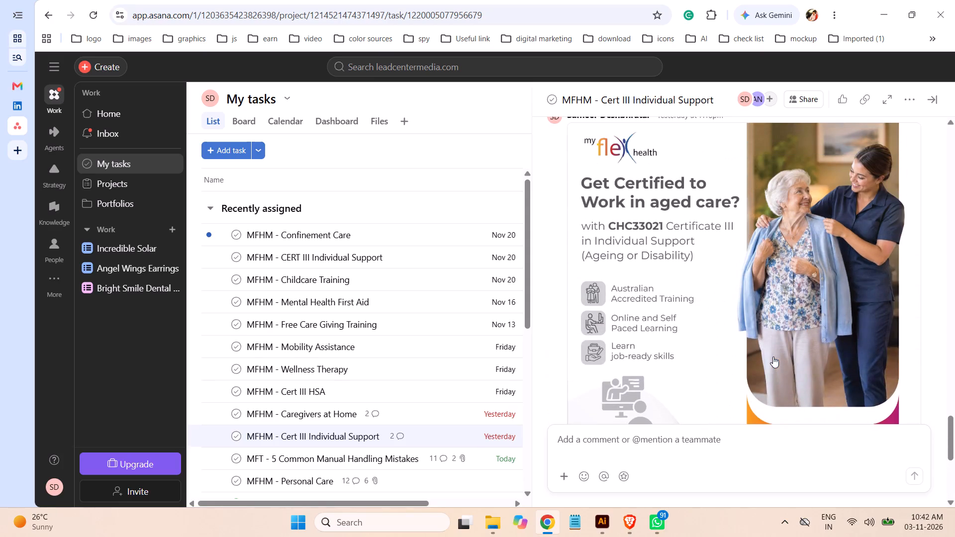
pyautogui.scroll(-8, 773, 357)
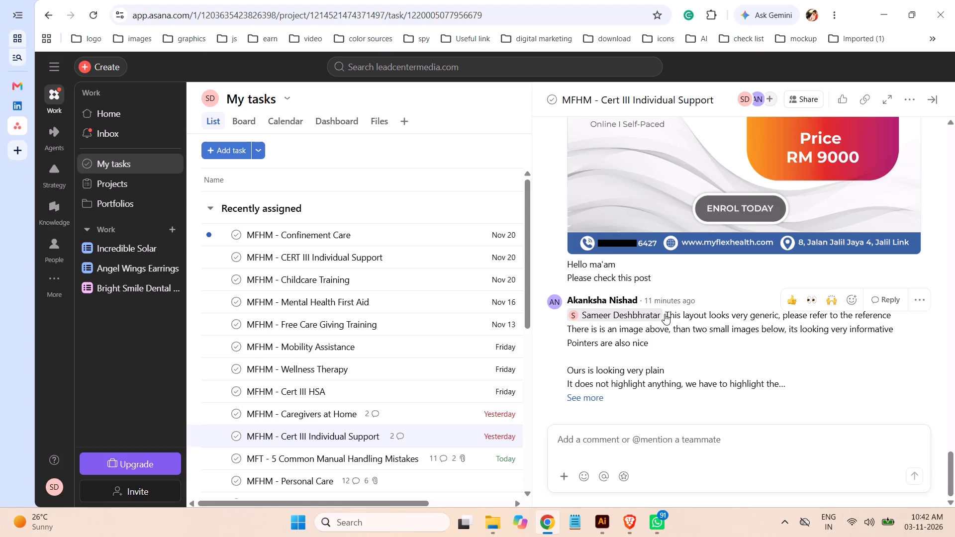
# Copy the reviewer's feedback from "This layout looks very generic" through "Pointers are also nice" and read the full comment.
pyautogui.moveTo(665, 314); pyautogui.dragTo(680, 358)
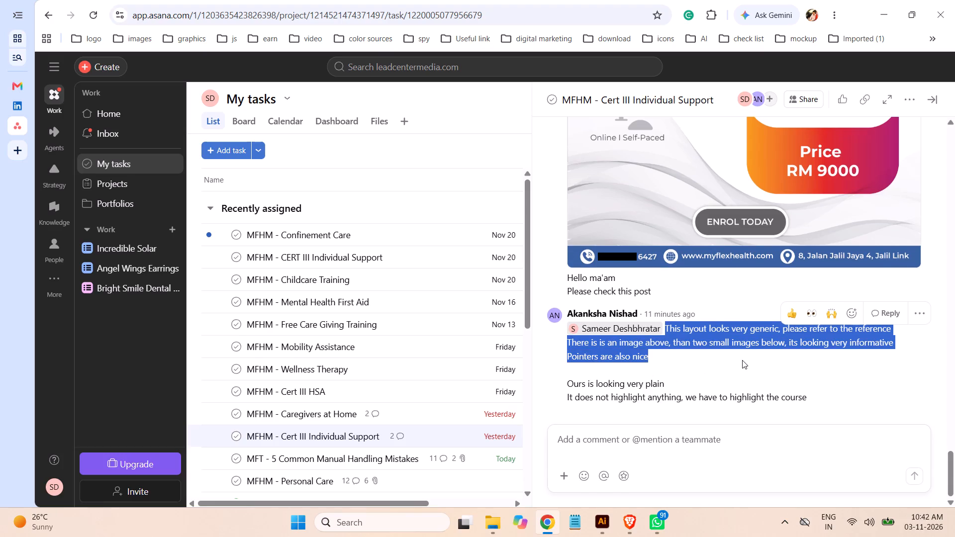
pyautogui.scroll(-7, 743, 360)
pyautogui.scroll(2, 750, 354)
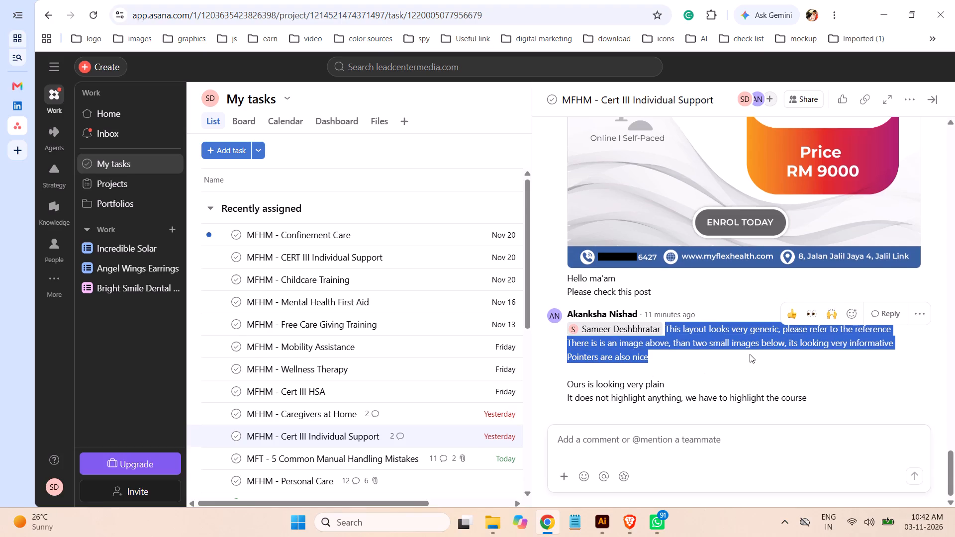
pyautogui.scroll(-1, 705, 357)
pyautogui.scroll(6, 705, 357)
pyautogui.scroll(-3, 705, 357)
pyautogui.scroll(3, 703, 356)
pyautogui.scroll(-1, 703, 355)
pyautogui.scroll(1, 703, 355)
pyautogui.scroll(-5, 703, 355)
pyautogui.scroll(1, 704, 353)
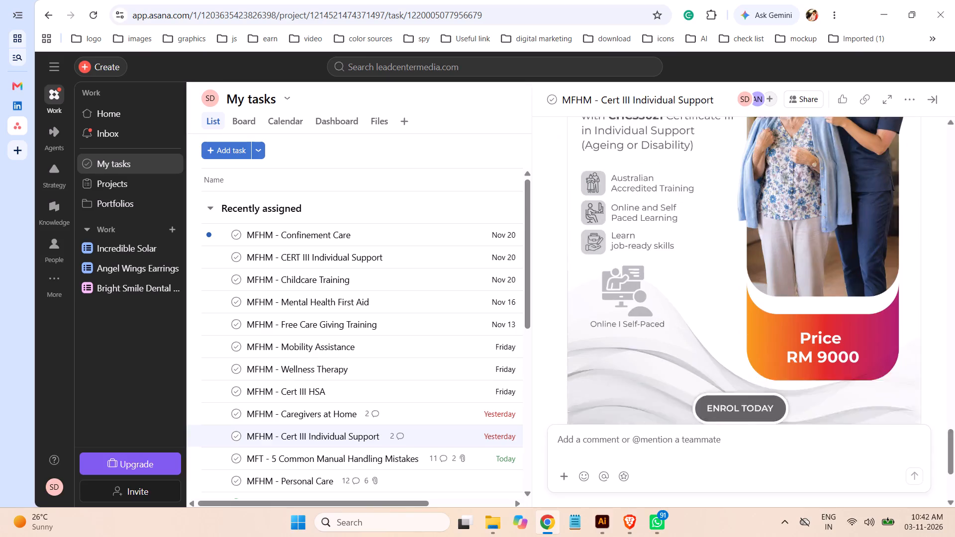
pyautogui.scroll(1, 704, 353)
pyautogui.scroll(-5, 704, 353)
pyautogui.scroll(2, 704, 353)
pyautogui.scroll(-5, 704, 353)
pyautogui.scroll(1, 704, 353)
pyautogui.scroll(-1, 704, 353)
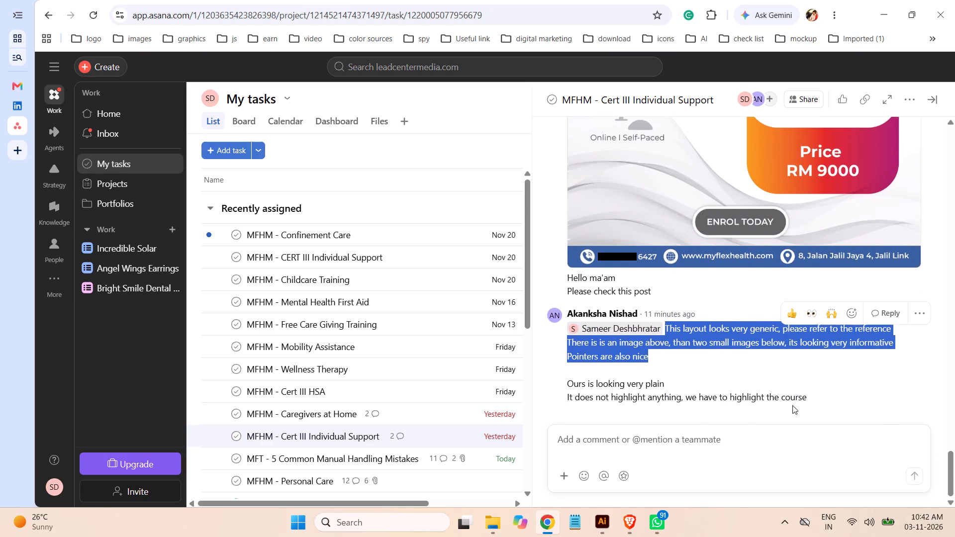
pyautogui.rightClick(704, 340)
pyautogui.click(463, 357)
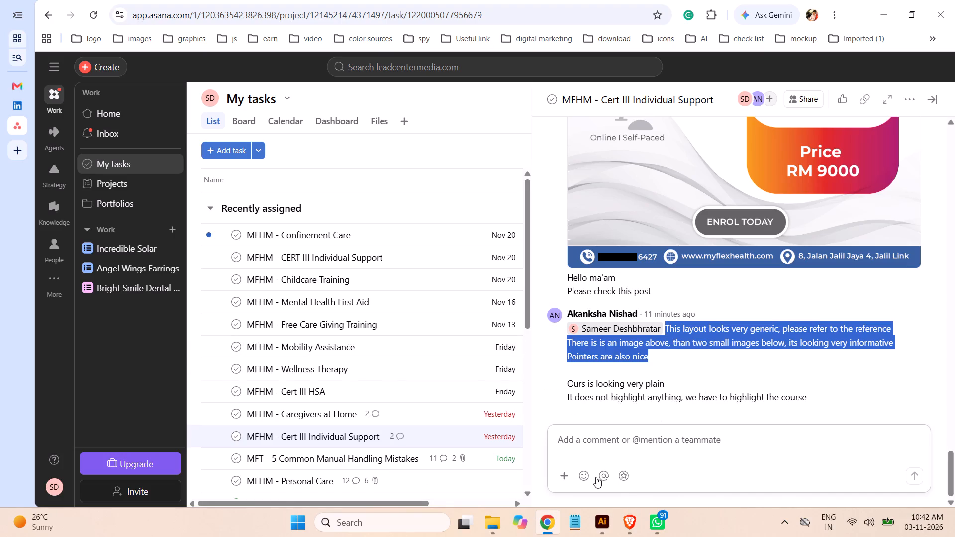
# Switch to Google Translate in Brave, translate the copied feedback from English to Hindi, and clear the source text after reading.
pyautogui.click(635, 525)
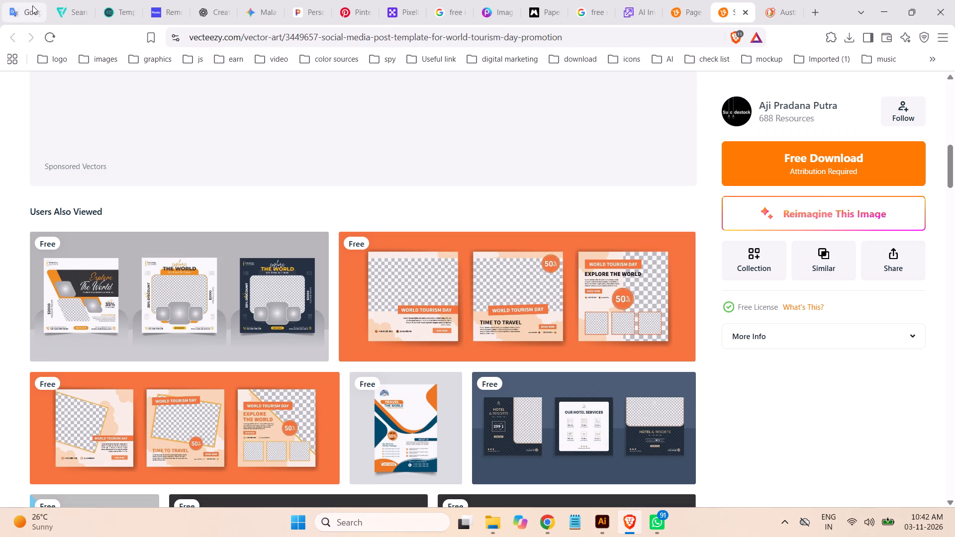
pyautogui.click(29, 10)
pyautogui.click(255, 259)
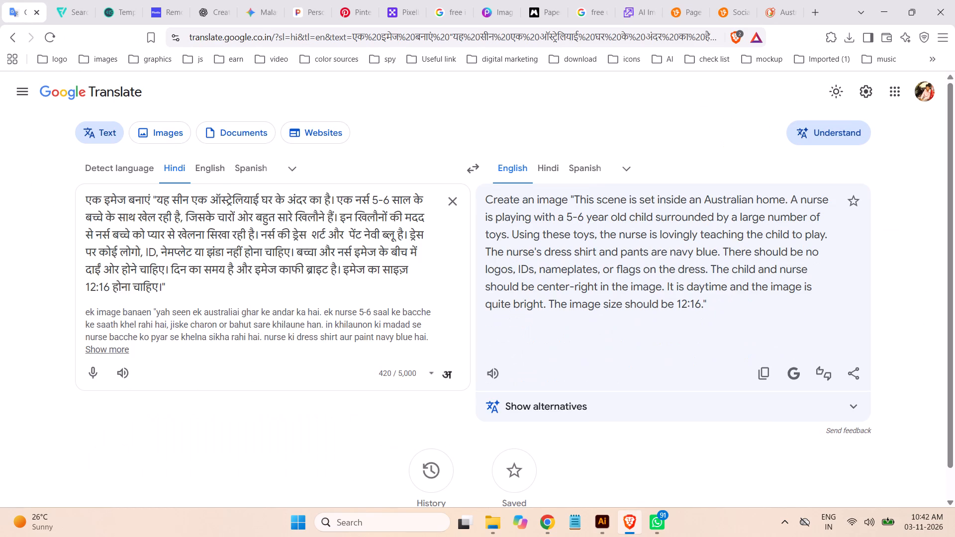
pyautogui.hotkey('ctrl', 'a')
pyautogui.hotkey('ctrl', 'v')
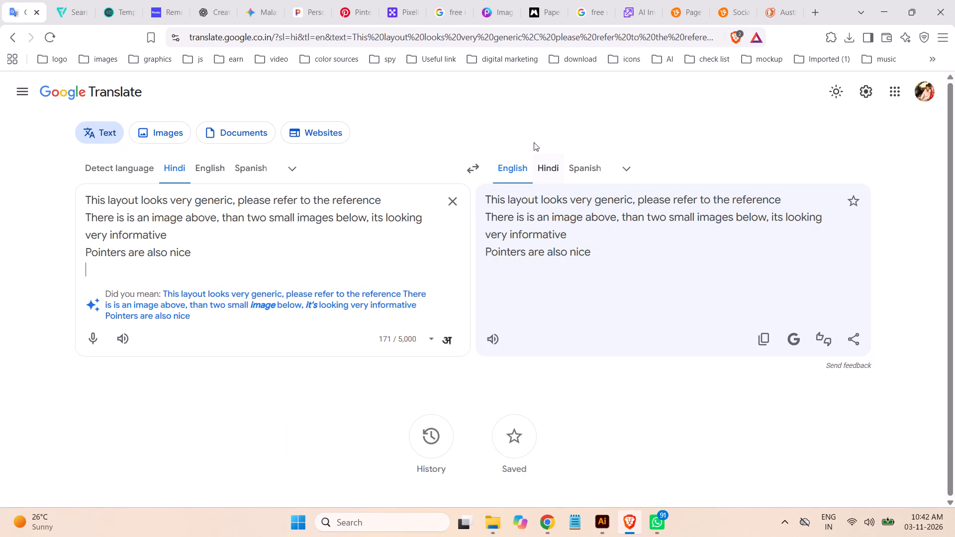
pyautogui.click(473, 167)
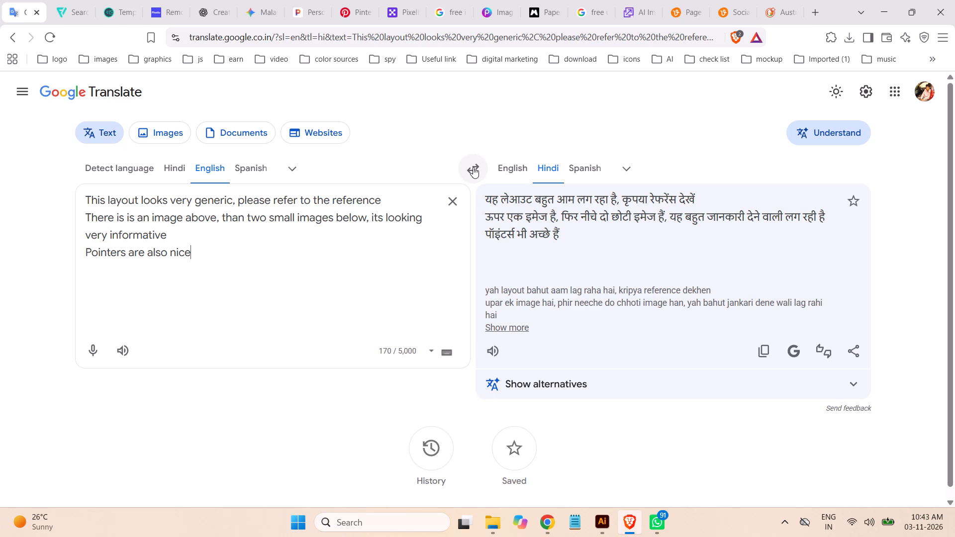
pyautogui.click(452, 204)
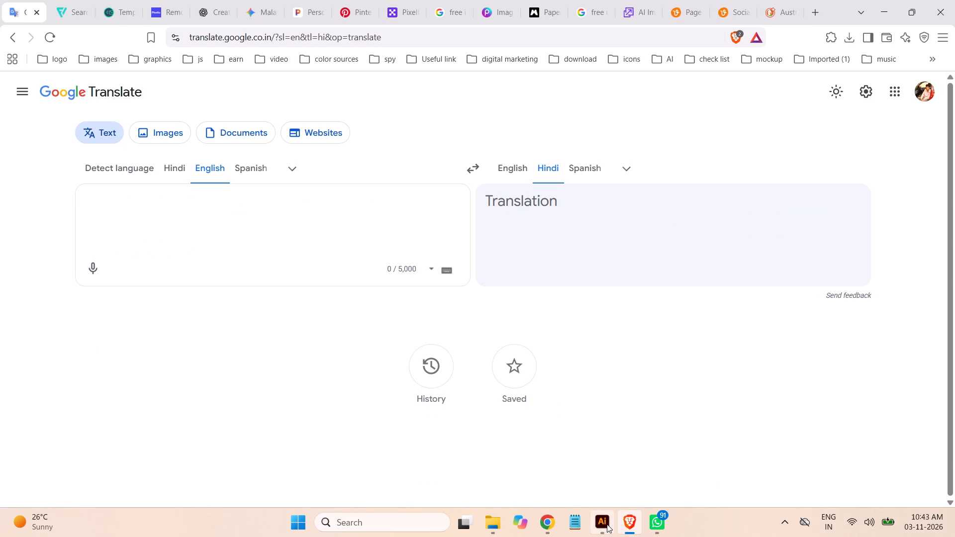
# Switch back to Illustrator and save the Healthcare-Australia-training-1080x1350-20.ai document.
pyautogui.click(607, 524)
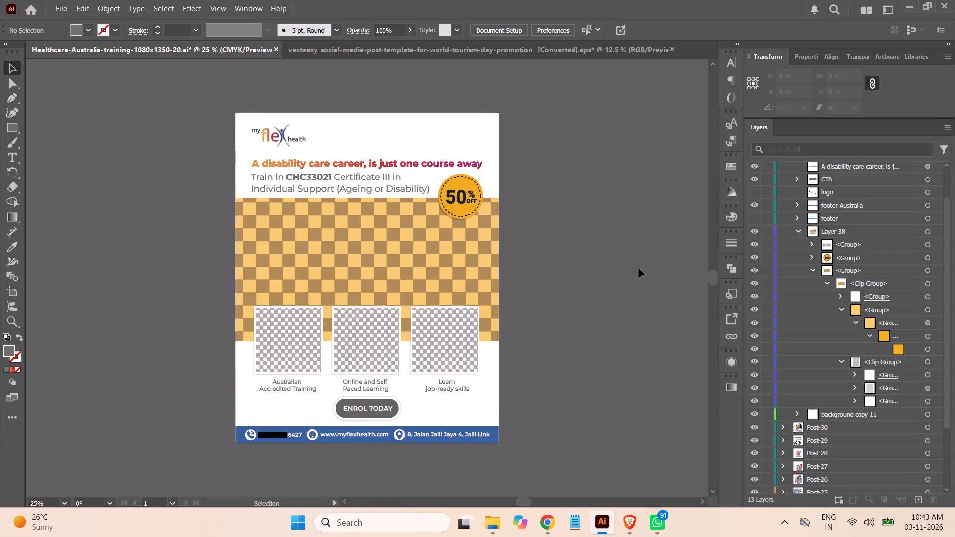
pyautogui.click(623, 246)
pyautogui.hotkey('ctrl', 's')
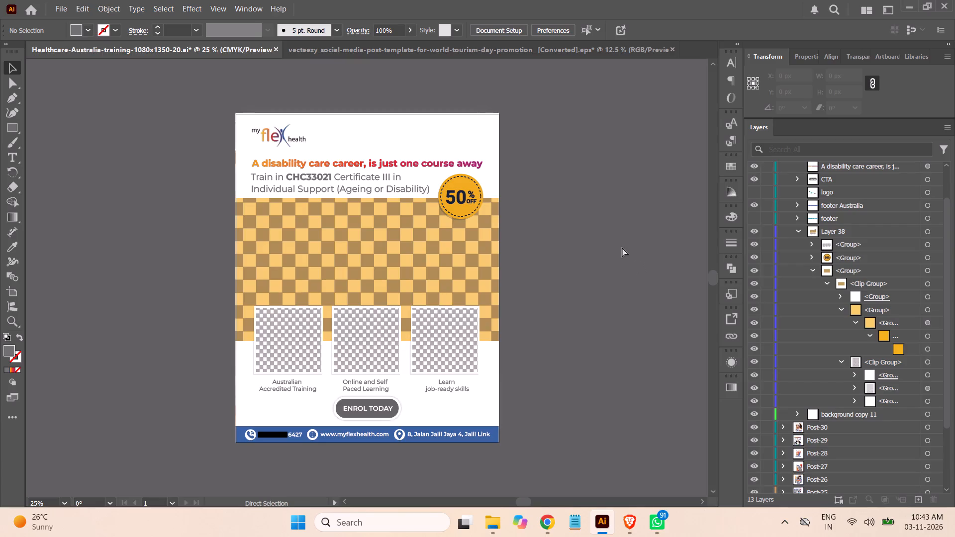
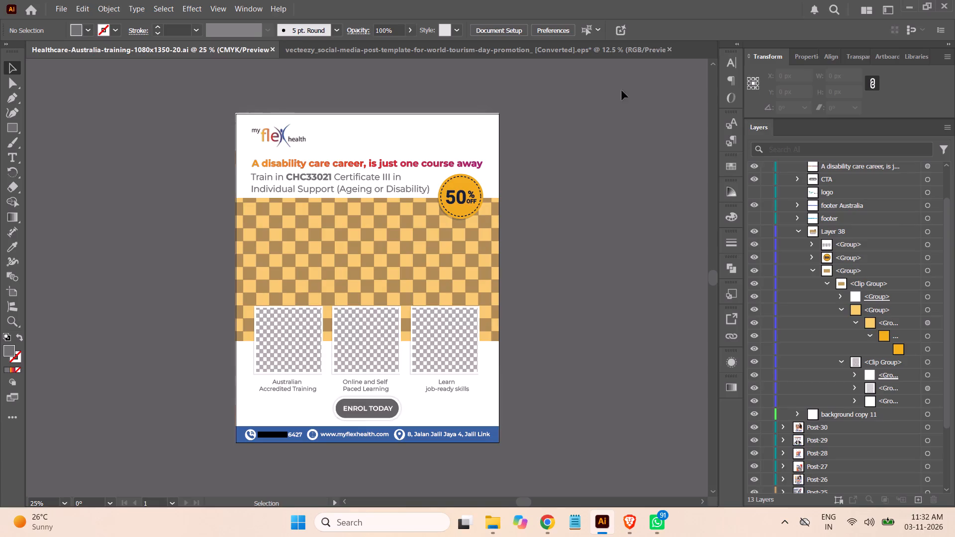
# Bring up the World Tourism Day social media template document to examine its reference layouts.
pyautogui.click(551, 46)
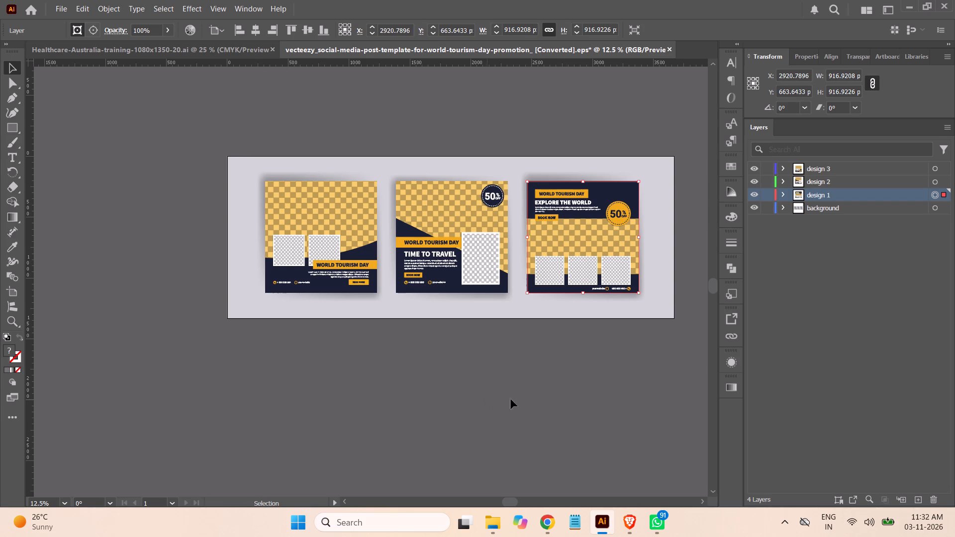
# Switch to Chrome to view the reviewer's feedback on the MFHM - Cert III Individual Support task in Asana.
pyautogui.click(550, 519)
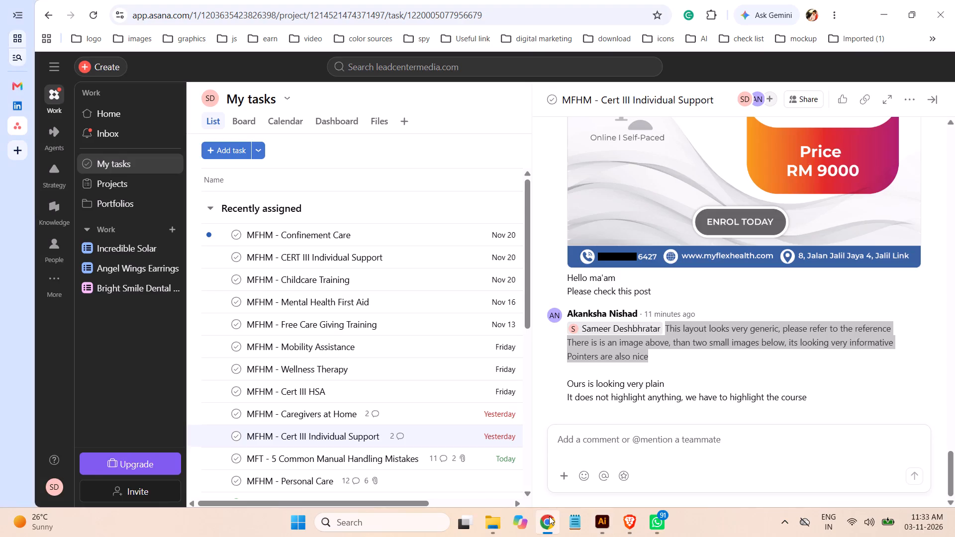
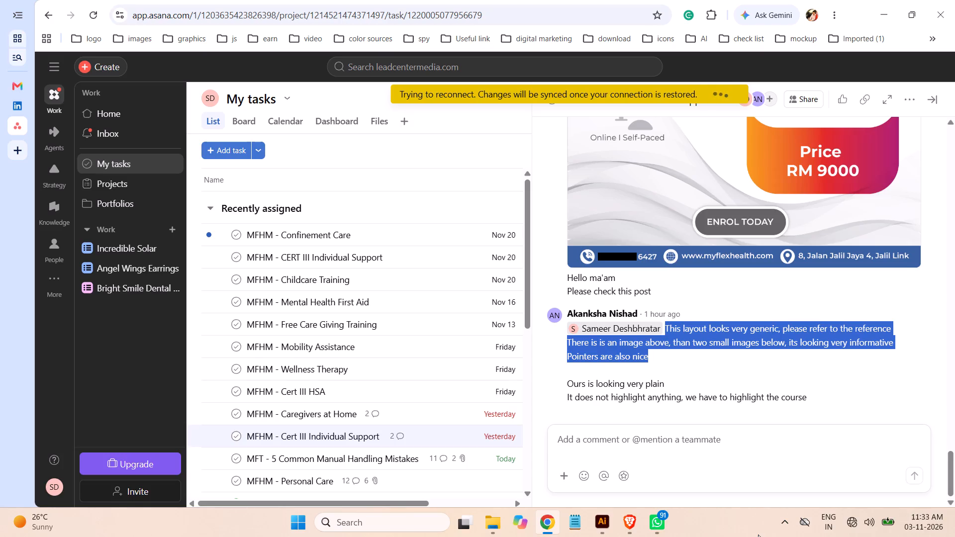
# Switch back to Illustrator and close the World Tourism Day social media template document.
pyautogui.click(605, 520)
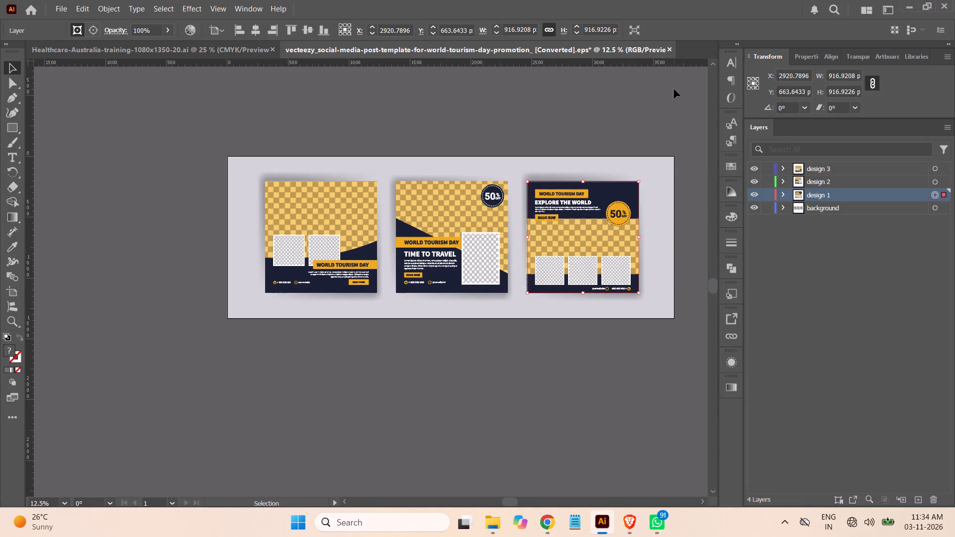
pyautogui.click(671, 50)
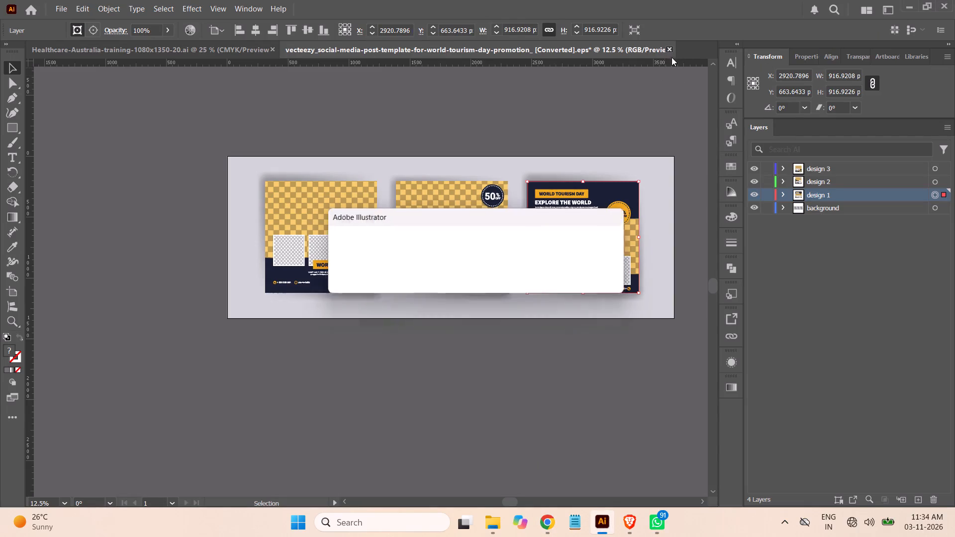
# Close the World Tourism Day template document without saving its changes, returning to the Healthcare-Australia training design.
pyautogui.click(536, 283)
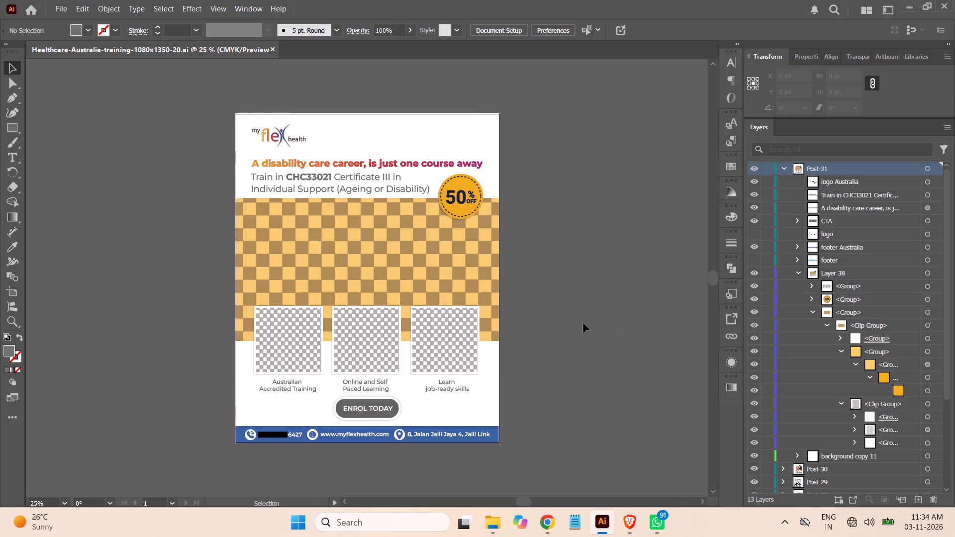
pyautogui.click(583, 311)
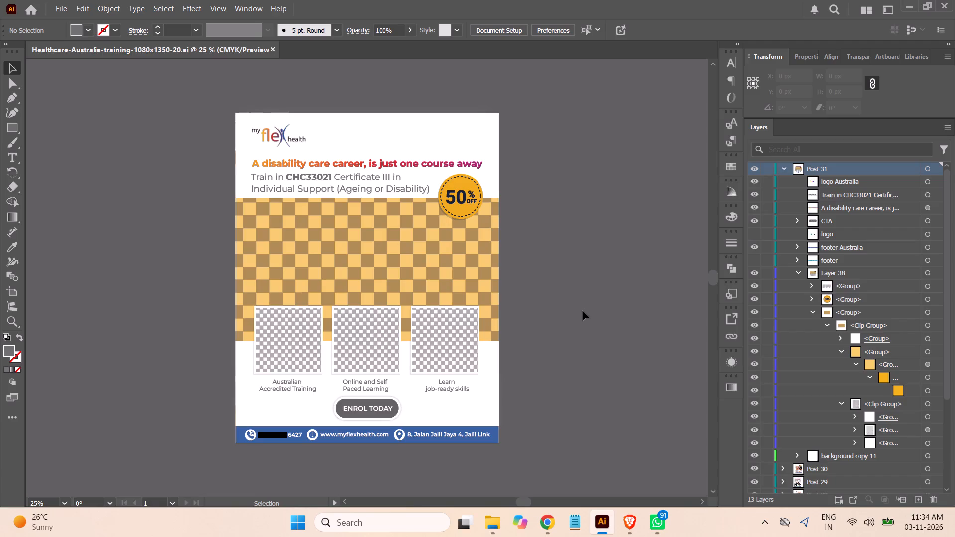
# Switch to Chrome and examine the description and reference images of the MFHM - CERT III Individual Support task due Nov 20 in Asana.
pyautogui.click(553, 519)
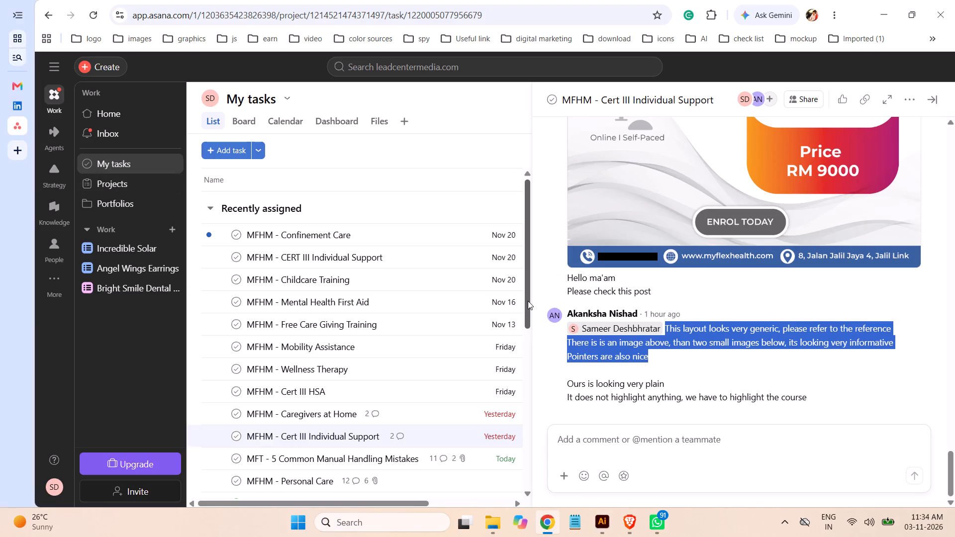
pyautogui.scroll(2, 423, 223)
pyautogui.scroll(-1, 423, 223)
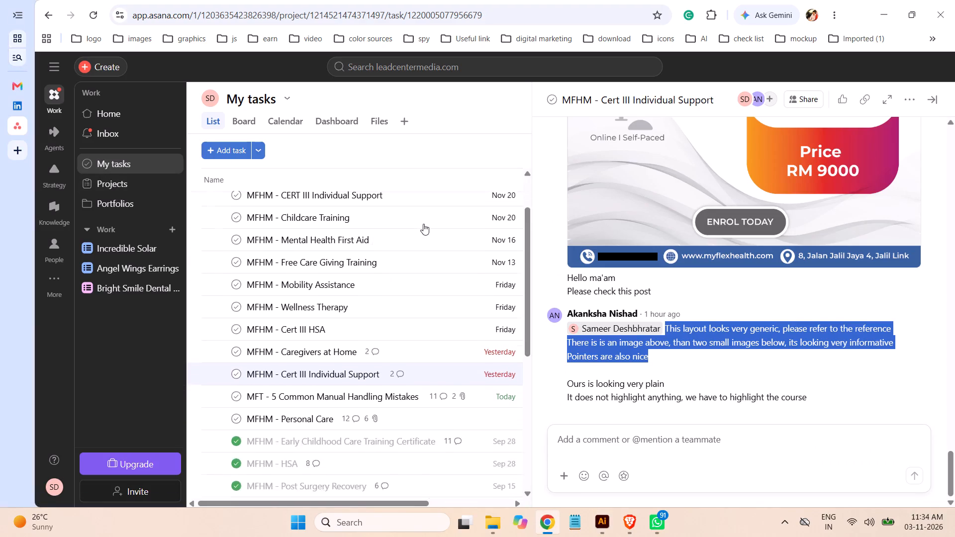
pyautogui.scroll(1, 423, 224)
pyautogui.scroll(-1, 423, 224)
pyautogui.scroll(1, 423, 224)
pyautogui.click(388, 257)
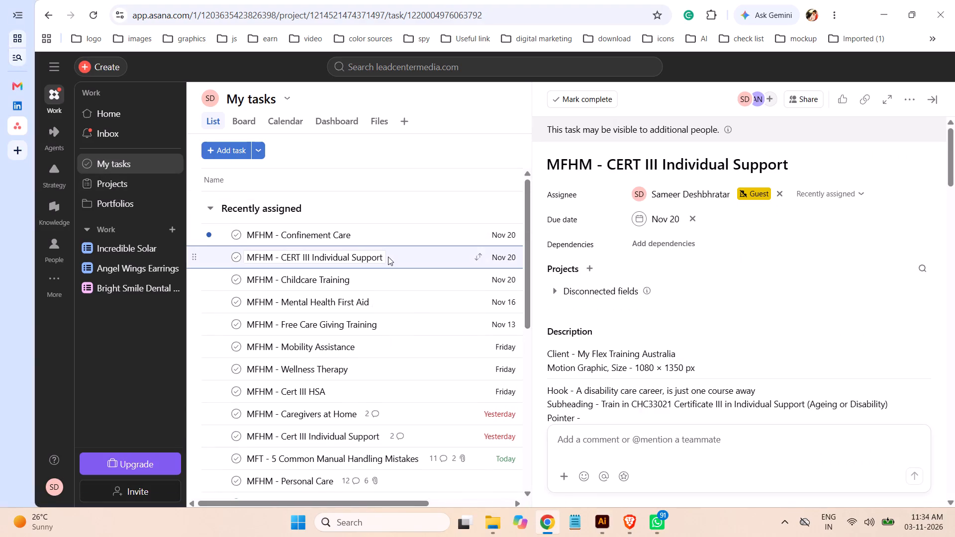
pyautogui.scroll(-1, 786, 336)
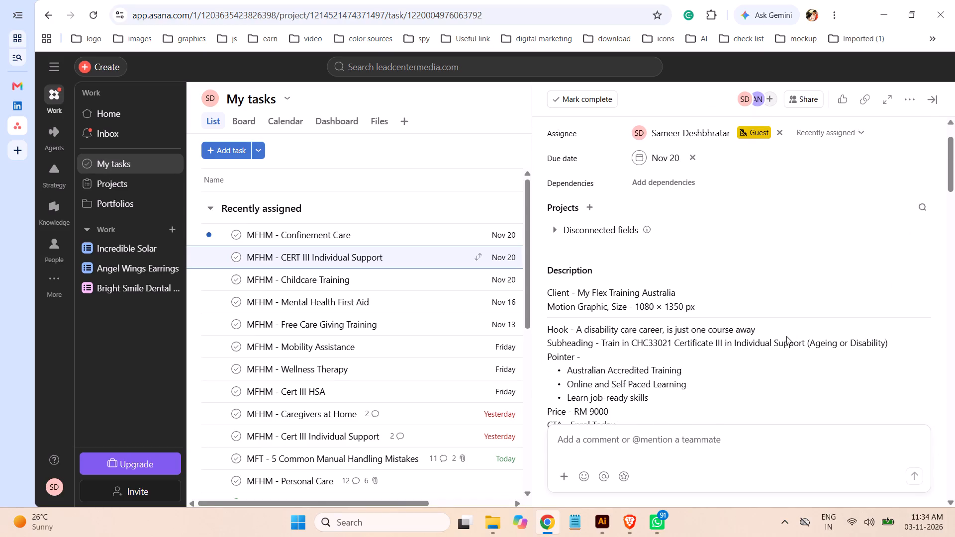
pyautogui.scroll(-1, 786, 336)
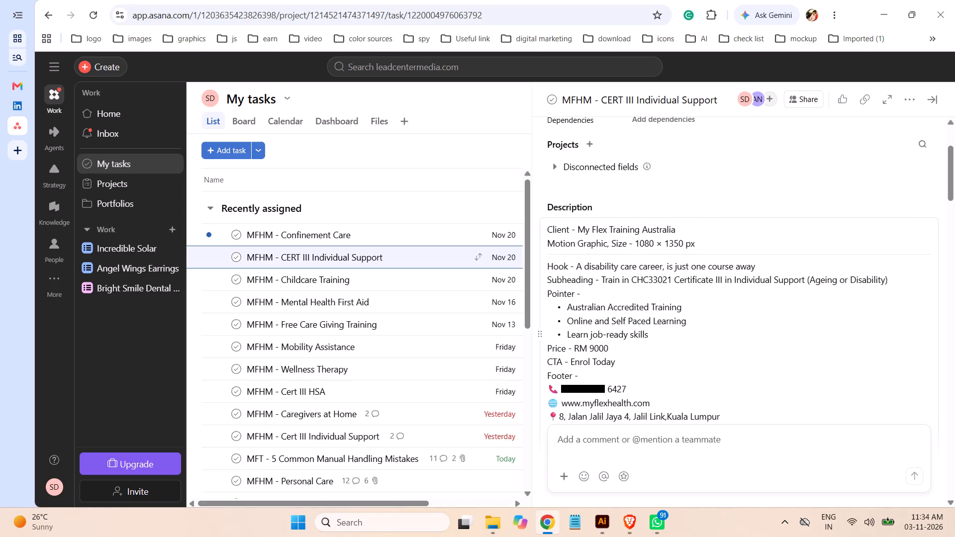
pyautogui.scroll(-7, 786, 336)
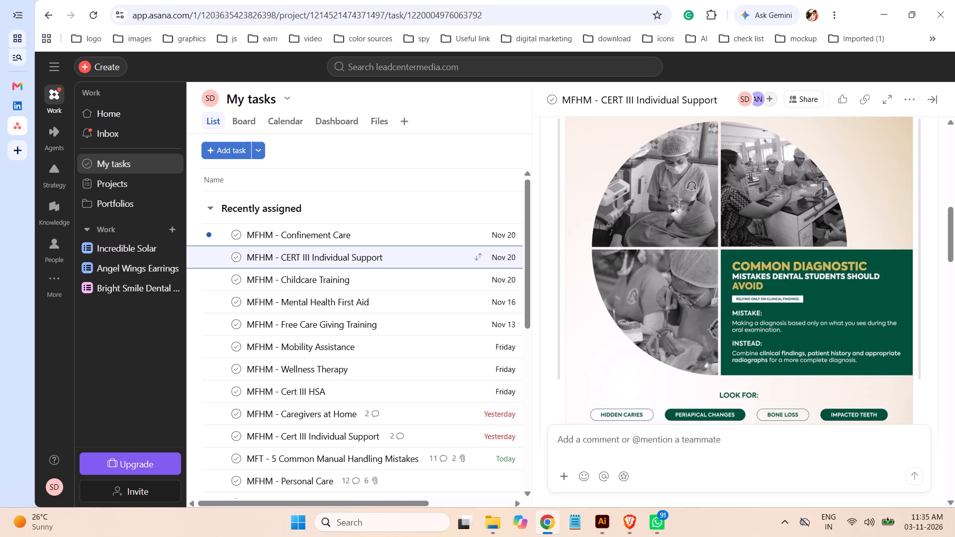
pyautogui.scroll(-1, 855, 298)
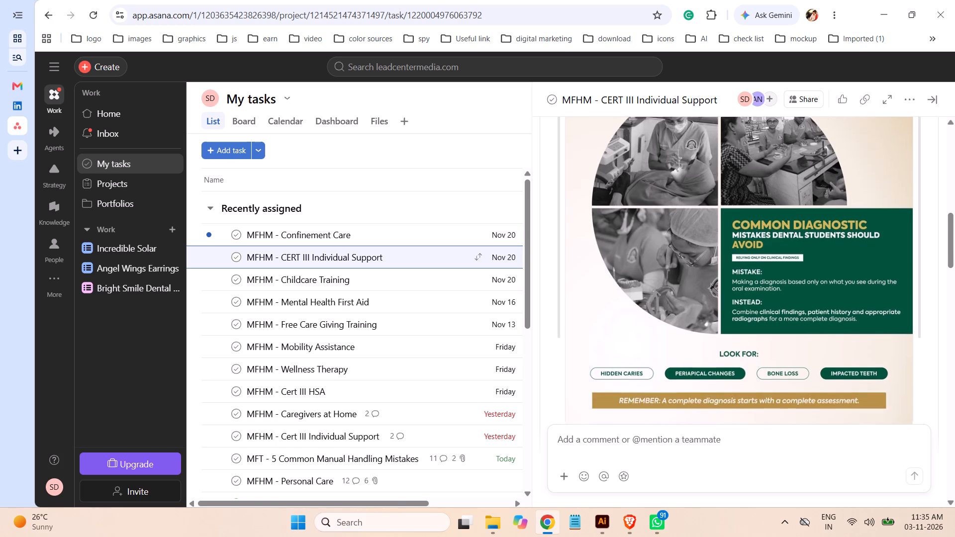
pyautogui.scroll(-4, 855, 298)
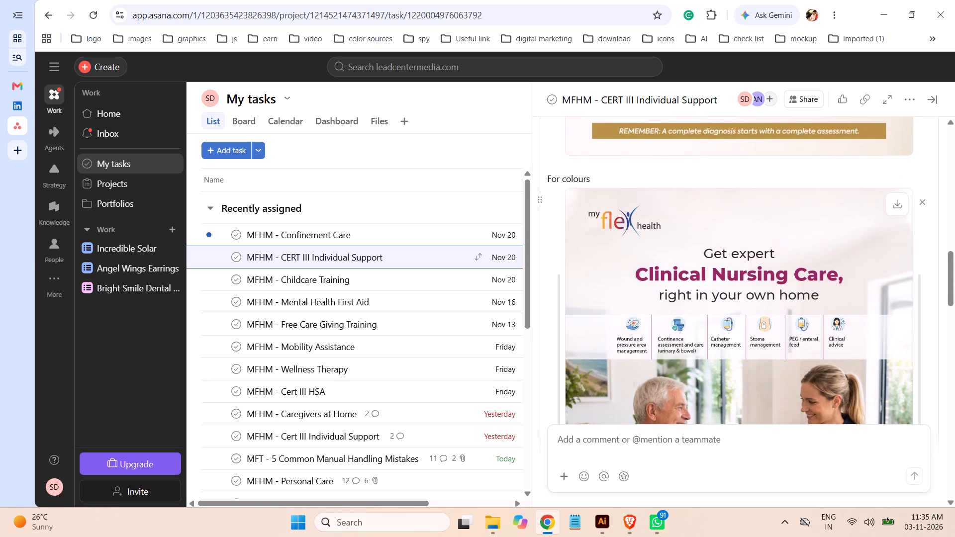
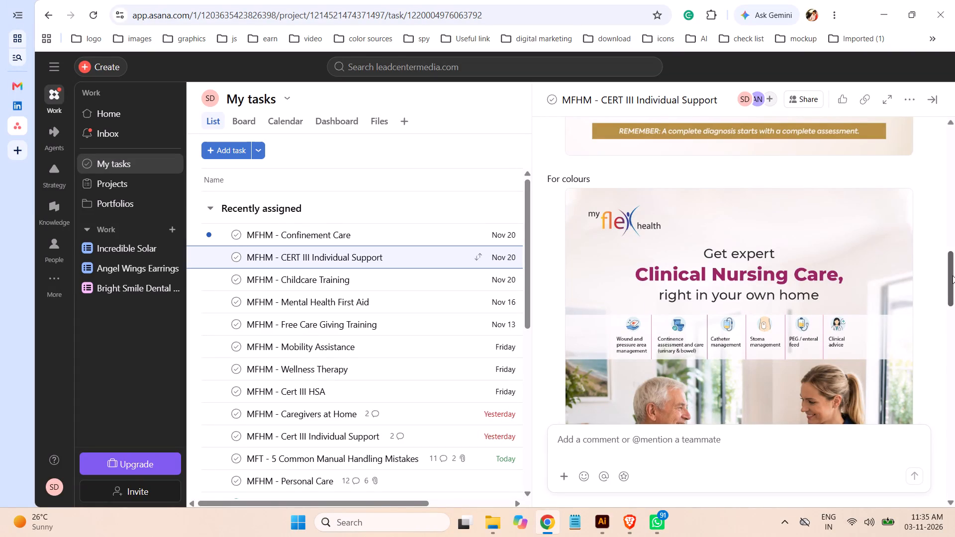
# Examine the rest of the task brief: colour references, visual direction, caption, and the hook, pointer, price and footer copy.
pyautogui.moveTo(953, 275); pyautogui.dragTo(953, 307)
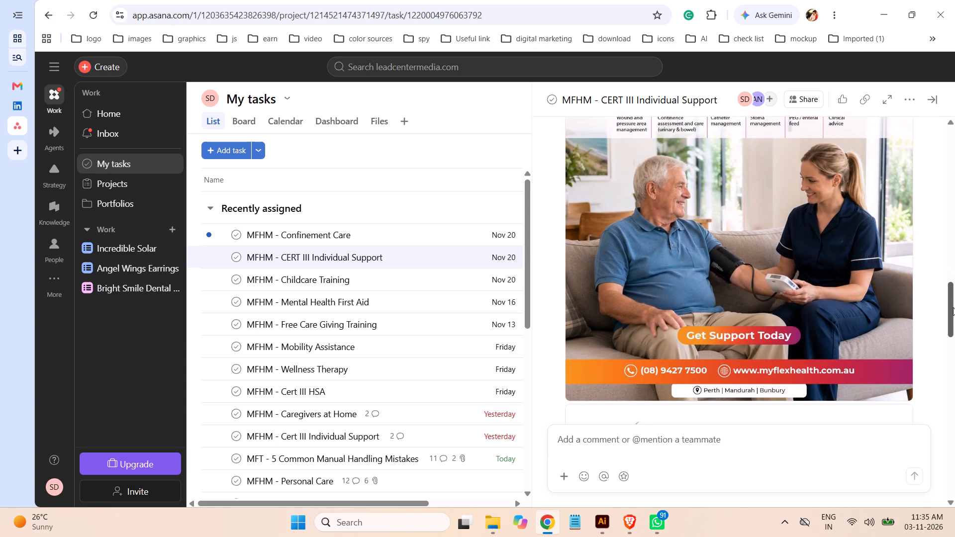
pyautogui.moveTo(953, 307); pyautogui.dragTo(954, 356)
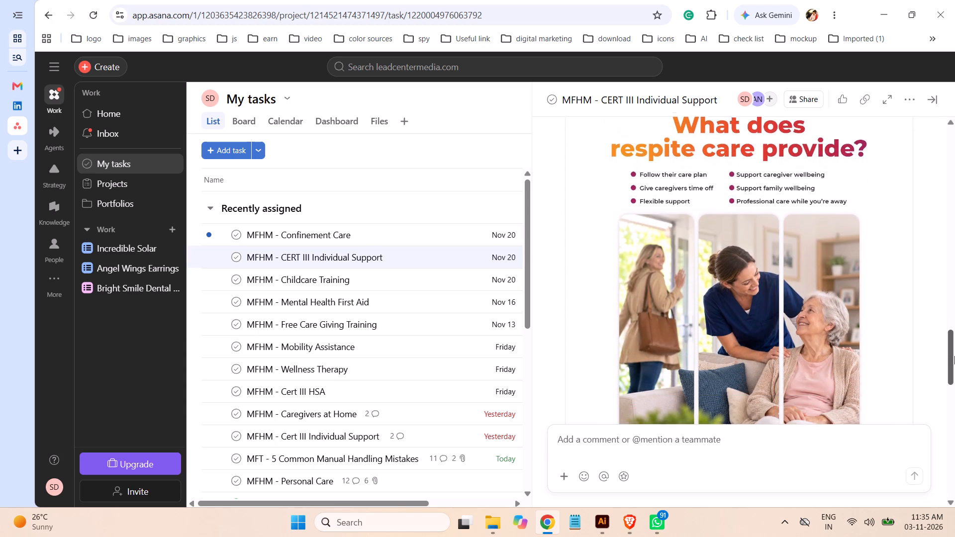
pyautogui.moveTo(954, 356); pyautogui.dragTo(954, 410)
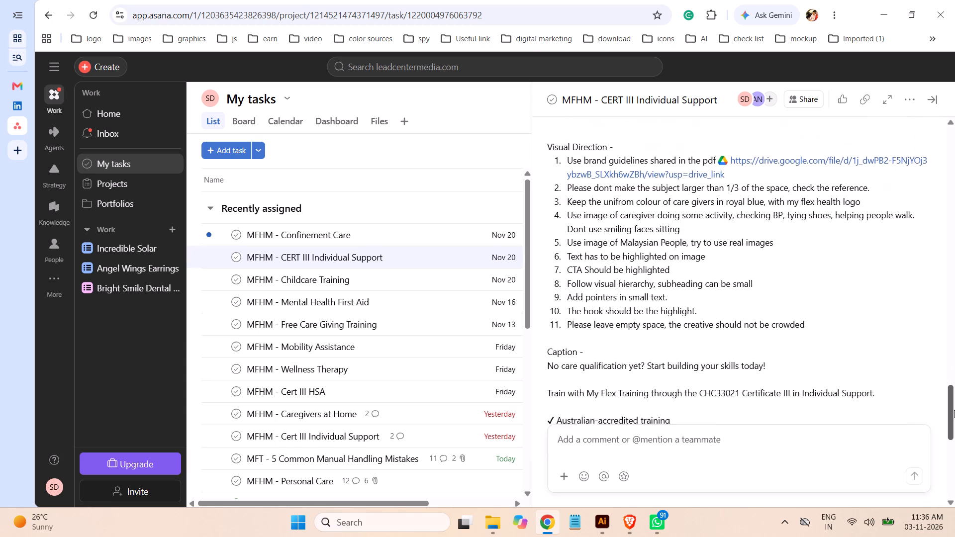
pyautogui.moveTo(954, 410); pyautogui.dragTo(954, 441)
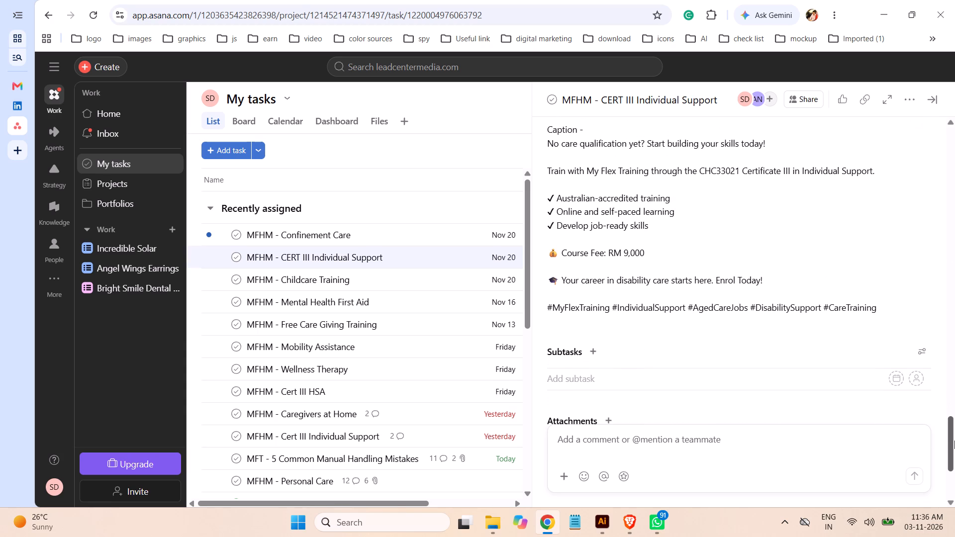
pyautogui.moveTo(954, 441); pyautogui.dragTo(949, 255)
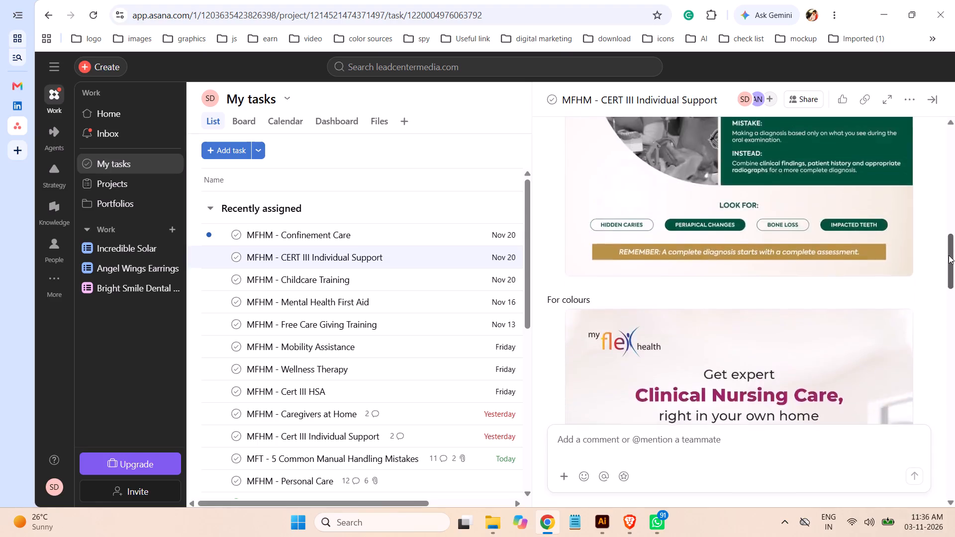
pyautogui.moveTo(949, 255); pyautogui.dragTo(948, 180)
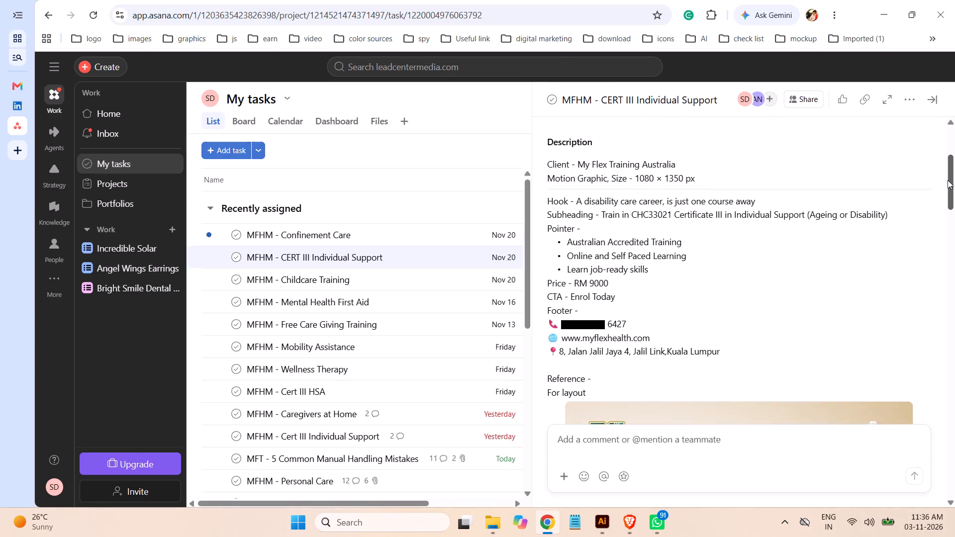
pyautogui.moveTo(948, 180); pyautogui.dragTo(949, 183)
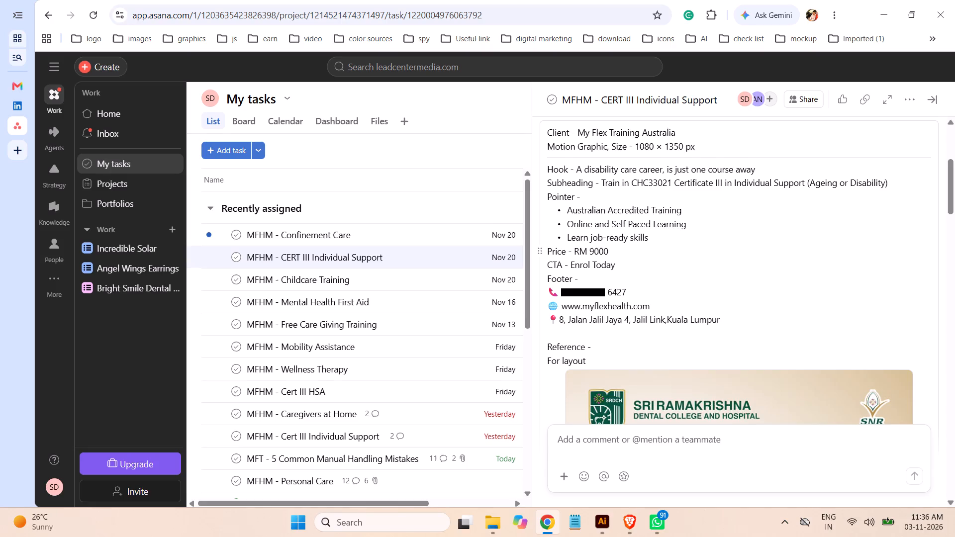
# Copy the "Price - RM 9000" line from the brief and paste it in Illustrator as new point text beside the Post-31 artboard.
pyautogui.moveTo(610, 250); pyautogui.dragTo(545, 247)
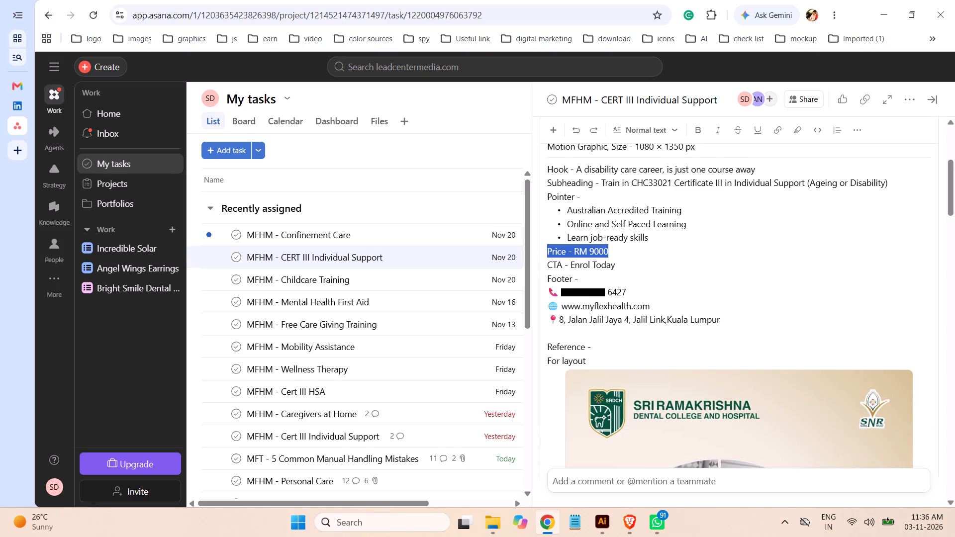
pyautogui.hotkey('ctrl', 'c')
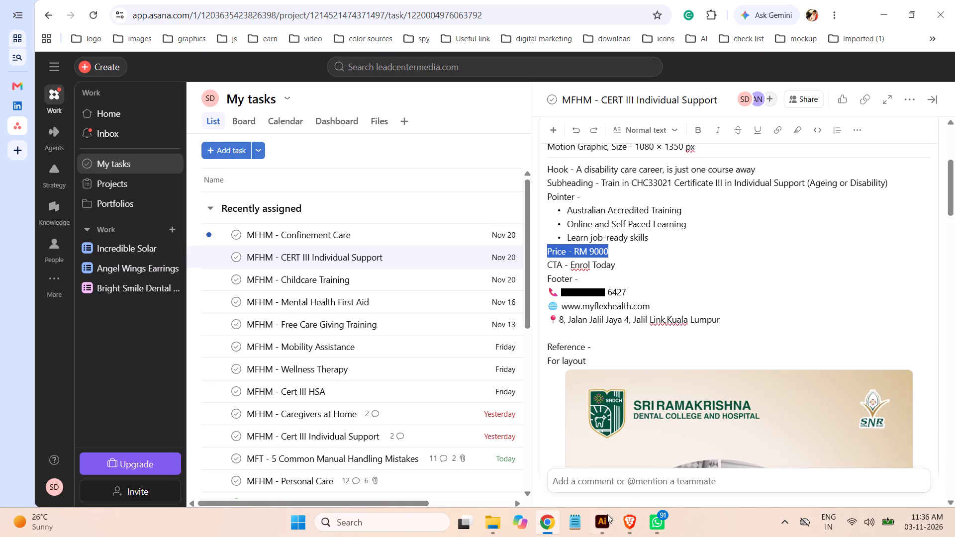
pyautogui.click(602, 522)
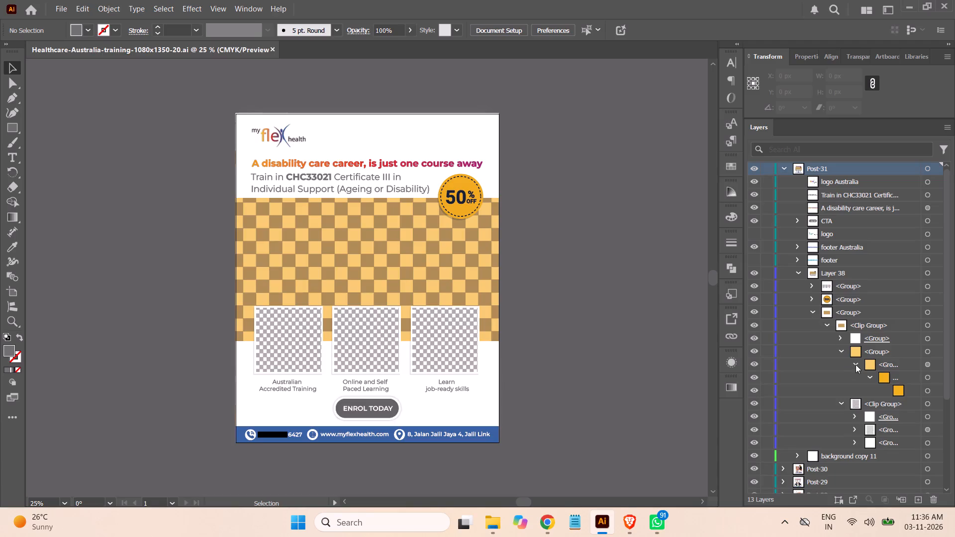
pyautogui.click(811, 298)
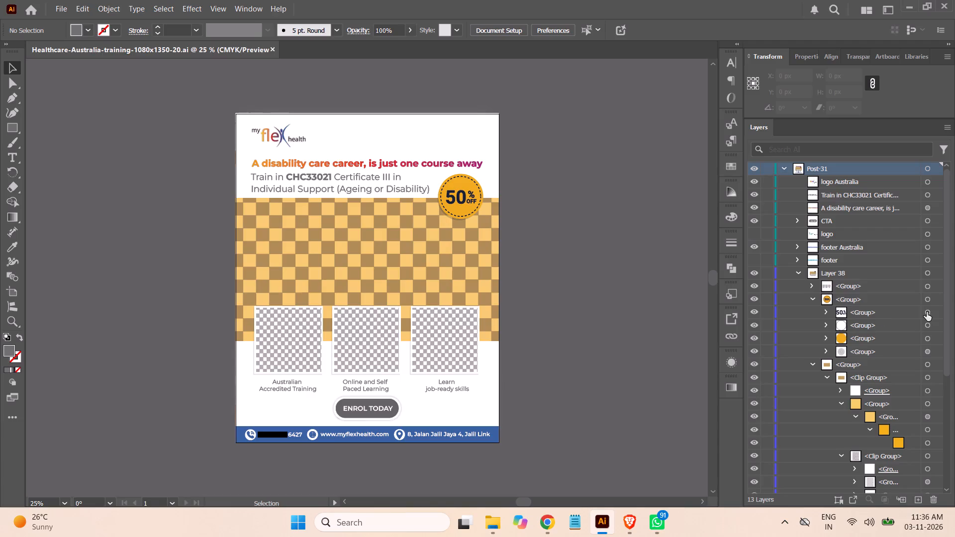
pyautogui.click(870, 310)
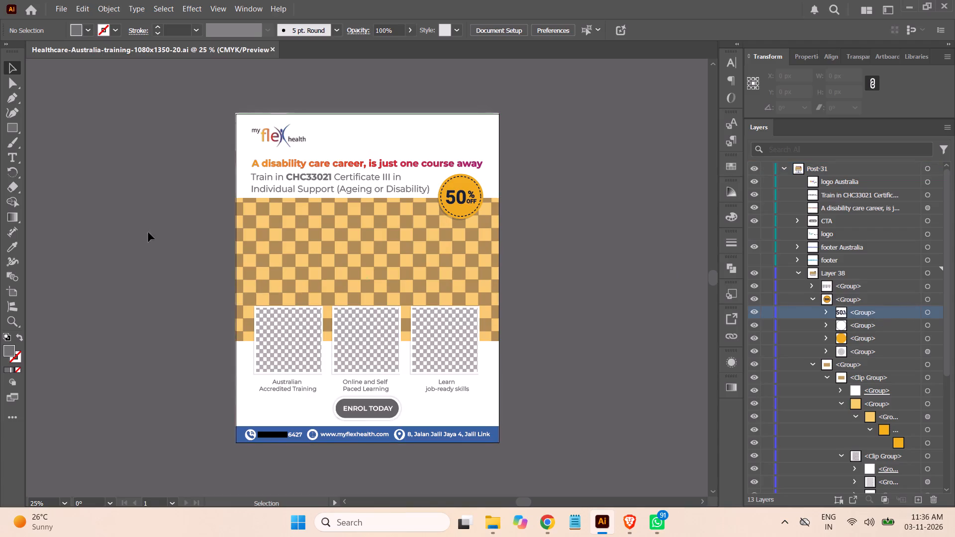
pyautogui.click(12, 155)
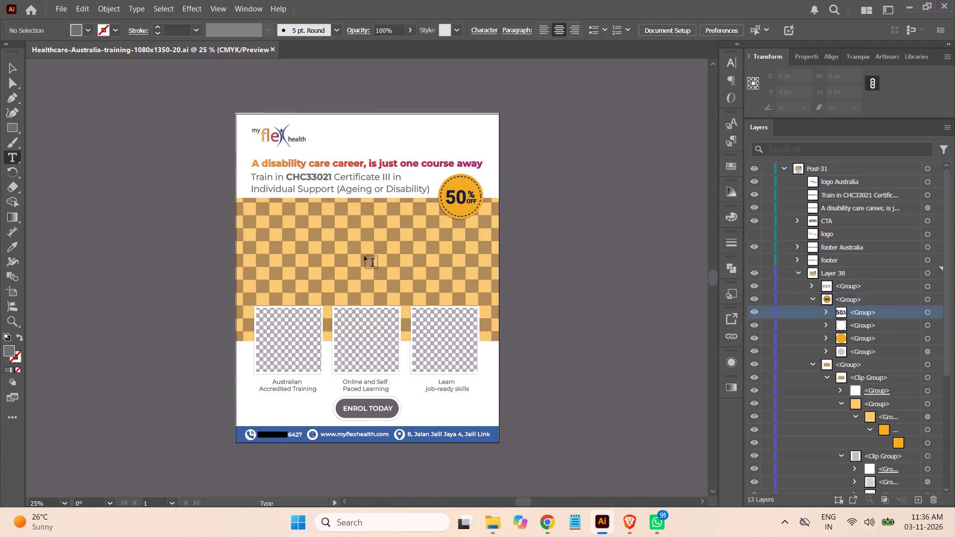
pyautogui.click(545, 266)
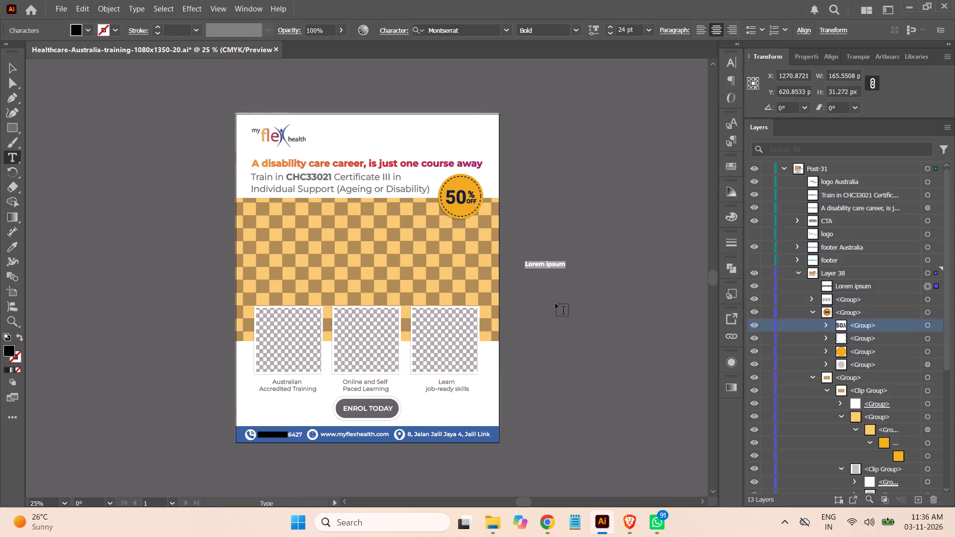
pyautogui.hotkey('ctrl', 'v')
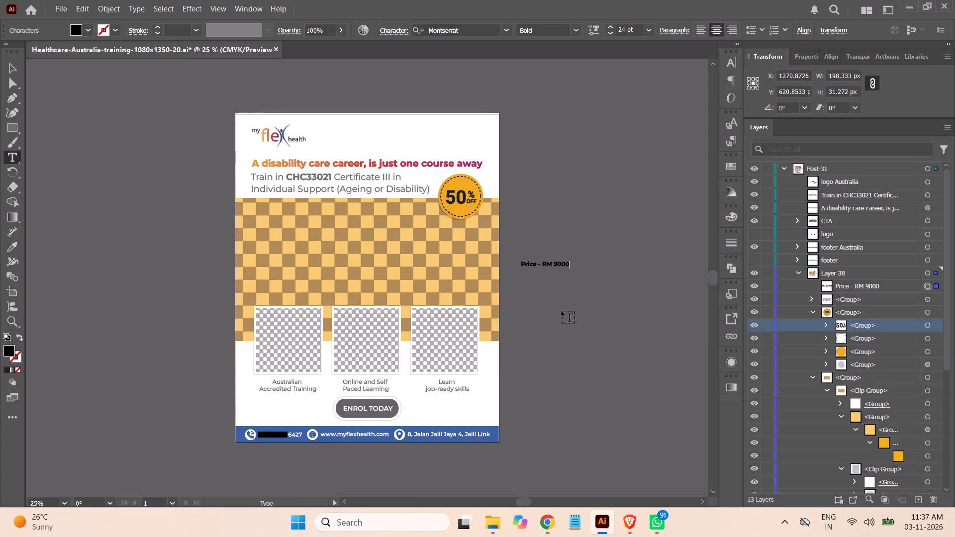
# Remove the dash from the price text and break it into two lines, "Price" and "RM 9000".
pyautogui.hotkey('ctrl', '=')
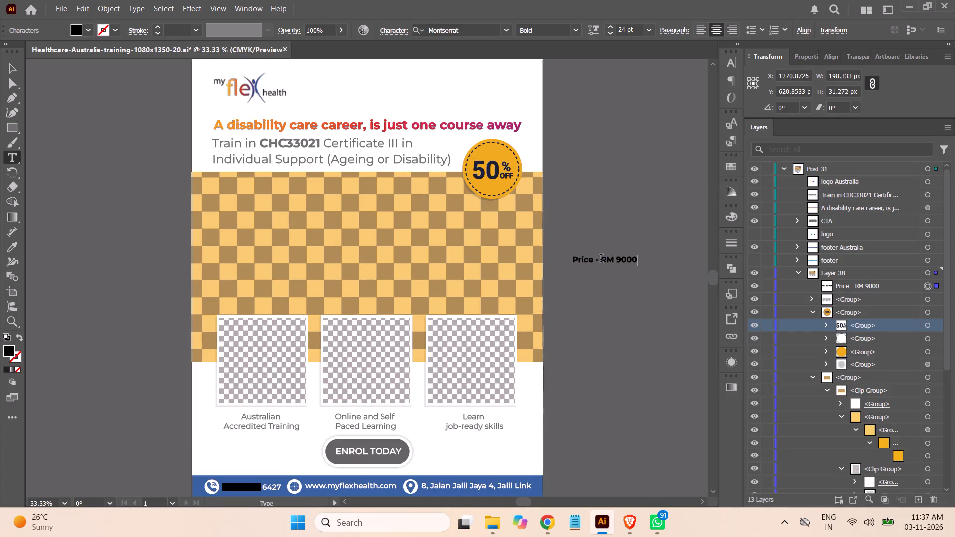
pyautogui.moveTo(602, 260); pyautogui.dragTo(593, 261)
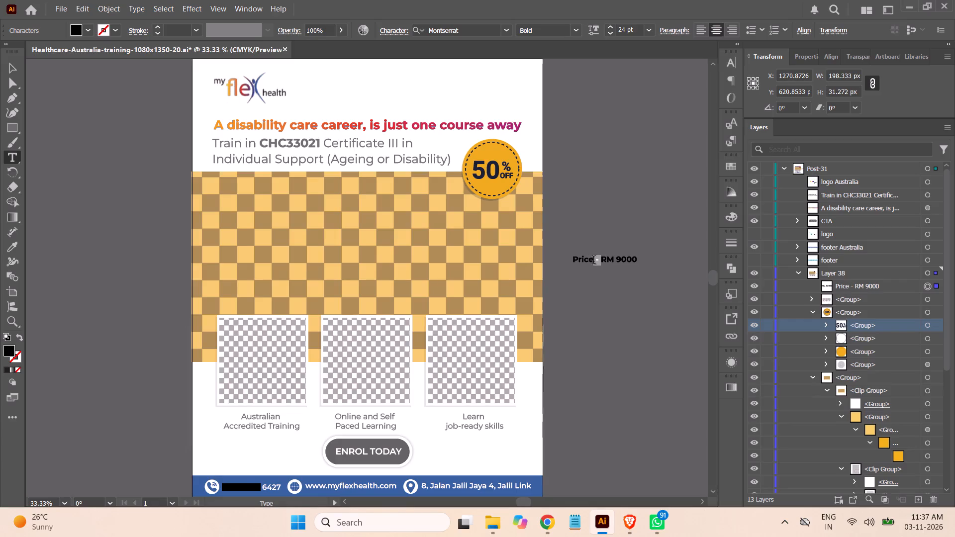
pyautogui.moveTo(593, 261); pyautogui.dragTo(595, 262)
pyautogui.press('BackSpace')
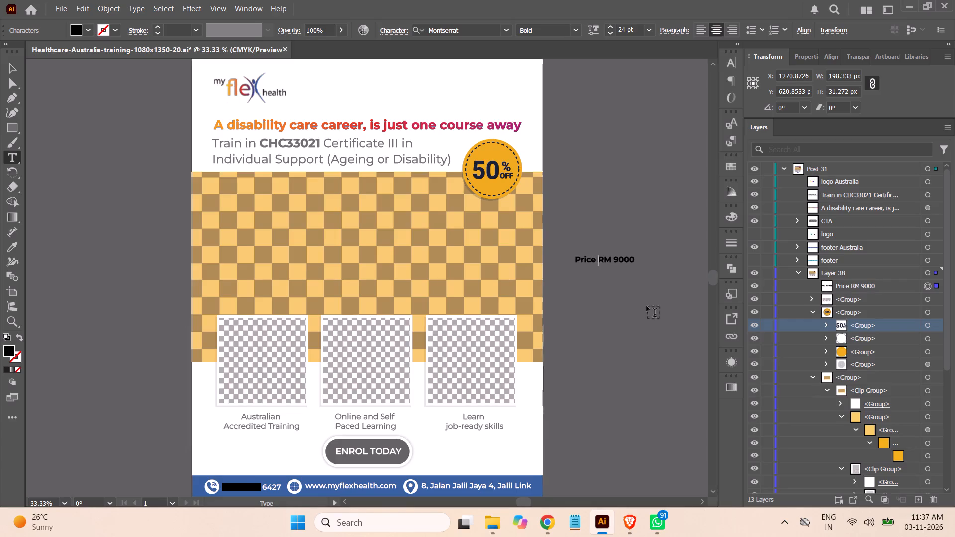
pyautogui.press('Return')
pyautogui.click(13, 65)
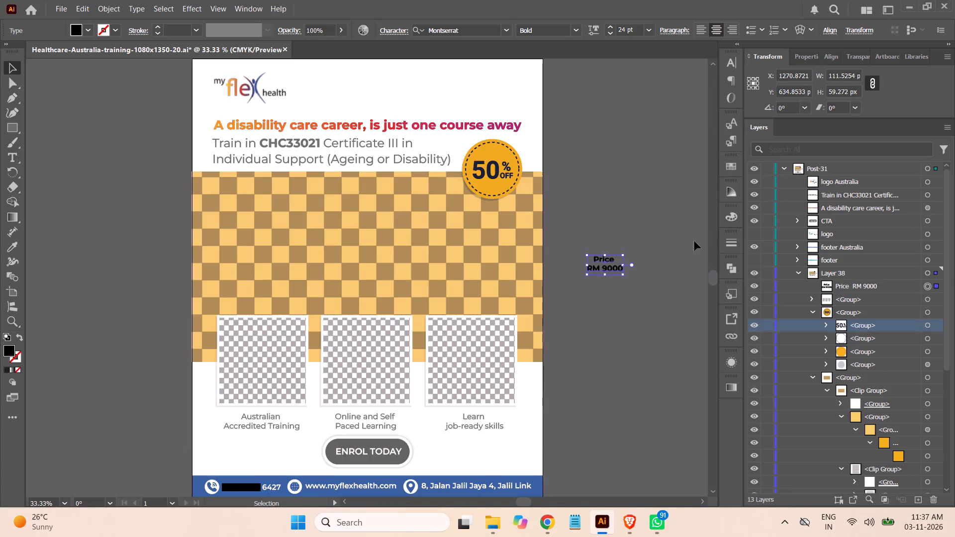
pyautogui.click(650, 234)
# Move the price text into the round badge's group, above the 50% OFF lettering, and position it over the orange badge.
pyautogui.click(612, 271)
pyautogui.click(877, 283)
pyautogui.moveTo(888, 285); pyautogui.dragTo(884, 300)
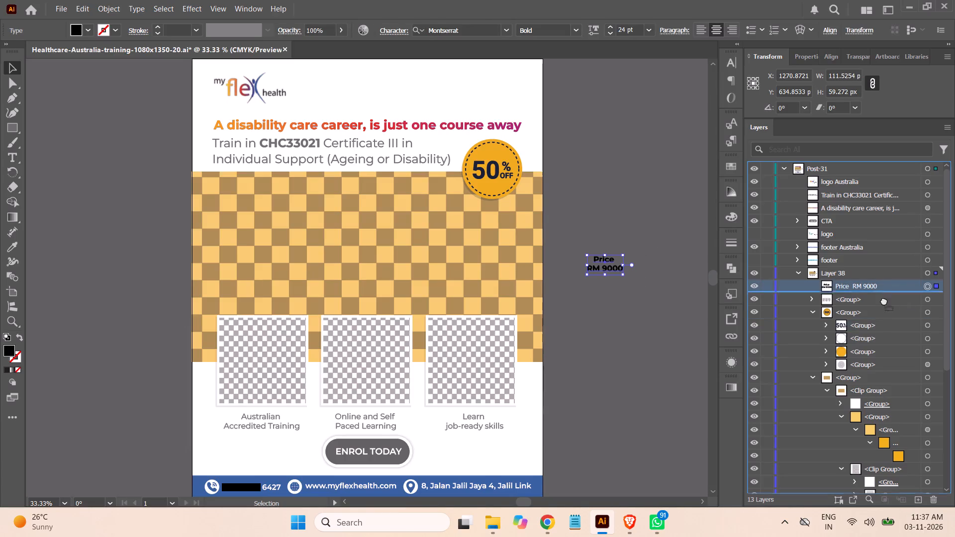
pyautogui.moveTo(884, 300); pyautogui.dragTo(882, 316)
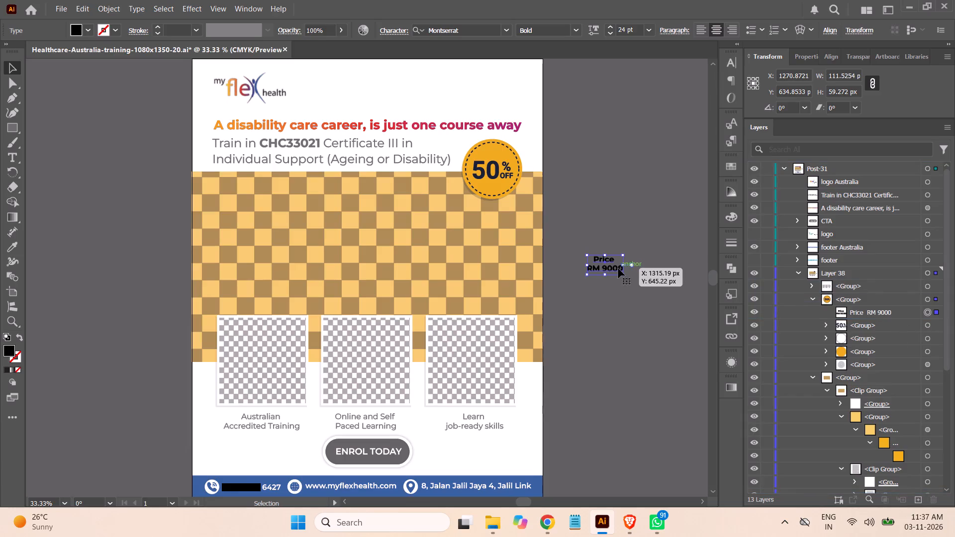
pyautogui.moveTo(617, 270); pyautogui.dragTo(503, 174)
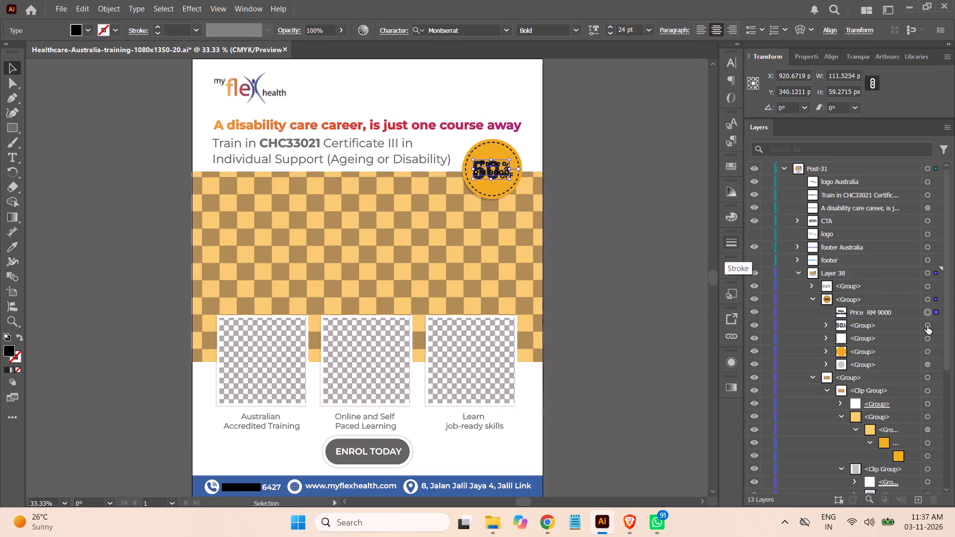
# Delete the "50% OFF" lettering group from the orange badge.
pyautogui.click(927, 325)
pyautogui.click(884, 326)
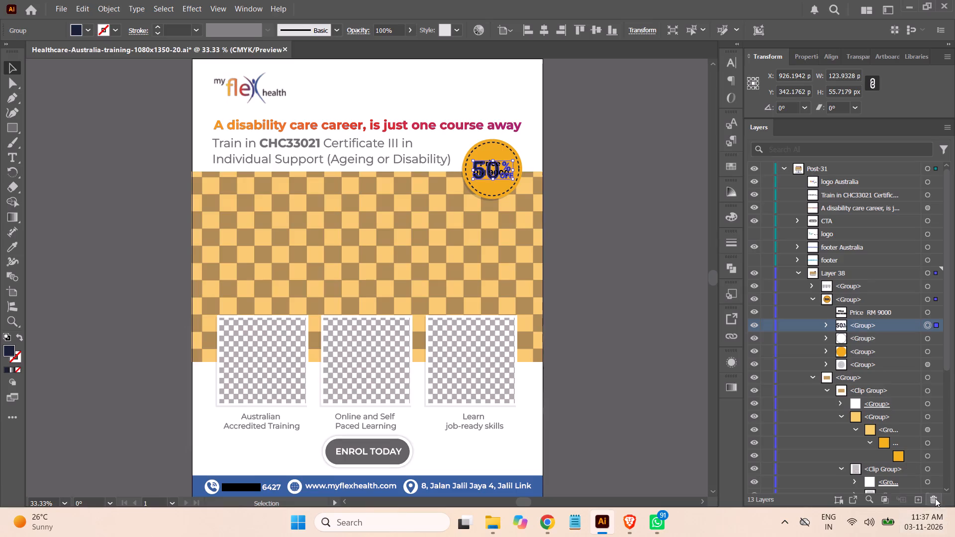
pyautogui.click(935, 498)
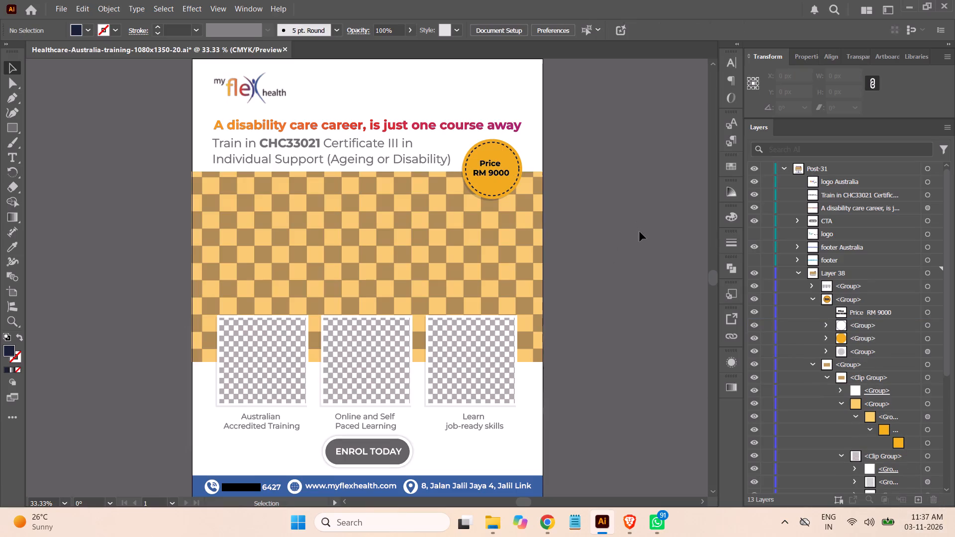
# Enlarge the "Price RM 9000" text to about 29.6 pt and centre it within the badge's dashed ring.
pyautogui.hotkey('ctrl', '=')
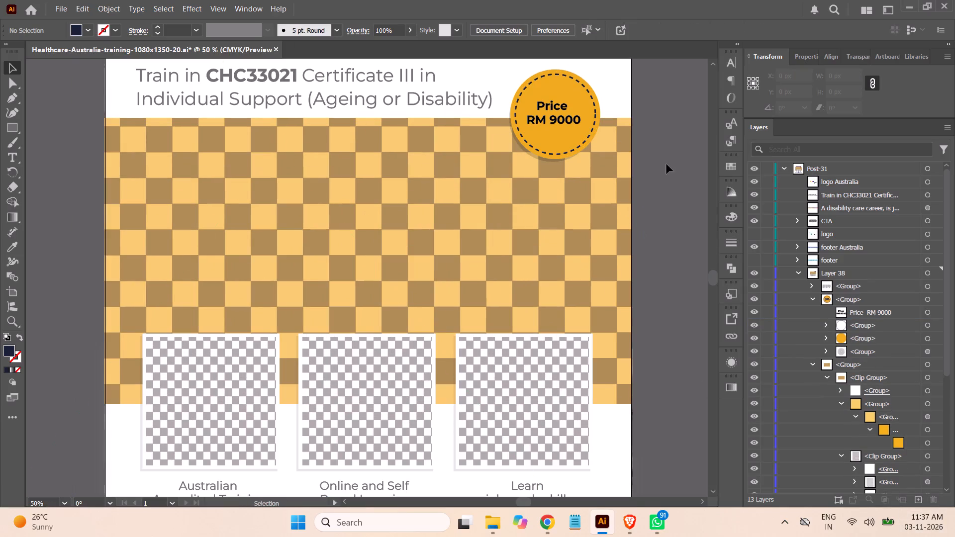
pyautogui.click(927, 314)
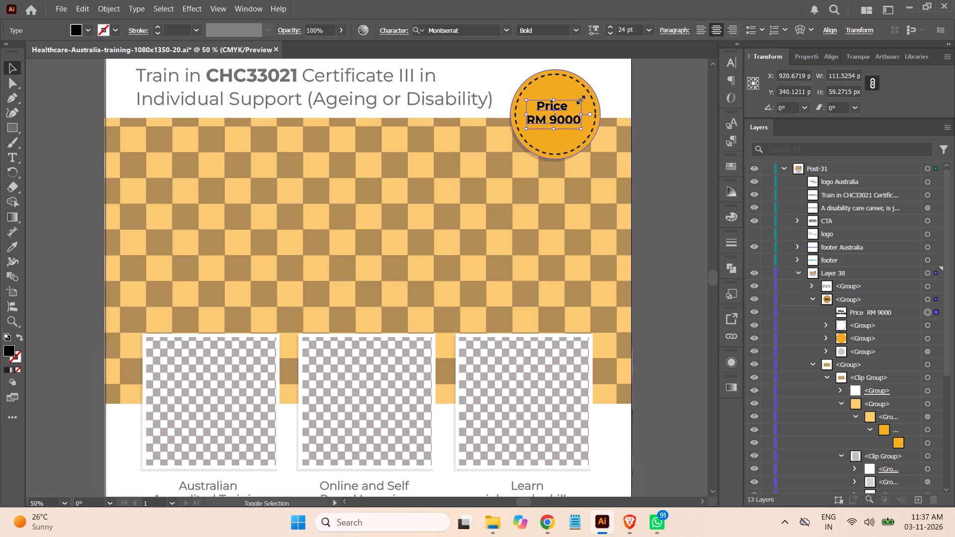
pyautogui.keyDown('shift'); pyautogui.moveTo(579, 98); pyautogui.dragTo(588, 93); pyautogui.keyUp('shift')
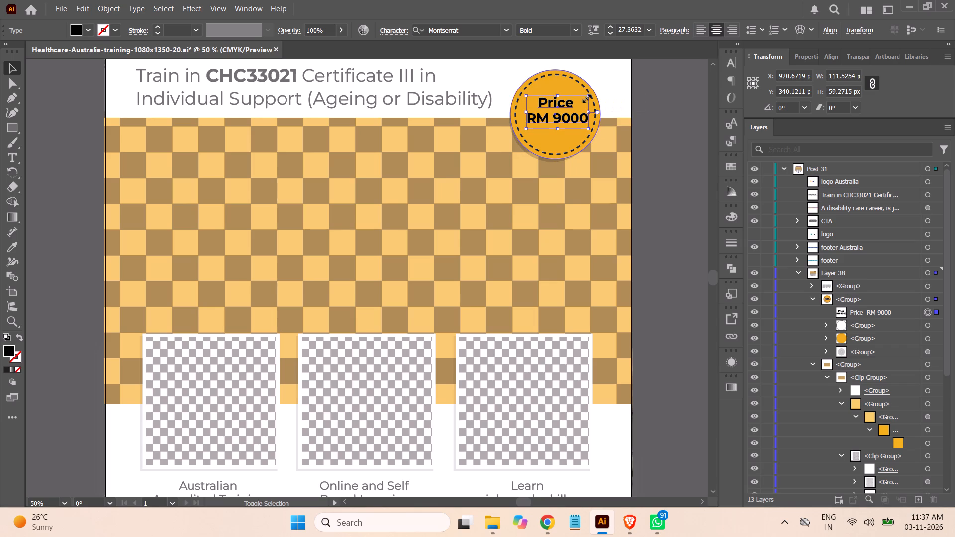
pyautogui.click(574, 116)
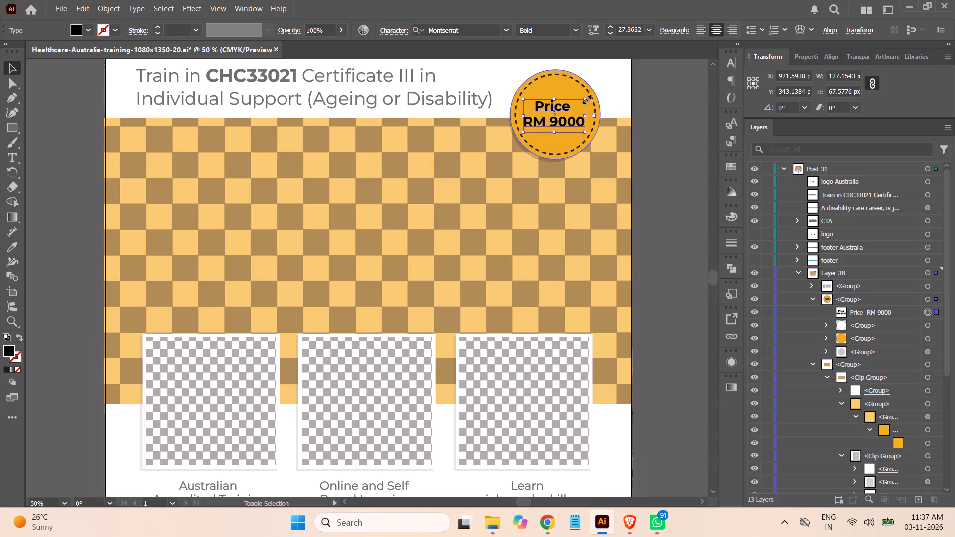
pyautogui.keyDown('shift'); pyautogui.click(586, 99); pyautogui.keyUp('shift')
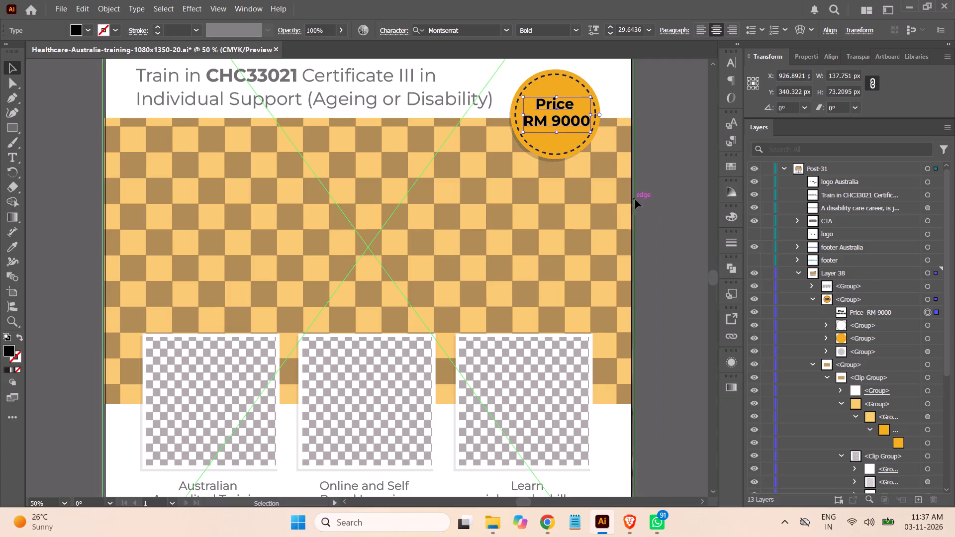
pyautogui.click(660, 196)
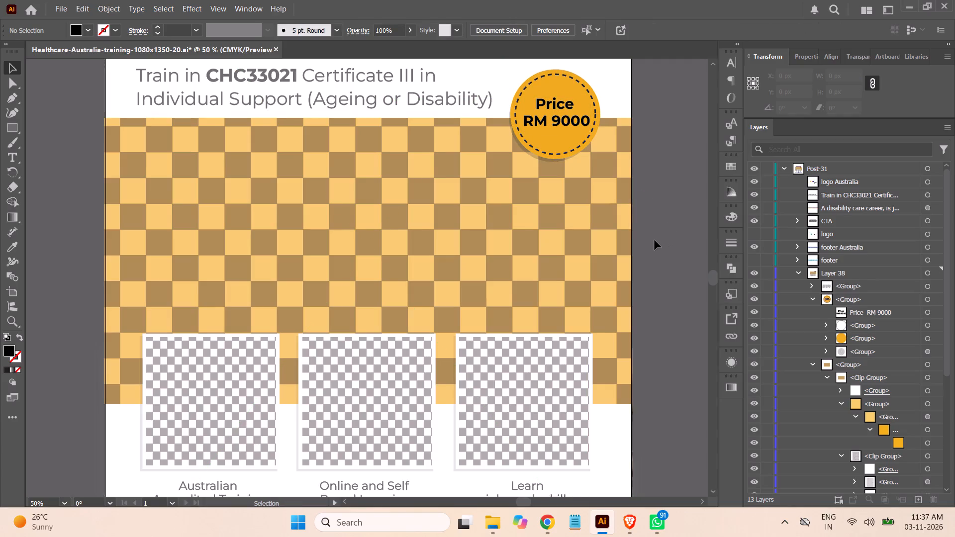
# Select the large orange path behind the checkered image area and expand the price badge's orange group down to its path.
pyautogui.hotkey('ctrl', '-')
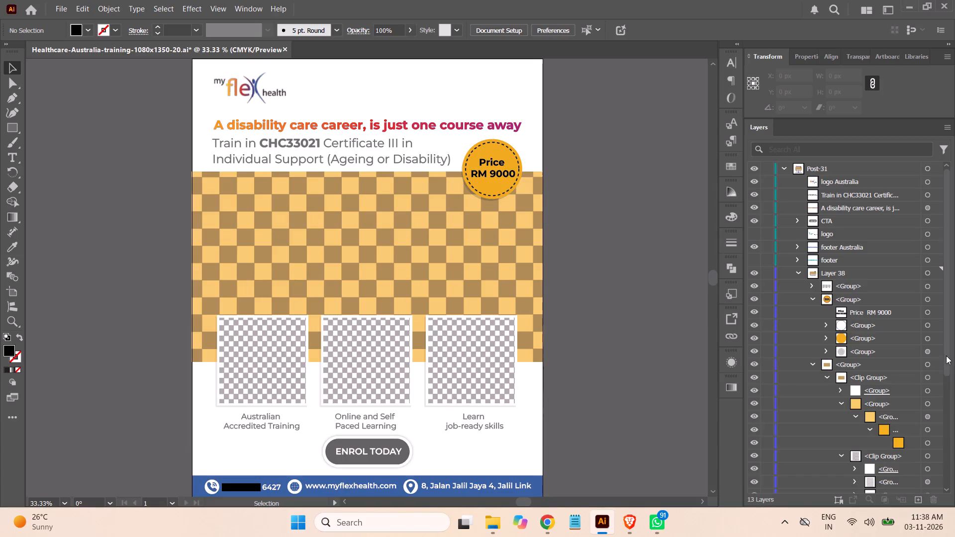
pyautogui.moveTo(947, 356); pyautogui.dragTo(952, 386)
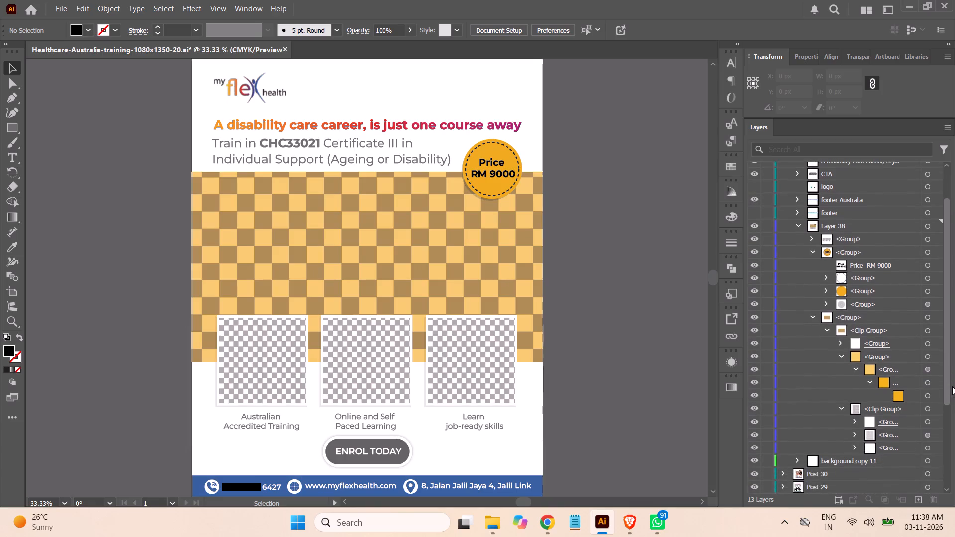
pyautogui.moveTo(952, 386); pyautogui.dragTo(954, 400)
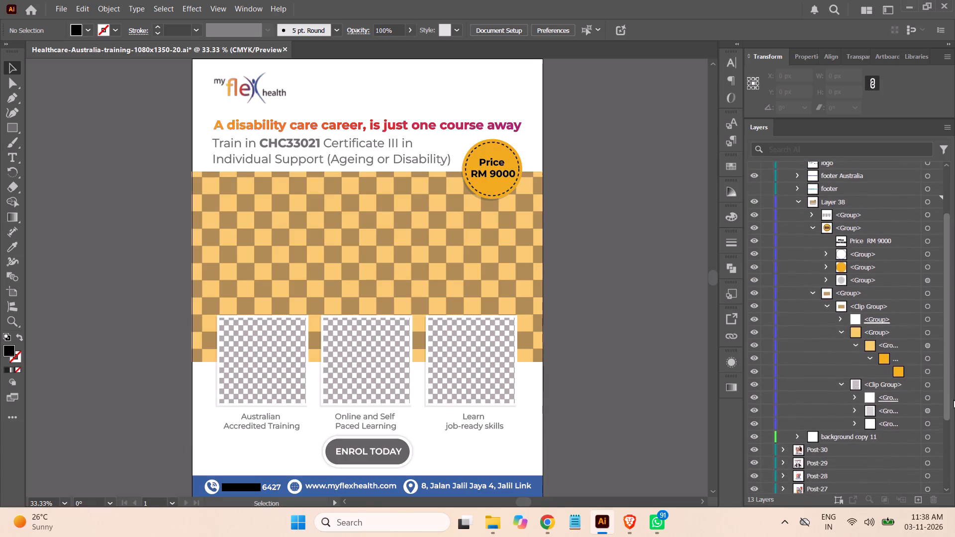
pyautogui.moveTo(954, 400); pyautogui.dragTo(953, 366)
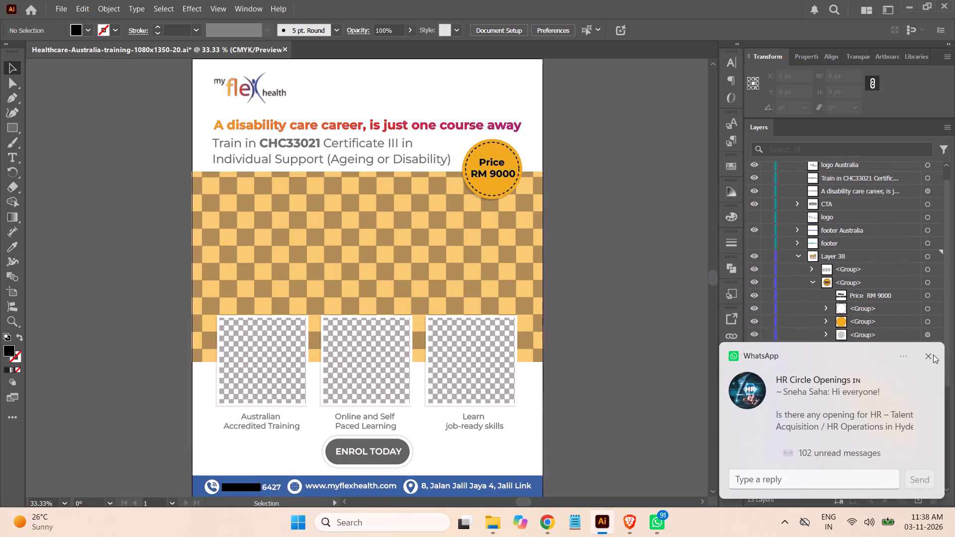
pyautogui.click(931, 356)
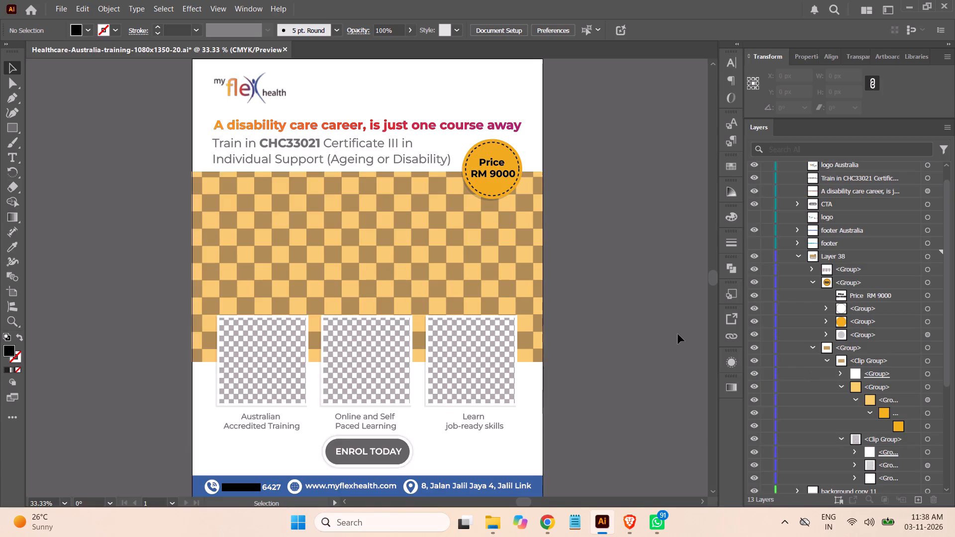
pyautogui.click(928, 426)
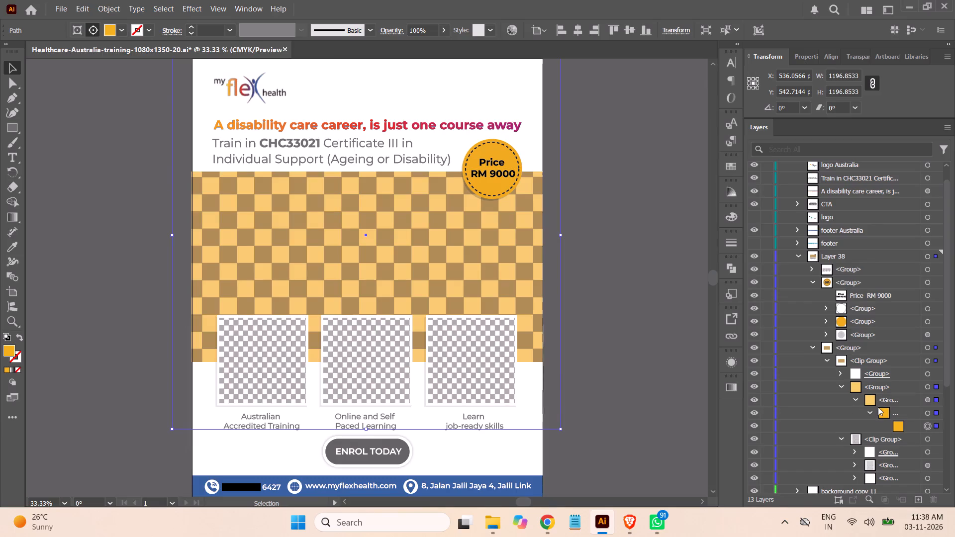
pyautogui.click(824, 320)
pyautogui.click(838, 333)
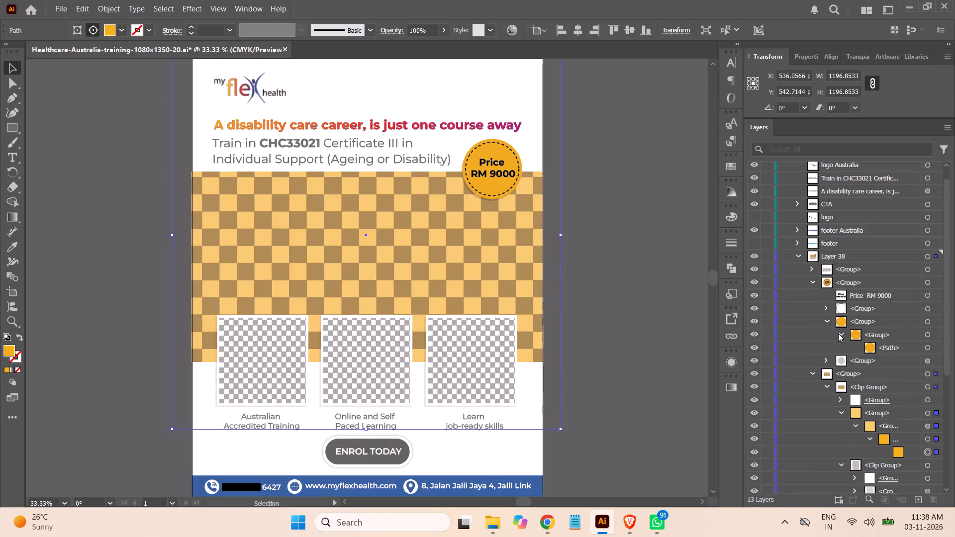
# Move the badge's orange circle path out of its nested inner group into the parent group.
pyautogui.click(894, 347)
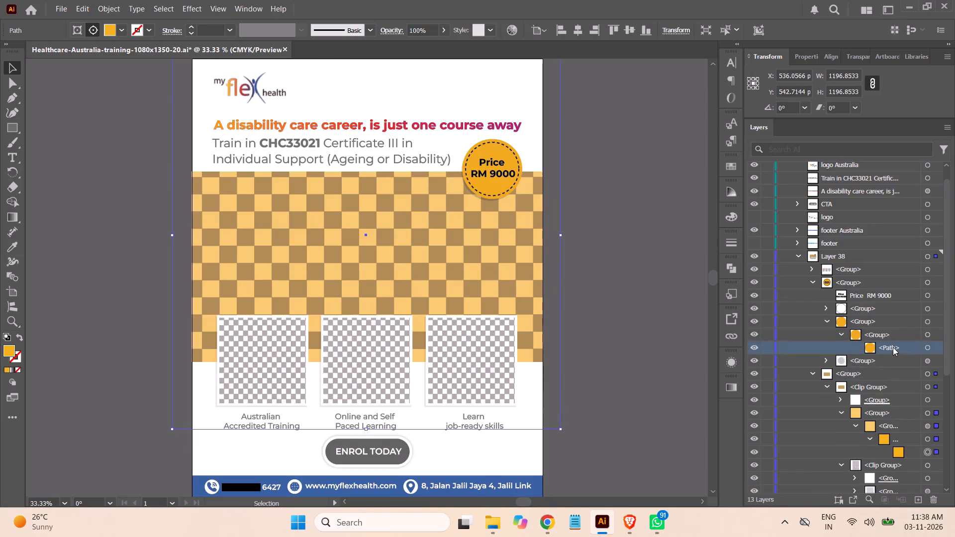
pyautogui.moveTo(893, 347); pyautogui.dragTo(887, 329)
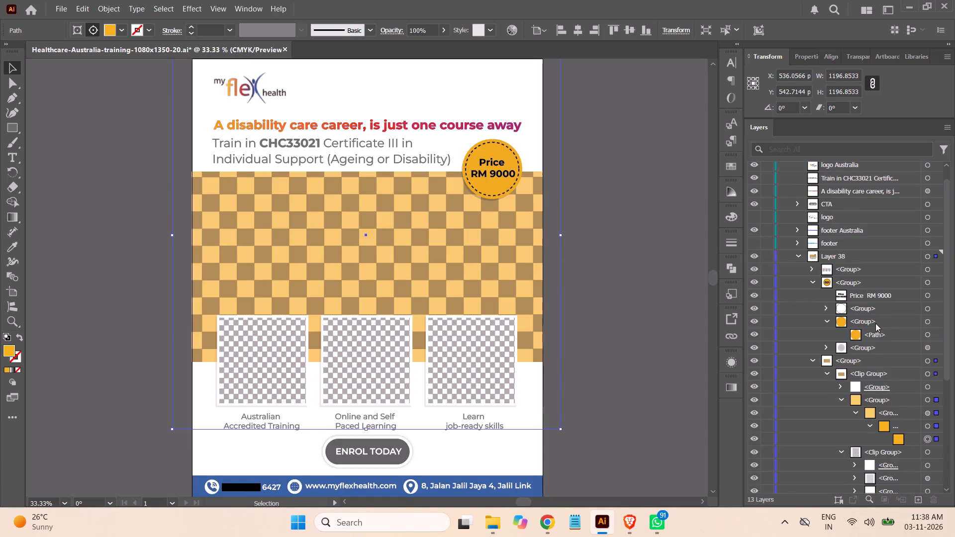
# Recolour the price badge's circle path with the footer bar's blue, sampled with the Eyedropper.
pyautogui.click(926, 333)
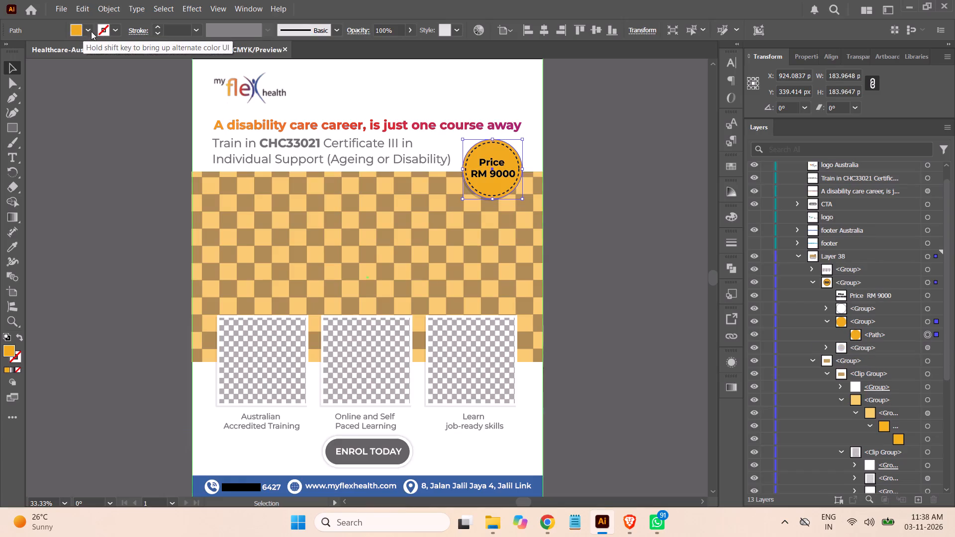
pyautogui.click(14, 245)
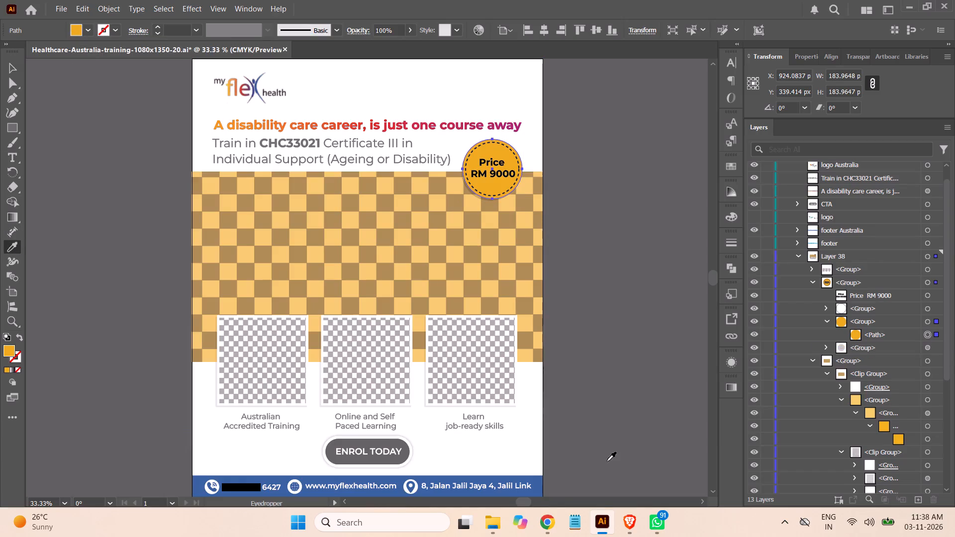
pyautogui.click(463, 493)
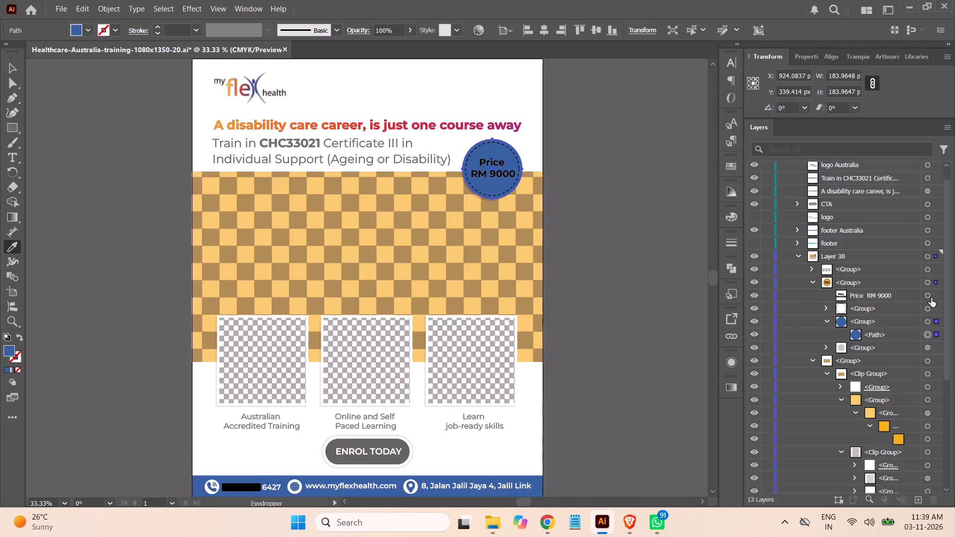
# Change the "Price RM 9000" text fill to white (ffffff) and deselect it.
pyautogui.click(925, 295)
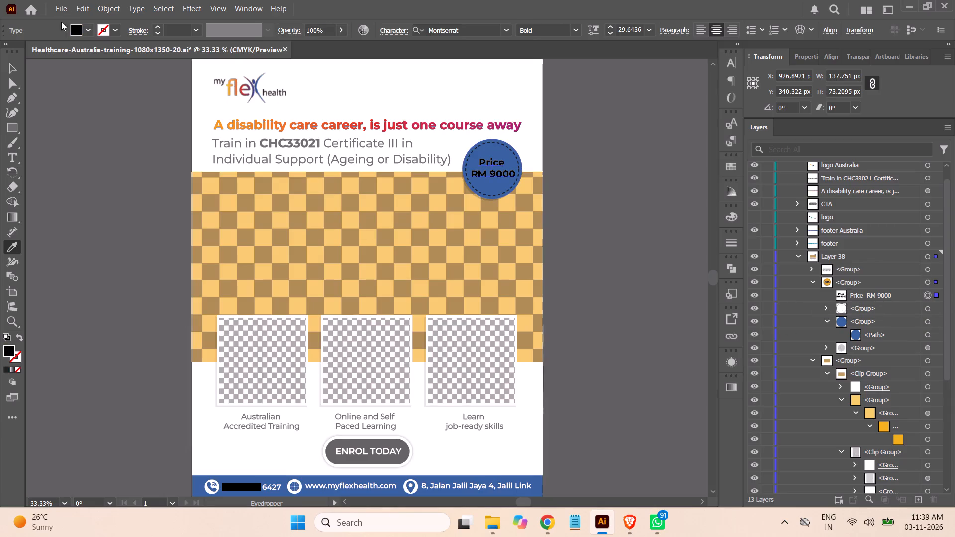
pyautogui.click(85, 30)
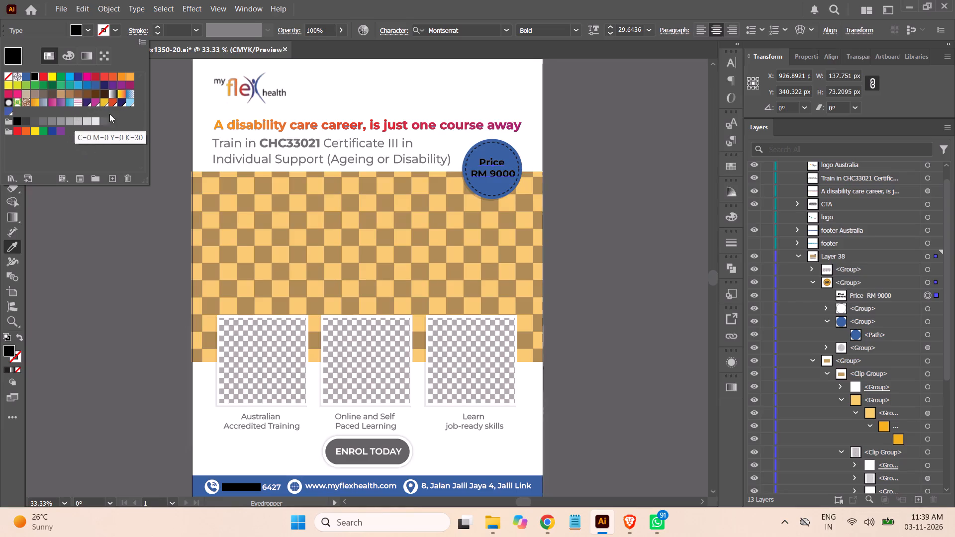
pyautogui.click(95, 122)
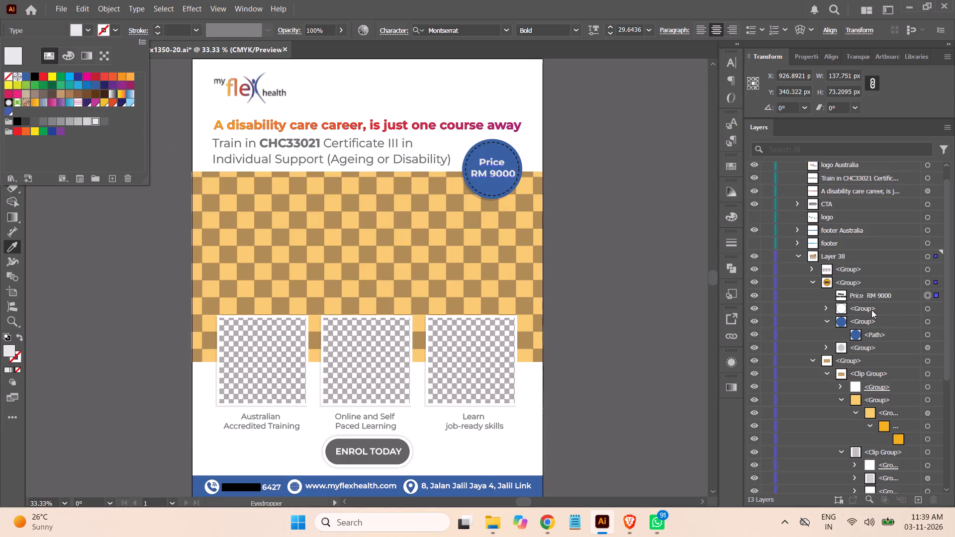
pyautogui.doubleClick(9, 350)
pyautogui.moveTo(598, 173); pyautogui.dragTo(533, 132)
pyautogui.moveTo(580, 163); pyautogui.dragTo(564, 145)
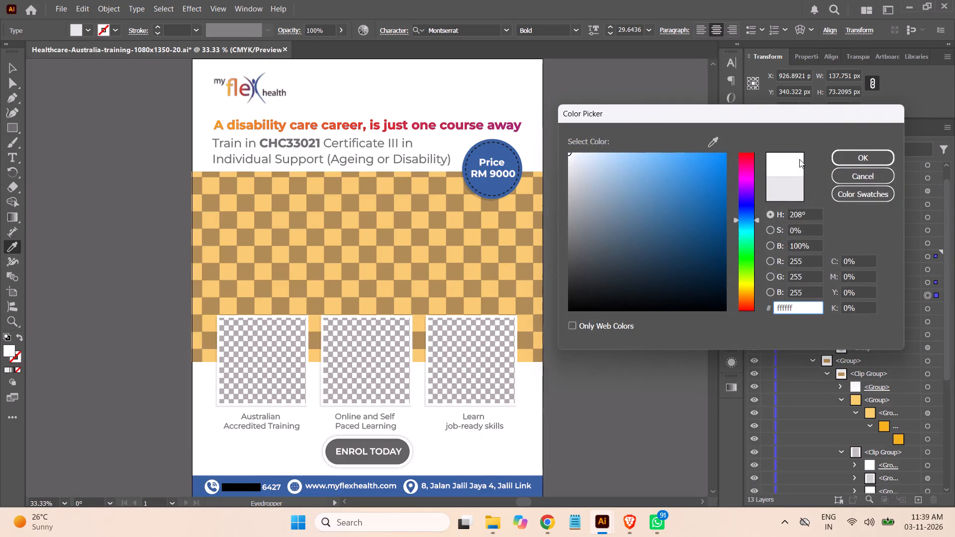
pyautogui.click(861, 156)
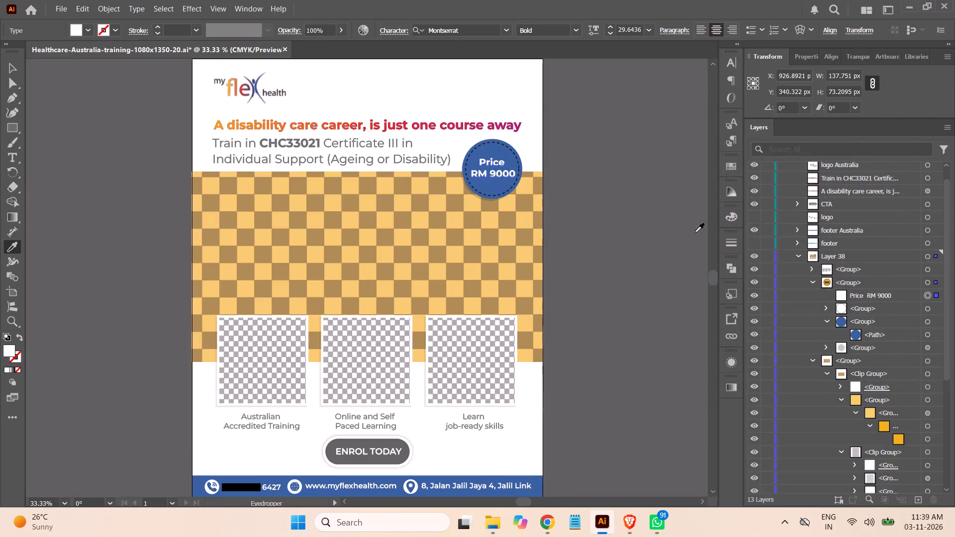
pyautogui.click(11, 67)
pyautogui.click(607, 196)
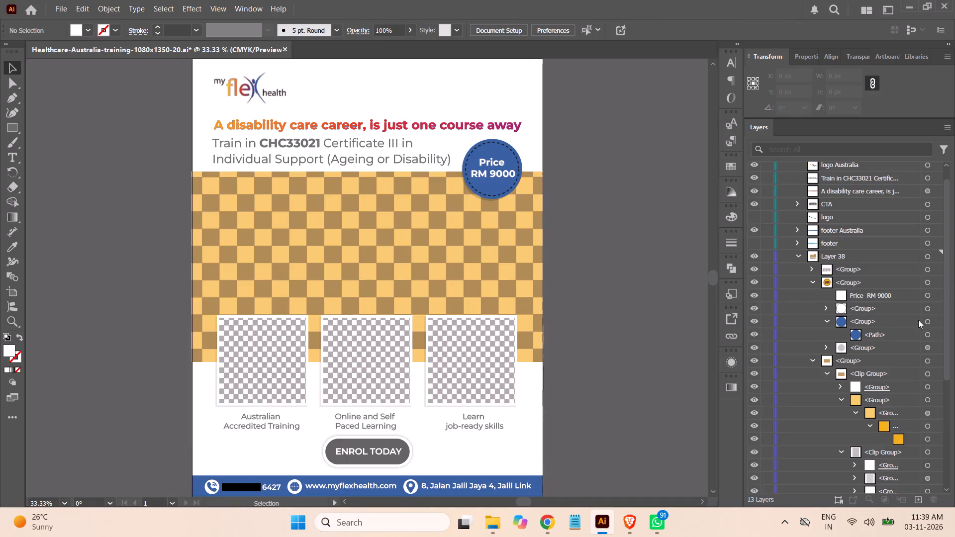
# Change the badge's dashed ring compound path to white (ffffff) and collapse the badge's inner groups.
pyautogui.click(825, 308)
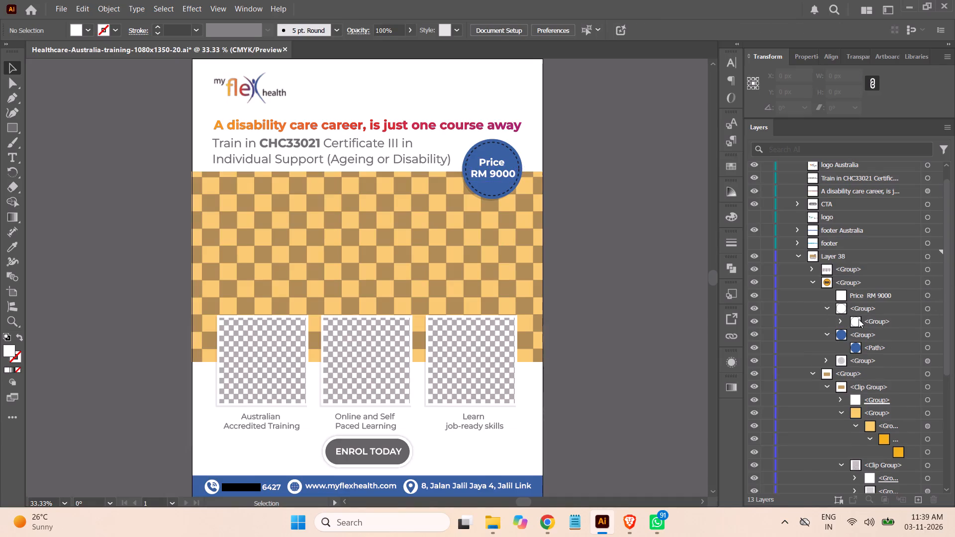
pyautogui.click(840, 321)
pyautogui.click(927, 335)
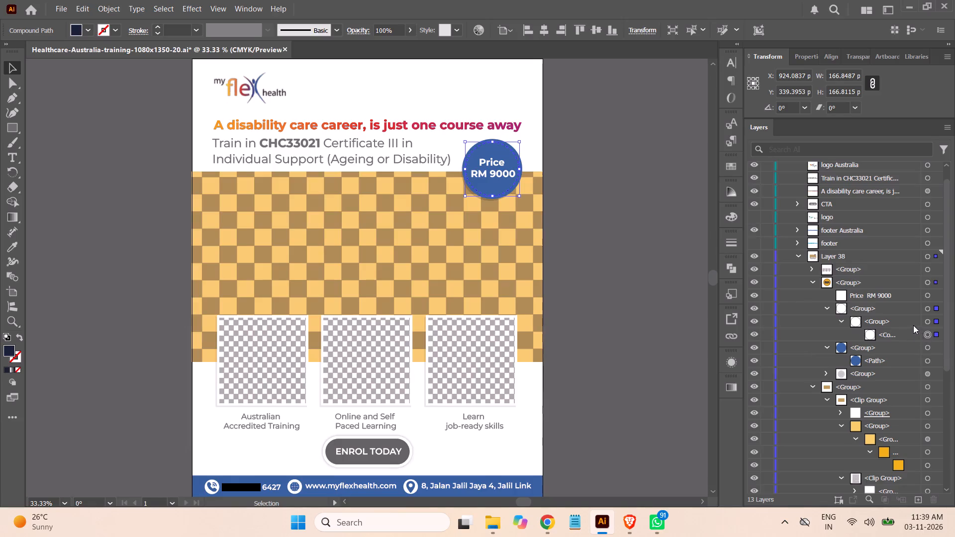
pyautogui.doubleClick(8, 349)
pyautogui.moveTo(599, 174); pyautogui.dragTo(511, 125)
pyautogui.click(848, 159)
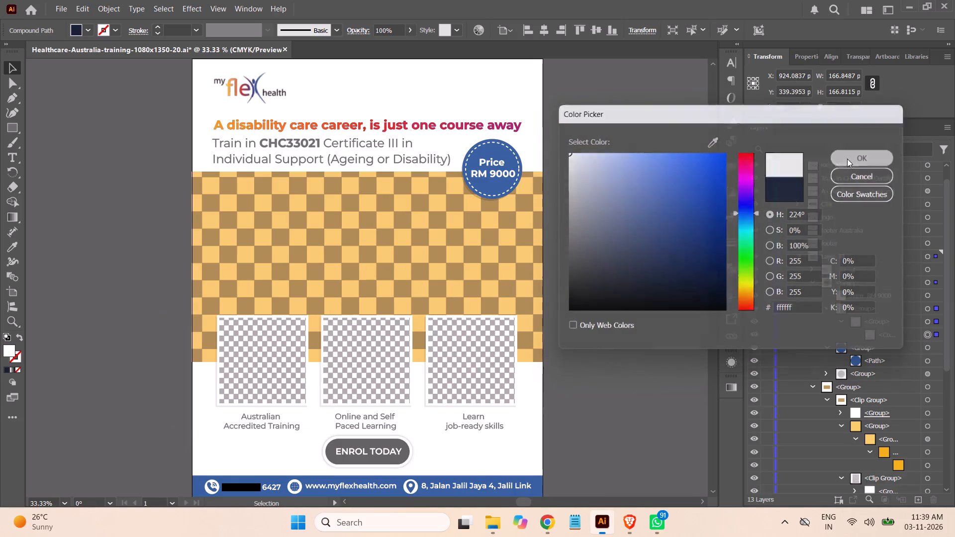
pyautogui.click(843, 321)
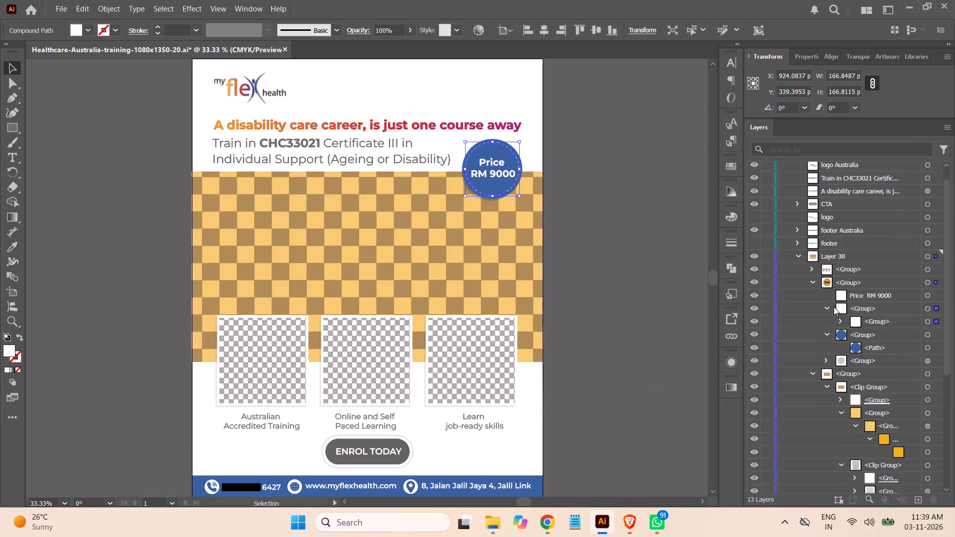
pyautogui.click(828, 306)
pyautogui.click(830, 323)
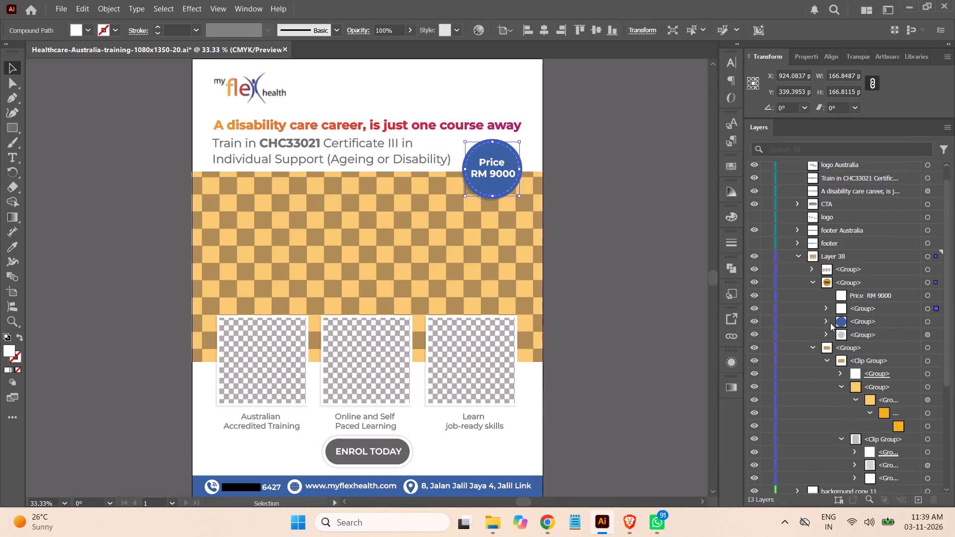
# Deselect everything and save the document.
pyautogui.click(652, 249)
pyautogui.hotkey('ctrl', 's')
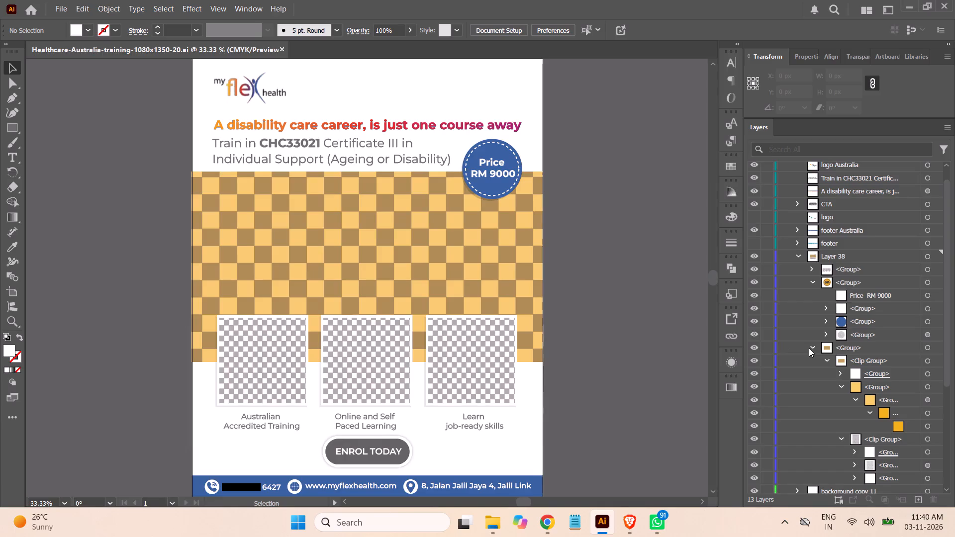
# Apply the orange-to-magenta gradient graphic style to the orange path tinting the banner image area, and collapse its nested groups.
pyautogui.click(927, 426)
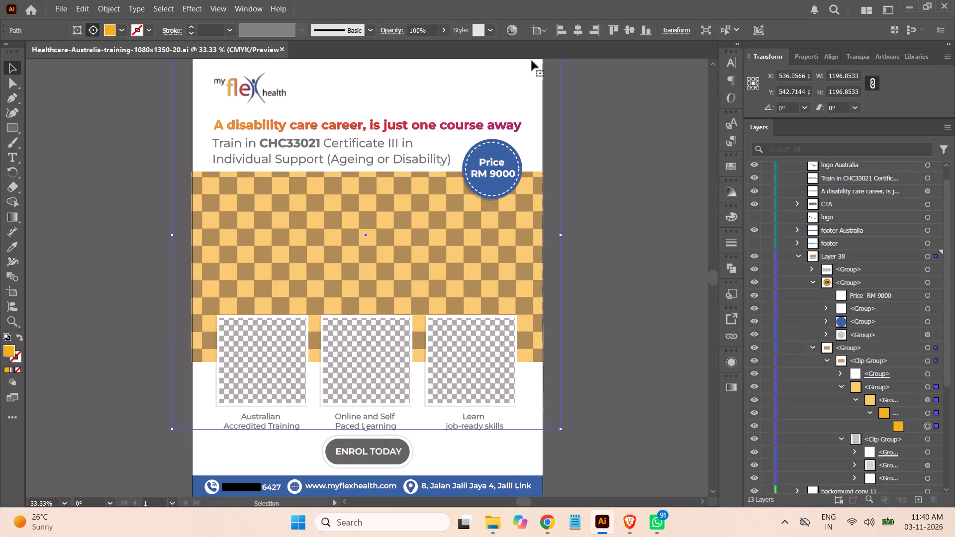
pyautogui.click(491, 29)
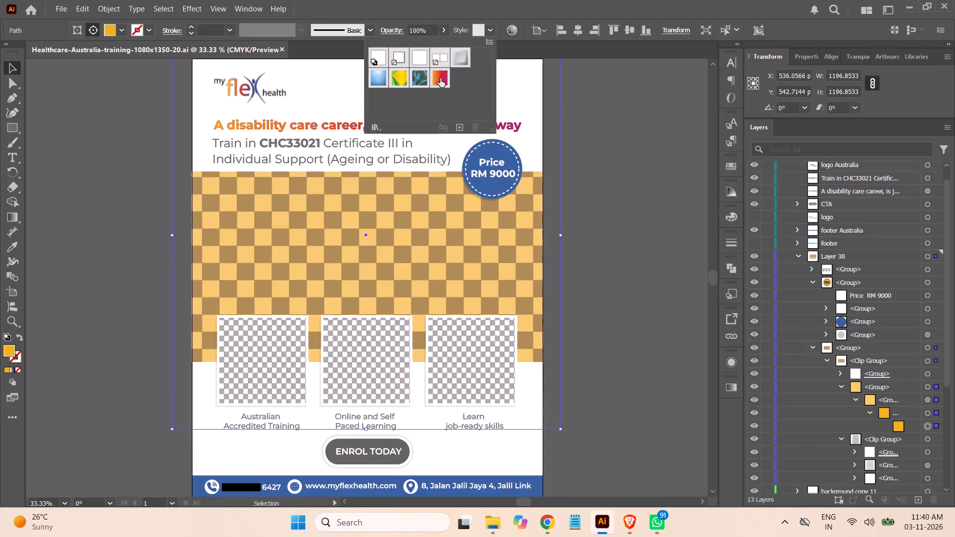
pyautogui.click(439, 78)
pyautogui.click(659, 221)
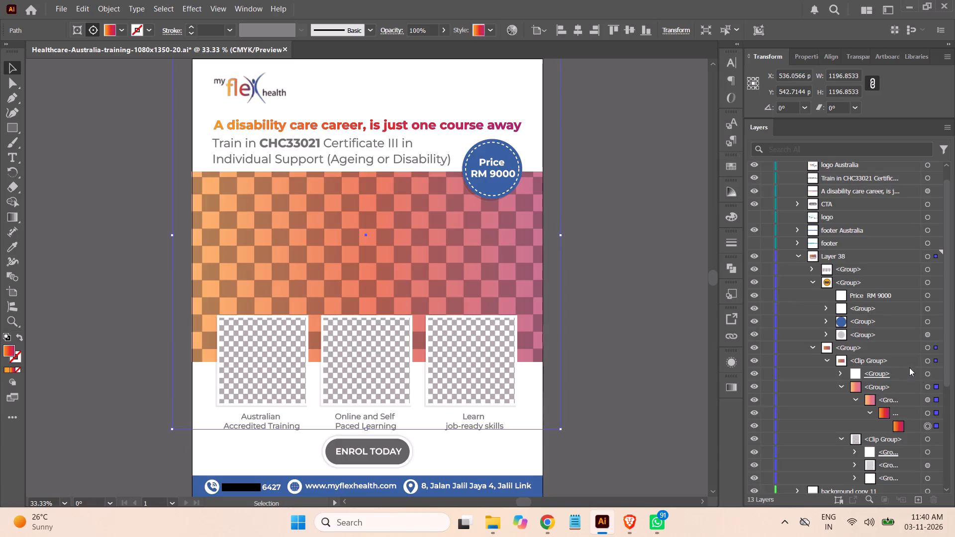
pyautogui.click(869, 413)
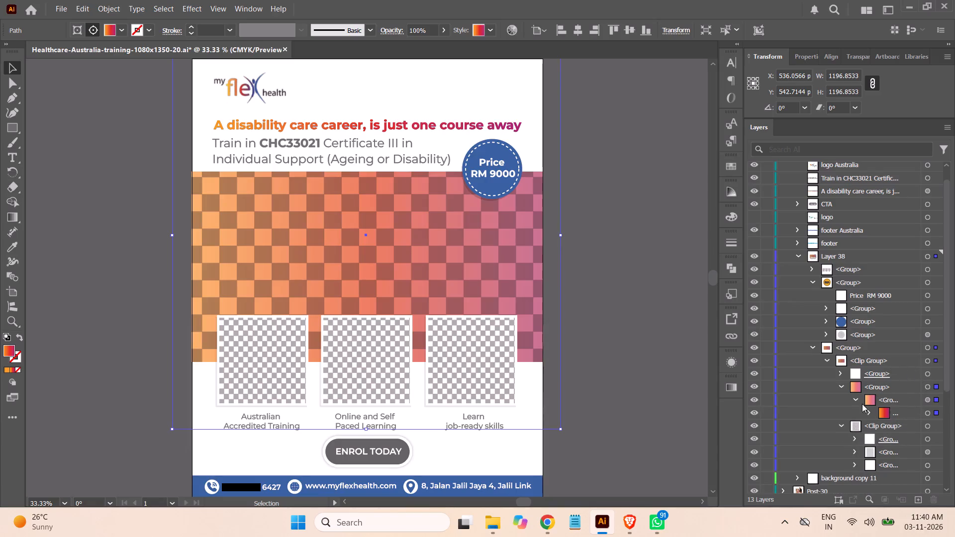
pyautogui.click(855, 398)
pyautogui.click(839, 385)
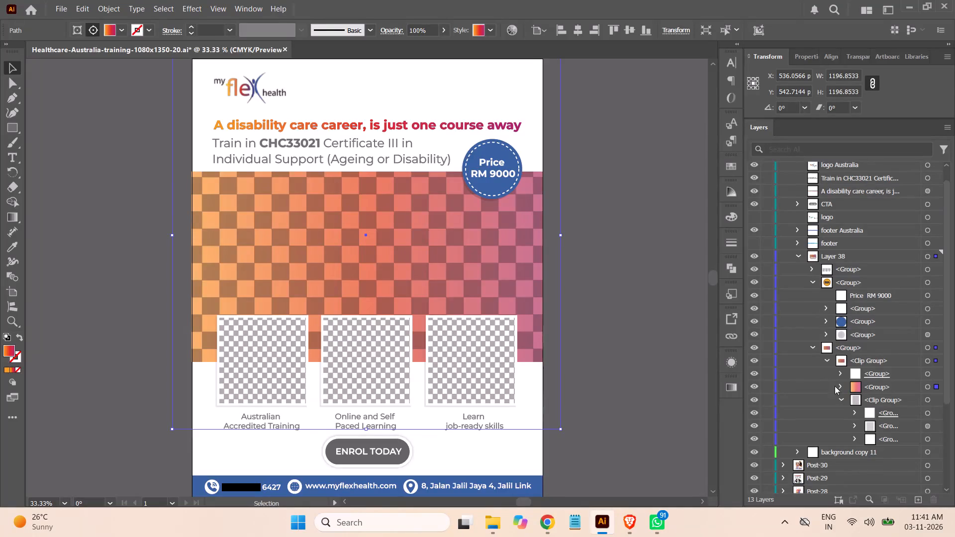
pyautogui.click(659, 278)
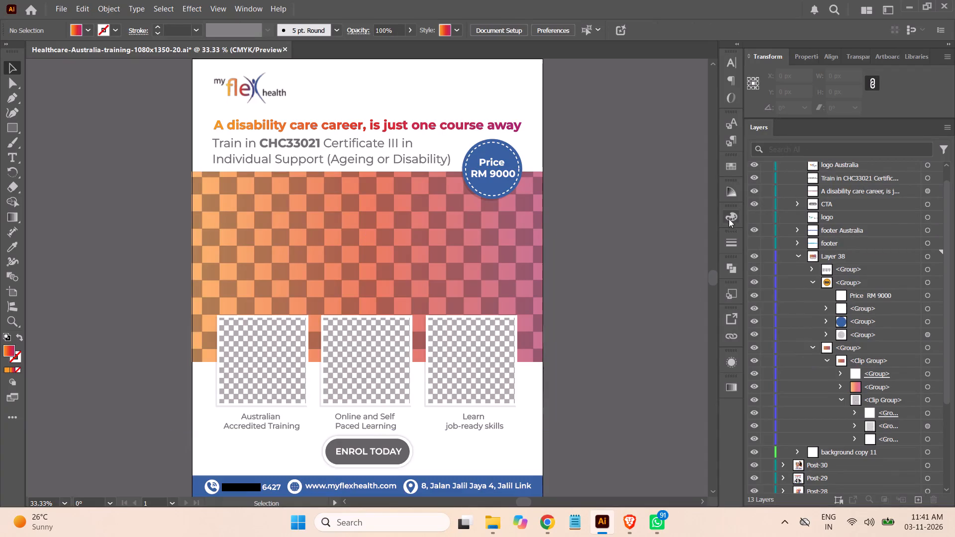
pyautogui.moveTo(947, 270); pyautogui.dragTo(946, 217)
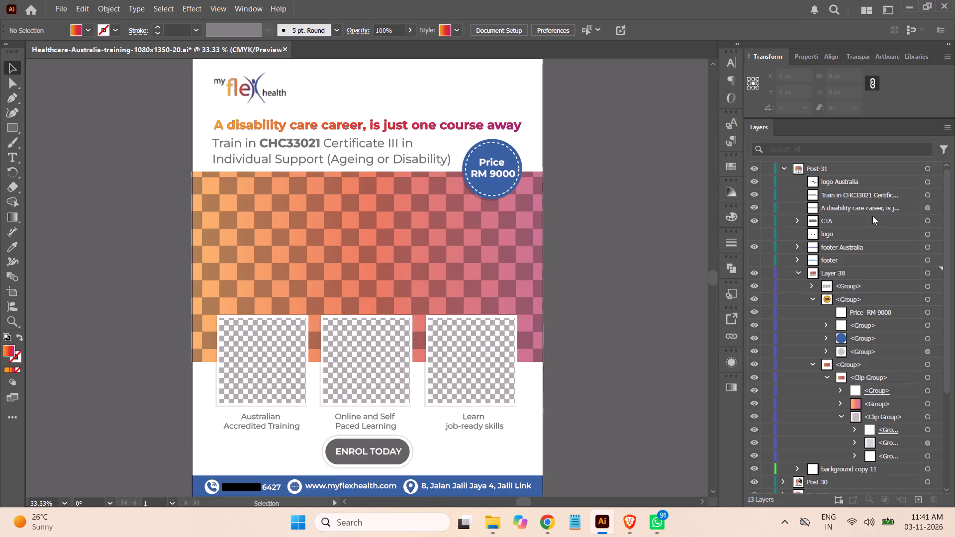
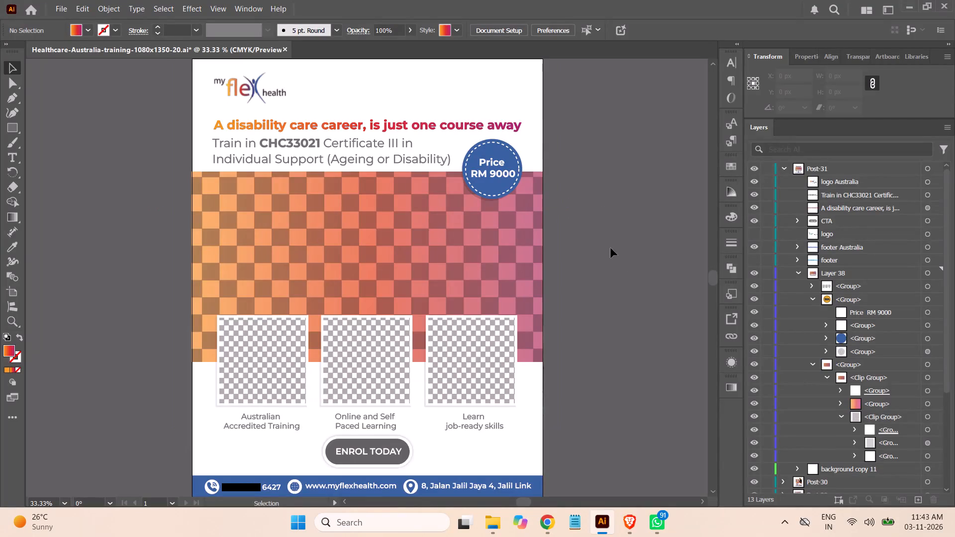
# Break the headline "A disability care career, is just one course away" onto a second line after the comma.
pyautogui.click(929, 207)
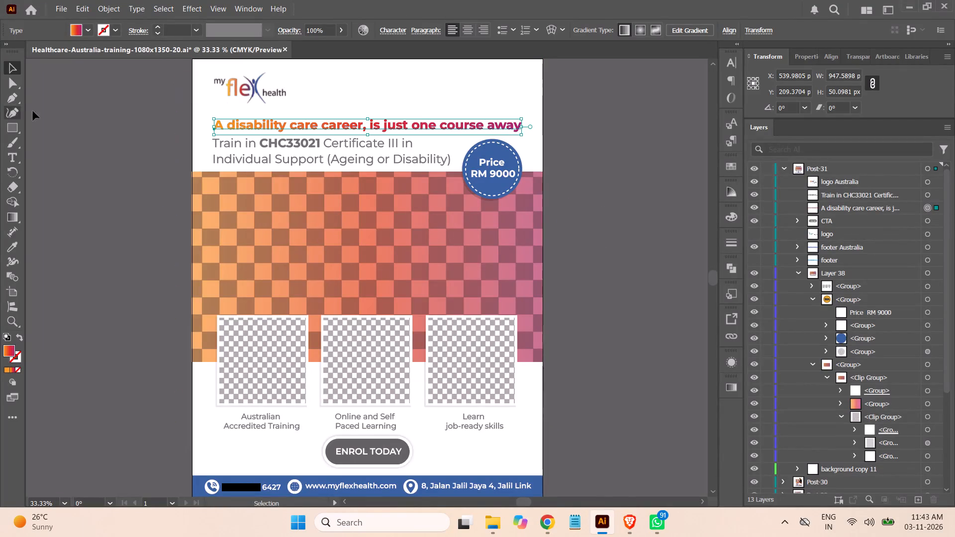
pyautogui.click(11, 154)
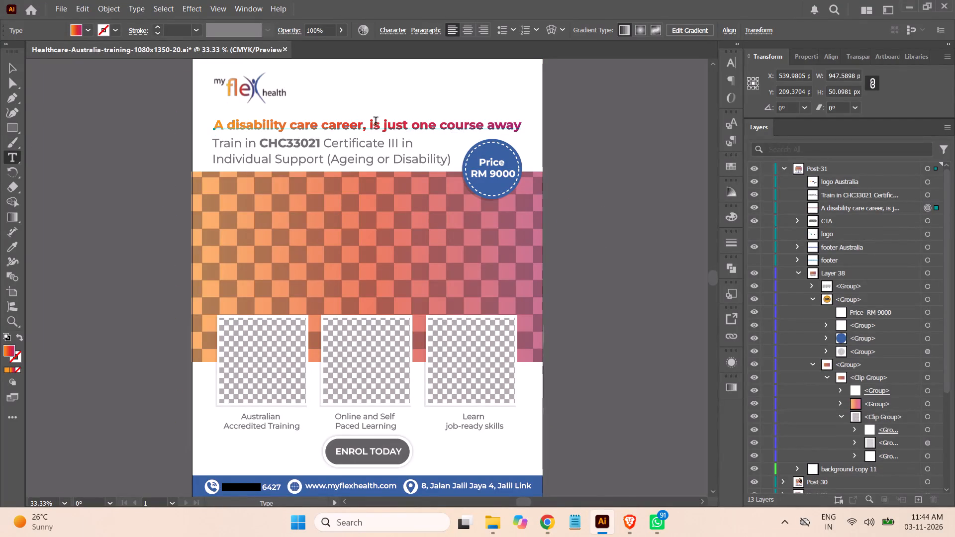
pyautogui.click(371, 125)
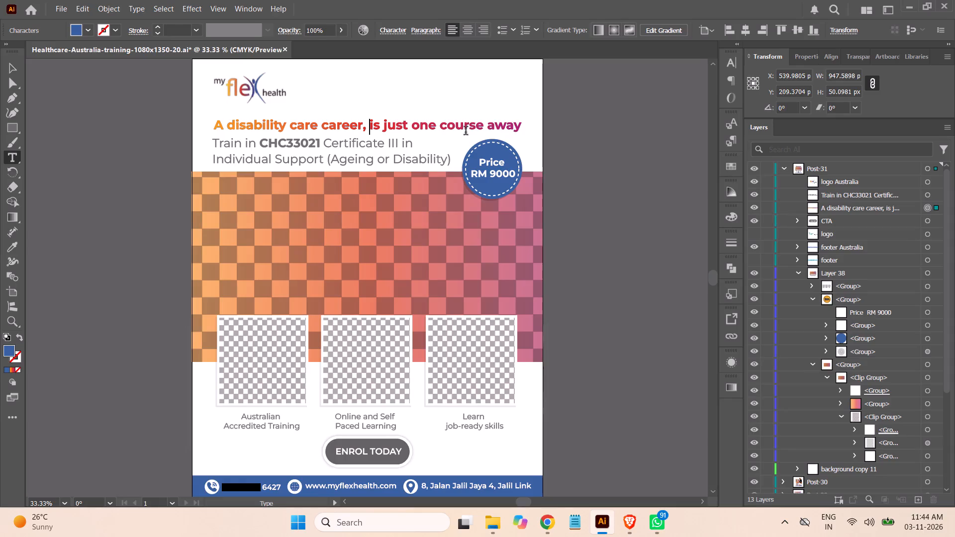
pyautogui.press('Return')
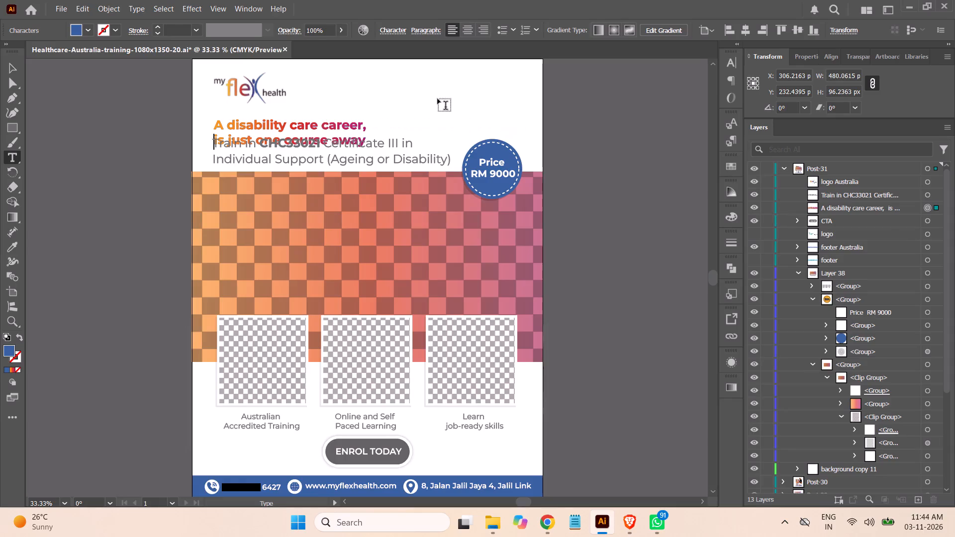
# Scale the two-line headline up proportionally to about 639 × 128 px.
pyautogui.click(11, 68)
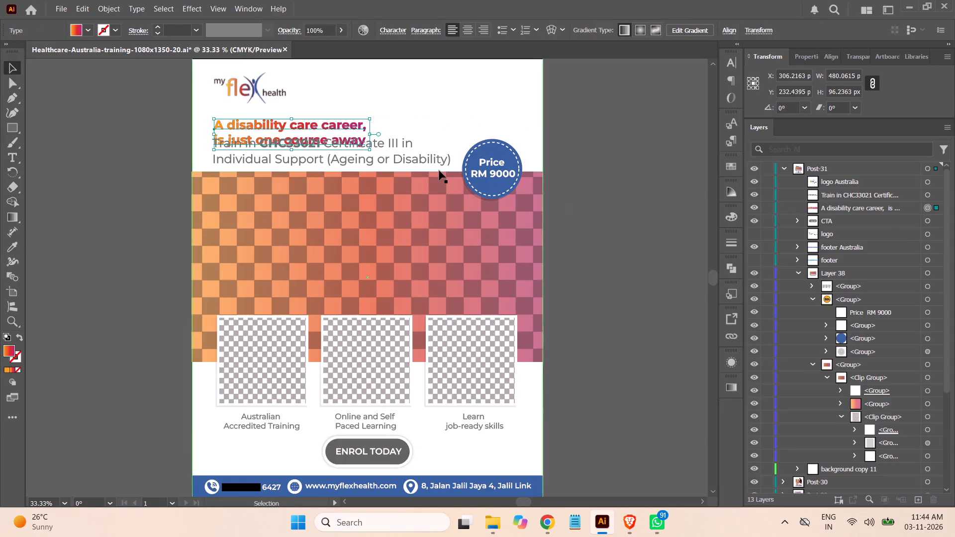
pyautogui.keyDown('shift'); pyautogui.moveTo(369, 118); pyautogui.dragTo(389, 115); pyautogui.keyUp('shift')
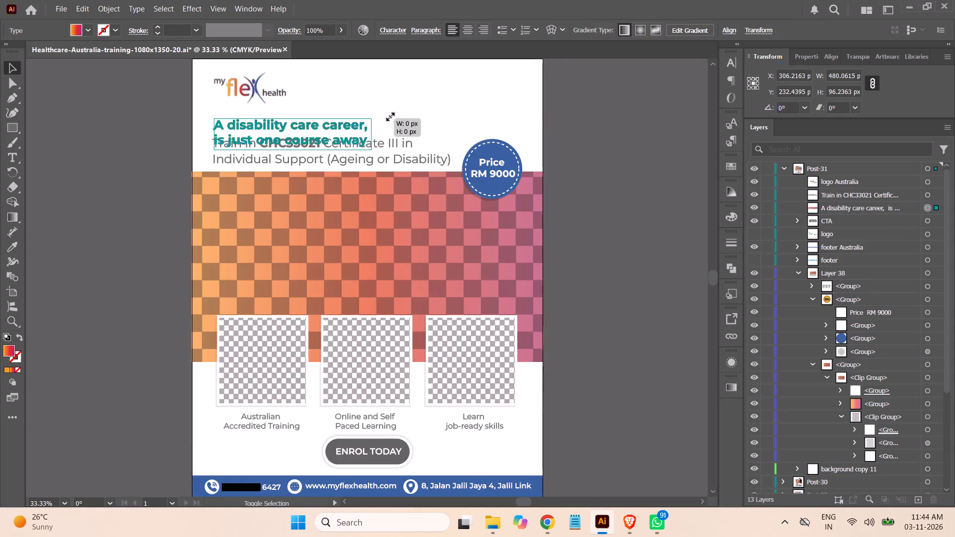
pyautogui.keyDown('shift'); pyautogui.moveTo(389, 115); pyautogui.dragTo(440, 105); pyautogui.keyUp('shift')
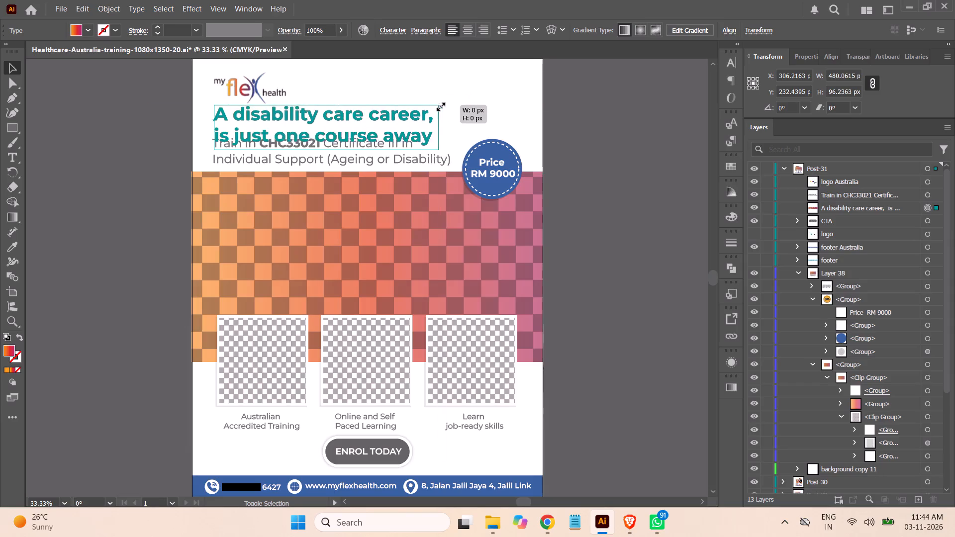
pyautogui.keyDown('shift'); pyautogui.moveTo(440, 105); pyautogui.dragTo(441, 108); pyautogui.keyUp('shift')
pyautogui.click(617, 165)
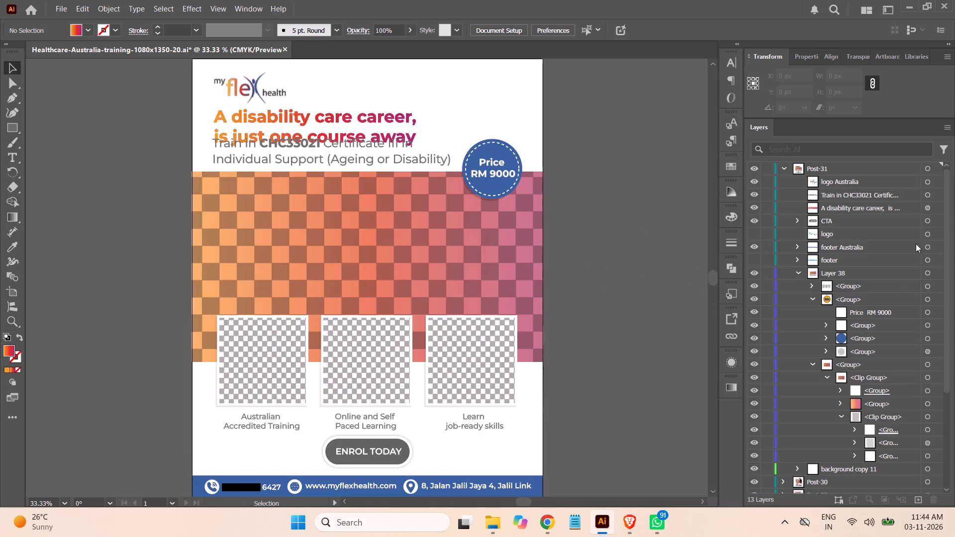
# Move the "Train in CHC33021" course text straight down about 46 px, below the enlarged headline.
pyautogui.click(926, 196)
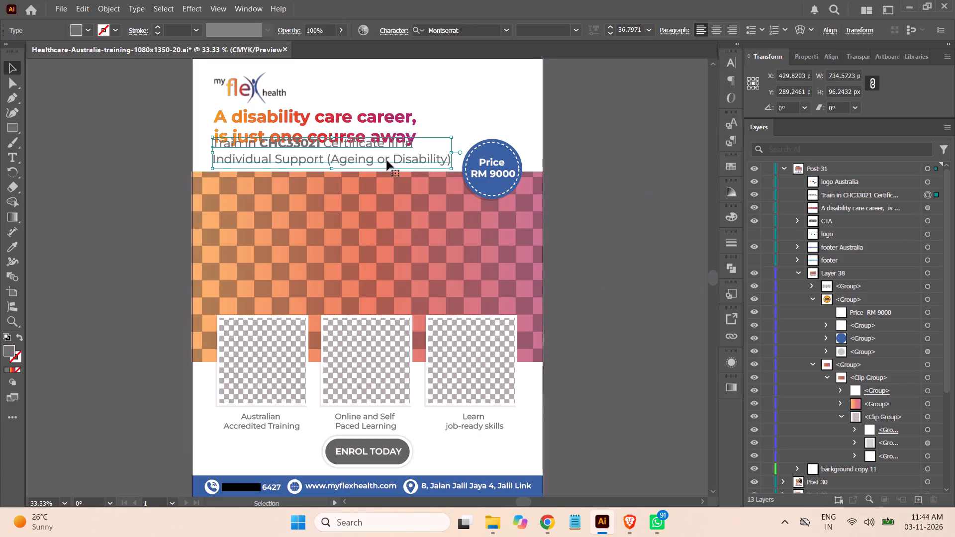
pyautogui.moveTo(387, 161); pyautogui.dragTo(386, 174)
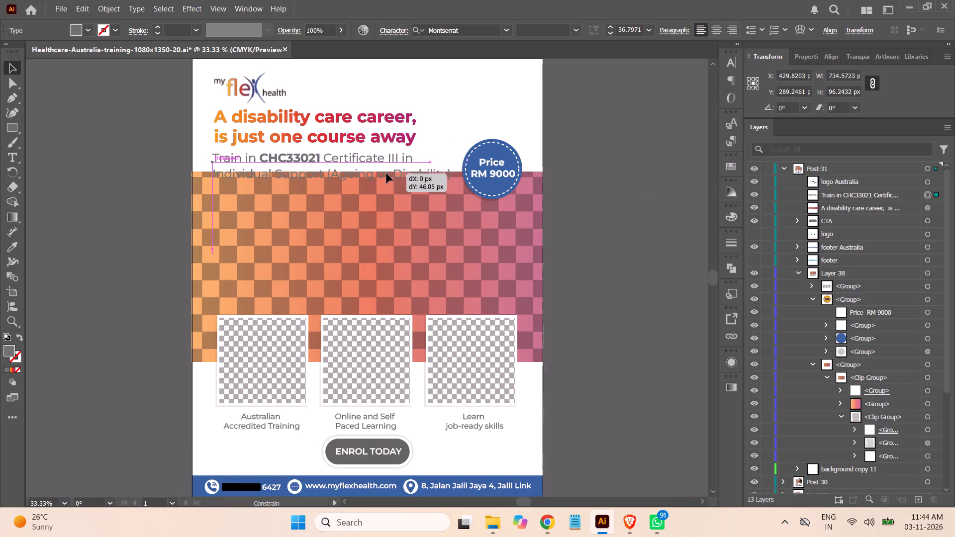
pyautogui.moveTo(386, 174); pyautogui.dragTo(386, 173)
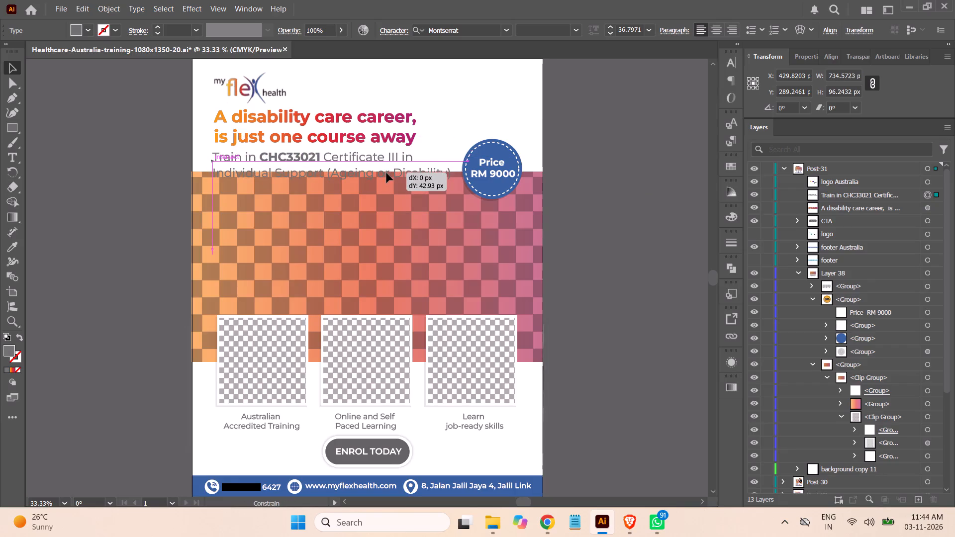
pyautogui.moveTo(386, 173); pyautogui.dragTo(386, 174)
pyautogui.click(626, 178)
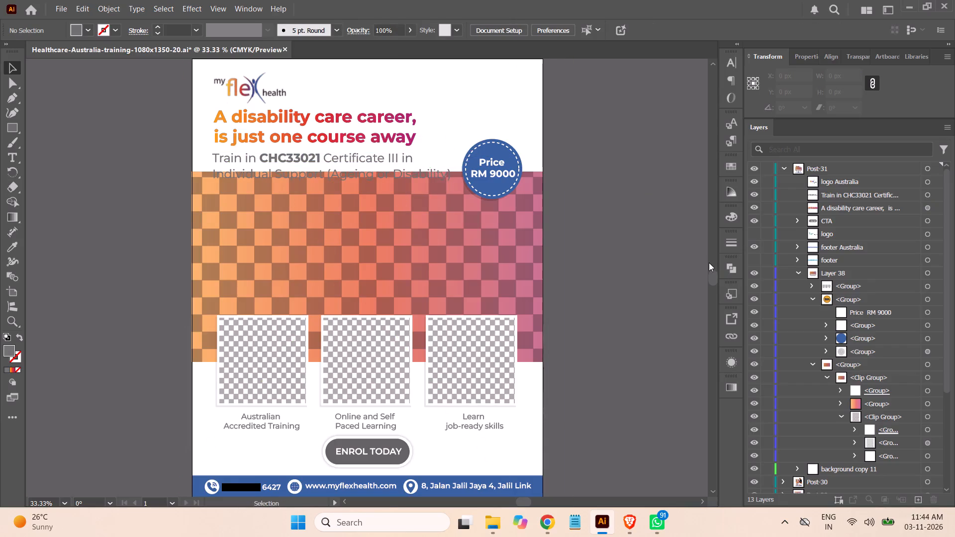
# Lower the top edge of the gradient banner's clipping shape below the course text, making it about 533 px high.
pyautogui.click(925, 391)
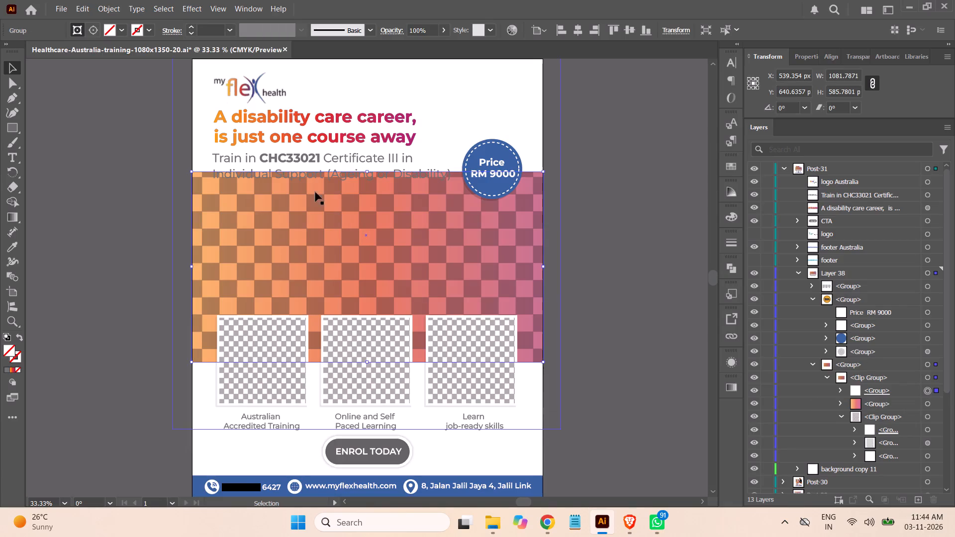
pyautogui.moveTo(367, 172); pyautogui.dragTo(367, 191)
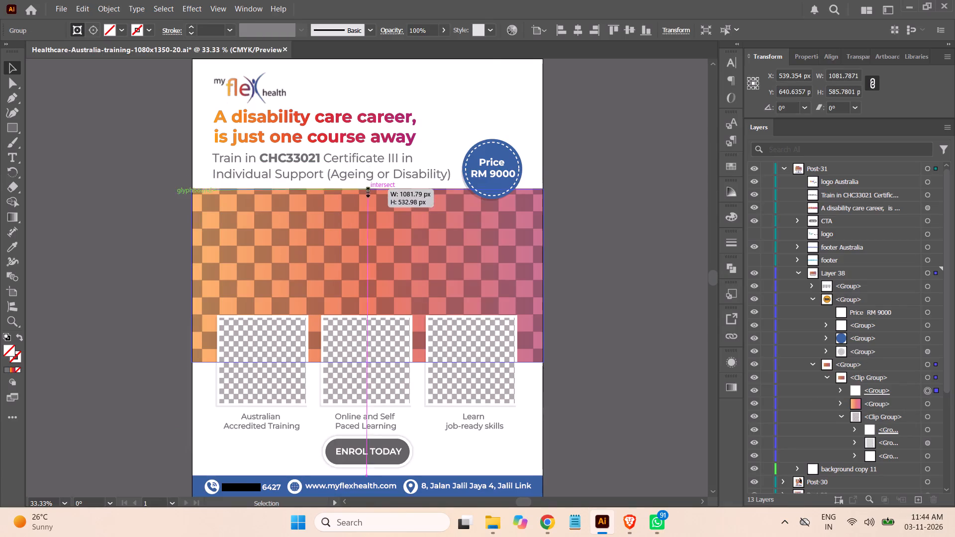
pyautogui.moveTo(367, 191); pyautogui.dragTo(367, 190)
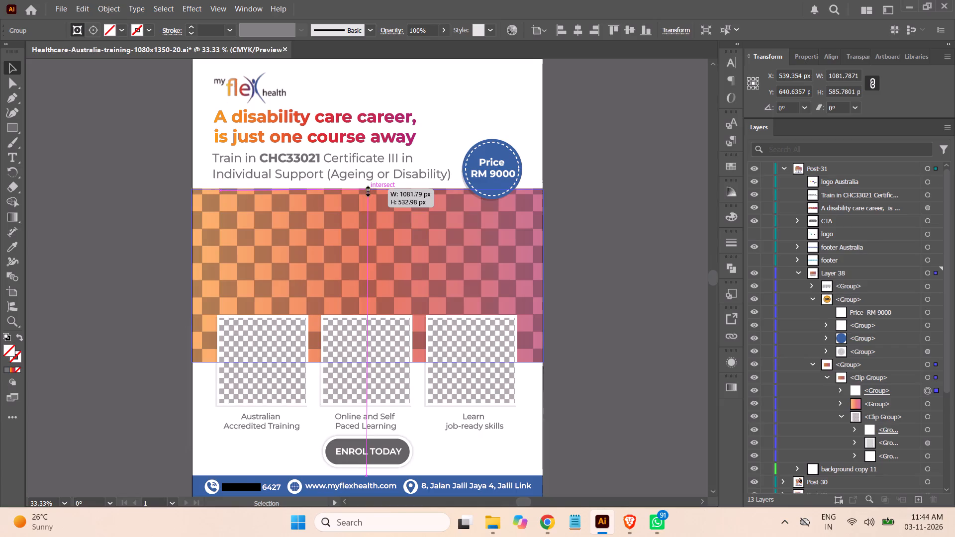
pyautogui.moveTo(367, 190); pyautogui.dragTo(367, 190)
pyautogui.click(678, 205)
# Examine the rearranged post layout from the logo down to the footer.
pyautogui.scroll(3, 621, 217)
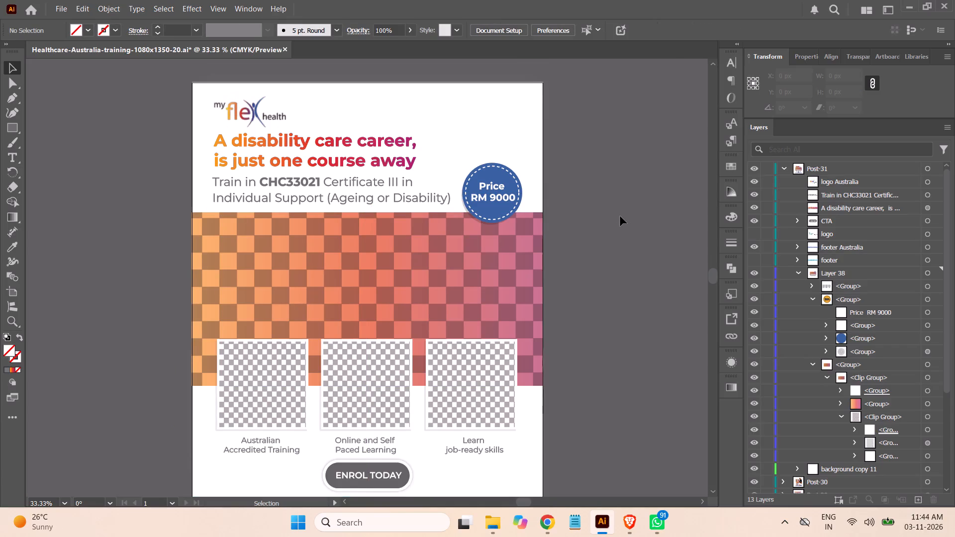
pyautogui.scroll(2, 620, 216)
pyautogui.scroll(-4, 620, 216)
pyautogui.scroll(1, 620, 216)
pyautogui.scroll(-3, 620, 216)
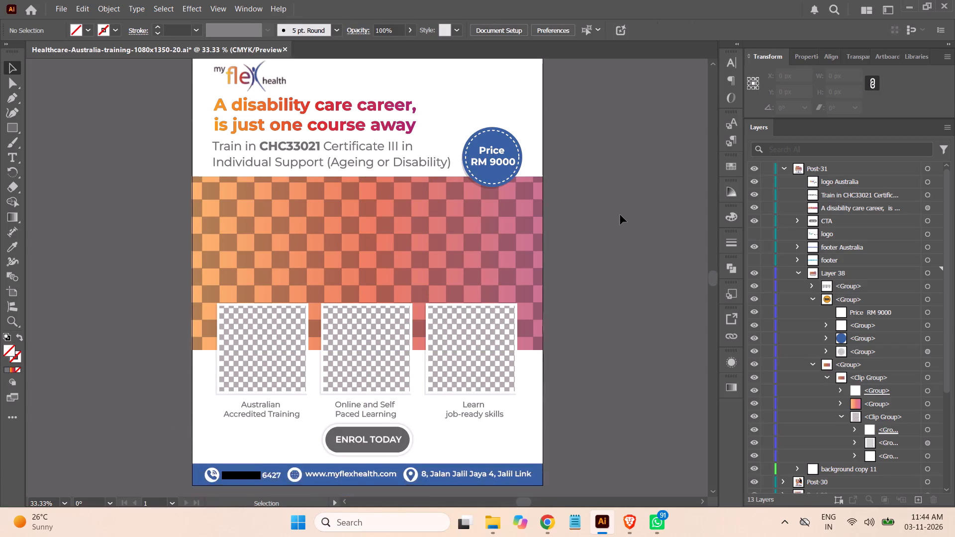
pyautogui.scroll(-1, 620, 215)
pyautogui.scroll(3, 620, 215)
pyautogui.scroll(-1, 620, 215)
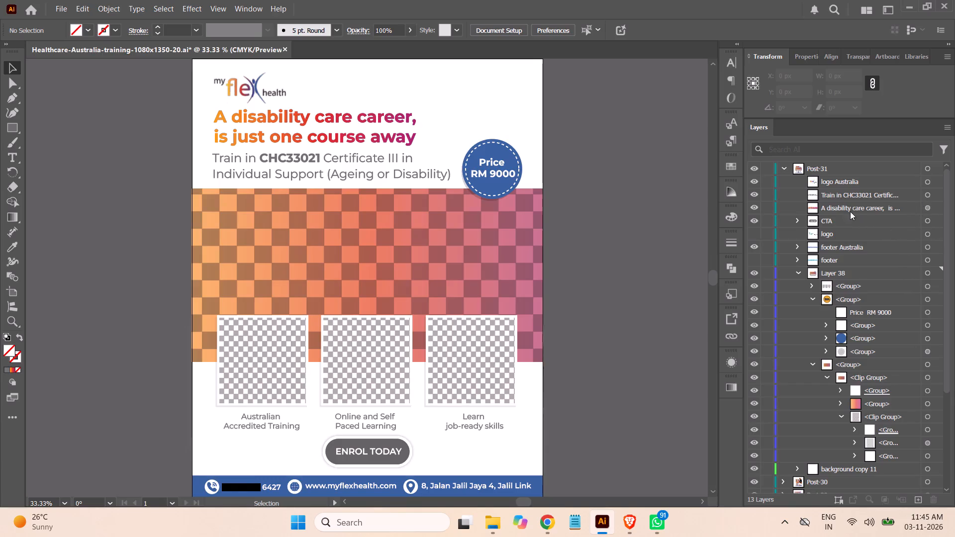
# Center-align the headline's paragraph text and center the headline horizontally on the artboard.
pyautogui.click(927, 208)
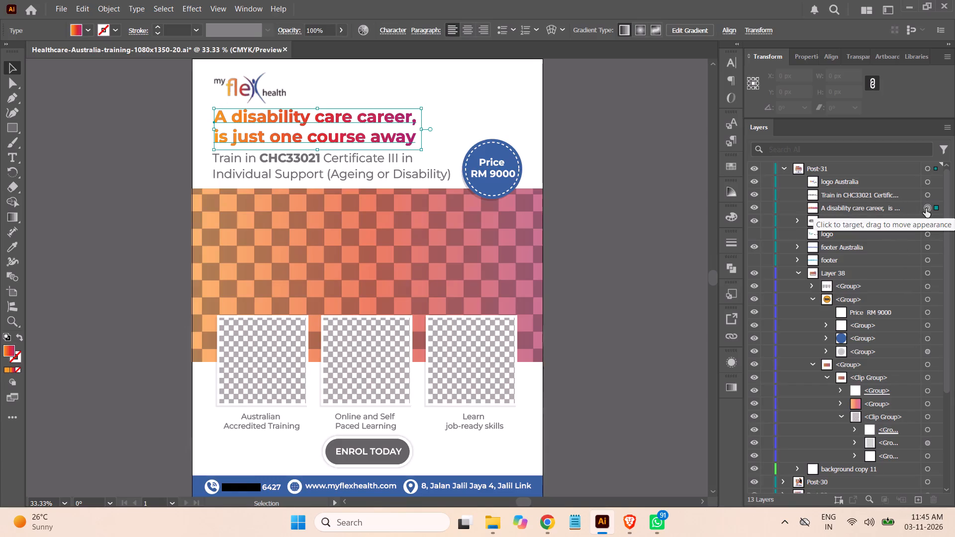
pyautogui.click(468, 29)
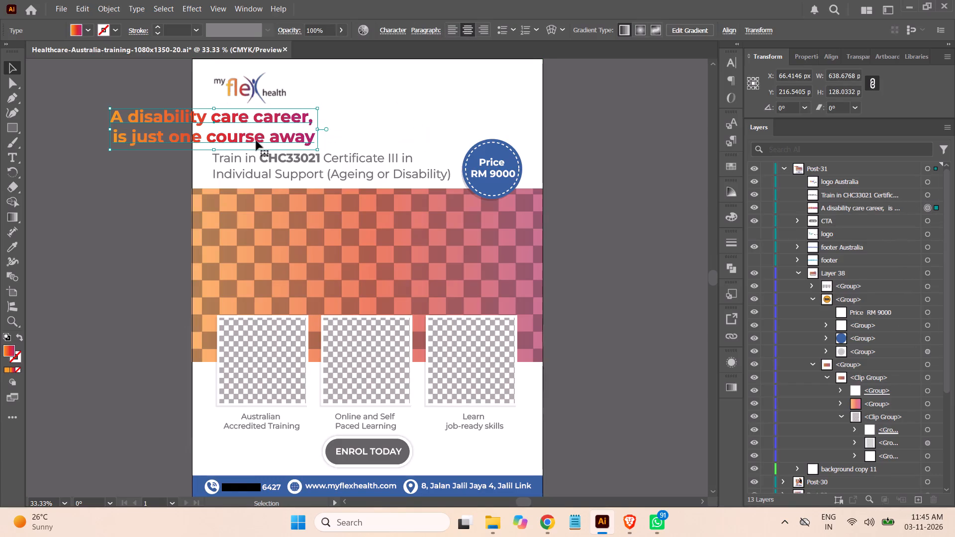
pyautogui.moveTo(257, 138); pyautogui.dragTo(412, 136)
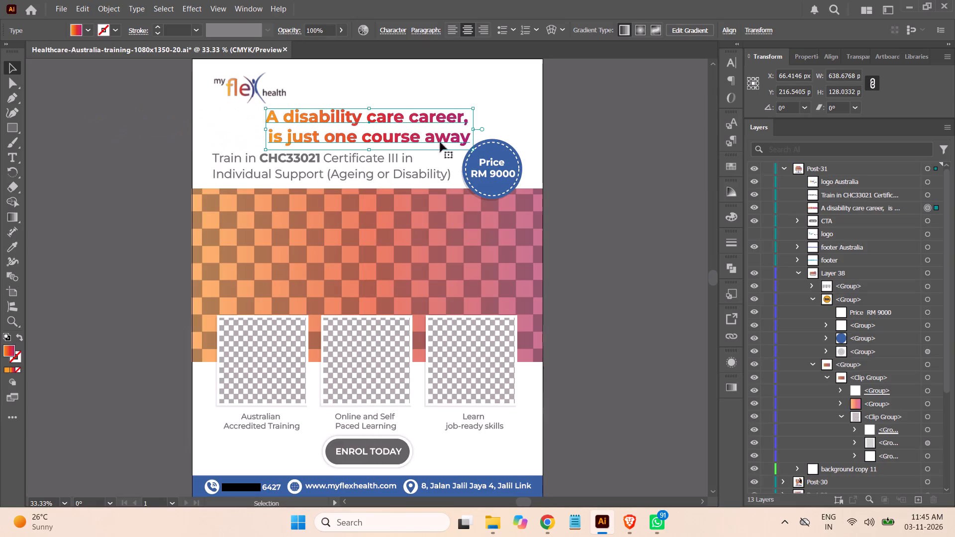
pyautogui.click(728, 31)
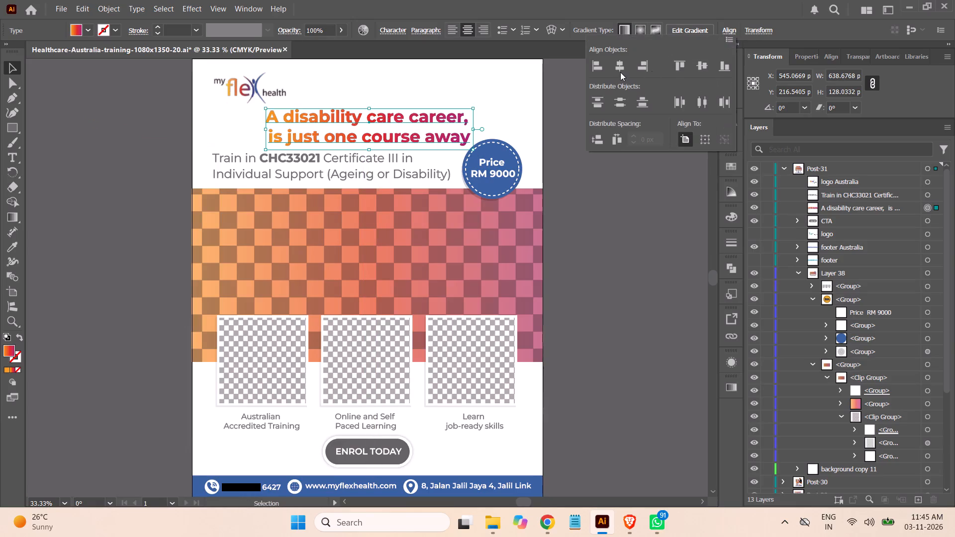
pyautogui.click(619, 68)
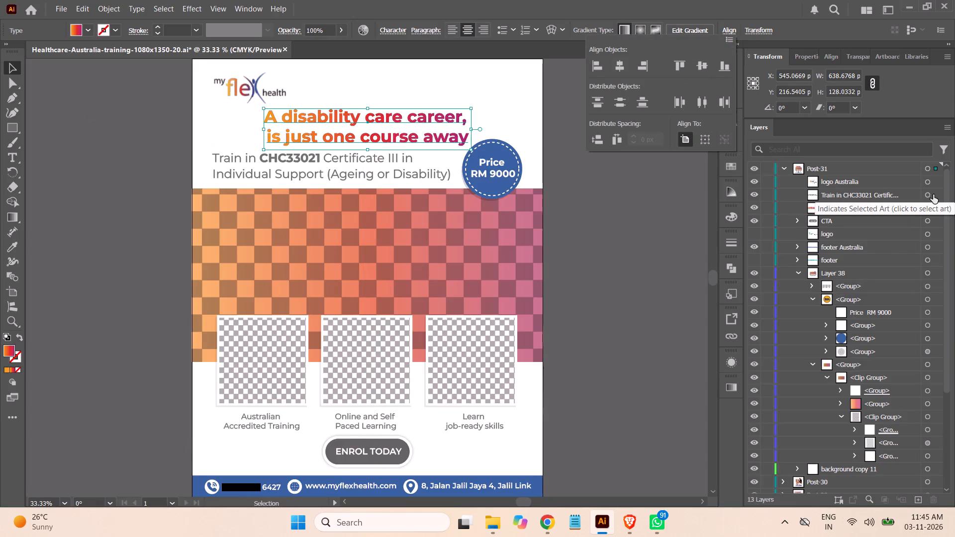
# Center-align the "Train in CHC33021" course text and center it horizontally on the artboard.
pyautogui.click(927, 192)
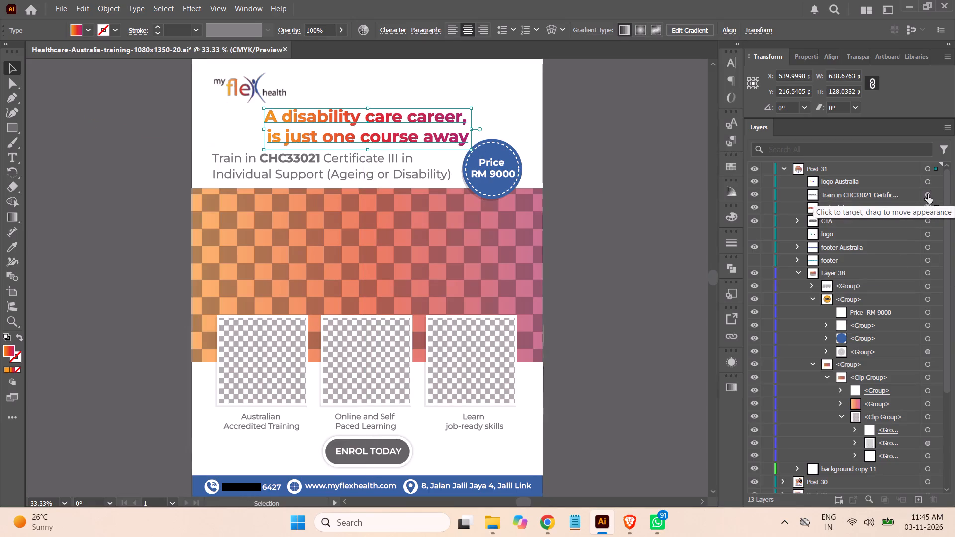
pyautogui.click(928, 194)
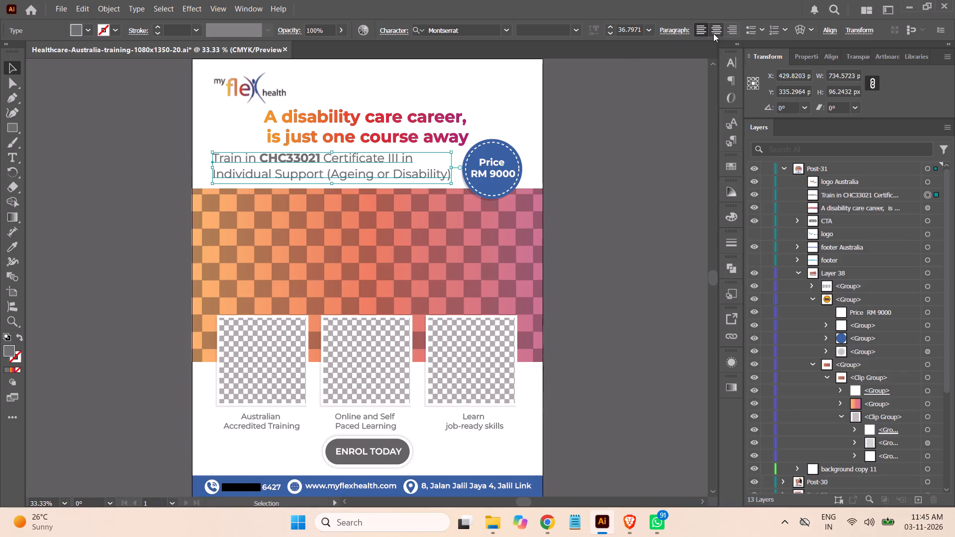
pyautogui.click(716, 32)
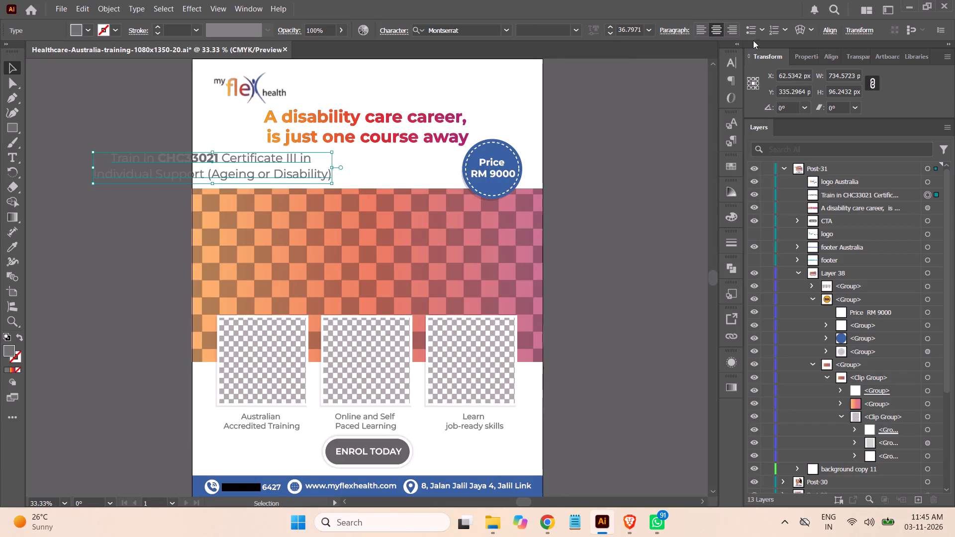
pyautogui.click(830, 29)
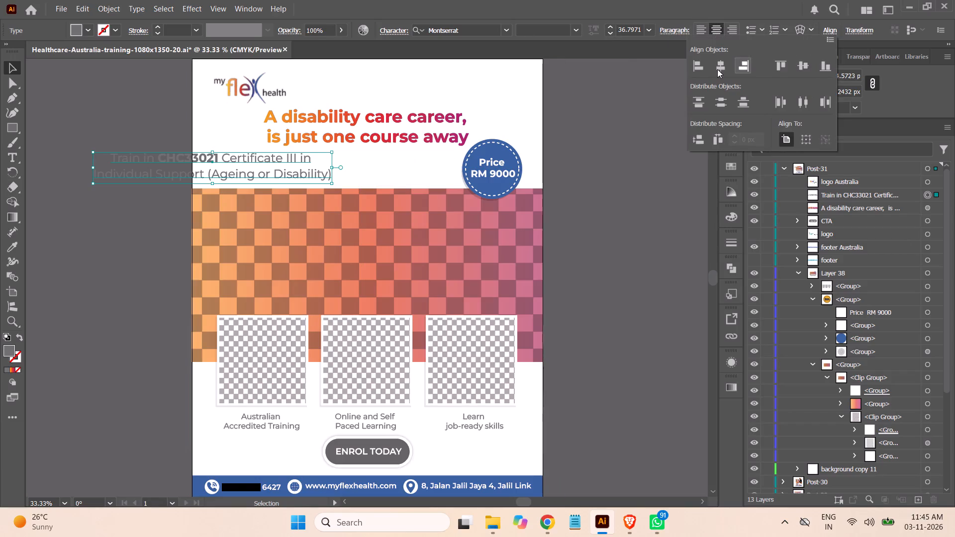
pyautogui.click(722, 69)
pyautogui.click(607, 170)
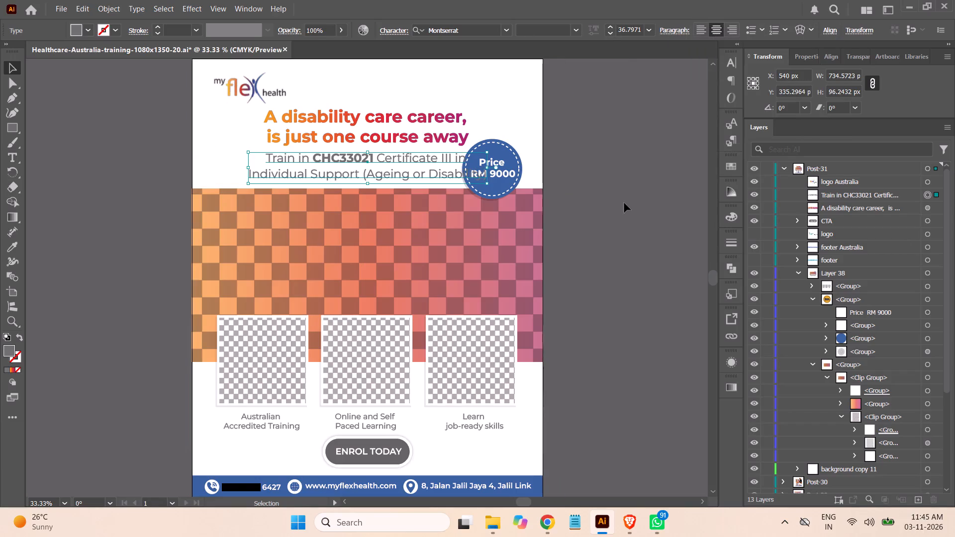
pyautogui.click(613, 193)
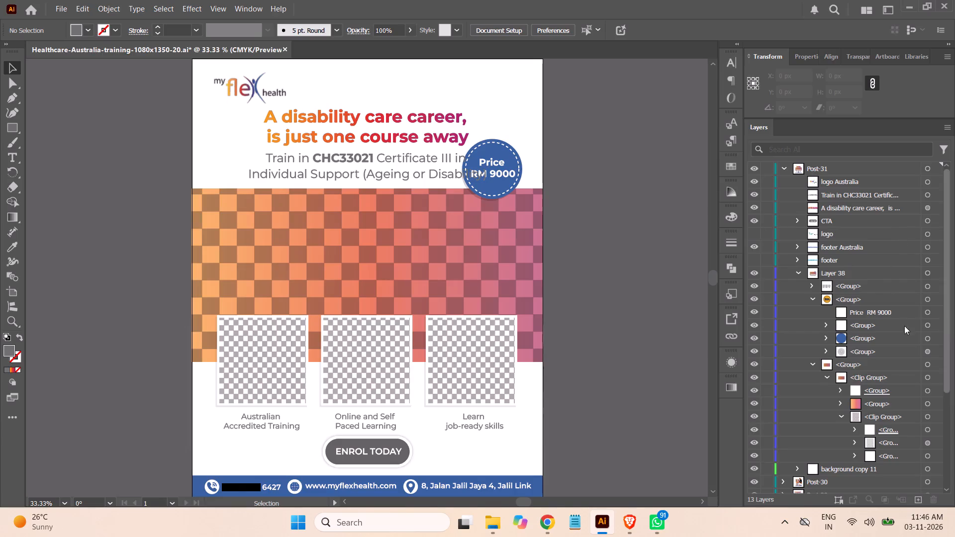
# Shrink the price badge group to about 139 × 141 px and move it clear of the course text, overlapping the banner's upper right edge.
pyautogui.click(926, 301)
pyautogui.click(813, 300)
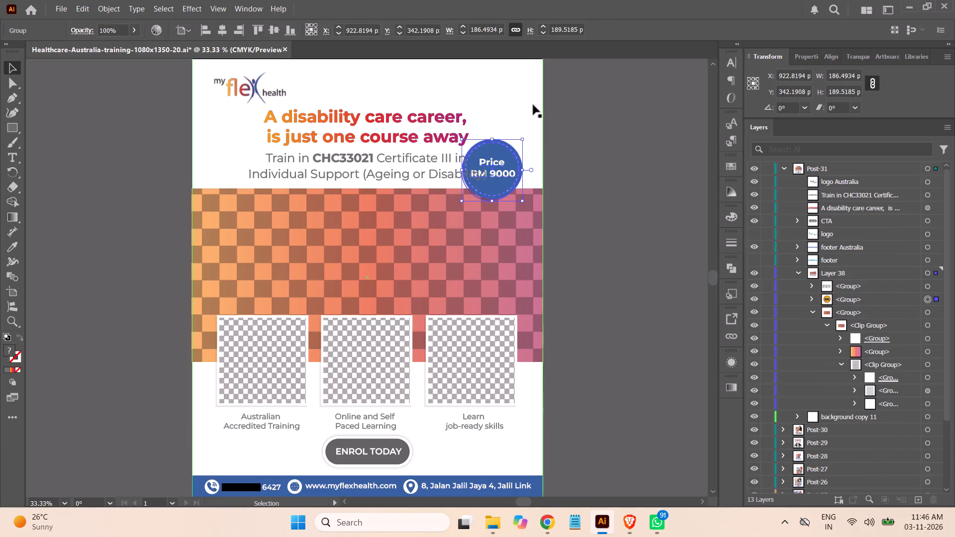
pyautogui.keyDown('shift'); pyautogui.moveTo(522, 137); pyautogui.dragTo(516, 157); pyautogui.keyUp('shift')
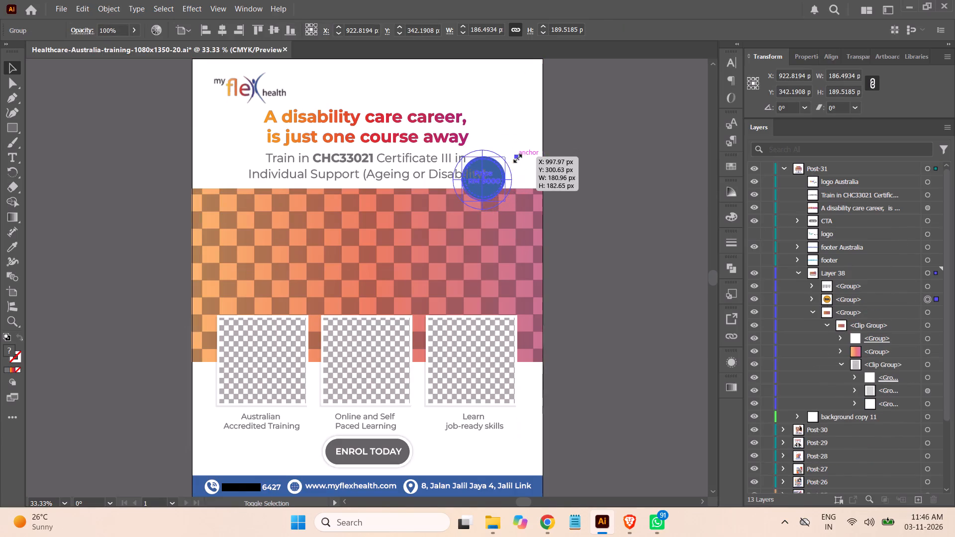
pyautogui.keyDown('shift'); pyautogui.moveTo(516, 157); pyautogui.dragTo(516, 158); pyautogui.keyUp('shift')
pyautogui.moveTo(499, 188); pyautogui.dragTo(521, 197)
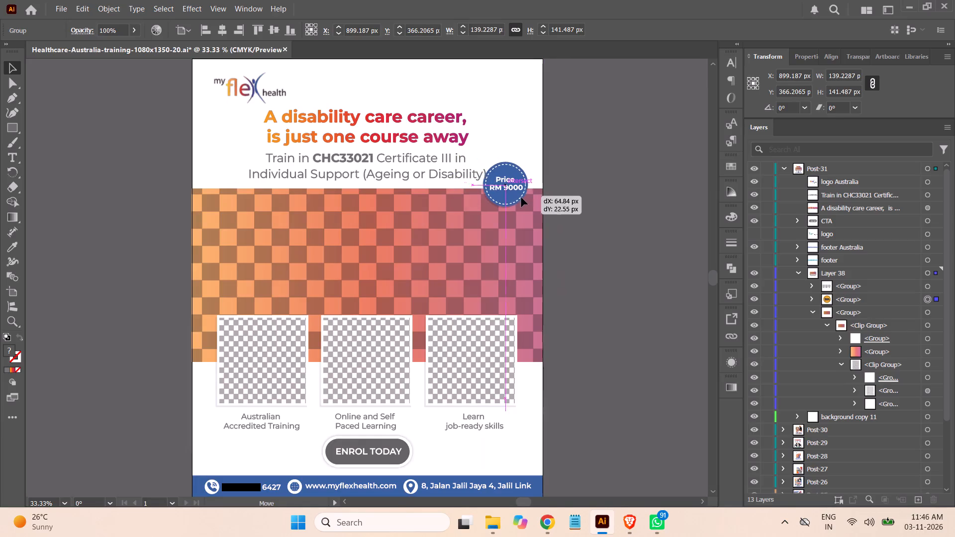
pyautogui.moveTo(521, 197); pyautogui.dragTo(524, 206)
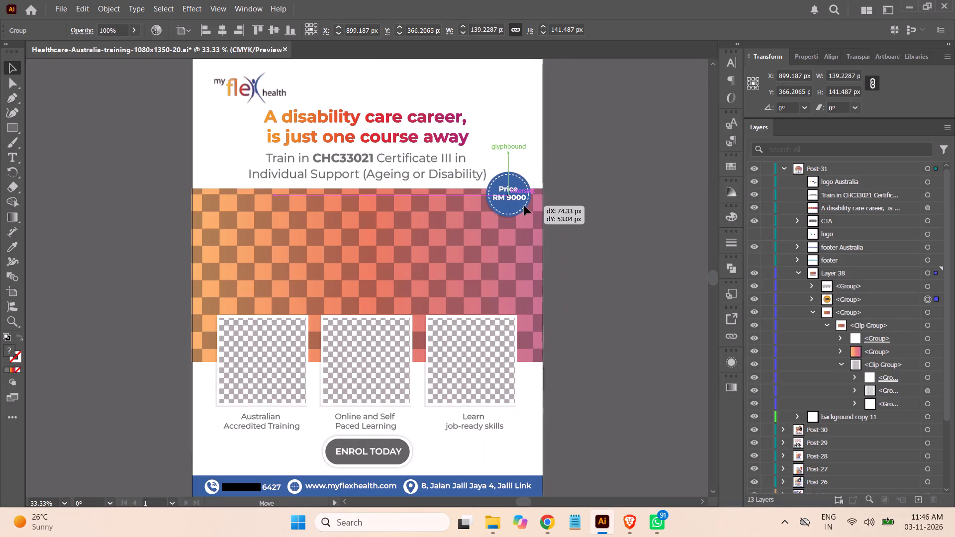
pyautogui.moveTo(524, 206); pyautogui.dragTo(523, 207)
pyautogui.click(656, 186)
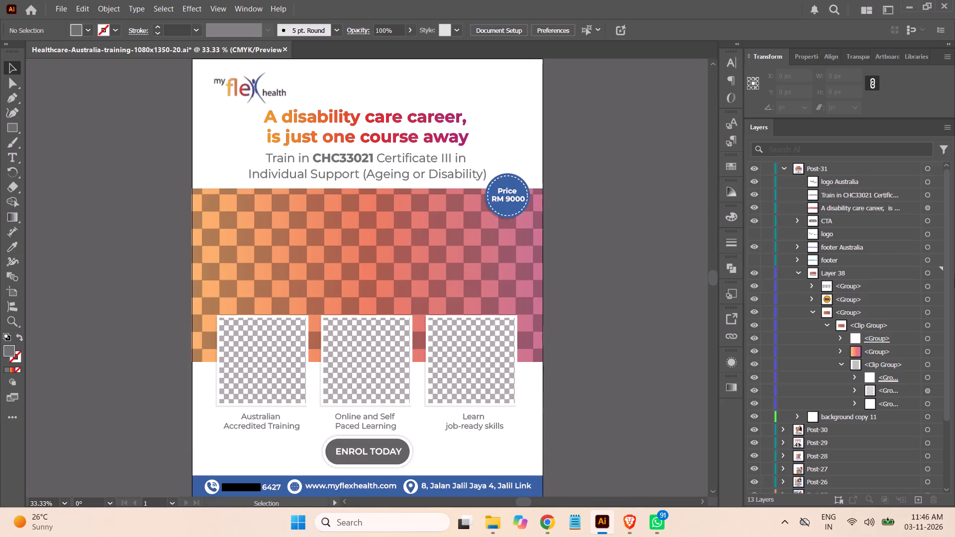
# Re-break the course text so its first line ends after "Individual Support" and "(Ageing or Disability)" forms the second line.
pyautogui.click(927, 195)
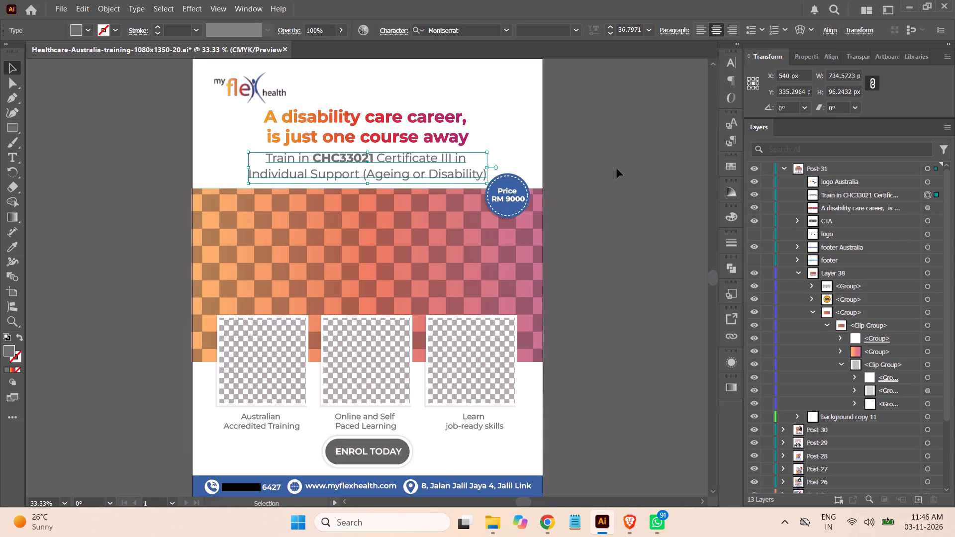
pyautogui.click(13, 155)
pyautogui.click(249, 177)
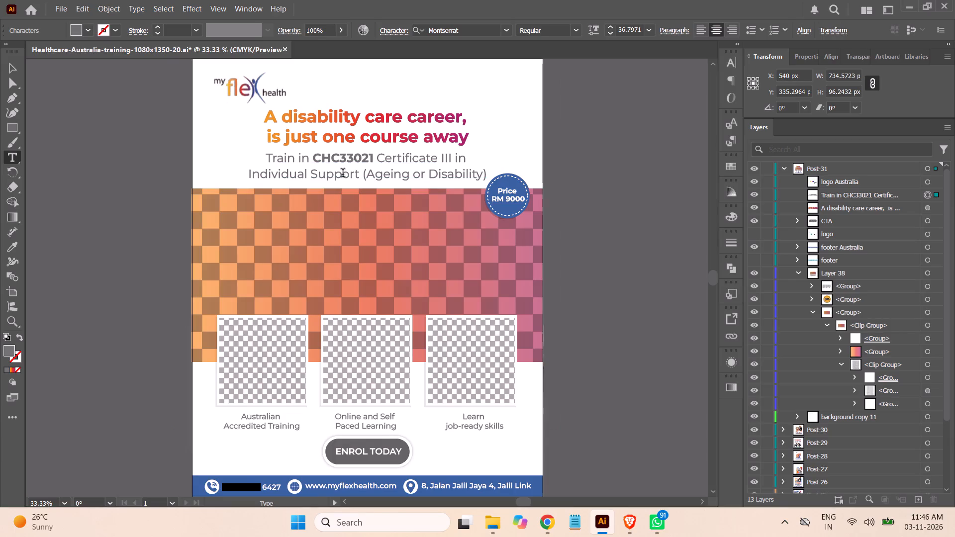
pyautogui.press('BackSpace')
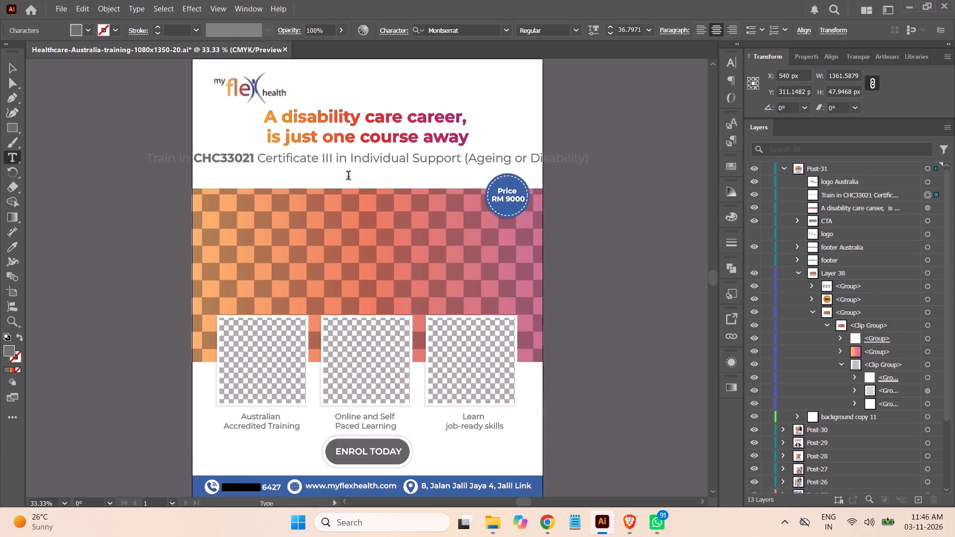
pyautogui.click(465, 157)
pyautogui.press('Return')
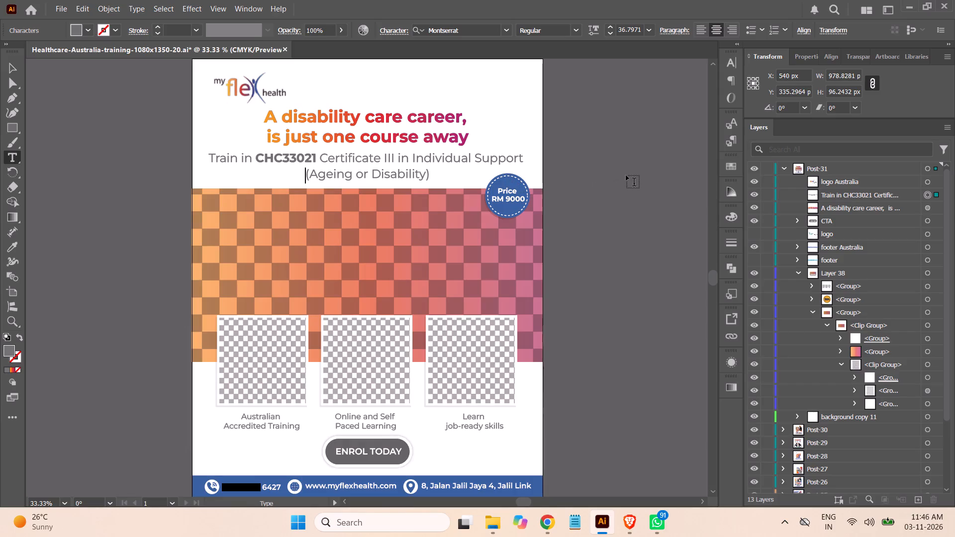
pyautogui.click(13, 67)
pyautogui.click(66, 151)
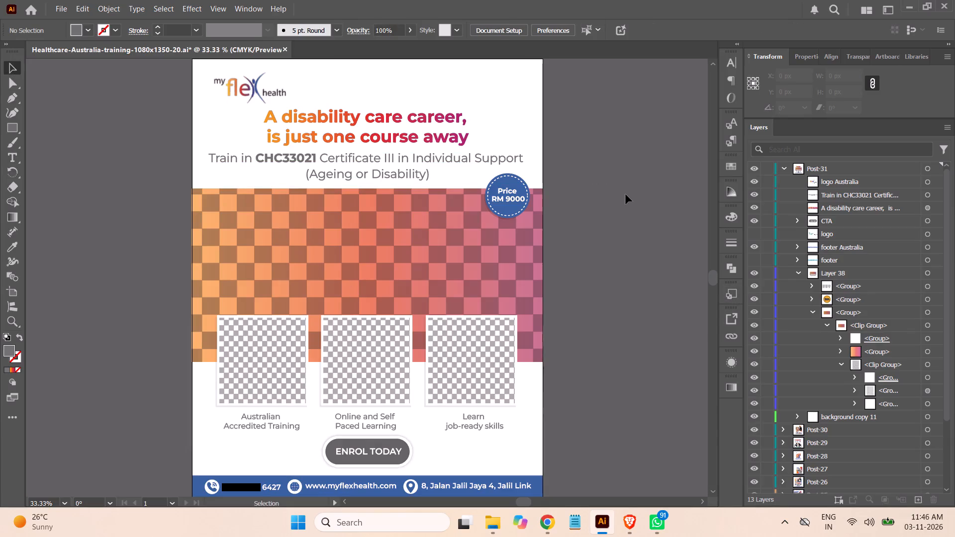
# Set the font size of the "Train in CHC33021" course text to 30 pt.
pyautogui.click(927, 196)
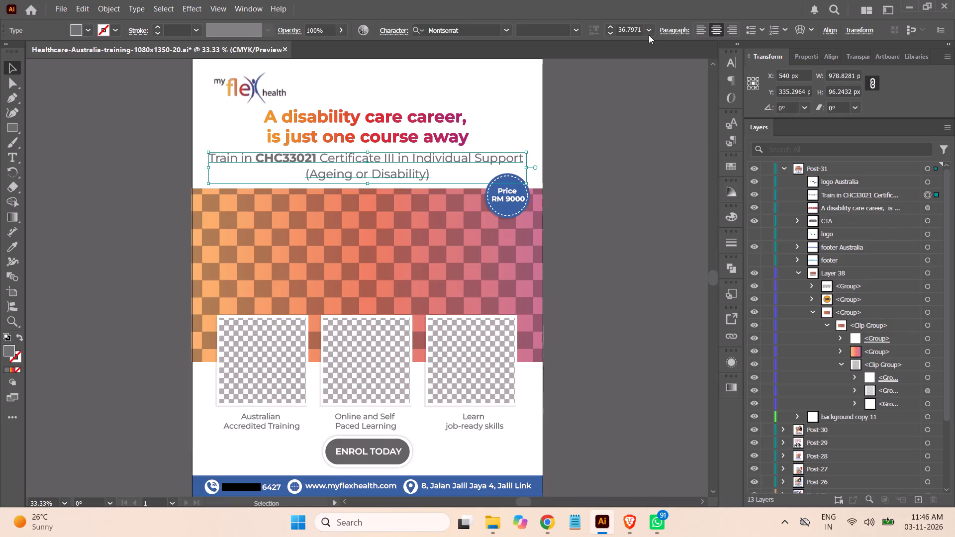
pyautogui.click(649, 31)
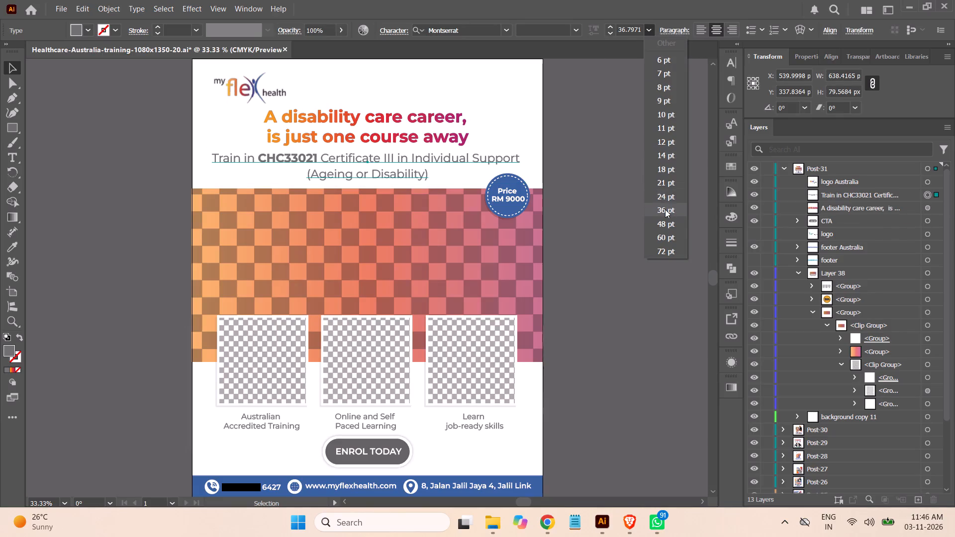
pyautogui.click(665, 209)
pyautogui.click(637, 33)
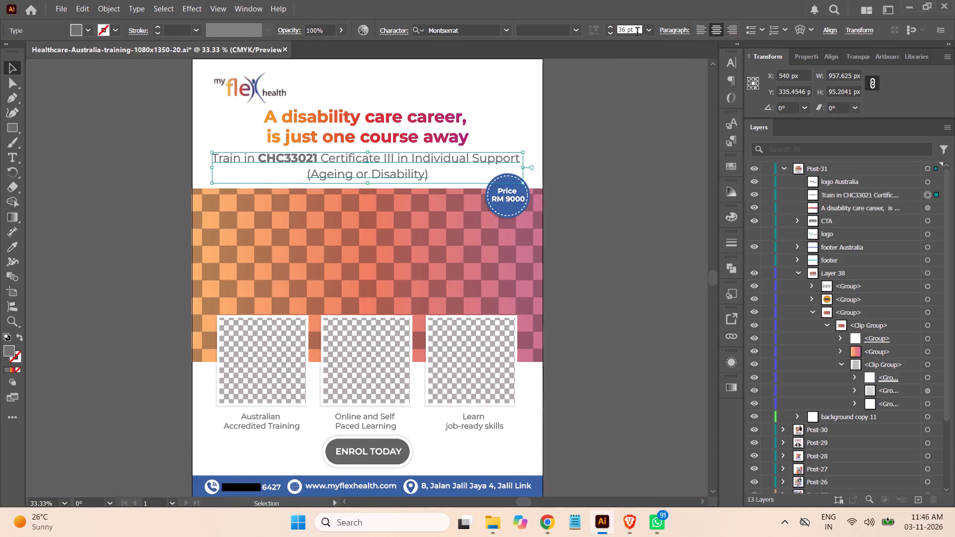
pyautogui.press('Down')
pyautogui.press('Down')
pyautogui.press('Down')
pyautogui.press('Down')
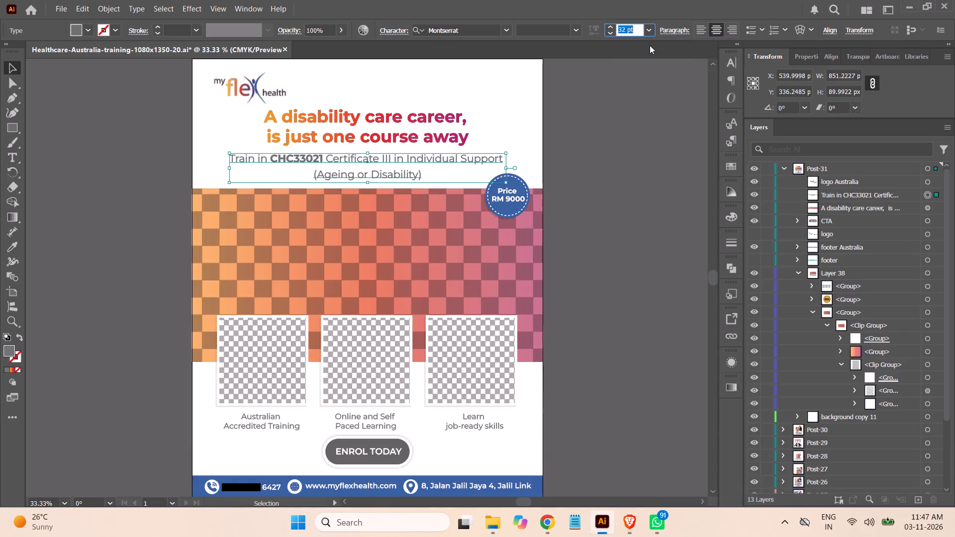
pyautogui.press('Down')
pyautogui.press('Down')
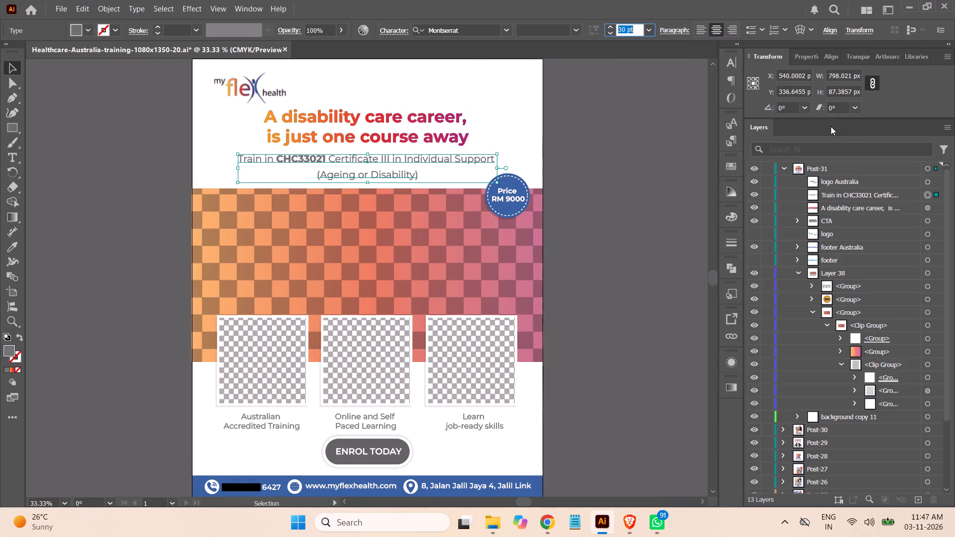
# Tighten the leading of the two-line course text to 40 pt.
pyautogui.click(732, 65)
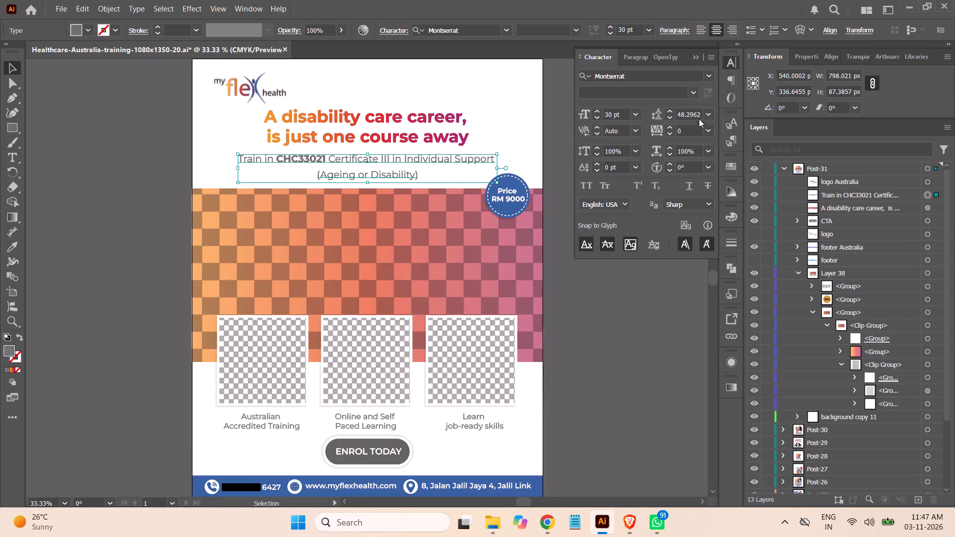
pyautogui.click(697, 114)
pyautogui.press('Down')
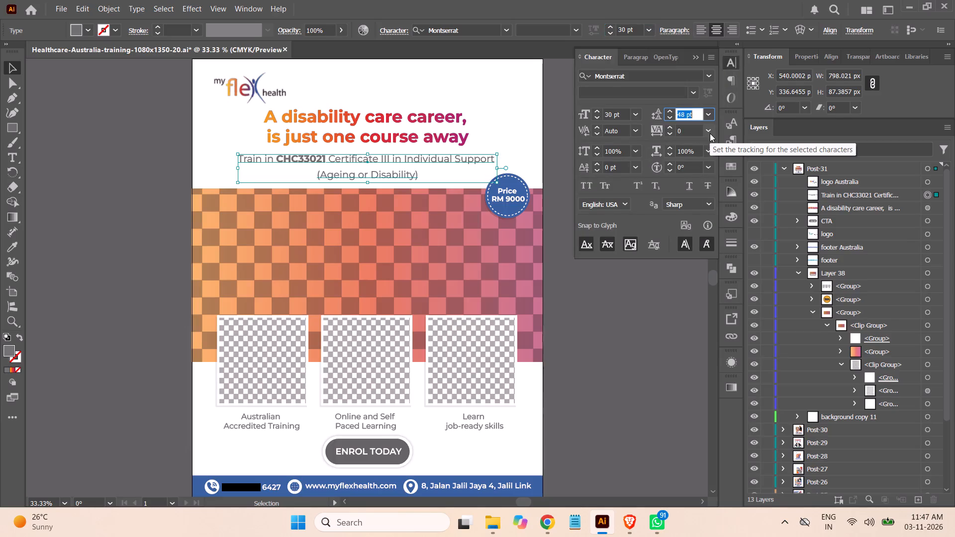
pyautogui.press('Down')
pyautogui.press('Down')
pyautogui.press('Down')
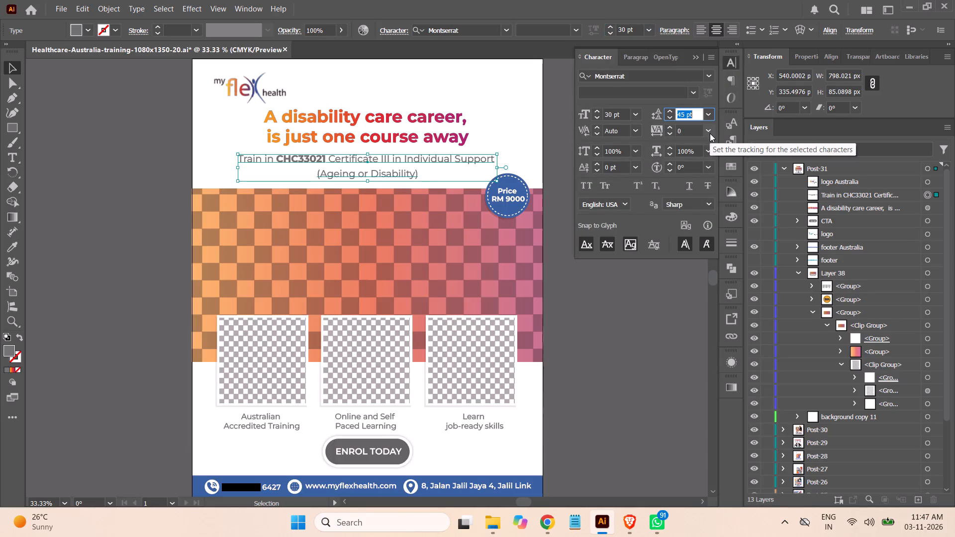
pyautogui.press('Down')
pyautogui.press('Down')
pyautogui.press('Down')
pyautogui.press('Down')
pyautogui.press('Down')
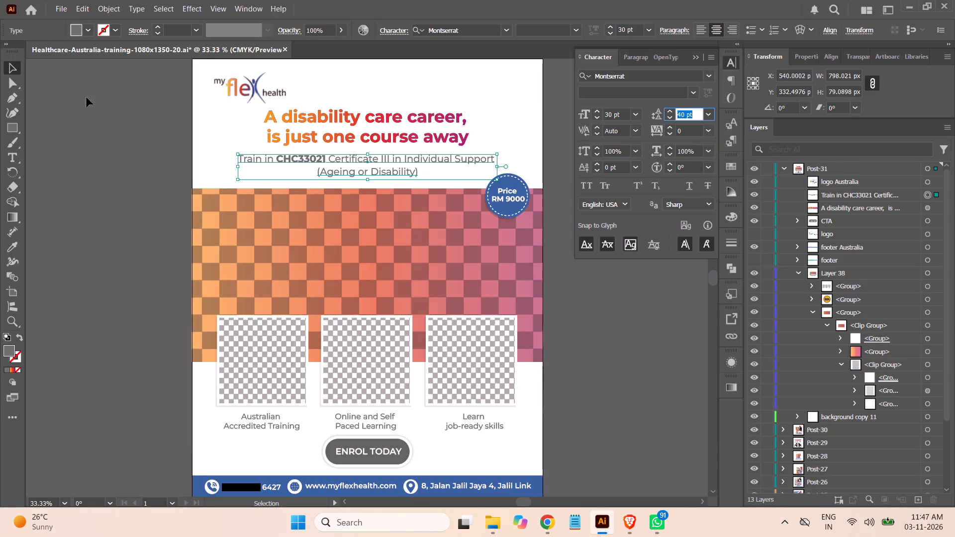
pyautogui.click(82, 113)
pyautogui.click(700, 53)
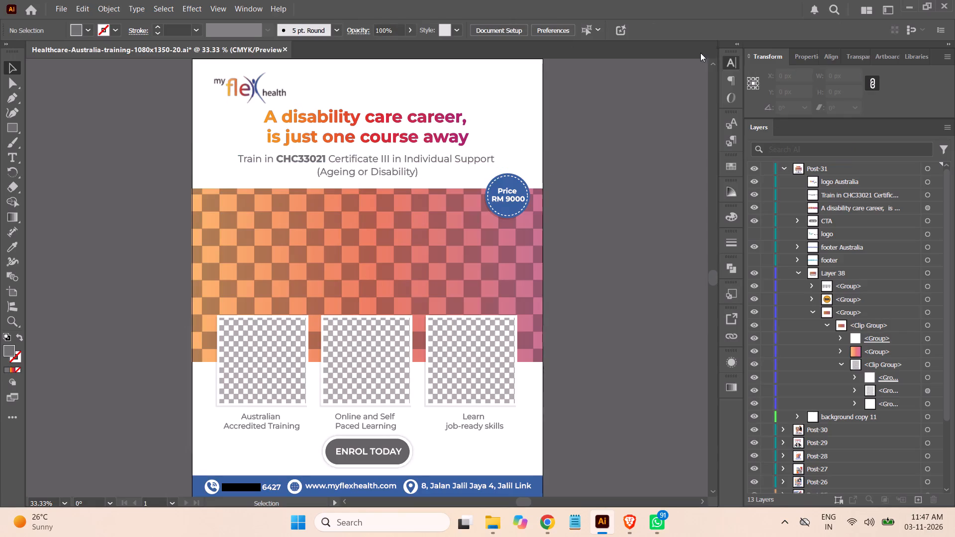
# Move the two-line headline slightly down, closer to the course text.
pyautogui.click(401, 143)
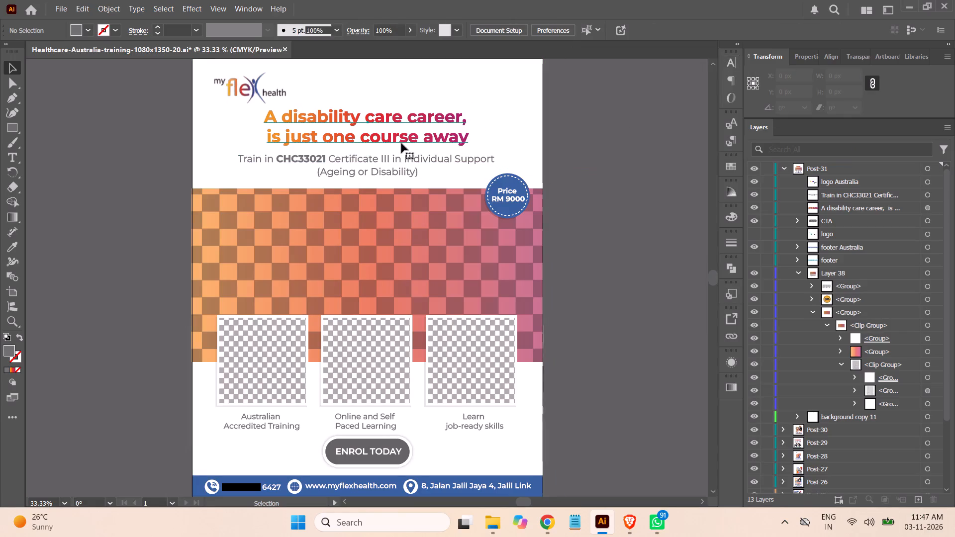
pyautogui.click(401, 142)
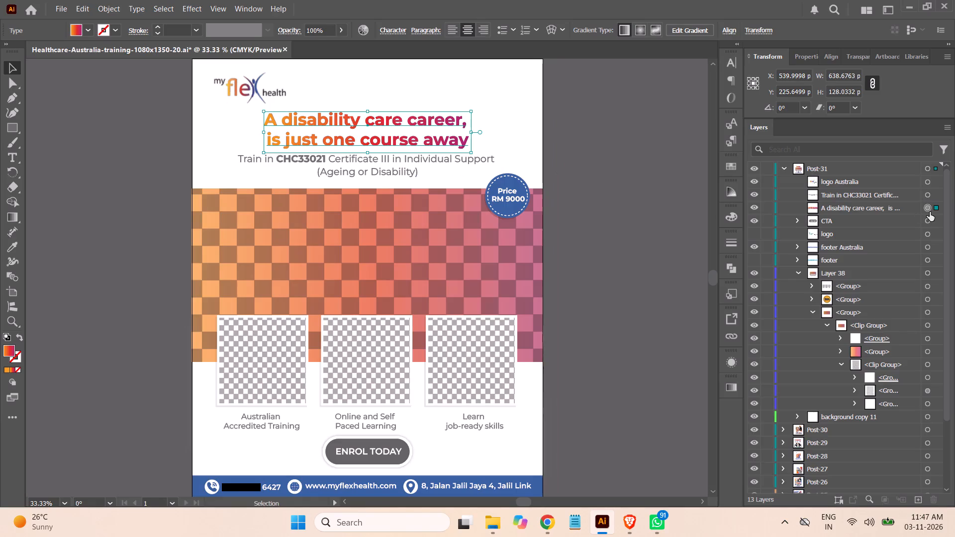
# Select the headline and the course text together and align their horizontal centers.
pyautogui.keyDown('shift'); pyautogui.click(926, 195); pyautogui.keyUp('shift')
pyautogui.click(913, 196)
pyautogui.keyDown('shift'); pyautogui.click(908, 204); pyautogui.keyUp('shift')
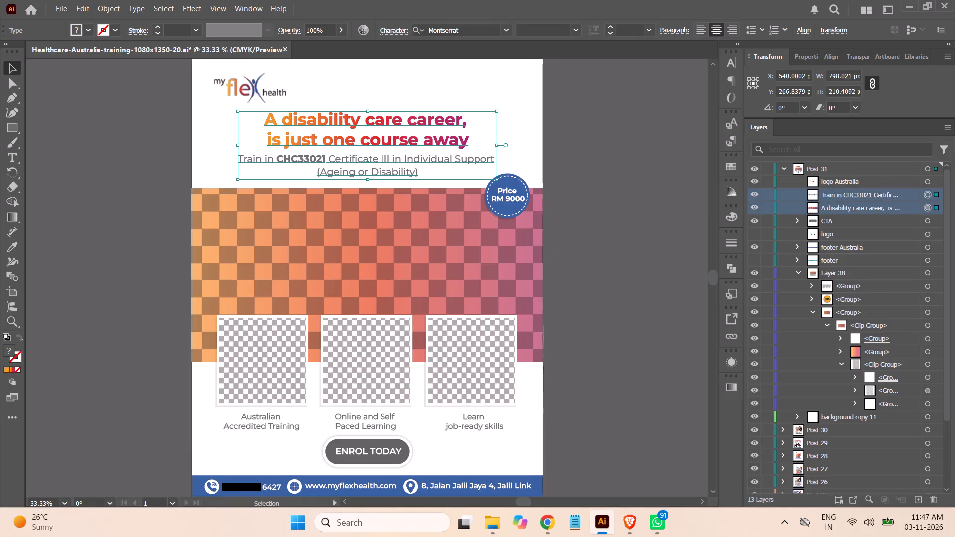
pyautogui.click(805, 29)
pyautogui.click(695, 68)
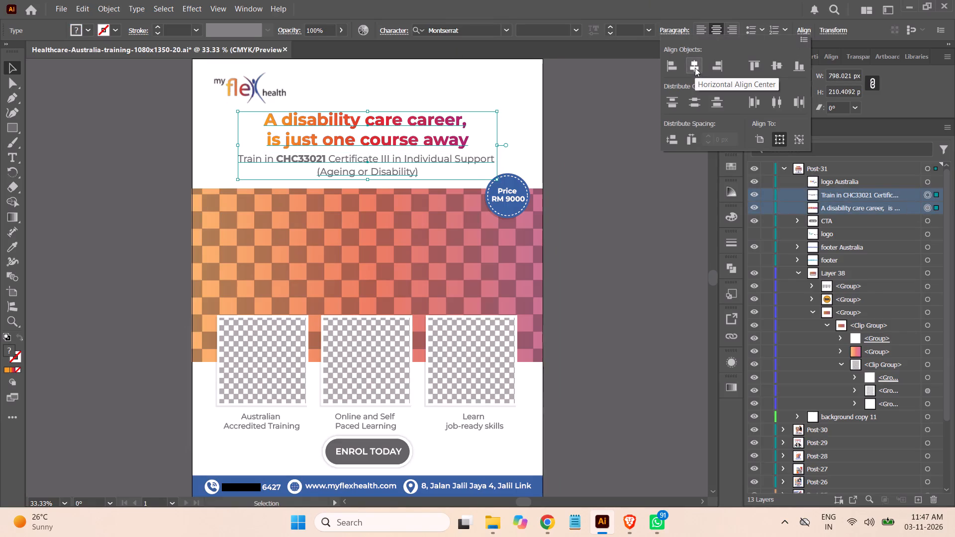
pyautogui.click(695, 68)
pyautogui.click(601, 121)
pyautogui.click(613, 141)
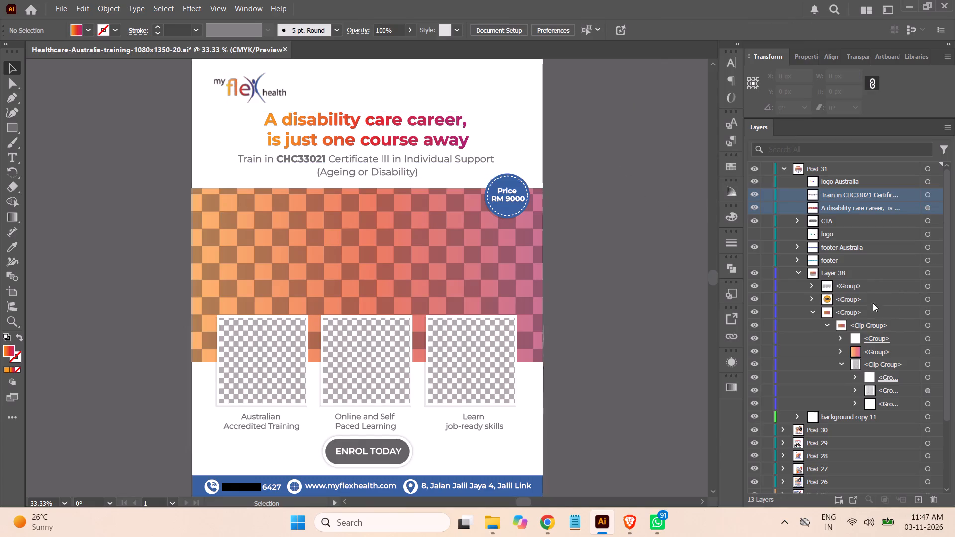
# Move the price badge group slightly up on the banner's upper right edge.
pyautogui.click(927, 298)
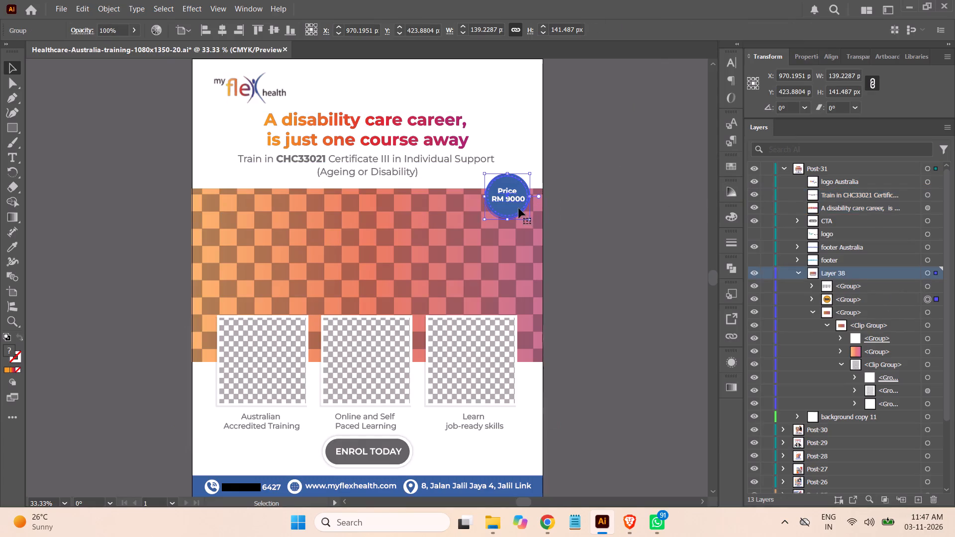
pyautogui.moveTo(519, 208); pyautogui.dragTo(520, 202)
pyautogui.click(635, 212)
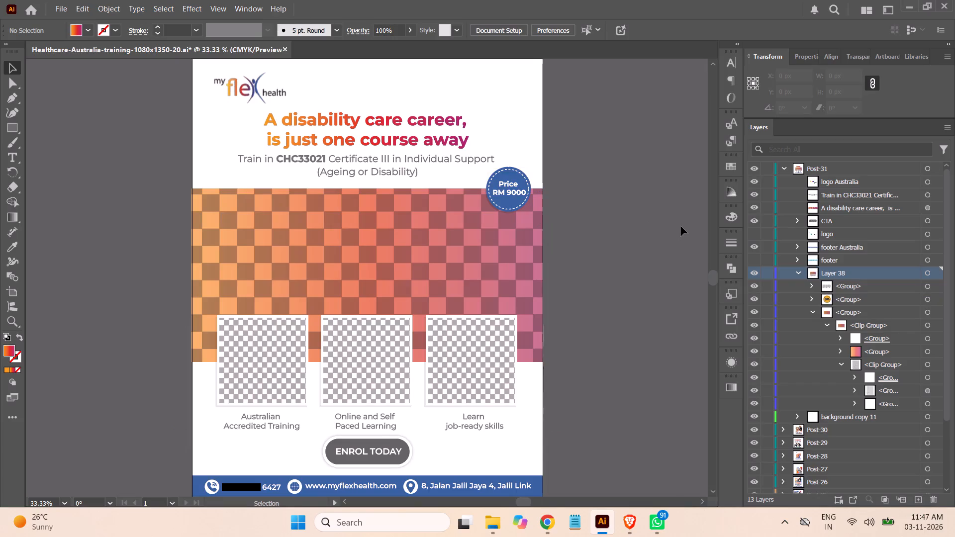
# Select the three image placeholder groups in Layer 38 and shorten them from their top edge, keeping their width and bottom edge.
pyautogui.click(811, 310)
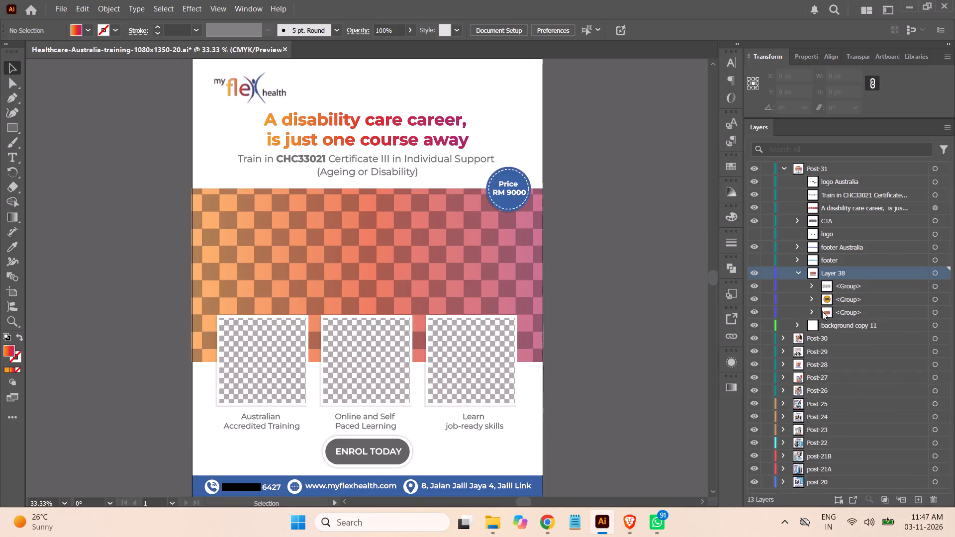
pyautogui.click(801, 273)
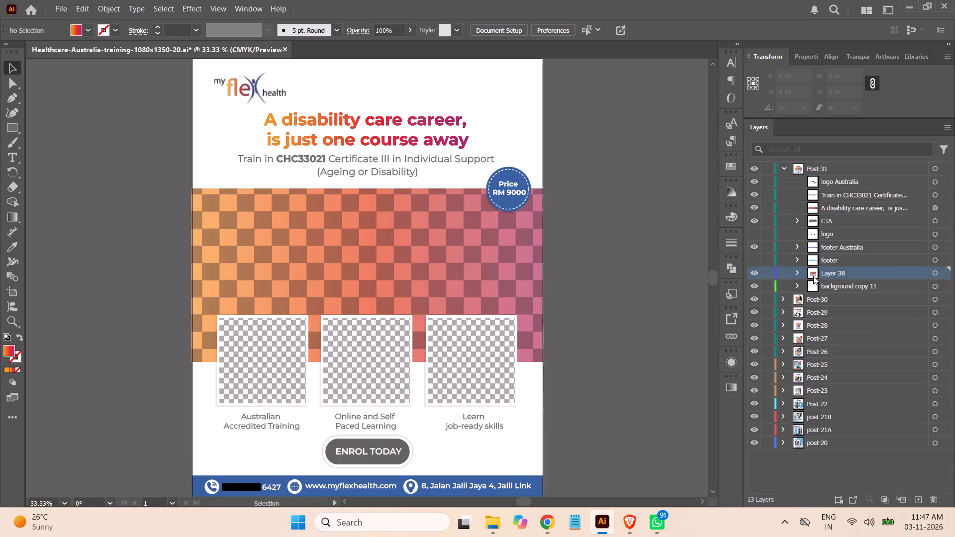
pyautogui.click(800, 272)
pyautogui.click(936, 286)
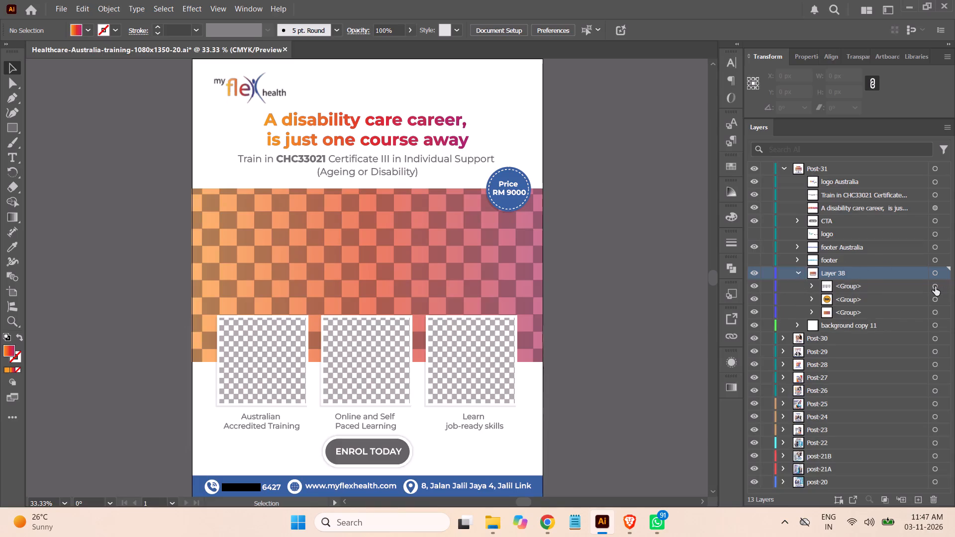
pyautogui.click(810, 286)
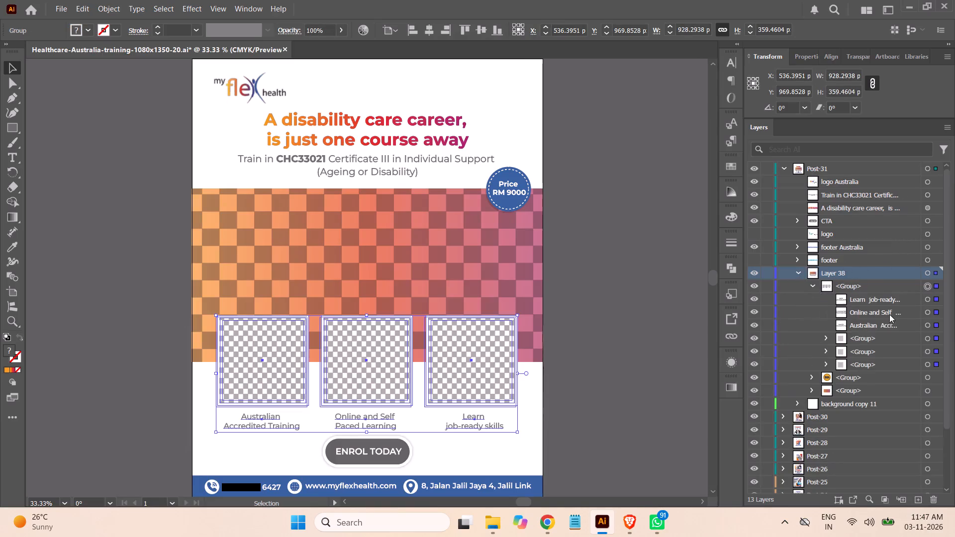
pyautogui.click(928, 339)
pyautogui.keyDown('shift'); pyautogui.click(927, 352); pyautogui.keyUp('shift')
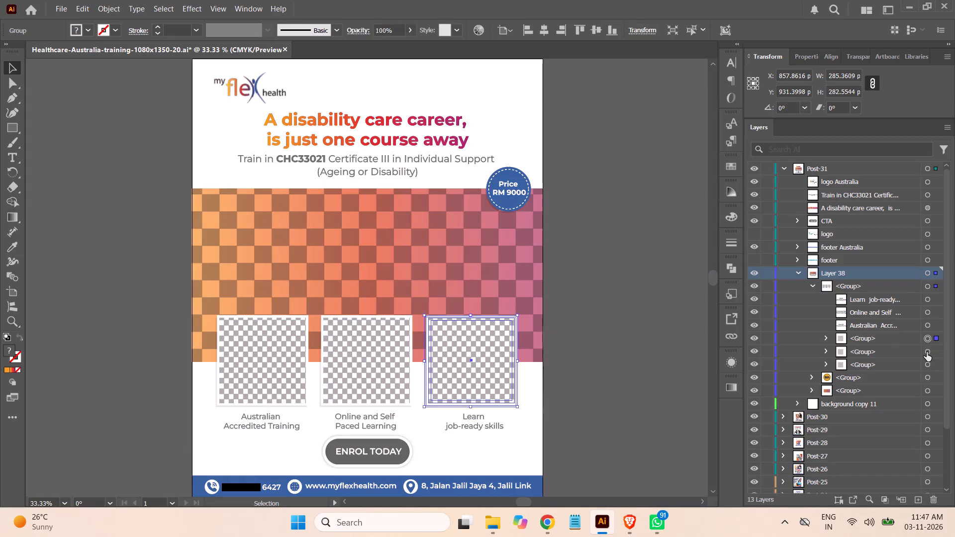
pyautogui.keyDown('shift'); pyautogui.click(928, 365); pyautogui.keyUp('shift')
pyautogui.click(906, 338)
pyautogui.keyDown('shift'); pyautogui.click(895, 363); pyautogui.keyUp('shift')
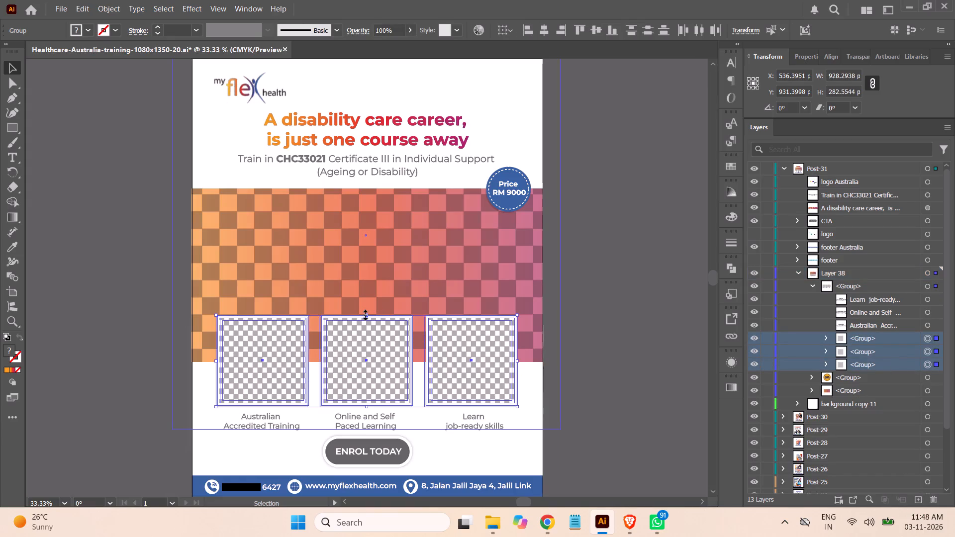
pyautogui.moveTo(364, 314); pyautogui.dragTo(366, 336)
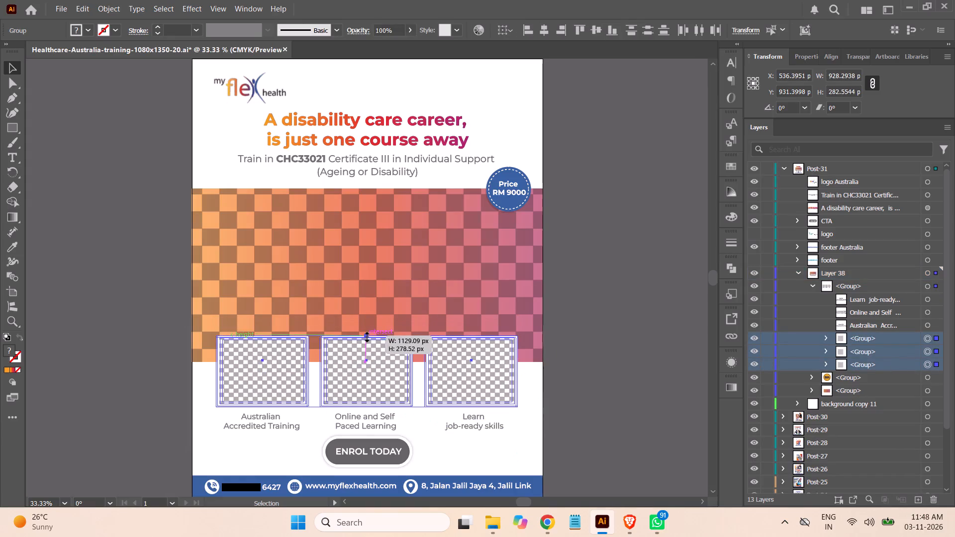
pyautogui.moveTo(366, 336); pyautogui.dragTo(366, 338)
pyautogui.click(591, 334)
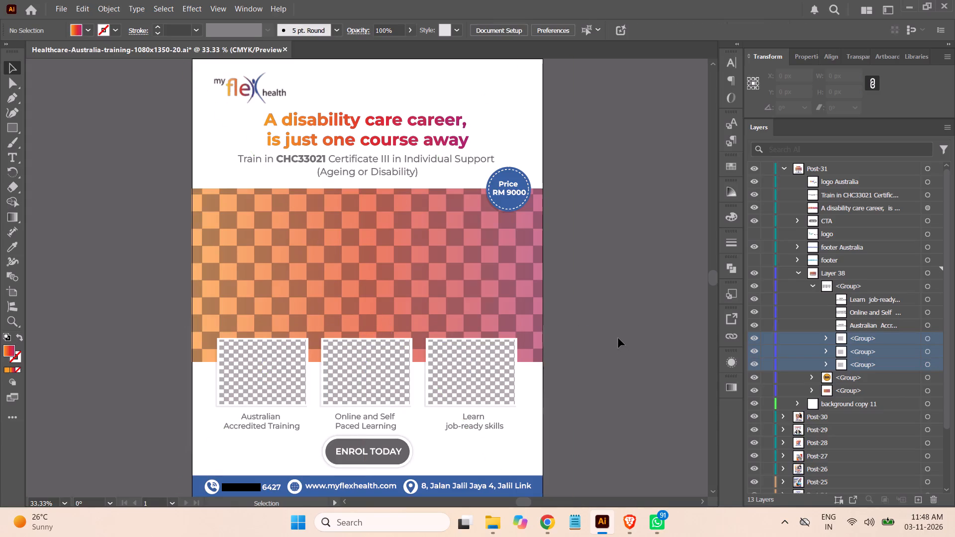
# Check the post from logo to footer and save the document.
pyautogui.scroll(-7, 628, 292)
pyautogui.scroll(8, 627, 291)
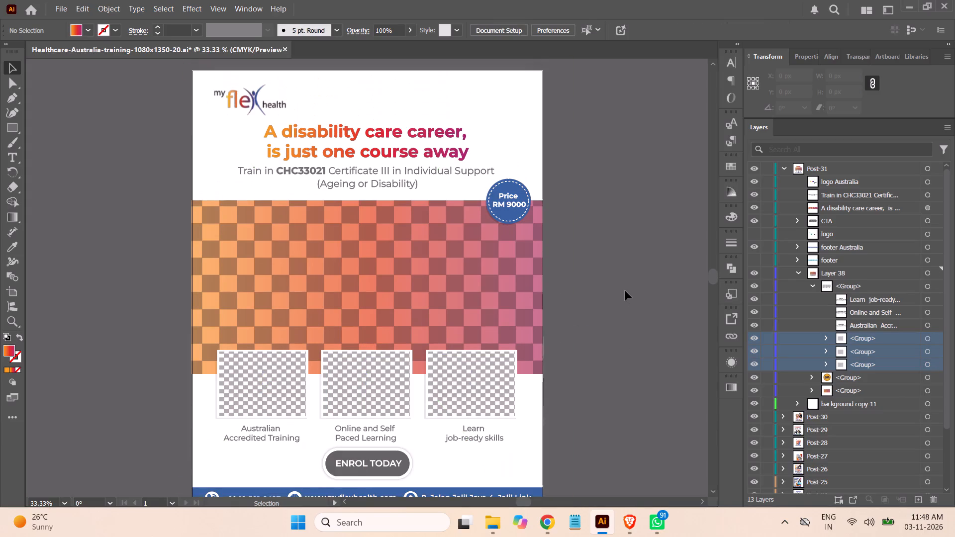
pyautogui.scroll(3, 625, 291)
pyautogui.scroll(-4, 625, 291)
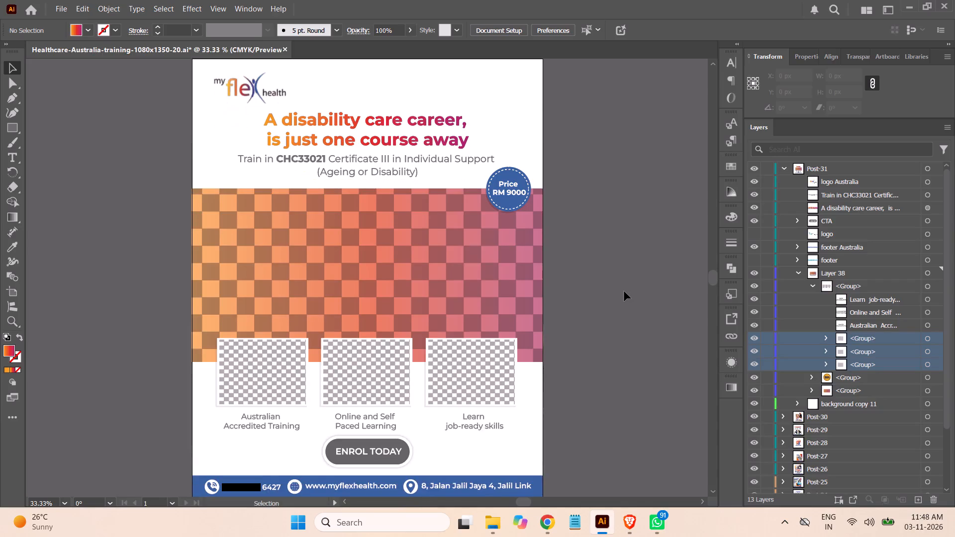
pyautogui.scroll(1, 624, 291)
pyautogui.hotkey('ctrl', 's')
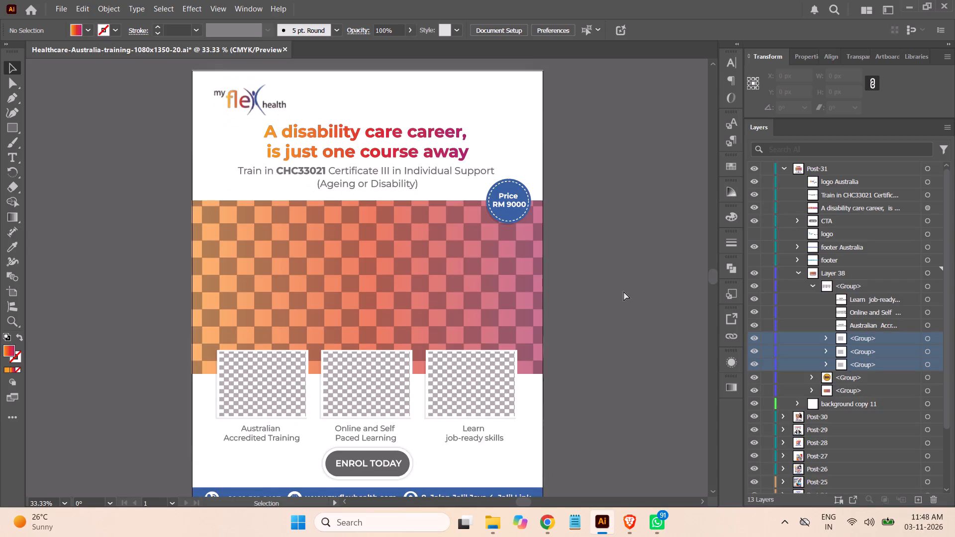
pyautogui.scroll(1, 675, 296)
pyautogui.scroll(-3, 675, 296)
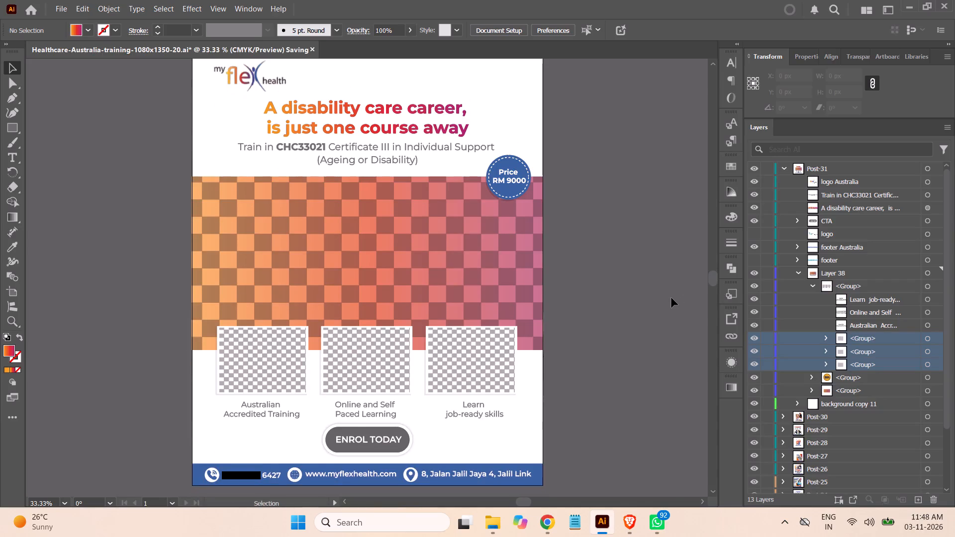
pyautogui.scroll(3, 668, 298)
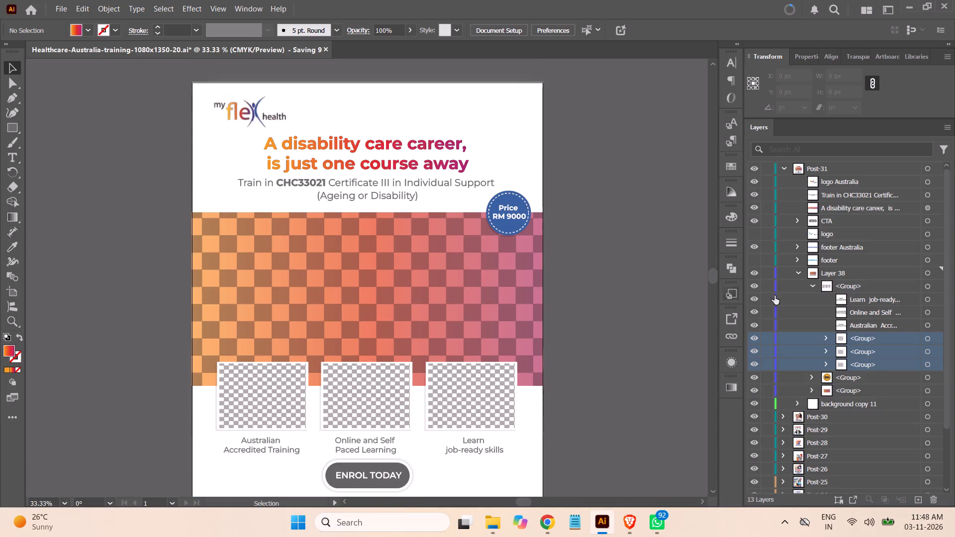
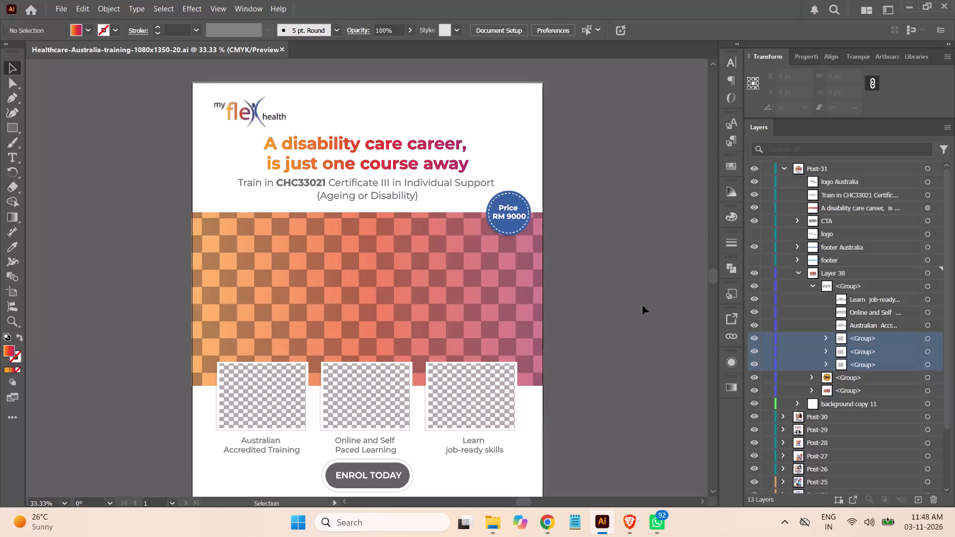
# In File Explorer's my flex health training folder, view the earlier posts Healthcare-Australia-training-1080x1350-24.jpg and Healthcare-Post-6.jpg, and return to Illustrator.
pyautogui.click(499, 520)
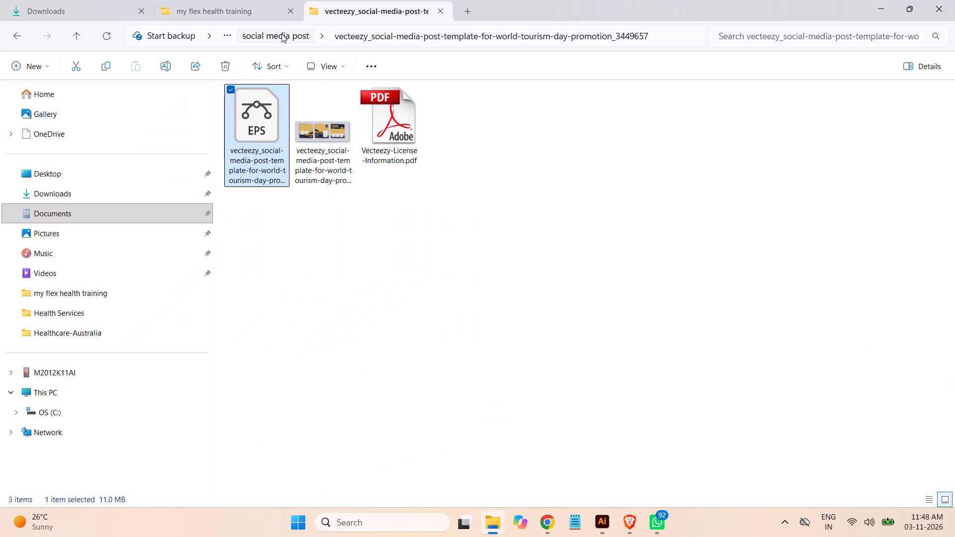
pyautogui.click(283, 38)
pyautogui.click(242, 9)
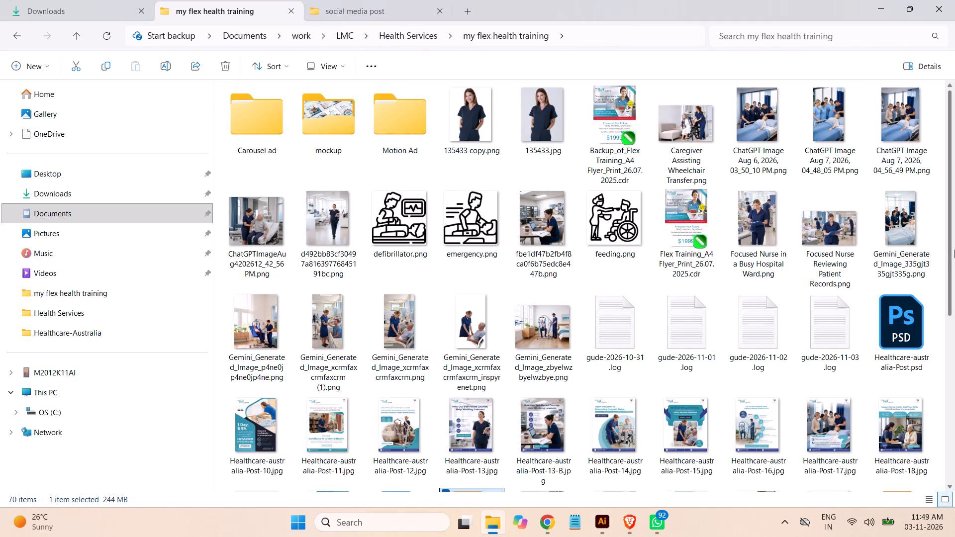
pyautogui.moveTo(949, 269); pyautogui.dragTo(954, 316)
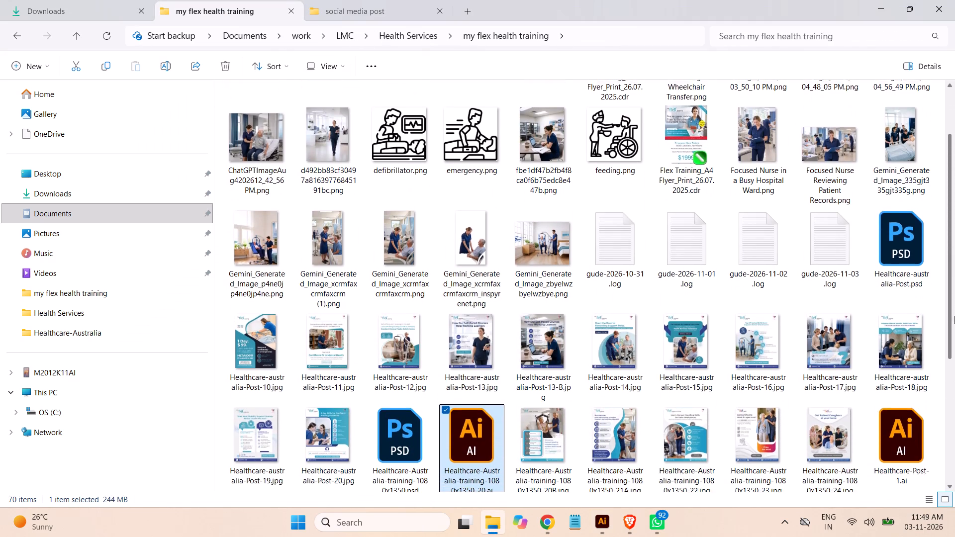
pyautogui.moveTo(954, 316); pyautogui.dragTo(954, 391)
pyautogui.doubleClick(954, 391)
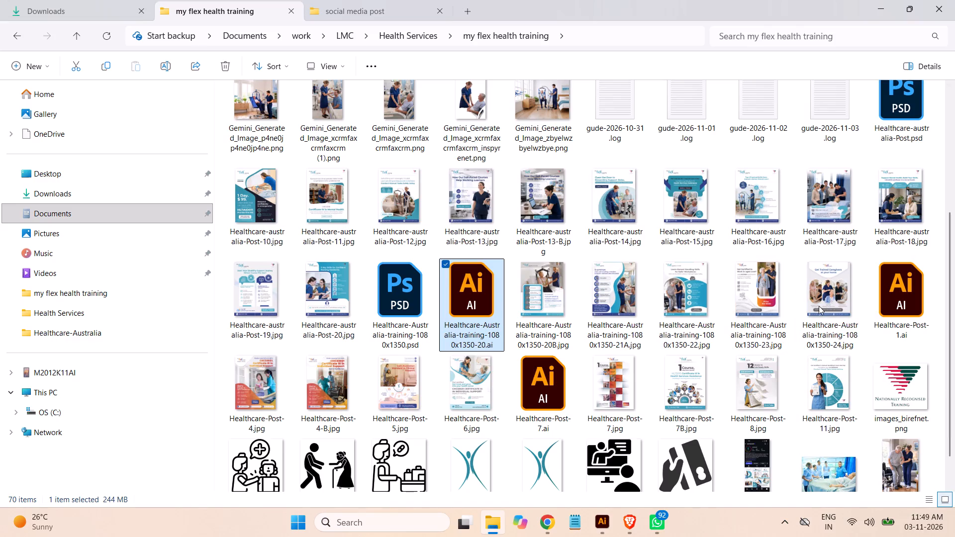
pyautogui.doubleClick(832, 300)
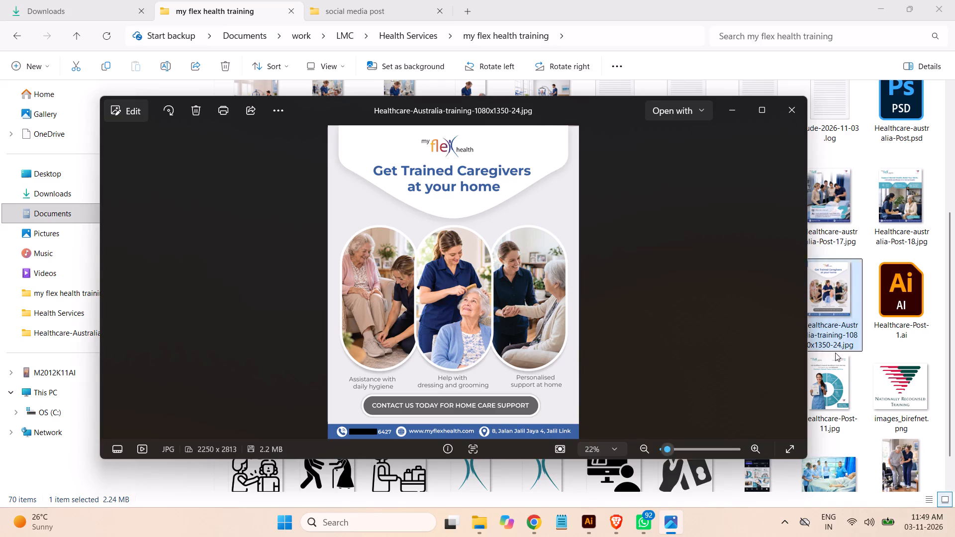
pyautogui.click(788, 106)
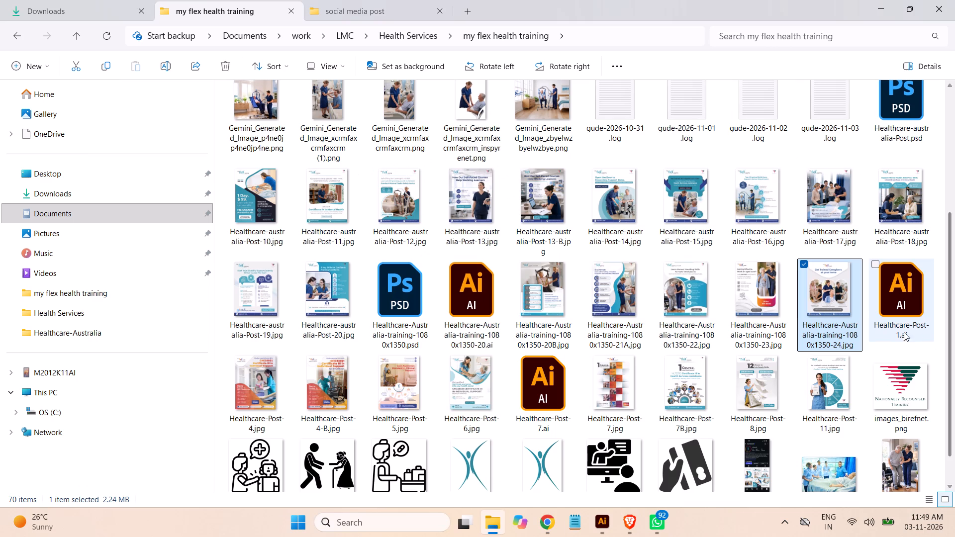
pyautogui.moveTo(951, 323); pyautogui.dragTo(954, 385)
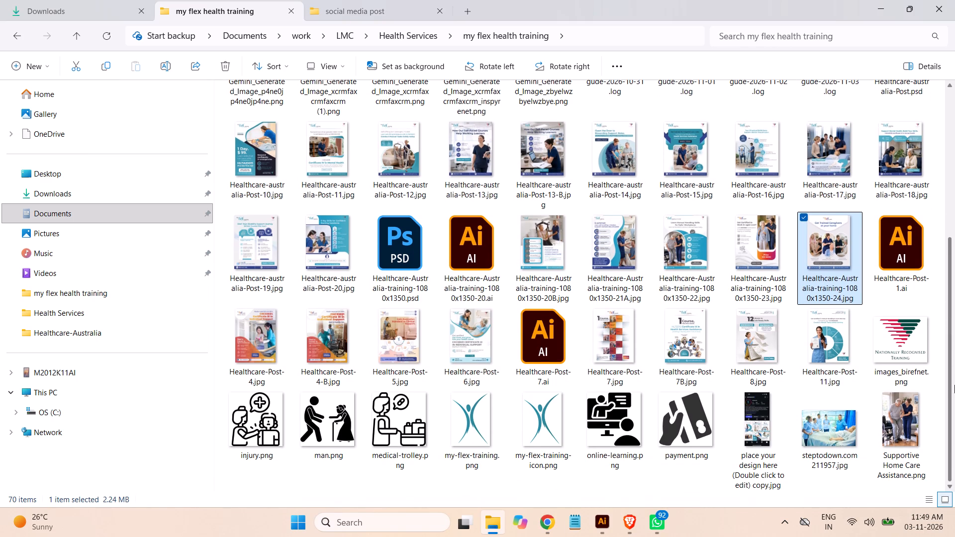
pyautogui.doubleClick(478, 351)
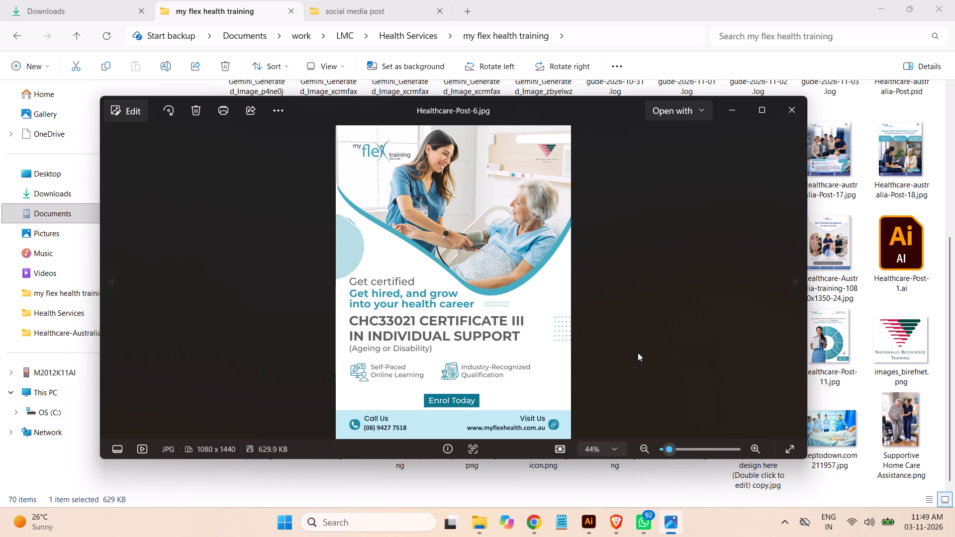
pyautogui.click(791, 114)
pyautogui.click(603, 520)
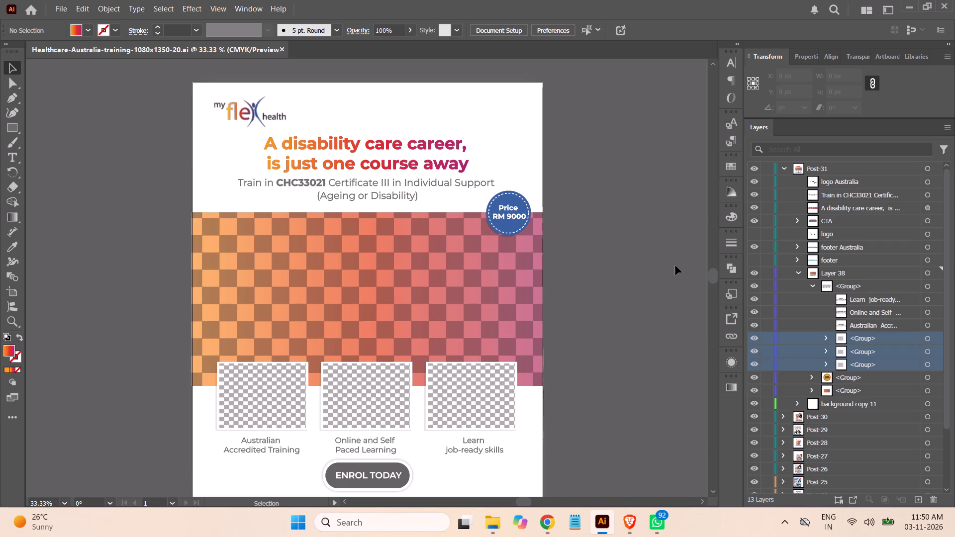
# In Chrome, examine the layout and colour references in the MFHM - CERT III Individual Support task and compare them with the Illustrator artwork.
pyautogui.click(542, 525)
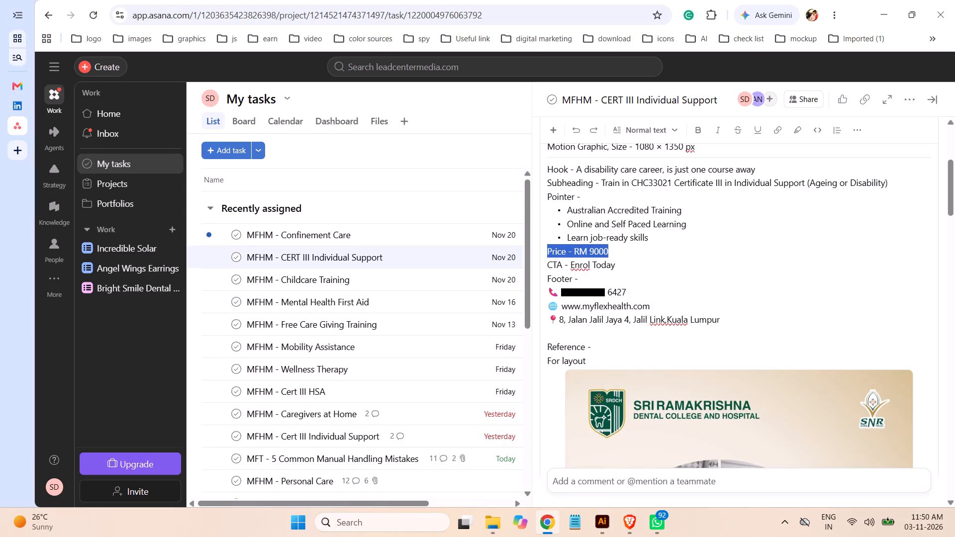
pyautogui.scroll(-3, 842, 269)
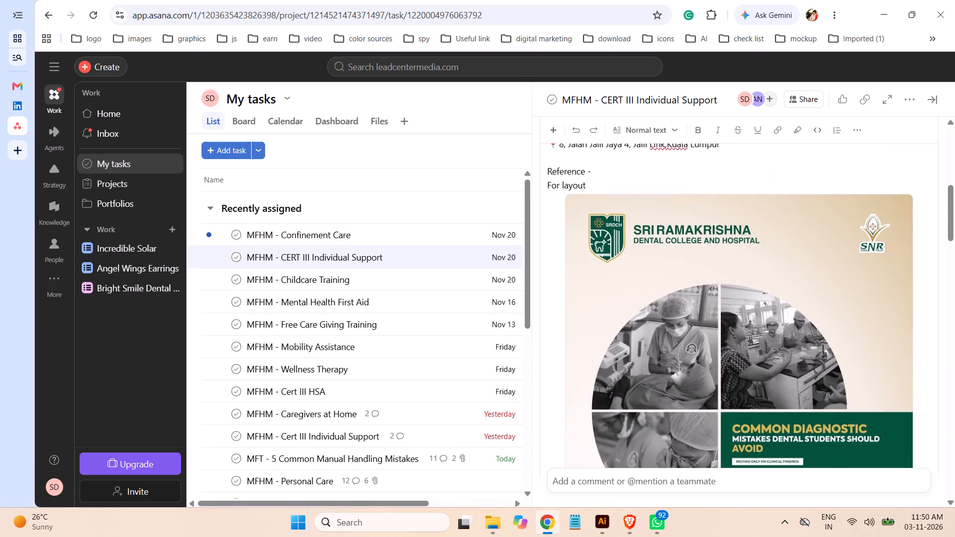
pyautogui.scroll(-1, 928, 324)
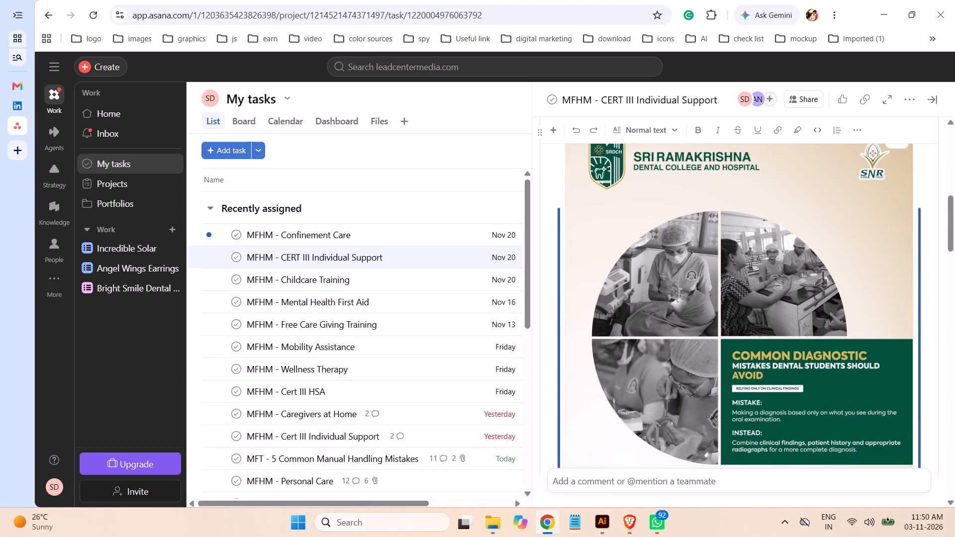
pyautogui.scroll(-1, 904, 290)
pyautogui.scroll(3, 904, 290)
pyautogui.scroll(-3, 907, 291)
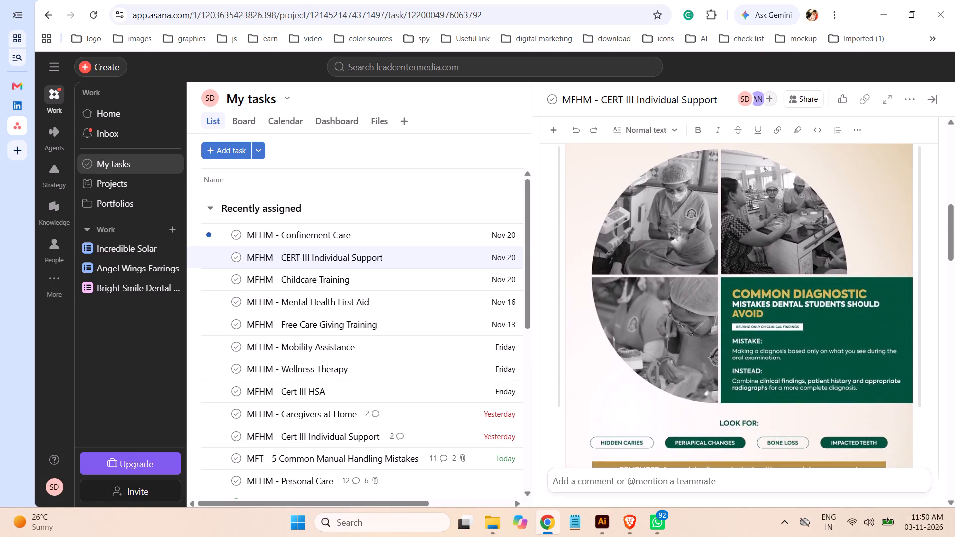
pyautogui.scroll(-2, 907, 291)
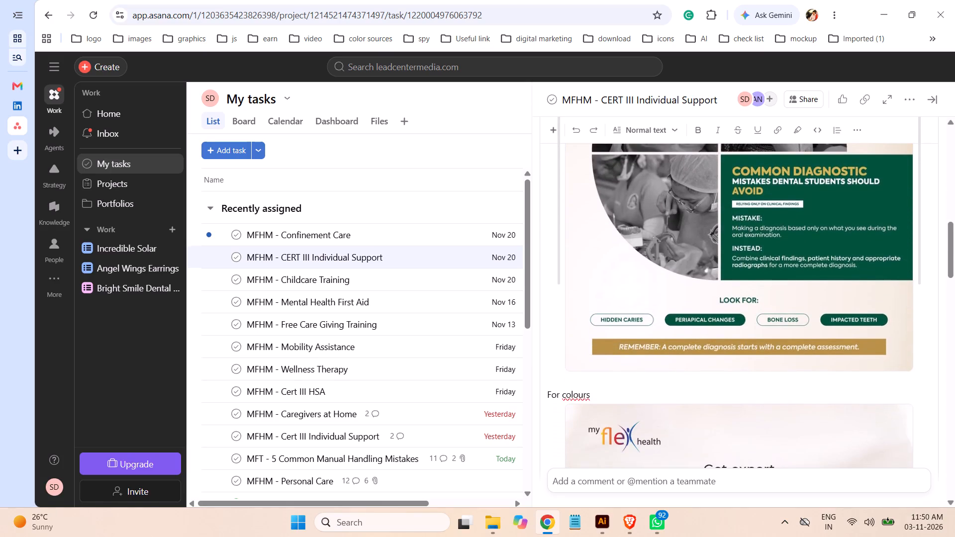
pyautogui.scroll(-2, 907, 291)
pyautogui.scroll(1, 907, 291)
pyautogui.scroll(-3, 907, 291)
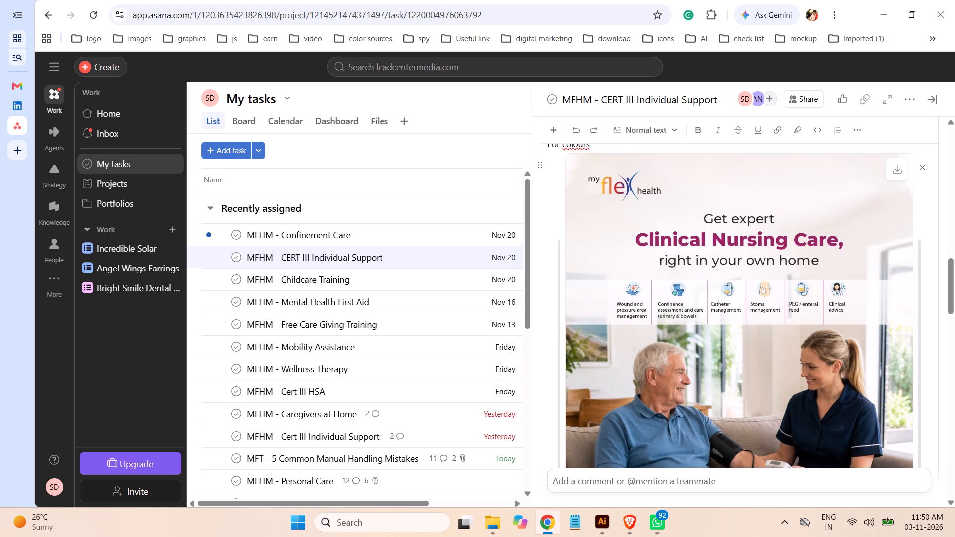
pyautogui.click(598, 529)
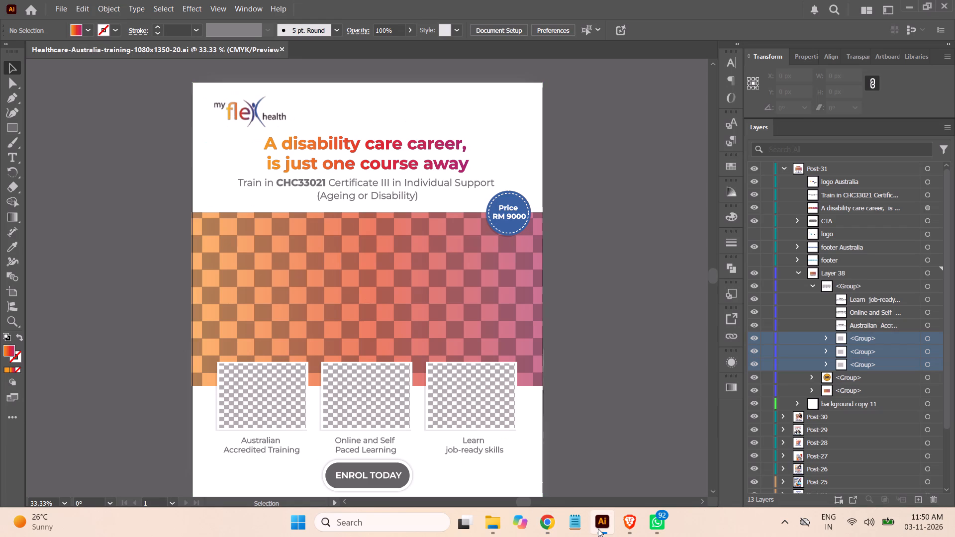
pyautogui.click(598, 529)
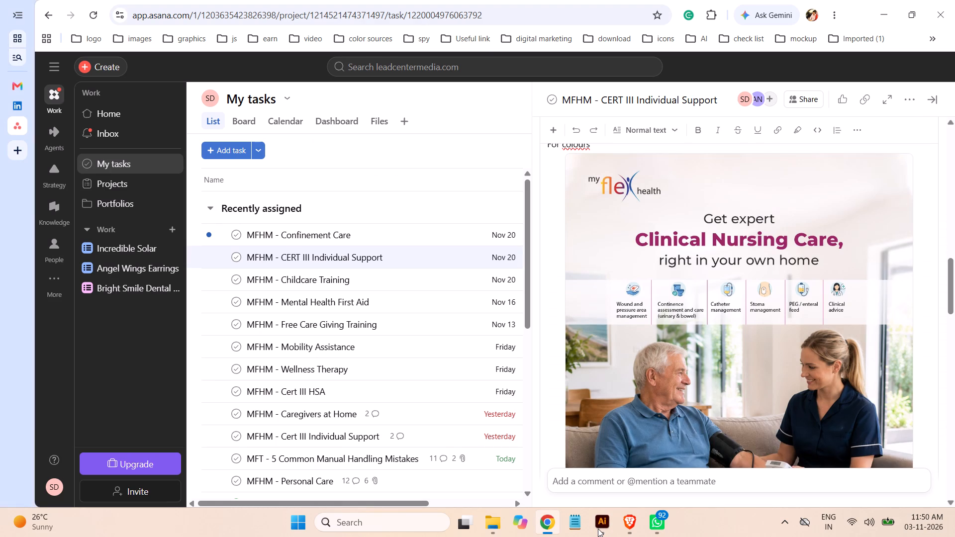
pyautogui.click(598, 529)
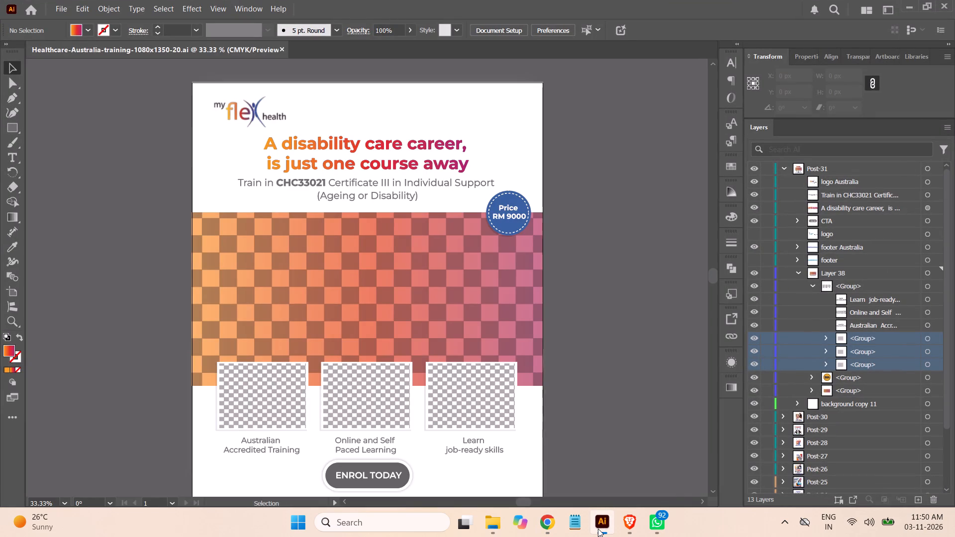
pyautogui.click(598, 529)
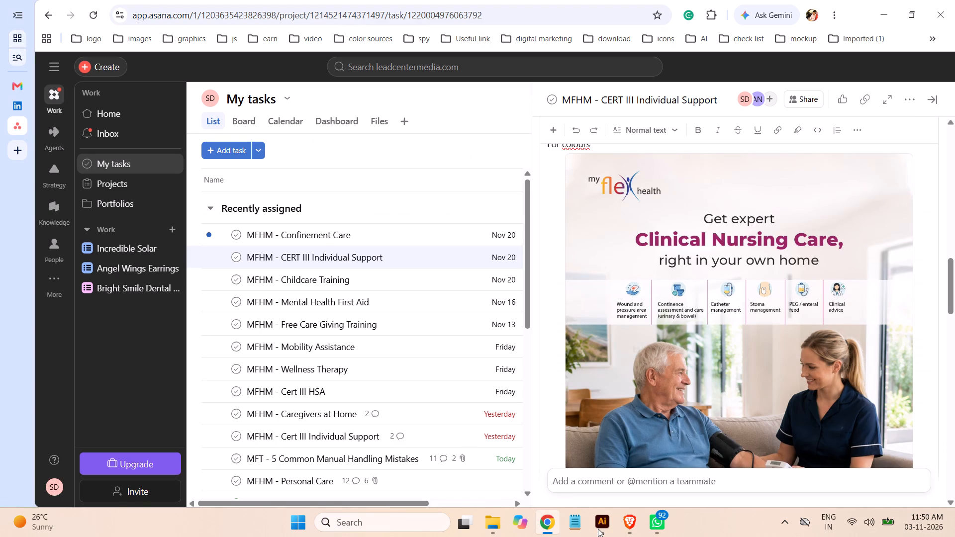
pyautogui.click(598, 529)
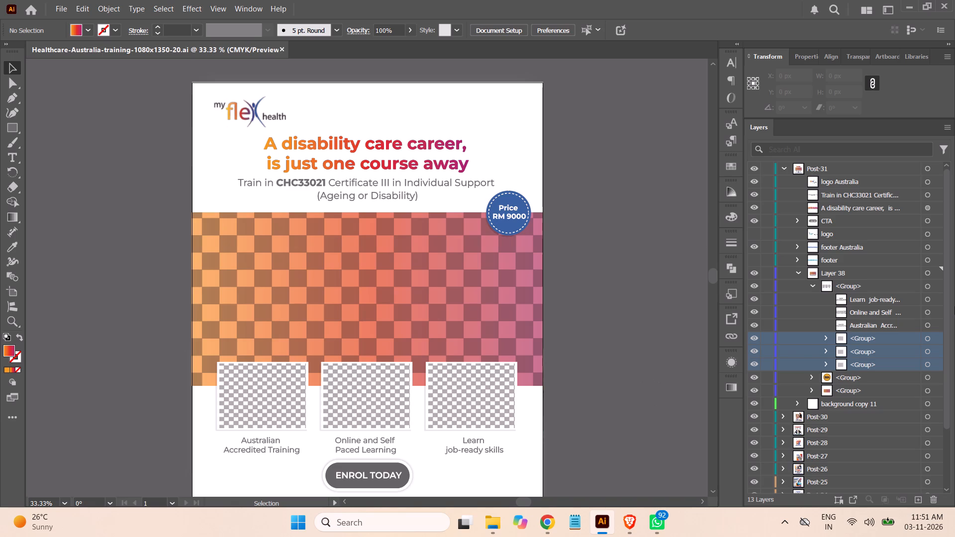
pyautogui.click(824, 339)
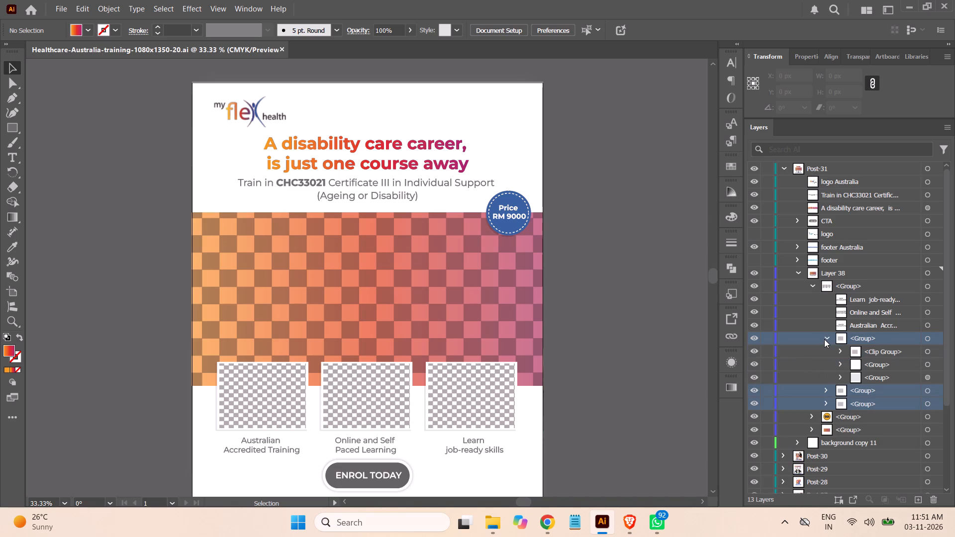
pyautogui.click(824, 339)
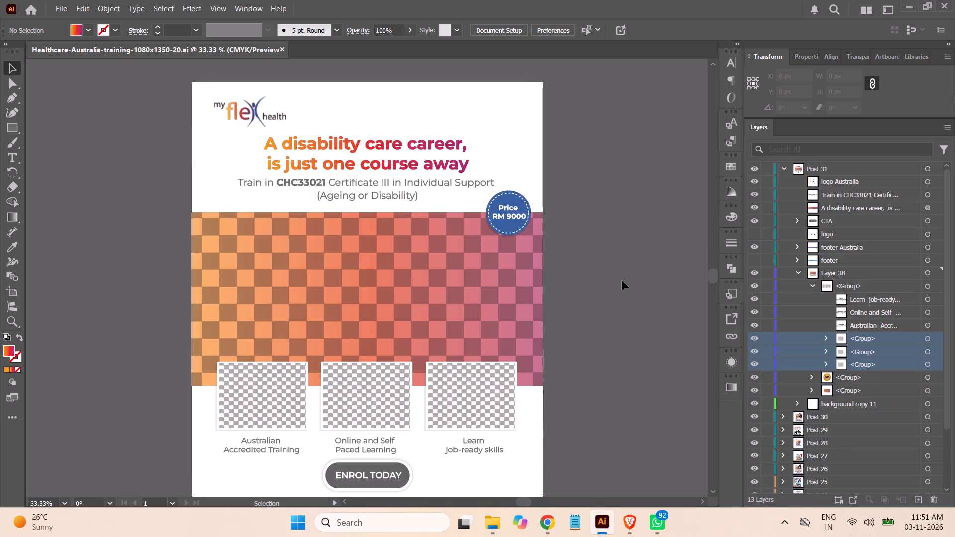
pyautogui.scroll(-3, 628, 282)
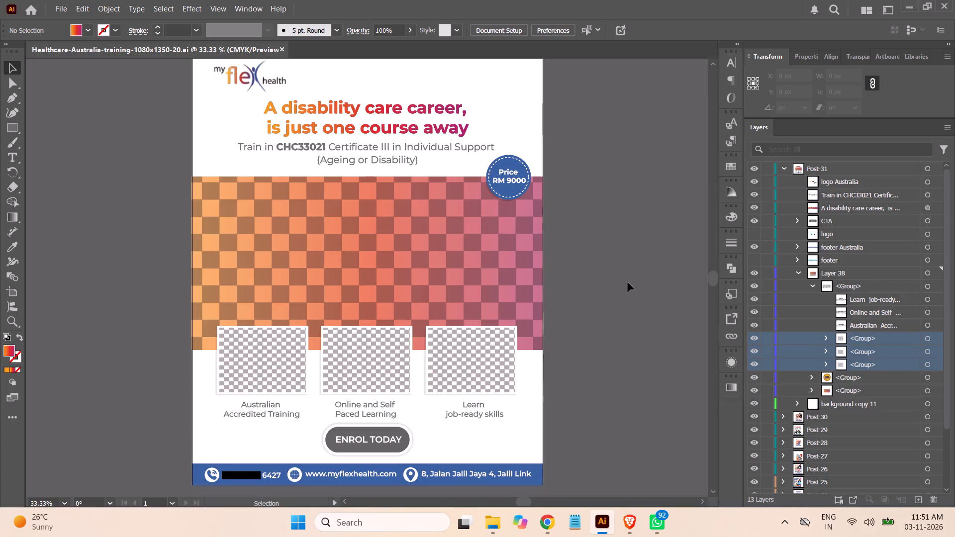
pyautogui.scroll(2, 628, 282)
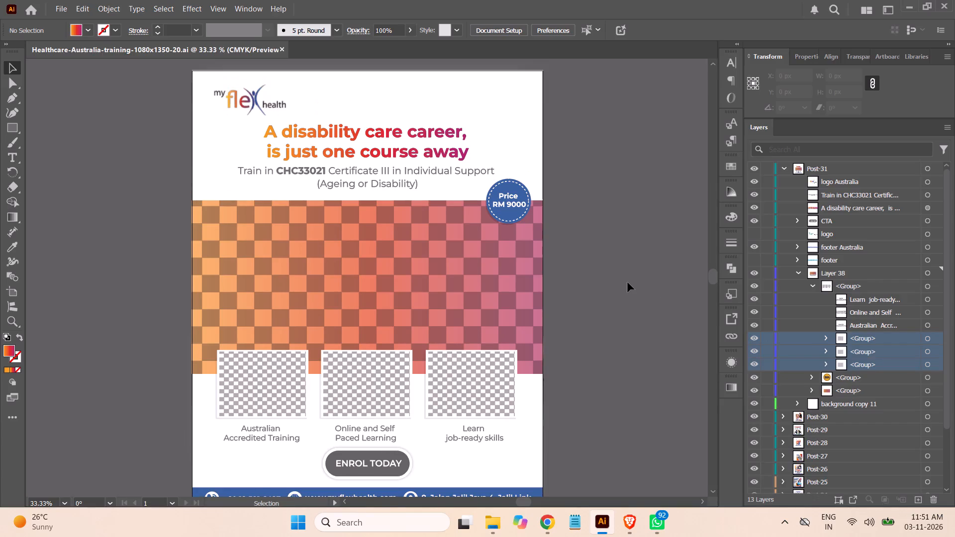
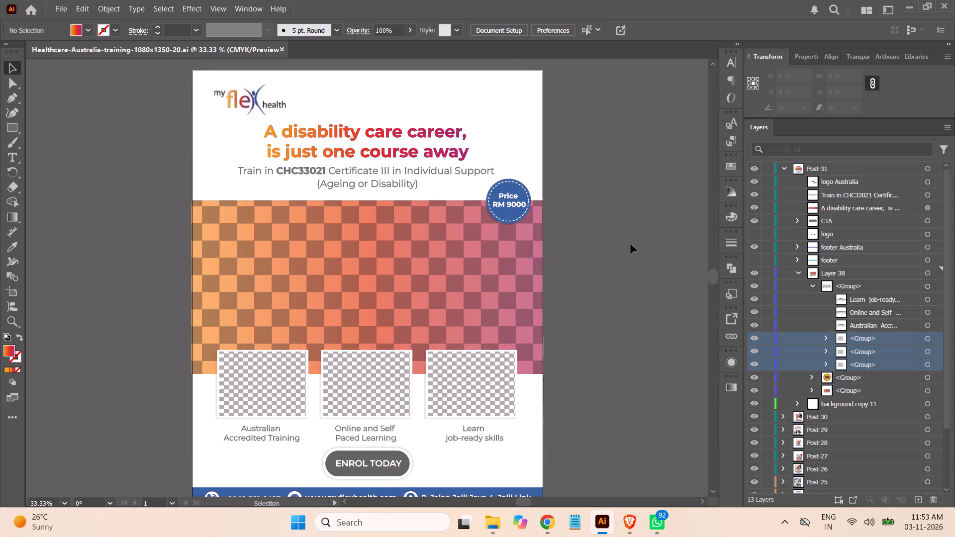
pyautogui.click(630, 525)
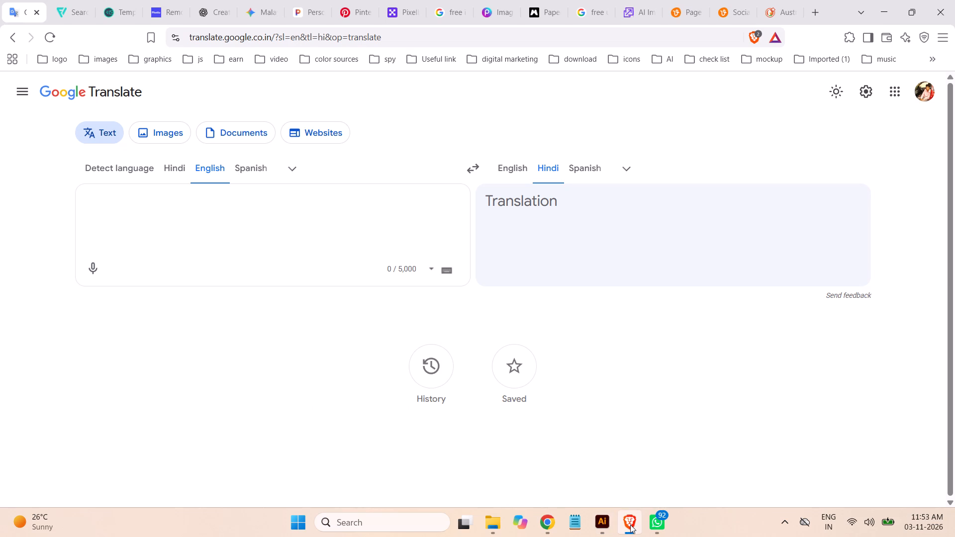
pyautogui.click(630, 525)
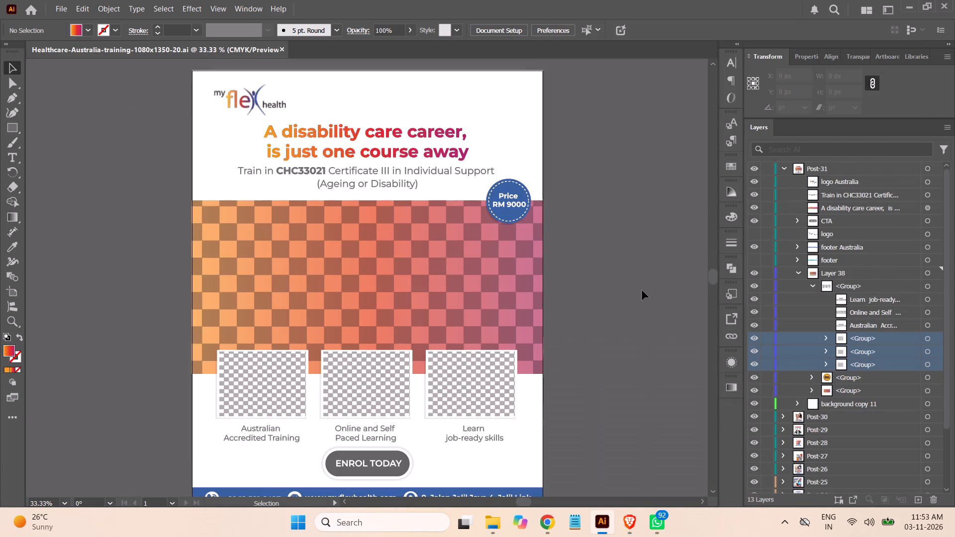
# In Layer 38, inspect the nested clip groups of the "Learn job-ready skills" image placeholder by checking their visibility and the objects they contain.
pyautogui.click(826, 337)
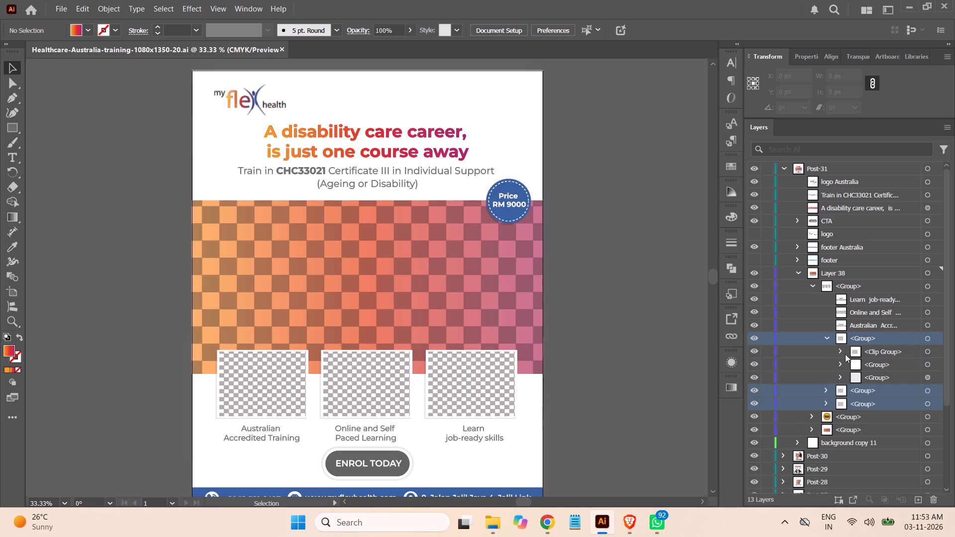
pyautogui.click(753, 351)
pyautogui.click(753, 351)
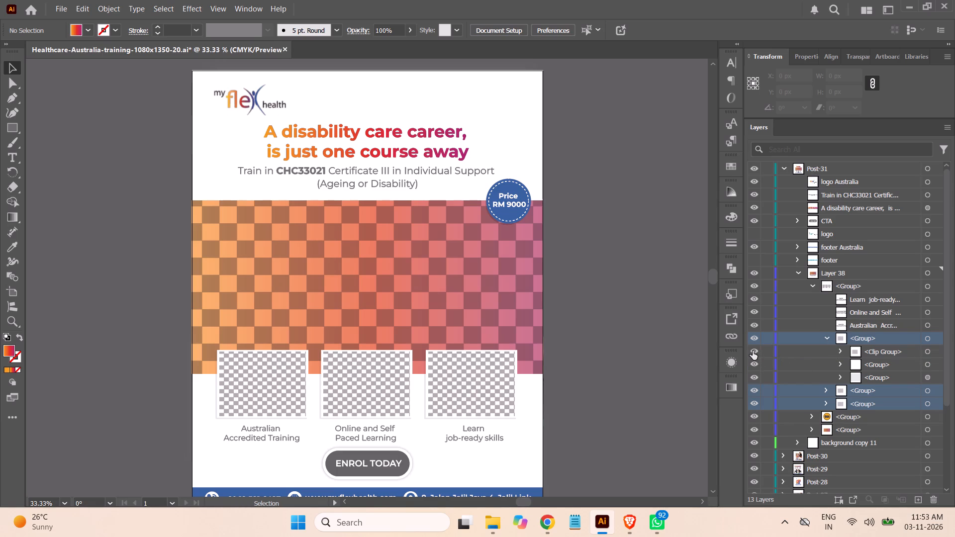
pyautogui.click(841, 351)
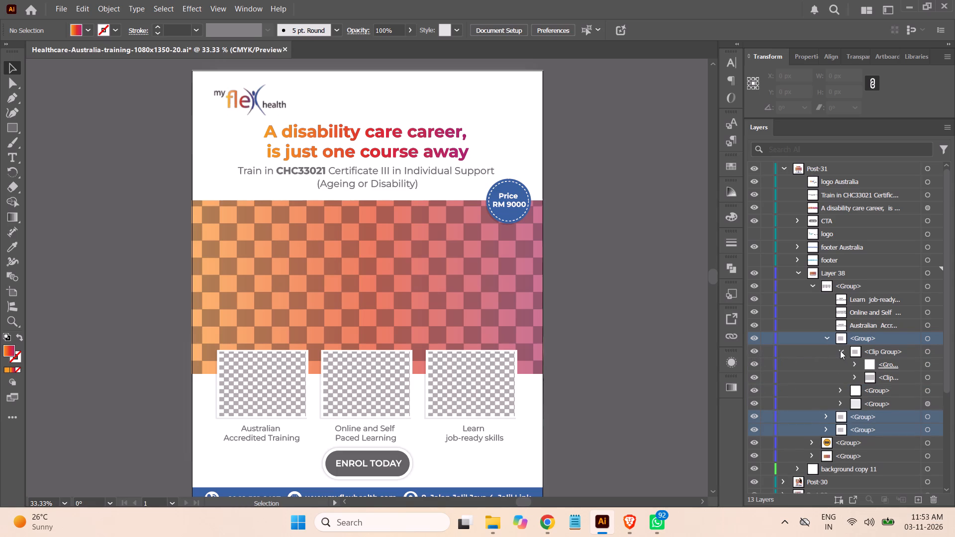
pyautogui.click(753, 377)
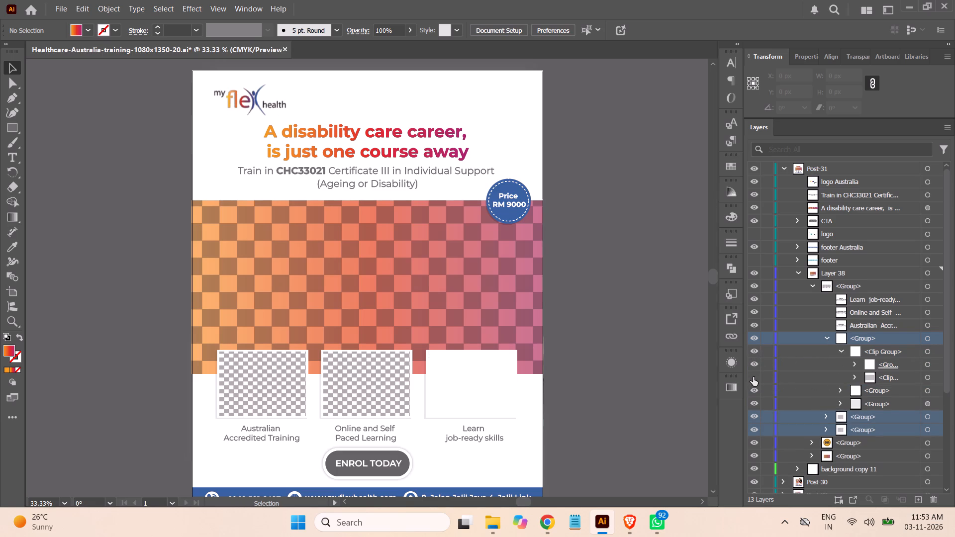
pyautogui.click(753, 377)
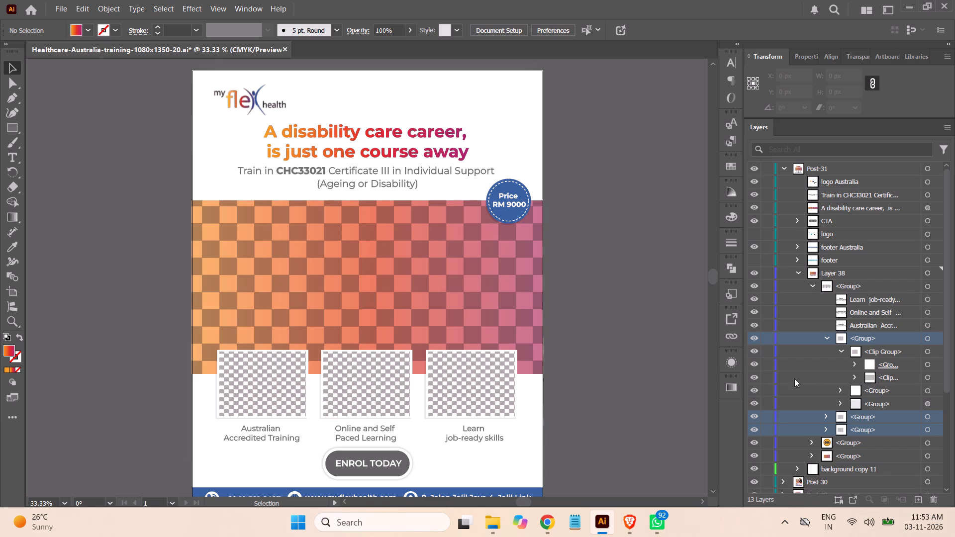
pyautogui.click(855, 375)
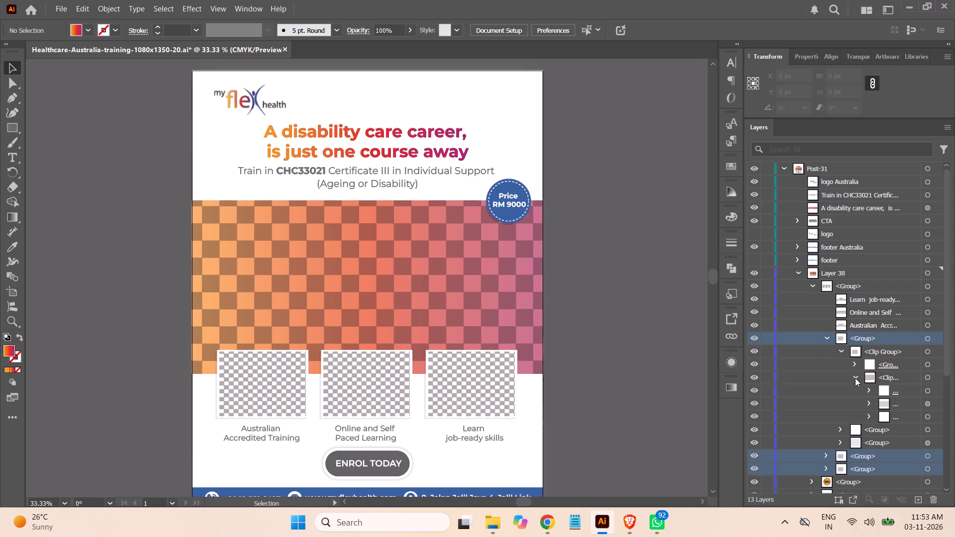
pyautogui.click(929, 391)
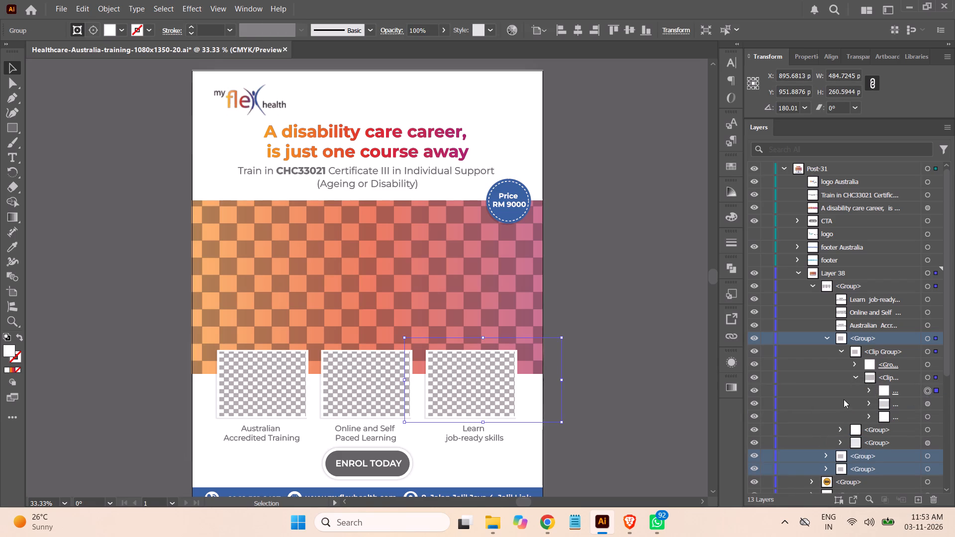
pyautogui.click(927, 404)
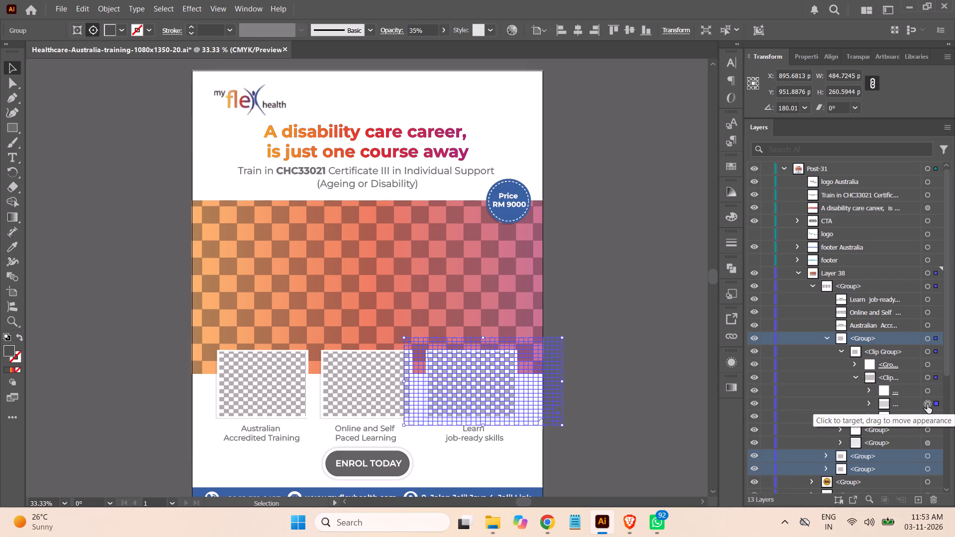
pyautogui.click(927, 404)
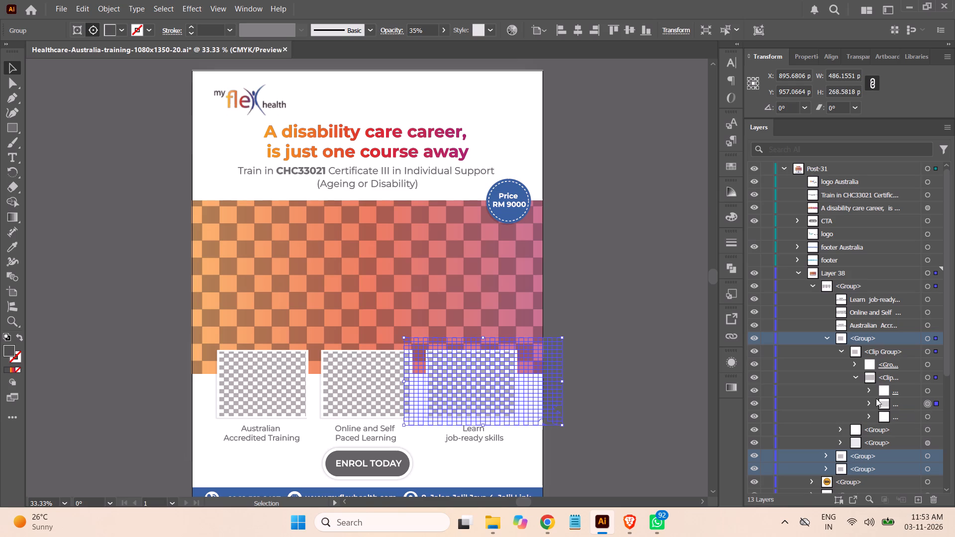
pyautogui.click(853, 375)
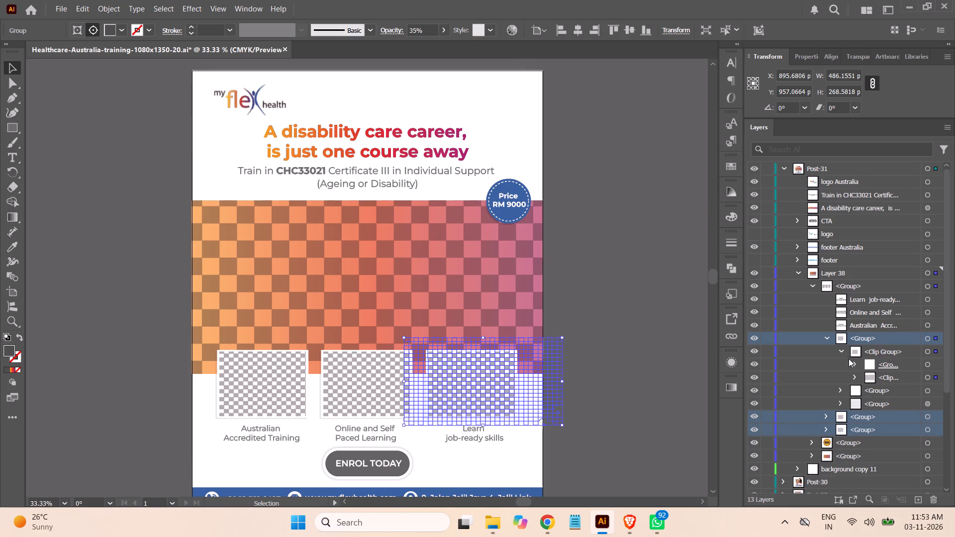
pyautogui.click(839, 351)
pyautogui.click(829, 334)
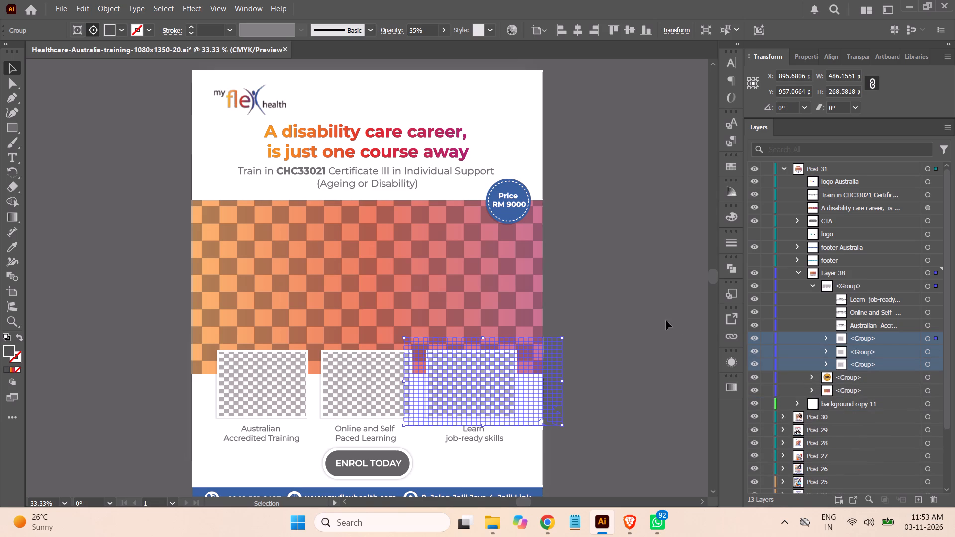
# In Chrome, review the brief and the reference designs in the MFHM - CERT III Individual Support task.
pyautogui.click(542, 523)
pyautogui.scroll(-1, 860, 281)
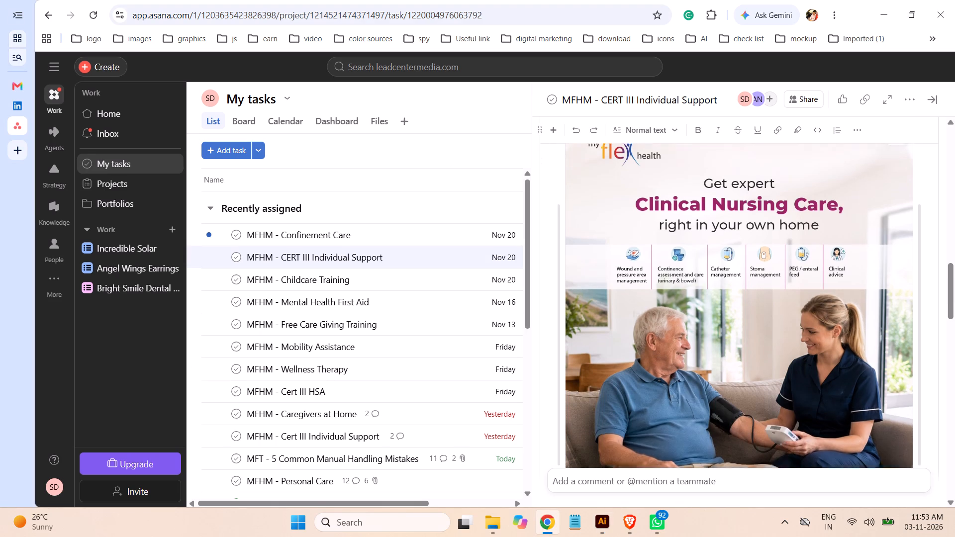
pyautogui.scroll(-1, 860, 281)
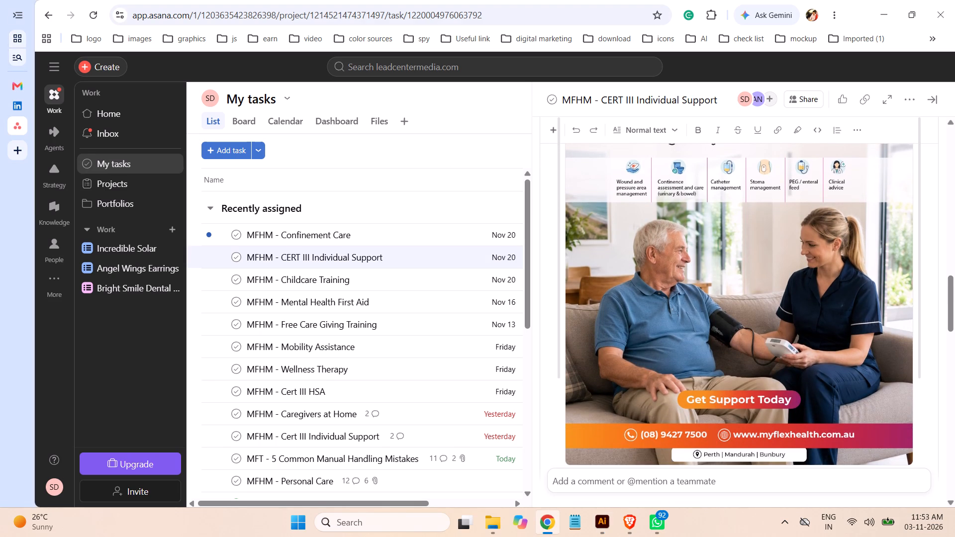
pyautogui.scroll(2, 869, 276)
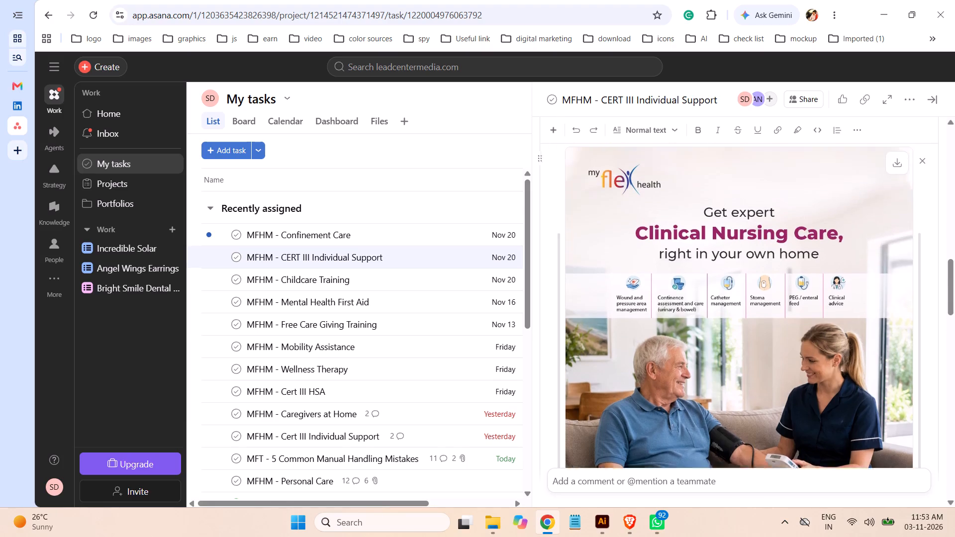
pyautogui.scroll(16, 869, 276)
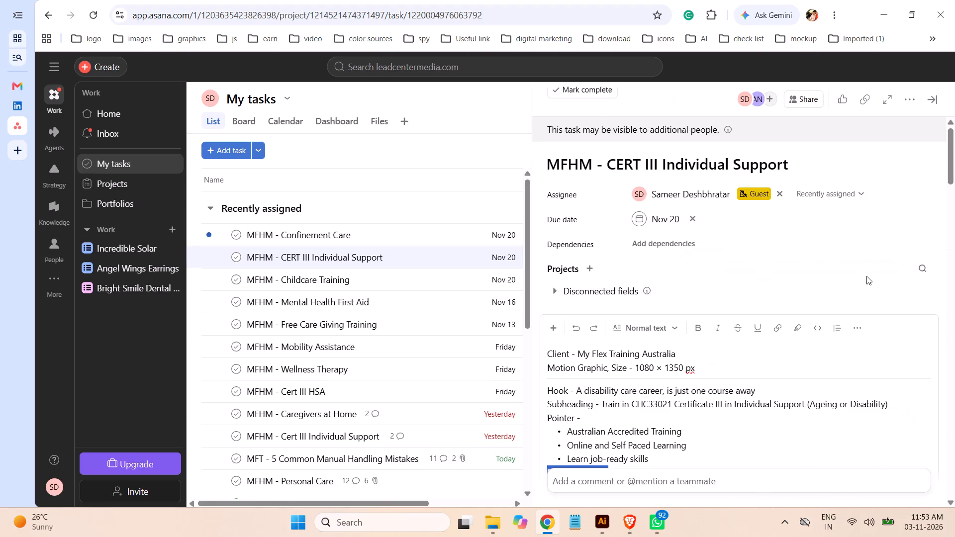
pyautogui.scroll(-9, 866, 276)
pyautogui.scroll(2, 866, 276)
pyautogui.scroll(-1, 866, 276)
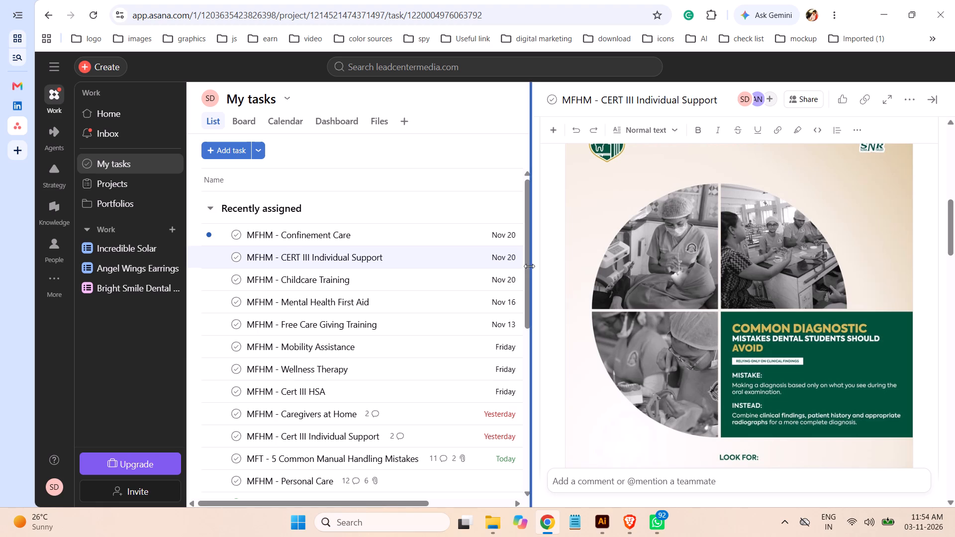
pyautogui.moveTo(526, 266); pyautogui.dragTo(530, 304)
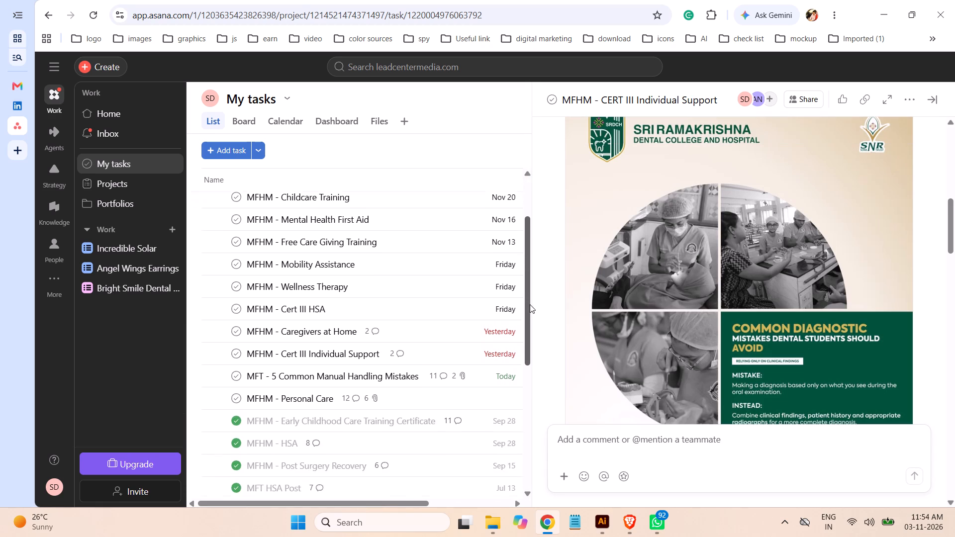
pyautogui.moveTo(530, 304); pyautogui.dragTo(532, 332)
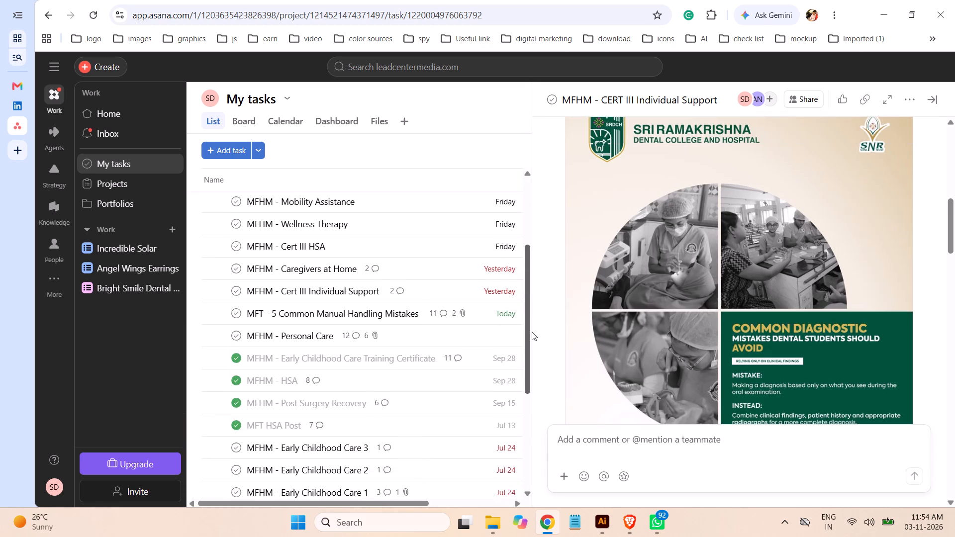
pyautogui.moveTo(532, 332); pyautogui.dragTo(531, 332)
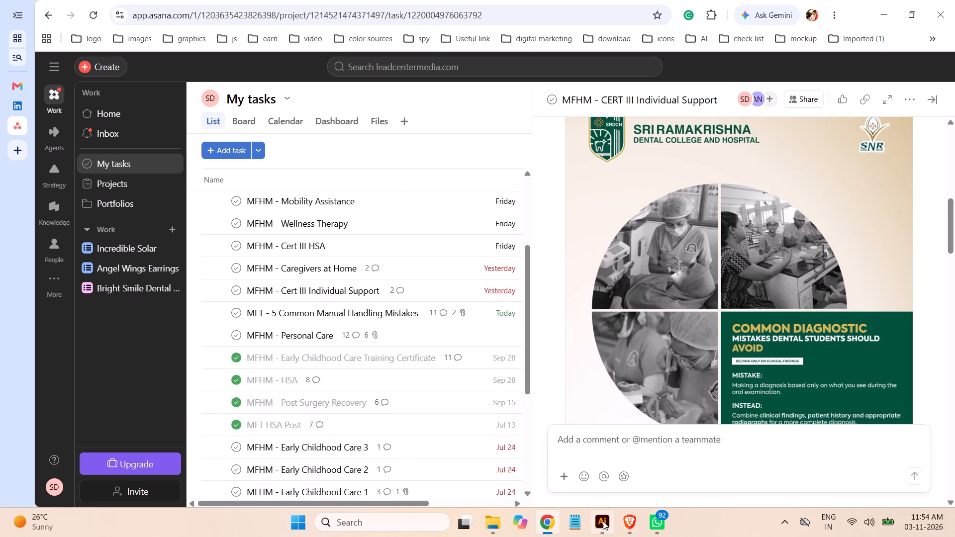
# Deselect the artwork in Illustrator and compare it with the hook, subheading, pointers and price in the Chrome task description.
pyautogui.click(603, 521)
pyautogui.click(620, 349)
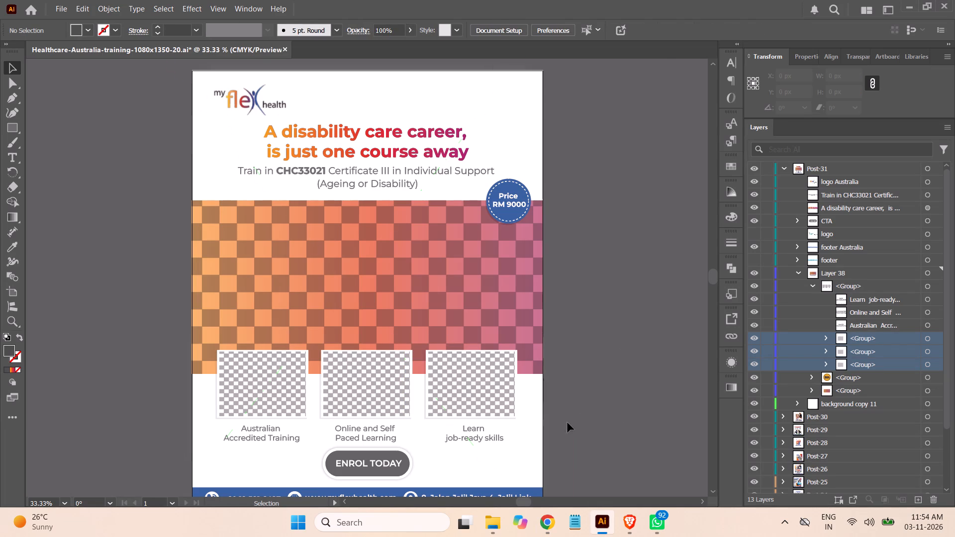
pyautogui.click(546, 523)
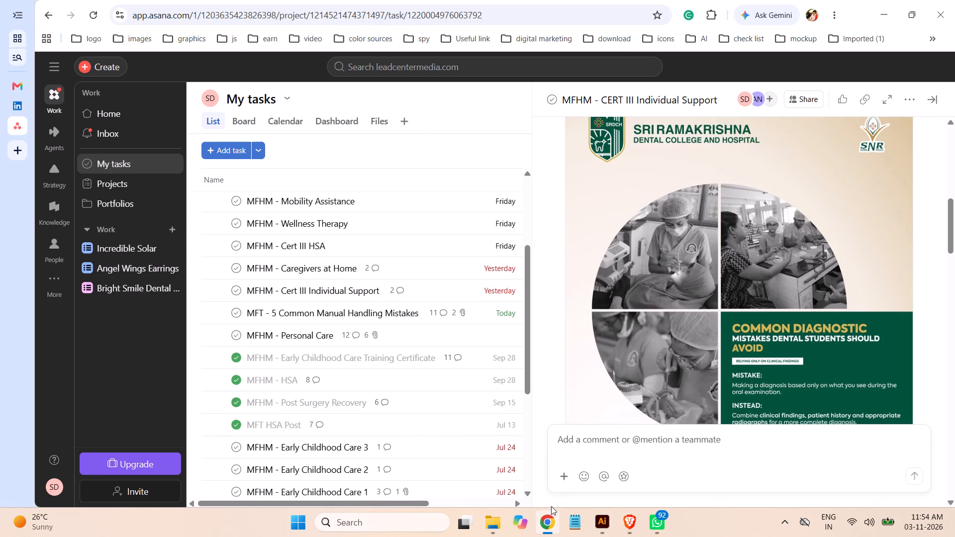
pyautogui.moveTo(951, 237); pyautogui.dragTo(954, 175)
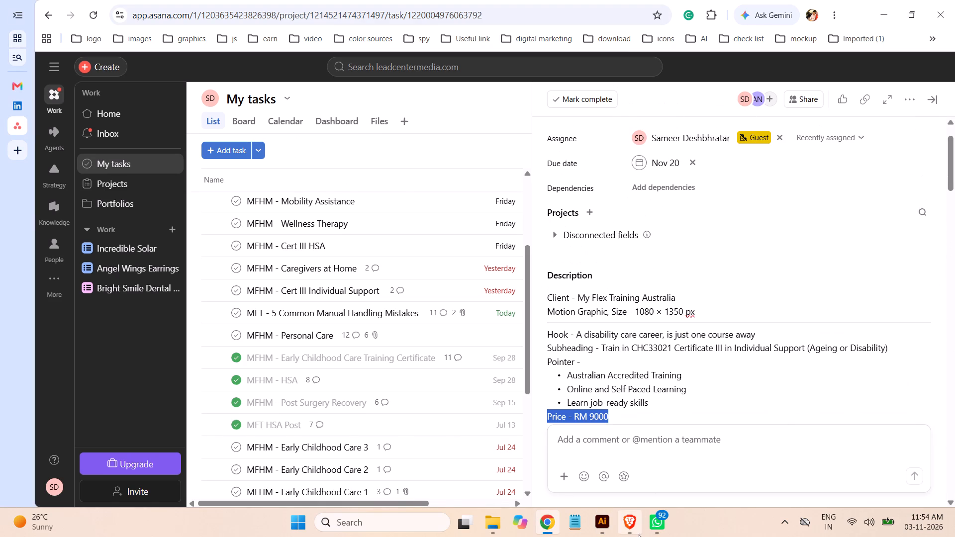
pyautogui.click(601, 525)
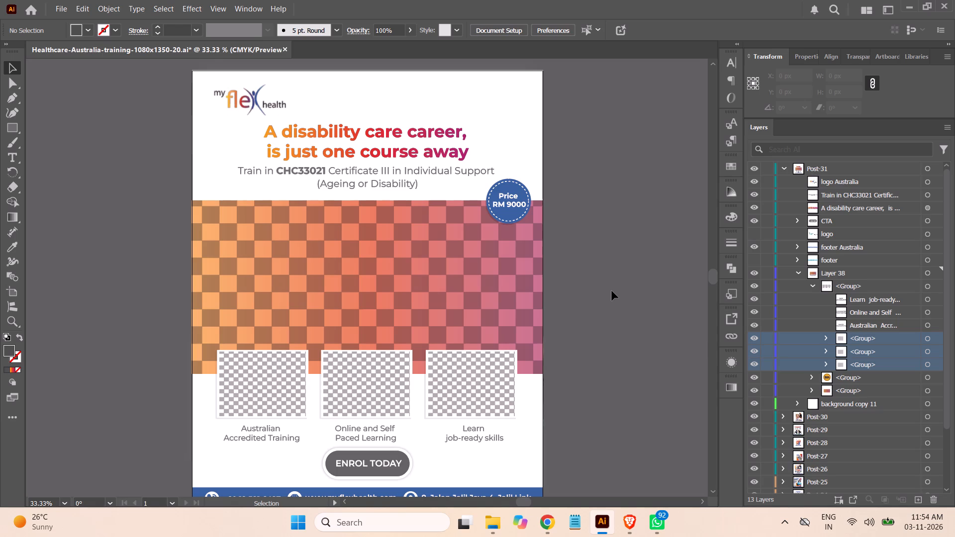
pyautogui.click(546, 536)
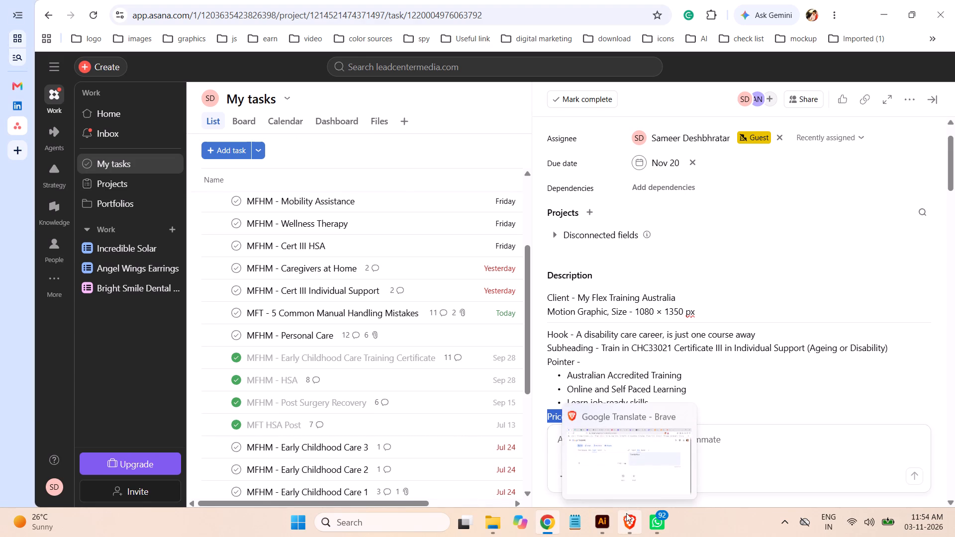
# In File Explorer, look through the my flex health training and Health Services folders for care images suited to the post.
pyautogui.click(498, 523)
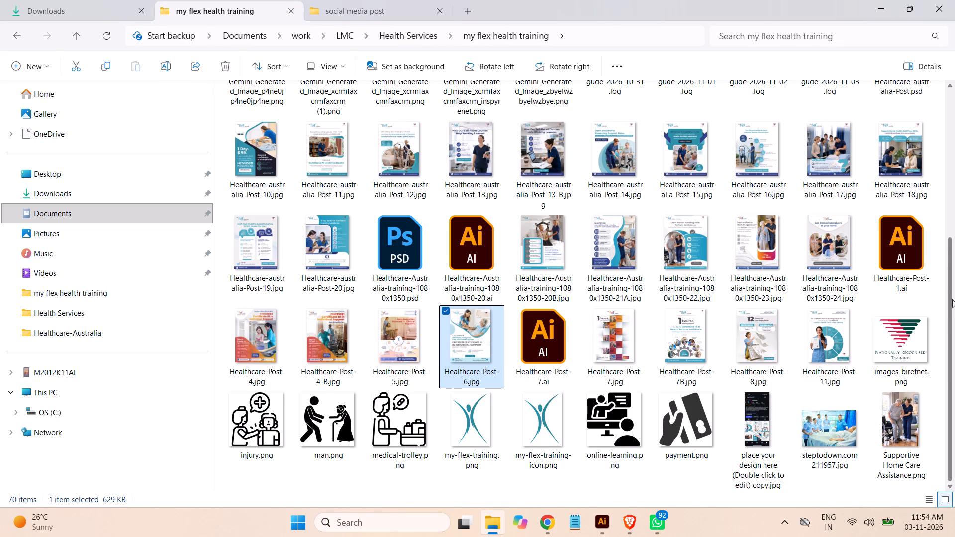
pyautogui.moveTo(951, 299); pyautogui.dragTo(953, 317)
pyautogui.moveTo(949, 410); pyautogui.dragTo(954, 439)
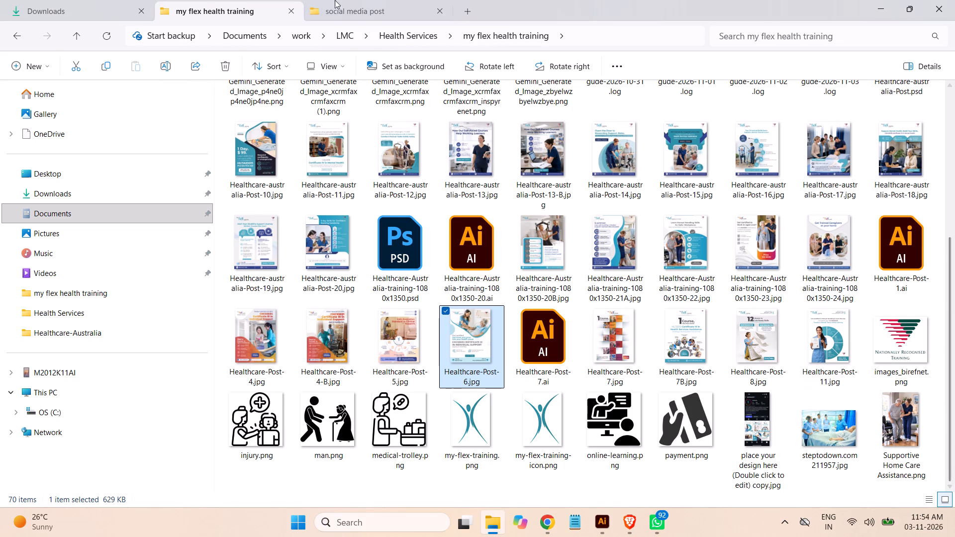
pyautogui.click(363, 7)
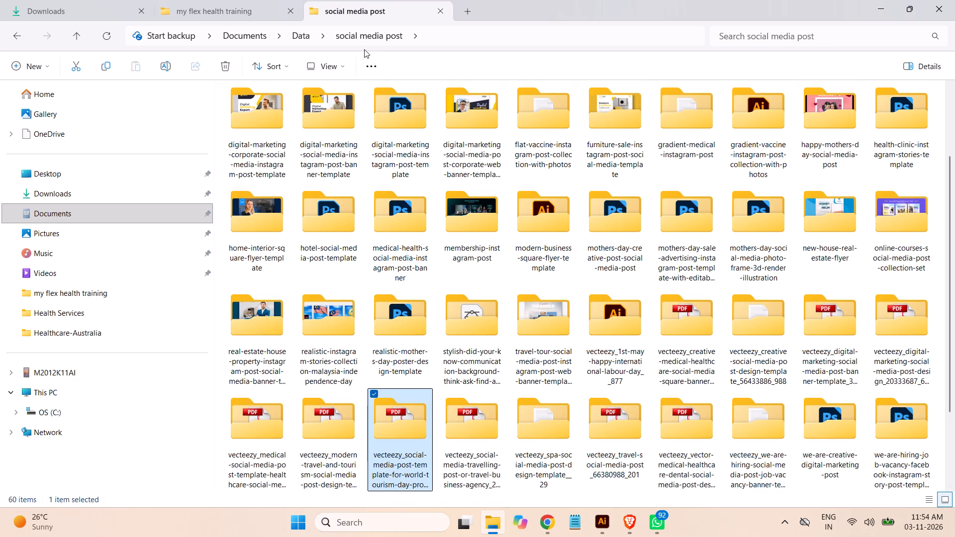
pyautogui.click(247, 36)
pyautogui.doubleClick(417, 205)
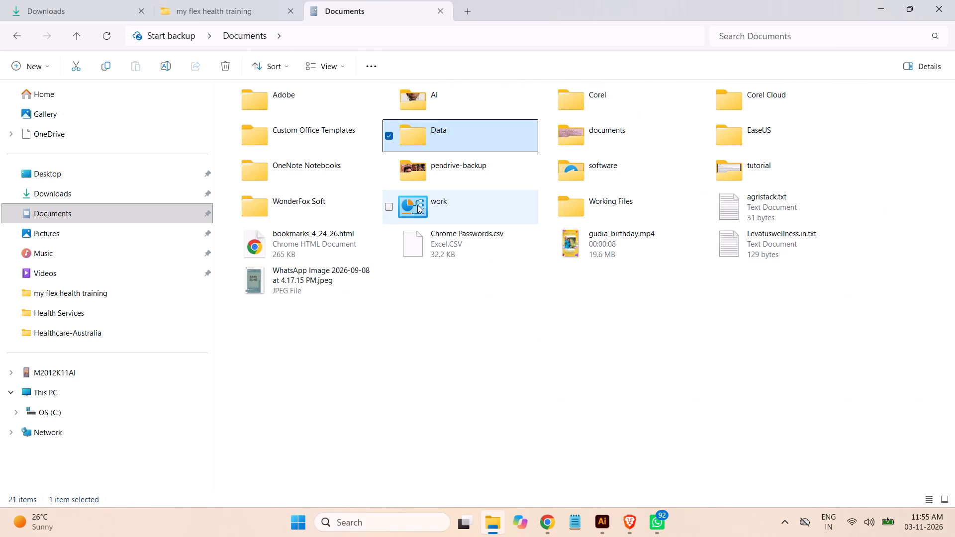
pyautogui.doubleClick(721, 129)
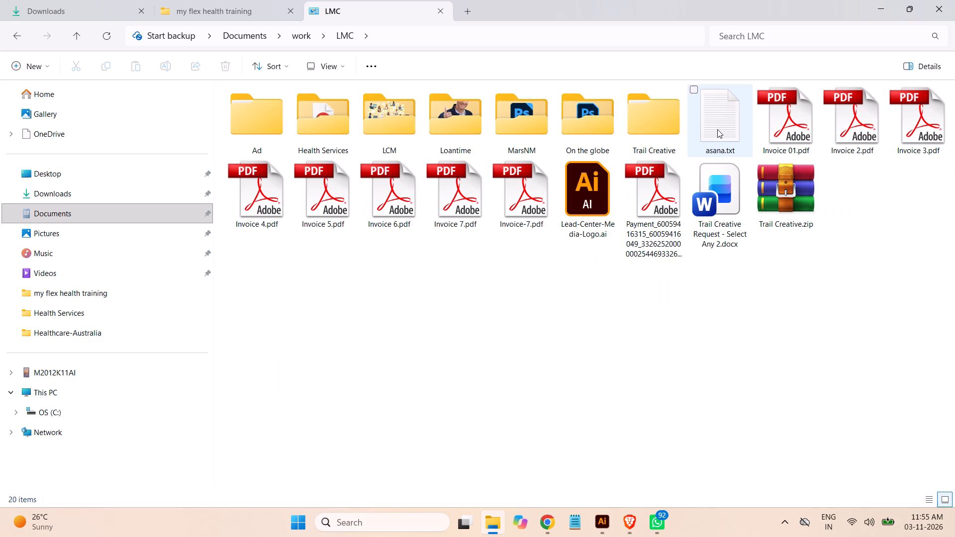
pyautogui.doubleClick(327, 131)
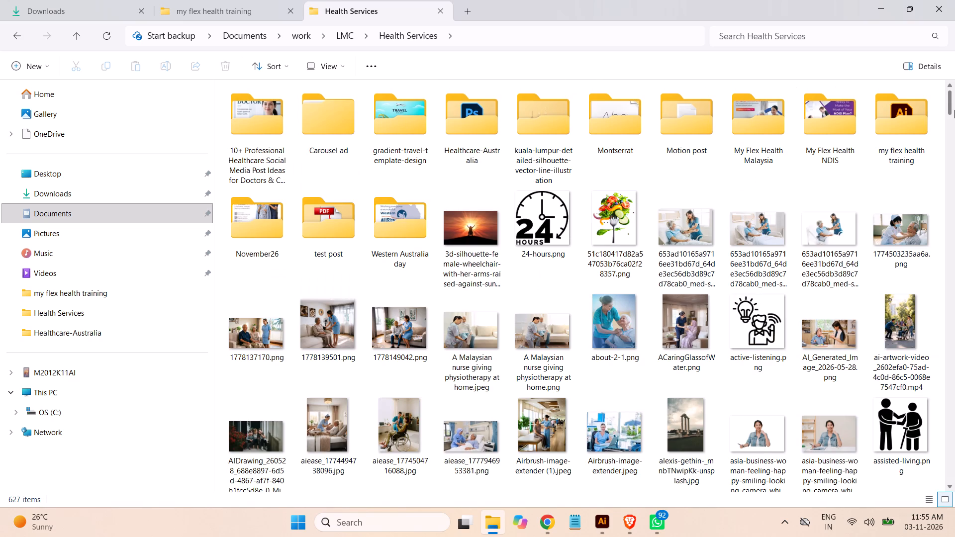
pyautogui.moveTo(951, 108); pyautogui.dragTo(953, 127)
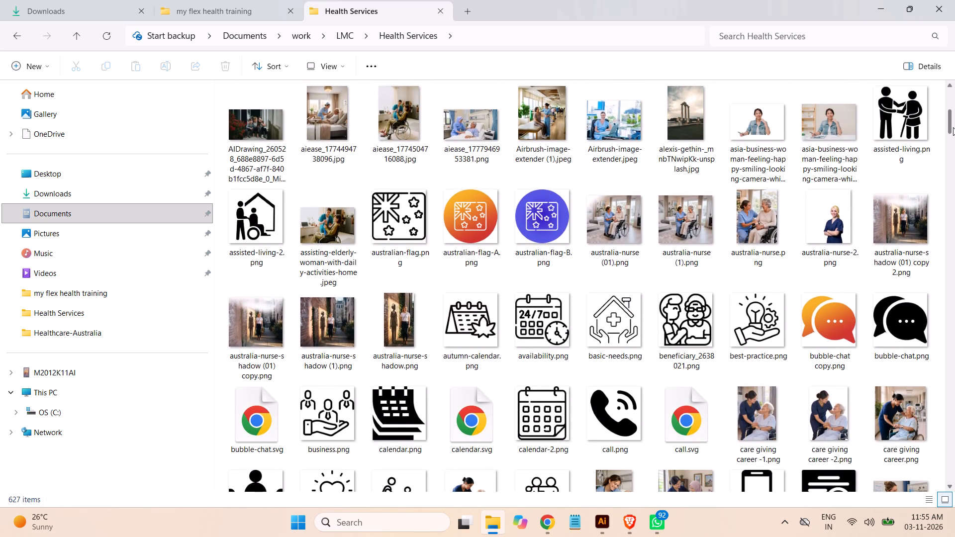
pyautogui.moveTo(953, 127); pyautogui.dragTo(954, 131)
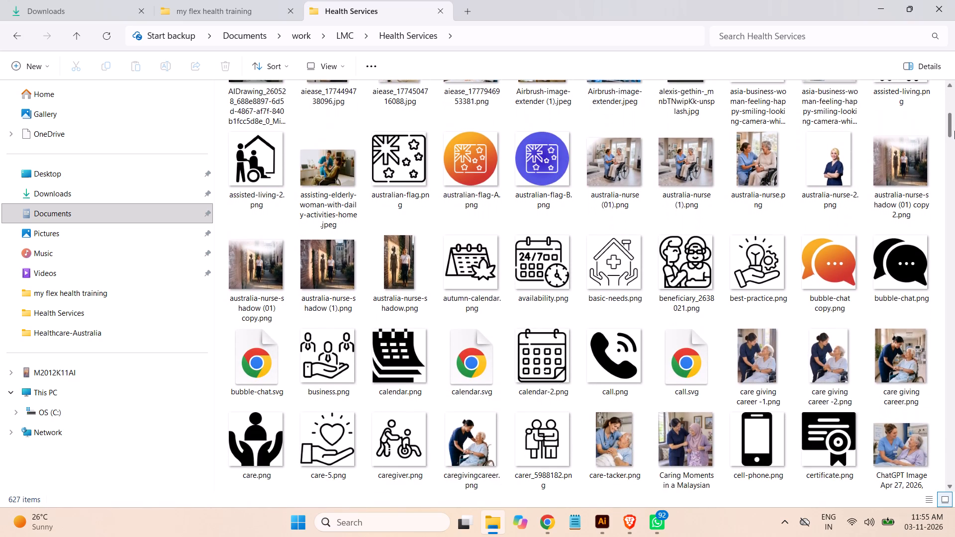
pyautogui.moveTo(954, 131); pyautogui.dragTo(954, 140)
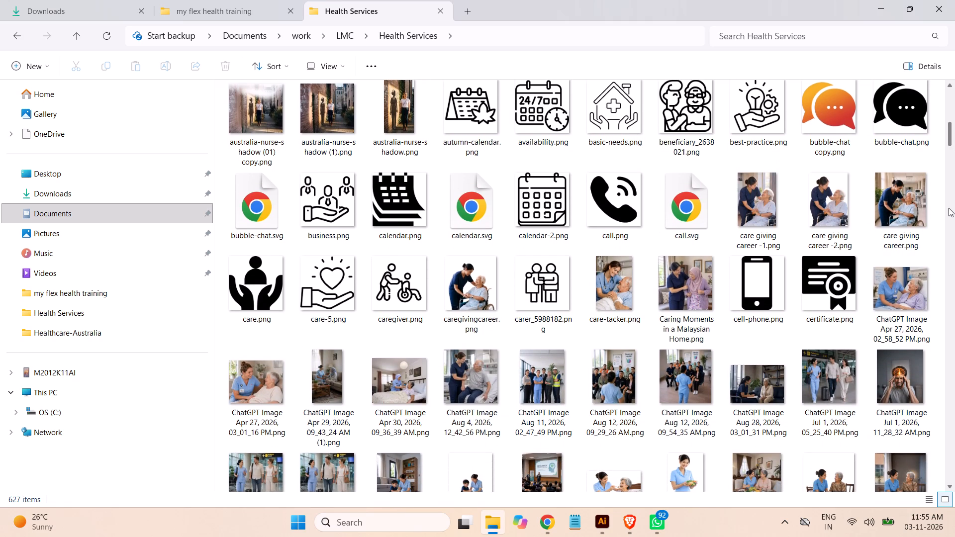
# Compare the Post-31 artwork in Illustrator with the pointers, price, CTA and footer in the Chrome task description.
pyautogui.click(604, 520)
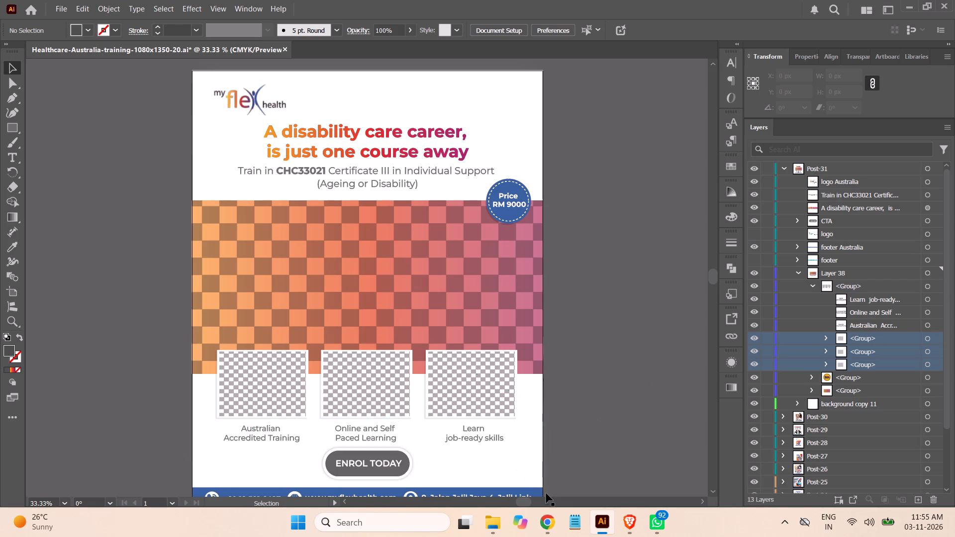
pyautogui.click(551, 521)
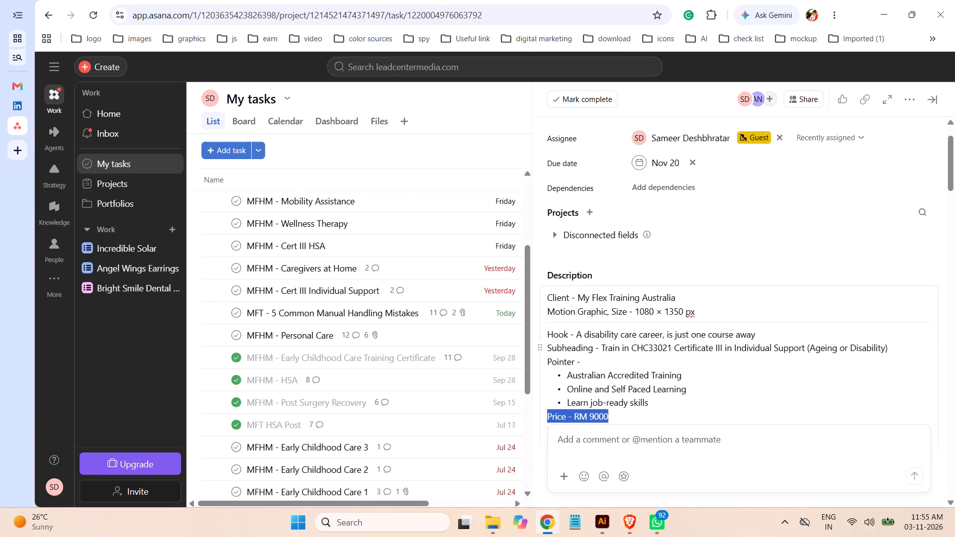
pyautogui.scroll(-1, 776, 352)
pyautogui.scroll(2, 776, 352)
pyautogui.scroll(-2, 776, 352)
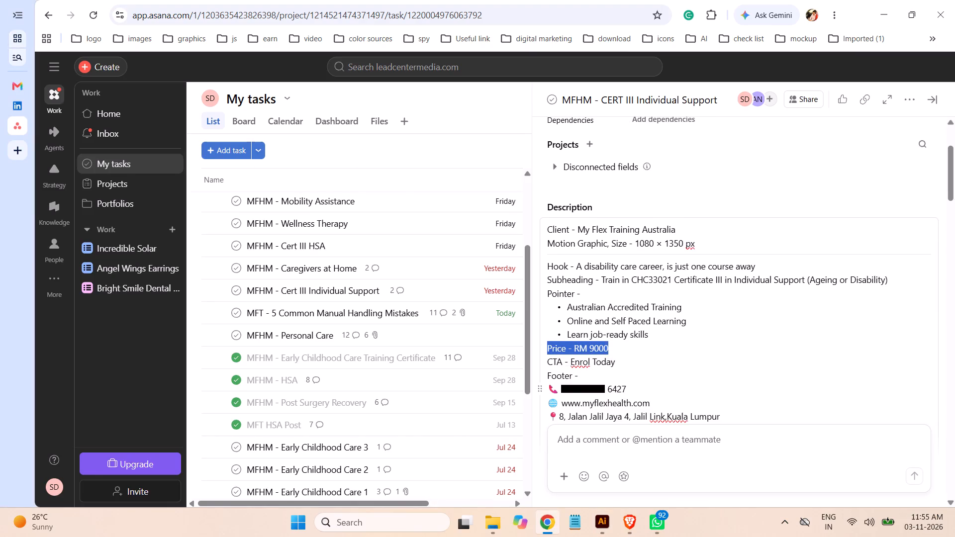
pyautogui.click(610, 521)
pyautogui.scroll(-1, 615, 379)
pyautogui.scroll(2, 615, 379)
pyautogui.scroll(-2, 615, 379)
pyautogui.scroll(1, 615, 379)
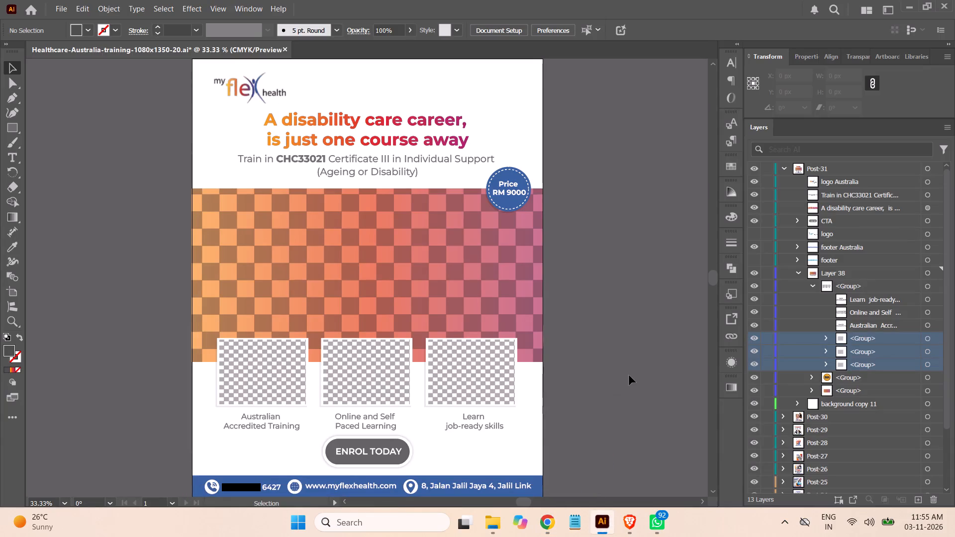
pyautogui.click(629, 375)
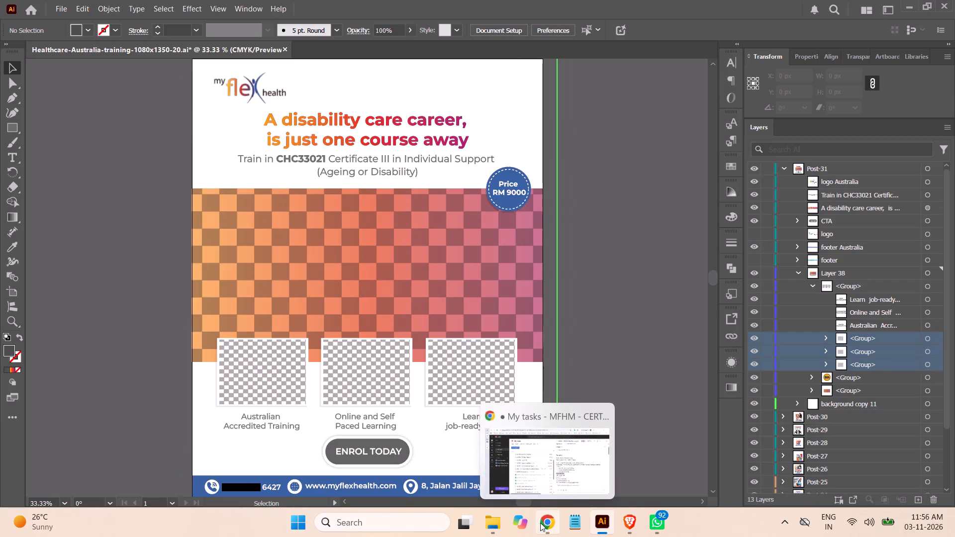
# Browse the images in the Health Services folder in File Explorer and preview course-1.jpg.
pyautogui.click(626, 524)
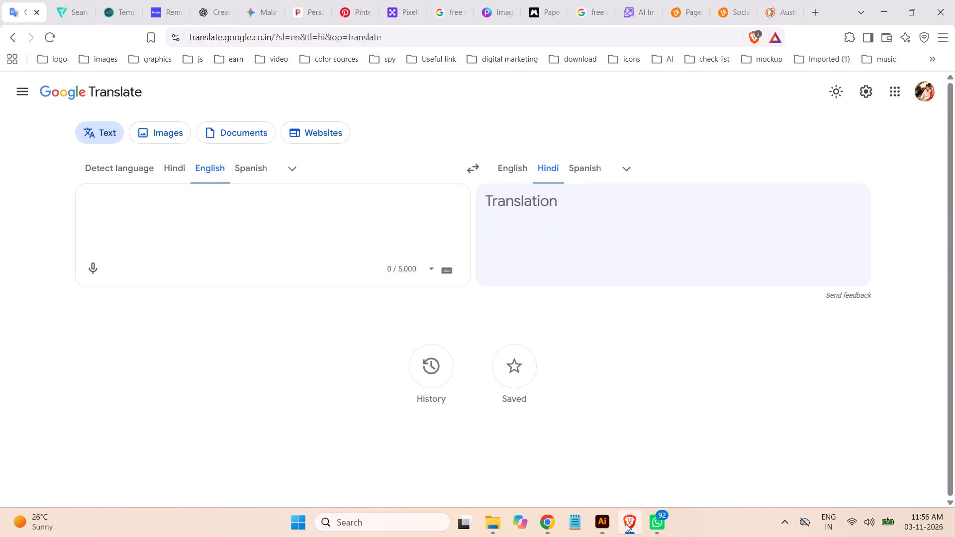
pyautogui.click(489, 521)
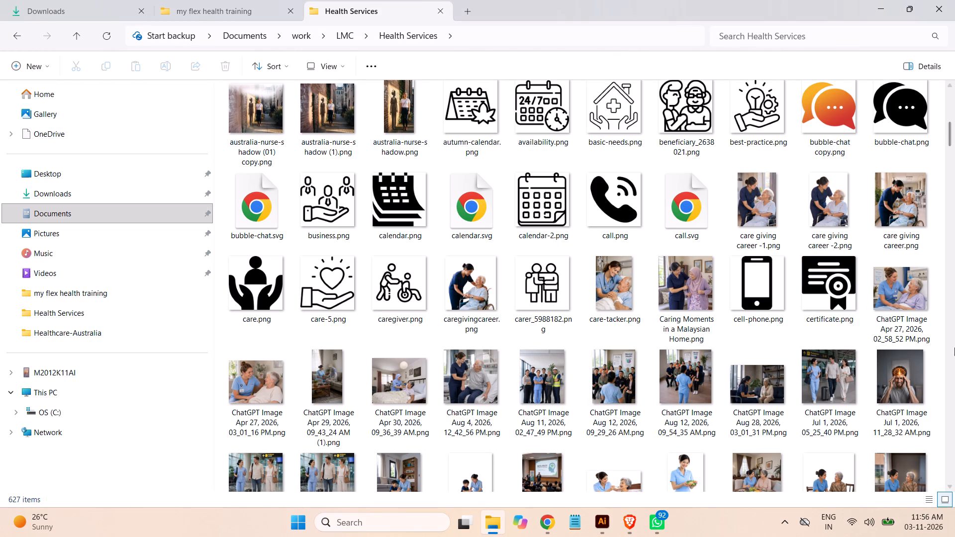
pyautogui.scroll(-1, 930, 347)
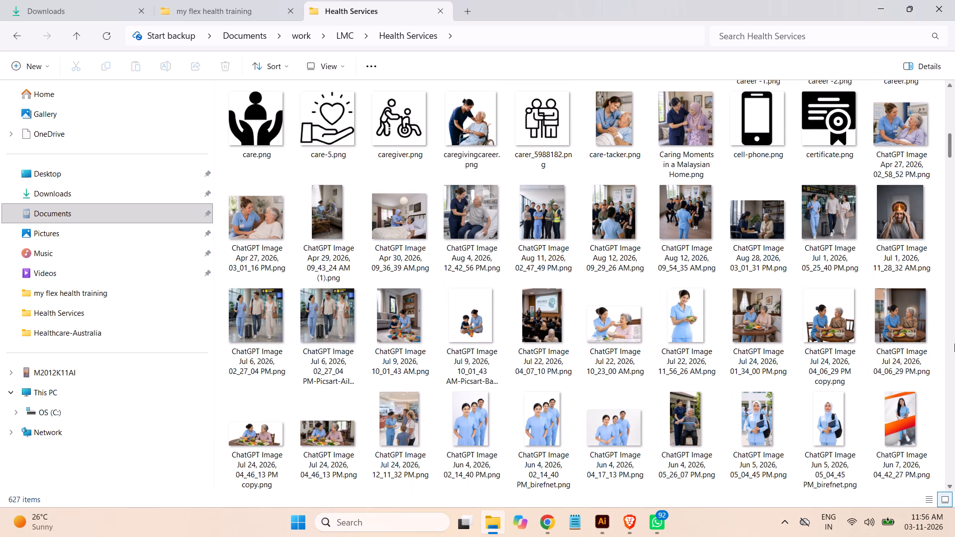
pyautogui.scroll(-1, 954, 344)
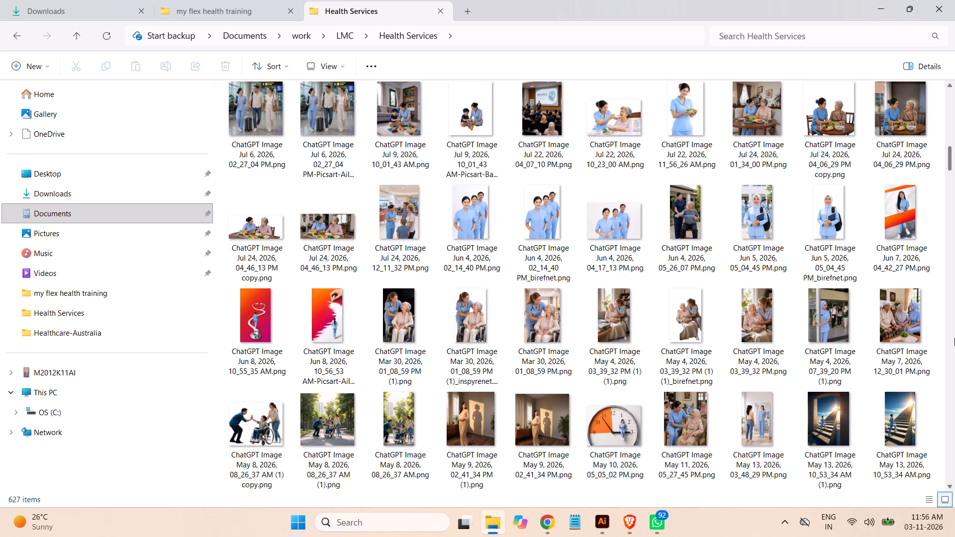
pyautogui.scroll(-1, 954, 338)
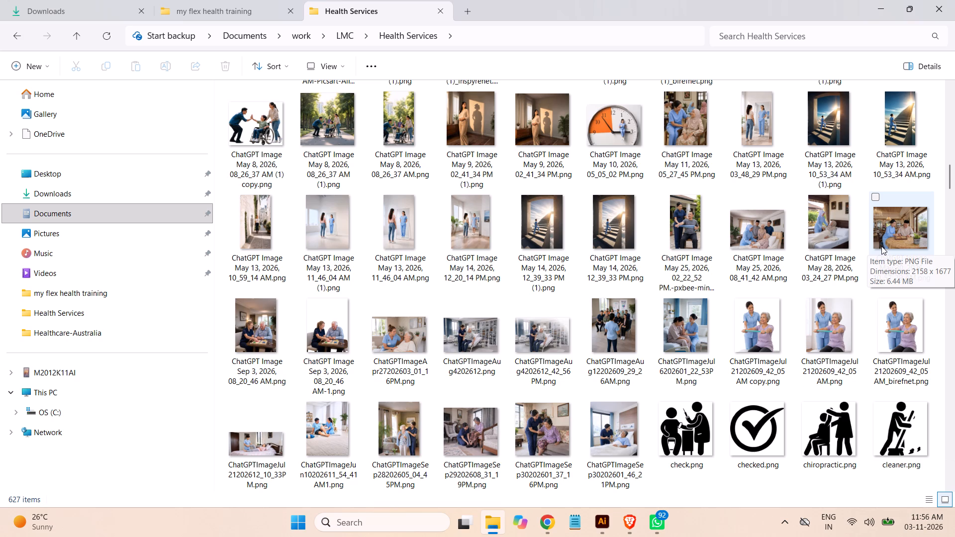
pyautogui.scroll(-1, 881, 246)
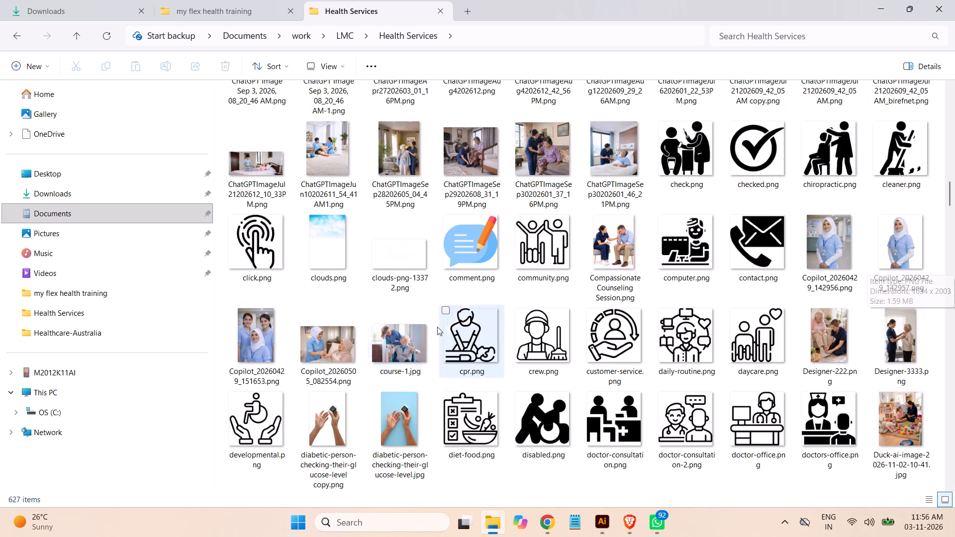
pyautogui.doubleClick(409, 352)
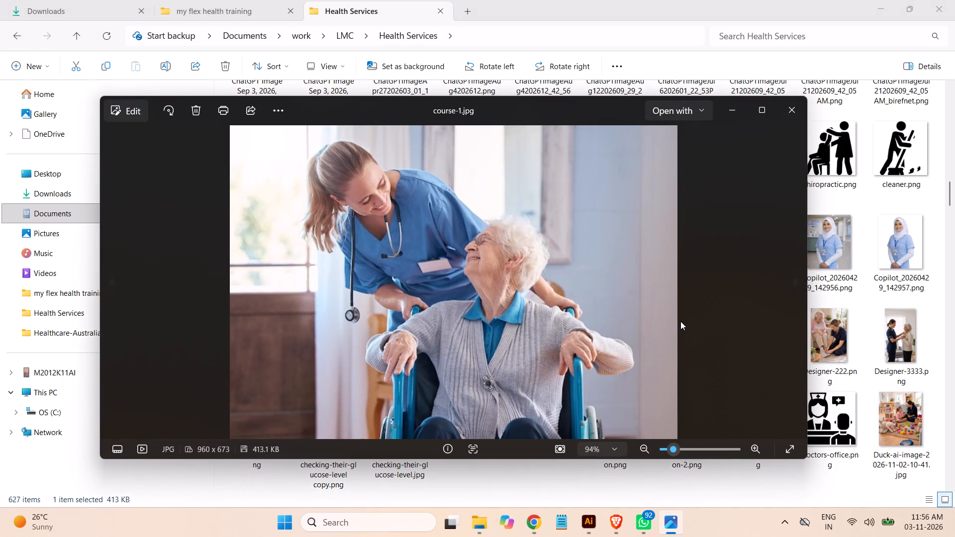
pyautogui.click(790, 113)
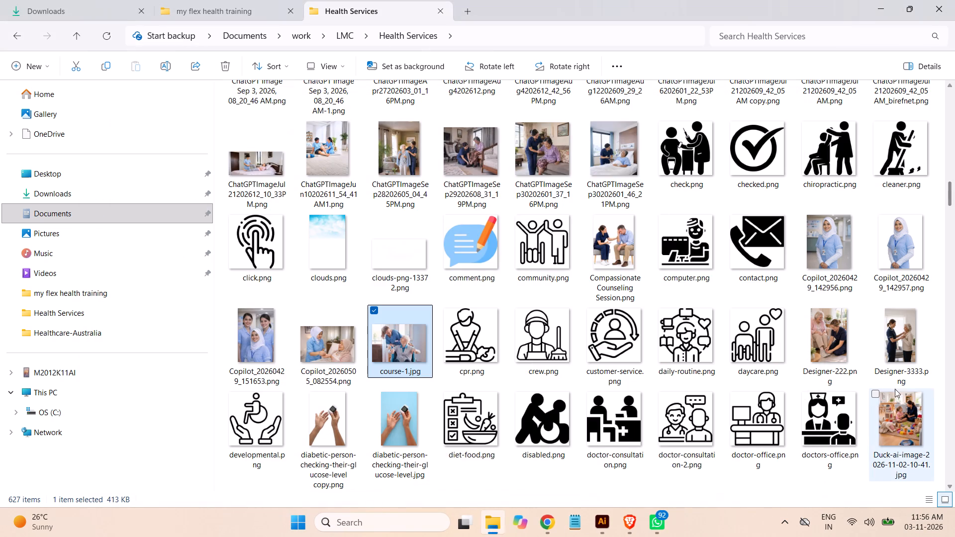
# Look further through the Health Services images and preview Gemini_Generated_Image_3buxvb3buxvb3bux.png.
pyautogui.moveTo(952, 193); pyautogui.dragTo(954, 216)
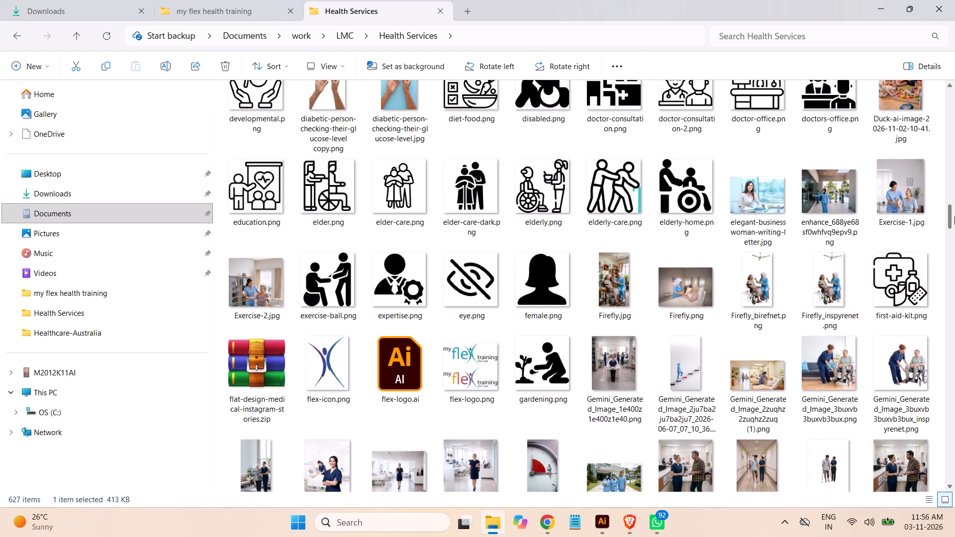
pyautogui.moveTo(954, 216); pyautogui.dragTo(954, 217)
pyautogui.moveTo(954, 217); pyautogui.dragTo(954, 217)
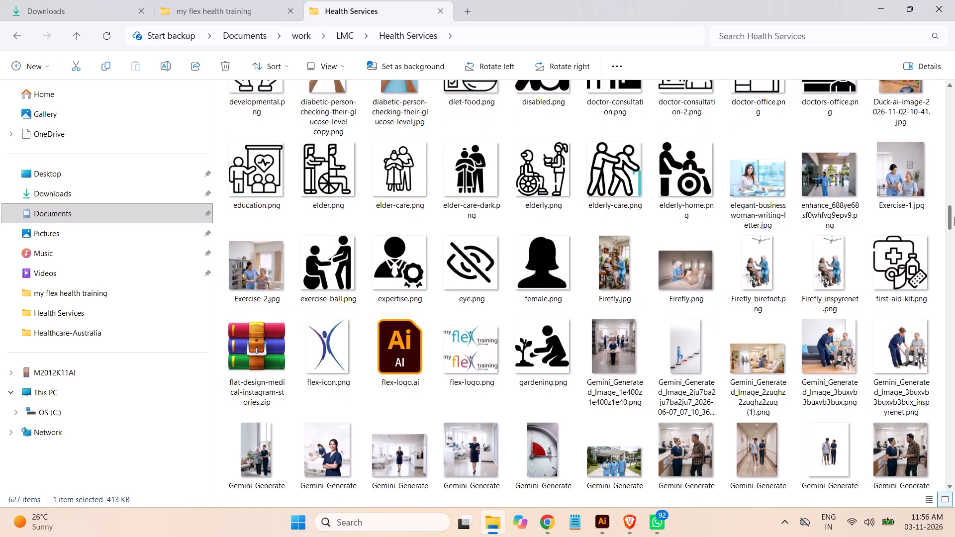
pyautogui.moveTo(954, 217); pyautogui.dragTo(954, 224)
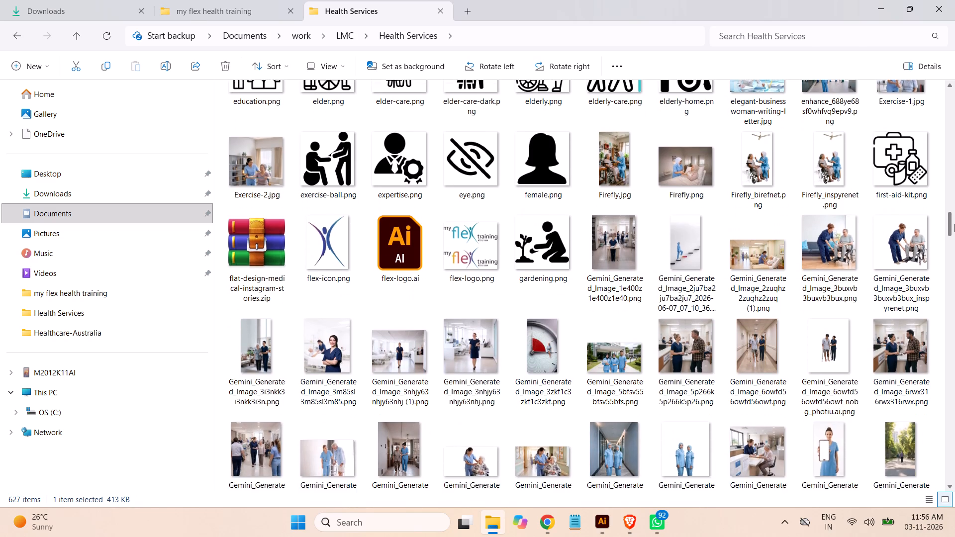
pyautogui.moveTo(954, 224); pyautogui.dragTo(954, 224)
pyautogui.doubleClick(841, 232)
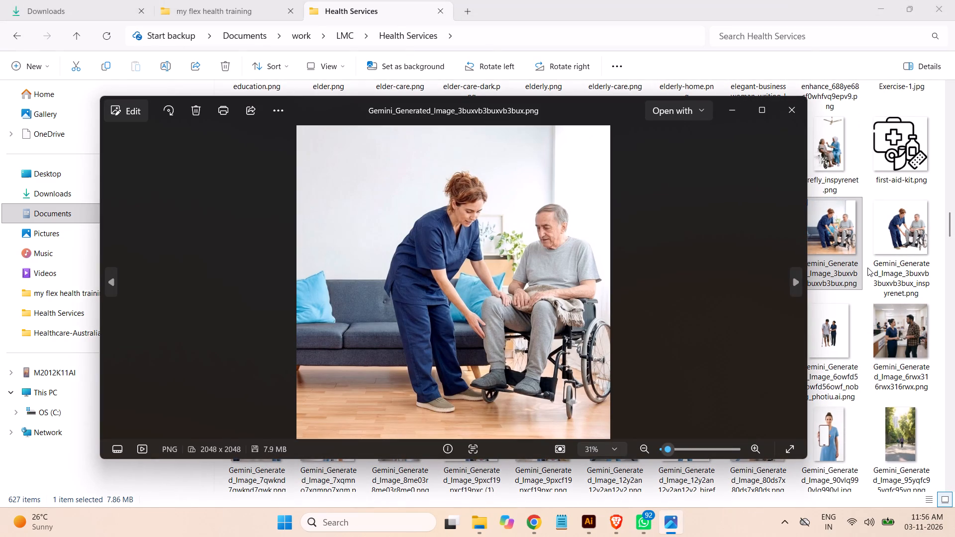
pyautogui.click(794, 111)
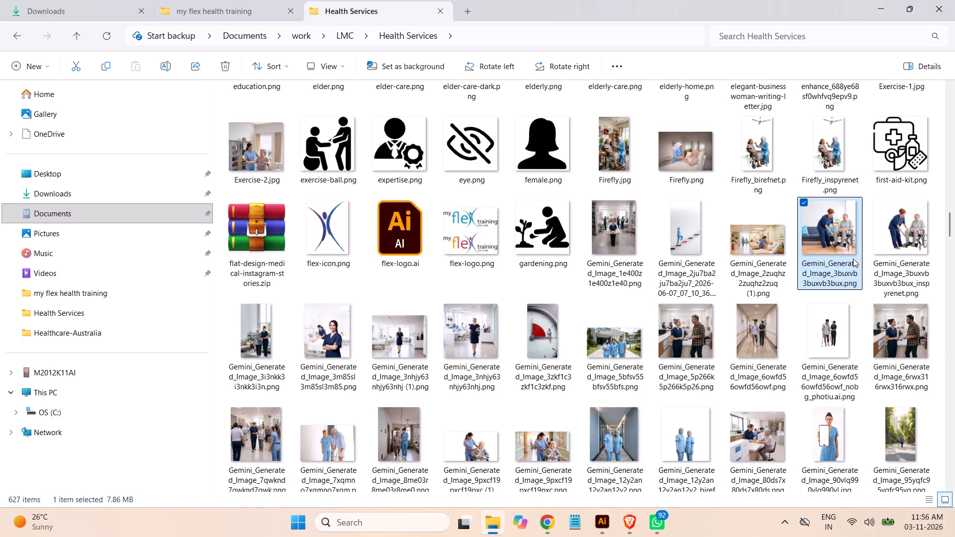
# Reopen the preview of the nurse with the man in a wheelchair and arrange it beside the Notepad image prompt for reference.
pyautogui.doubleClick(825, 240)
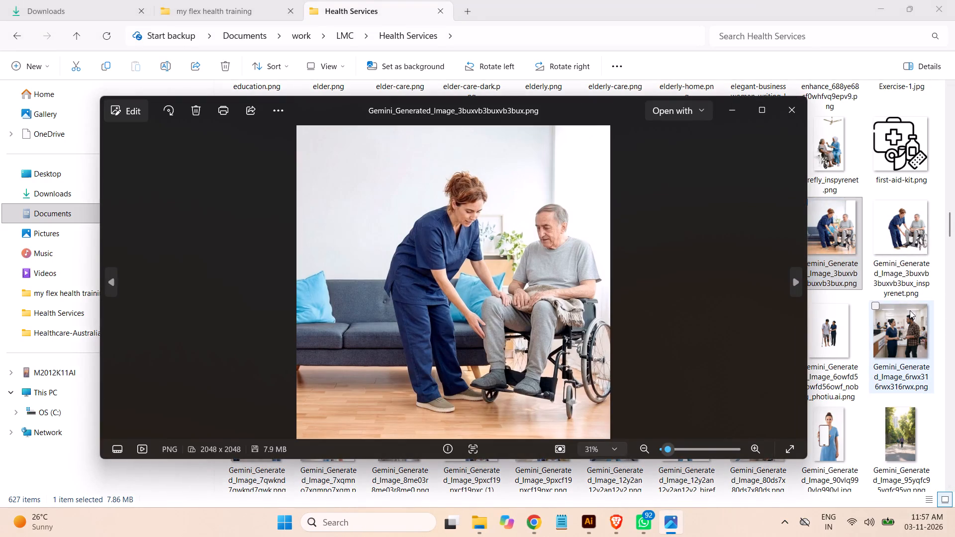
pyautogui.click(561, 523)
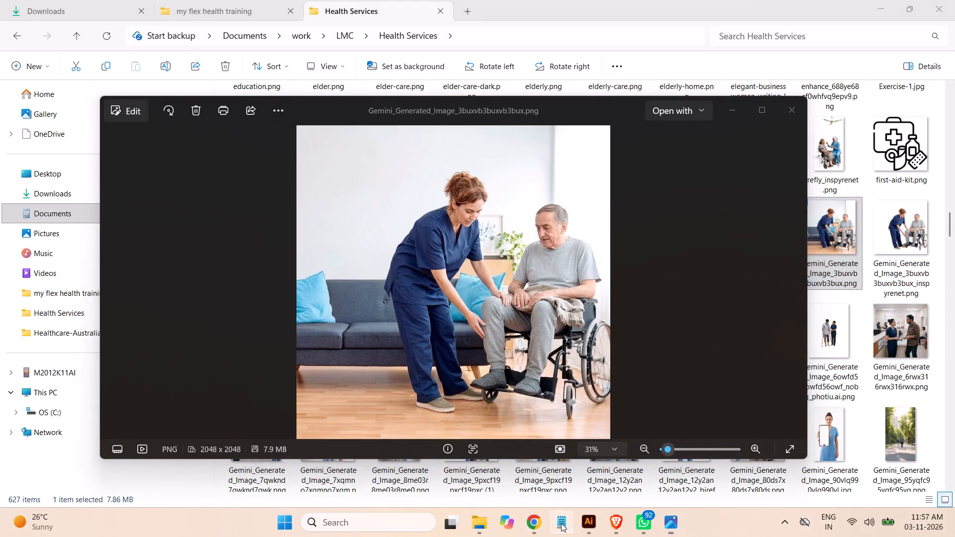
pyautogui.moveTo(604, 105); pyautogui.dragTo(740, 58)
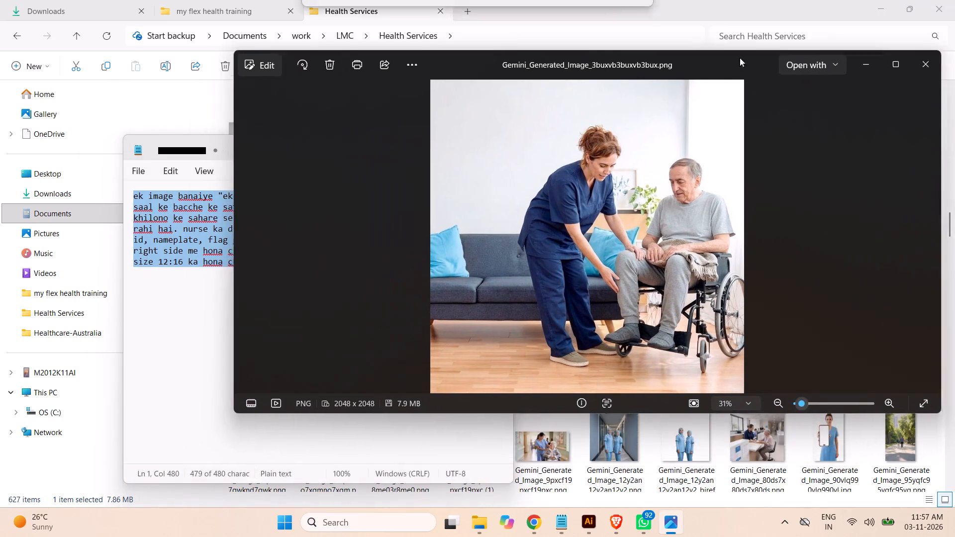
pyautogui.moveTo(740, 58); pyautogui.dragTo(750, 21)
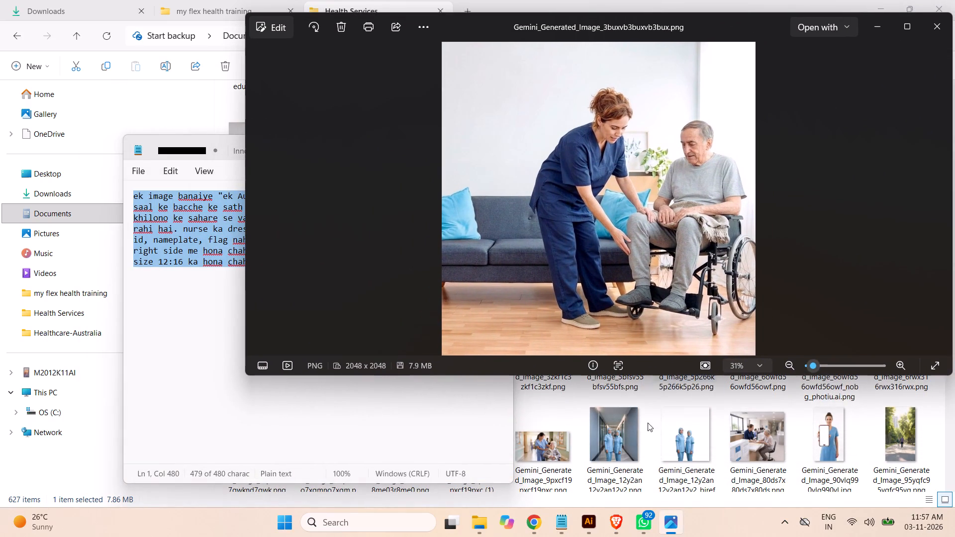
# In the Notepad image prompt, replace the word "ghar" with "Hospital" so the scene is set in an Australian hospital.
pyautogui.click(560, 522)
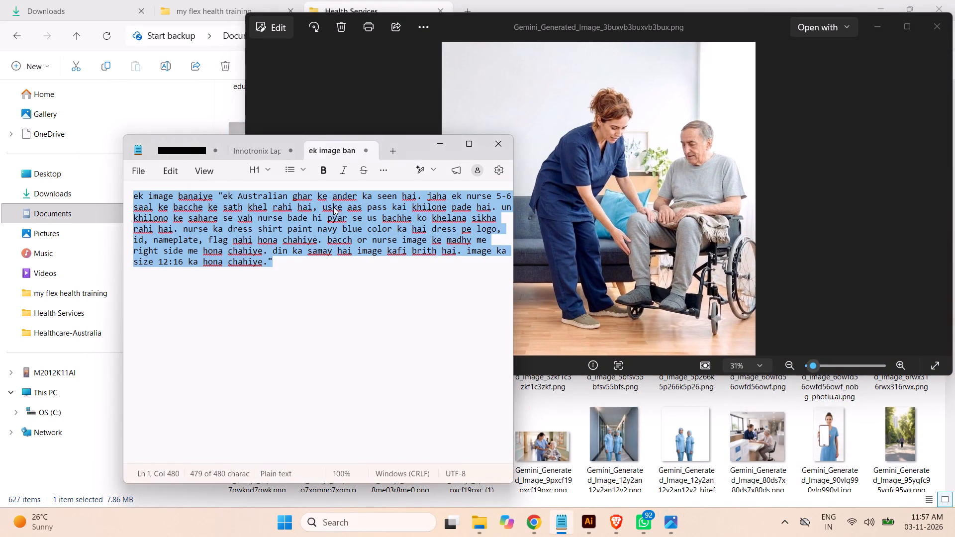
pyautogui.doubleClick(306, 195)
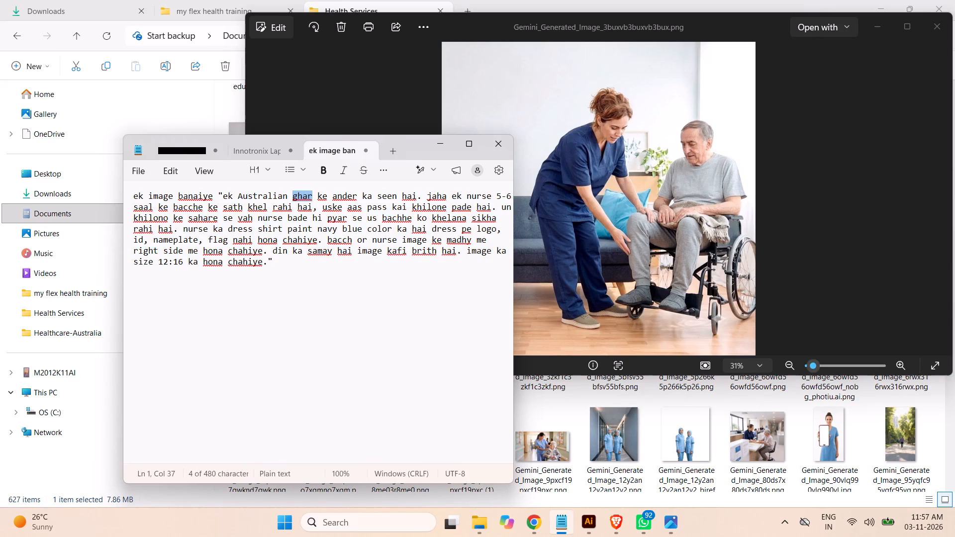
pyautogui.write('Hospital ka')
pyautogui.press('space')
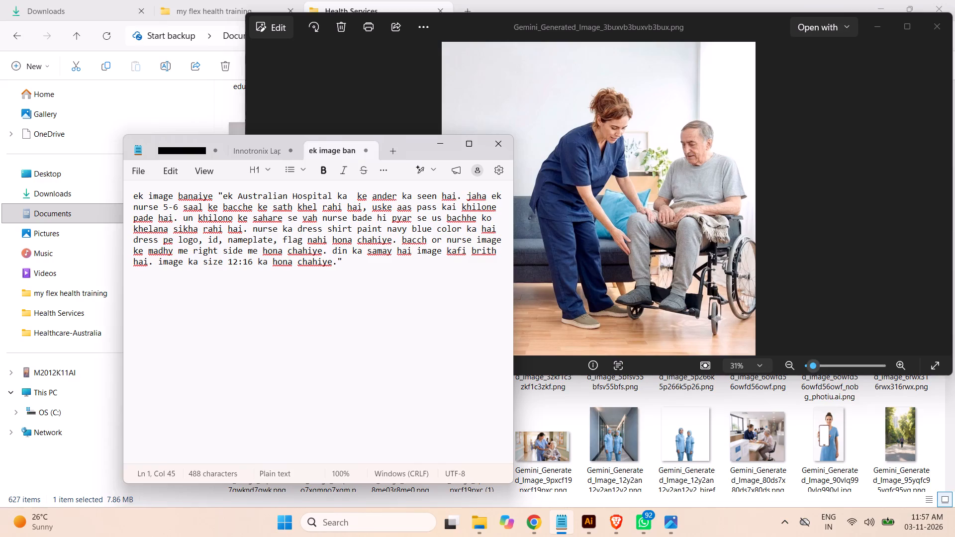
pyautogui.press('BackSpace')
pyautogui.press('BackSpace')
pyautogui.press('BackSpace')
pyautogui.press('BackSpace')
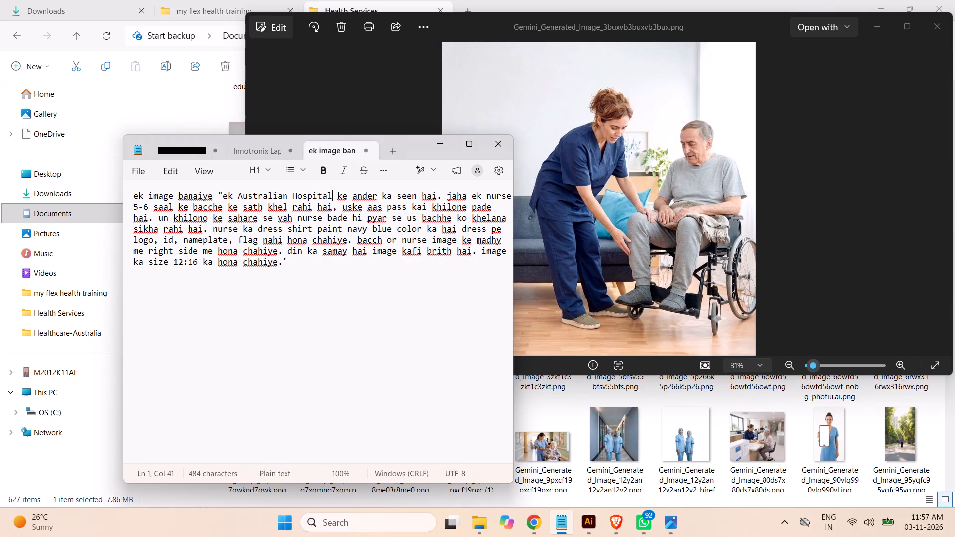
# Replace the phrase about playing with a 5-6 year-old child with "weel chair pe baitha ek bujurg Australian aadami ko".
pyautogui.moveTo(332, 206); pyautogui.dragTo(331, 206)
pyautogui.moveTo(331, 206); pyautogui.dragTo(133, 208)
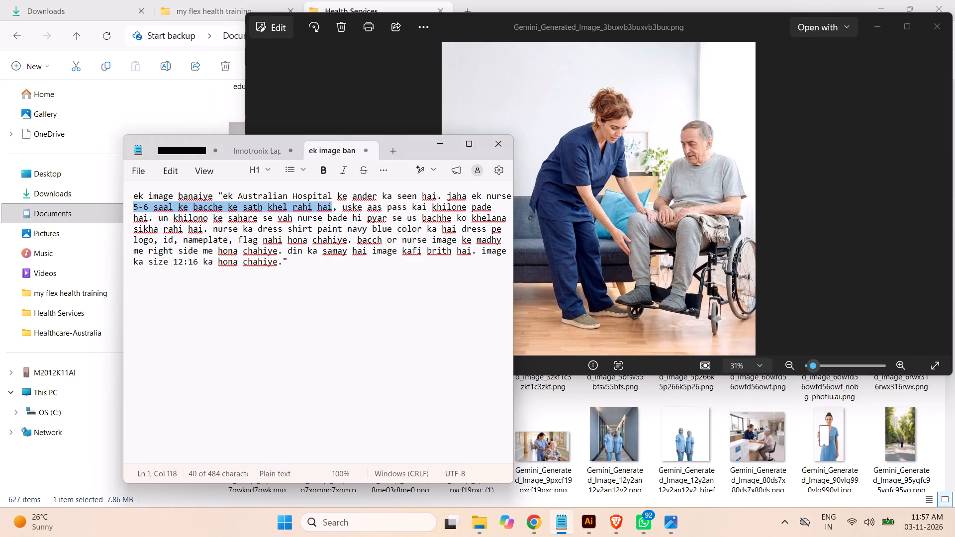
pyautogui.write('weel chair')
pyautogui.press('space')
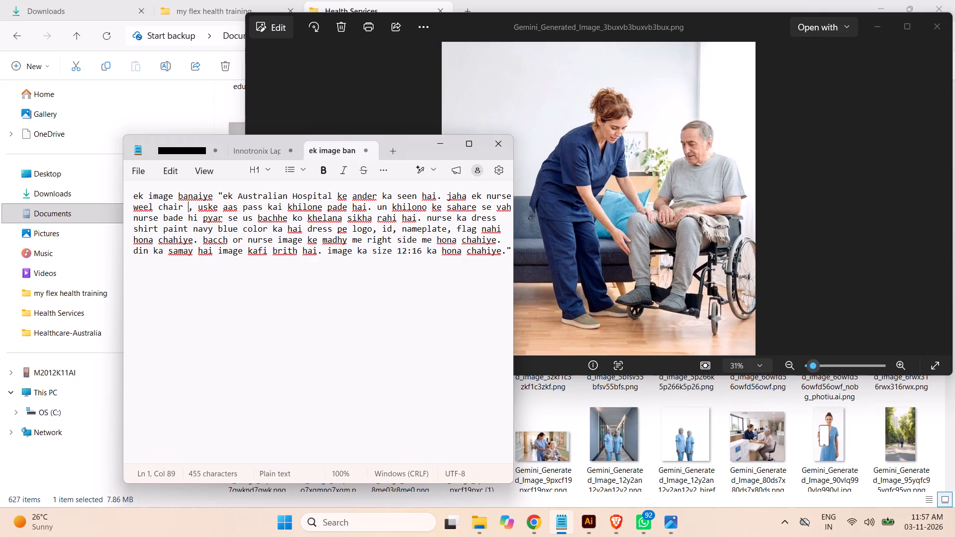
pyautogui.write('pe')
pyautogui.press('space')
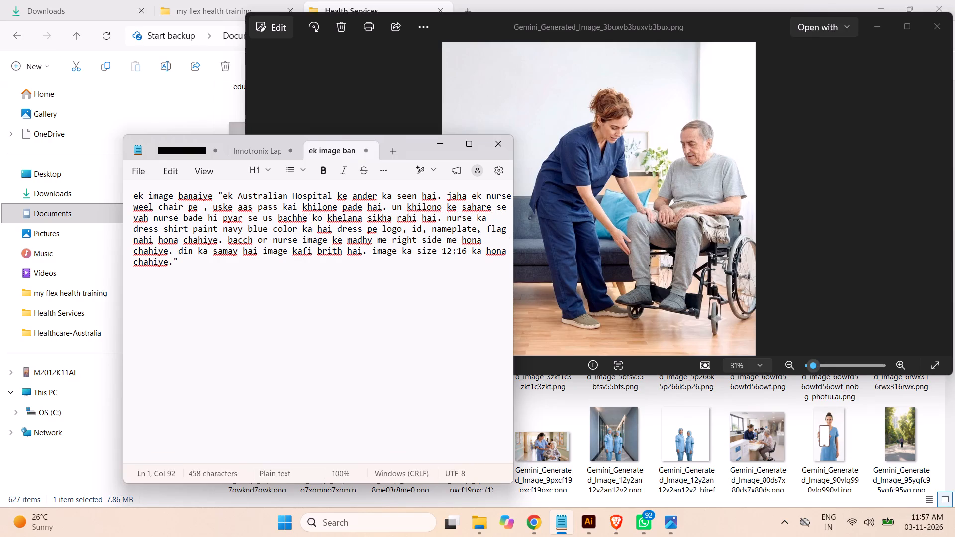
pyautogui.write('bai')
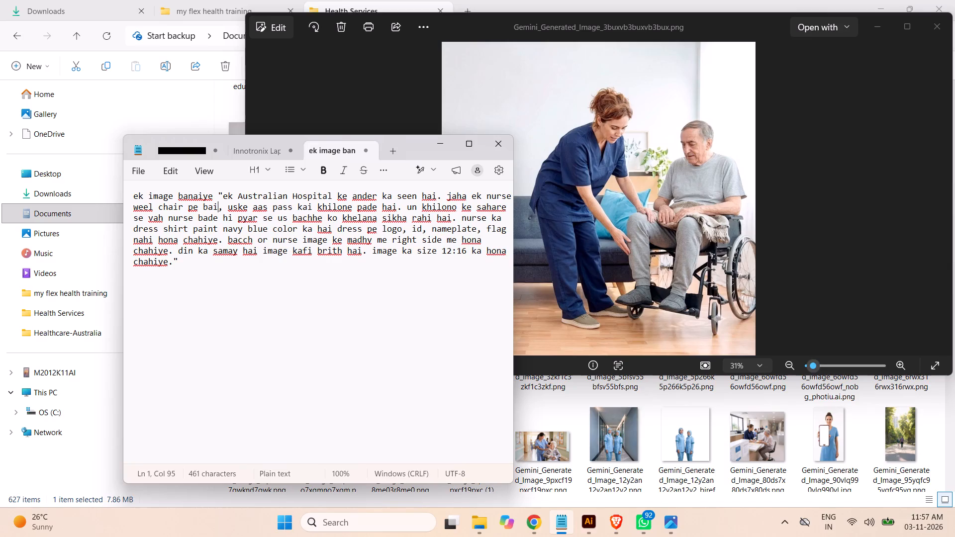
pyautogui.write('tha')
pyautogui.press('space')
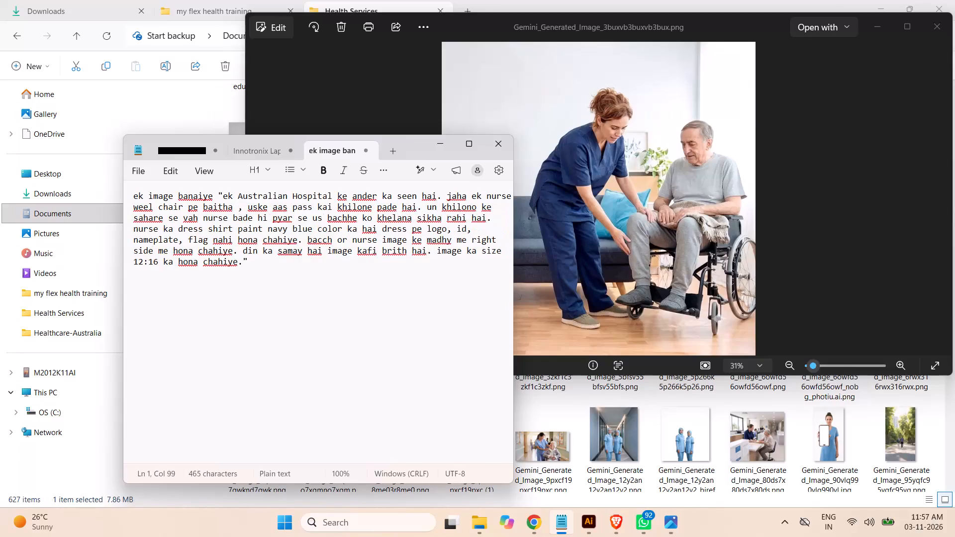
pyautogui.write('ek bujur')
pyautogui.write('g')
pyautogui.press('space')
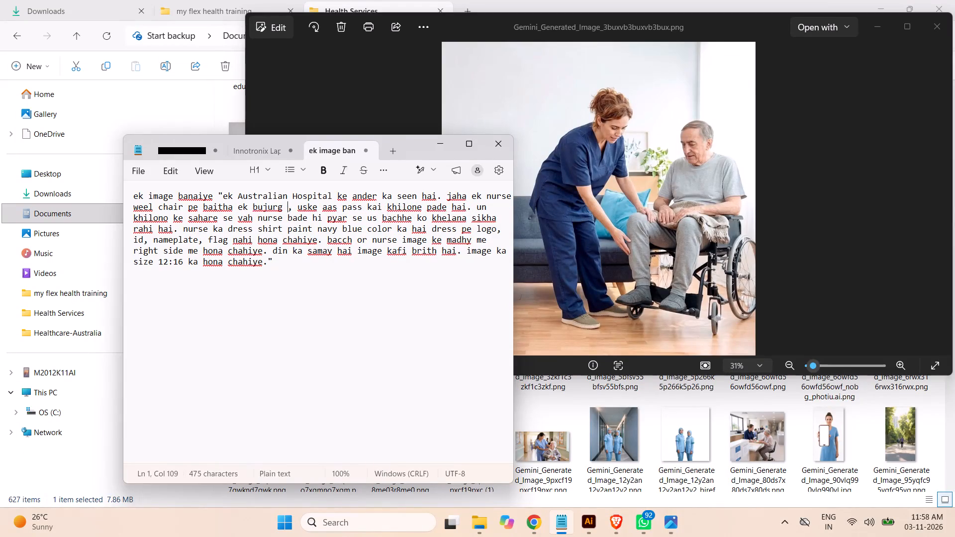
pyautogui.press('a')
pyautogui.write('ustralian')
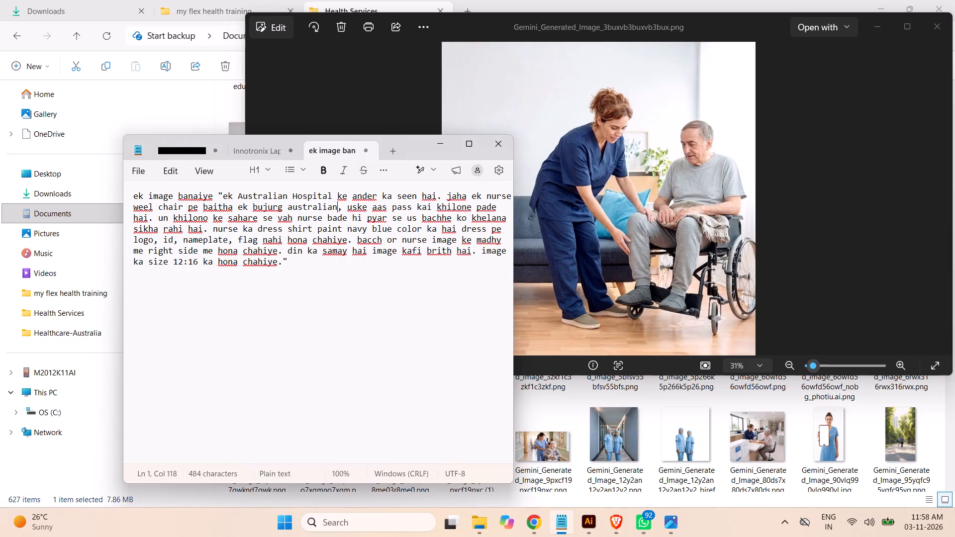
pyautogui.press('space')
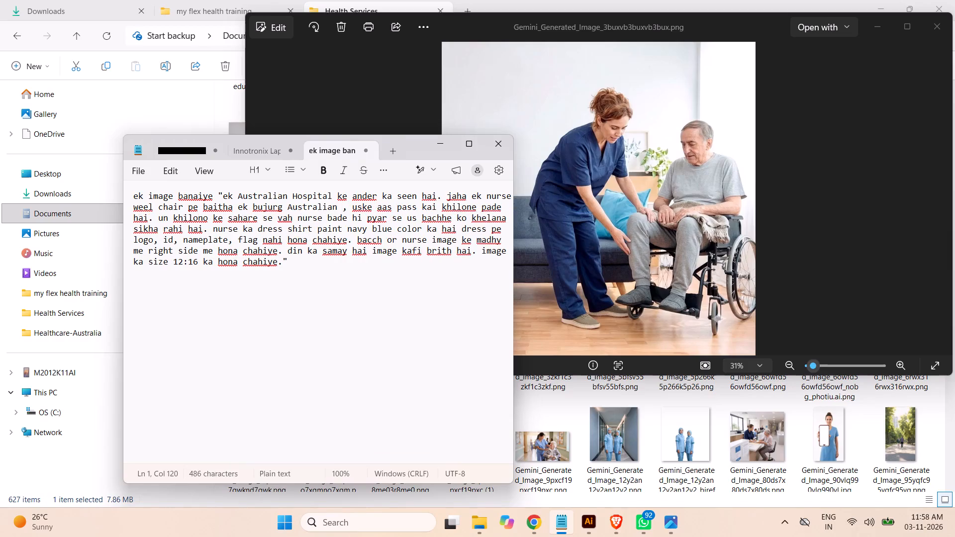
pyautogui.write('aadami ko')
pyautogui.press('space')
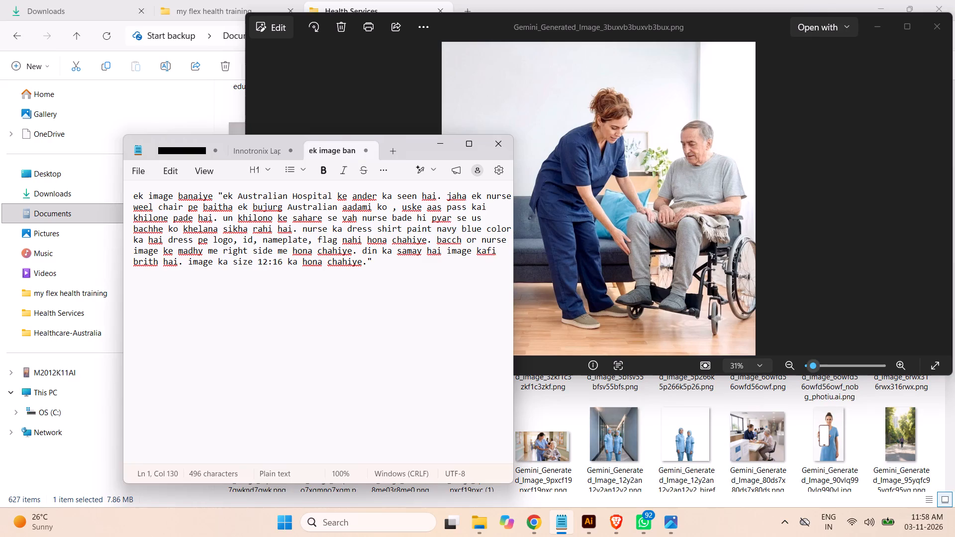
# Continue the nurse's action in the prompt with "weel chair ke paidan pe hatho se utha ke uske pair rakhate huye".
pyautogui.write('weel')
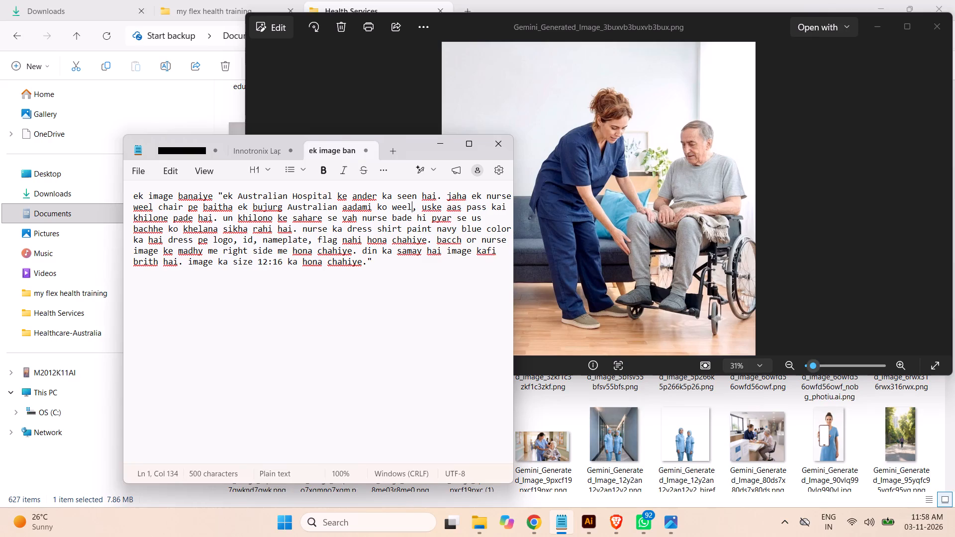
pyautogui.press('space')
pyautogui.write('chair ke pai')
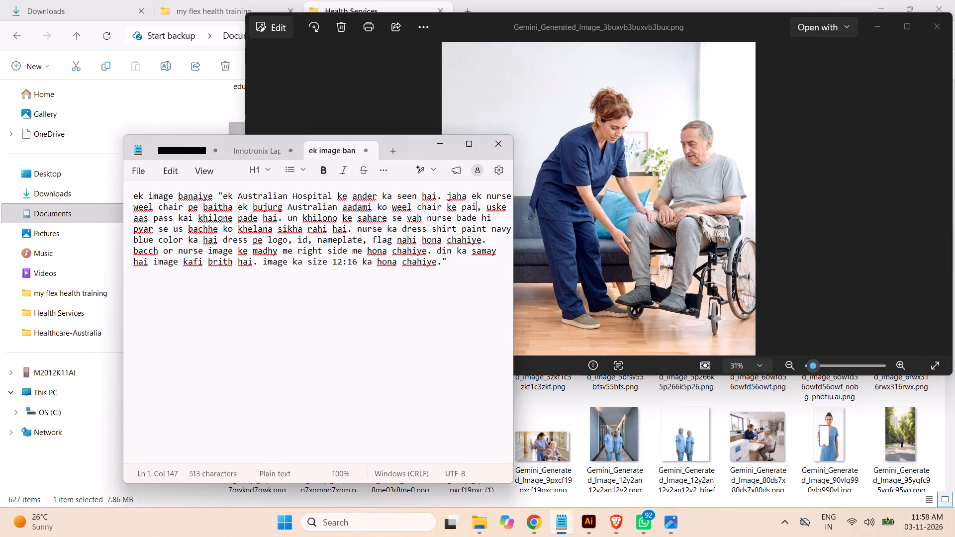
pyautogui.write('dan pe')
pyautogui.press('space')
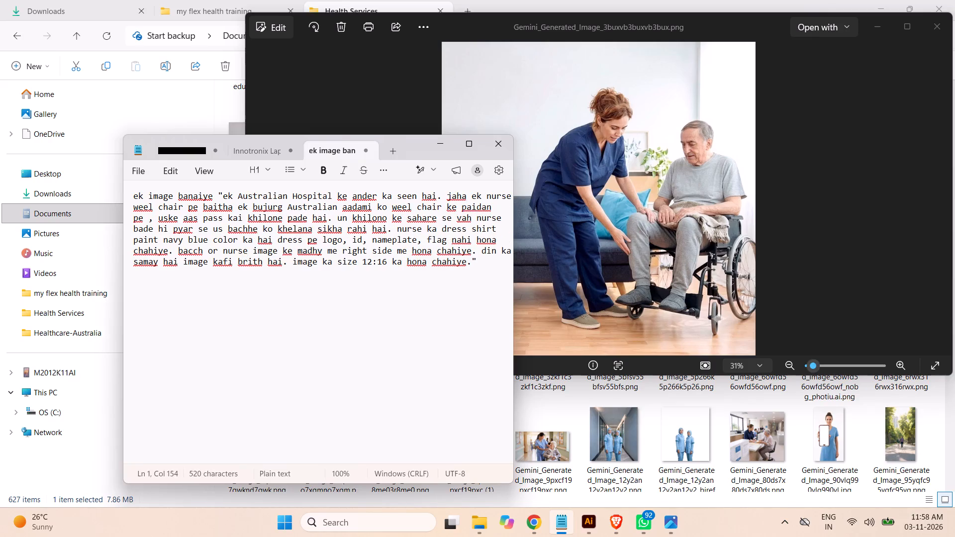
pyautogui.write('hatho se u')
pyautogui.write('th')
pyautogui.write('a ke')
pyautogui.press('space')
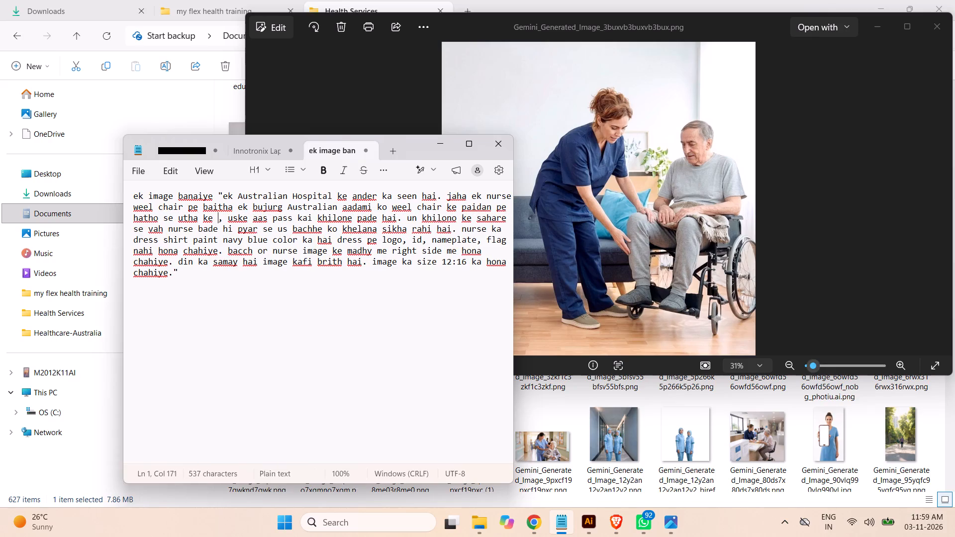
pyautogui.write('us')
pyautogui.write('ke pair')
pyautogui.press('space')
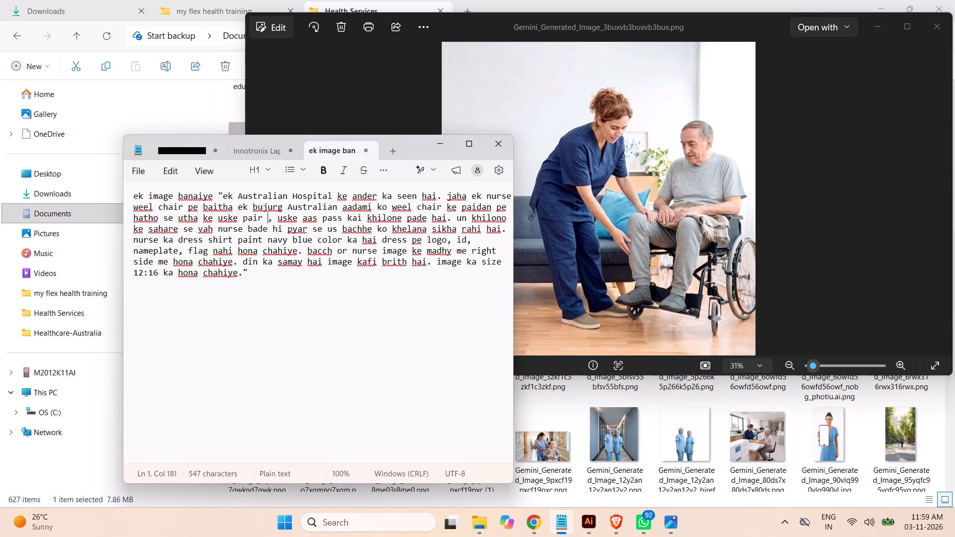
pyautogui.write('rakhate huey')
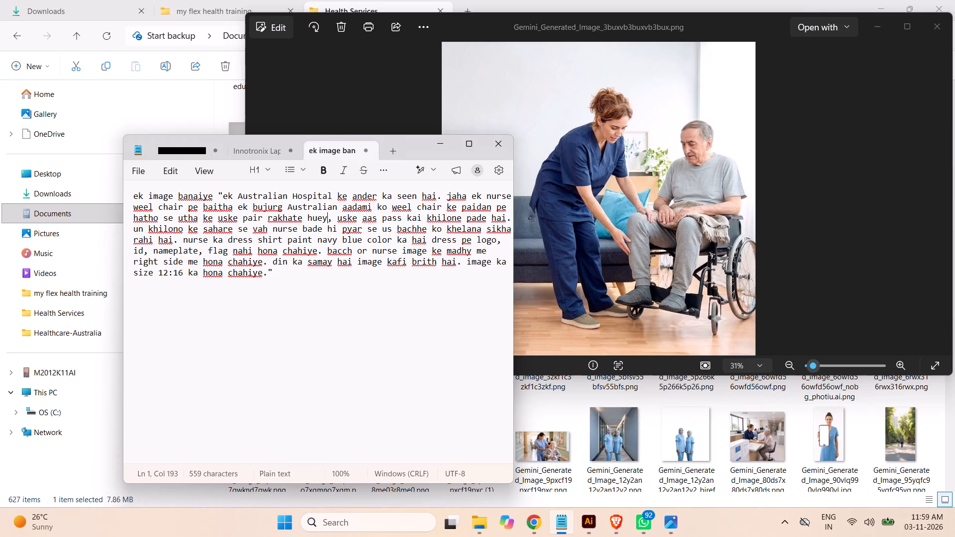
pyautogui.press('BackSpace')
pyautogui.press('BackSpace')
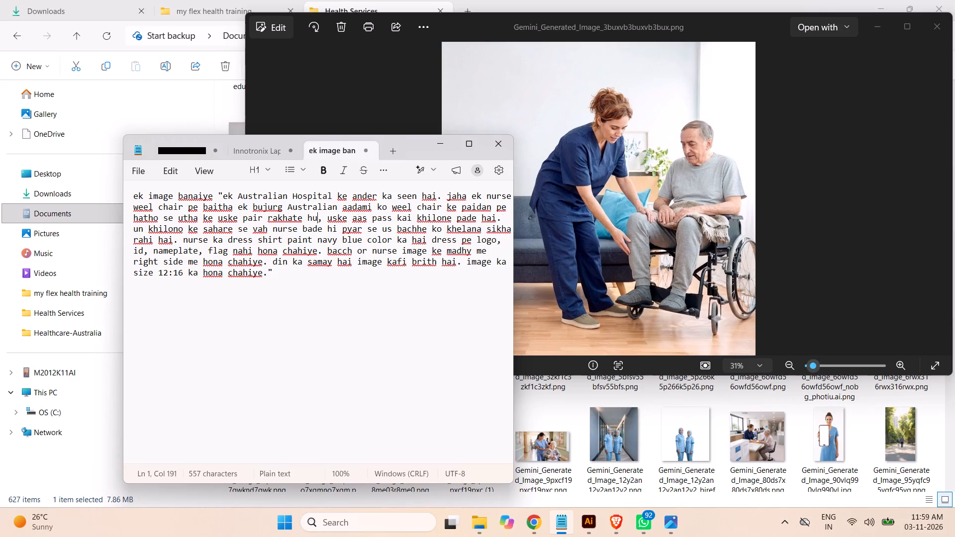
pyautogui.write('ye')
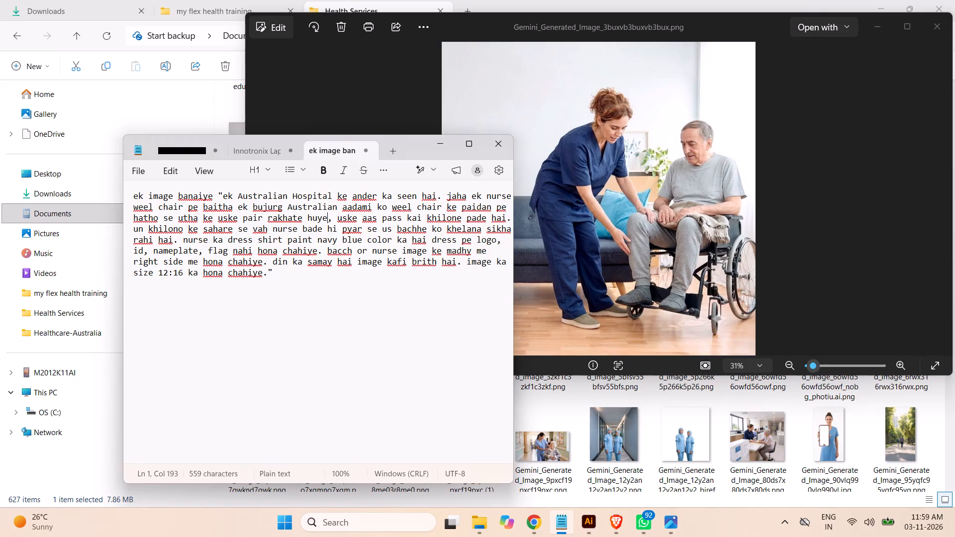
# Replace the text about scattered toys and teaching the child to play with "pichhe hospital ka mahol hai".
pyautogui.moveTo(338, 218); pyautogui.dragTo(355, 222)
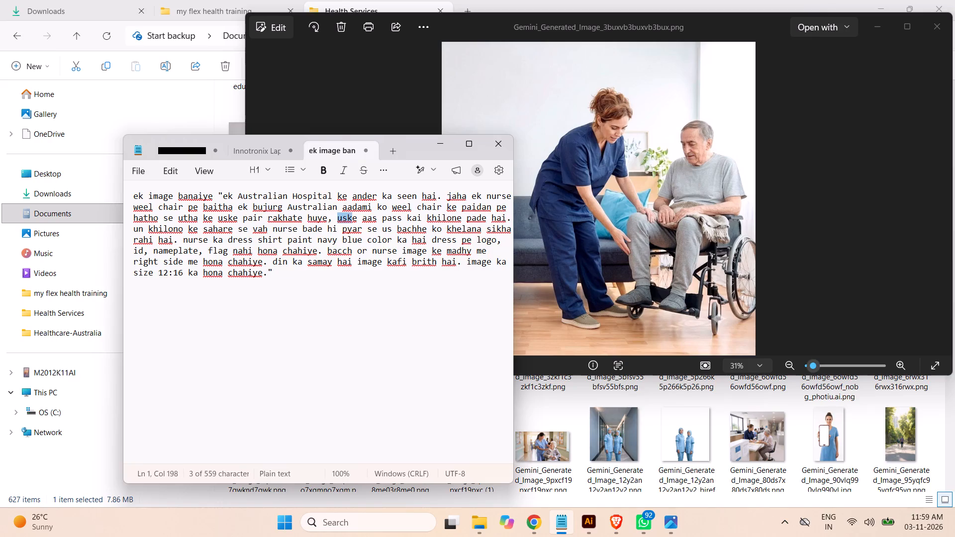
pyautogui.moveTo(355, 222); pyautogui.dragTo(183, 237)
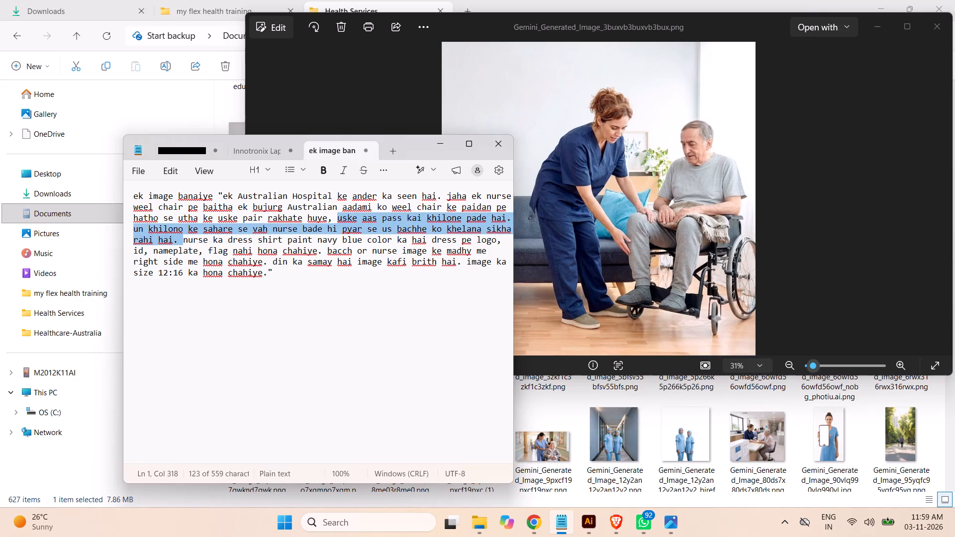
pyautogui.moveTo(183, 237); pyautogui.dragTo(173, 238)
pyautogui.write('ho')
pyautogui.press('BackSpace')
pyautogui.press('BackSpace')
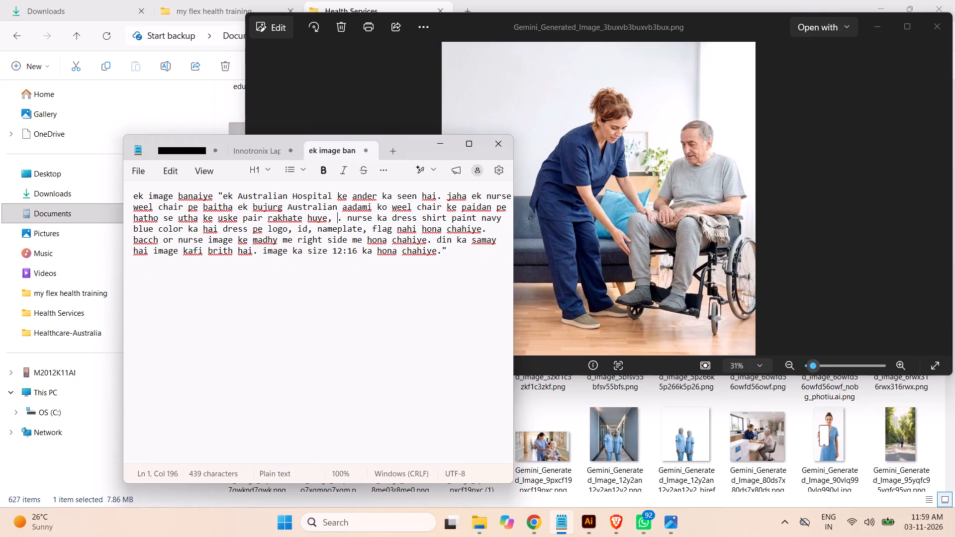
pyautogui.write('pichhe')
pyautogui.press('space')
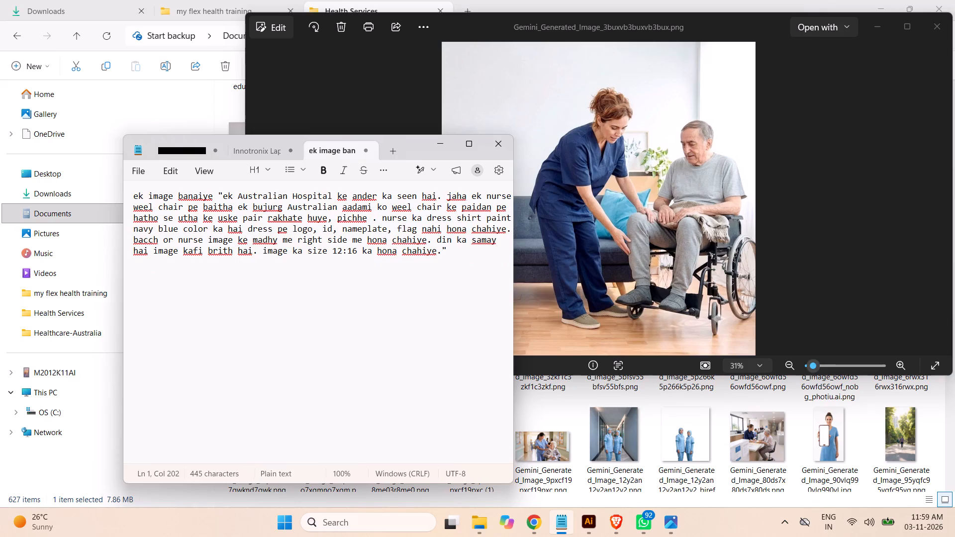
pyautogui.write('hospi')
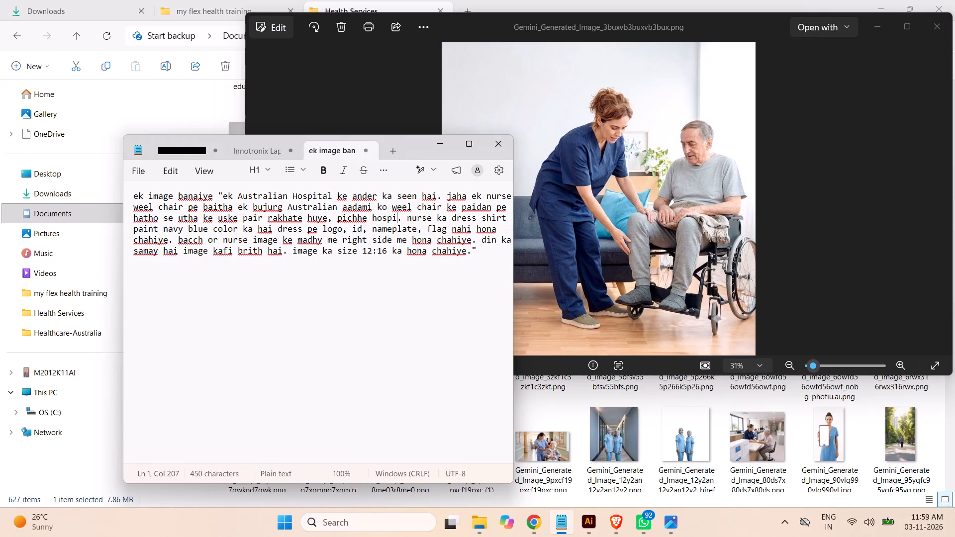
pyautogui.write('tal ka mahol hai')
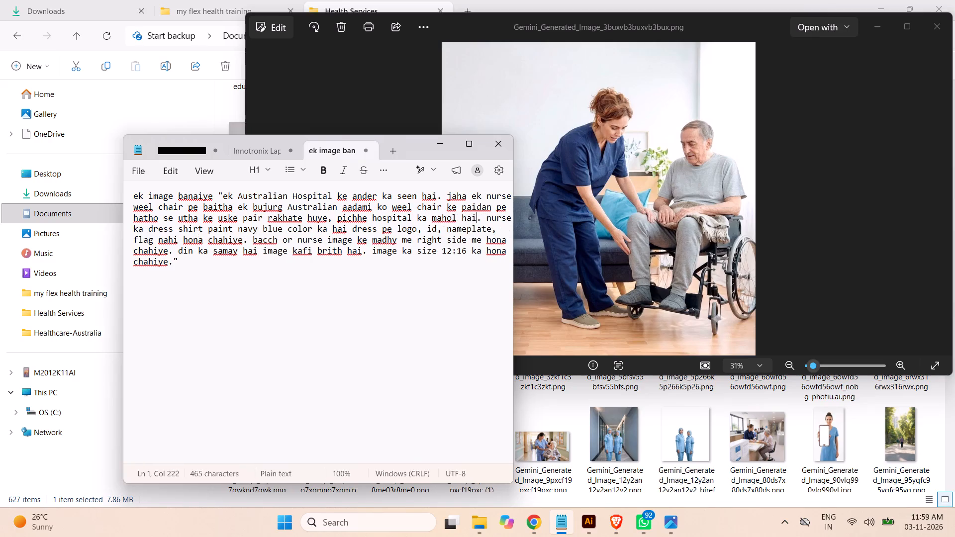
pyautogui.press('space')
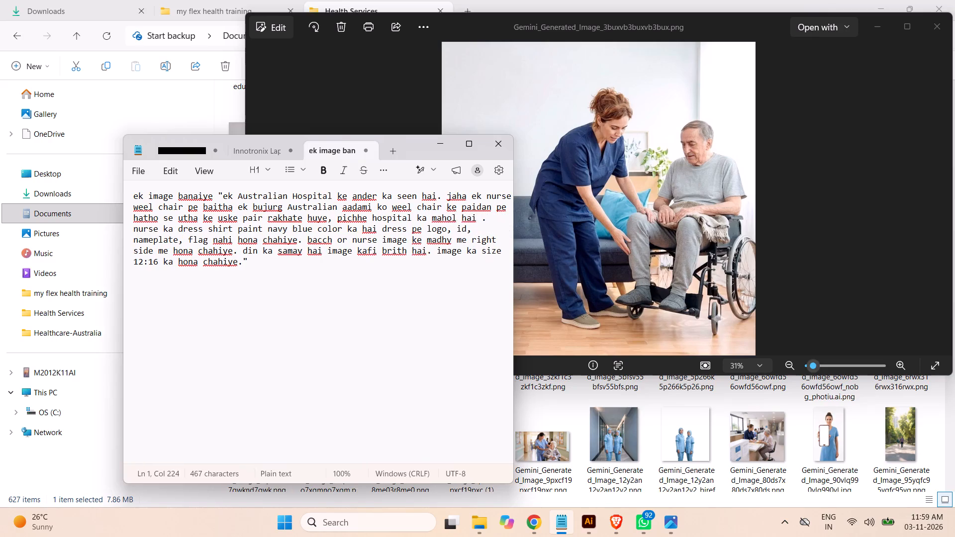
# Extend the hospital background description with "log idhar udhar aa ja rahe hai background dhundhala hona chahiye".
pyautogui.write('log')
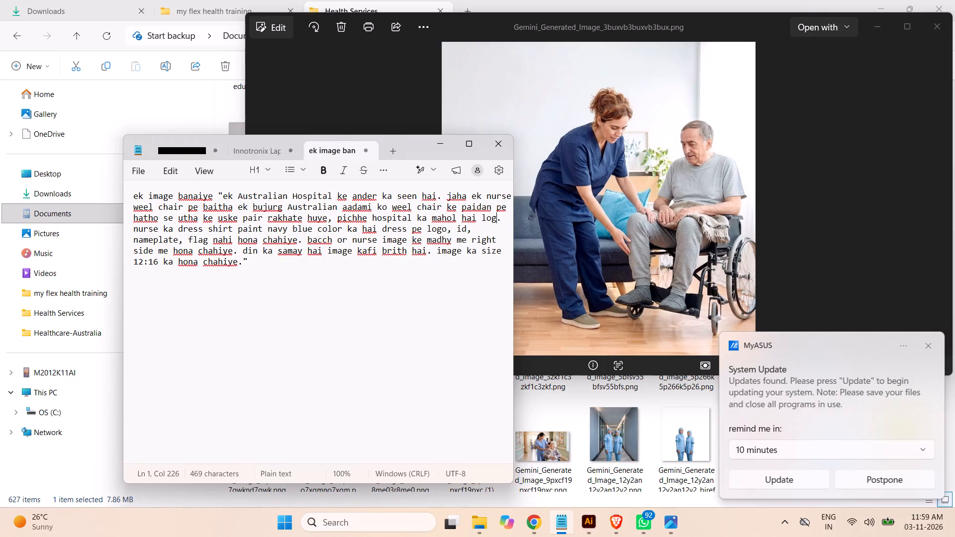
pyautogui.press('space')
pyautogui.write('idhar')
pyautogui.press('space')
pyautogui.write('udhar aa ja rahe hai')
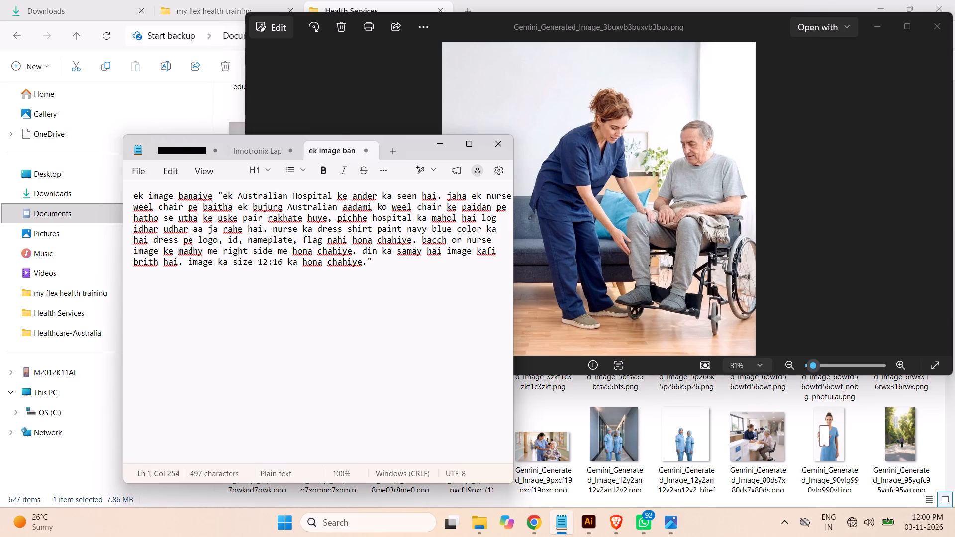
pyautogui.click(262, 229)
pyautogui.press('space')
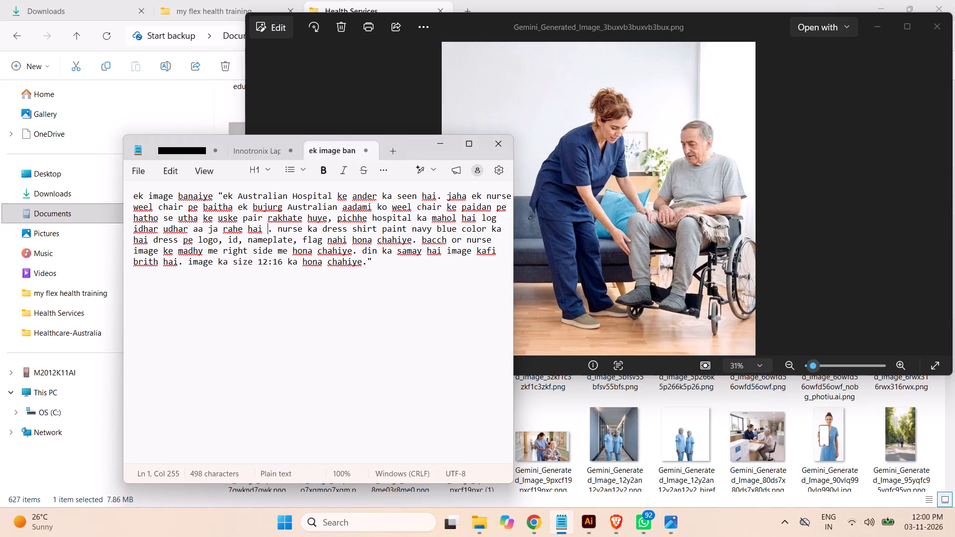
# Complete the hospital background description in the prompt with "background dhundhala hona chahiye".
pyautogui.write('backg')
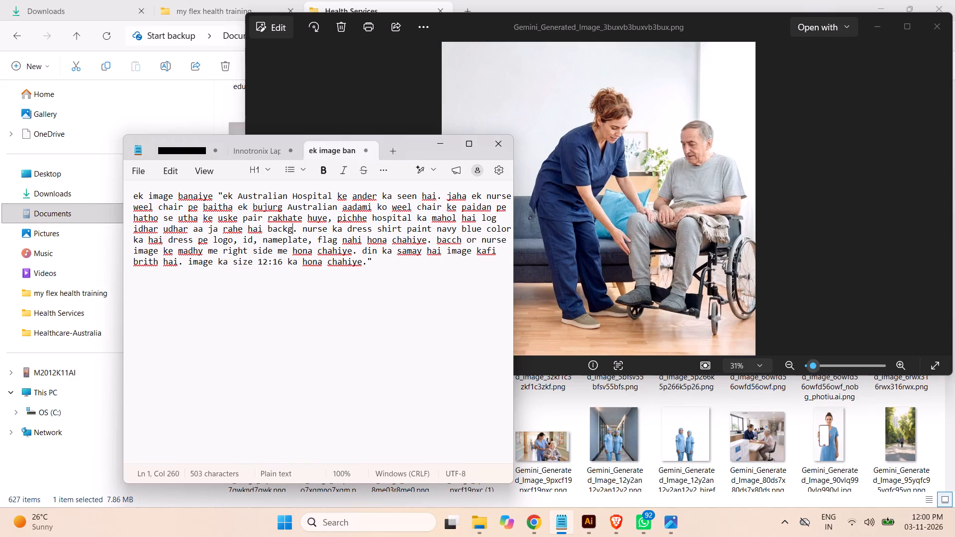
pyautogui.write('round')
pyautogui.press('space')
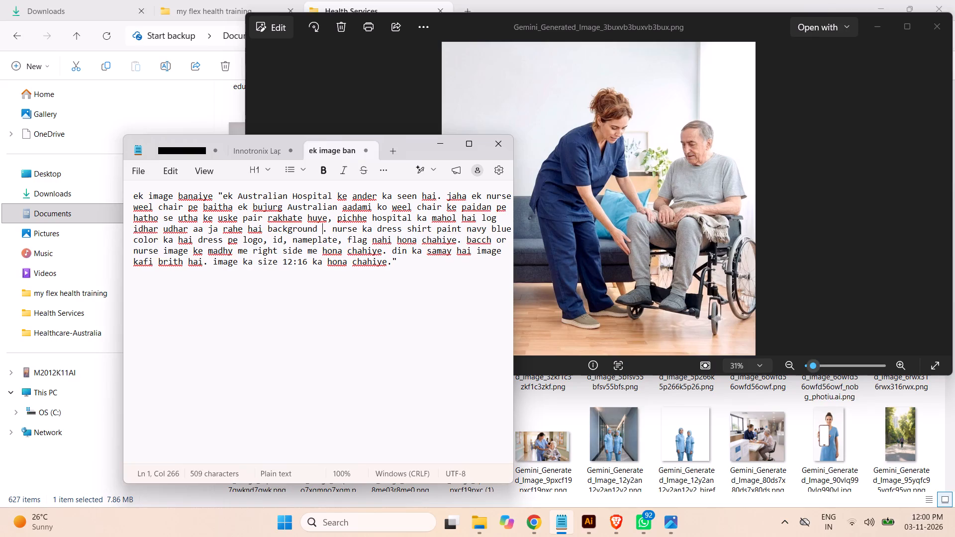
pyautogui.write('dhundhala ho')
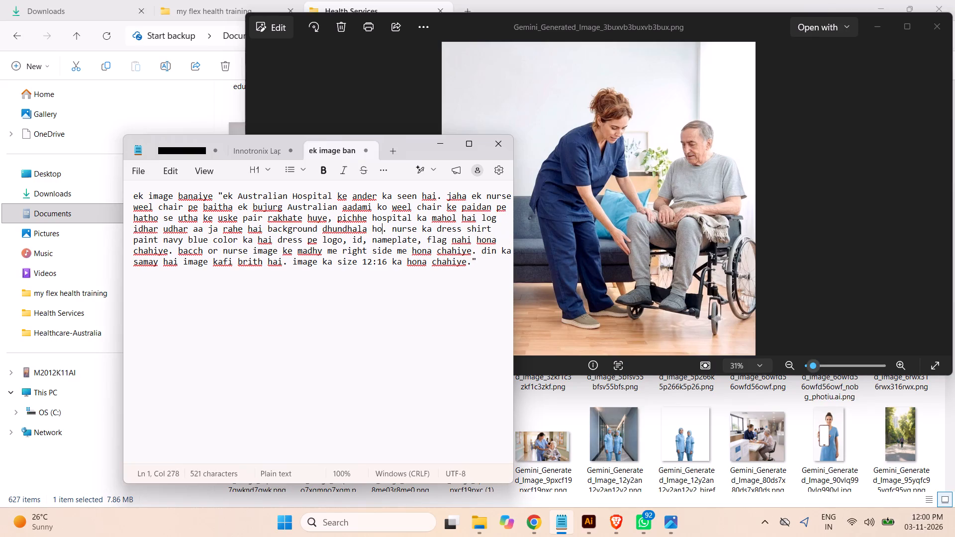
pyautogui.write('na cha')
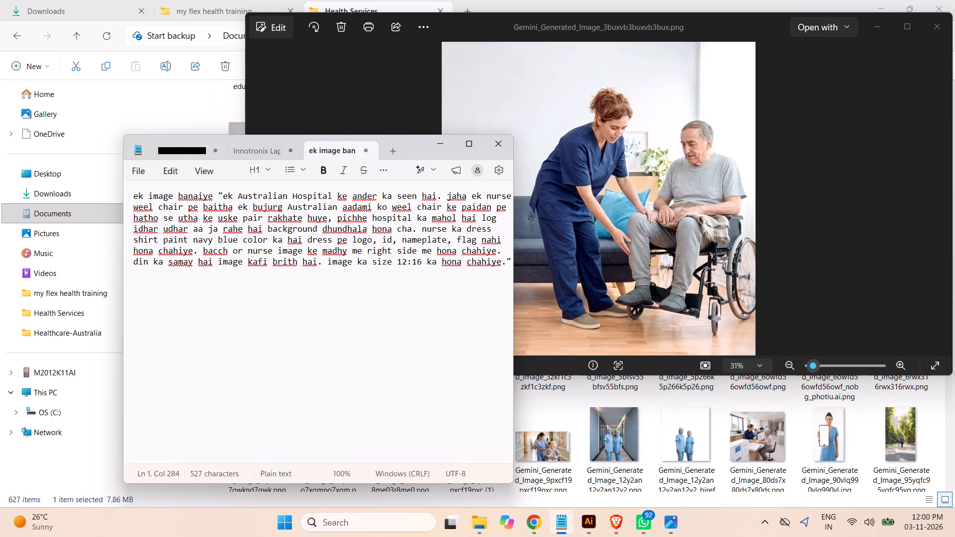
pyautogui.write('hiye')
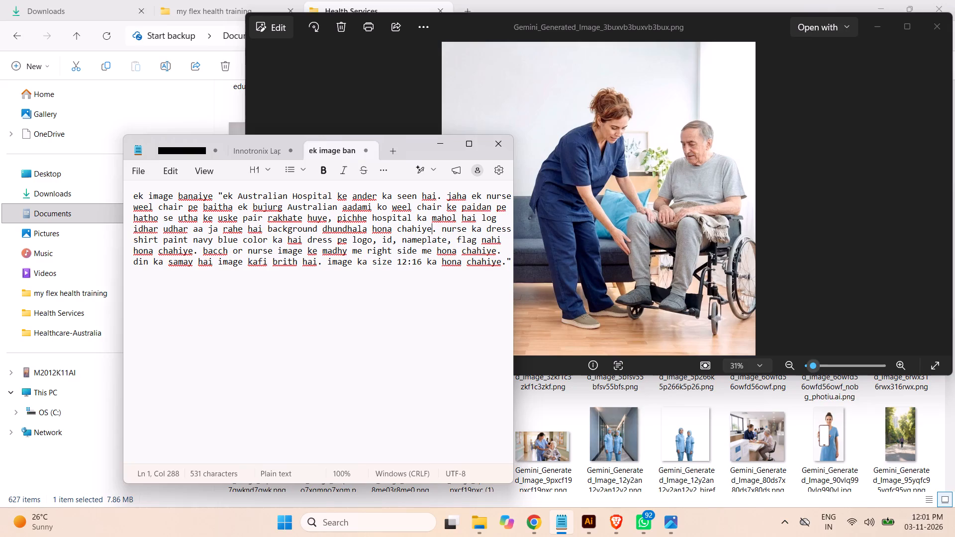
# Select the start of the prompt's placement sentence, from "bacch or nurse image ke" into the word "madhy".
pyautogui.moveTo(203, 251); pyautogui.dragTo(329, 255)
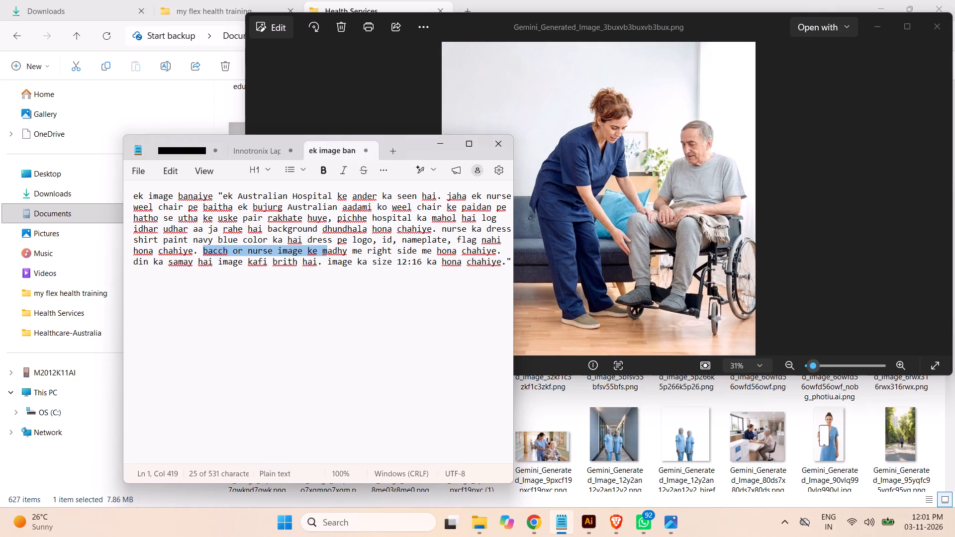
# Replace the text about the child's and nurse's placement and daytime with "nurse or bujurg insan ke chahare pe smile nahi honi chahiye".
pyautogui.moveTo(329, 255); pyautogui.dragTo(316, 262)
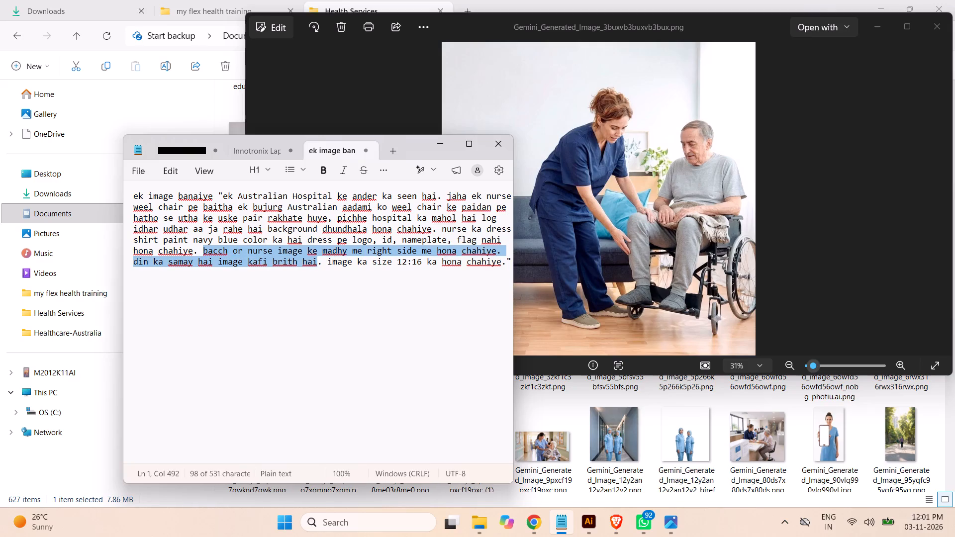
pyautogui.moveTo(316, 262); pyautogui.dragTo(317, 263)
pyautogui.write('nurse or')
pyautogui.press('space')
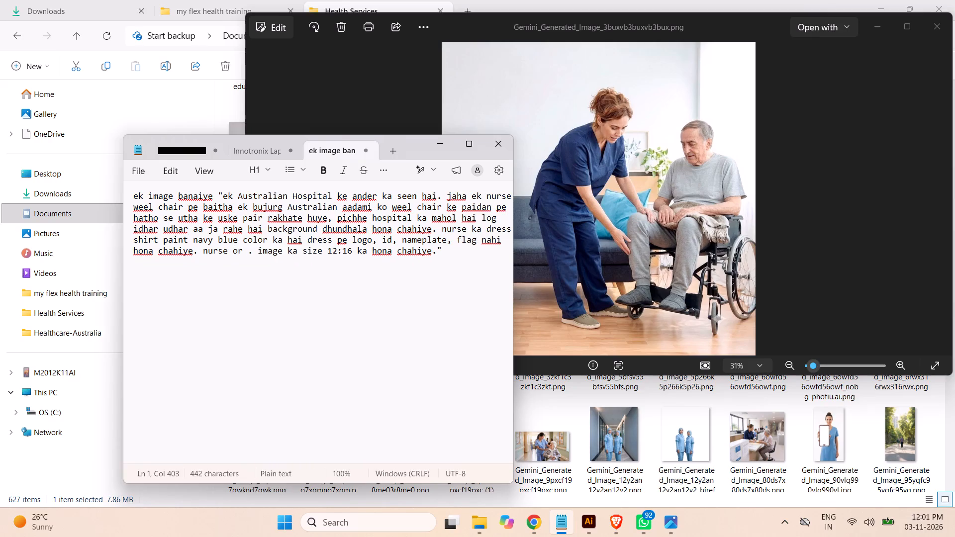
pyautogui.write('bujurg')
pyautogui.press('space')
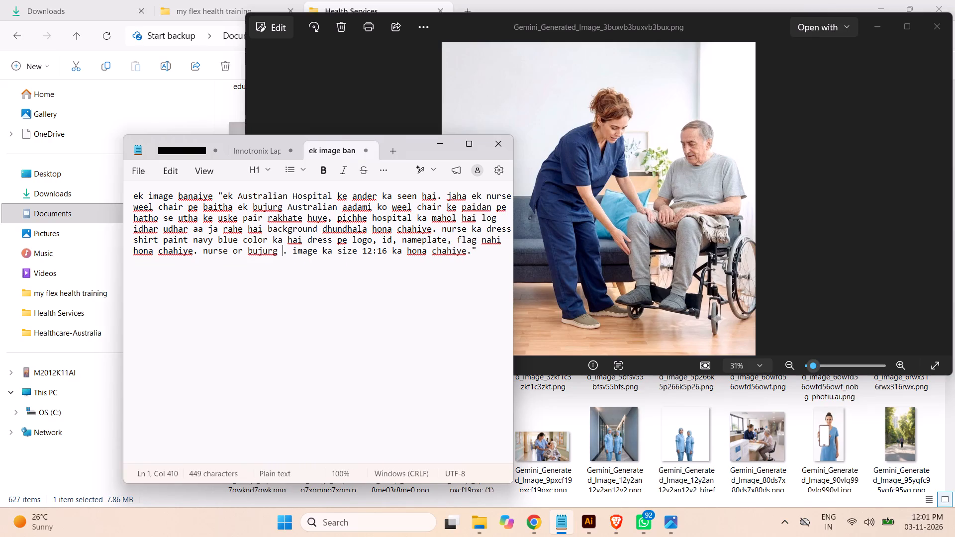
pyautogui.write('ima')
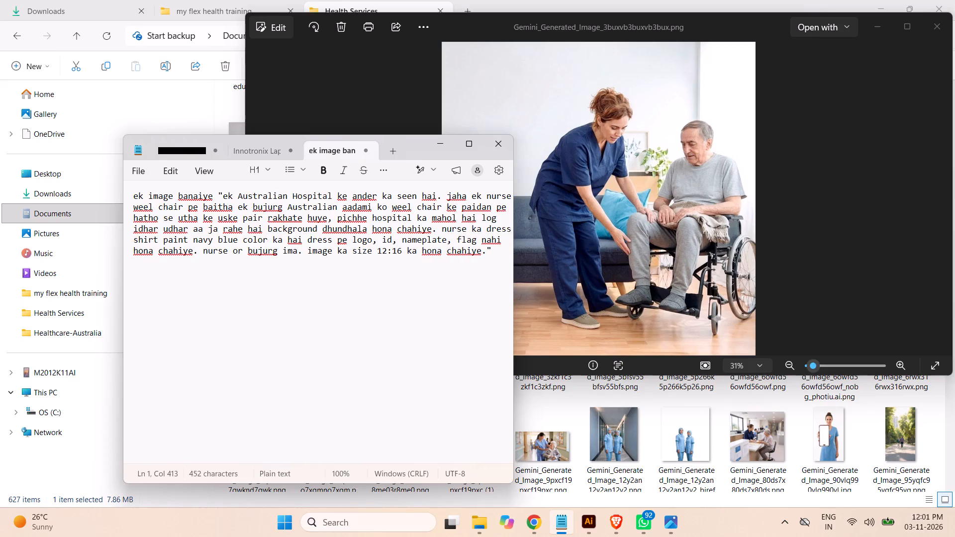
pyautogui.press('BackSpace')
pyautogui.press('BackSpace')
pyautogui.write('nsan ke chahare pe smile nahi honi chahi')
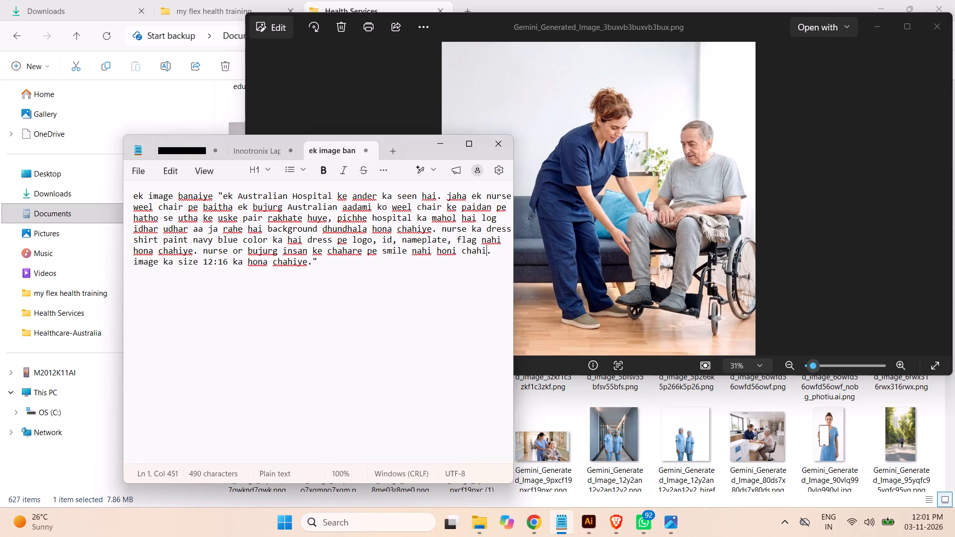
pyautogui.write('ye')
pyautogui.press('space')
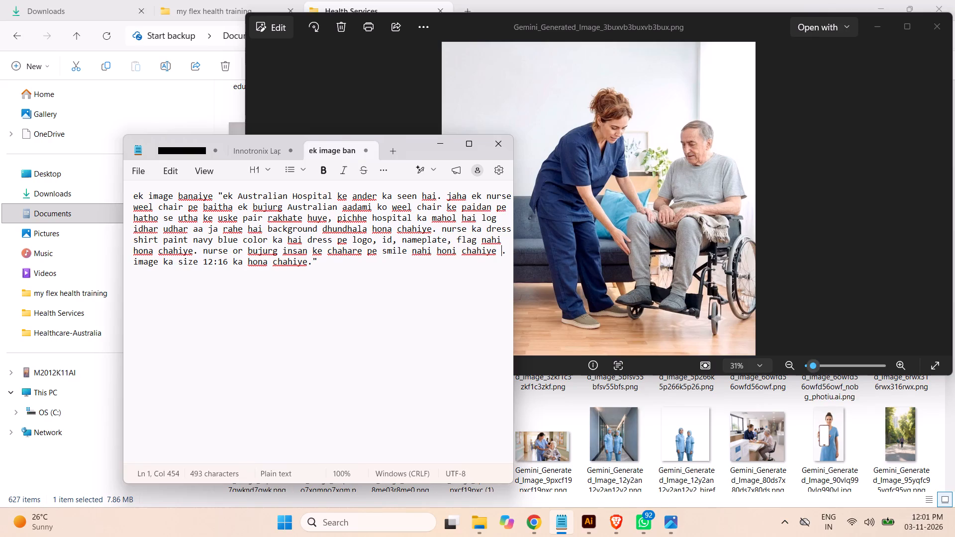
# Change the image size in the prompt's last sentence to 16:8.
pyautogui.moveTo(212, 261); pyautogui.dragTo(205, 258)
pyautogui.moveTo(205, 258); pyautogui.dragTo(203, 257)
pyautogui.press('1')
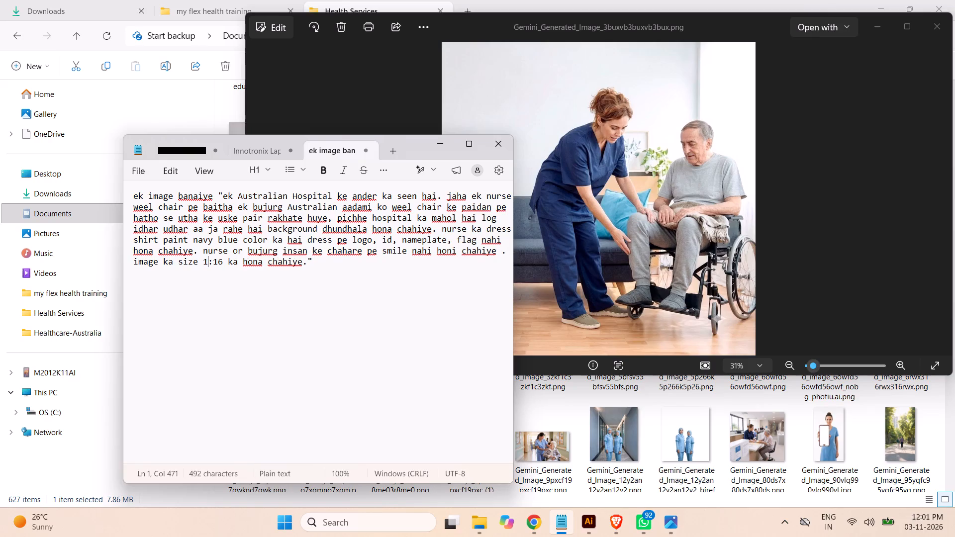
pyautogui.press('6')
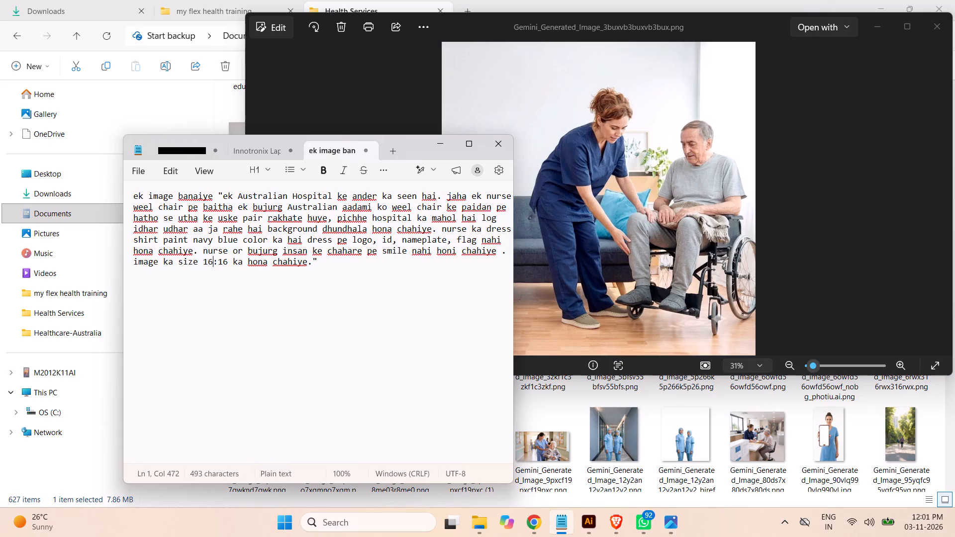
pyautogui.moveTo(227, 262); pyautogui.dragTo(219, 259)
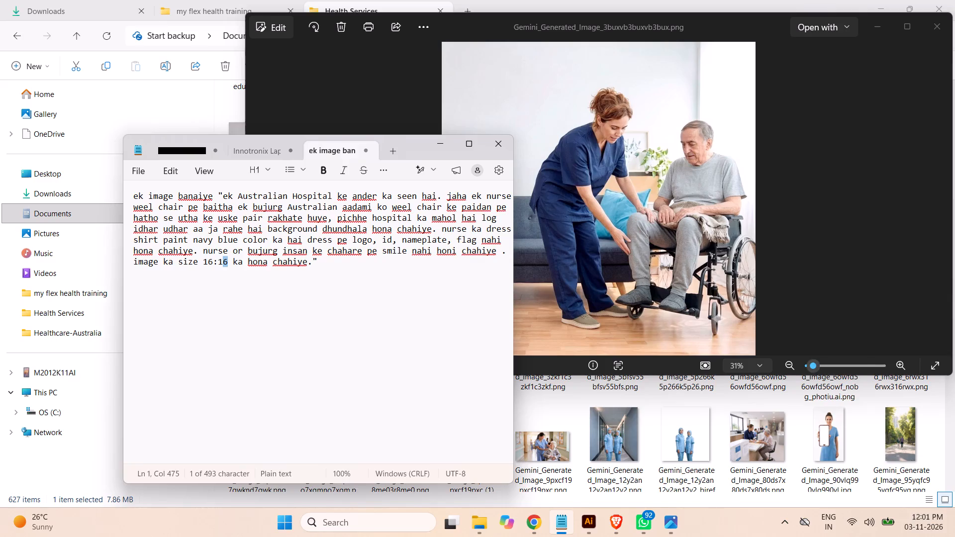
pyautogui.press('BackSpace')
pyautogui.press('BackSpace')
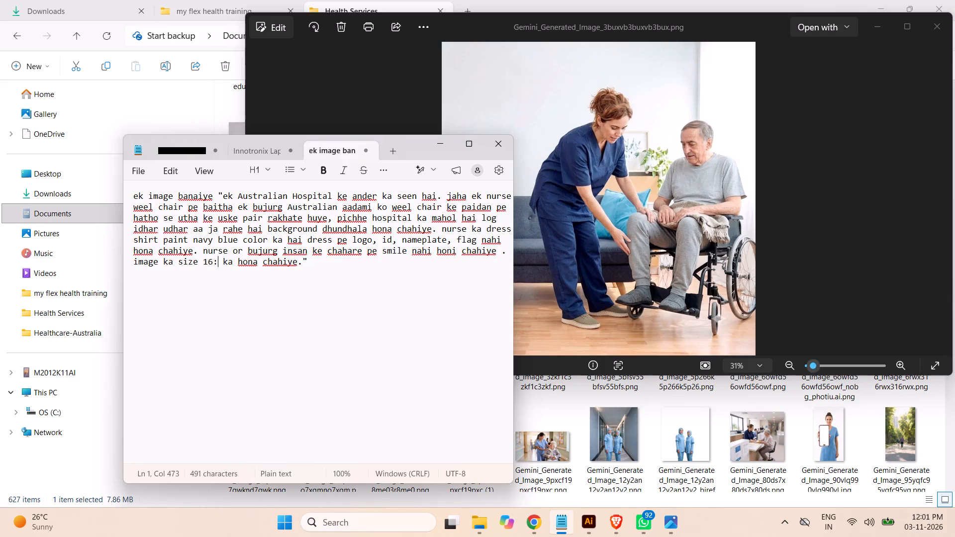
pyautogui.press('8')
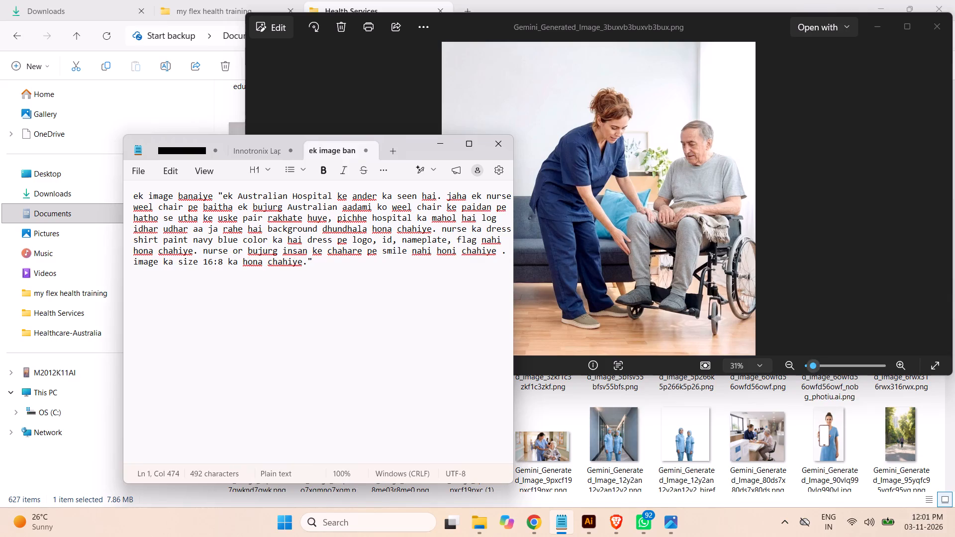
# Copy the whole prompt into Google Translate in the Brave browser, then swap the languages to translate its Hindi version into English.
pyautogui.click(350, 268)
pyautogui.moveTo(324, 263); pyautogui.dragTo(155, 206)
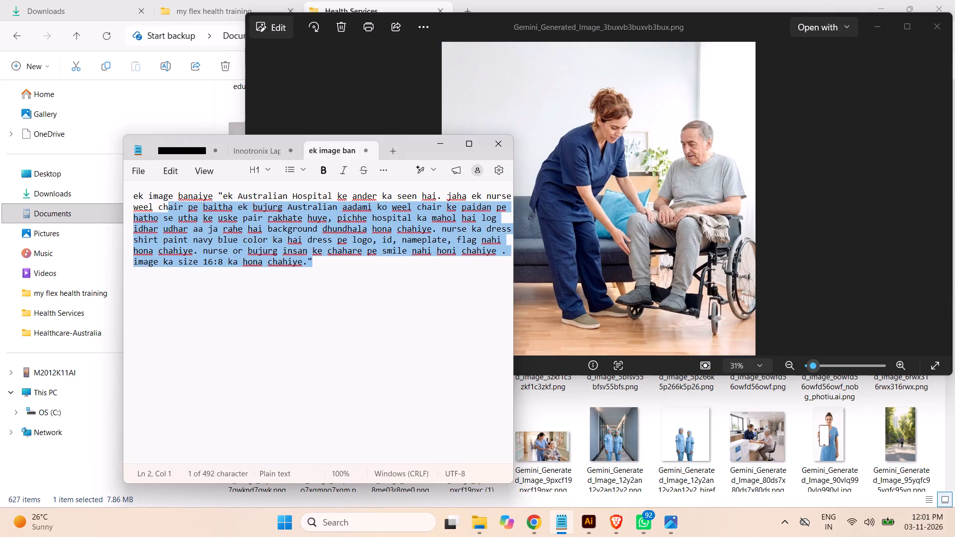
pyautogui.moveTo(155, 206); pyautogui.dragTo(75, 189)
pyautogui.hotkey('ctrl', 'c')
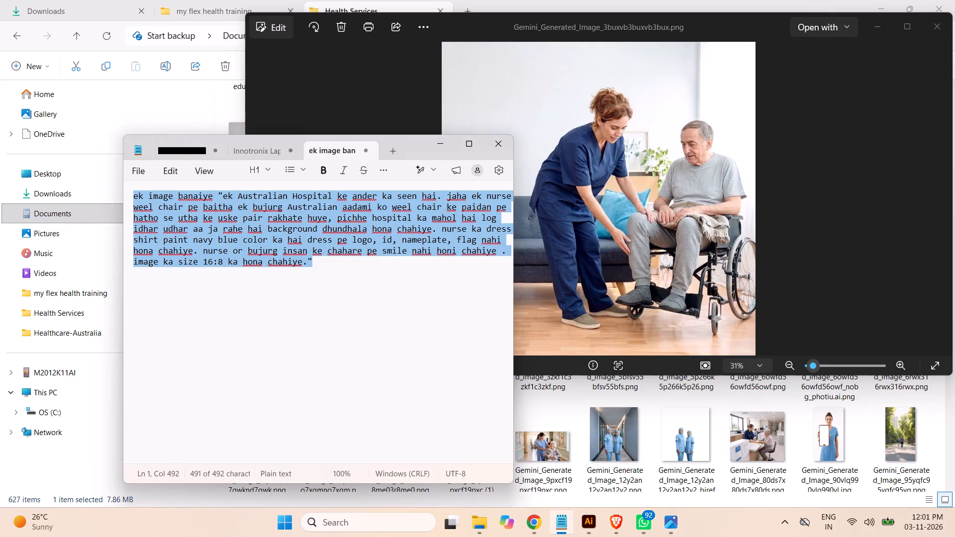
pyautogui.click(614, 525)
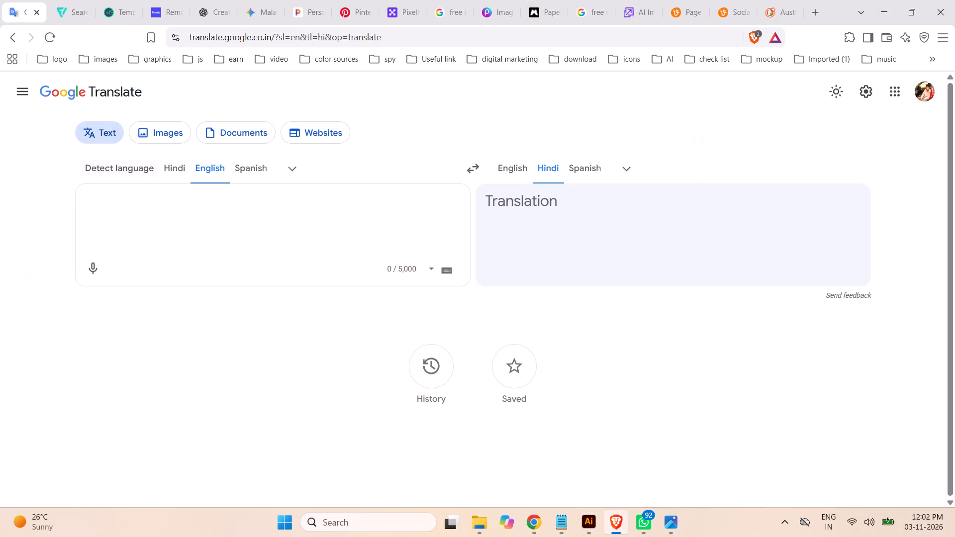
pyautogui.hotkey('ctrl', 'v')
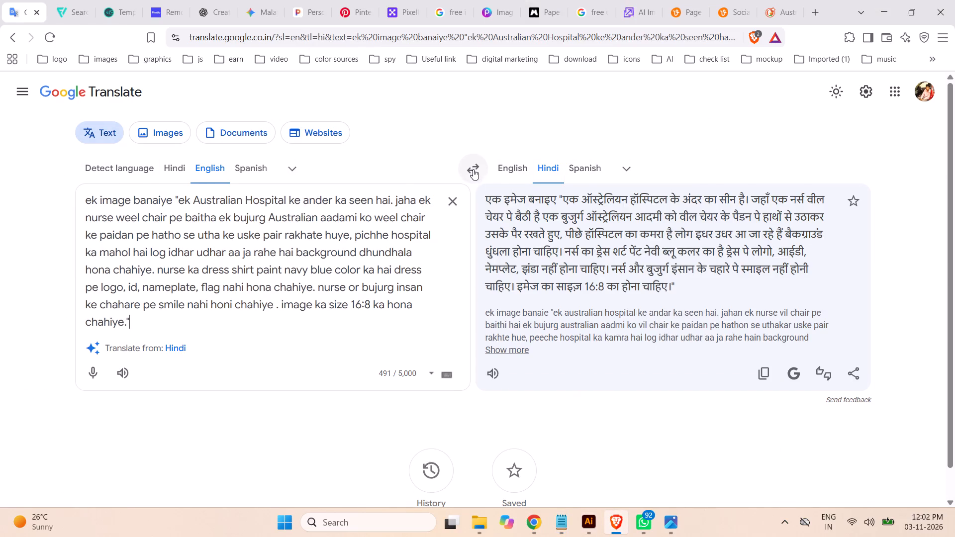
pyautogui.click(473, 167)
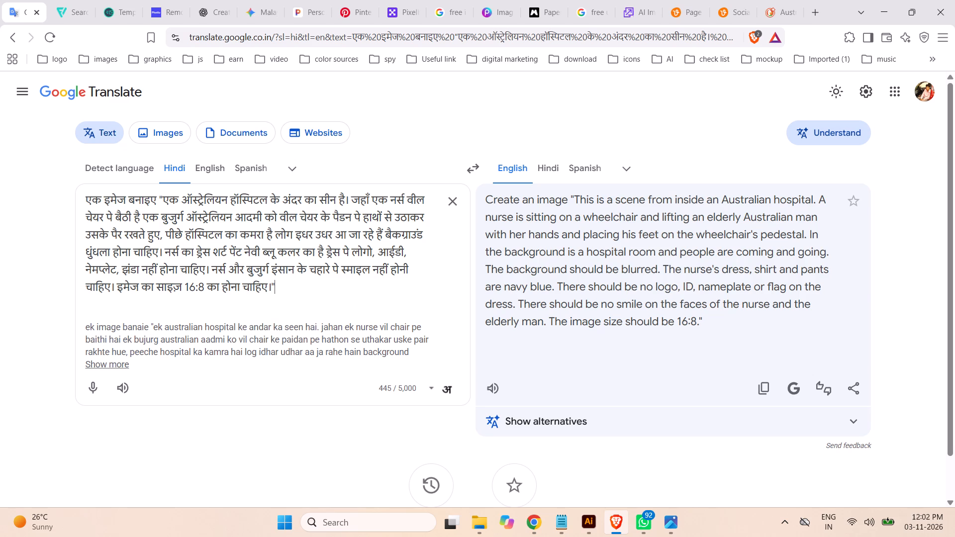
# Replace the word "बैठी" in the Hindi source text with "बैठा".
pyautogui.moveTo(130, 217); pyautogui.dragTo(117, 210)
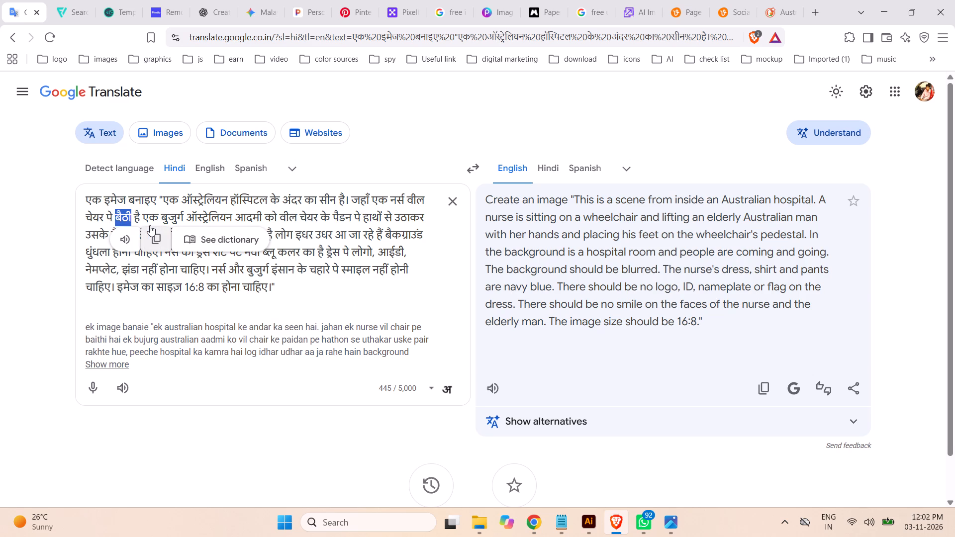
pyautogui.write('baitha')
pyautogui.press('space')
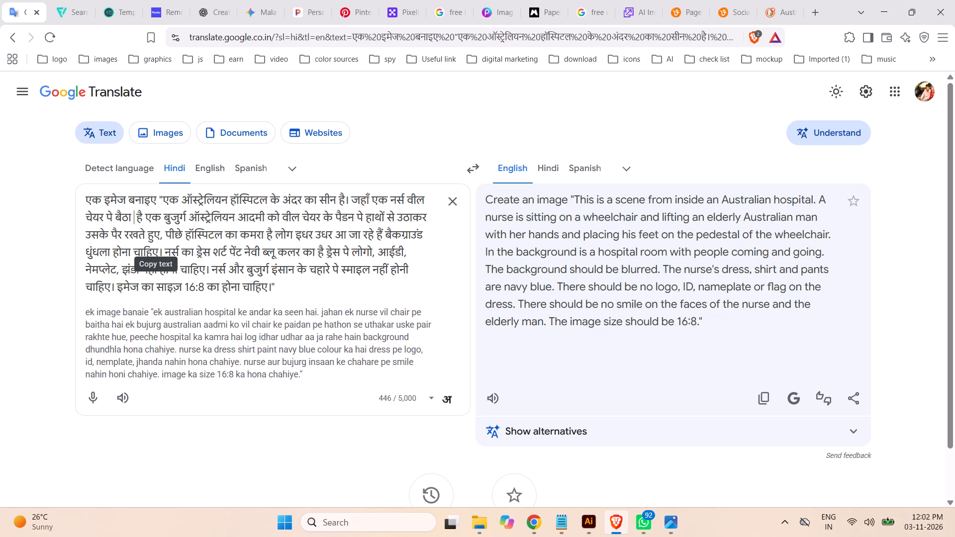
# Replace "पैडन पे" after "वील चेयर के" in the Hindi text with "पैर को".
pyautogui.moveTo(355, 216); pyautogui.dragTo(337, 213)
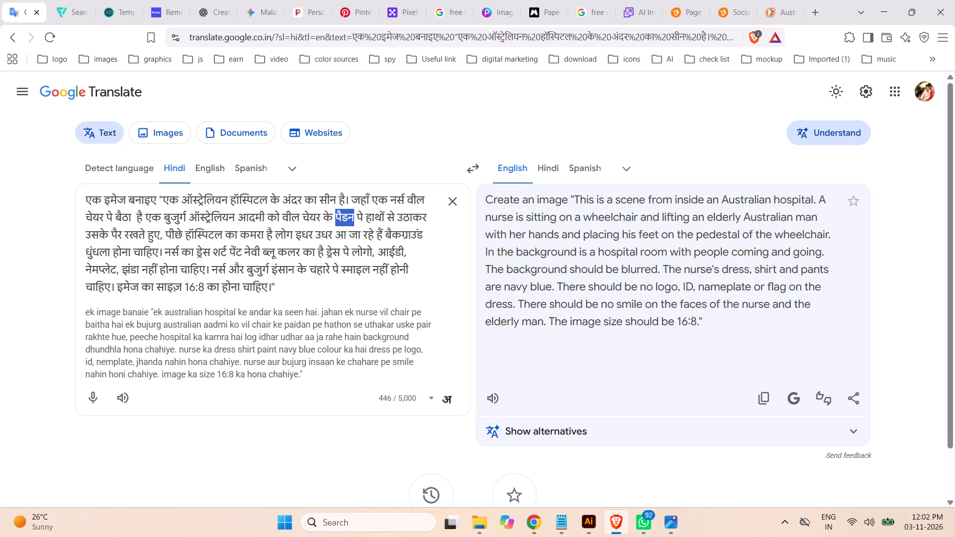
pyautogui.write('pair')
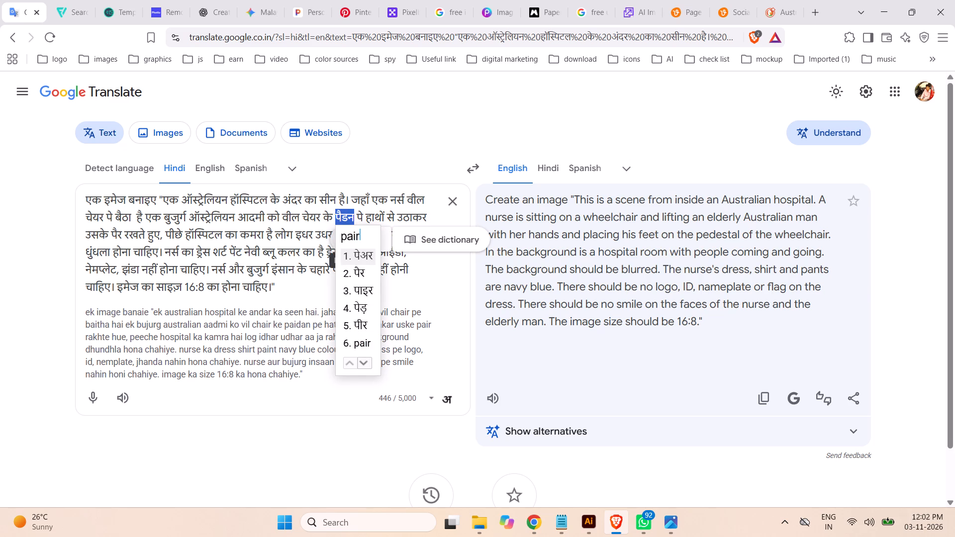
pyautogui.press('Down')
pyautogui.press('space')
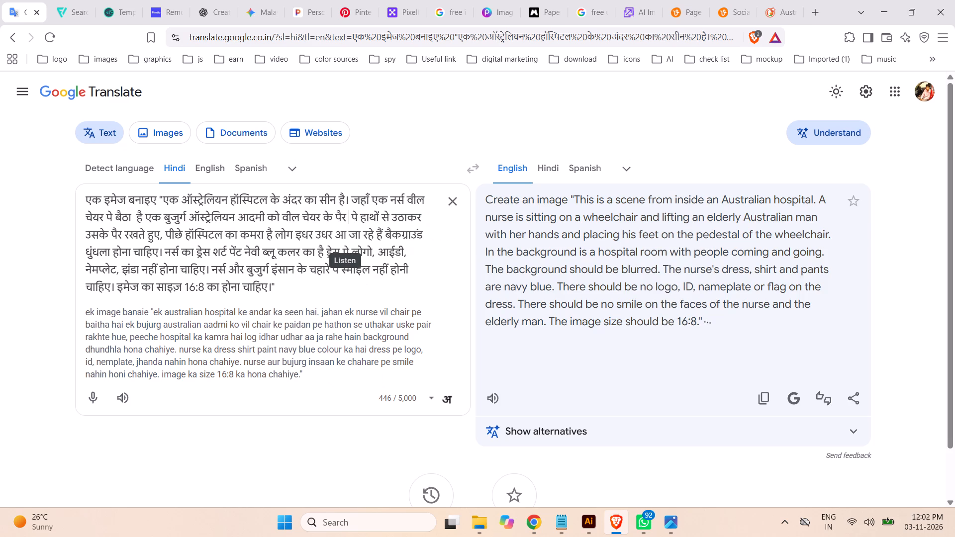
pyautogui.write('ko')
pyautogui.press('space')
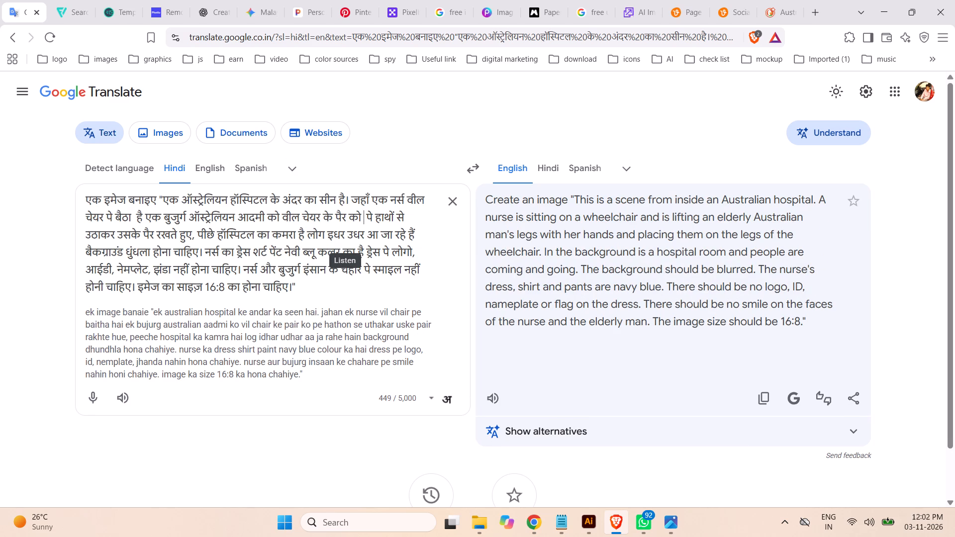
pyautogui.moveTo(371, 215); pyautogui.dragTo(366, 213)
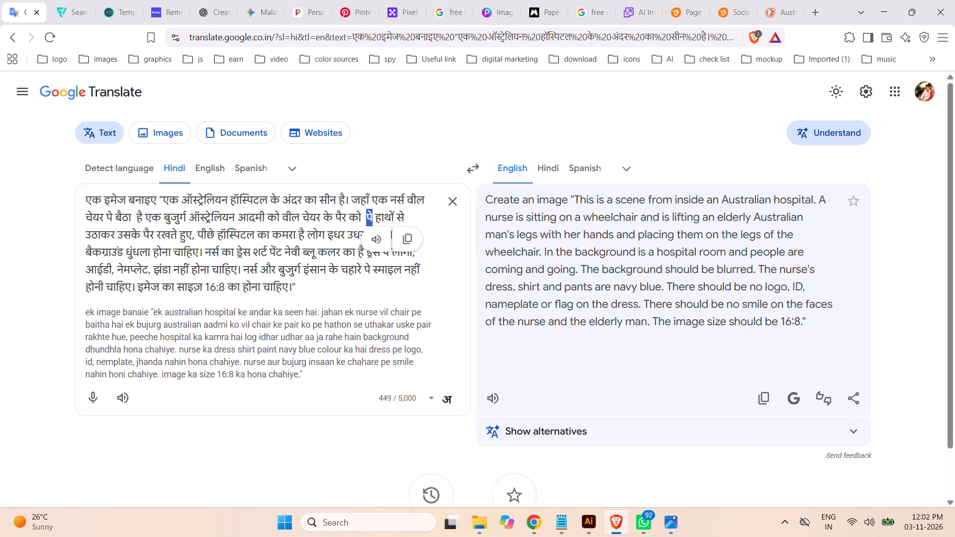
pyautogui.press('BackSpace')
pyautogui.press('BackSpace')
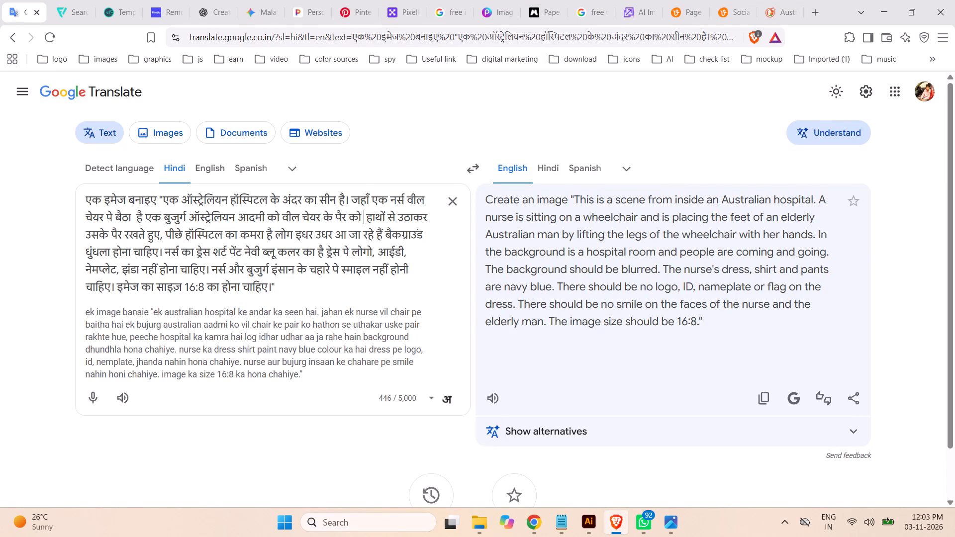
# Replace "पैर" before "रखते हुए" in the Hindi text with "वील चेयर के पायदान पे".
pyautogui.moveTo(122, 233); pyautogui.dragTo(112, 230)
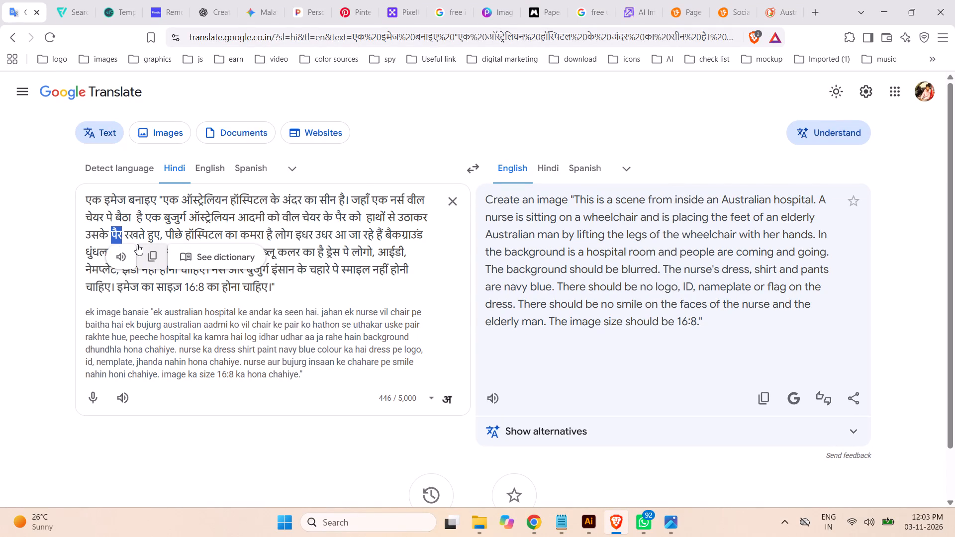
pyautogui.write('wi')
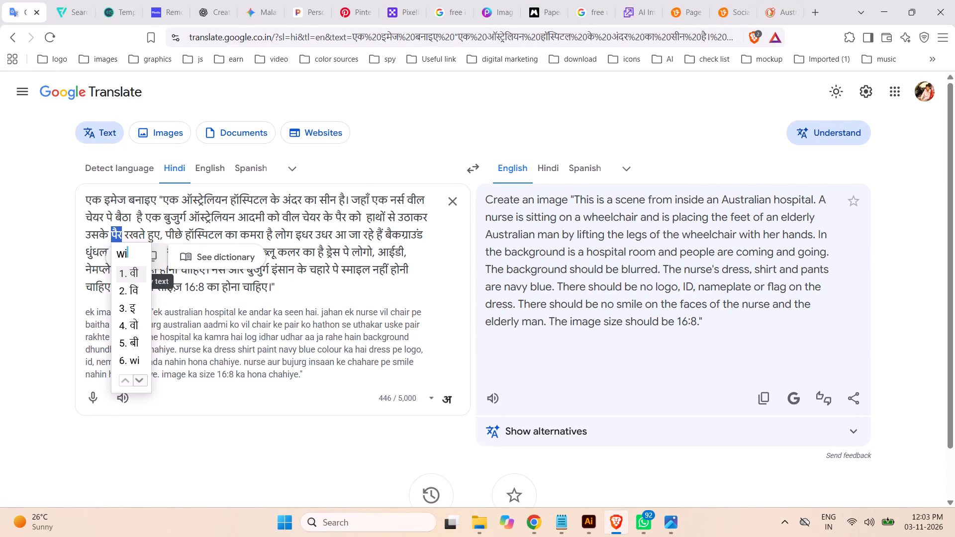
pyautogui.press('BackSpace')
pyautogui.write('ee')
pyautogui.write('l cha')
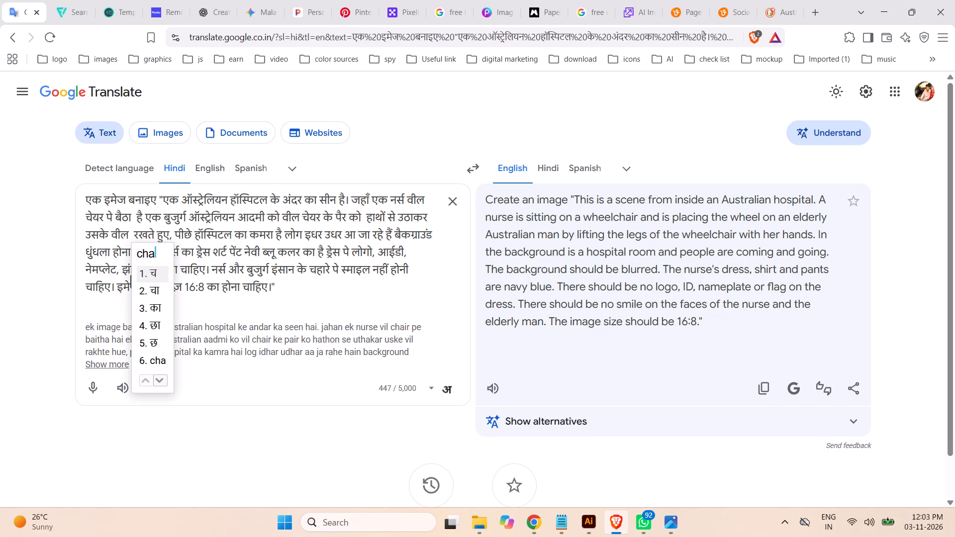
pyautogui.write('ir ke')
pyautogui.press('space')
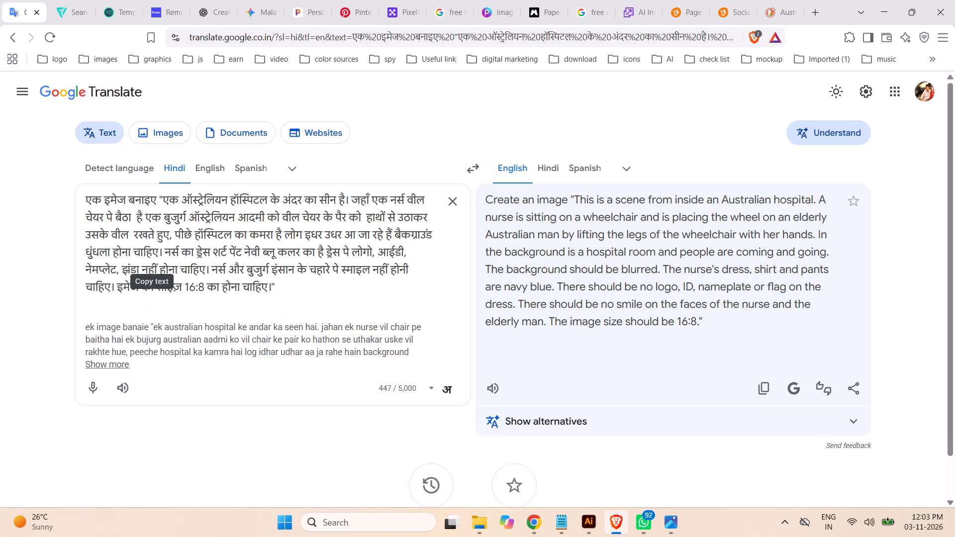
pyautogui.write('chai')
pyautogui.press('r')
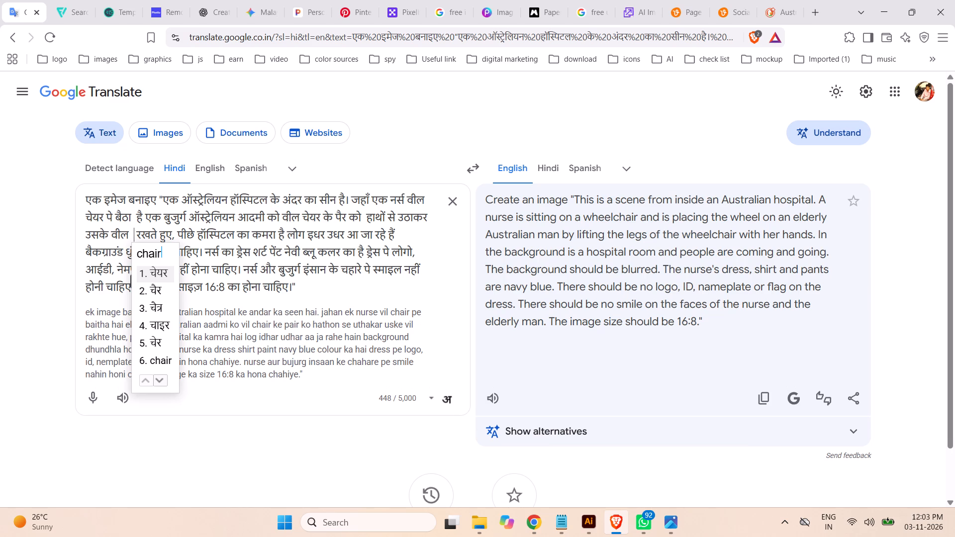
pyautogui.press('space')
pyautogui.write('ke paidan')
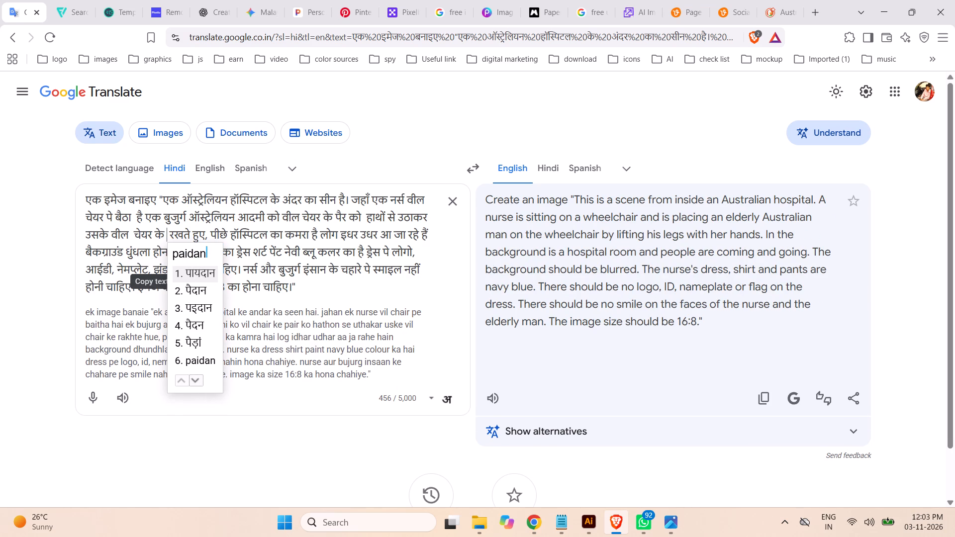
pyautogui.press('space')
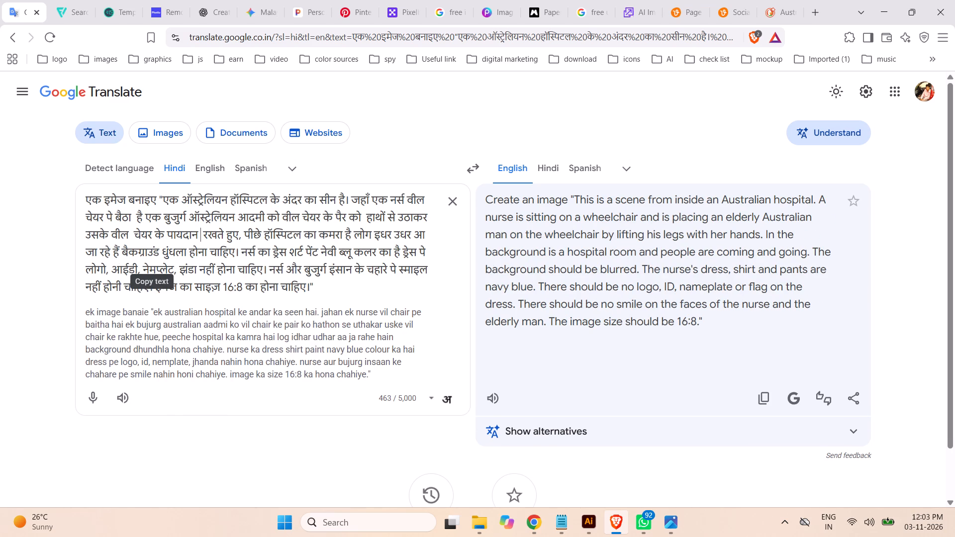
pyautogui.write('pe')
pyautogui.press('space')
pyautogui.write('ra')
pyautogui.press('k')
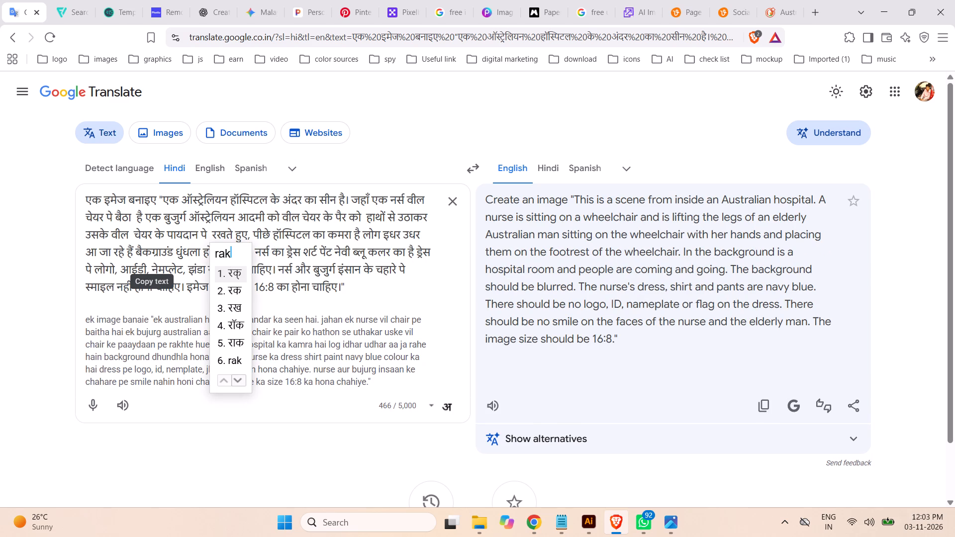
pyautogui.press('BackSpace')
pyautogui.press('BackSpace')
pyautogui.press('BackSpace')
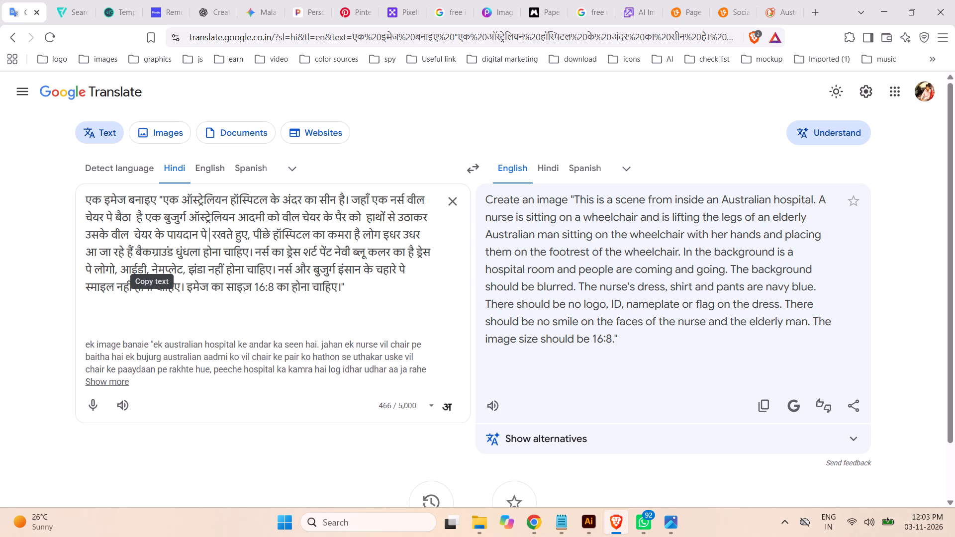
# Replace the word "कमरा" after "हॉस्पिटल का" in the Hindi text with "माहौल".
pyautogui.moveTo(351, 233); pyautogui.dragTo(333, 233)
pyautogui.moveTo(333, 233); pyautogui.dragTo(329, 233)
pyautogui.write('mahol')
pyautogui.press('space')
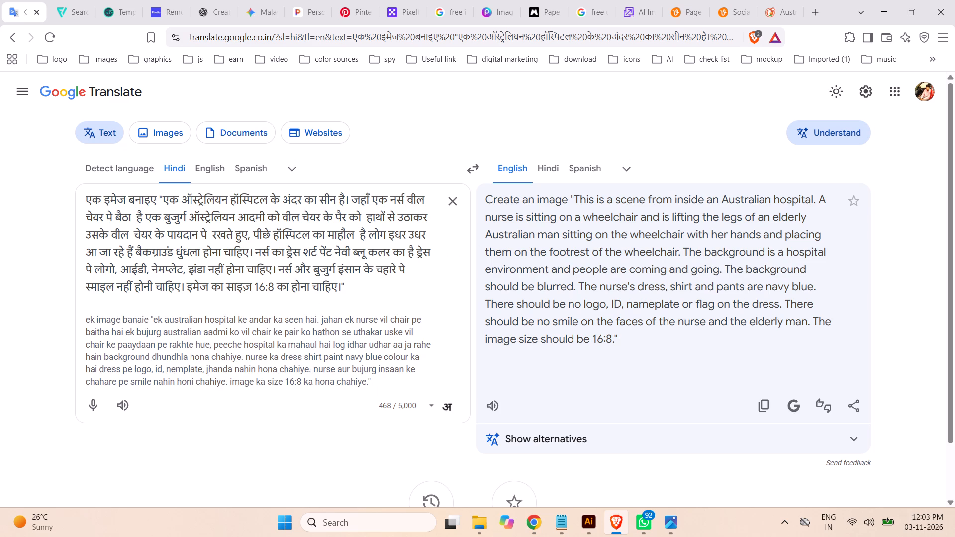
pyautogui.click(762, 405)
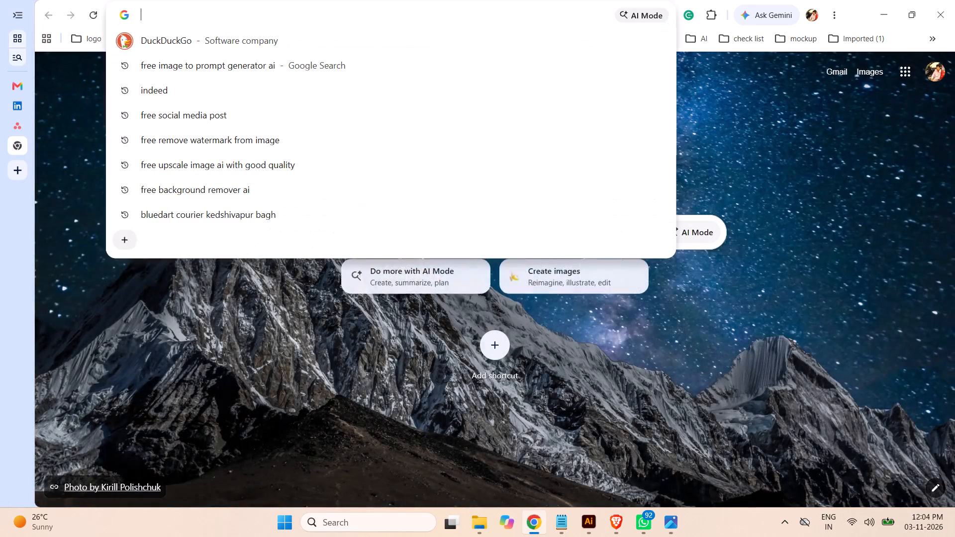
pyautogui.write('ji')
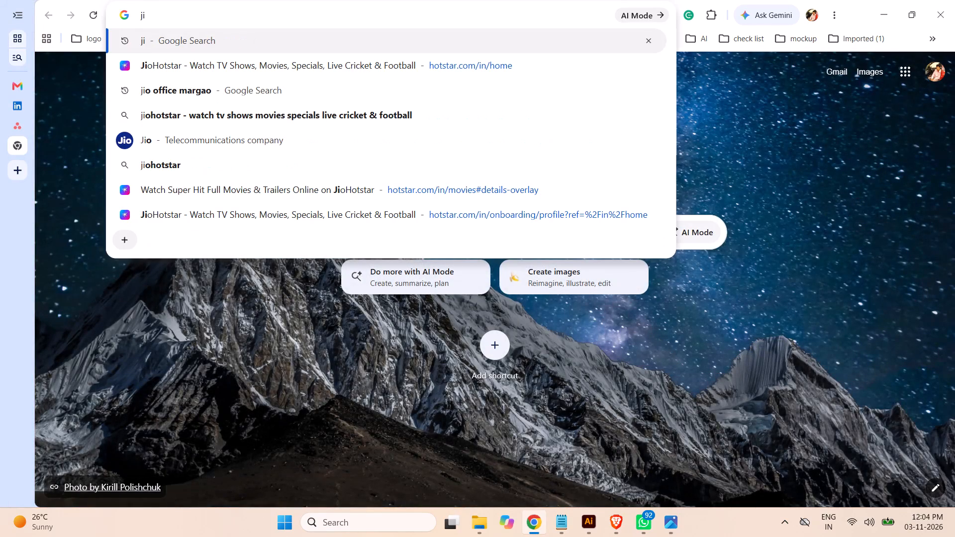
pyautogui.click(210, 68)
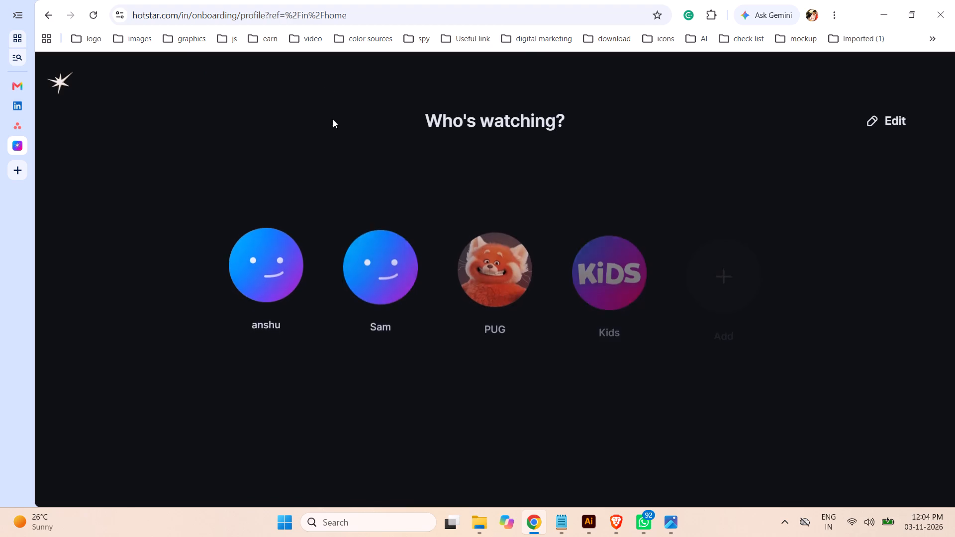
pyautogui.click(386, 262)
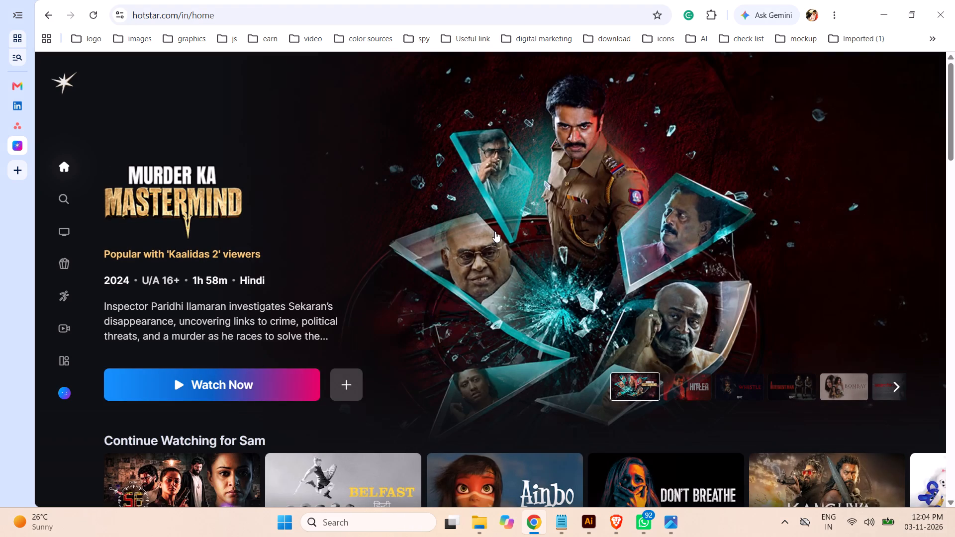
pyautogui.scroll(-3, 495, 231)
pyautogui.click(206, 277)
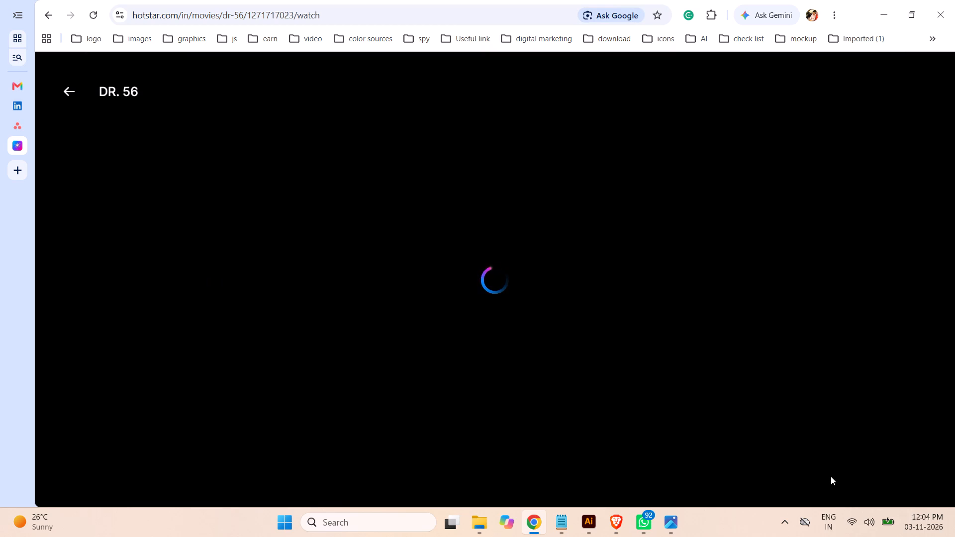
# Raise the system volume and show the DR. 56 movie in full screen.
pyautogui.click(871, 520)
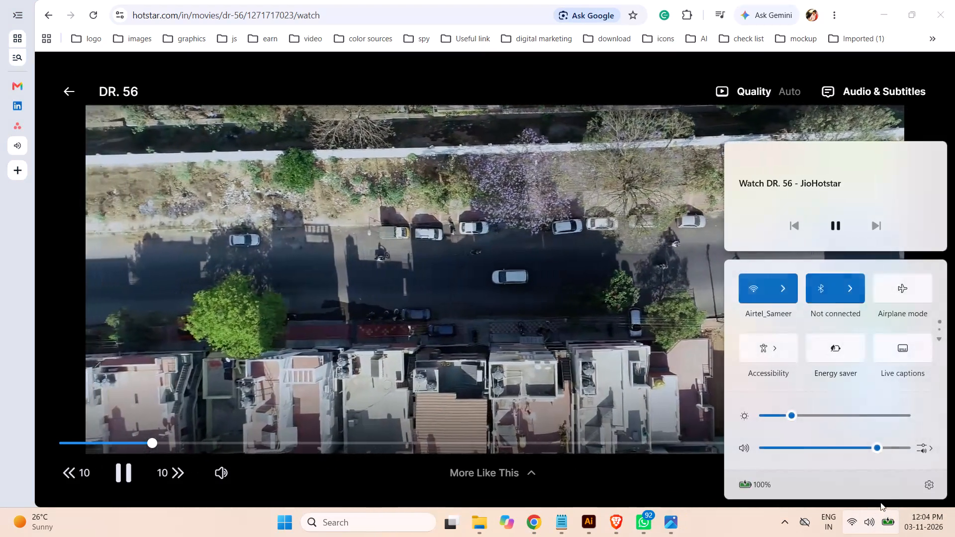
pyautogui.moveTo(880, 449); pyautogui.dragTo(903, 452)
pyautogui.click(742, 523)
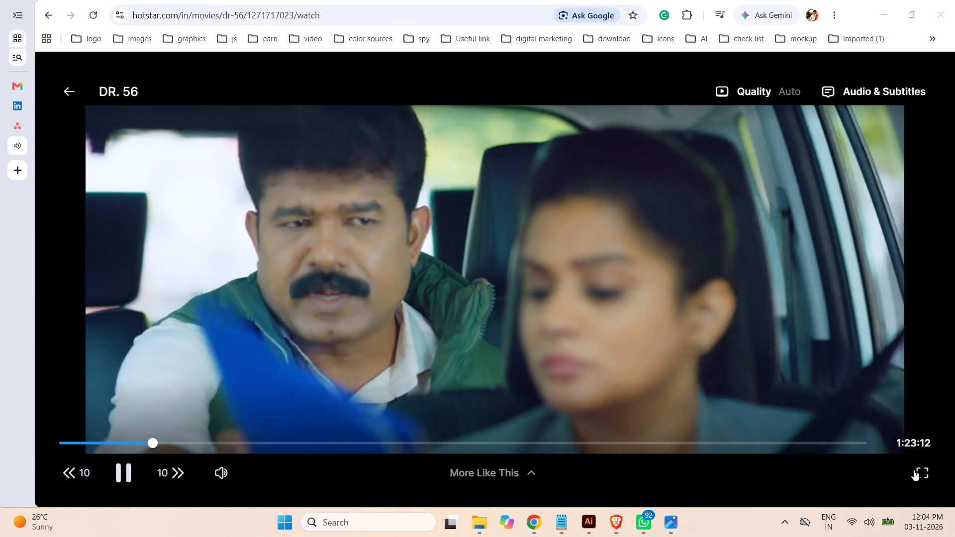
pyautogui.click(920, 469)
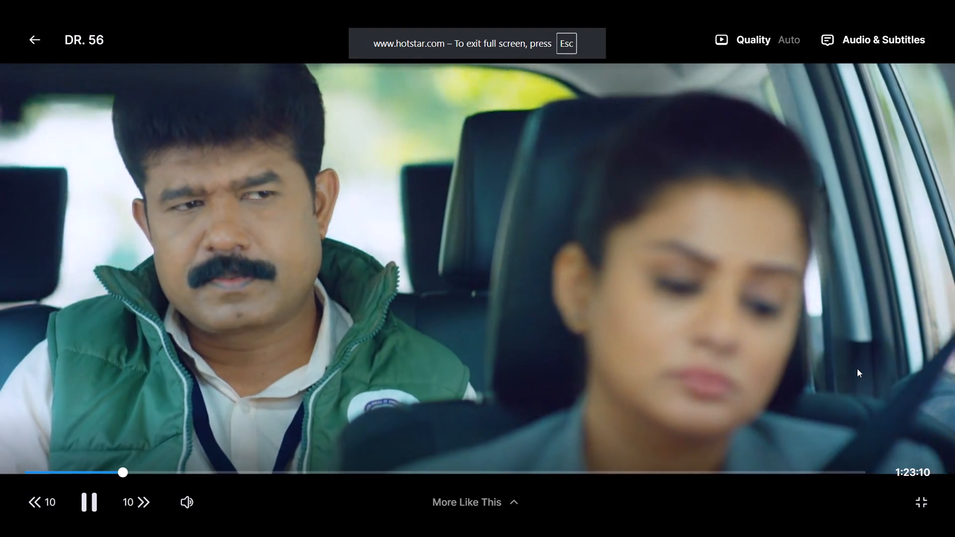
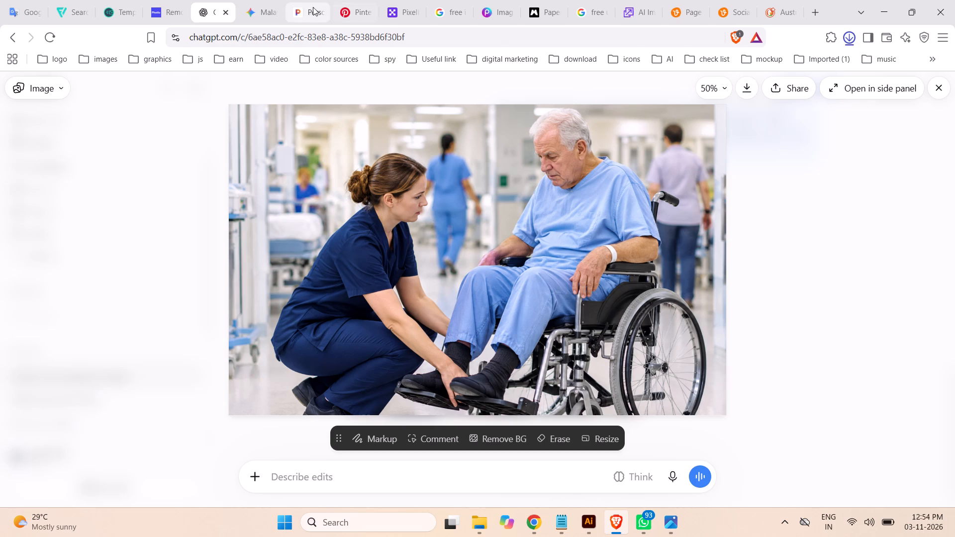
# Return the Pixelcut tab to its home page and load "Nurse Assisting Elderly Patient in Wheelchair.png" into the Expand tool.
pyautogui.click(309, 7)
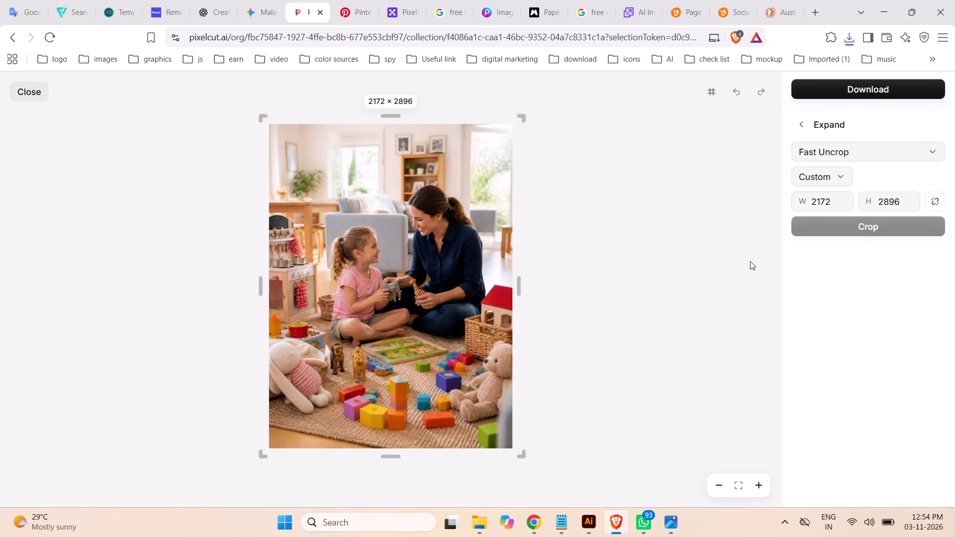
pyautogui.moveTo(231, 36); pyautogui.dragTo(822, 22)
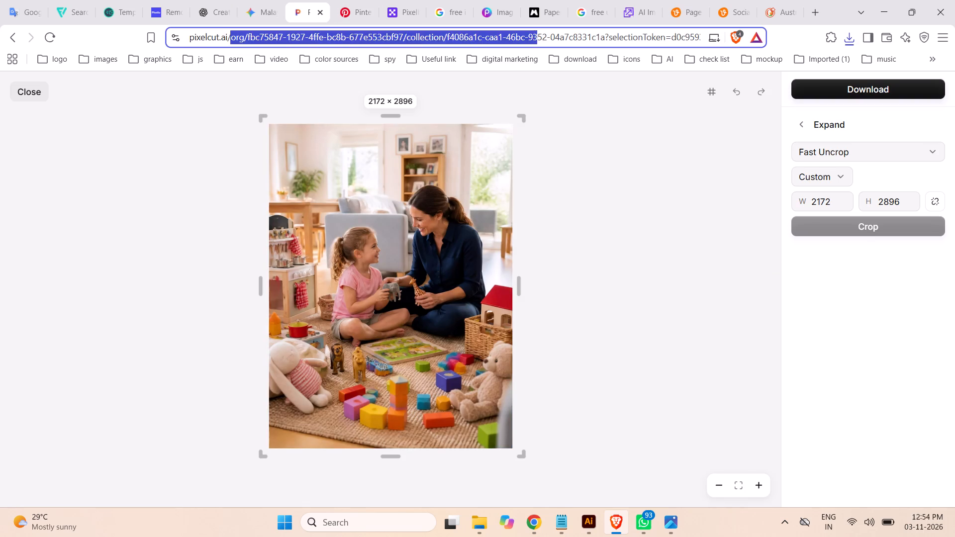
pyautogui.moveTo(822, 22); pyautogui.dragTo(954, 0)
pyautogui.press('BackSpace')
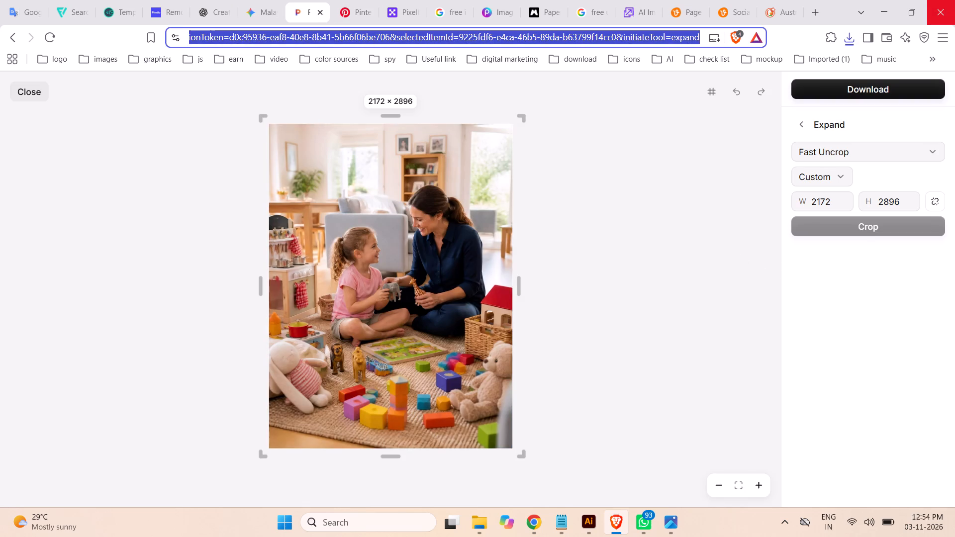
pyautogui.press('Return')
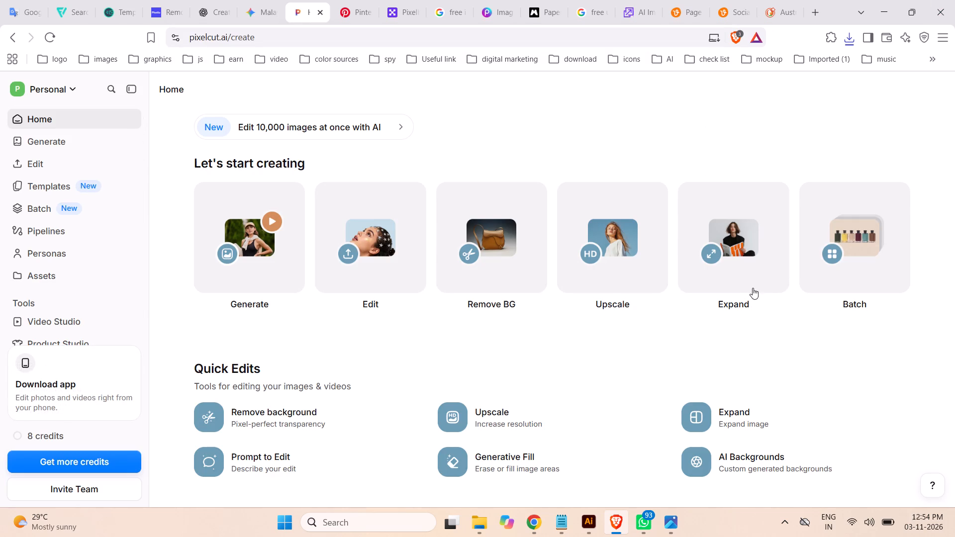
pyautogui.click(742, 268)
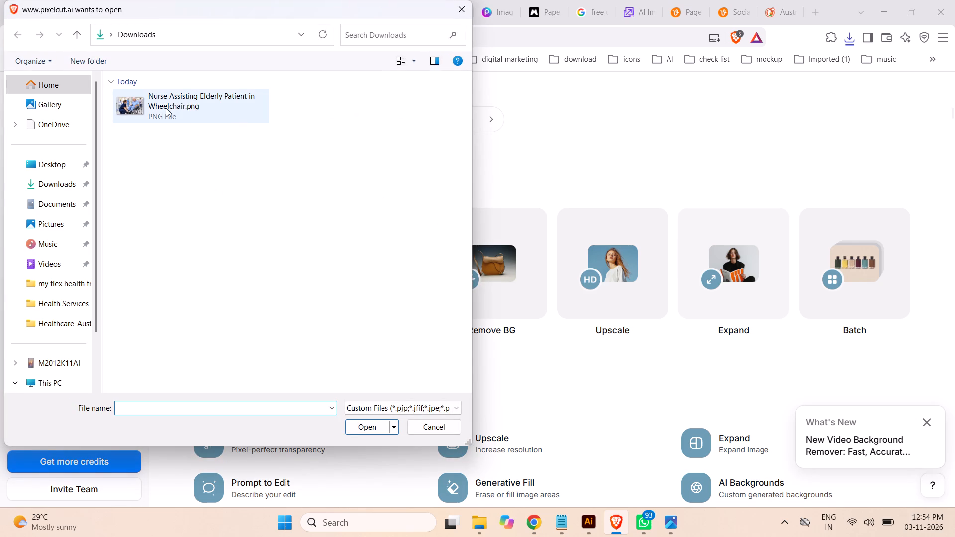
pyautogui.click(164, 105)
pyautogui.click(369, 428)
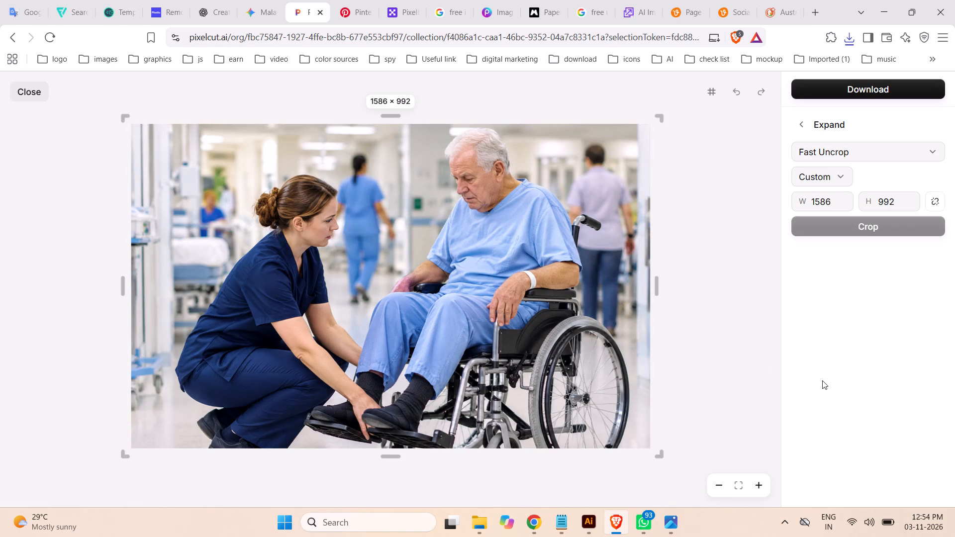
# Enlarge the canvas around the nurse image to about 2158 × 1190 and generate the Fast Uncrop fill.
pyautogui.hotkey('ctrl', '-')
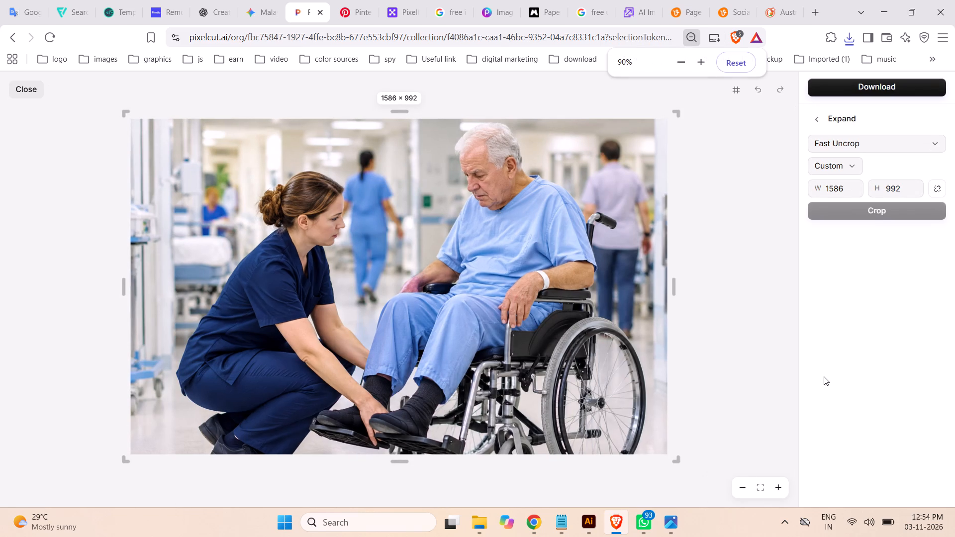
pyautogui.hotkey('ctrl', '=')
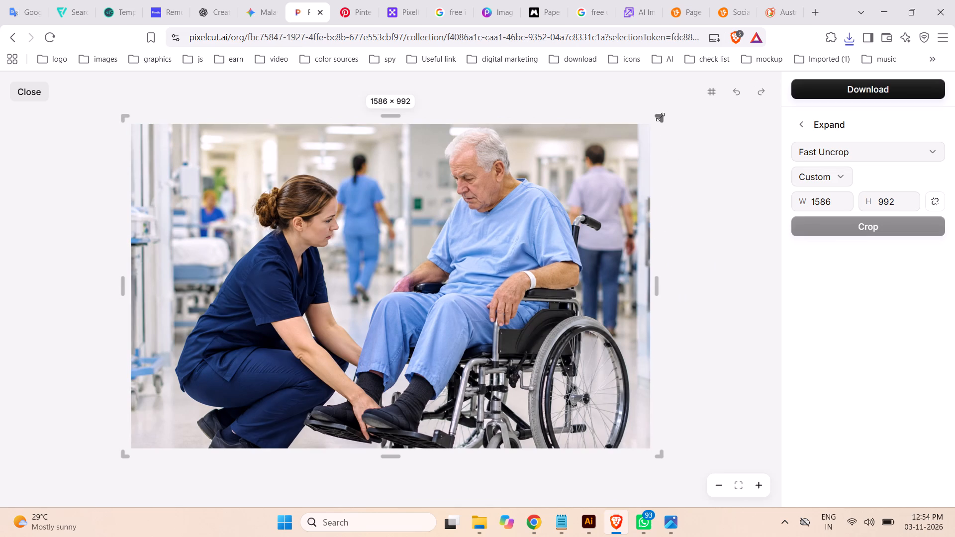
pyautogui.keyDown('alt'); pyautogui.keyDown('shift'); pyautogui.moveTo(660, 117); pyautogui.dragTo(759, 81); pyautogui.keyUp('shift'); pyautogui.keyUp('alt')
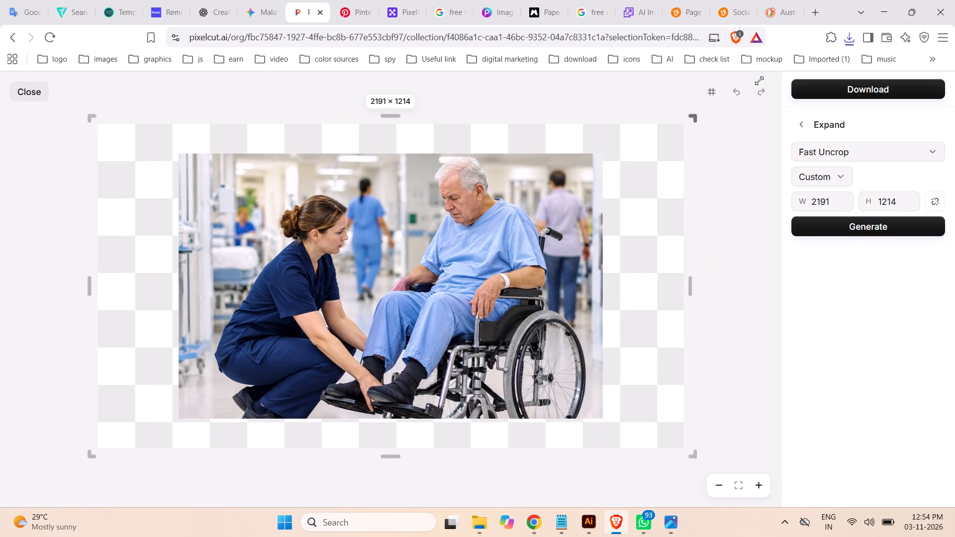
pyautogui.keyDown('alt'); pyautogui.keyDown('shift'); pyautogui.moveTo(759, 81); pyautogui.dragTo(754, 85); pyautogui.keyUp('shift'); pyautogui.keyUp('alt')
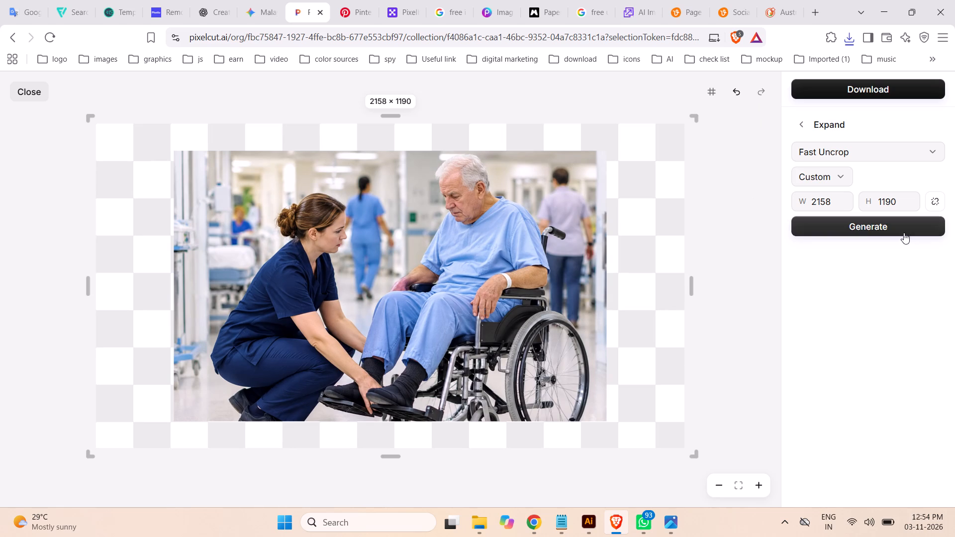
pyautogui.click(876, 227)
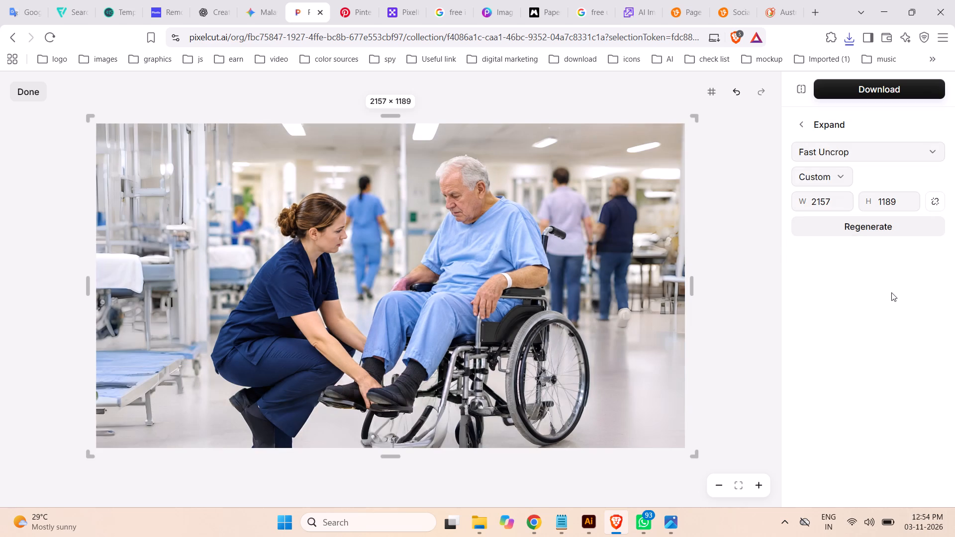
# Undo the generated expansion and generate it again at the same canvas size, two times in a row.
pyautogui.scroll(-3, 735, 316)
pyautogui.click(737, 94)
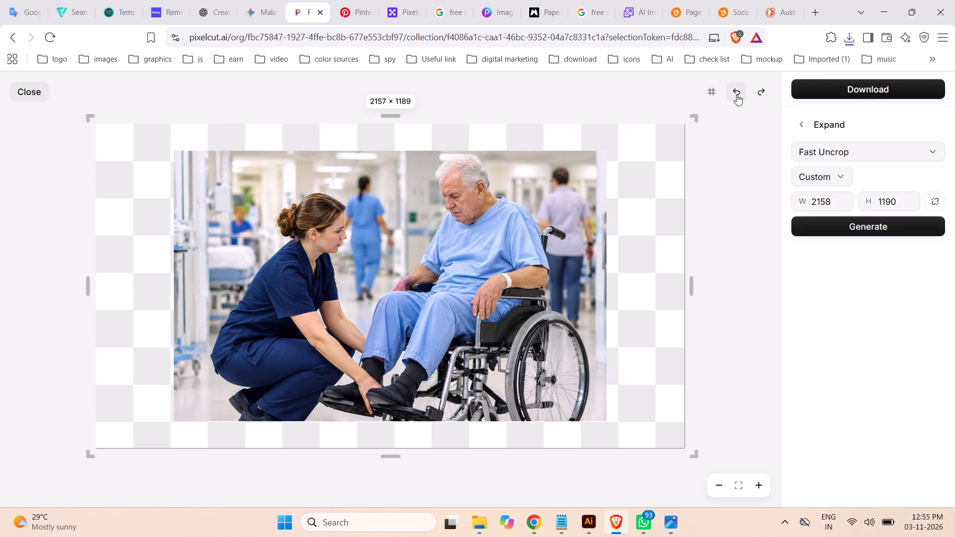
pyautogui.click(851, 226)
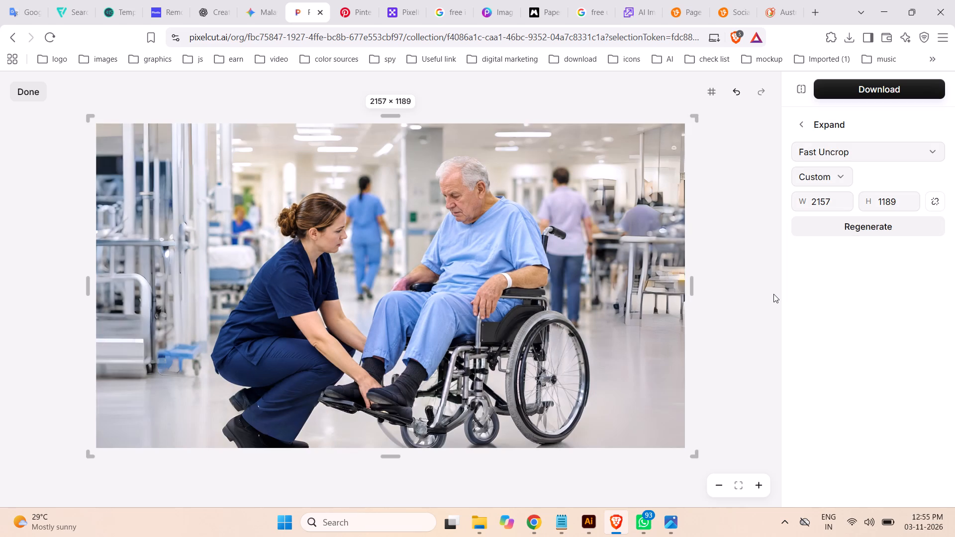
pyautogui.click(737, 94)
pyautogui.click(875, 229)
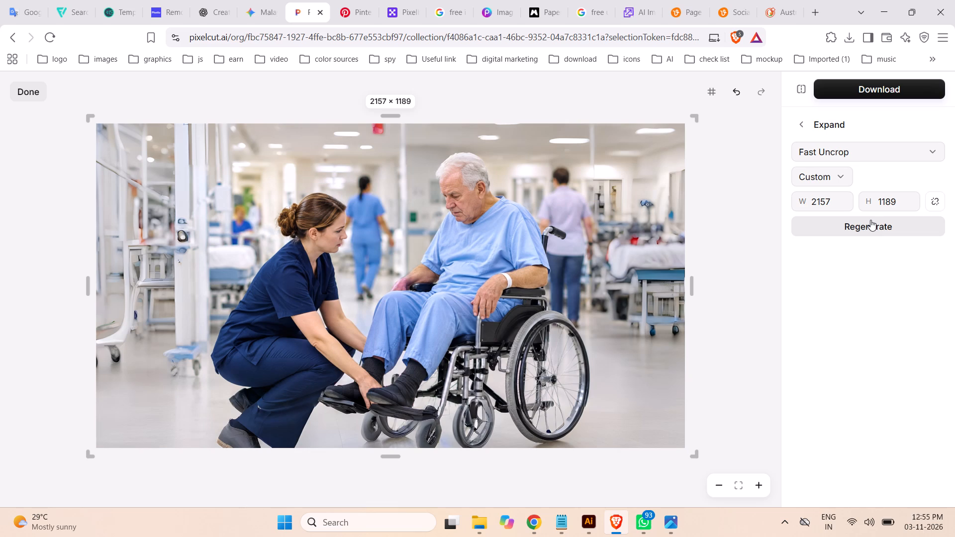
# Download the expanded nurse image as a PNG in Original Quality.
pyautogui.click(879, 91)
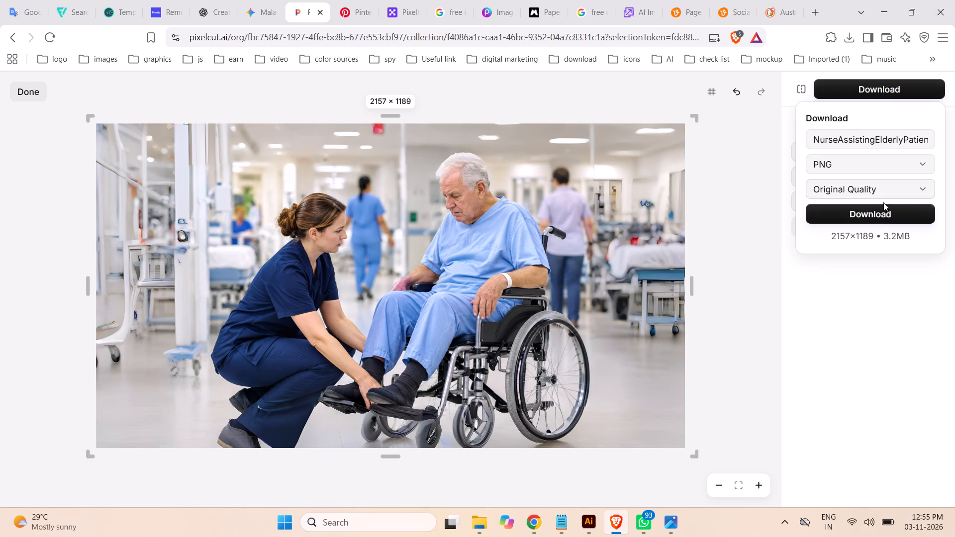
pyautogui.click(881, 216)
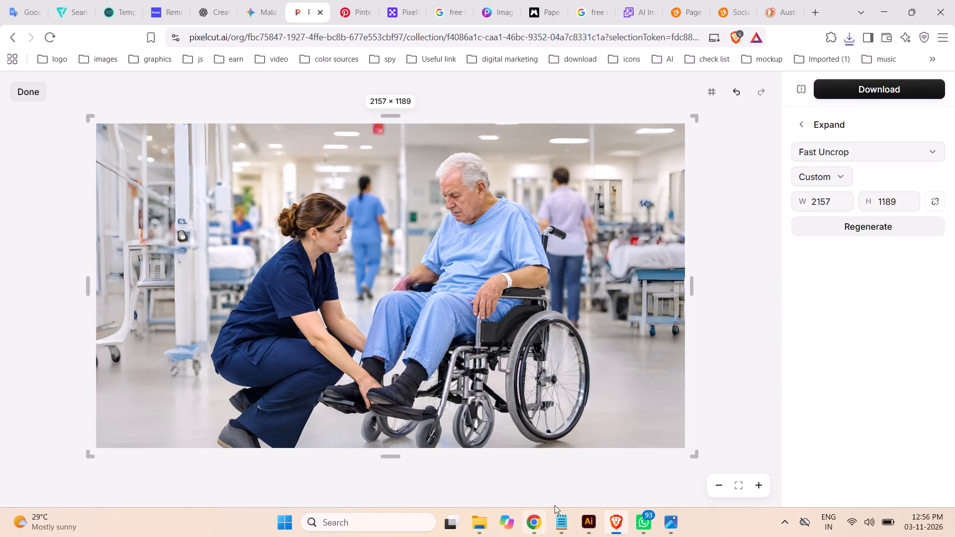
# Permanently delete the original "Nurse Assisting Elderly Patient in Wheelchair.png" from the Downloads folder in File Explorer.
pyautogui.click(479, 524)
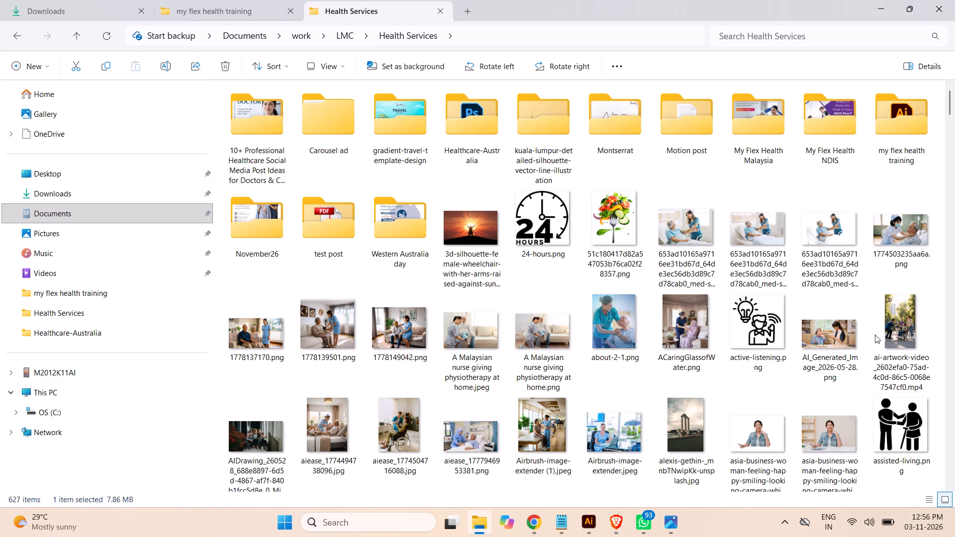
pyautogui.click(55, 10)
pyautogui.click(479, 161)
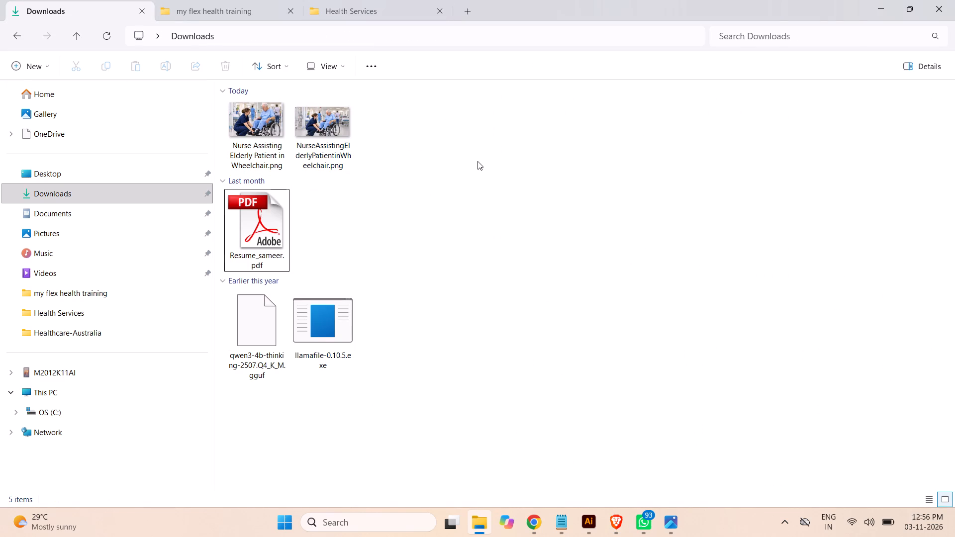
pyautogui.click(260, 143)
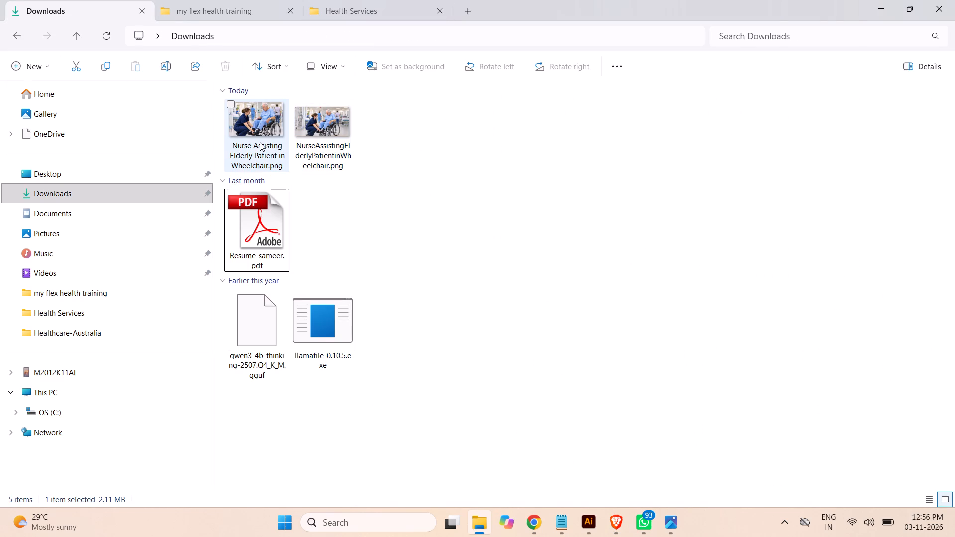
pyautogui.hotkey('shift', 'Delete')
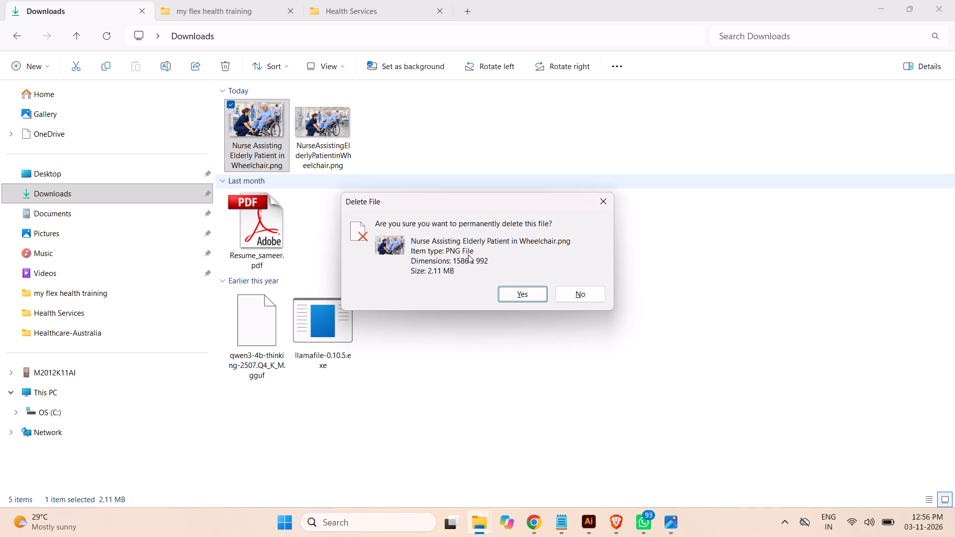
pyautogui.click(522, 294)
# Switch to Illustrator and expand the banner's nested clip groups in Layer 38 down to its checkerboard placeholder group.
pyautogui.click(595, 530)
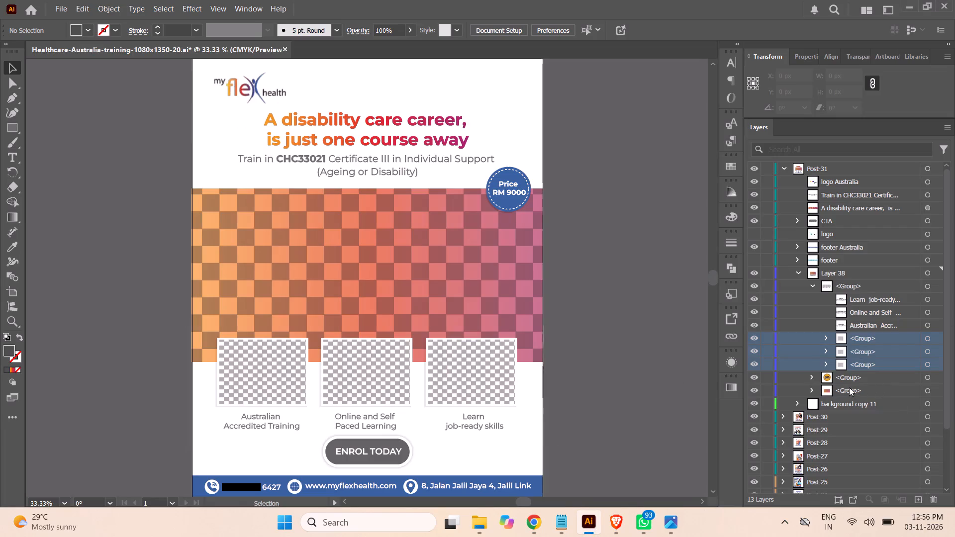
pyautogui.click(811, 284)
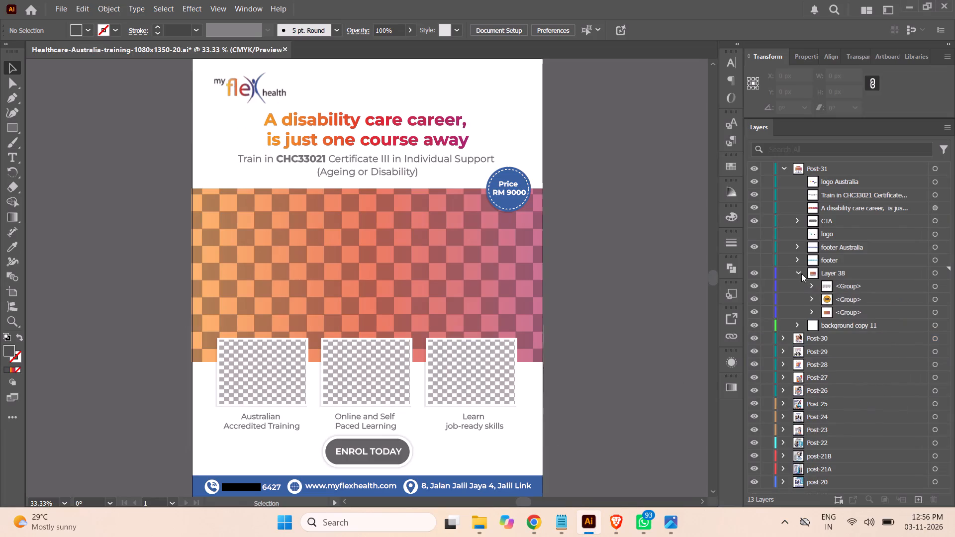
pyautogui.click(811, 314)
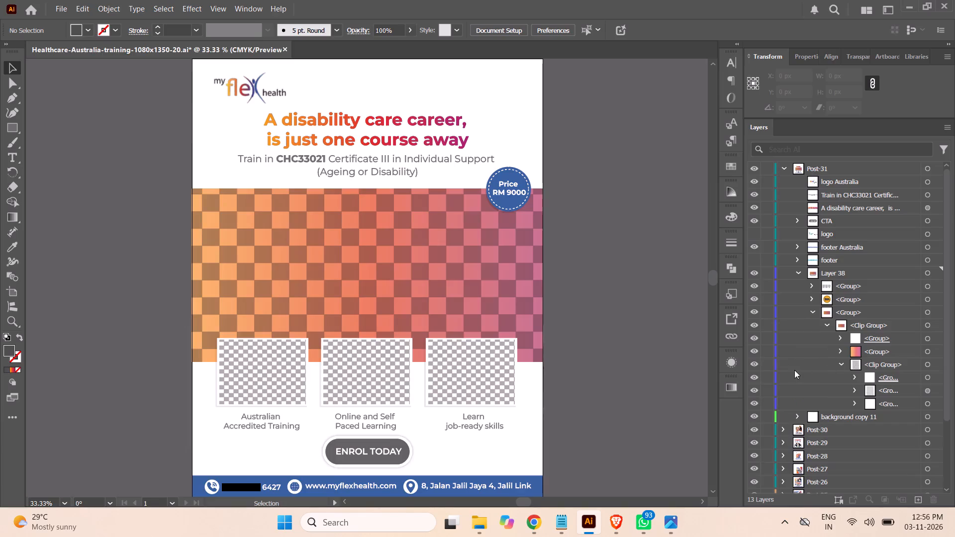
pyautogui.click(853, 389)
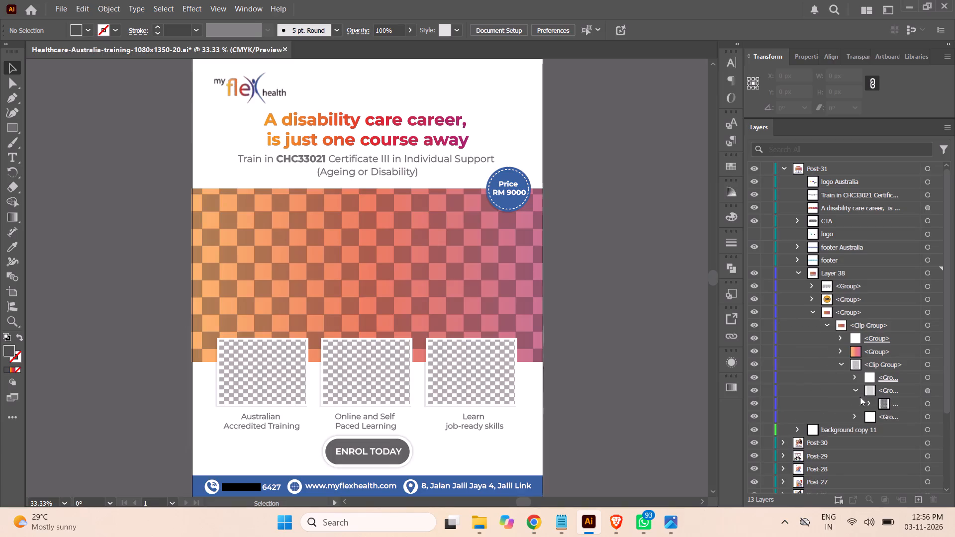
pyautogui.click(905, 400)
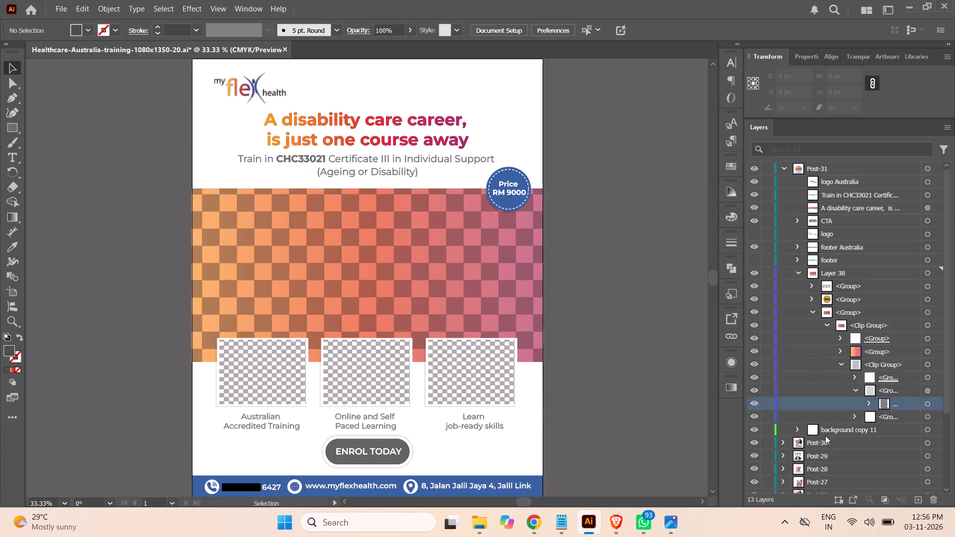
# Move the expanded image NurseAssistingElderlyPatientinWheelchair.png from the Downloads folder to the Health Services folder in File Explorer.
pyautogui.click(482, 522)
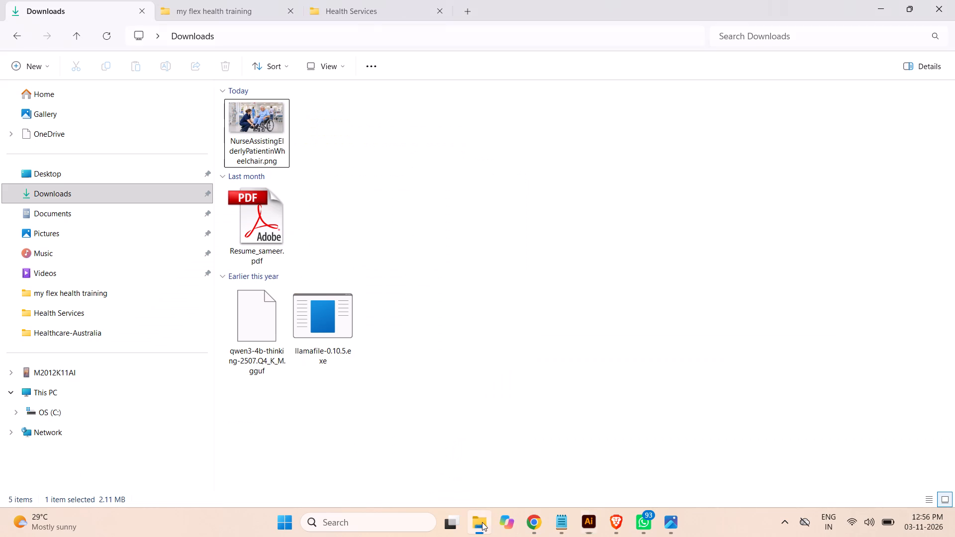
pyautogui.moveTo(270, 130); pyautogui.dragTo(493, 213)
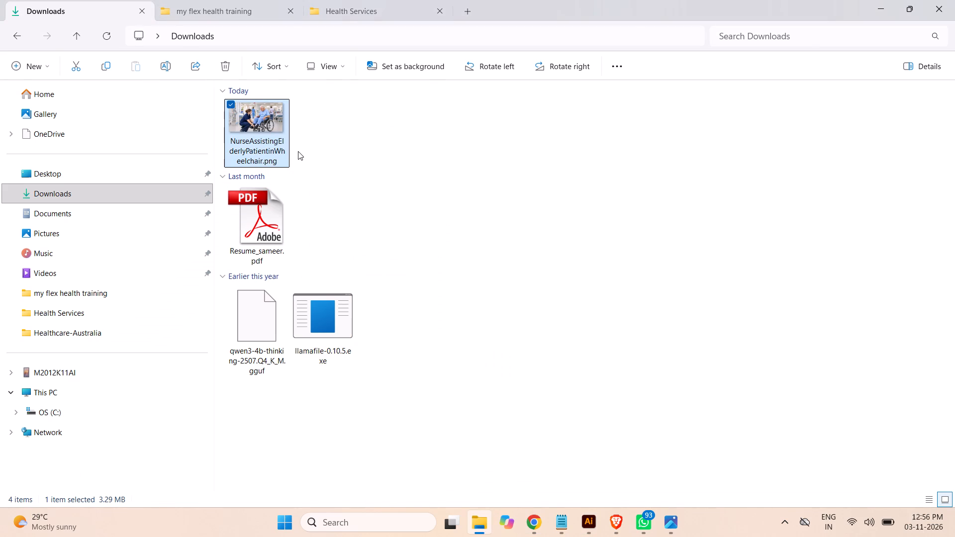
pyautogui.hotkey('ctrl', 'x')
pyautogui.click(374, 7)
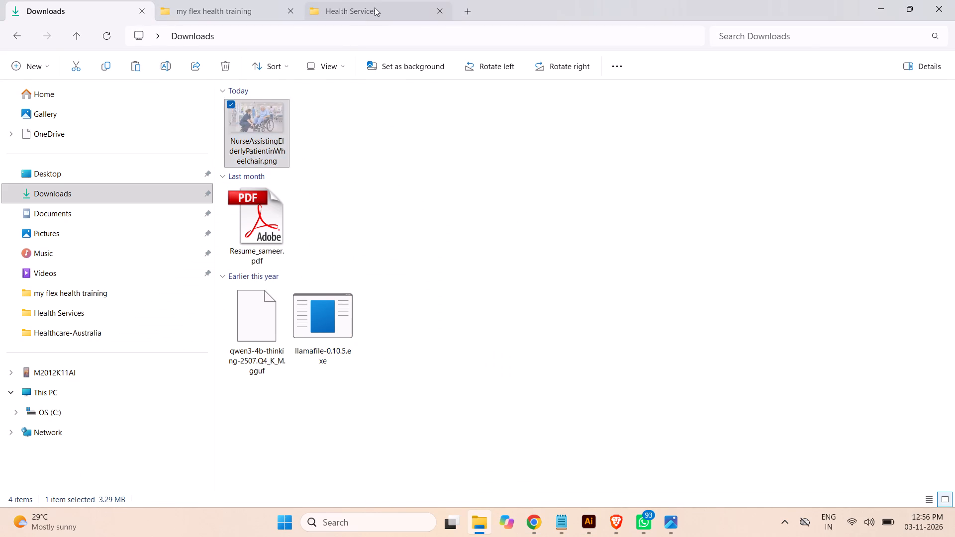
pyautogui.scroll(-1, 950, 433)
pyautogui.scroll(1, 950, 433)
pyautogui.scroll(-1, 950, 433)
pyautogui.scroll(3, 950, 433)
pyautogui.scroll(-1, 950, 433)
pyautogui.scroll(1, 947, 432)
pyautogui.scroll(-2, 947, 432)
pyautogui.scroll(4, 944, 426)
pyautogui.scroll(-3, 944, 424)
pyautogui.scroll(2, 944, 423)
pyautogui.scroll(-4, 944, 423)
pyautogui.scroll(1, 940, 417)
pyautogui.scroll(-4, 940, 417)
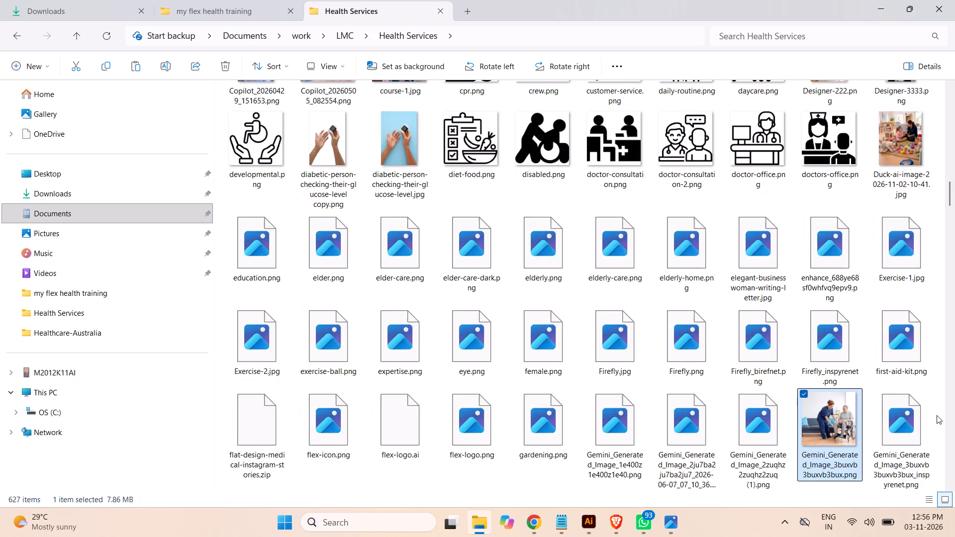
pyautogui.scroll(1, 937, 415)
pyautogui.scroll(-1, 937, 415)
pyautogui.scroll(1, 937, 415)
pyautogui.scroll(-14, 937, 415)
pyautogui.scroll(-8, 935, 414)
pyautogui.scroll(1, 935, 414)
pyautogui.scroll(-2, 935, 414)
pyautogui.scroll(1, 935, 414)
pyautogui.scroll(-2, 935, 414)
pyautogui.scroll(1, 935, 414)
pyautogui.scroll(-4, 935, 414)
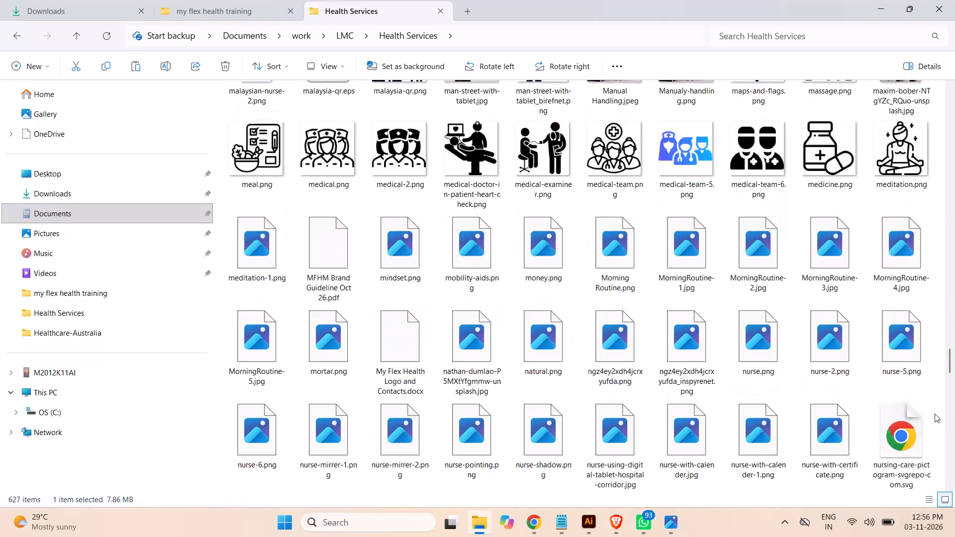
pyautogui.scroll(-5, 935, 414)
pyautogui.scroll(3, 954, 421)
pyautogui.scroll(-3, 954, 421)
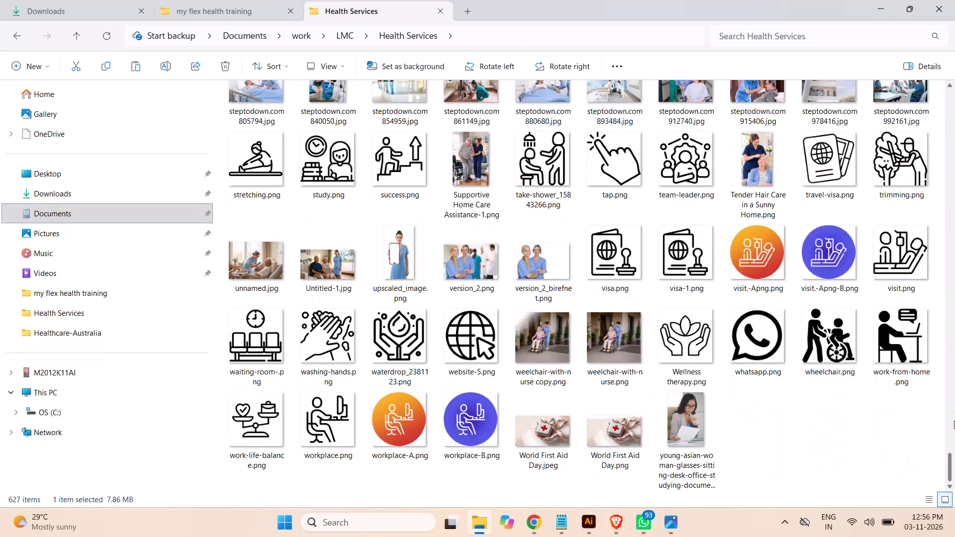
pyautogui.hotkey('ctrl', 'v')
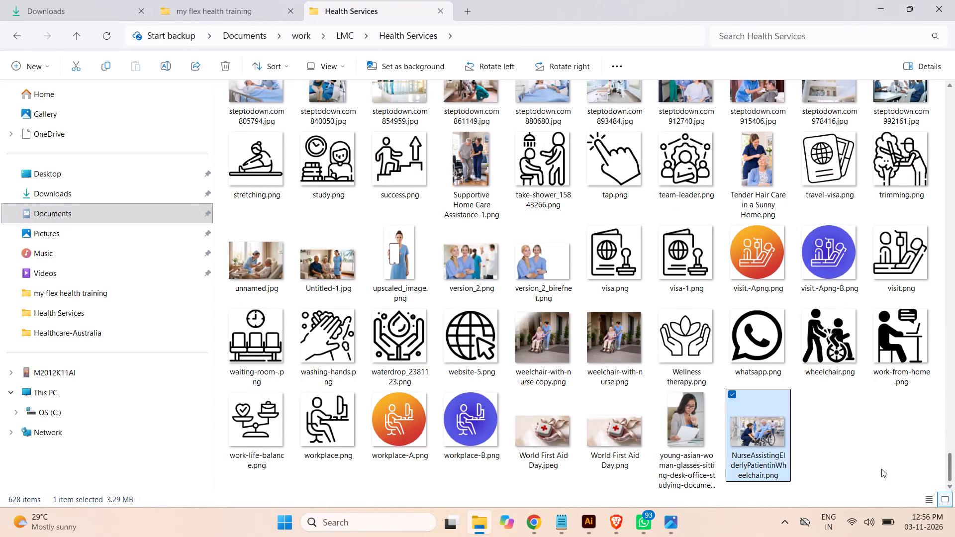
# Place the expanded nurse image in the Illustrator post and nest it just above the checkerboard placeholder inside the banner's clip group.
pyautogui.click(849, 449)
pyautogui.moveTo(771, 436); pyautogui.dragTo(630, 459)
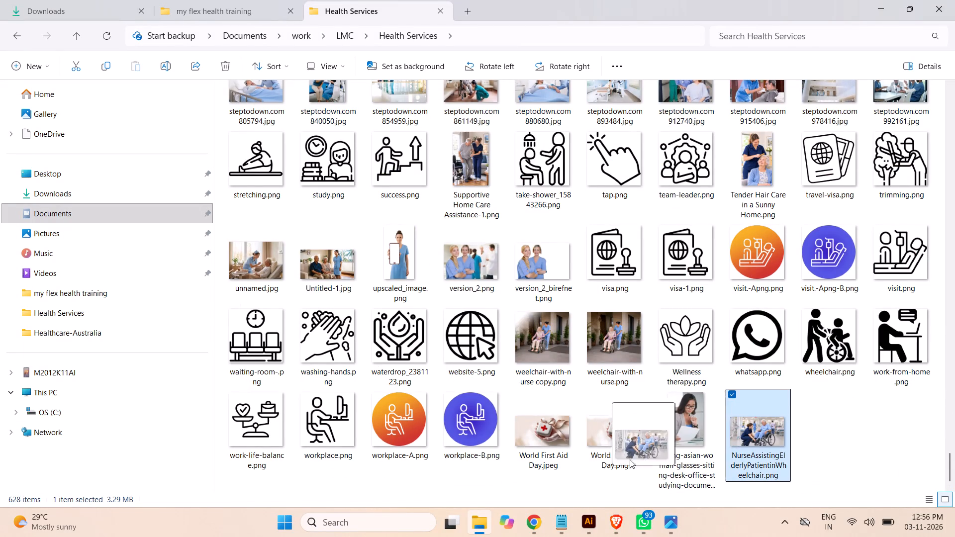
pyautogui.moveTo(630, 459); pyautogui.dragTo(412, 317)
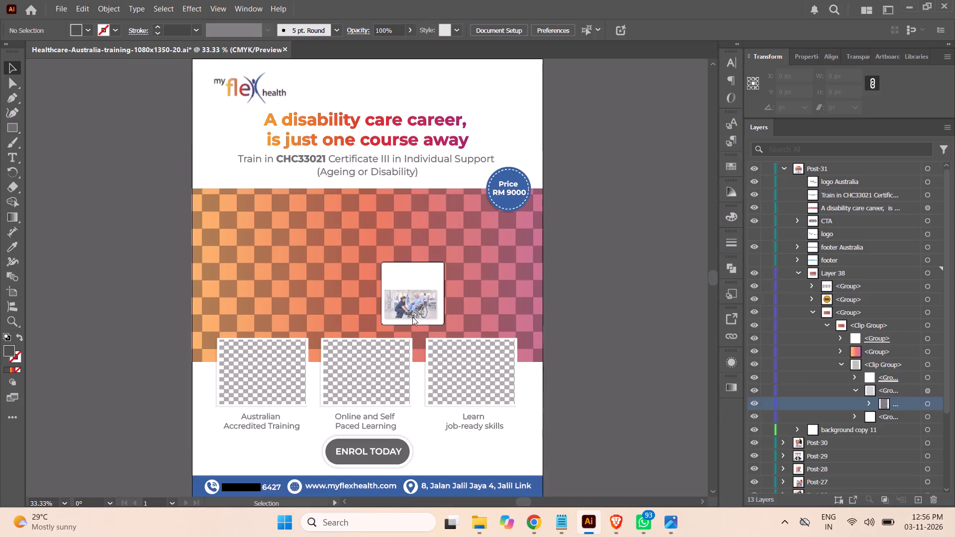
pyautogui.moveTo(412, 317); pyautogui.dragTo(411, 316)
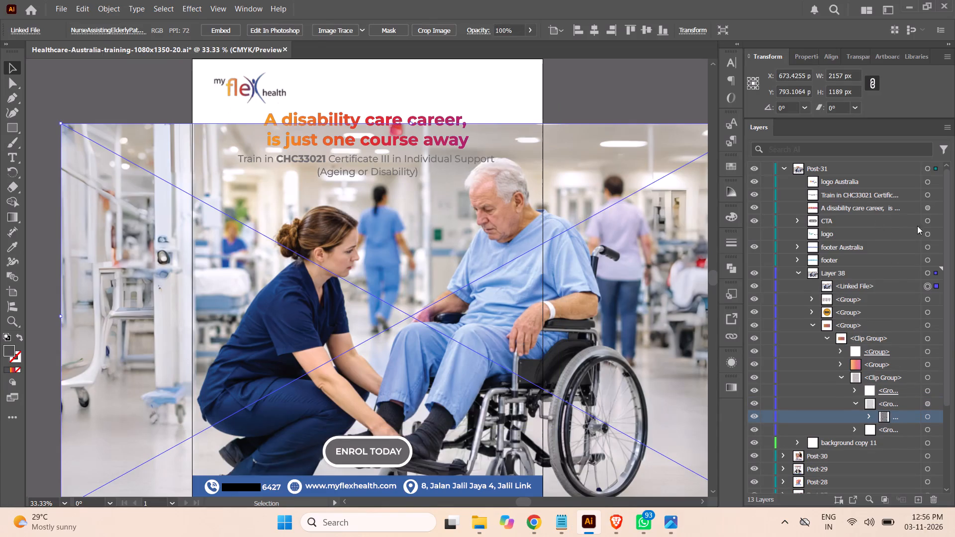
pyautogui.click(872, 286)
pyautogui.moveTo(872, 285); pyautogui.dragTo(881, 359)
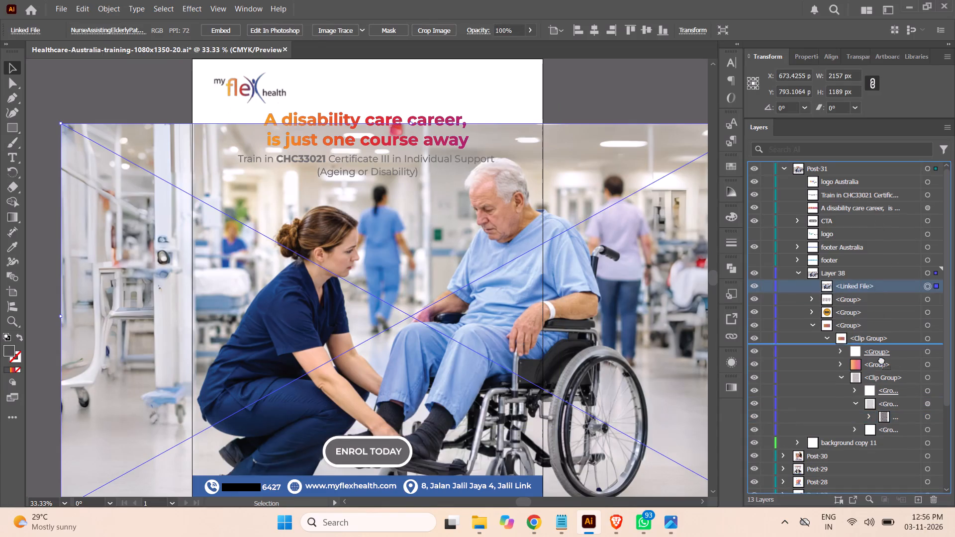
pyautogui.moveTo(881, 359); pyautogui.dragTo(885, 412)
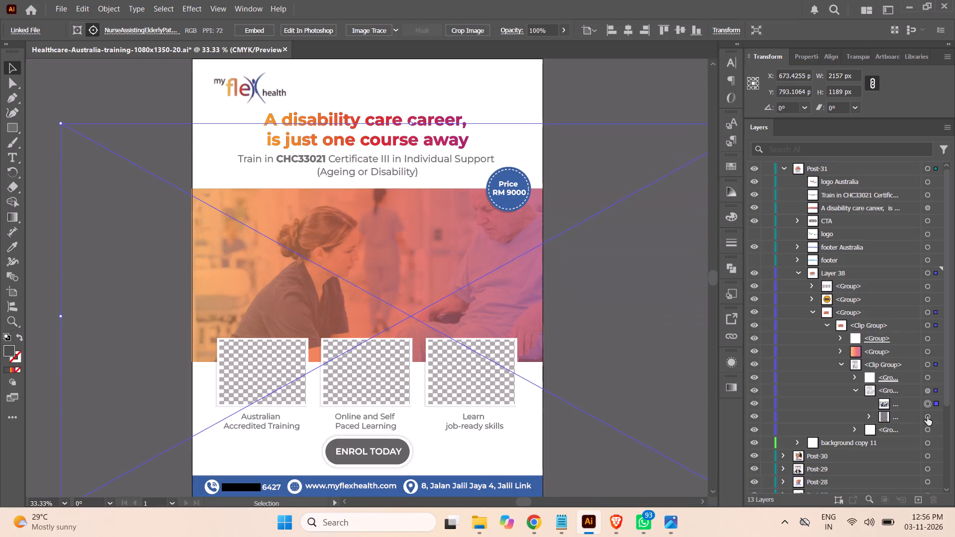
# Delete the checkerboard placeholder group beneath the nurse image in the banner.
pyautogui.click(927, 416)
pyautogui.click(900, 416)
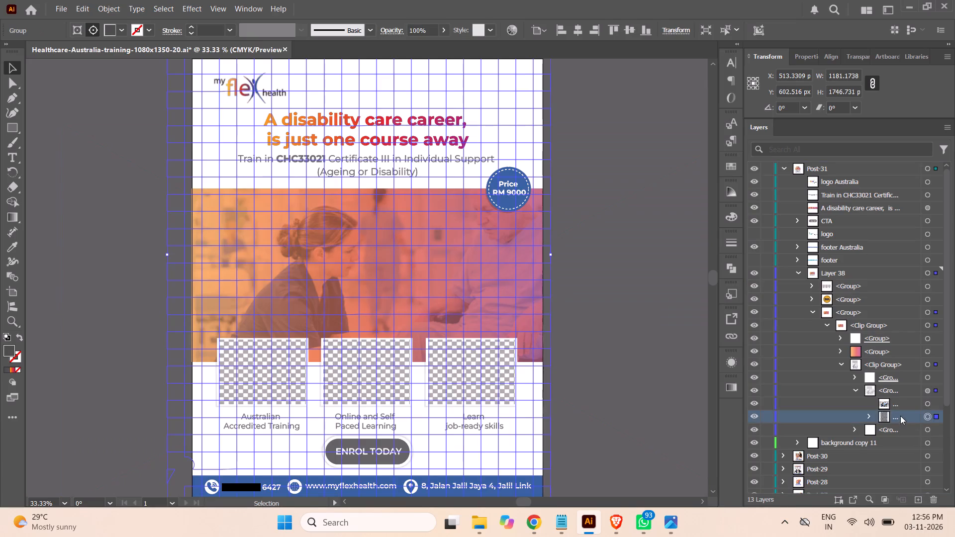
pyautogui.click(936, 502)
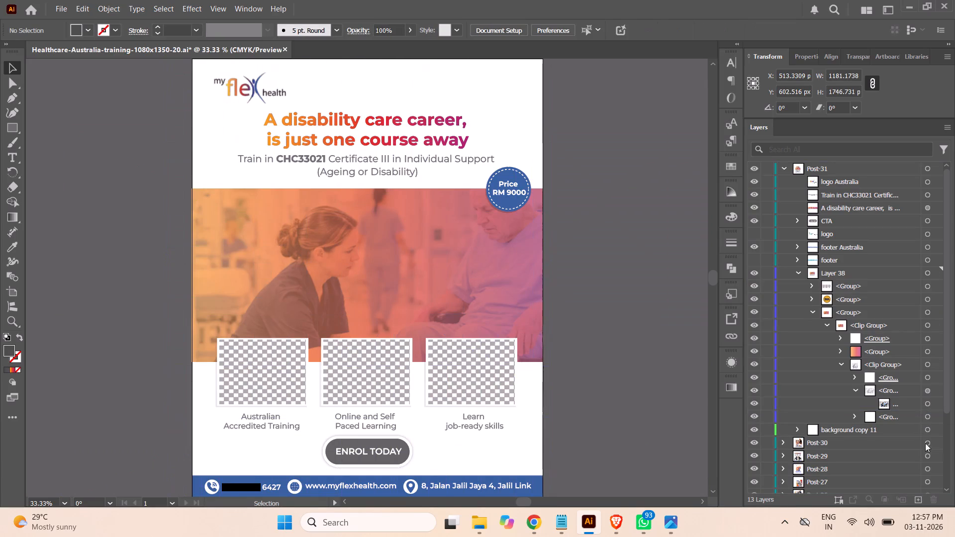
# Scale the linked nurse image down proportionally around its centre to about 1178 × 650 px.
pyautogui.click(926, 403)
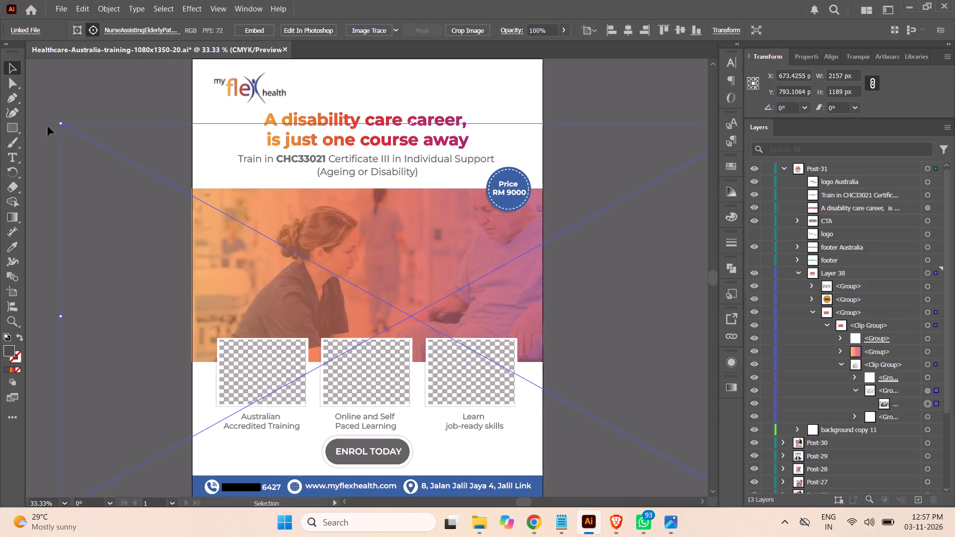
pyautogui.keyDown('alt'); pyautogui.keyDown('shift'); pyautogui.moveTo(61, 121); pyautogui.dragTo(67, 128); pyautogui.keyUp('shift'); pyautogui.keyUp('alt')
pyautogui.keyDown('alt'); pyautogui.keyDown('shift'); pyautogui.moveTo(67, 128); pyautogui.dragTo(141, 205); pyautogui.keyUp('shift'); pyautogui.keyUp('alt')
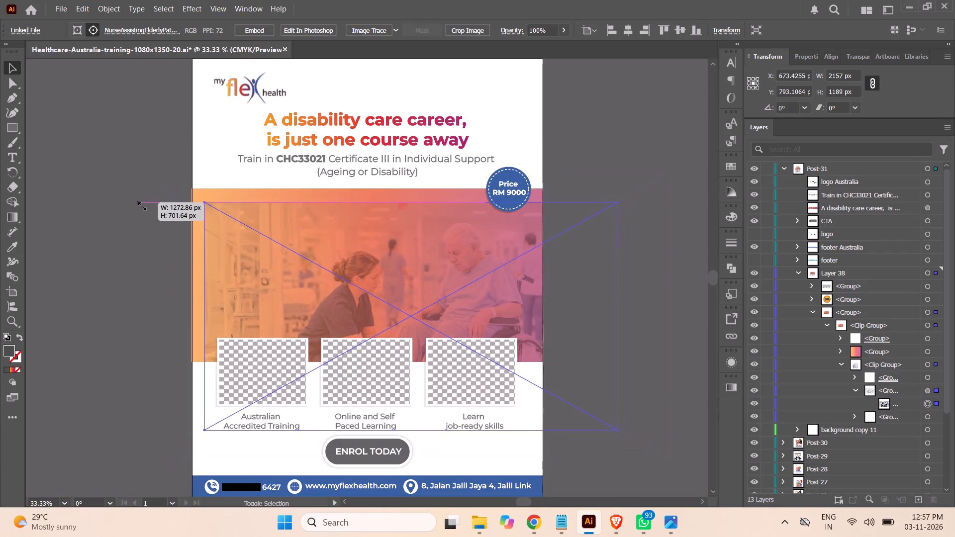
pyautogui.keyDown('alt'); pyautogui.keyDown('shift'); pyautogui.moveTo(141, 205); pyautogui.dragTo(147, 211); pyautogui.keyUp('shift'); pyautogui.keyUp('alt')
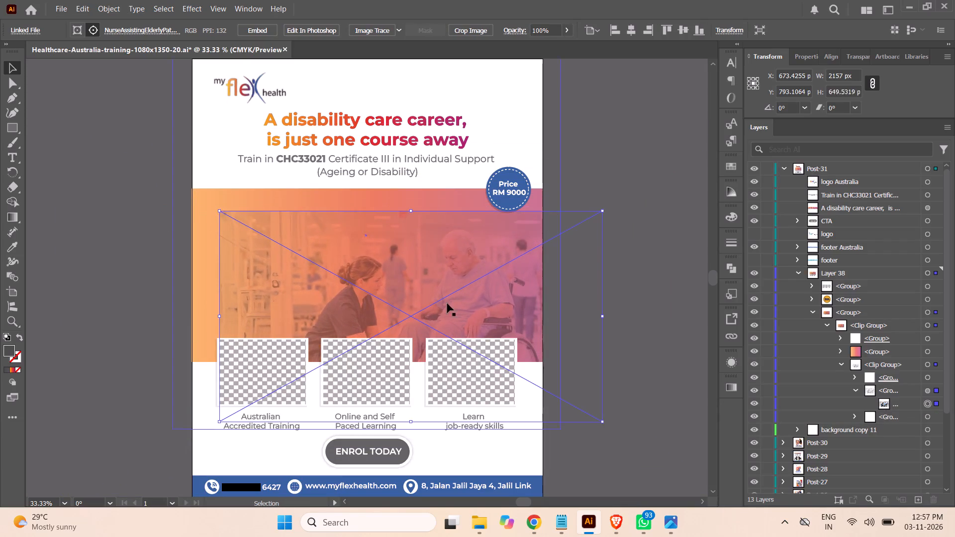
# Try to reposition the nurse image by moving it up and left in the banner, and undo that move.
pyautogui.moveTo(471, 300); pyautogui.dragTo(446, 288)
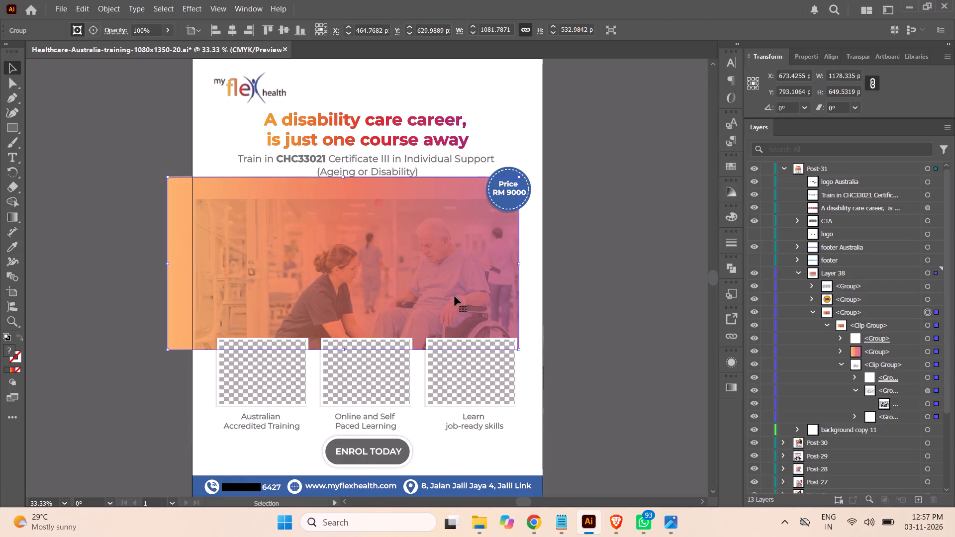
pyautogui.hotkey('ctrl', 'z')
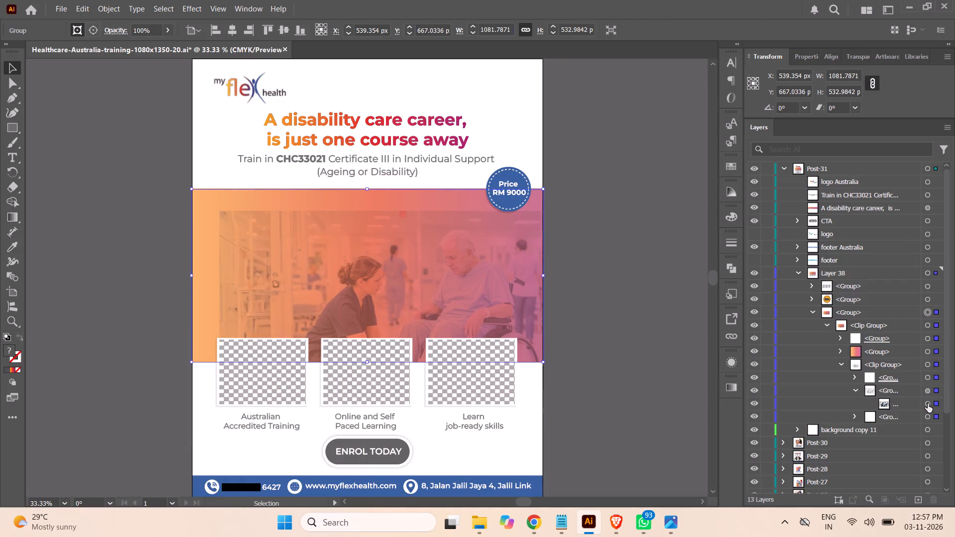
# Move only the linked nurse image about 132 px left and 110 px up so it fills the banner.
pyautogui.click(927, 403)
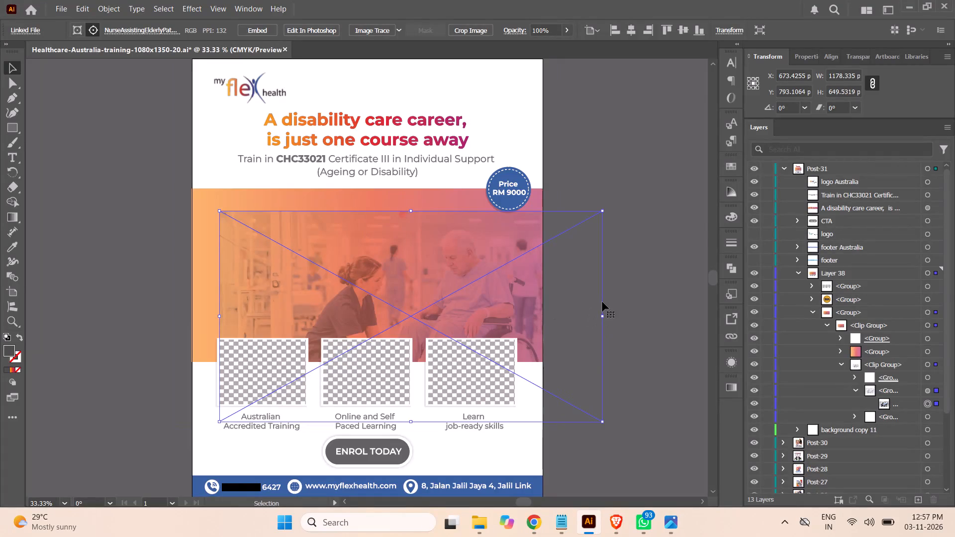
pyautogui.moveTo(603, 299); pyautogui.dragTo(563, 272)
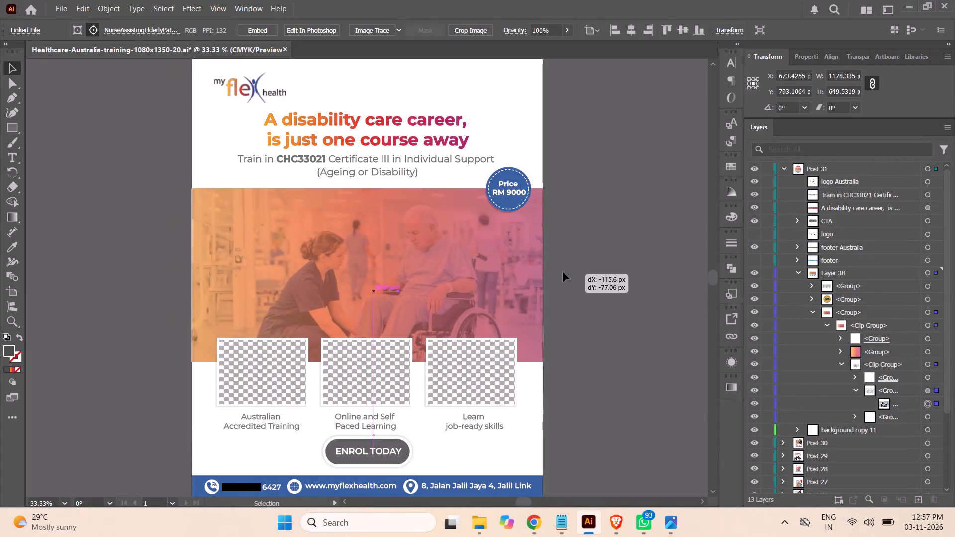
pyautogui.moveTo(563, 272); pyautogui.dragTo(560, 264)
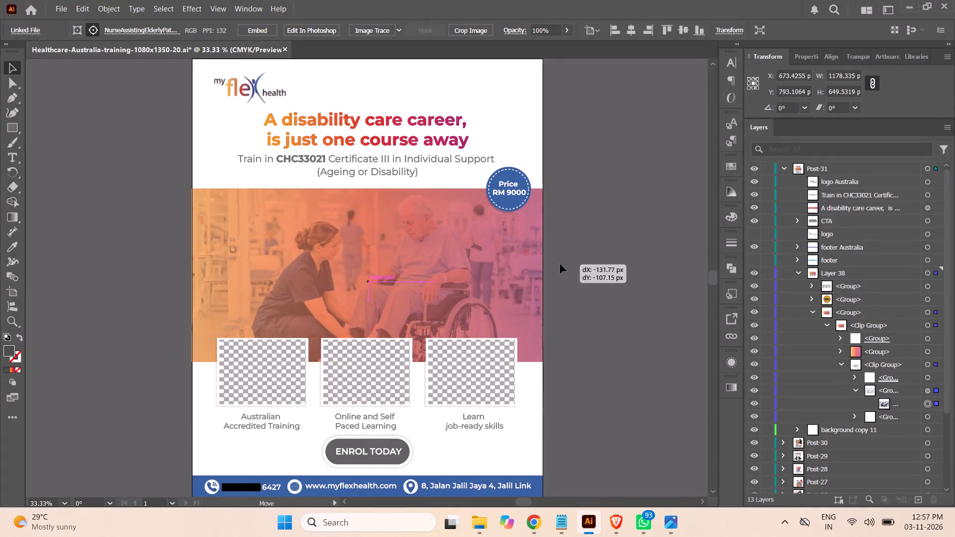
pyautogui.moveTo(560, 264); pyautogui.dragTo(560, 264)
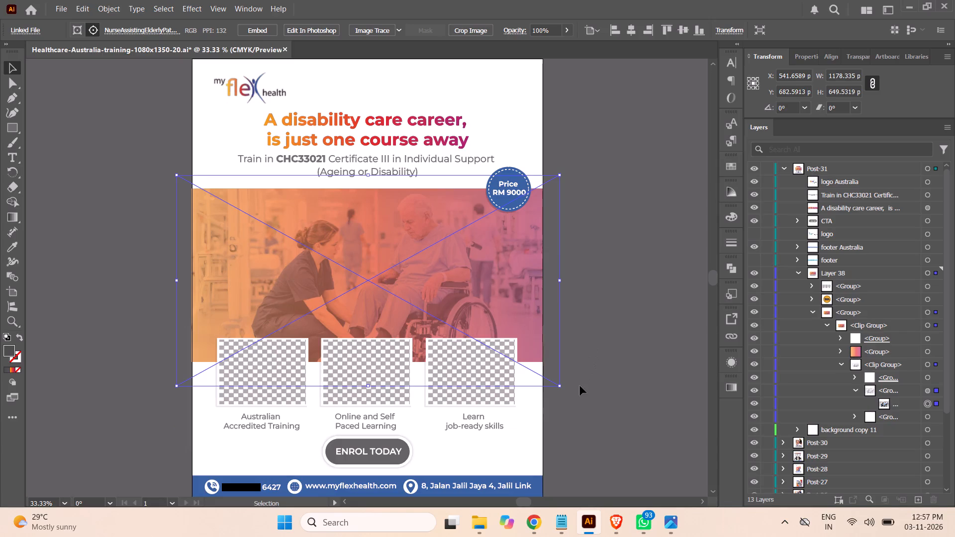
# Scale the linked nurse image down proportionally from its lower corners to about 1087 × 599 px, matching the banner's width.
pyautogui.keyDown('shift'); pyautogui.moveTo(560, 387); pyautogui.dragTo(552, 379); pyautogui.keyUp('shift')
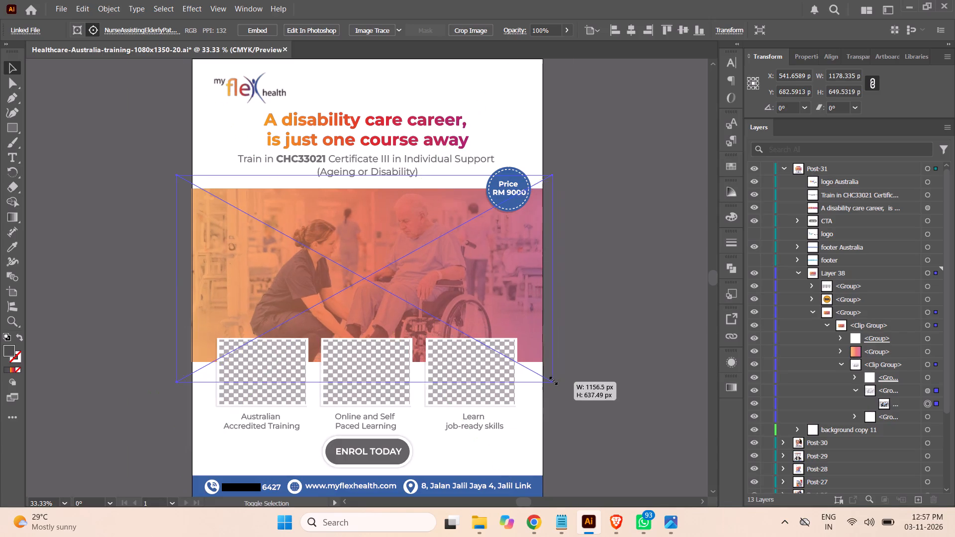
pyautogui.keyDown('shift'); pyautogui.moveTo(552, 379); pyautogui.dragTo(554, 376); pyautogui.keyUp('shift')
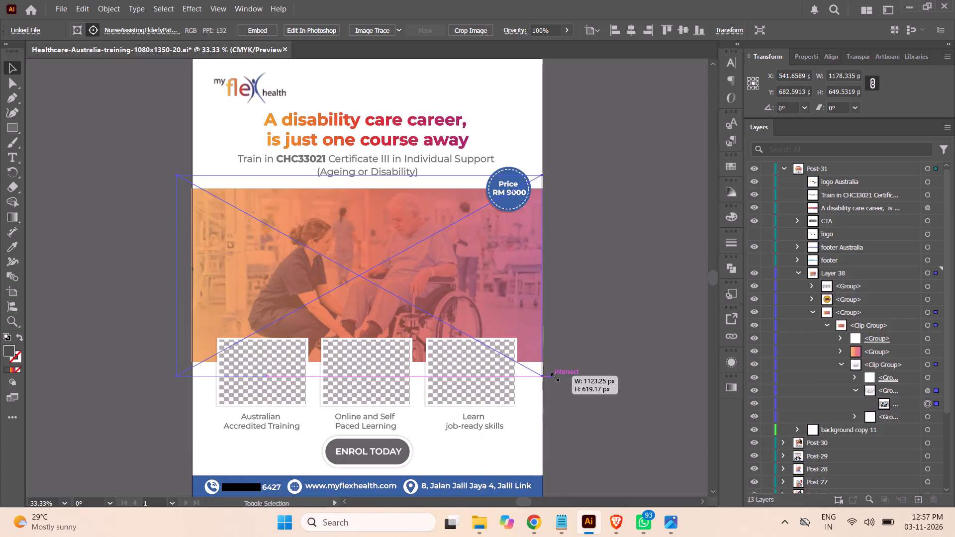
pyautogui.keyDown('shift'); pyautogui.moveTo(554, 376); pyautogui.dragTo(555, 377); pyautogui.keyUp('shift')
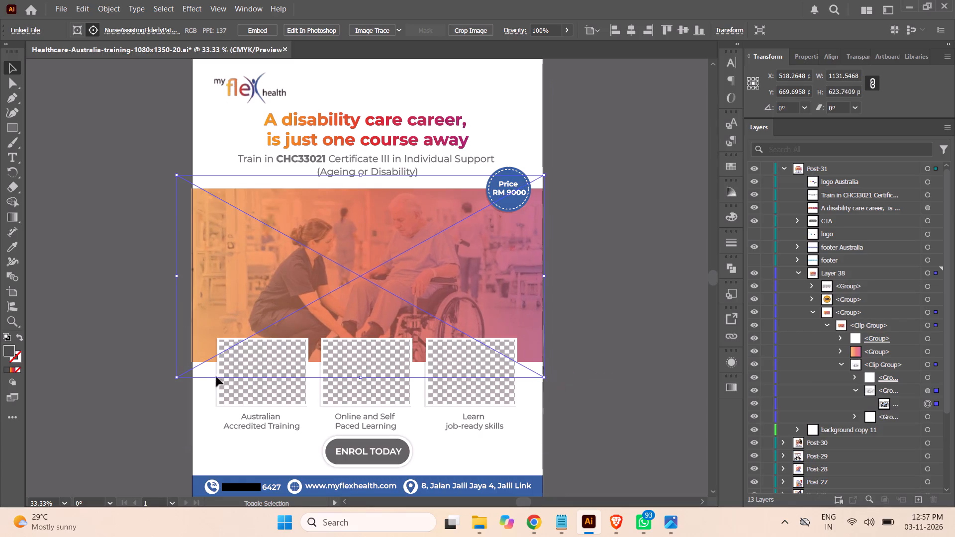
pyautogui.keyDown('shift'); pyautogui.moveTo(176, 377); pyautogui.dragTo(178, 369); pyautogui.keyUp('shift')
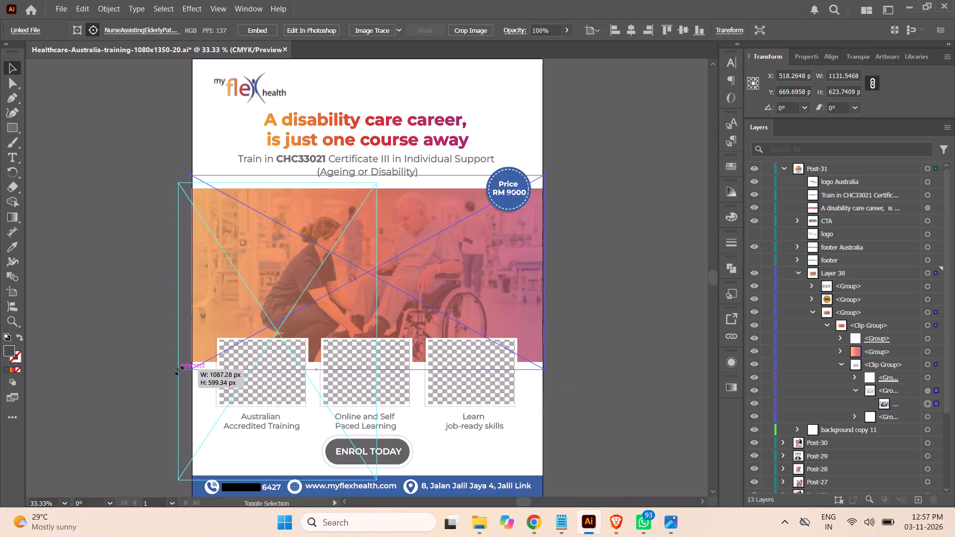
pyautogui.keyDown('shift'); pyautogui.moveTo(178, 369); pyautogui.dragTo(180, 369); pyautogui.keyUp('shift')
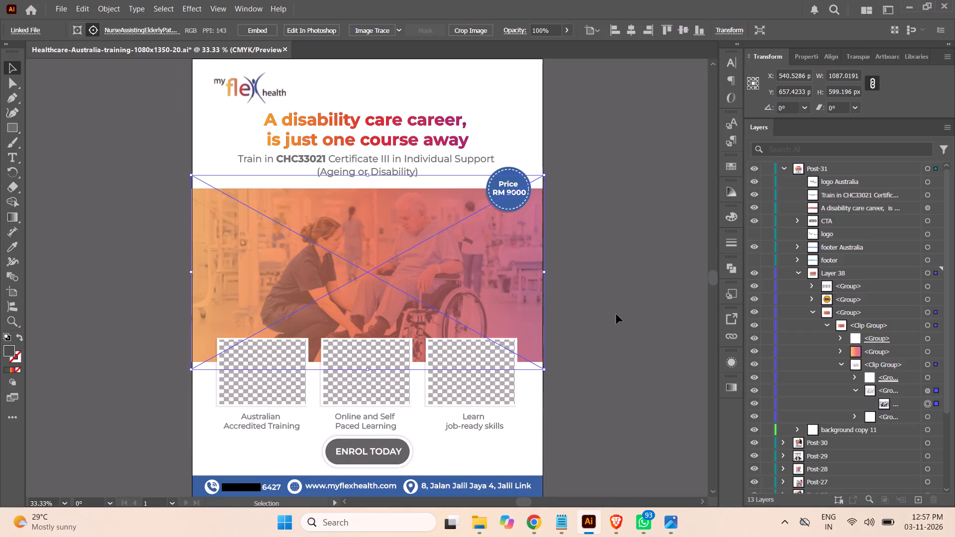
pyautogui.click(620, 316)
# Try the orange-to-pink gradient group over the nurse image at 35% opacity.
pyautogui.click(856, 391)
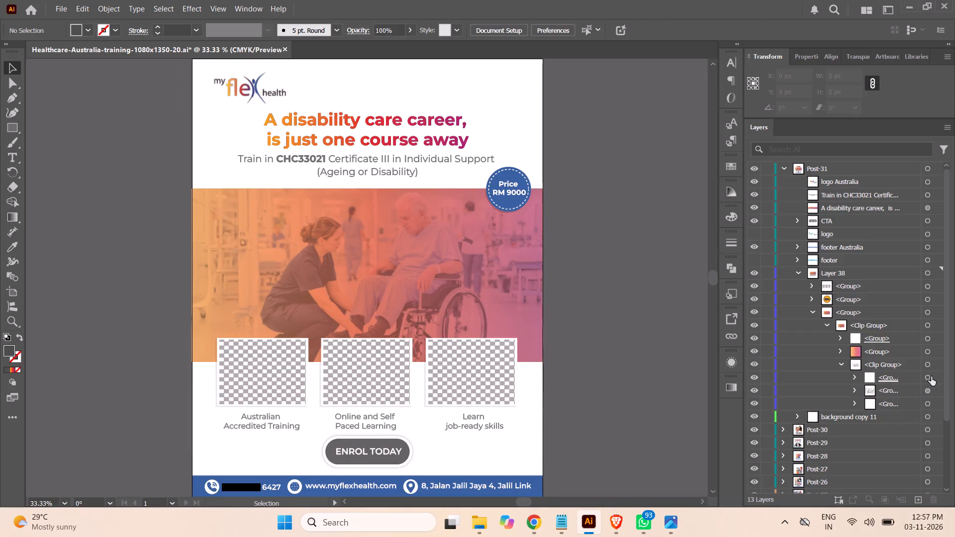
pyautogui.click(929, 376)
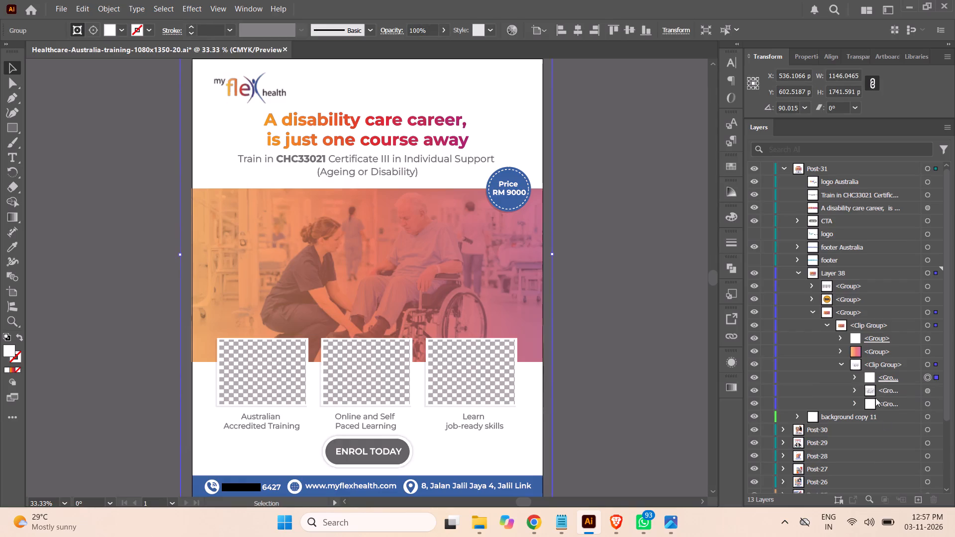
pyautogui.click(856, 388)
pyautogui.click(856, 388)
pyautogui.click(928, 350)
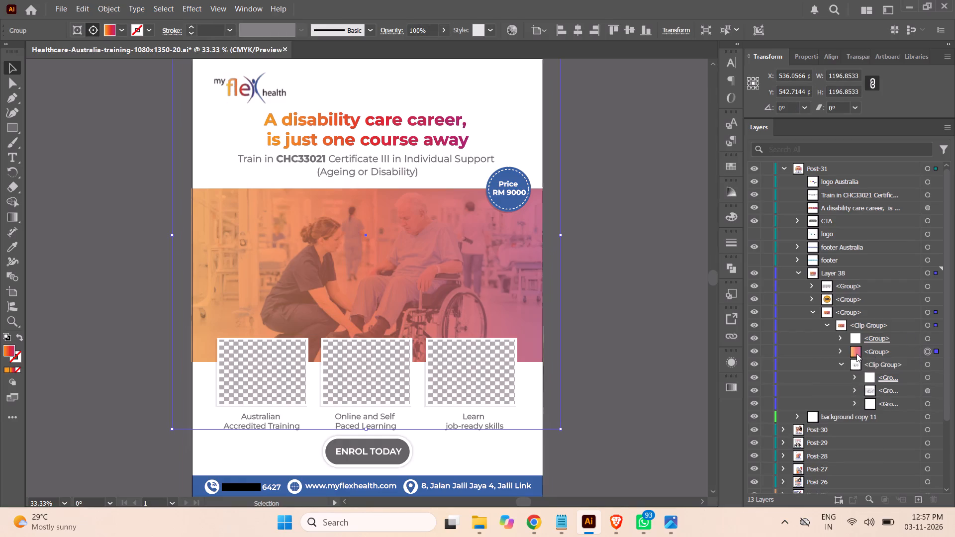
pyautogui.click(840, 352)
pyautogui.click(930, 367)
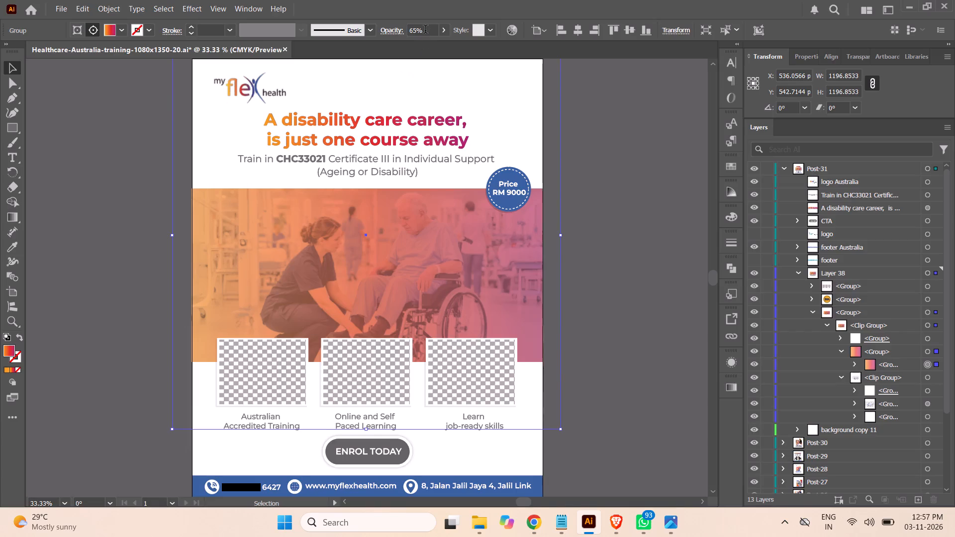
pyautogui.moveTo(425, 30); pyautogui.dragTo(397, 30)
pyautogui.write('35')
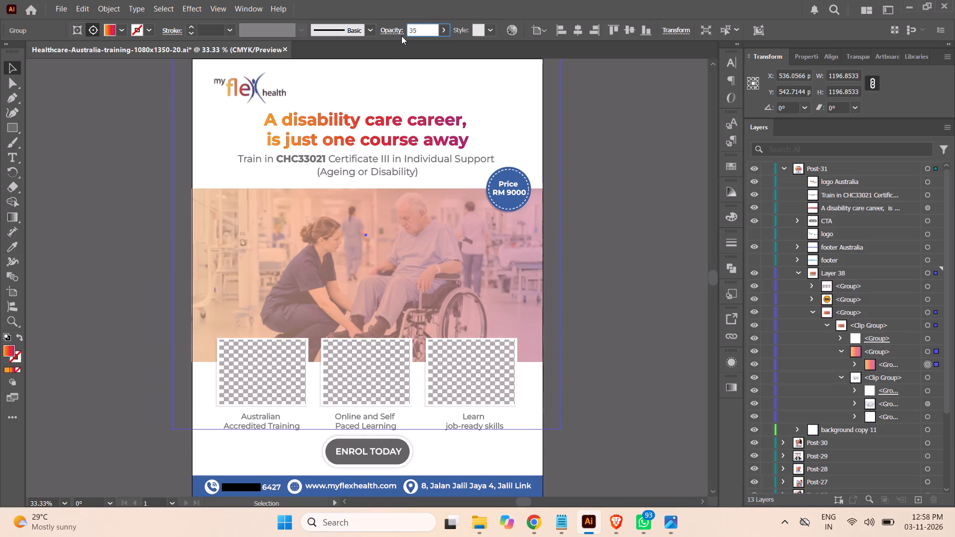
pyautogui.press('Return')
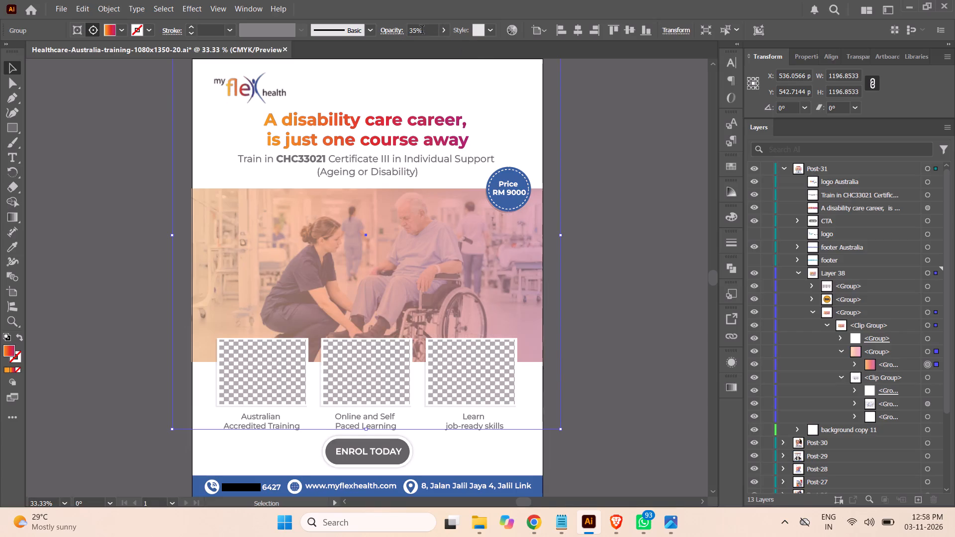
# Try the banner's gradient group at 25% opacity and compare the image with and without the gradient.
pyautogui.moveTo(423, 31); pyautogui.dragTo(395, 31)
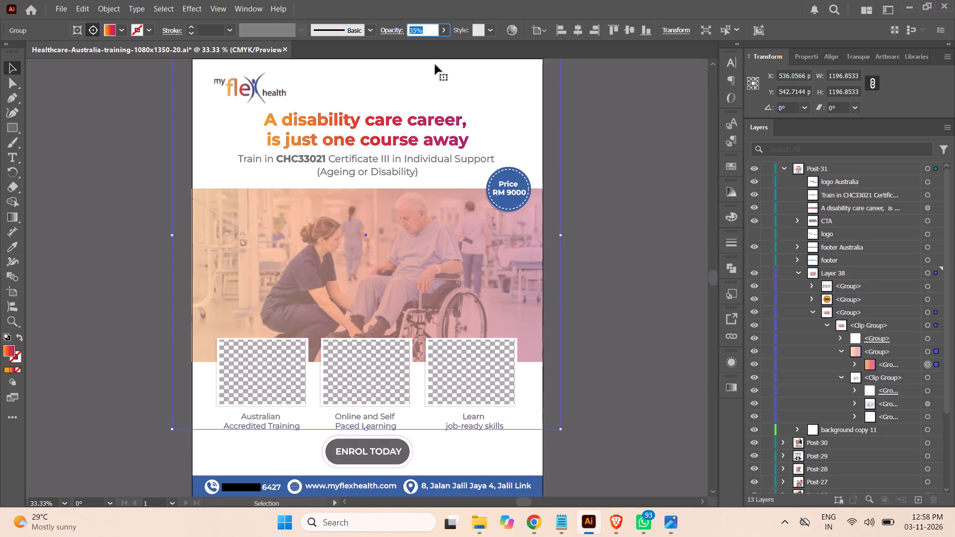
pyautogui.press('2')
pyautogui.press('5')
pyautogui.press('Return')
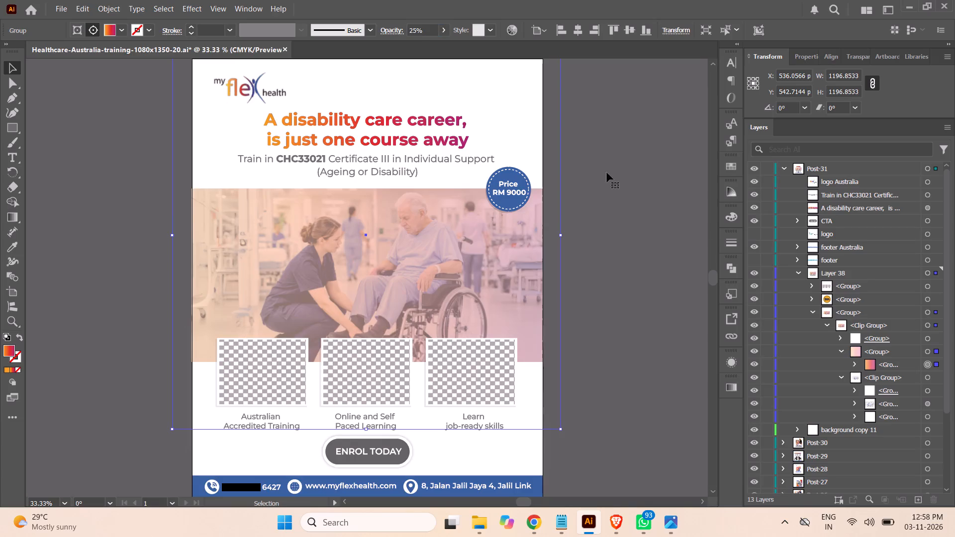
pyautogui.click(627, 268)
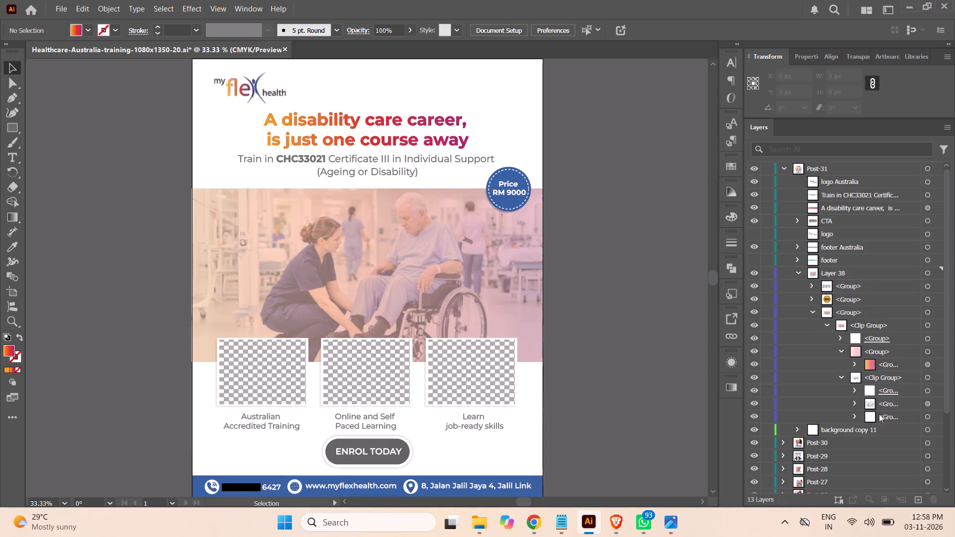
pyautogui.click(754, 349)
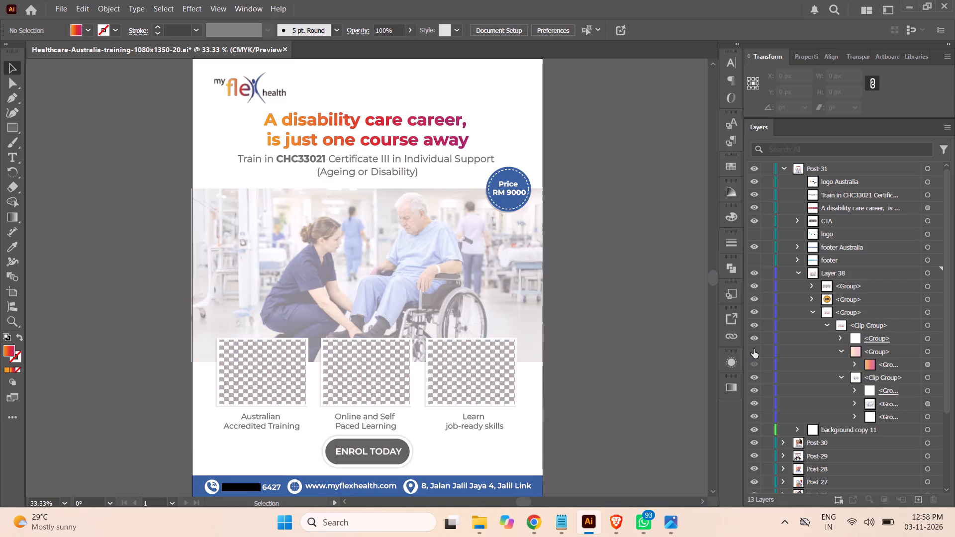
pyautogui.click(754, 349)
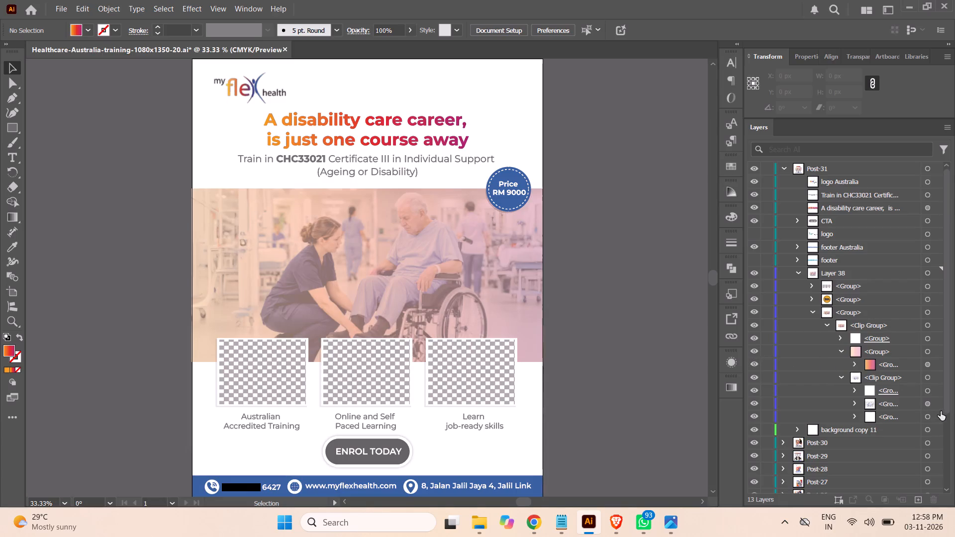
# Set the opacity of the group holding the linked nurse image to 100%.
pyautogui.click(928, 403)
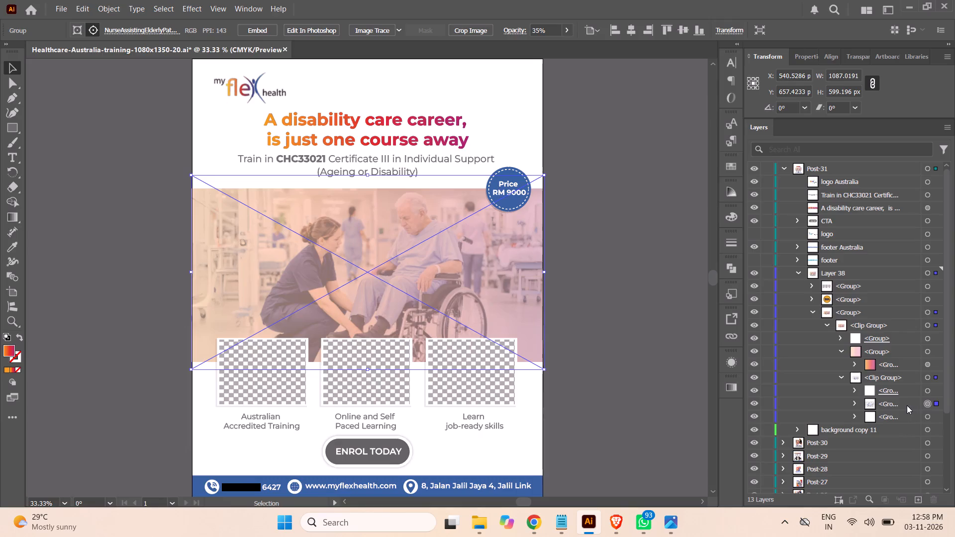
pyautogui.click(900, 403)
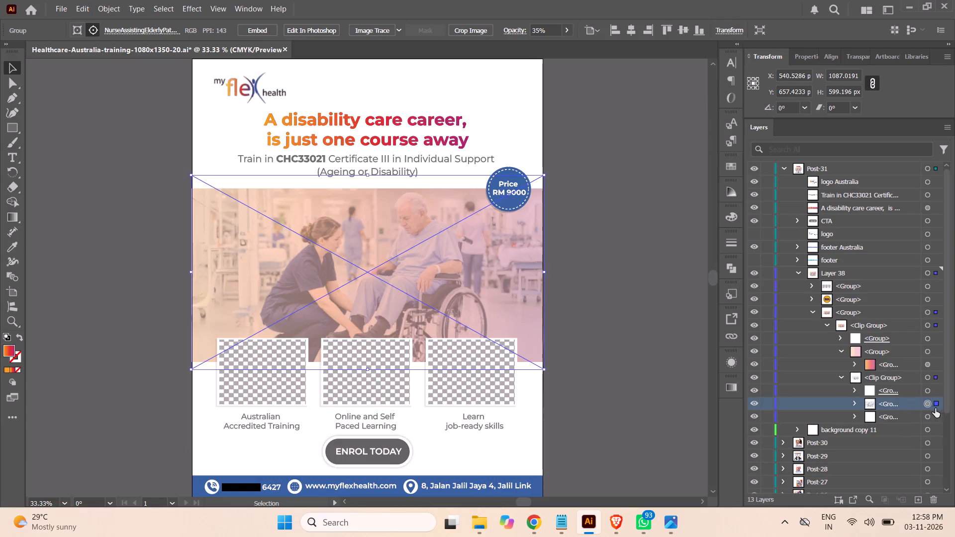
pyautogui.moveTo(548, 32); pyautogui.dragTo(474, 28)
pyautogui.write('100')
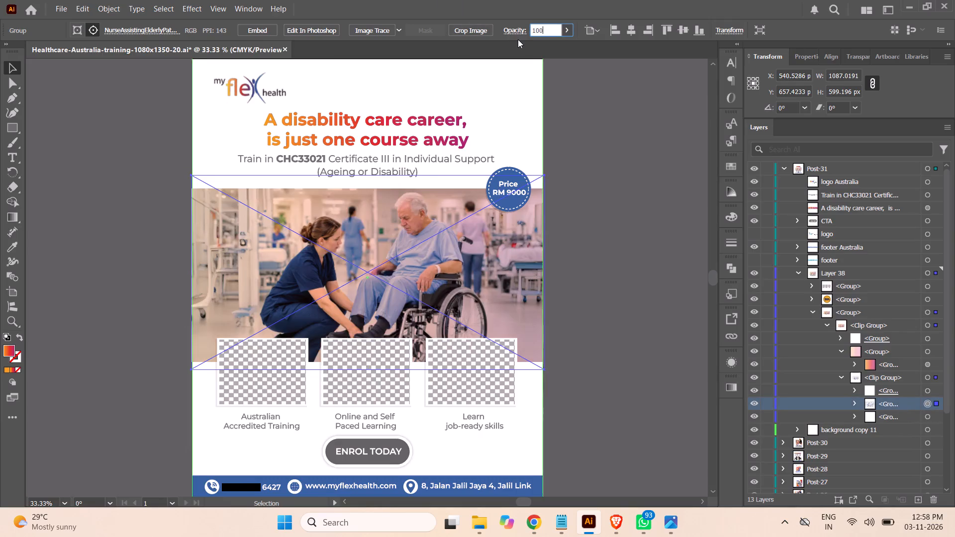
pyautogui.press('Return')
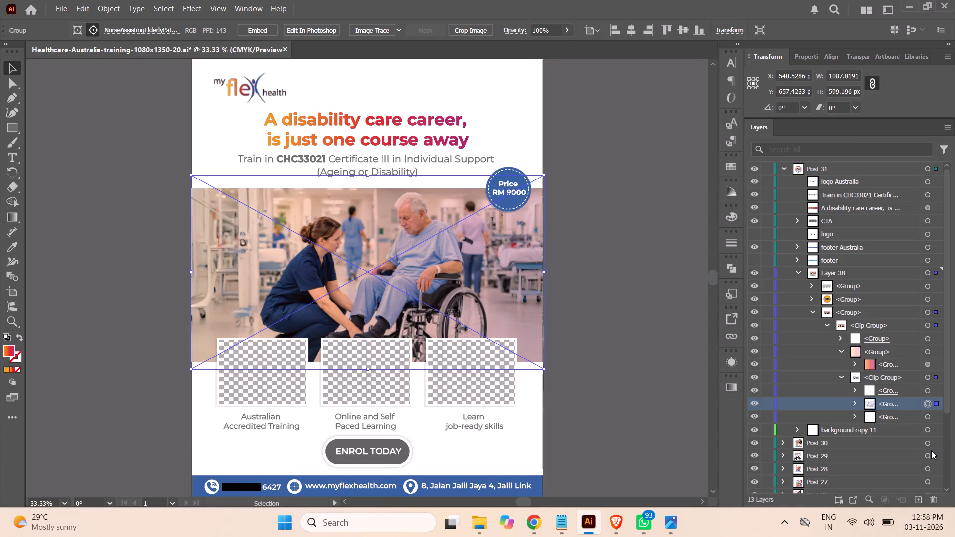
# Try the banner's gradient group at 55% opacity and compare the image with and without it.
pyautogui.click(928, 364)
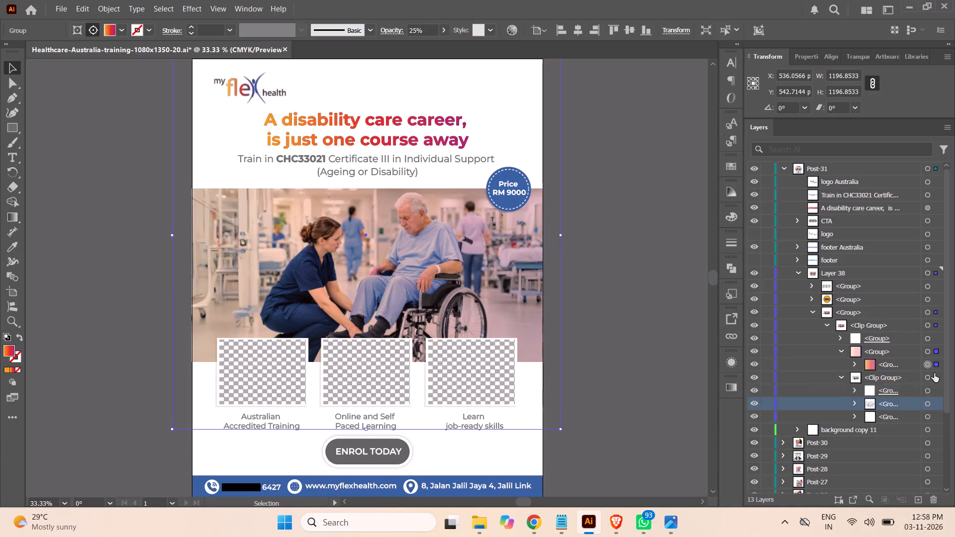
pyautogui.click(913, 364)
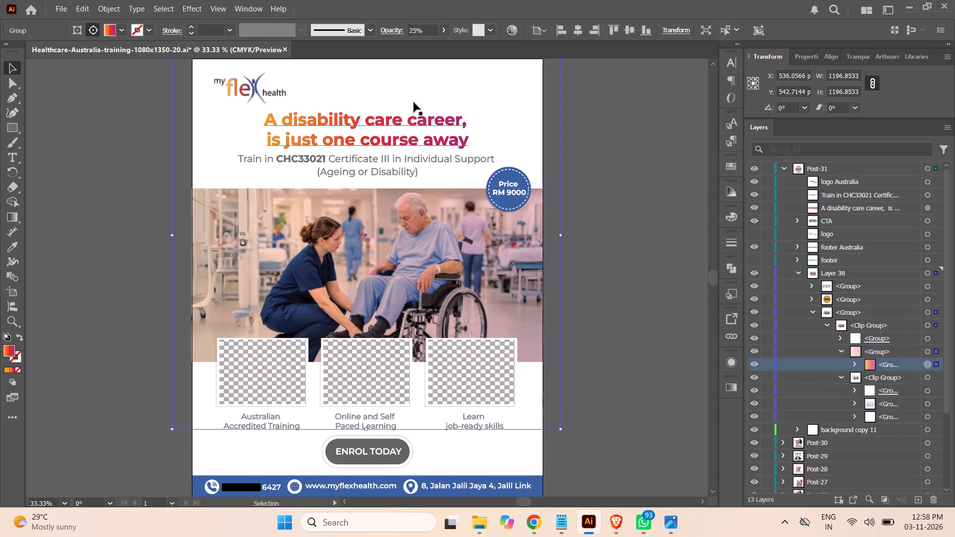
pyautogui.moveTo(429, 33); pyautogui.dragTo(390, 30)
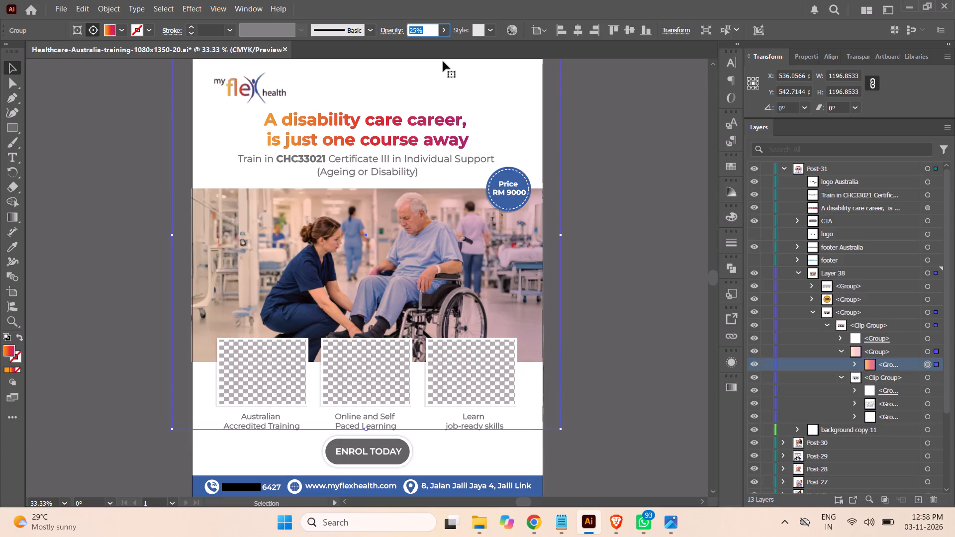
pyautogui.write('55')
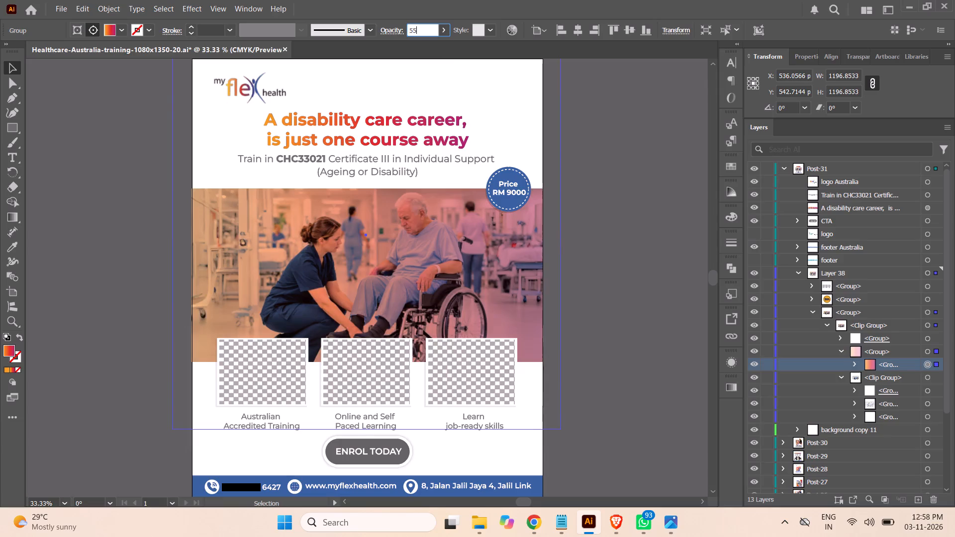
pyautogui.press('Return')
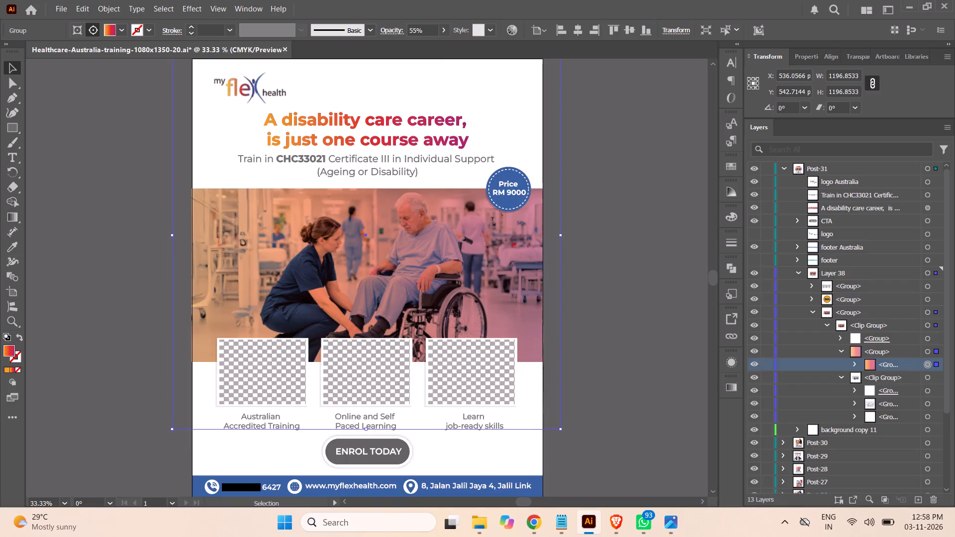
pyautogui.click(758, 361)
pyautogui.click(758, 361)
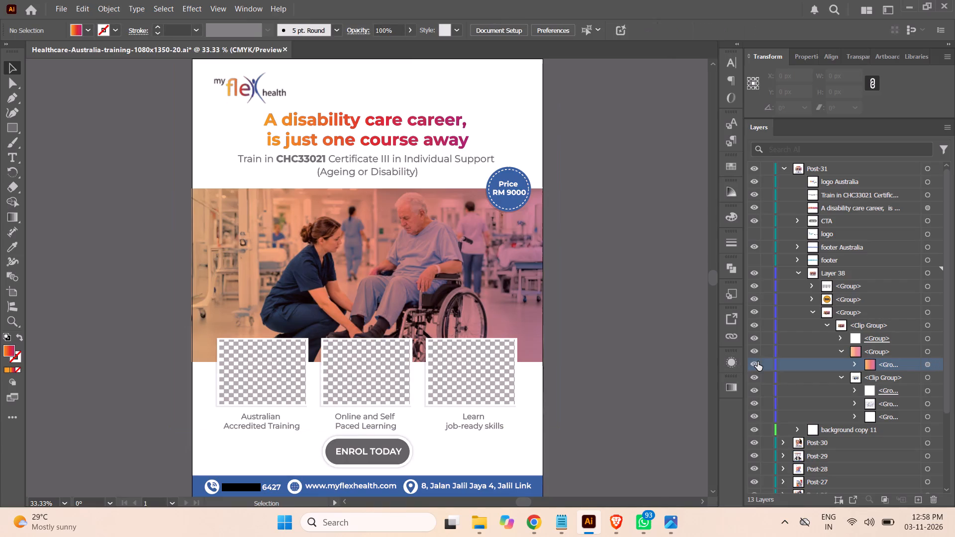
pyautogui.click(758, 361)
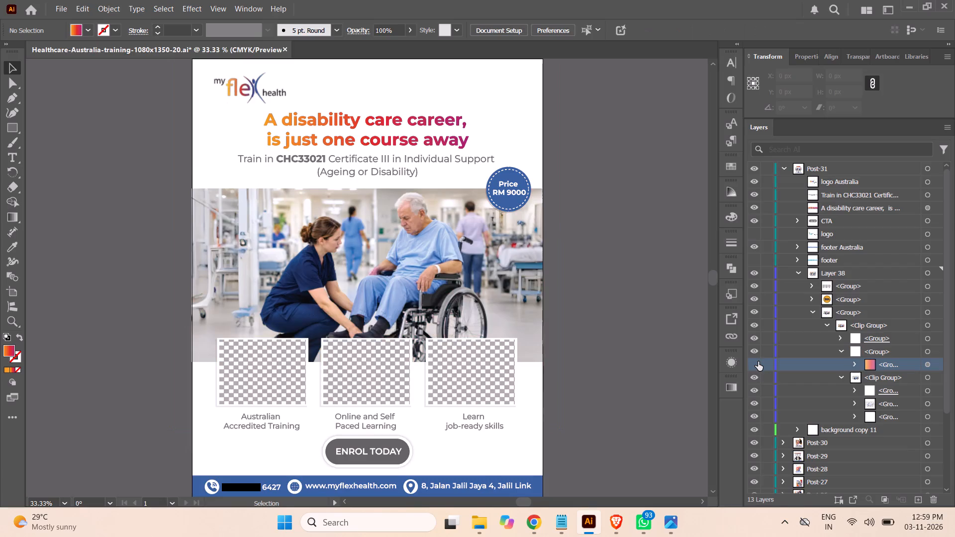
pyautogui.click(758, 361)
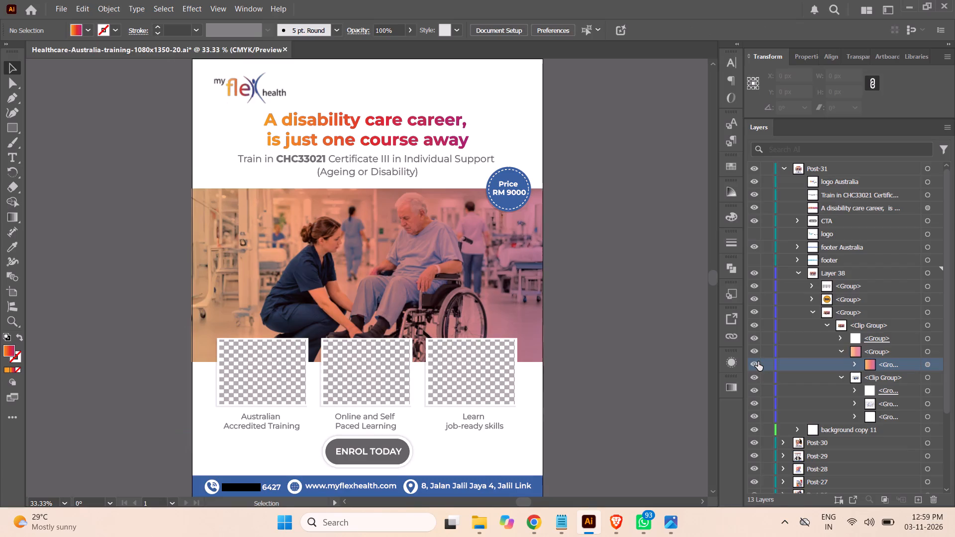
# Set the opacity of the gradient group over the nurse image to 45%.
pyautogui.click(930, 363)
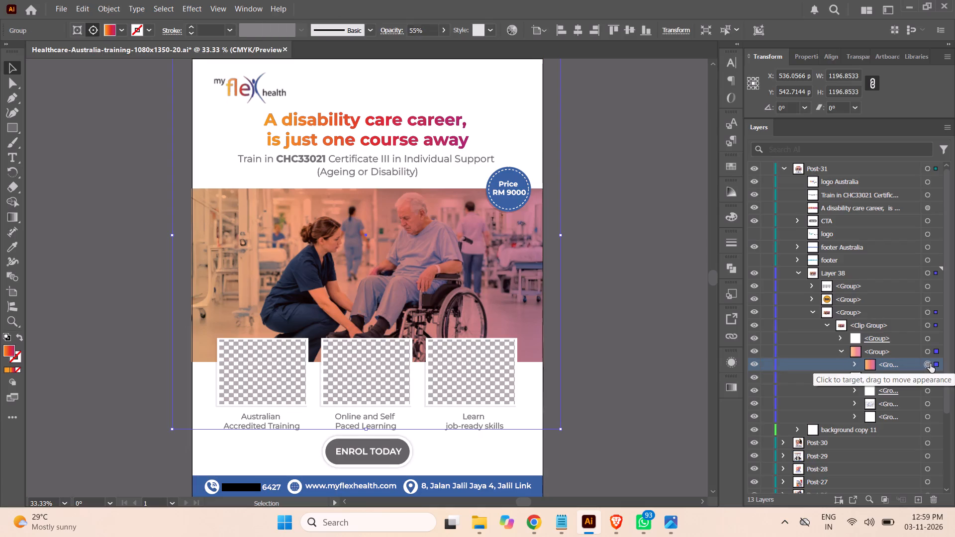
pyautogui.moveTo(430, 28); pyautogui.dragTo(407, 27)
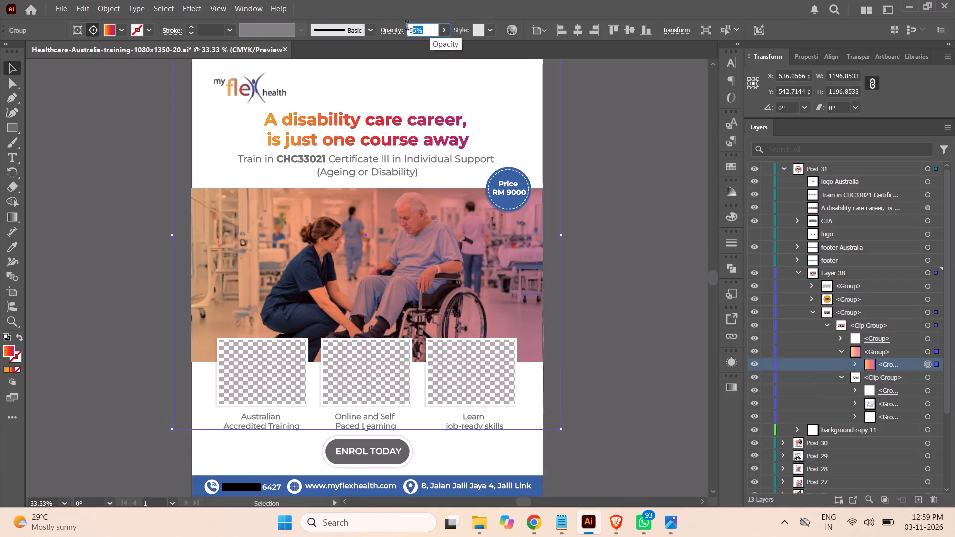
pyautogui.moveTo(407, 27); pyautogui.dragTo(399, 27)
pyautogui.write('45')
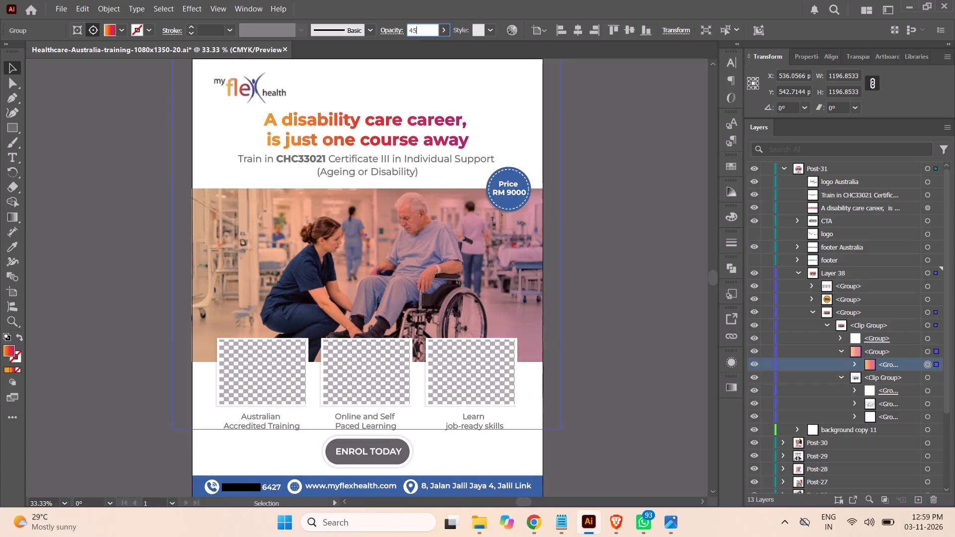
pyautogui.press('Return')
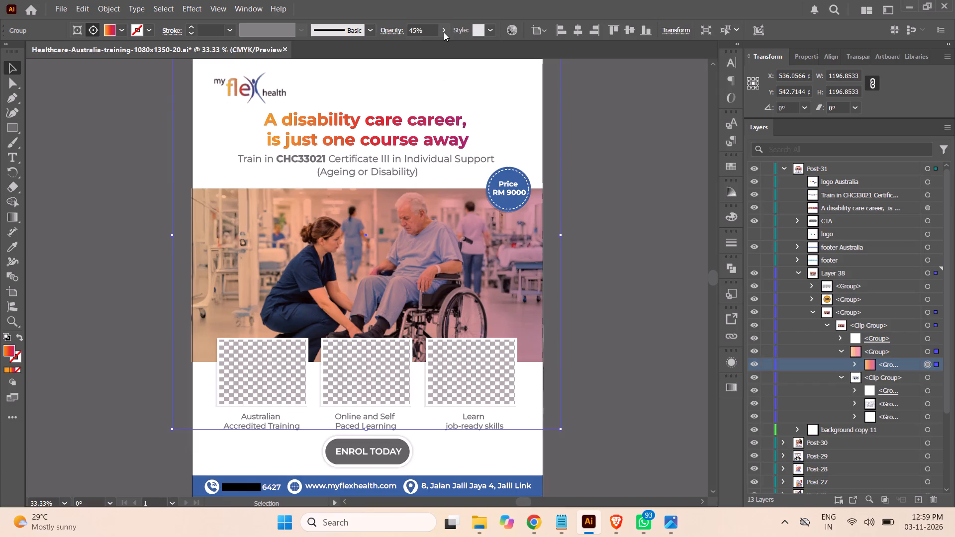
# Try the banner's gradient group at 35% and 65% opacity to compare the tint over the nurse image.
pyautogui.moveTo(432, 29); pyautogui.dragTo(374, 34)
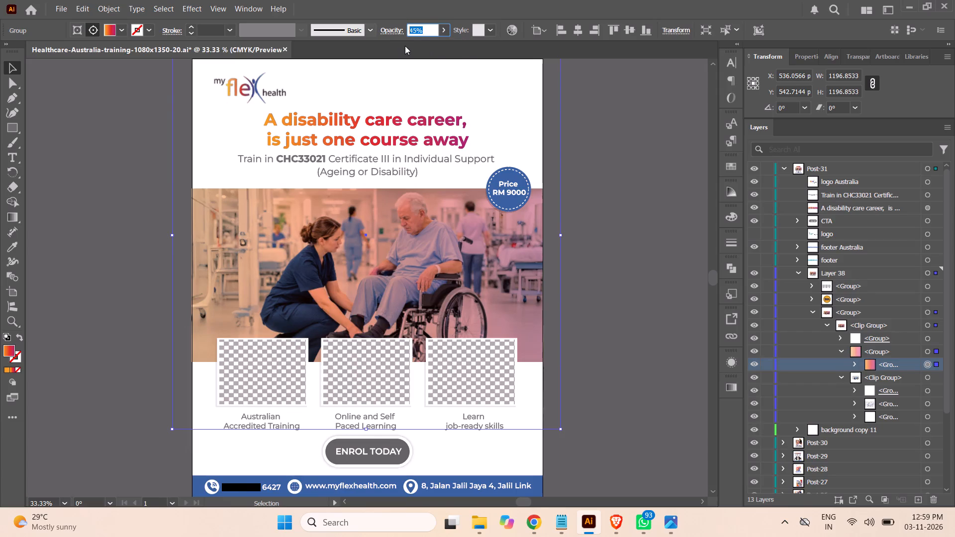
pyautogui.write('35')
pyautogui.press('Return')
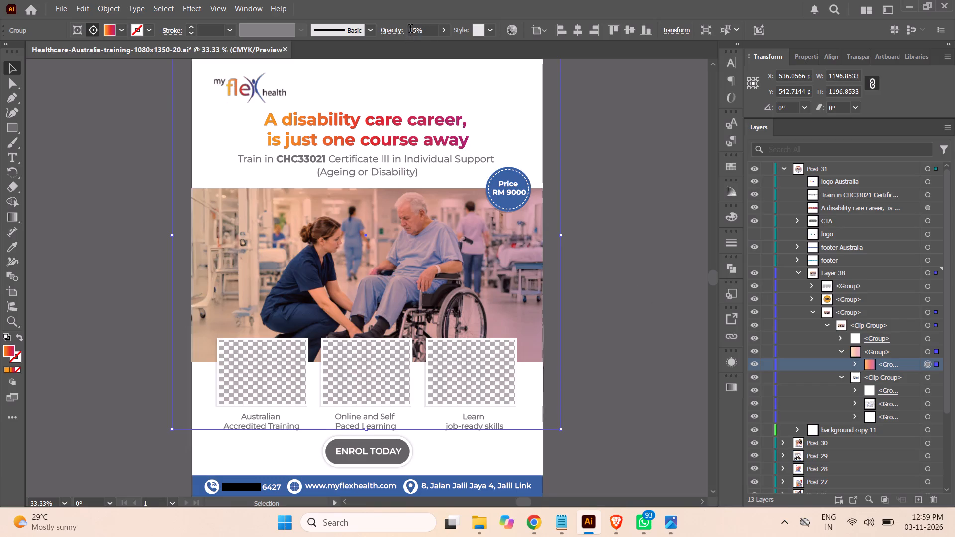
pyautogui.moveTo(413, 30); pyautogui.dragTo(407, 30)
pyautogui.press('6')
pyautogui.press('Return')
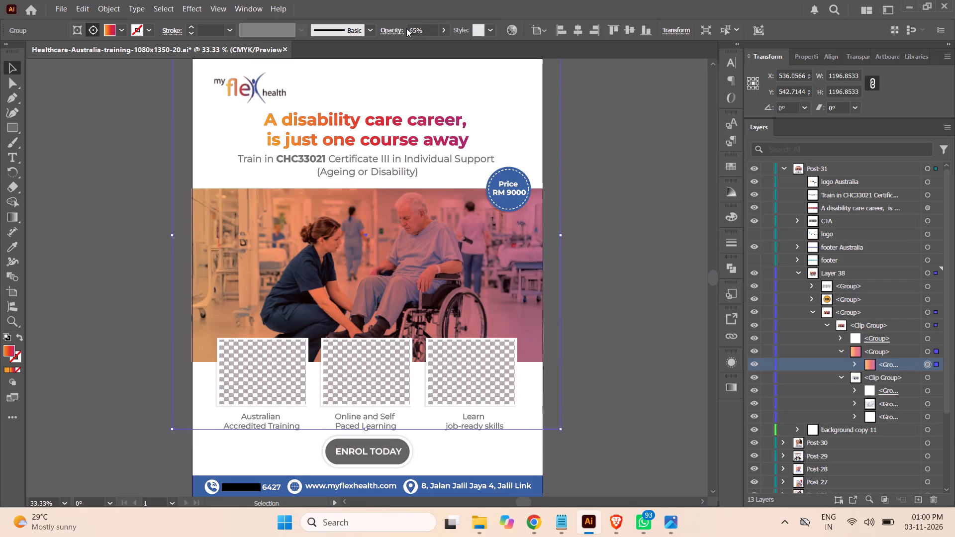
# Set the opacity of the gradient group over the nurse image to 35% and deselect it.
pyautogui.moveTo(414, 30); pyautogui.dragTo(408, 30)
pyautogui.press('3')
pyautogui.press('Return')
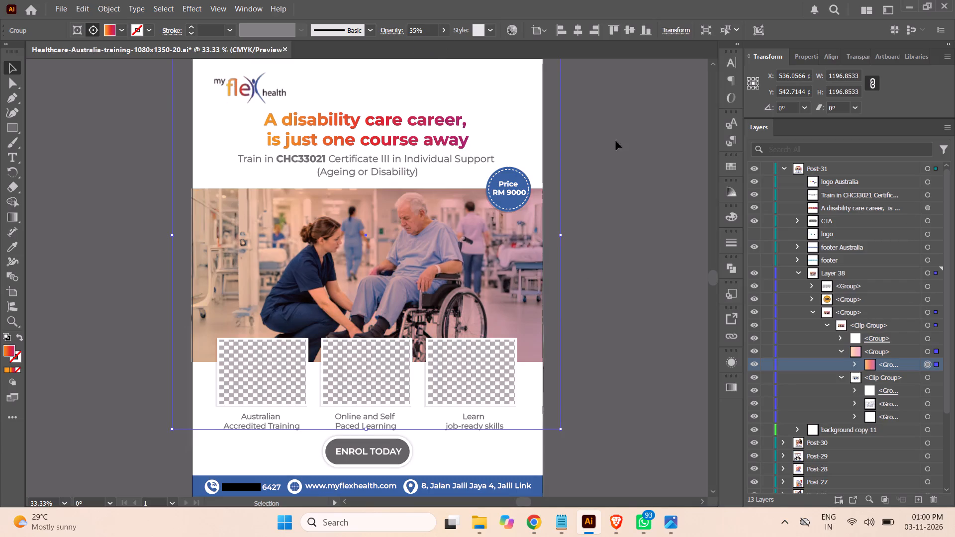
pyautogui.click(654, 242)
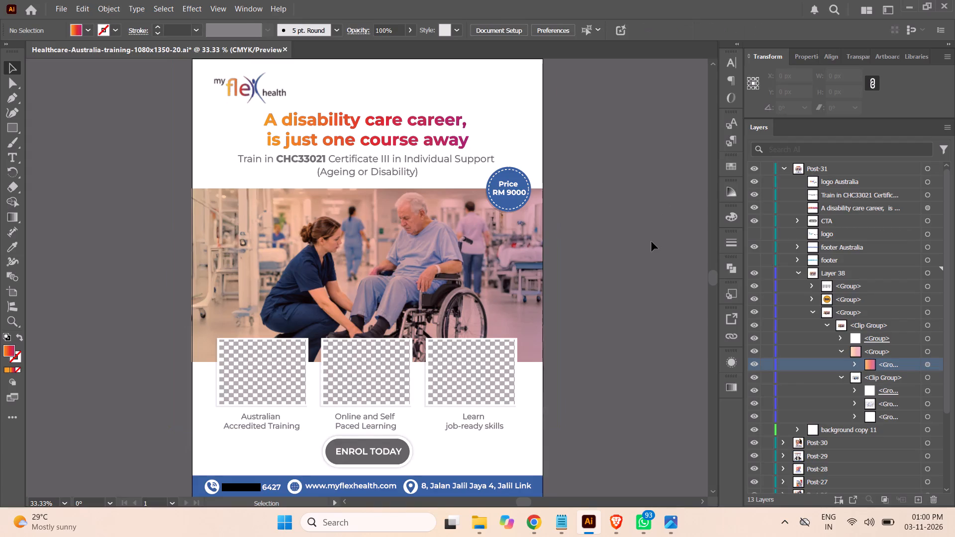
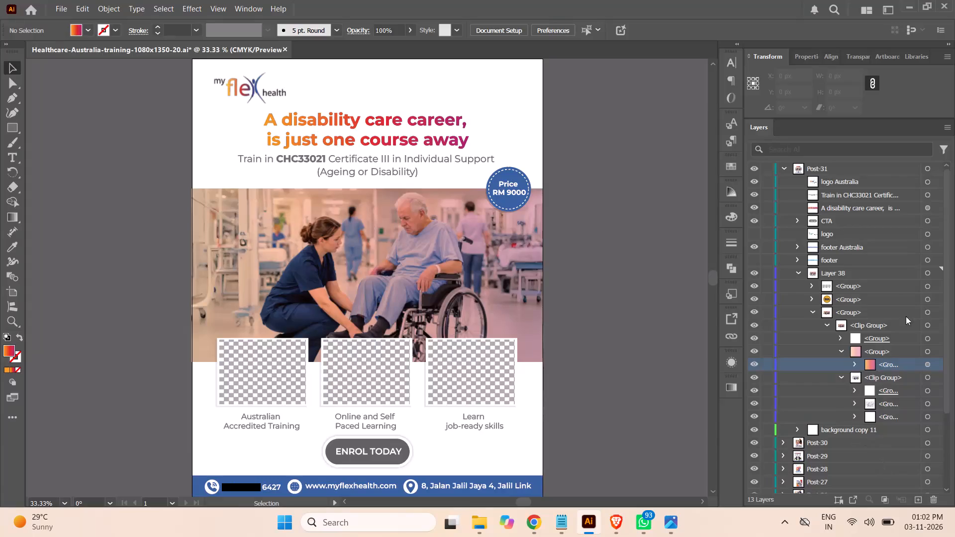
# Collapse the banner group in Layer 38 and select the clip group of the image placeholder above "Learn job-ready skills".
pyautogui.click(840, 376)
pyautogui.click(823, 323)
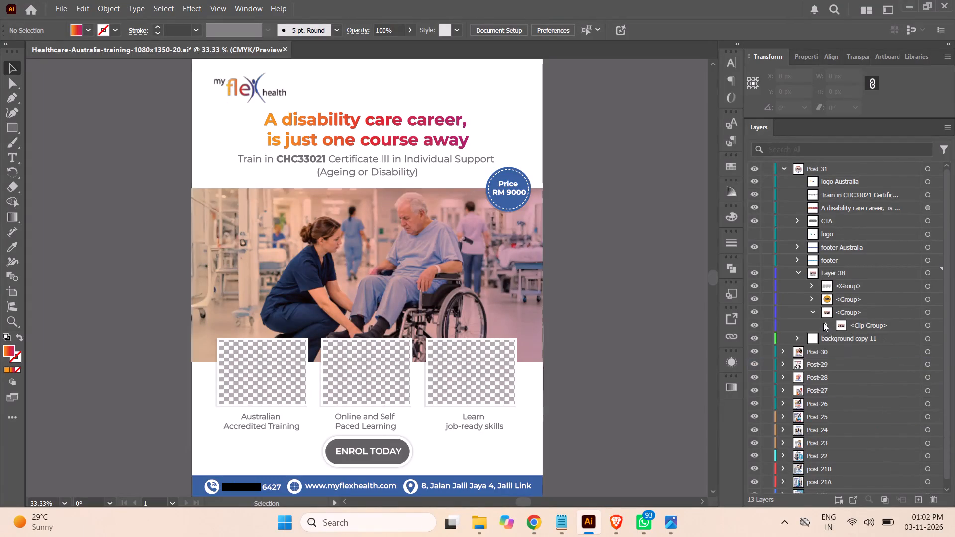
pyautogui.click(808, 308)
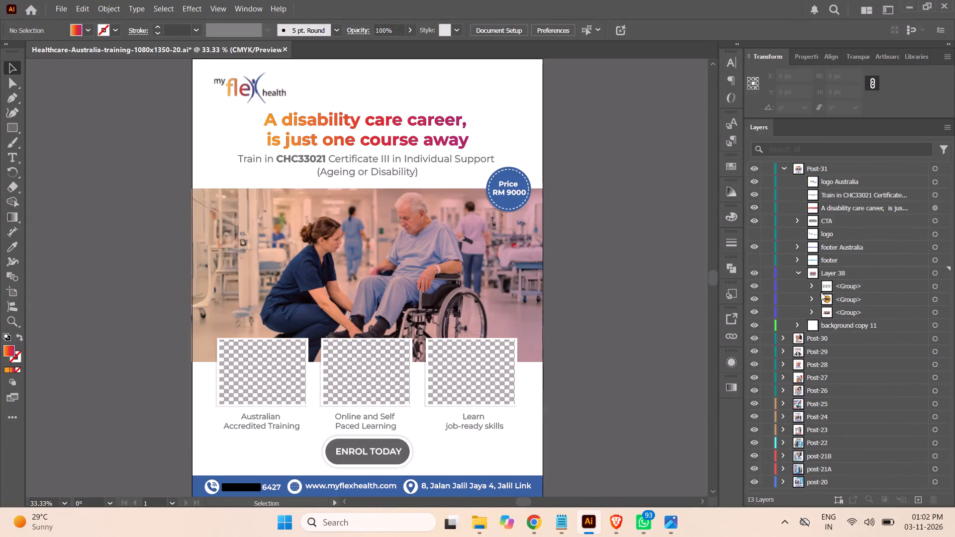
pyautogui.click(810, 285)
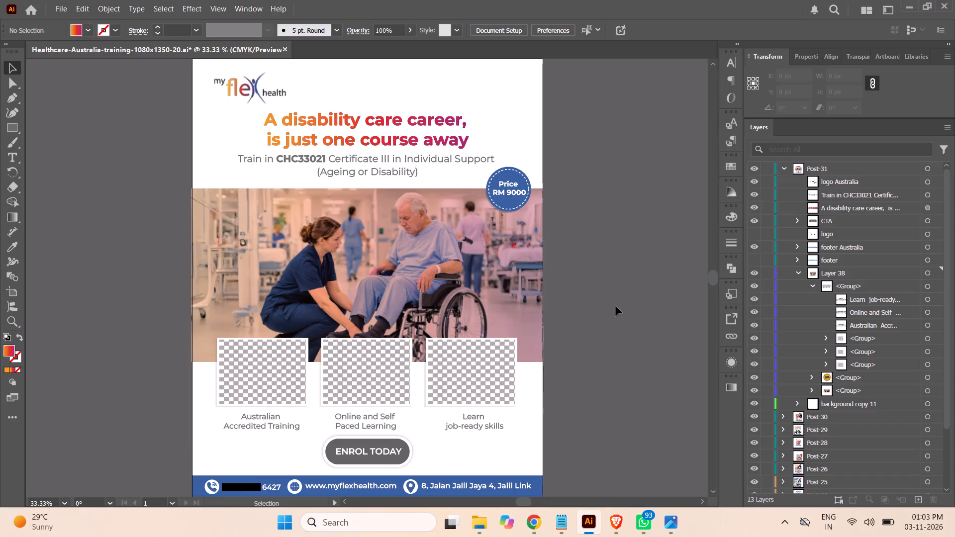
pyautogui.click(824, 336)
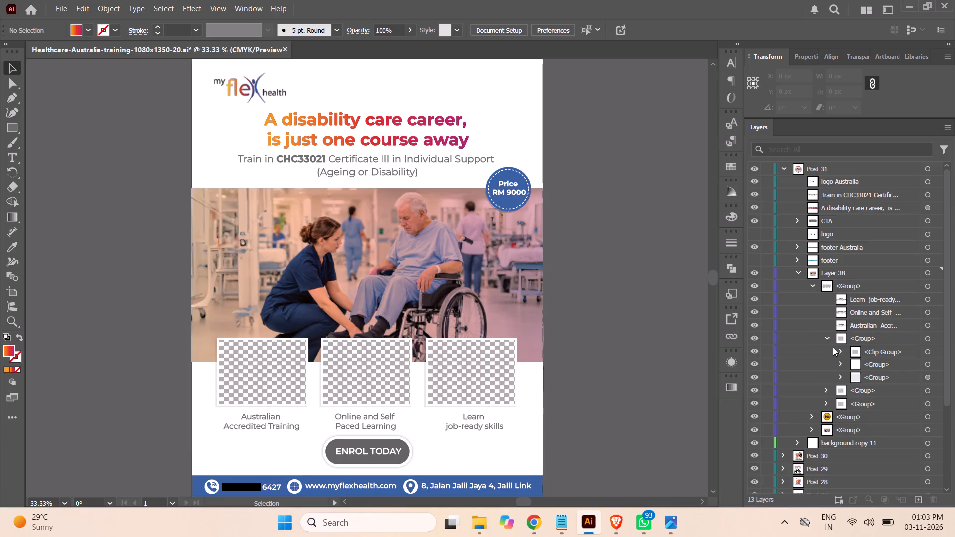
pyautogui.click(929, 353)
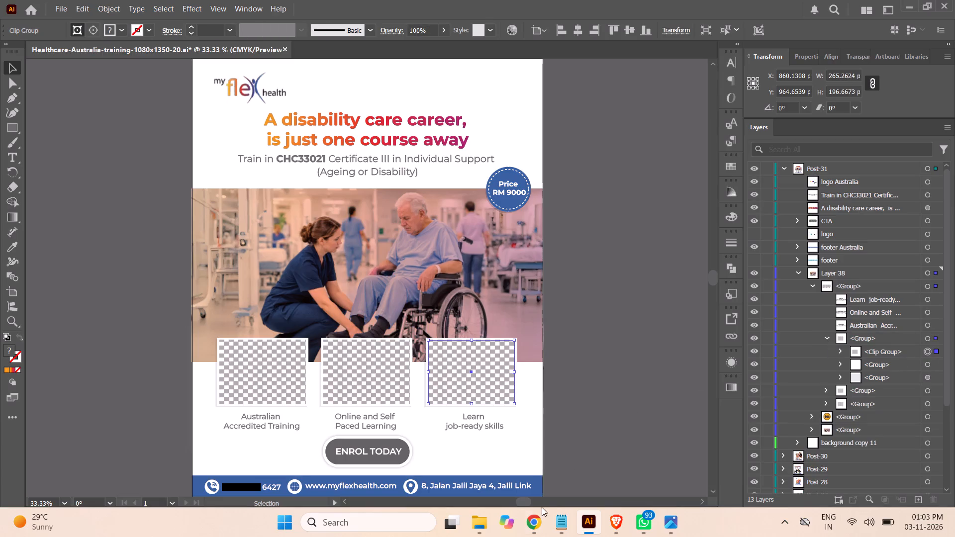
pyautogui.click(617, 523)
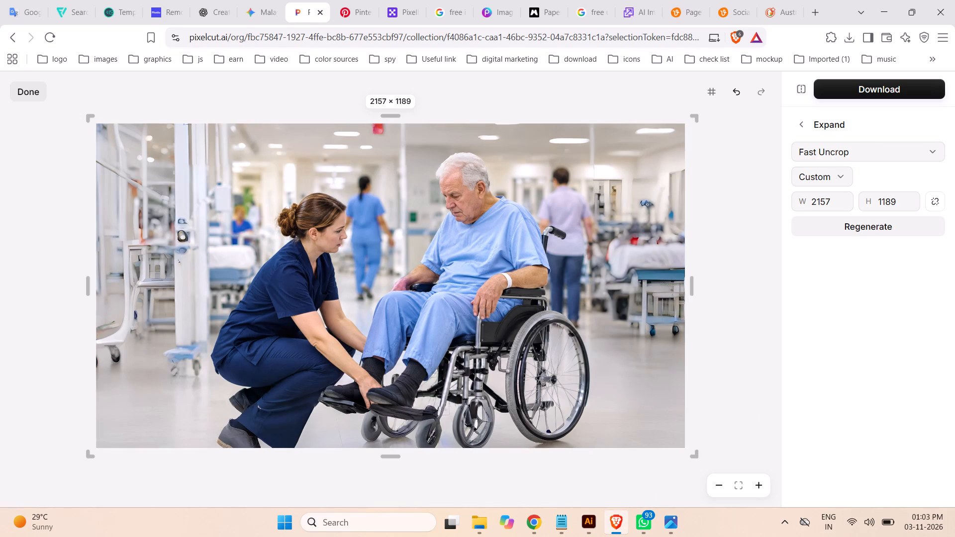
pyautogui.moveTo(230, 37); pyautogui.dragTo(954, 33)
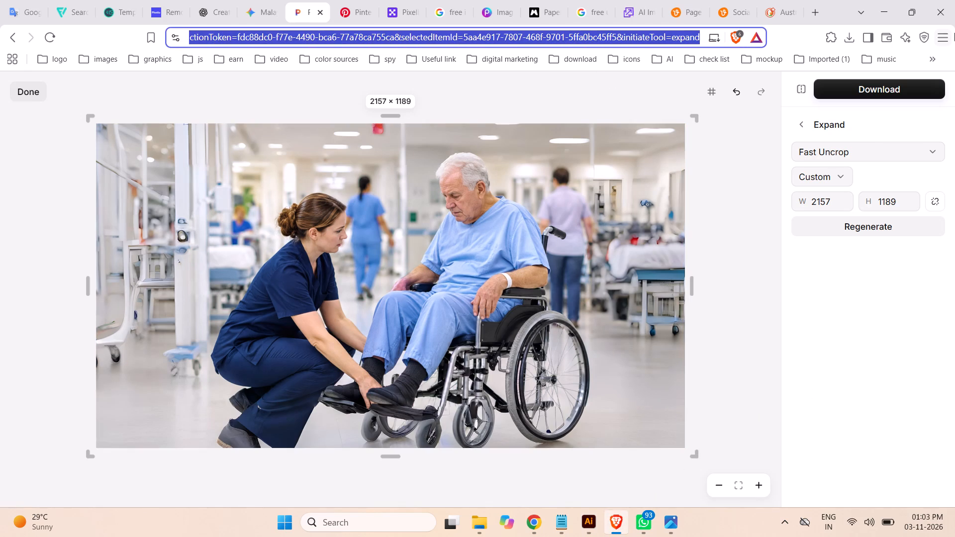
pyautogui.press('BackSpace')
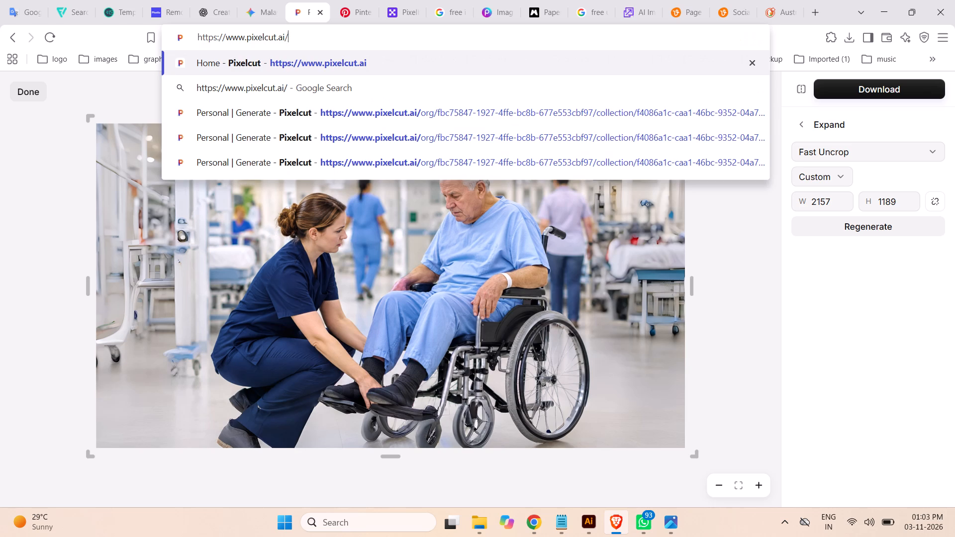
pyautogui.press('Return')
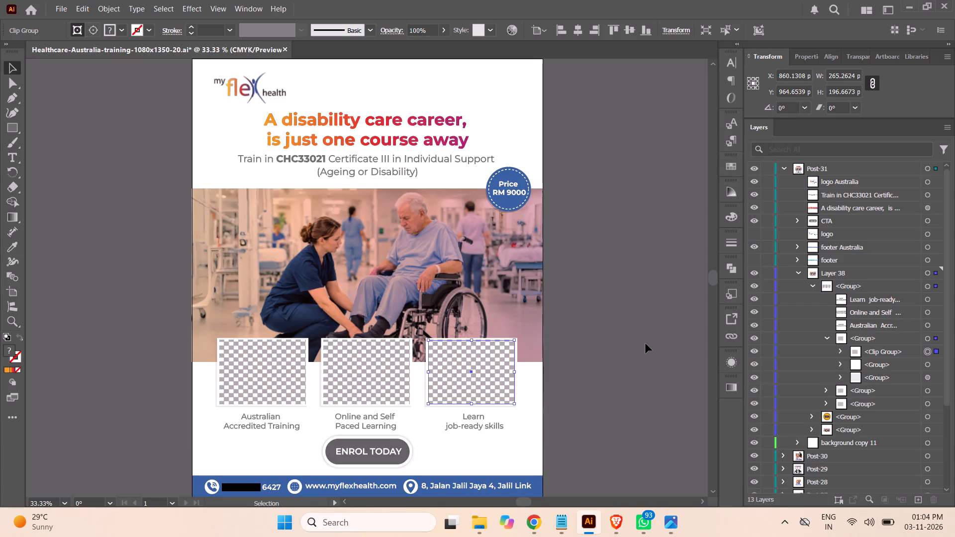
# Browse the Health Services folder in File Explorer for placeholder pictures and preview output-image-2.png.
pyautogui.click(476, 527)
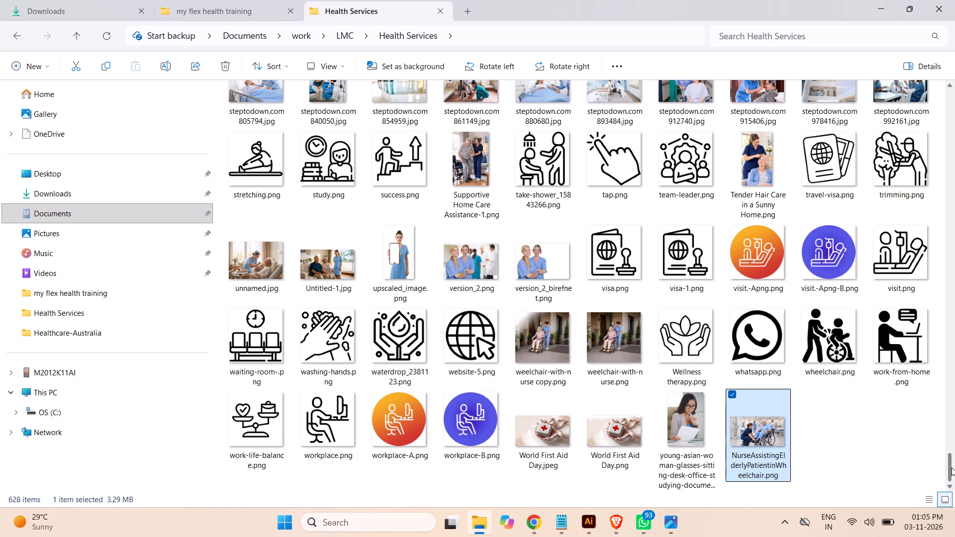
pyautogui.moveTo(950, 466); pyautogui.dragTo(950, 439)
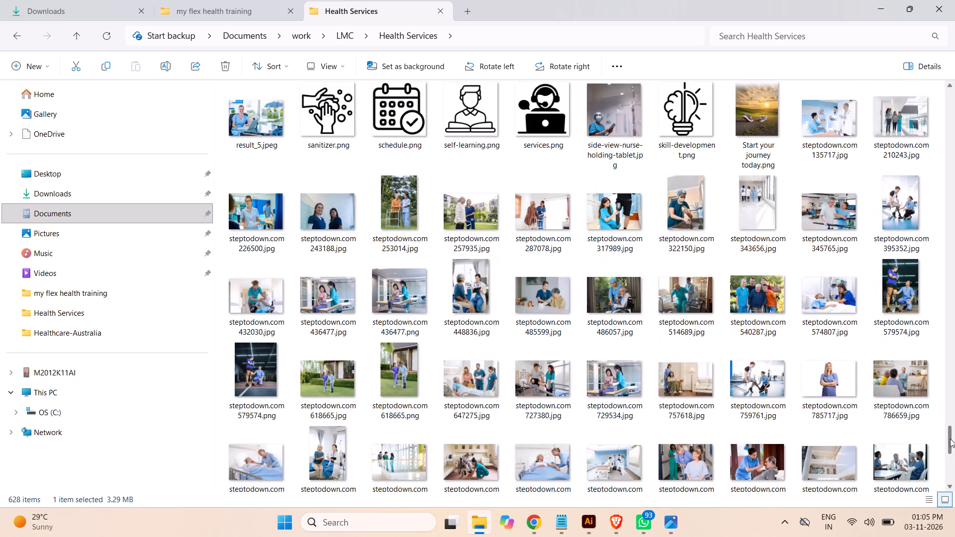
pyautogui.moveTo(950, 439); pyautogui.dragTo(952, 430)
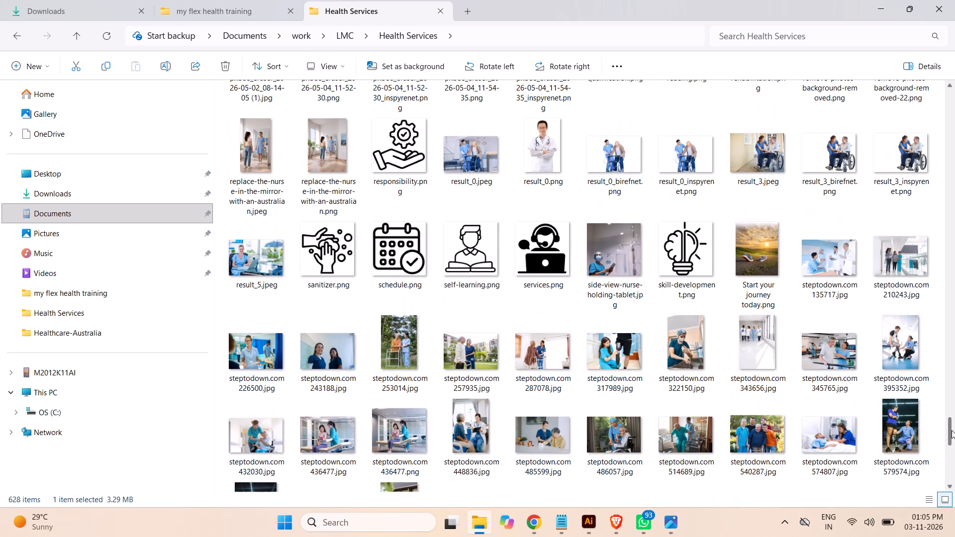
pyautogui.moveTo(952, 430); pyautogui.dragTo(954, 410)
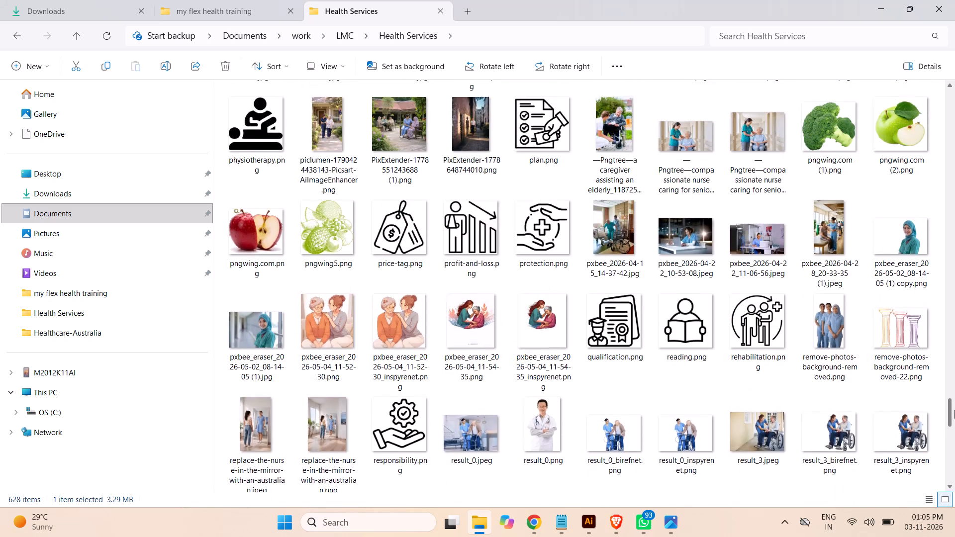
pyautogui.moveTo(954, 410); pyautogui.dragTo(954, 395)
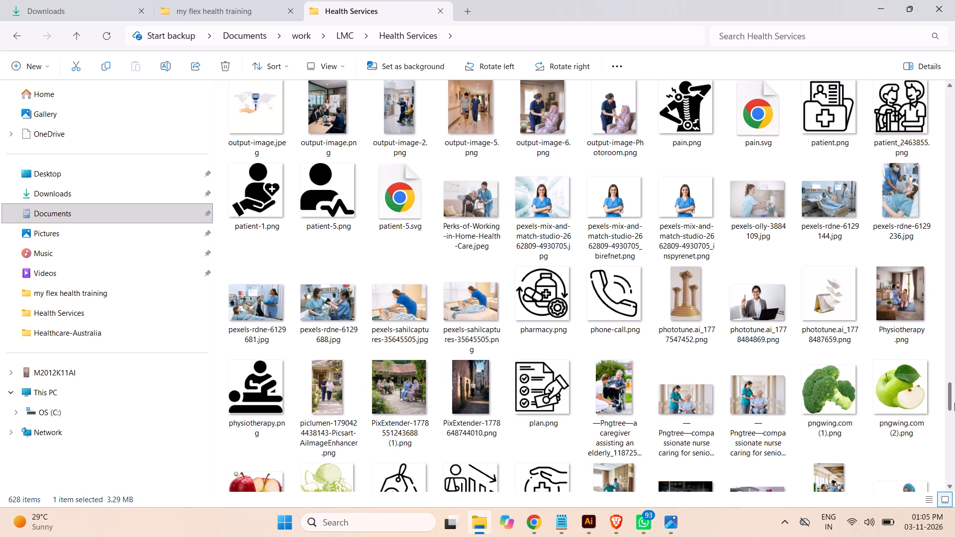
pyautogui.doubleClick(402, 117)
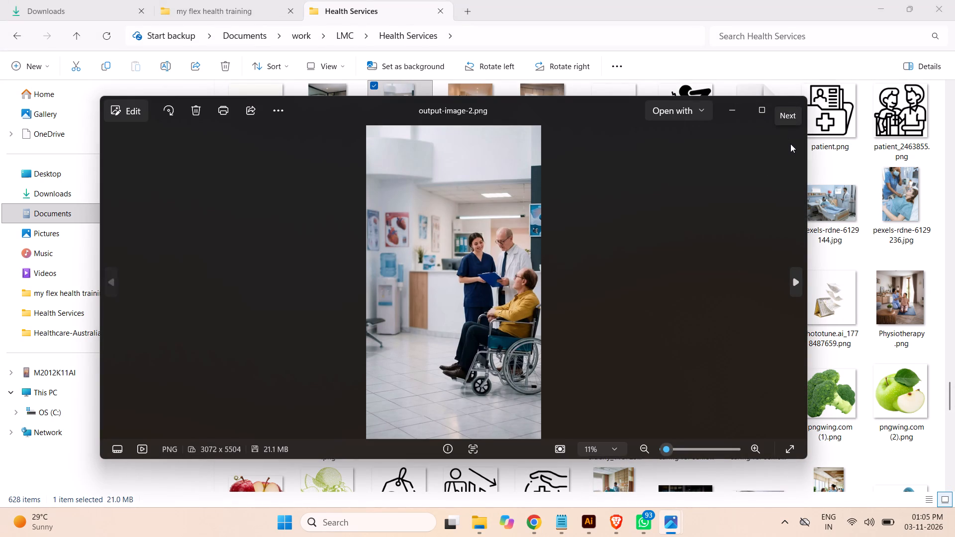
pyautogui.click(790, 114)
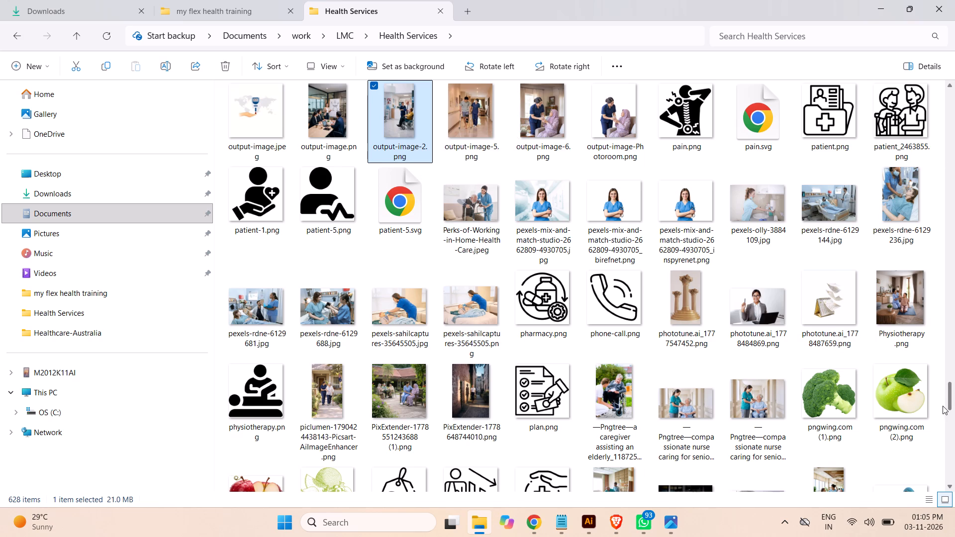
pyautogui.doubleClick(404, 122)
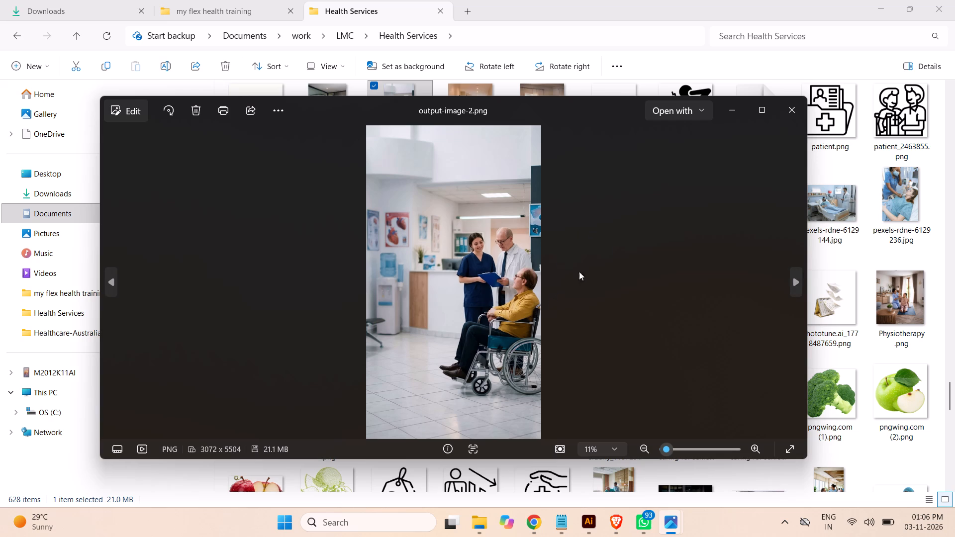
pyautogui.click(793, 108)
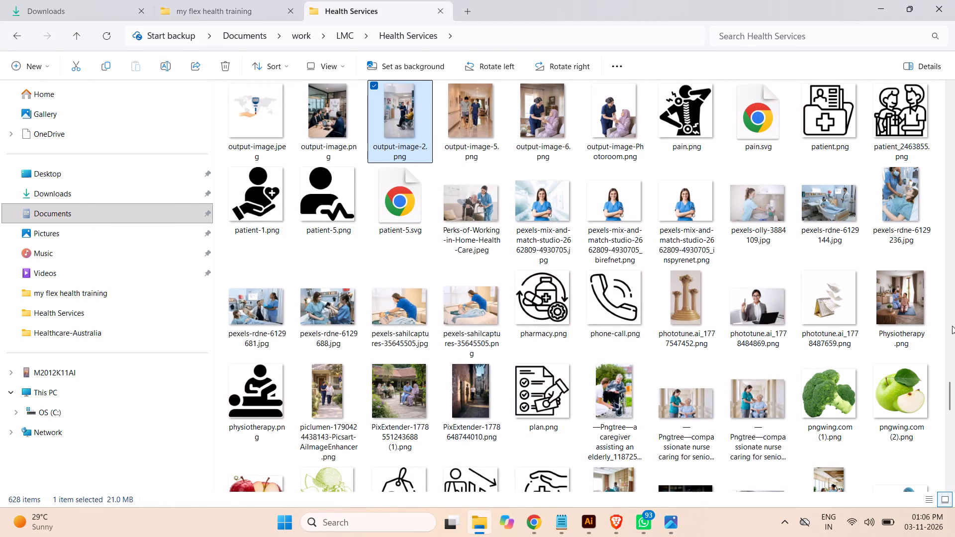
pyautogui.moveTo(951, 394); pyautogui.dragTo(950, 389)
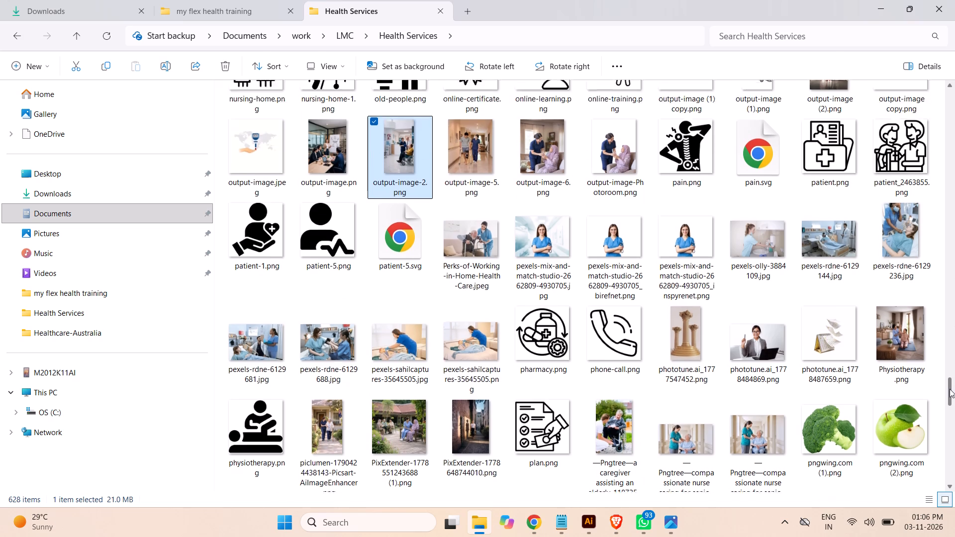
pyautogui.moveTo(950, 389); pyautogui.dragTo(951, 370)
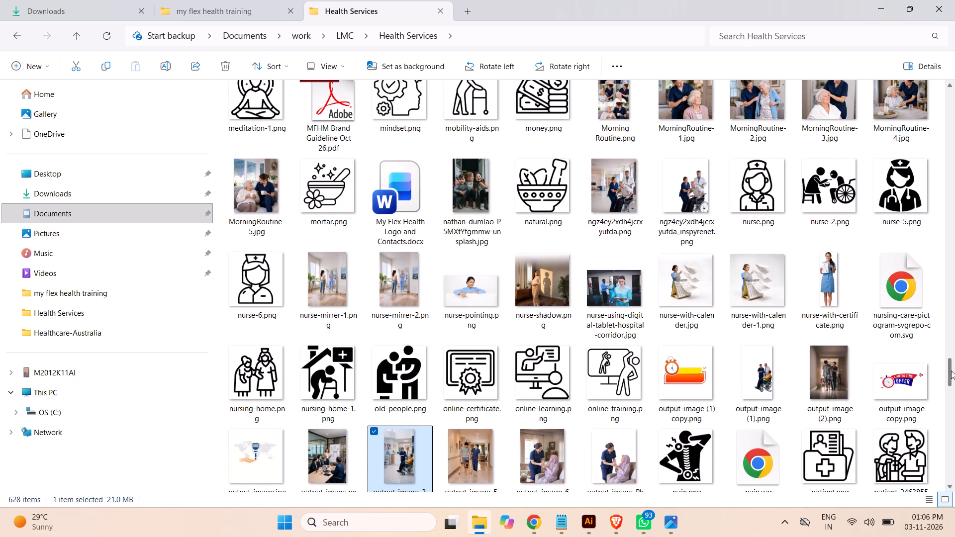
pyautogui.moveTo(951, 370); pyautogui.dragTo(952, 367)
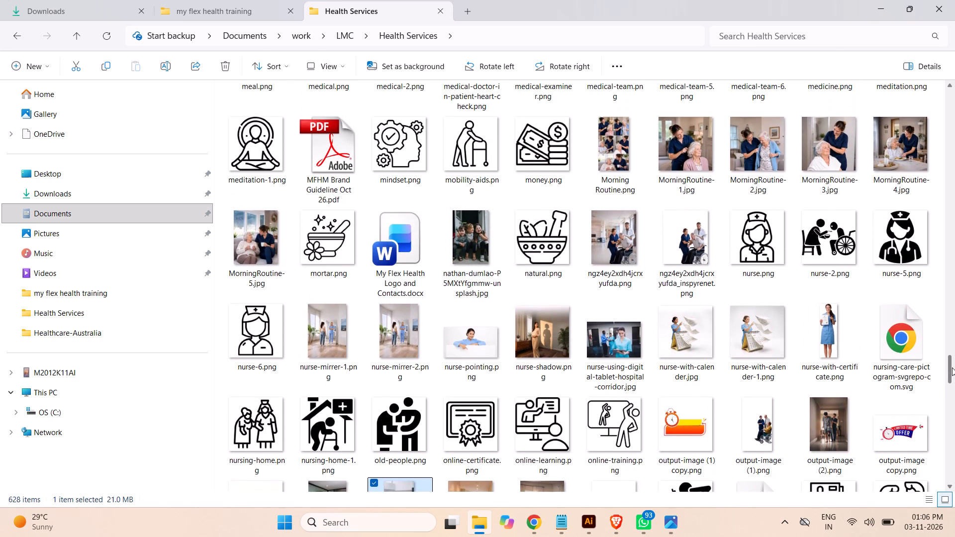
pyautogui.moveTo(952, 367); pyautogui.dragTo(952, 367)
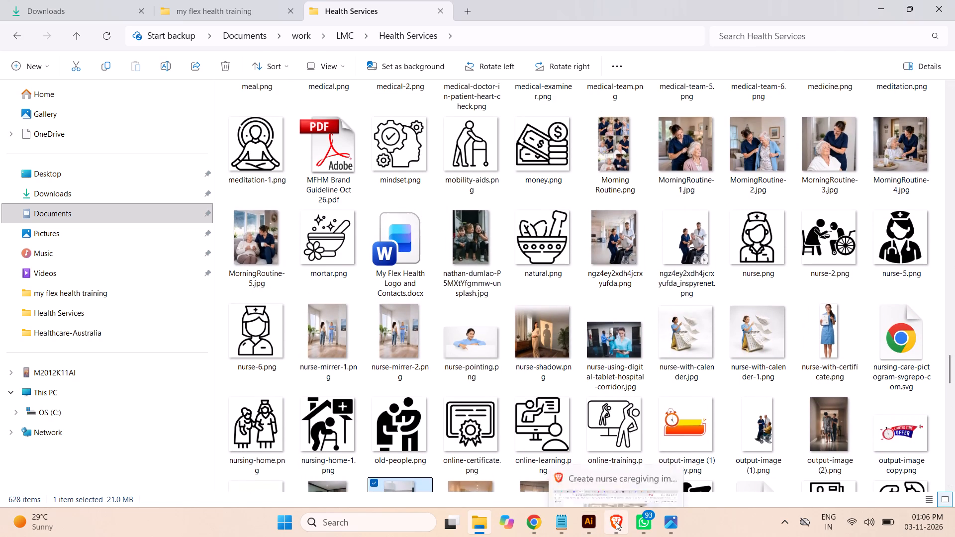
# Switch to Brave, check the Vecteezy template pages and close the travel-social-media-post search page.
pyautogui.click(616, 522)
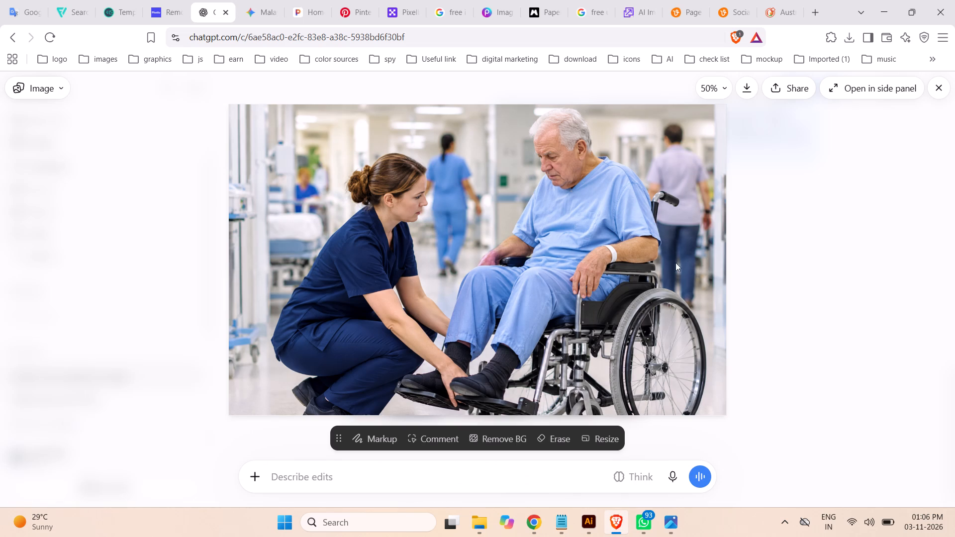
pyautogui.click(734, 10)
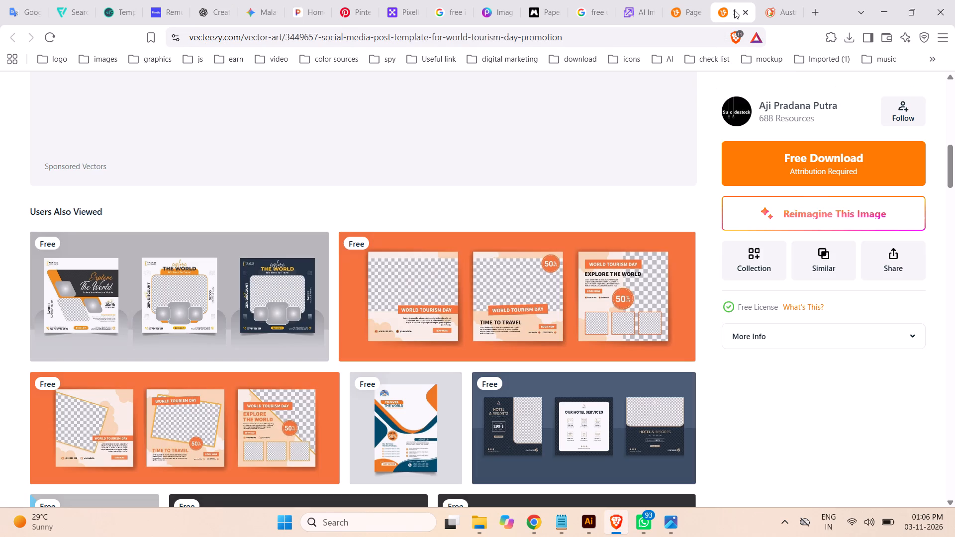
pyautogui.click(684, 7)
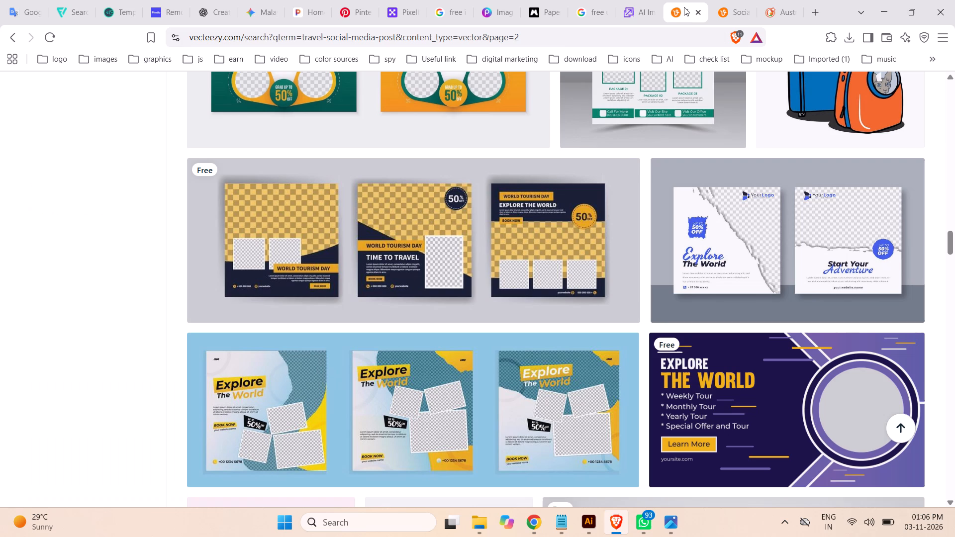
pyautogui.click(695, 10)
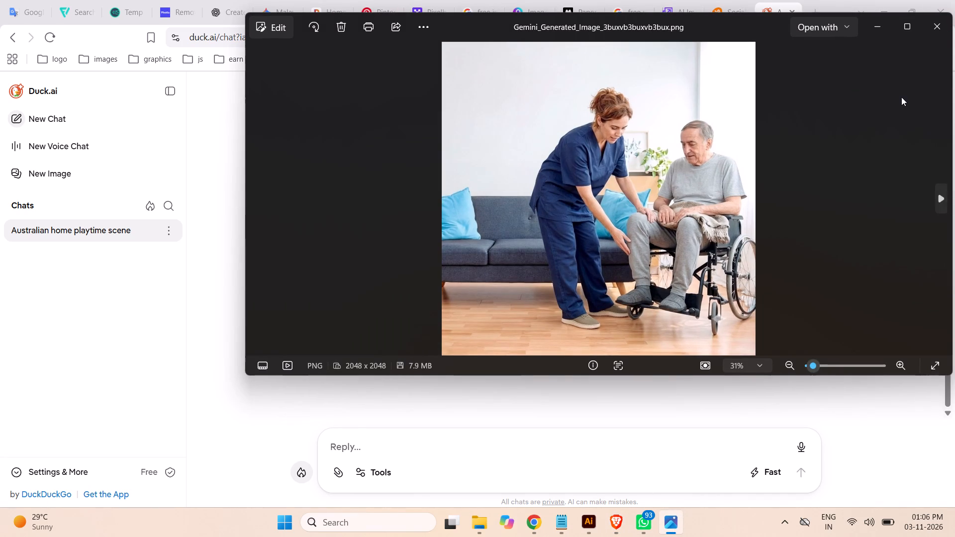
pyautogui.click(934, 28)
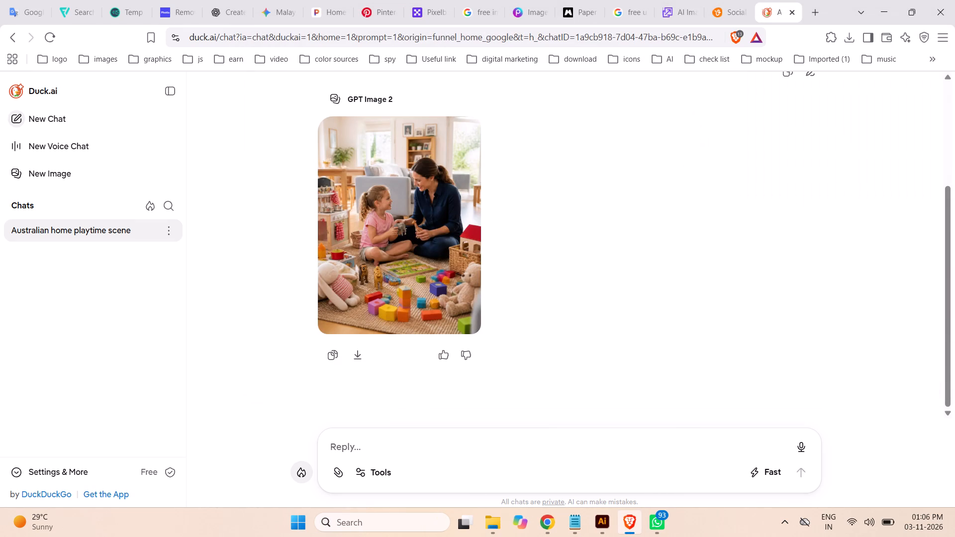
# Switch to Chrome to consult the Asana brief for MFHM - CERT III Individual Support.
pyautogui.click(547, 525)
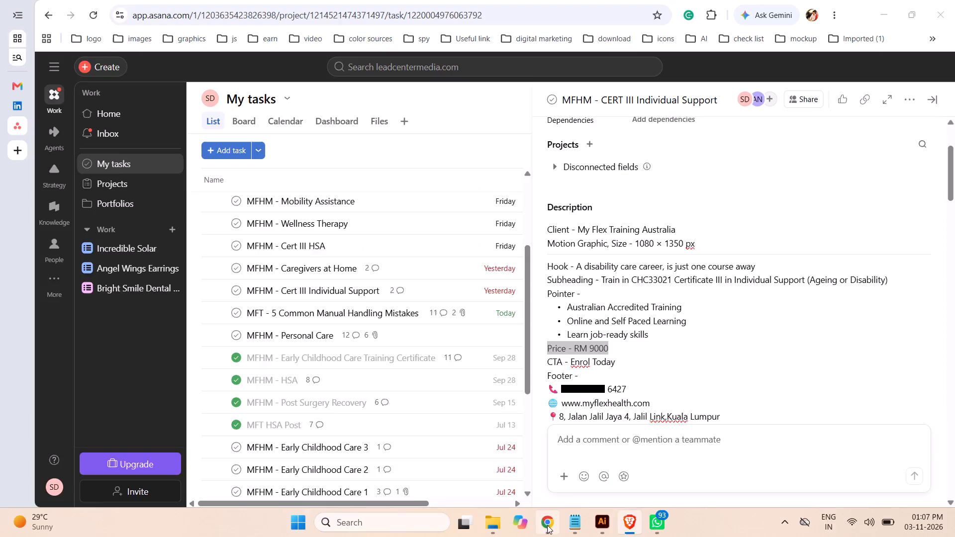
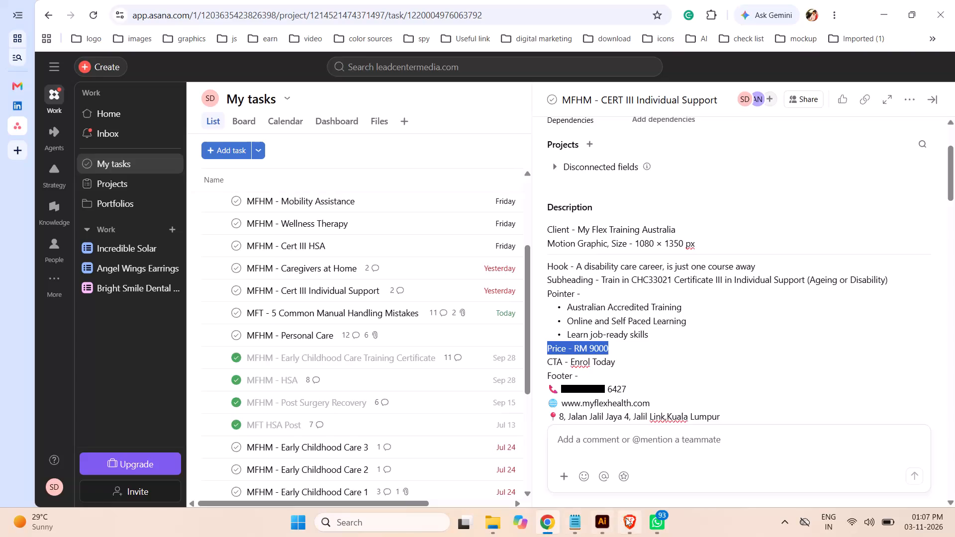
# Place output-image-2.png from the Health Services folder in File Explorer into the Post-31 layout in Illustrator.
pyautogui.click(632, 523)
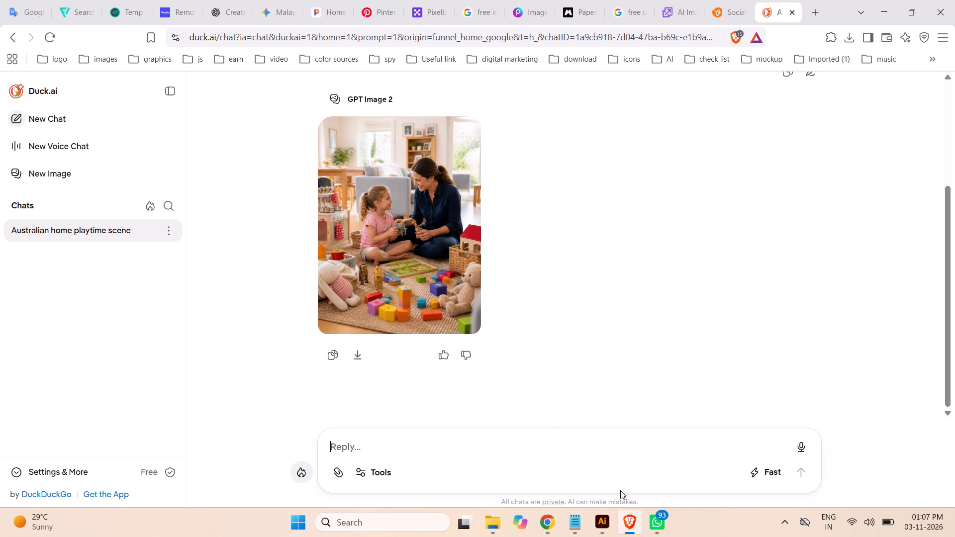
pyautogui.click(603, 529)
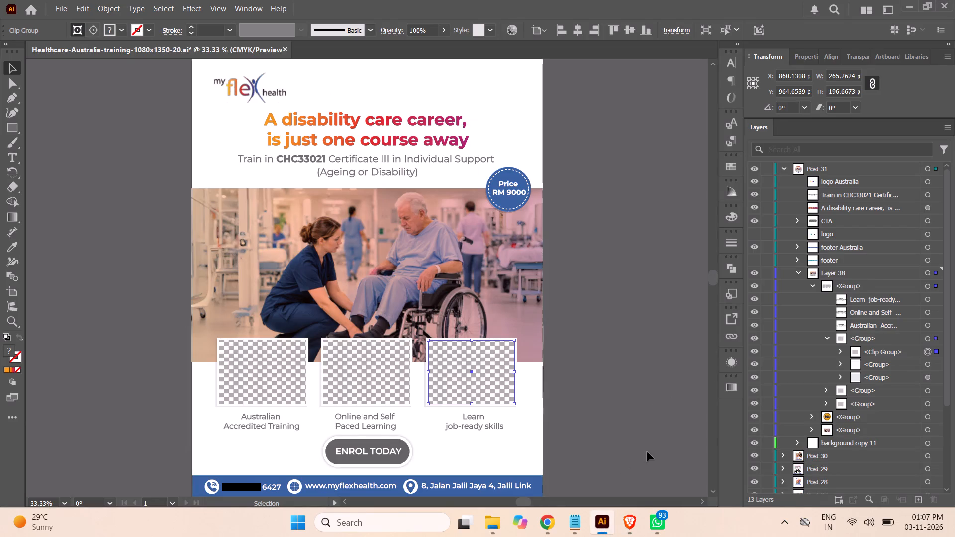
pyautogui.click(841, 352)
pyautogui.click(893, 377)
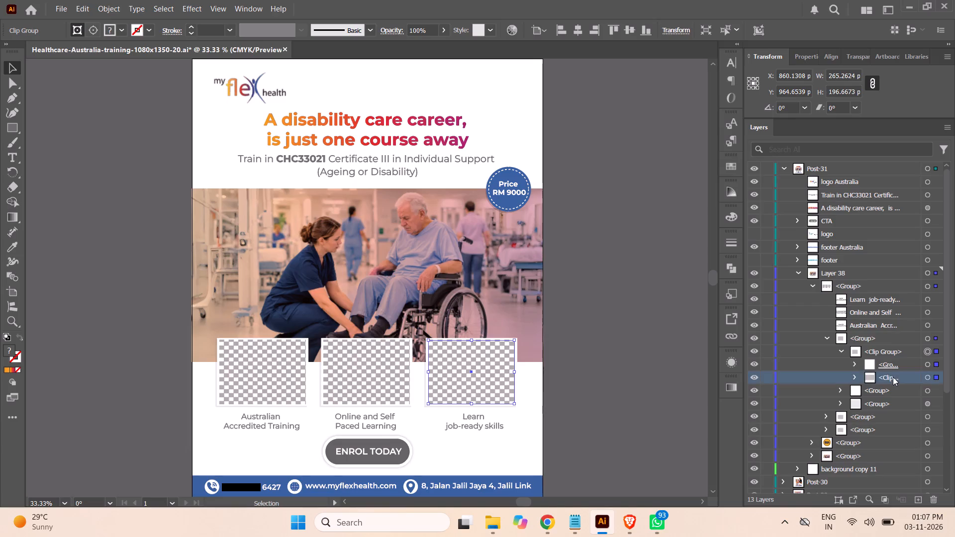
pyautogui.click(492, 527)
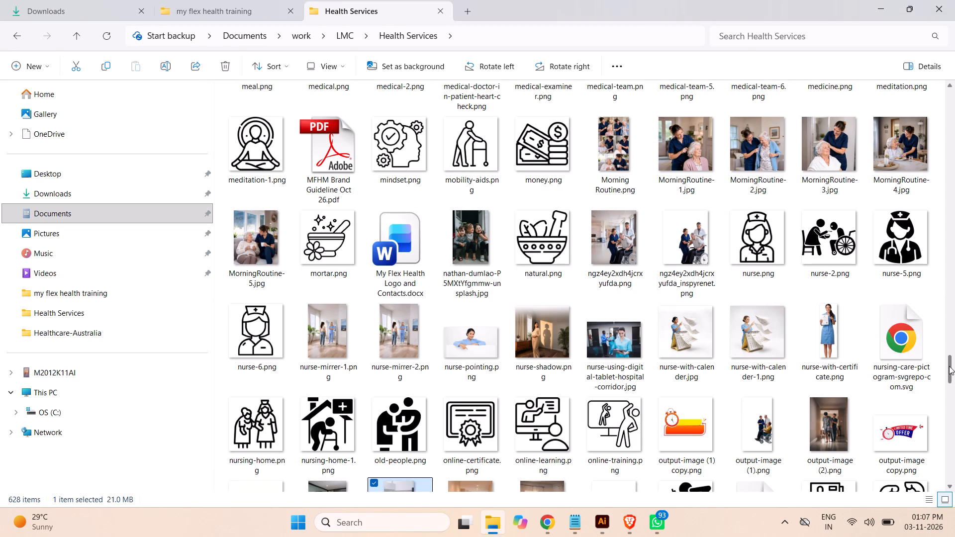
pyautogui.moveTo(949, 366); pyautogui.dragTo(952, 373)
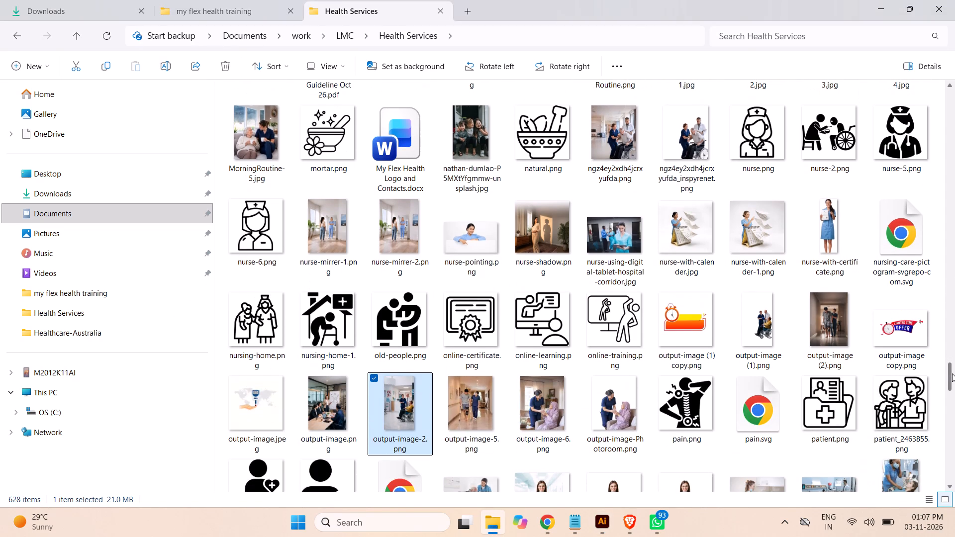
pyautogui.moveTo(952, 373); pyautogui.dragTo(954, 390)
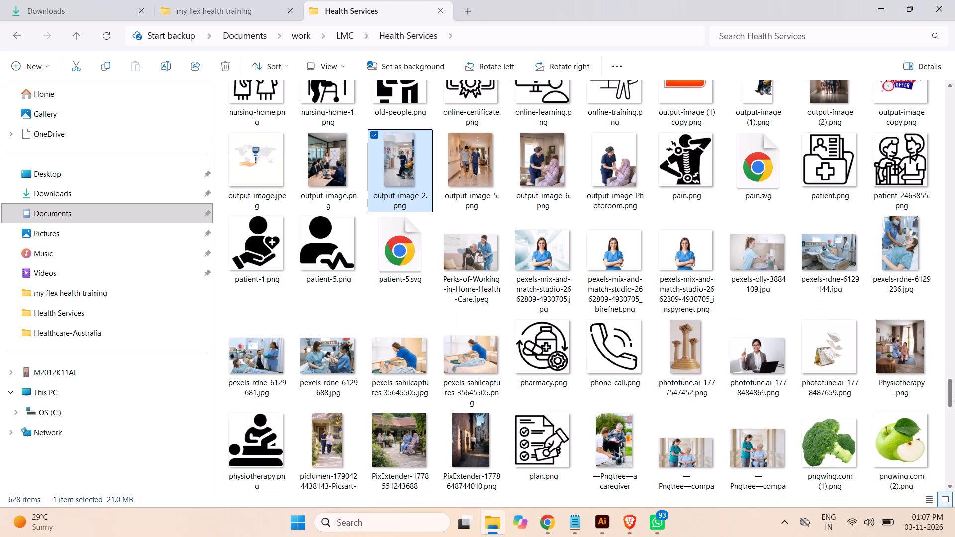
pyautogui.moveTo(954, 390); pyautogui.dragTo(954, 387)
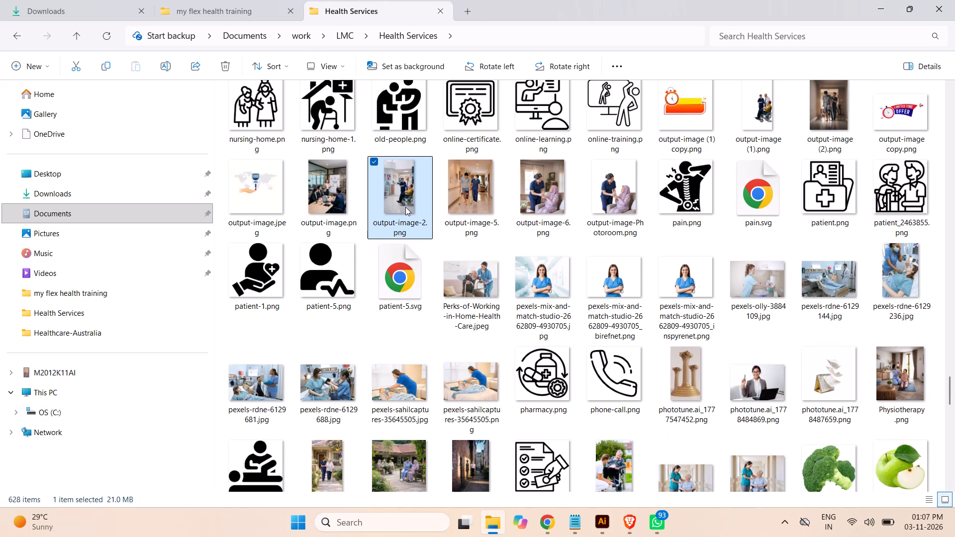
pyautogui.moveTo(405, 207); pyautogui.dragTo(585, 393)
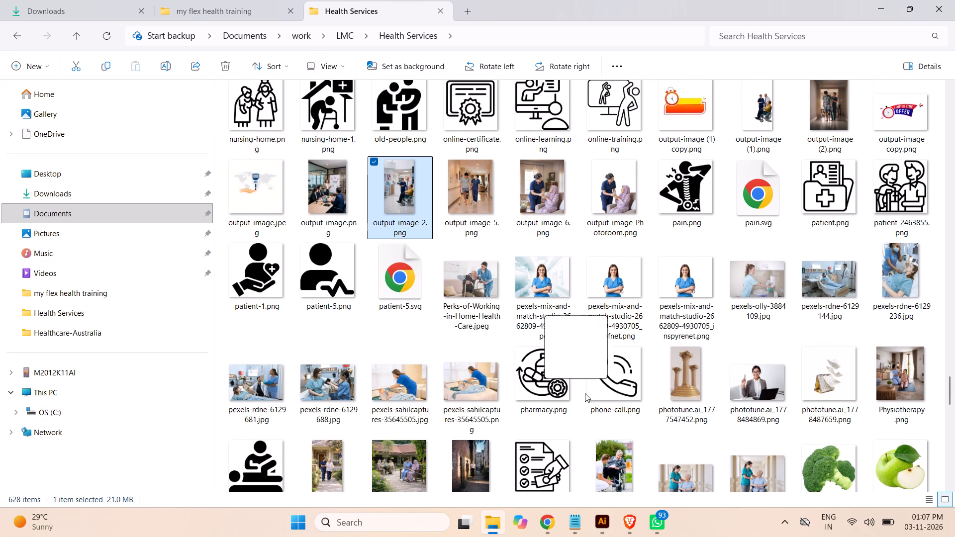
pyautogui.moveTo(585, 393); pyautogui.dragTo(479, 415)
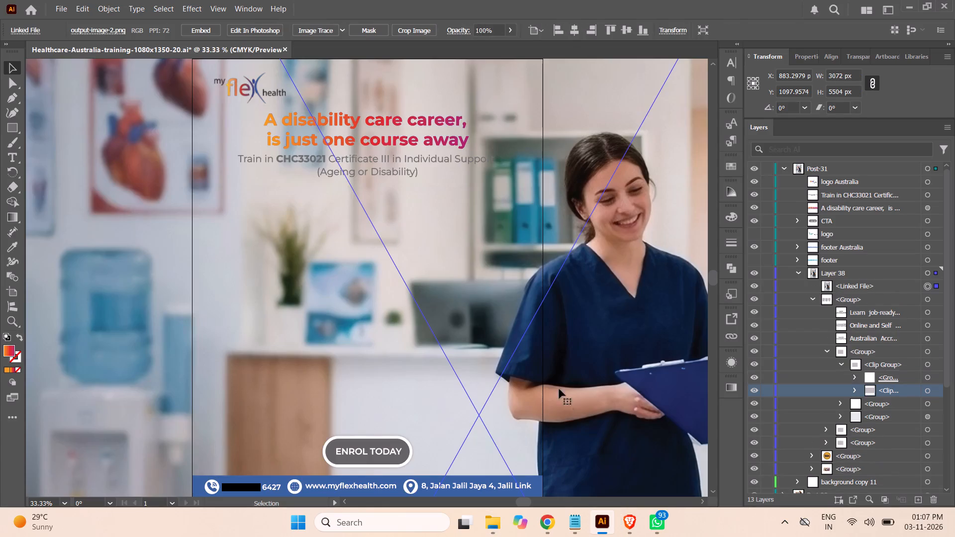
# Scale the placed output-image-2.png picture down to about 756 × 1354 px.
pyautogui.hotkey('ctrl', '-')
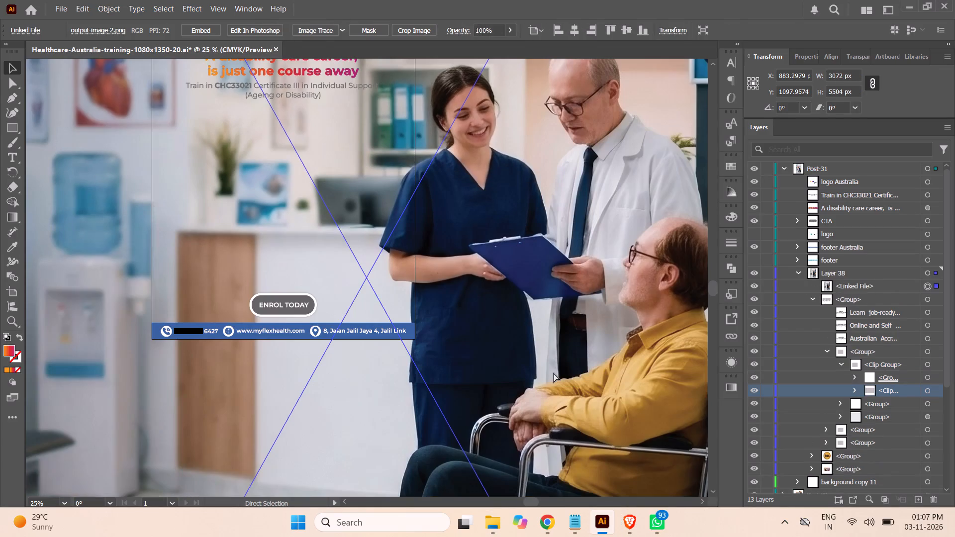
pyautogui.hotkey('ctrl', '-')
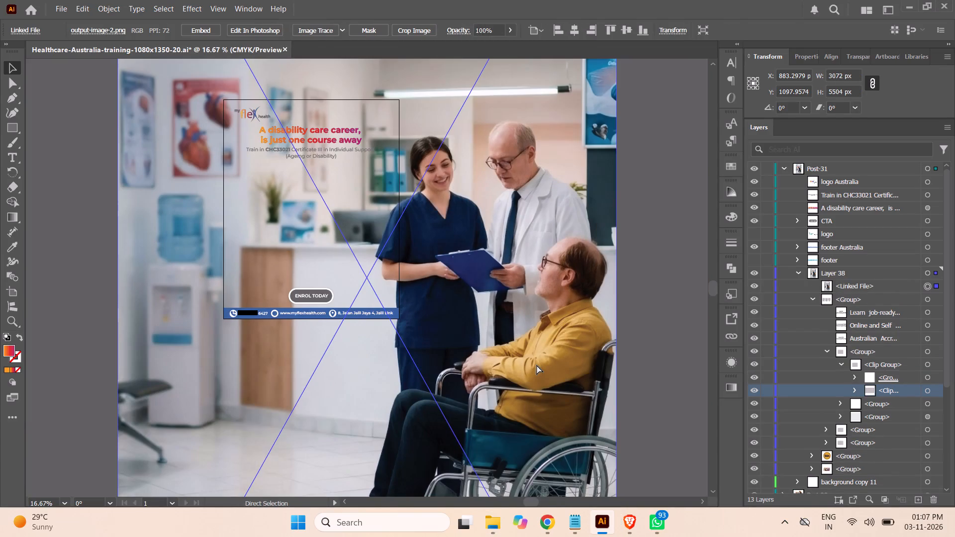
pyautogui.hotkey('ctrl', '-')
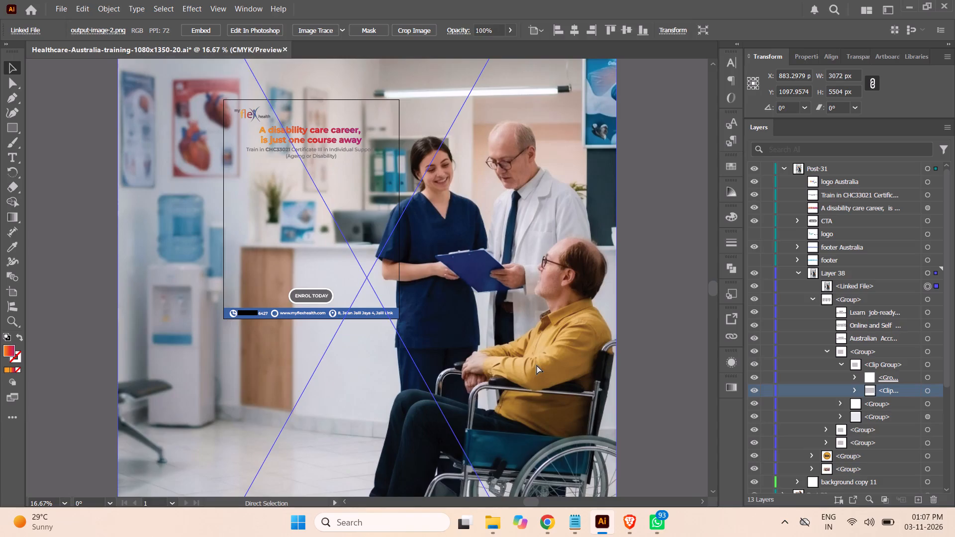
pyautogui.scroll(-2, 527, 290)
pyautogui.scroll(5, 527, 289)
pyautogui.scroll(-1, 527, 289)
pyautogui.scroll(1, 525, 288)
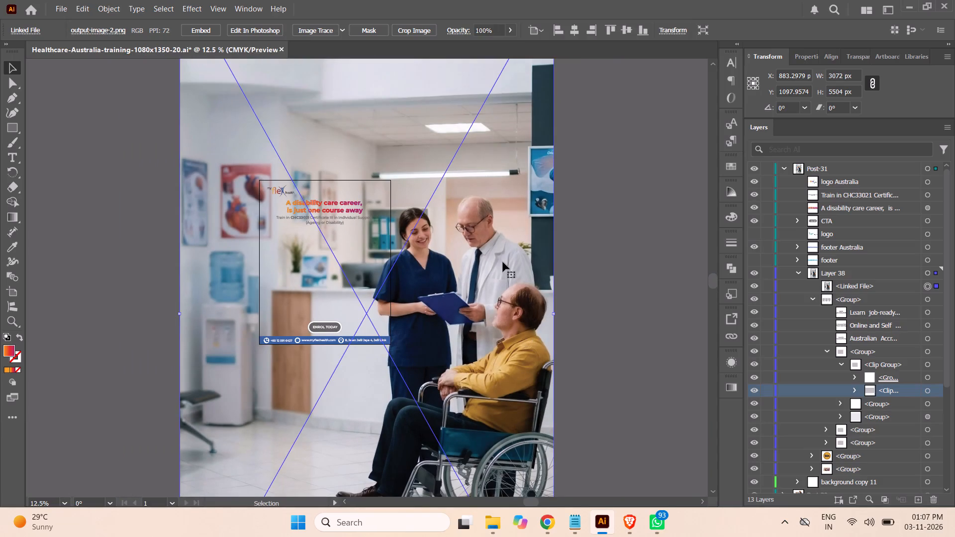
pyautogui.scroll(4, 510, 257)
pyautogui.scroll(-1, 510, 257)
pyautogui.scroll(1, 510, 257)
pyautogui.scroll(-2, 510, 257)
pyautogui.scroll(1, 510, 257)
pyautogui.scroll(7, 428, 182)
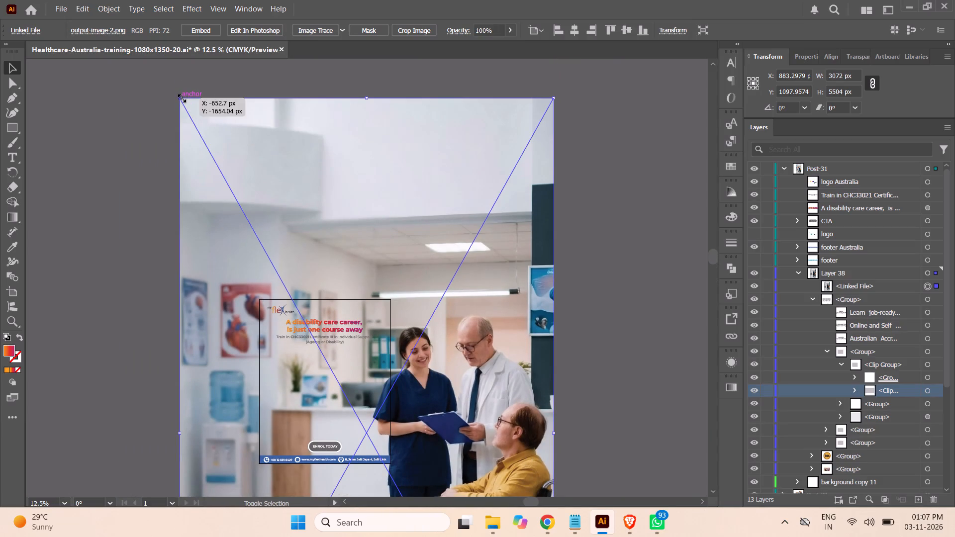
pyautogui.keyDown('shift'); pyautogui.moveTo(181, 97); pyautogui.dragTo(368, 304); pyautogui.keyUp('shift')
pyautogui.scroll(-1, 532, 255)
pyautogui.scroll(3, 531, 255)
pyautogui.scroll(-2, 531, 254)
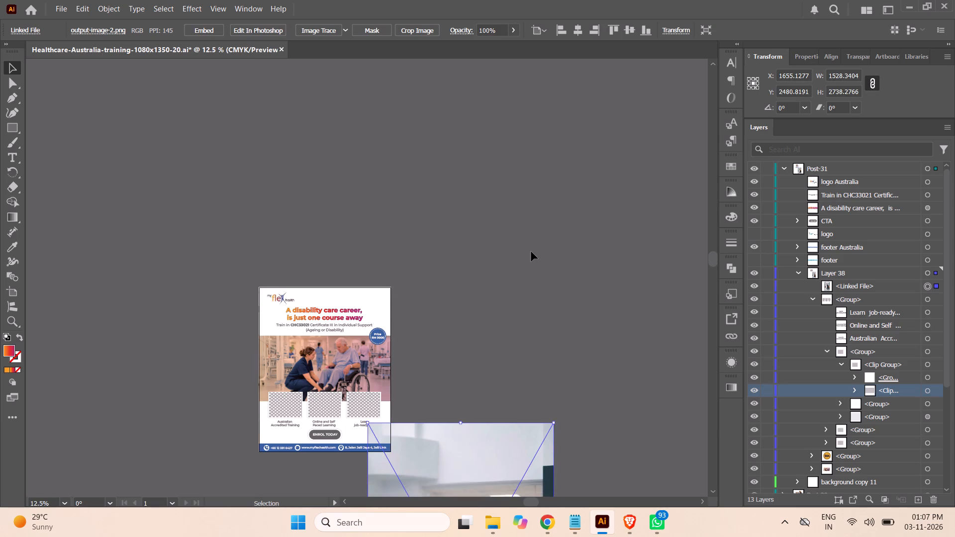
pyautogui.scroll(-2, 531, 252)
pyautogui.scroll(1, 531, 251)
pyautogui.scroll(-14, 531, 251)
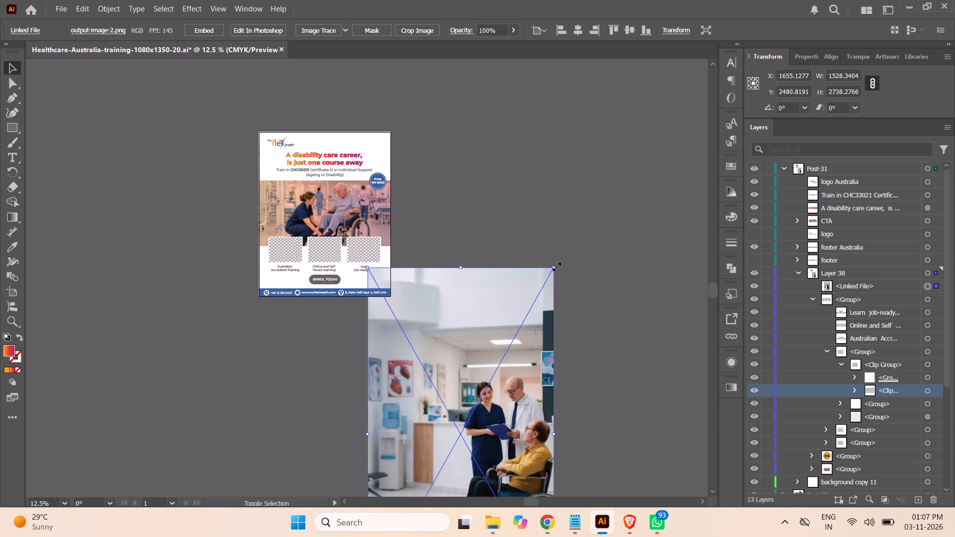
pyautogui.keyDown('shift'); pyautogui.moveTo(556, 266); pyautogui.dragTo(460, 423); pyautogui.keyUp('shift')
# Shrink the picture further to about 429 × 769 px and position it over the "Learn job-ready skills" placeholder.
pyautogui.moveTo(427, 476); pyautogui.dragTo(472, 198)
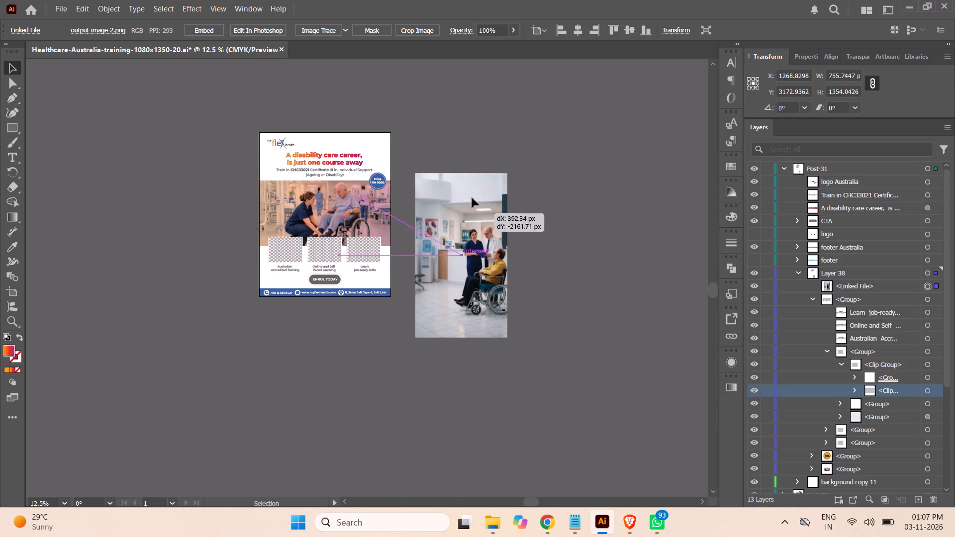
pyautogui.moveTo(472, 198); pyautogui.dragTo(472, 191)
pyautogui.keyDown('shift'); pyautogui.moveTo(507, 318); pyautogui.dragTo(489, 290); pyautogui.keyUp('shift')
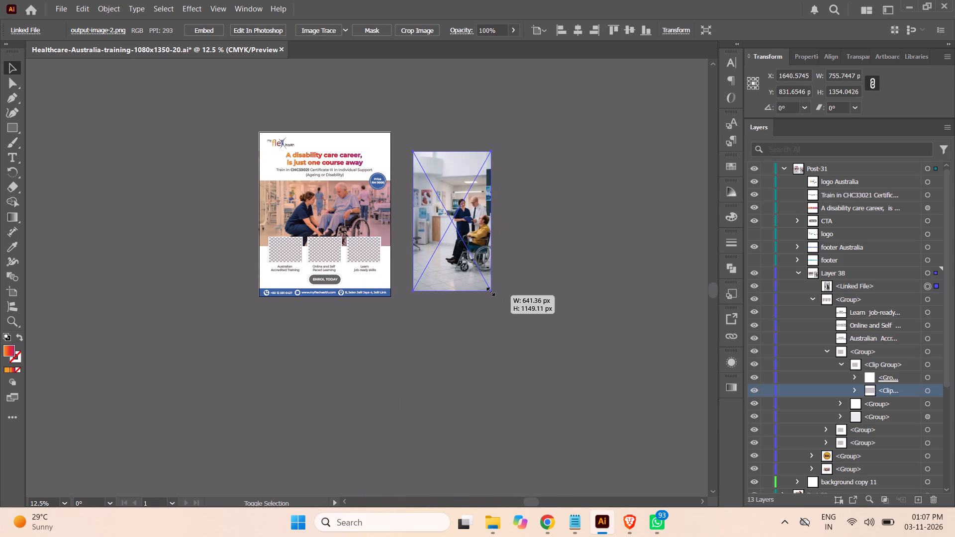
pyautogui.keyDown('shift'); pyautogui.moveTo(489, 290); pyautogui.dragTo(475, 245); pyautogui.keyUp('shift')
pyautogui.moveTo(452, 208); pyautogui.dragTo(367, 265)
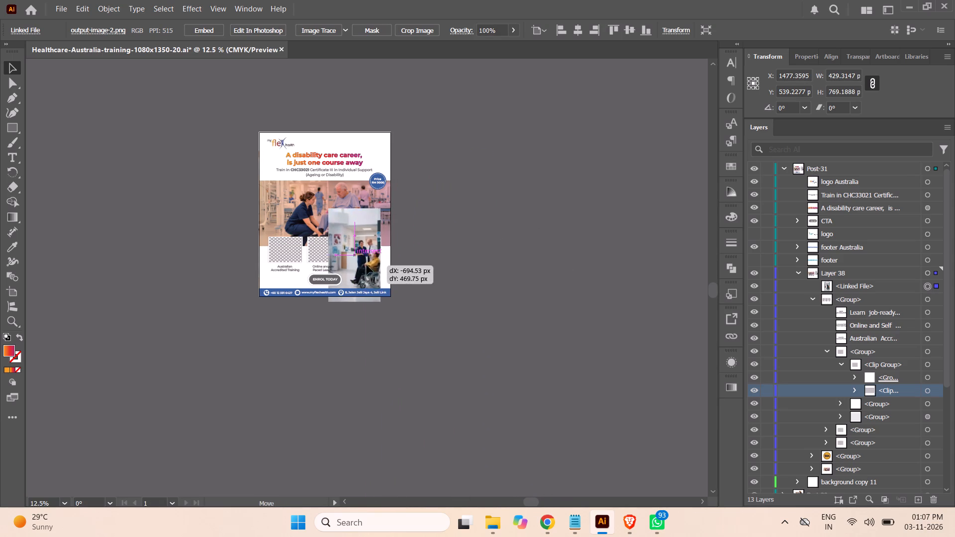
pyautogui.moveTo(367, 265); pyautogui.dragTo(372, 258)
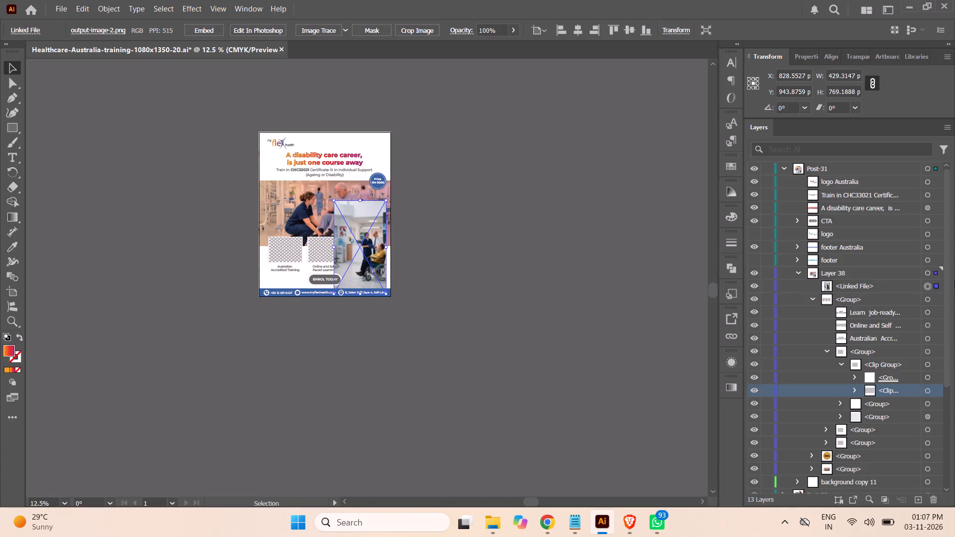
# Move the linked picture into the clip group of the "Learn job-ready skills" placeholder, directly beneath its clipping shape.
pyautogui.click(880, 285)
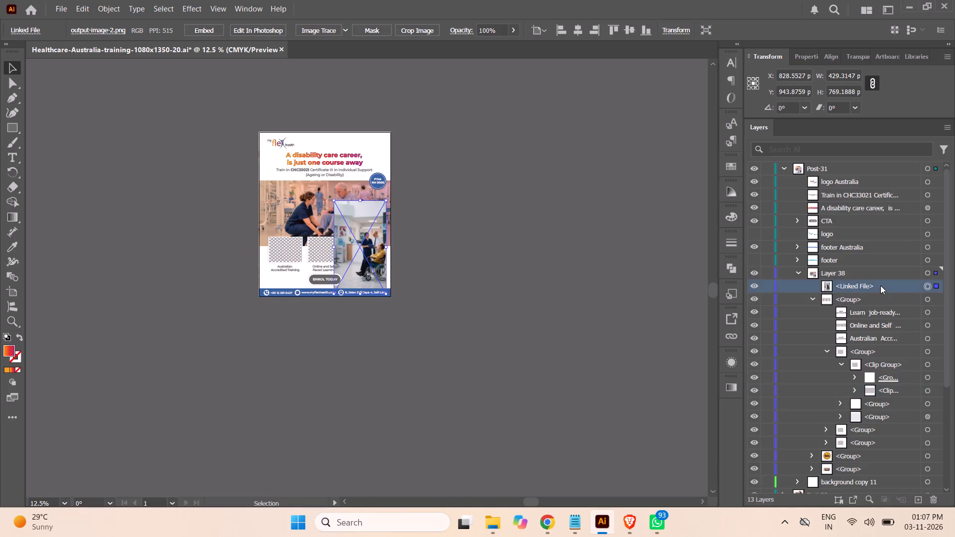
pyautogui.moveTo(878, 285); pyautogui.dragTo(875, 383)
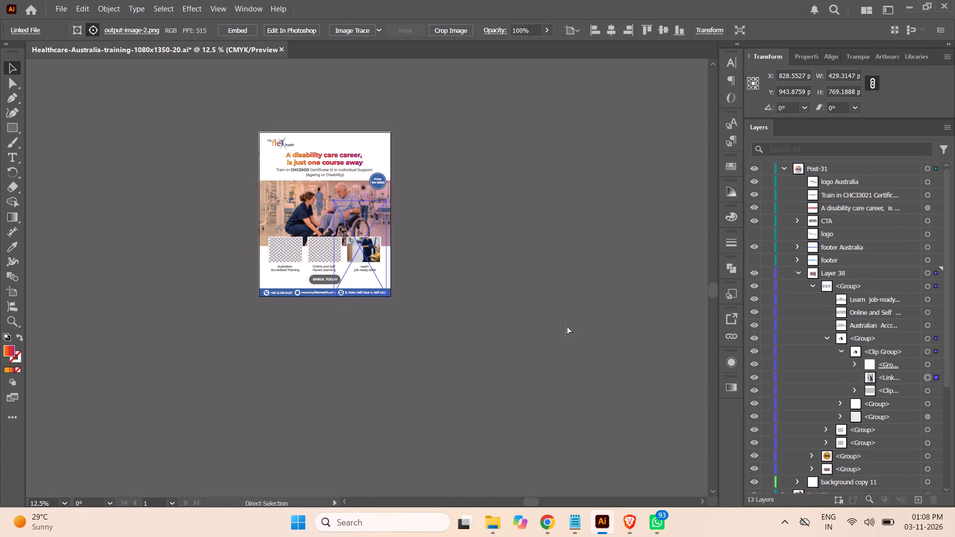
# Resize the clipped picture to about 327 × 586 px and position it so the nurse, doctor and wheelchair patient fill the frame.
pyautogui.hotkey('ctrl', '=')
pyautogui.hotkey('ctrl', '=')
pyautogui.hotkey('ctrl', '=')
pyautogui.hotkey('ctrl', '=')
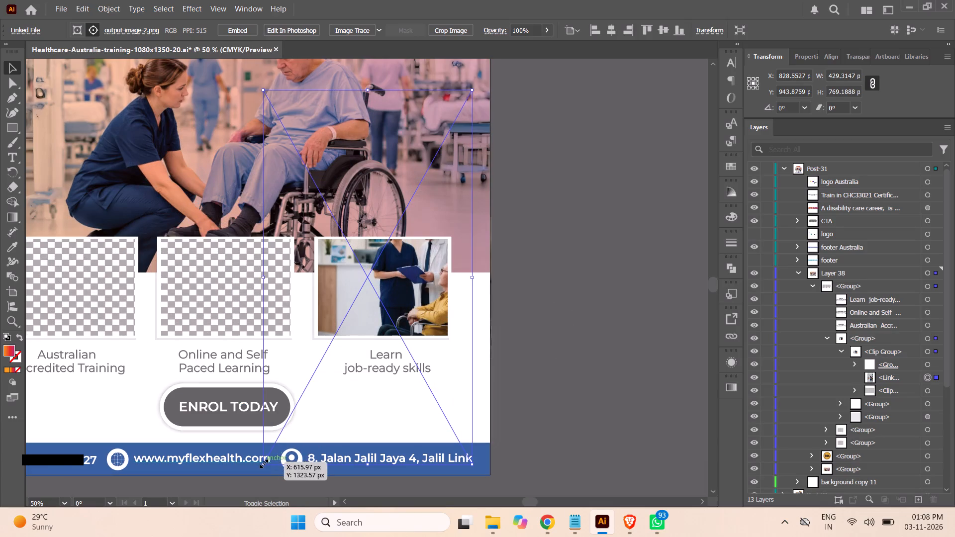
pyautogui.keyDown('shift'); pyautogui.moveTo(260, 462); pyautogui.dragTo(312, 423); pyautogui.keyUp('shift')
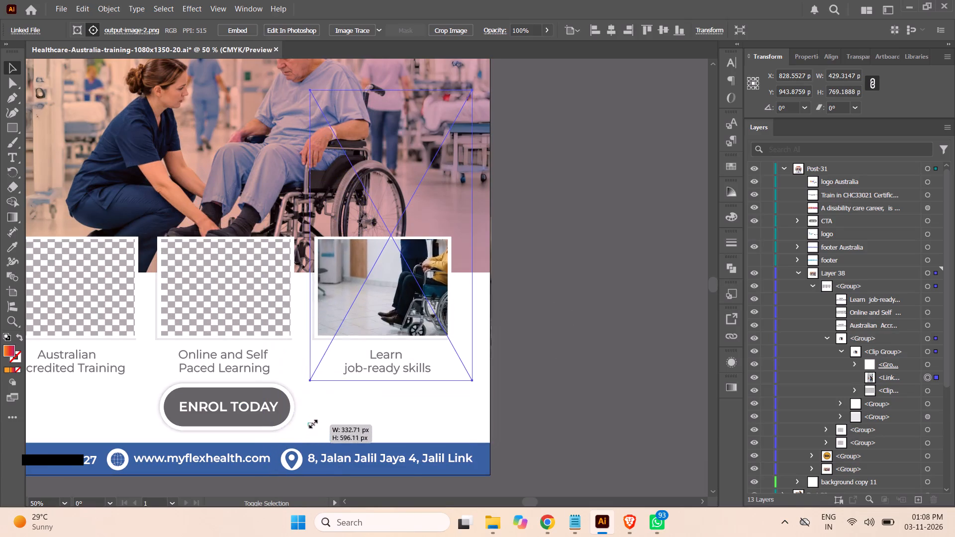
pyautogui.keyDown('shift'); pyautogui.moveTo(312, 423); pyautogui.dragTo(313, 421); pyautogui.keyUp('shift')
pyautogui.moveTo(429, 288); pyautogui.dragTo(406, 348)
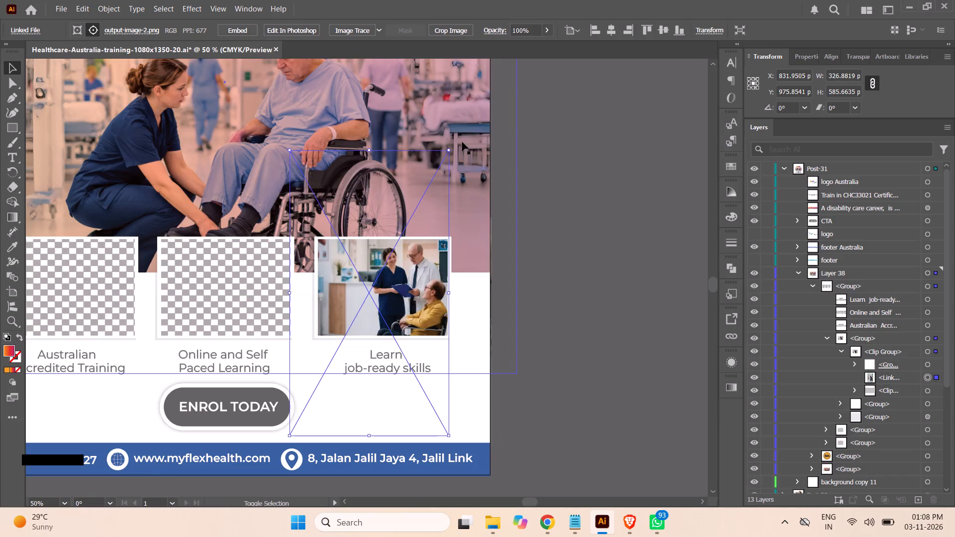
pyautogui.click(429, 272)
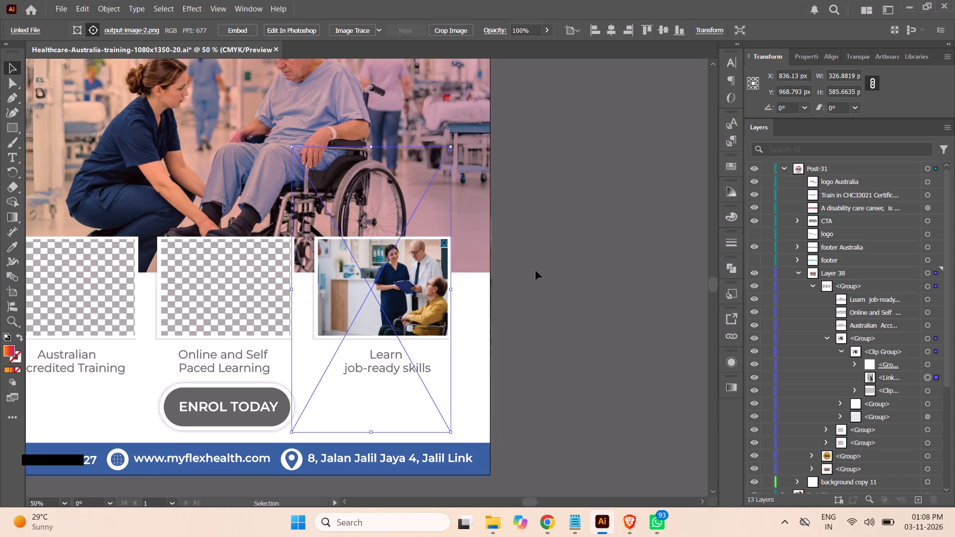
pyautogui.click(584, 260)
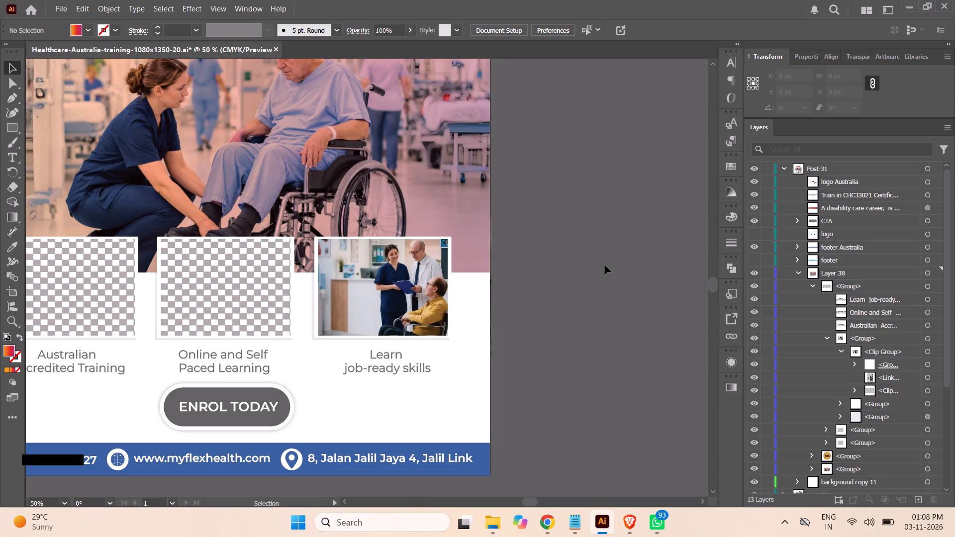
# Examine the nested groups of the "Learn job-ready skills" placeholder, selecting each and toggling the visibility of the one beneath the clip group.
pyautogui.click(841, 349)
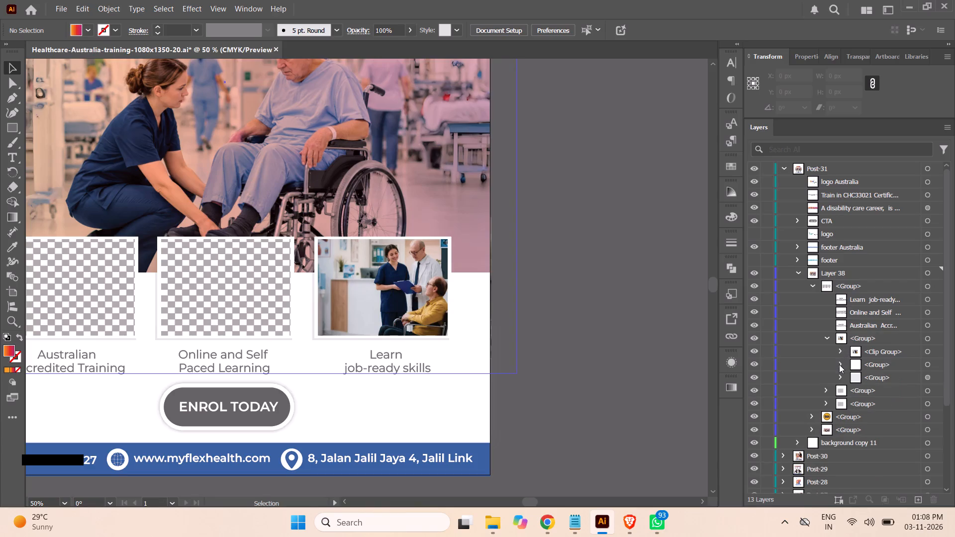
pyautogui.click(839, 364)
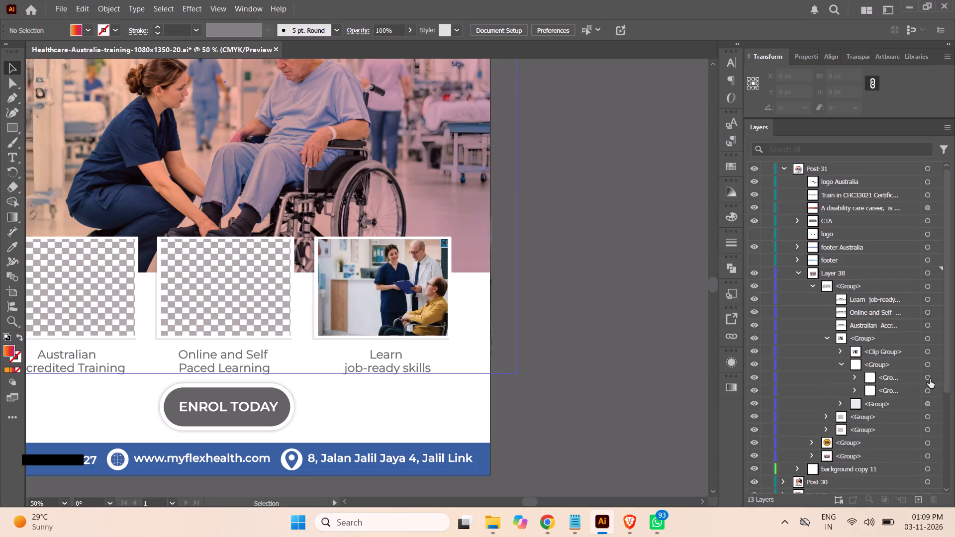
pyautogui.click(929, 378)
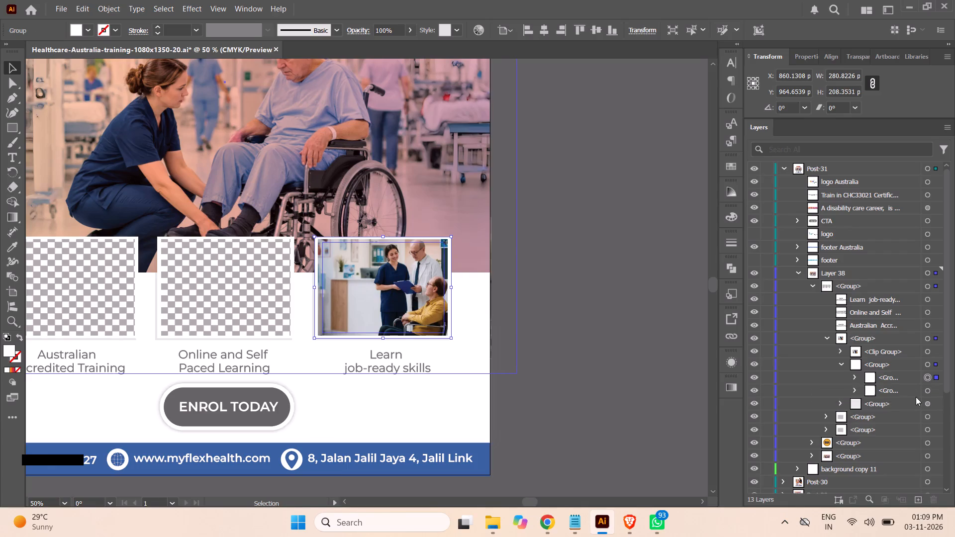
pyautogui.click(927, 393)
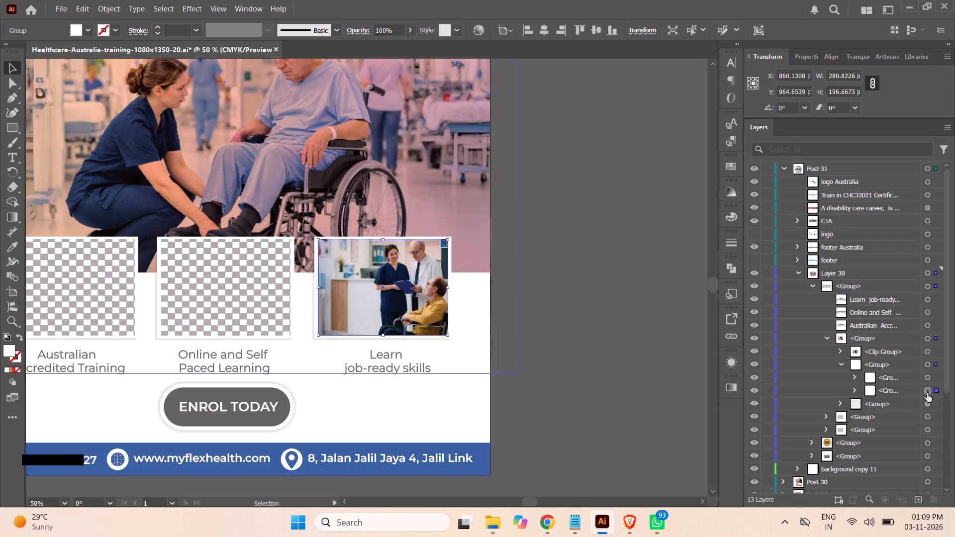
pyautogui.click(842, 363)
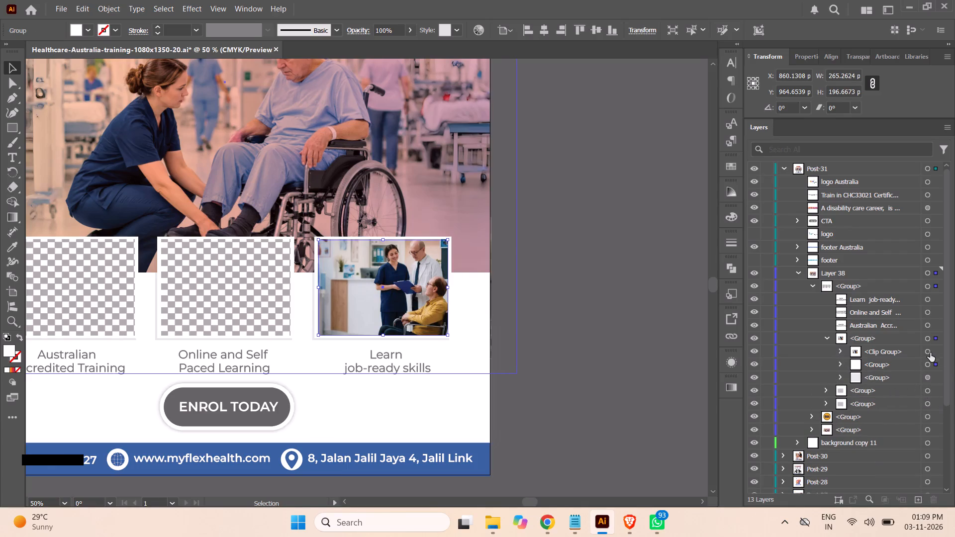
pyautogui.click(929, 350)
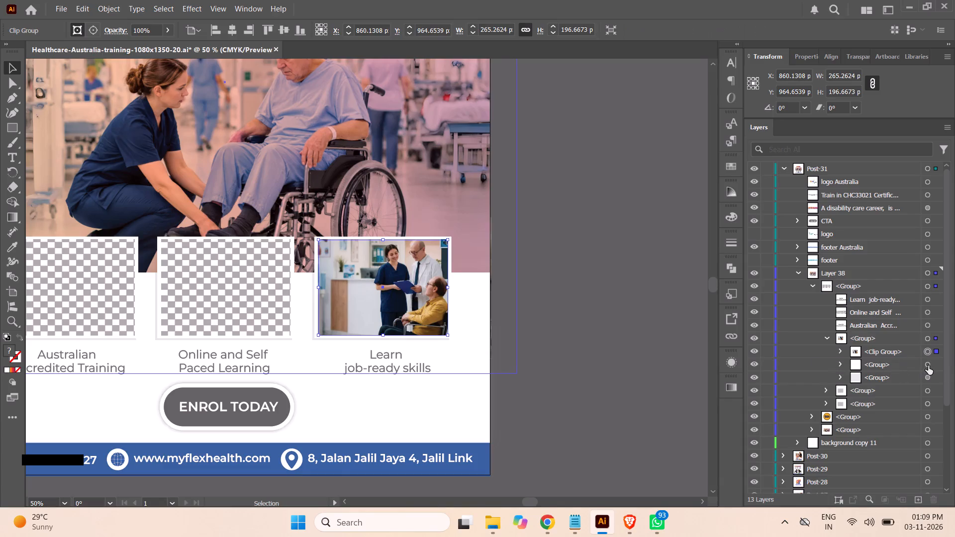
pyautogui.click(928, 365)
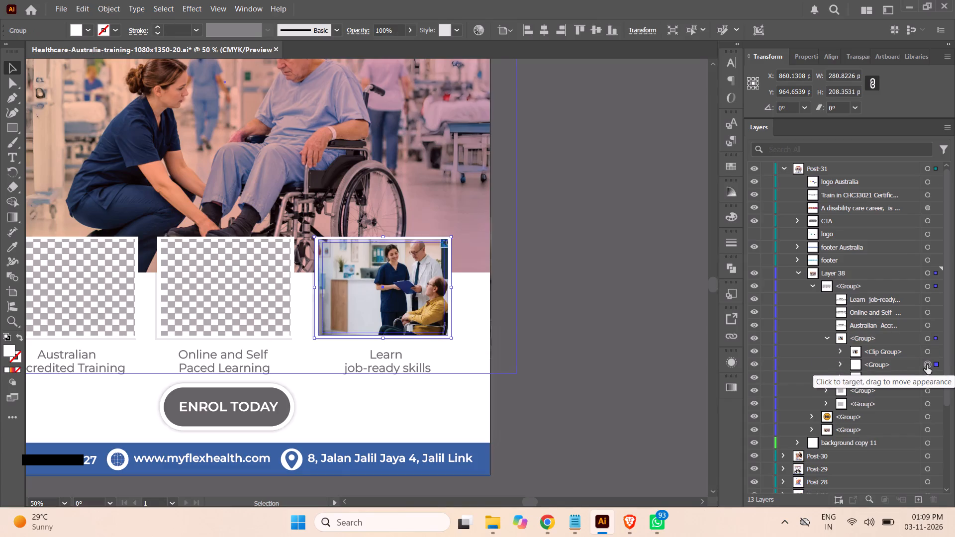
pyautogui.moveTo(531, 502); pyautogui.dragTo(526, 500)
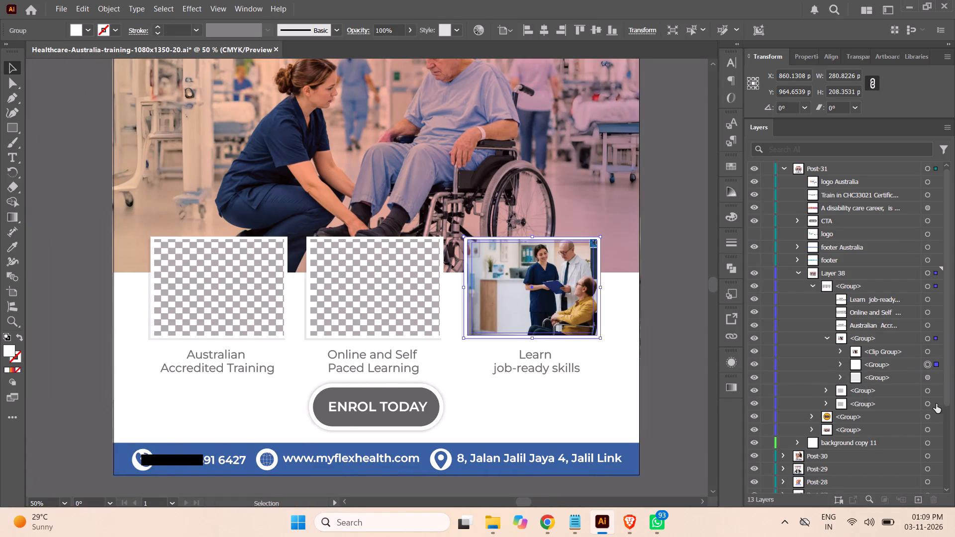
pyautogui.click(889, 365)
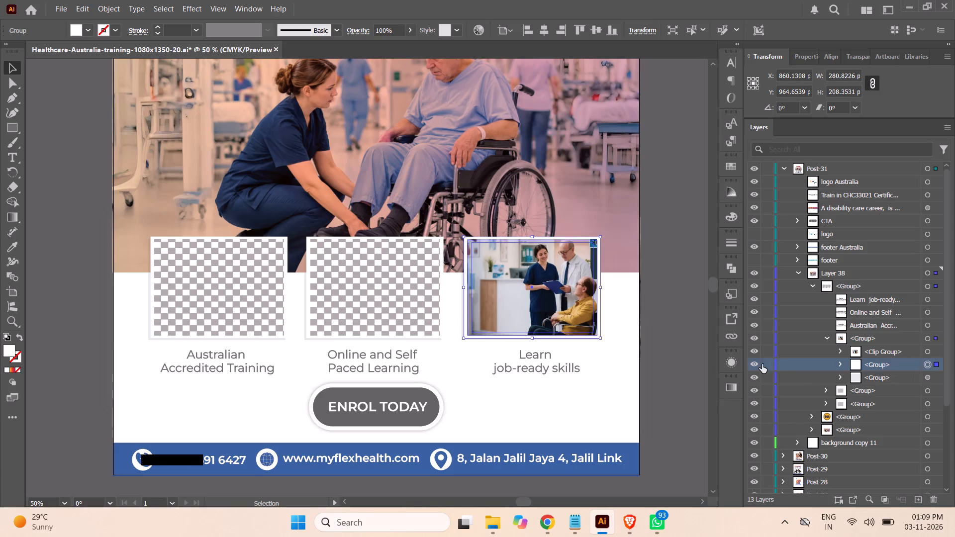
pyautogui.click(753, 363)
pyautogui.click(753, 363)
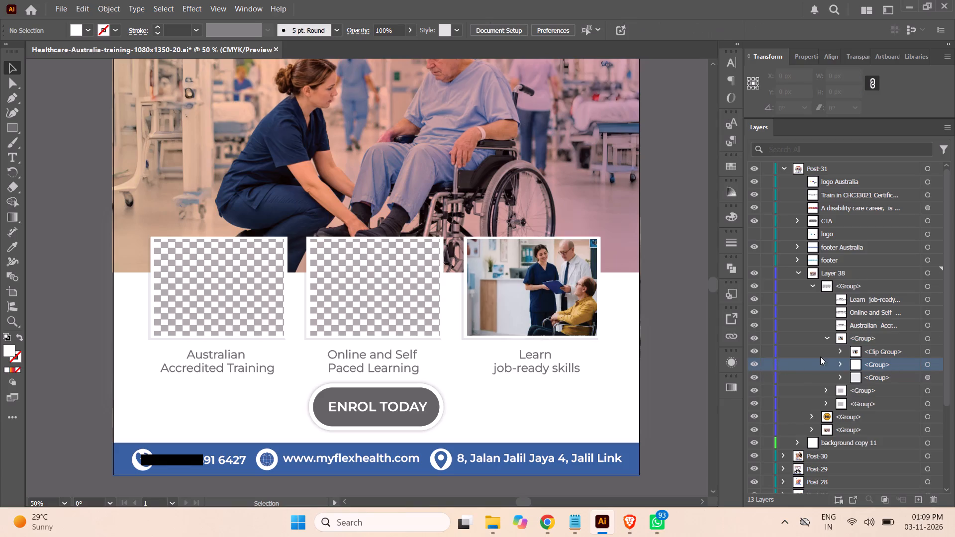
# Collapse the finished placeholder's group and expand the next placeholder group in Layer 38 down to the contents of its nested clip group.
pyautogui.click(827, 336)
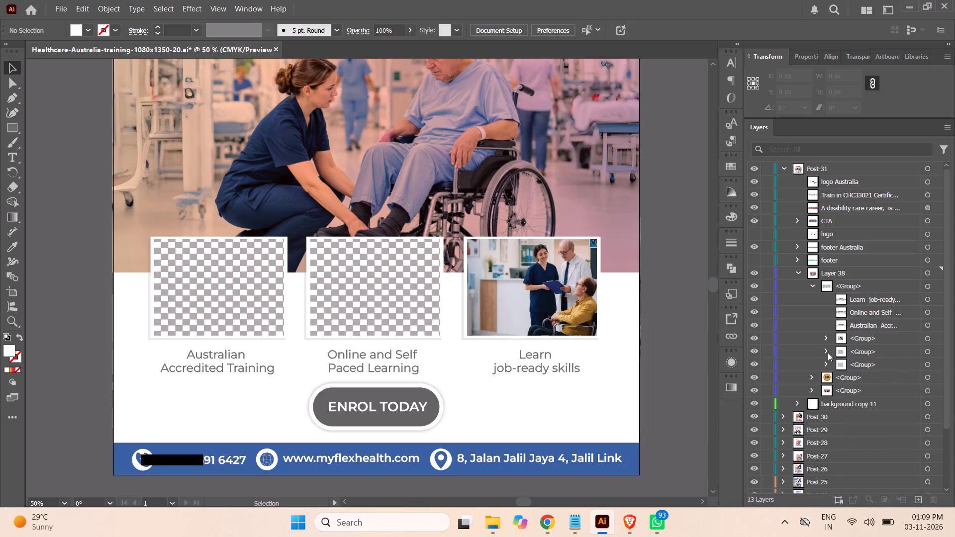
pyautogui.click(828, 353)
pyautogui.click(840, 362)
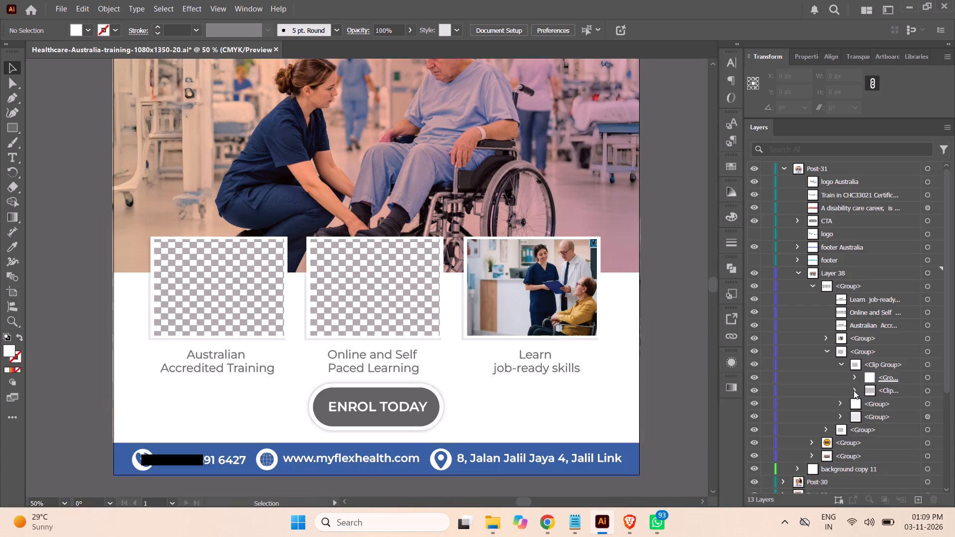
pyautogui.click(854, 390)
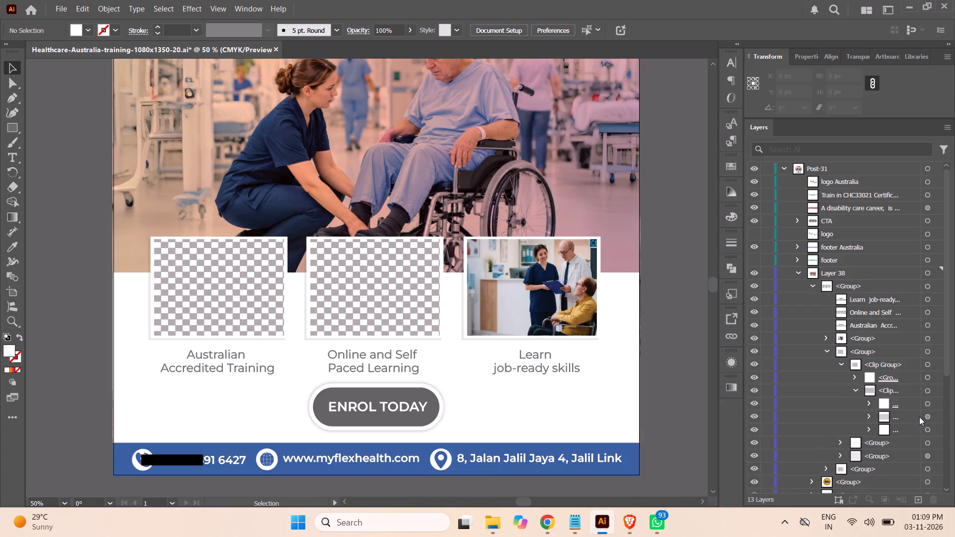
# Switch to File Explorer and look through the Health Services folder for a care image suited to the next empty placeholder.
pyautogui.click(493, 528)
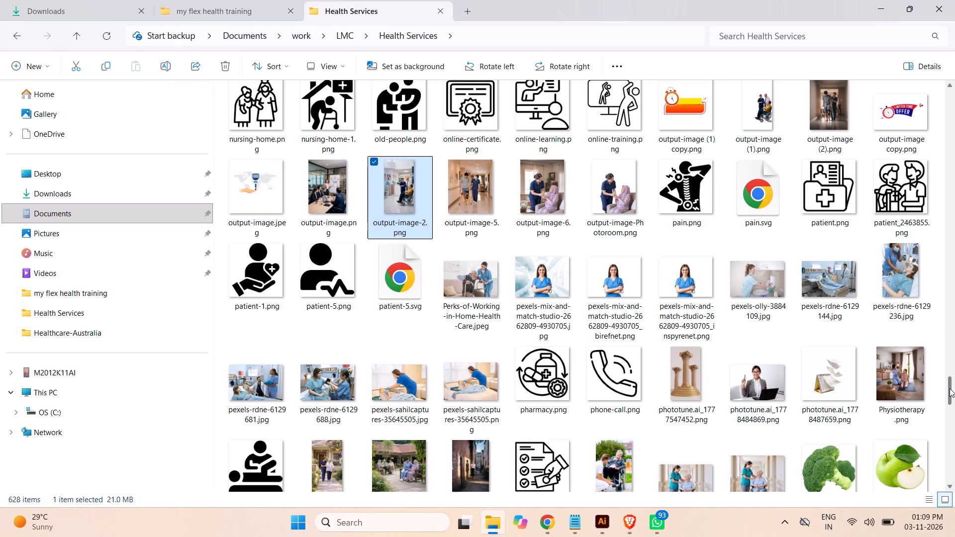
pyautogui.moveTo(950, 388); pyautogui.dragTo(947, 367)
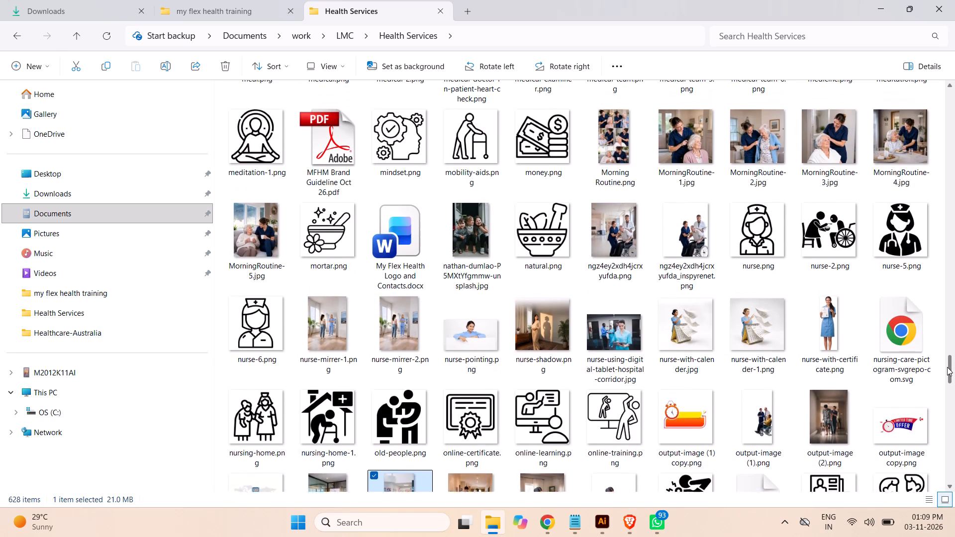
pyautogui.moveTo(947, 367); pyautogui.dragTo(950, 346)
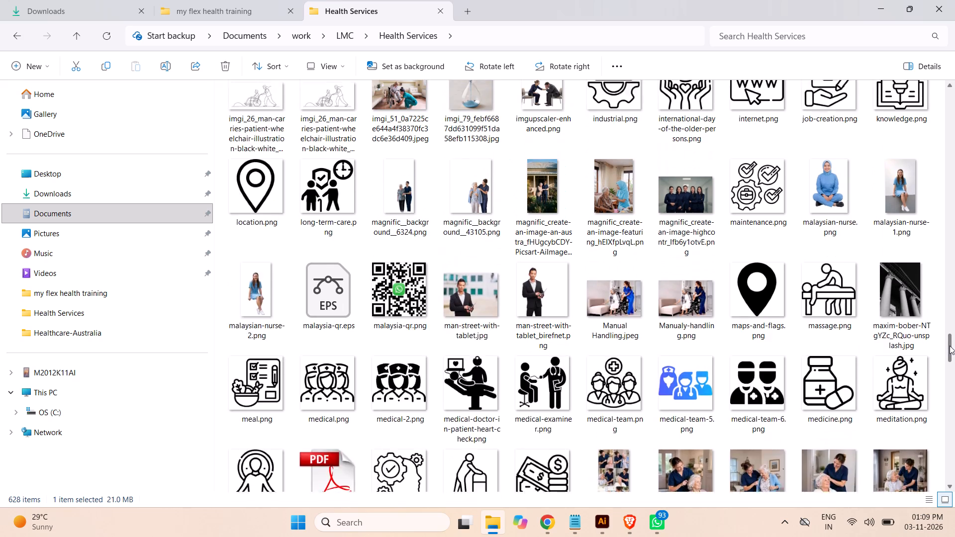
pyautogui.moveTo(950, 346); pyautogui.dragTo(952, 327)
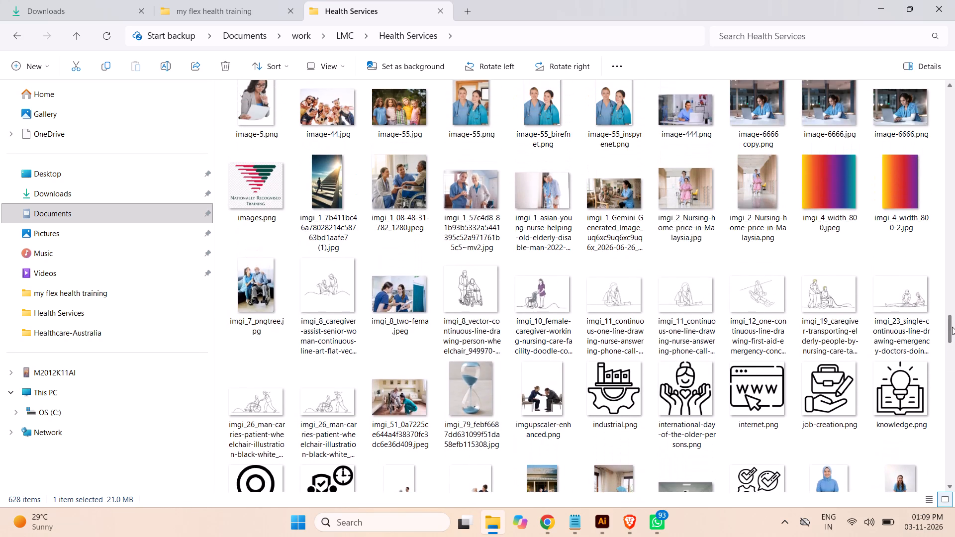
pyautogui.moveTo(952, 327); pyautogui.dragTo(954, 317)
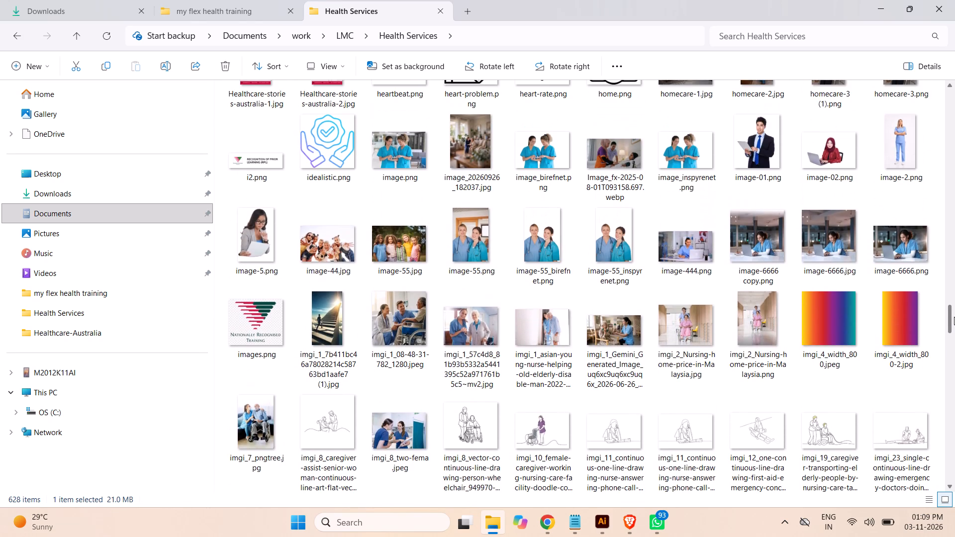
pyautogui.moveTo(954, 317); pyautogui.dragTo(954, 314)
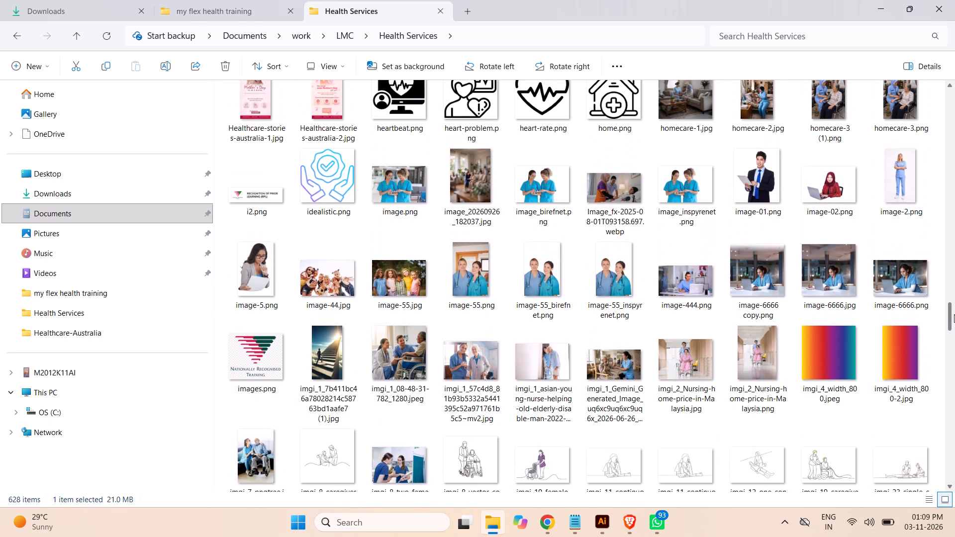
pyautogui.moveTo(954, 314); pyautogui.dragTo(954, 290)
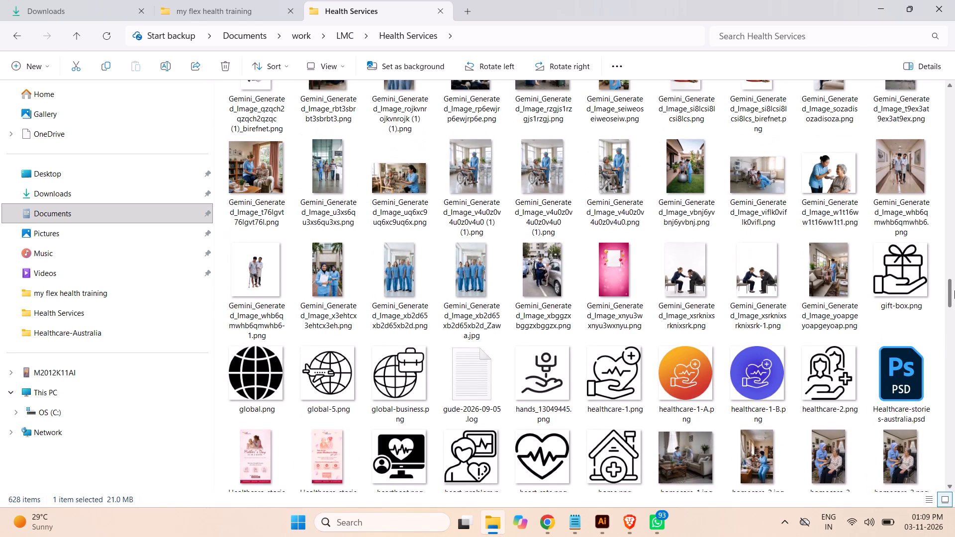
pyautogui.moveTo(954, 290); pyautogui.dragTo(954, 282)
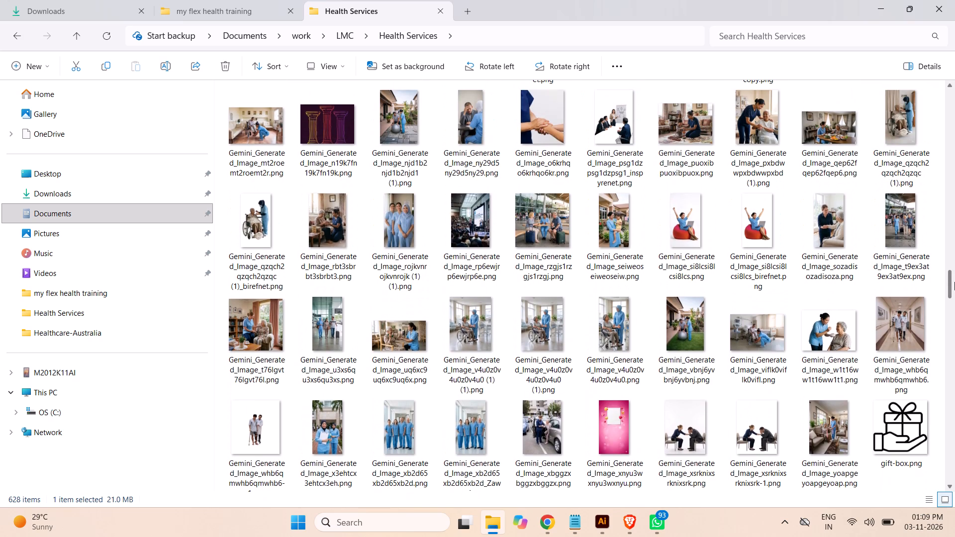
pyautogui.moveTo(954, 282); pyautogui.dragTo(954, 267)
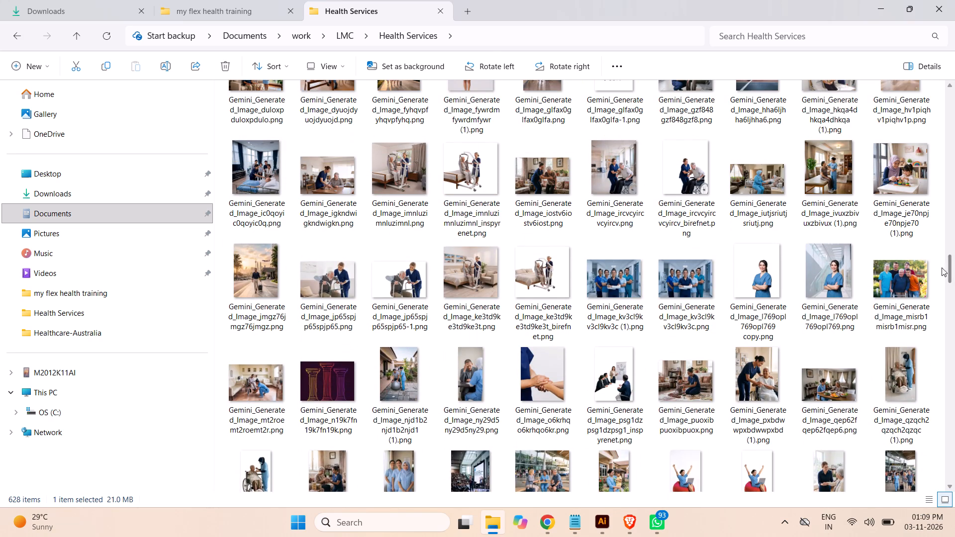
pyautogui.moveTo(952, 268); pyautogui.dragTo(950, 261)
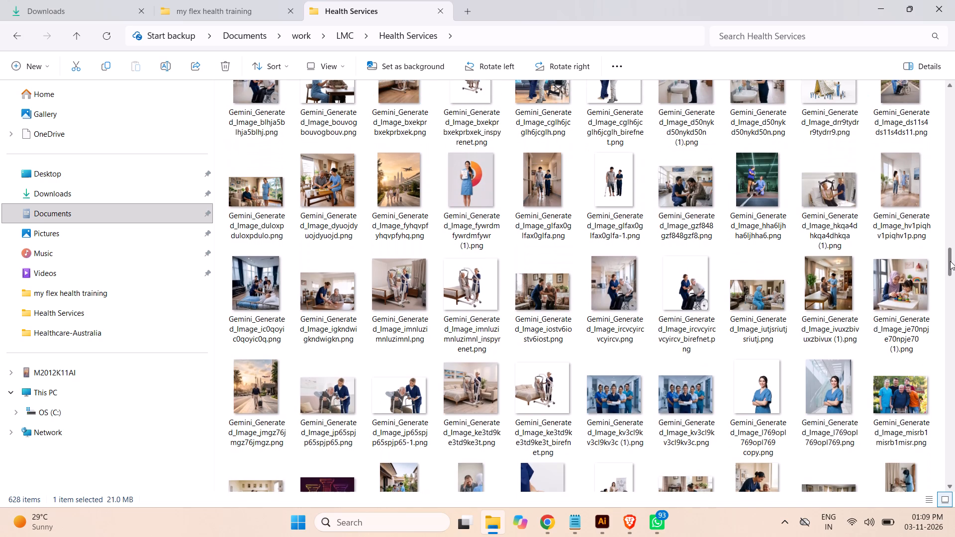
pyautogui.moveTo(950, 261); pyautogui.dragTo(950, 260)
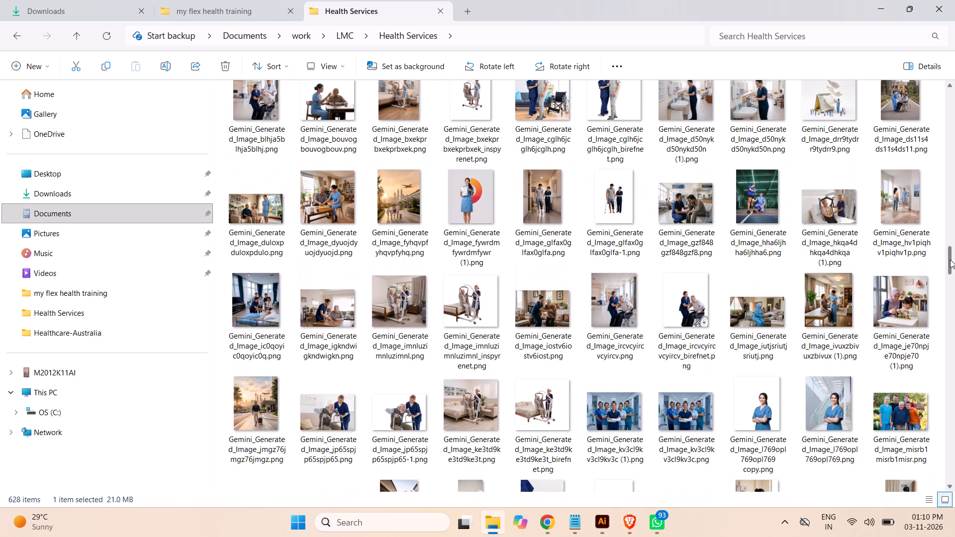
pyautogui.moveTo(950, 260); pyautogui.dragTo(951, 253)
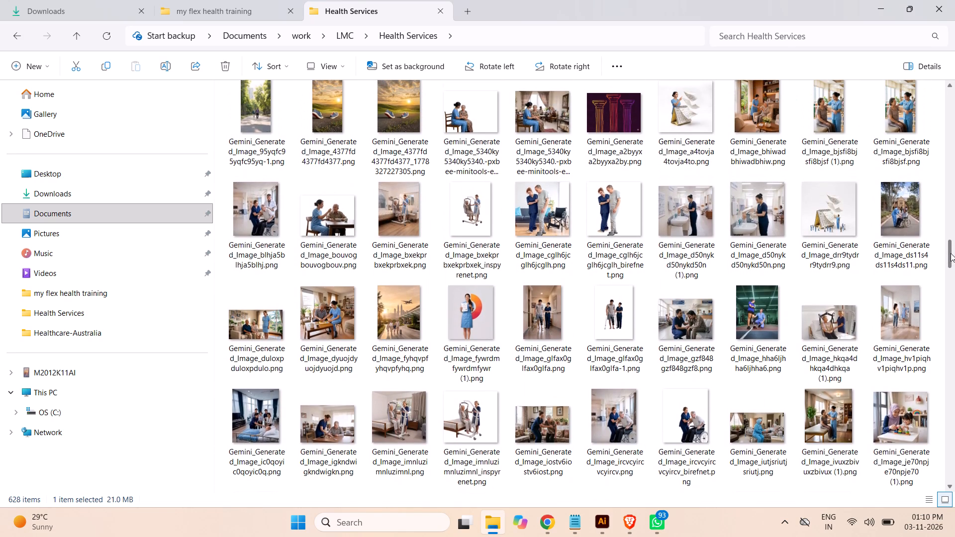
pyautogui.moveTo(951, 253); pyautogui.dragTo(950, 250)
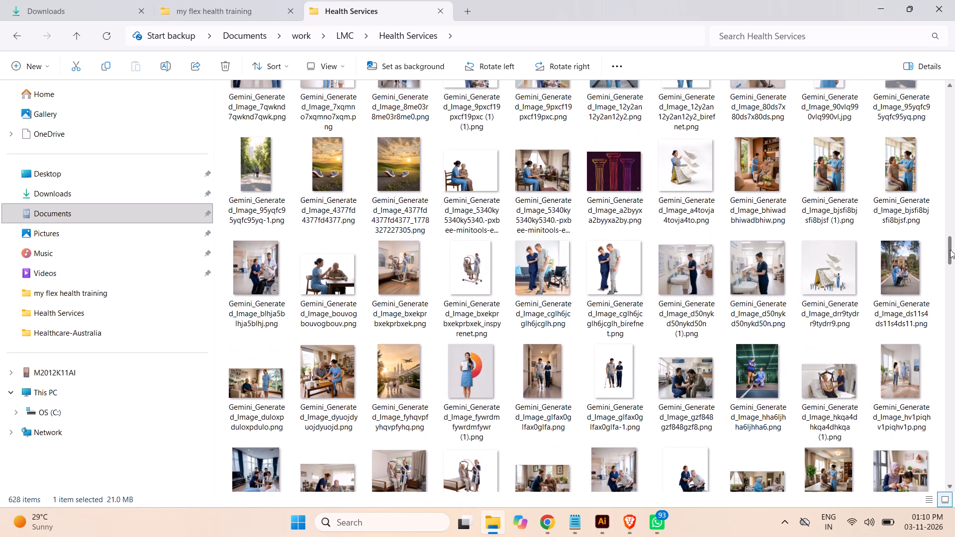
pyautogui.moveTo(950, 250); pyautogui.dragTo(950, 241)
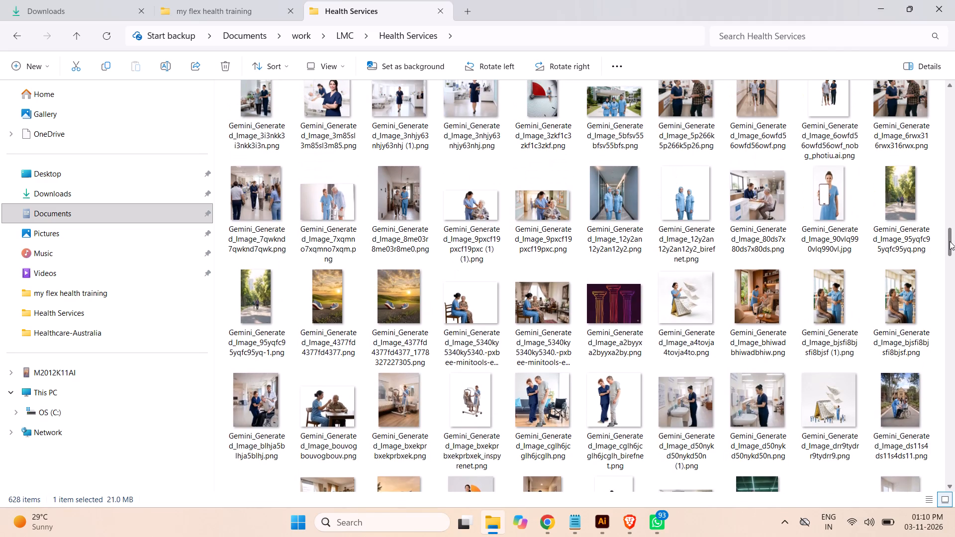
pyautogui.moveTo(950, 241); pyautogui.dragTo(953, 223)
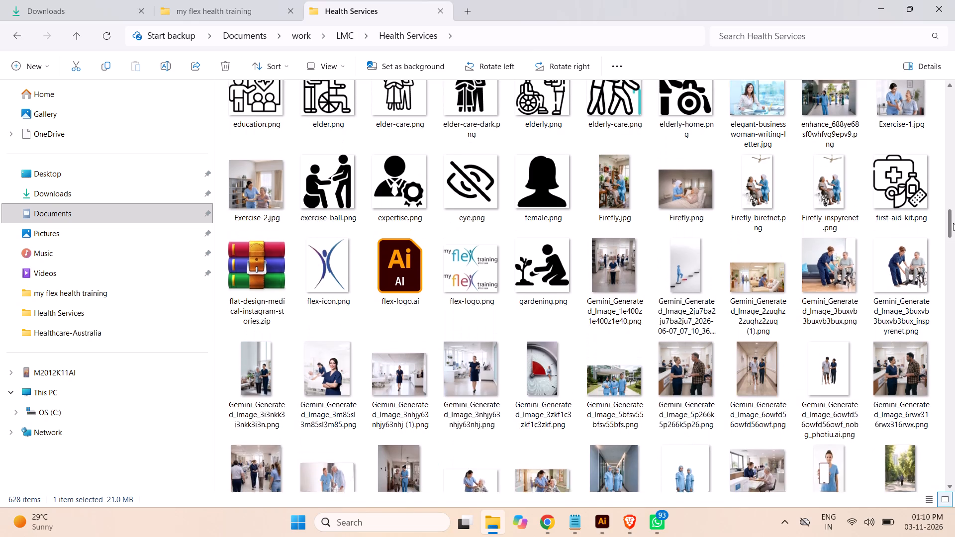
pyautogui.moveTo(953, 223); pyautogui.dragTo(954, 219)
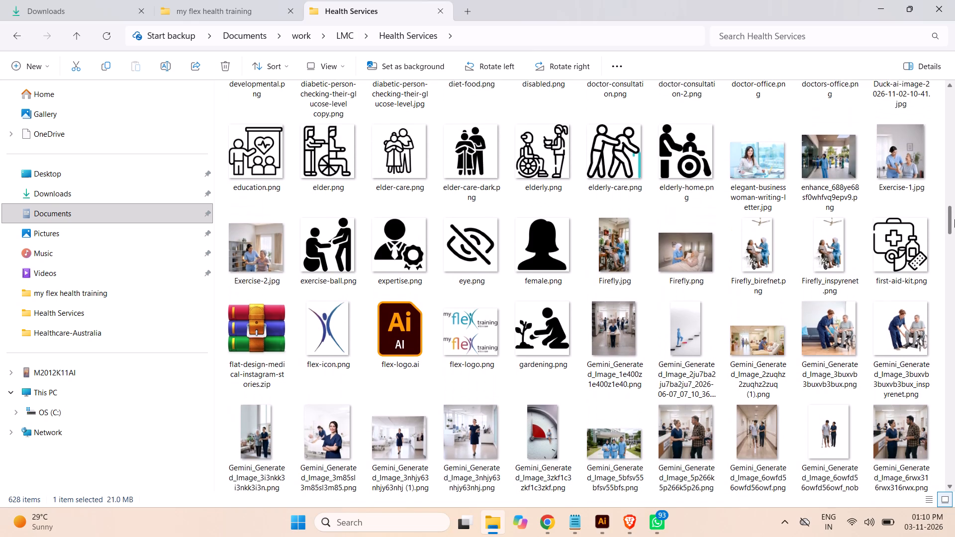
pyautogui.moveTo(954, 219); pyautogui.dragTo(954, 210)
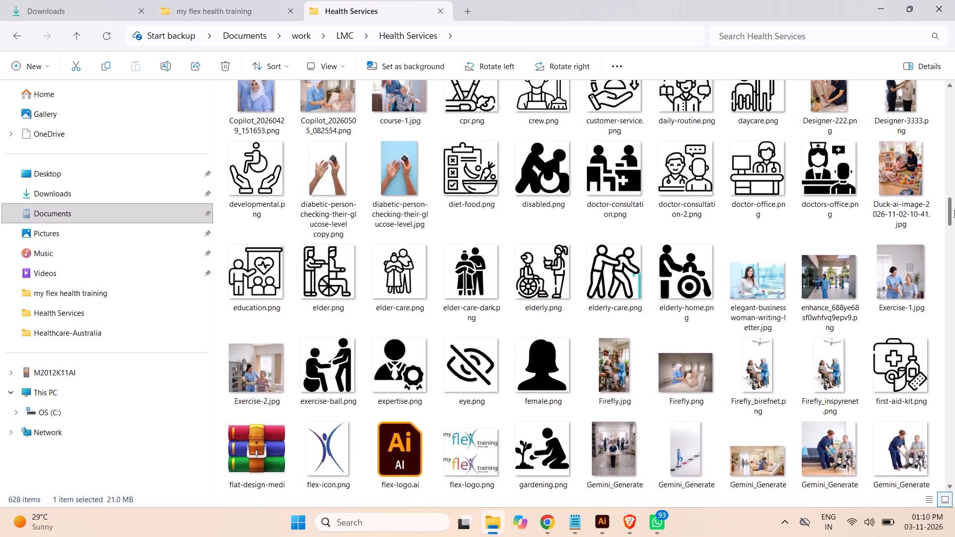
pyautogui.moveTo(954, 210); pyautogui.dragTo(954, 197)
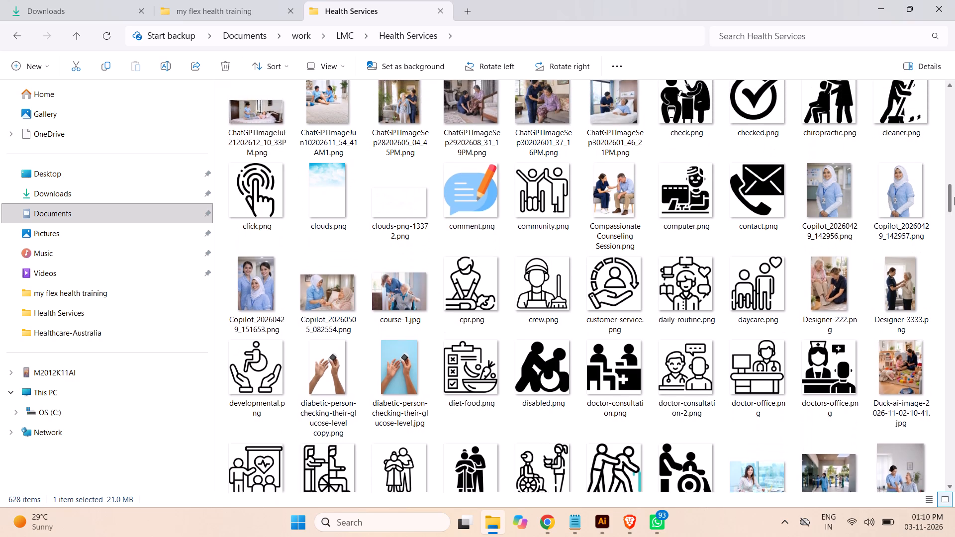
pyautogui.moveTo(954, 197); pyautogui.dragTo(954, 192)
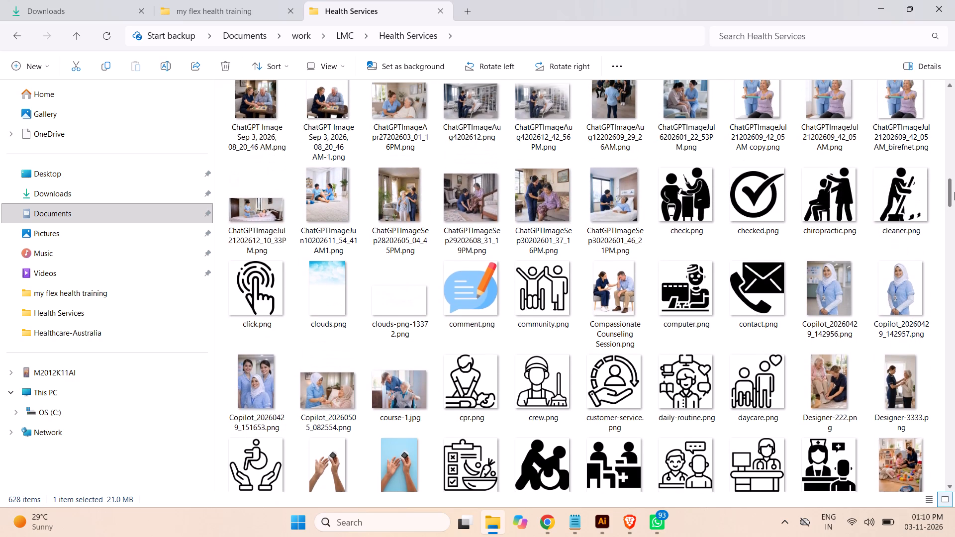
pyautogui.moveTo(954, 192); pyautogui.dragTo(954, 179)
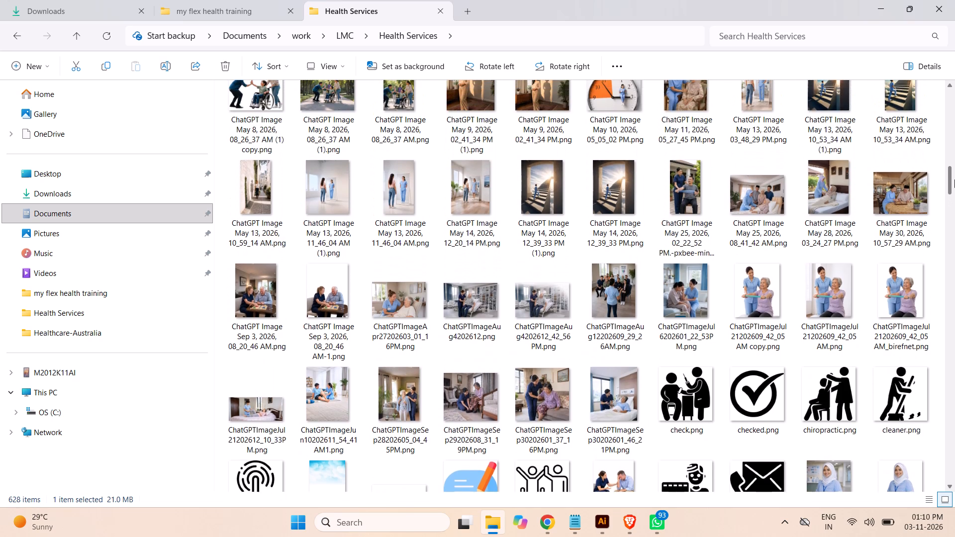
pyautogui.moveTo(954, 179); pyautogui.dragTo(954, 176)
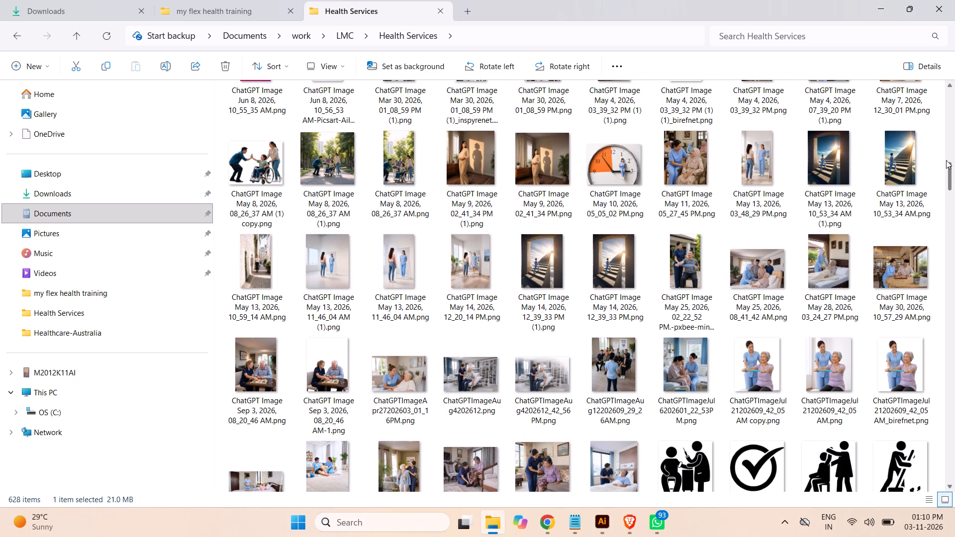
pyautogui.moveTo(949, 175); pyautogui.dragTo(954, 161)
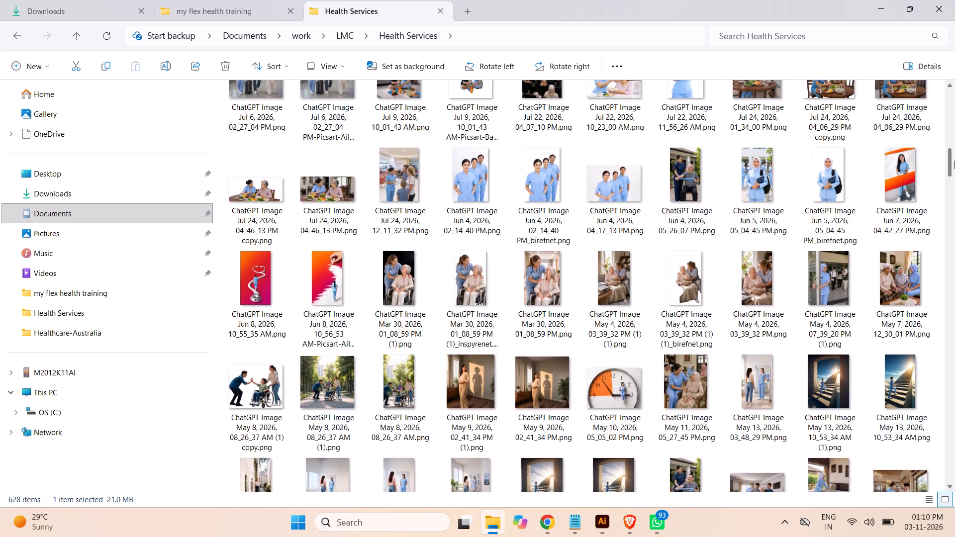
# Look through the earlier images in the Health Services folder and preview Airbrush-image-extender.jpeg as a candidate for the empty placeholder.
pyautogui.moveTo(954, 161); pyautogui.dragTo(954, 155)
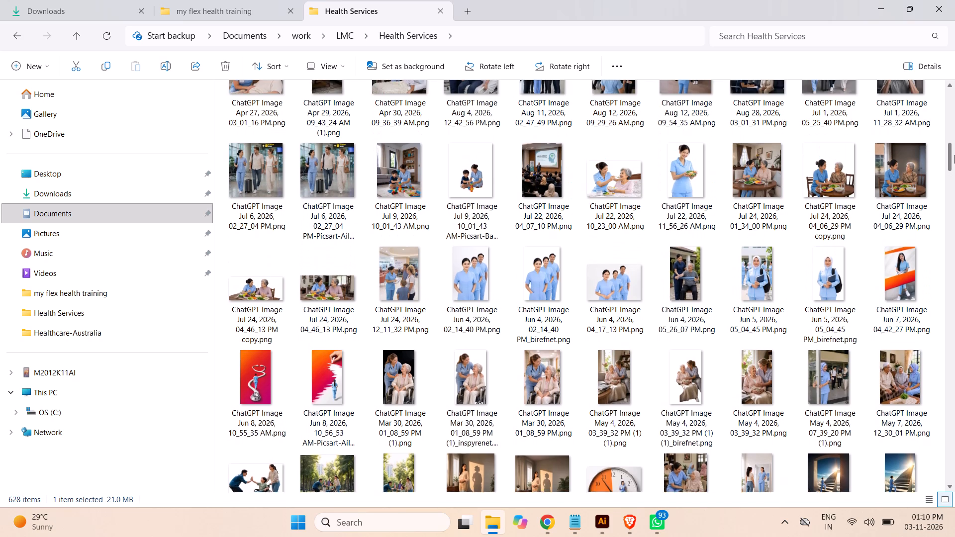
pyautogui.moveTo(954, 155); pyautogui.dragTo(954, 150)
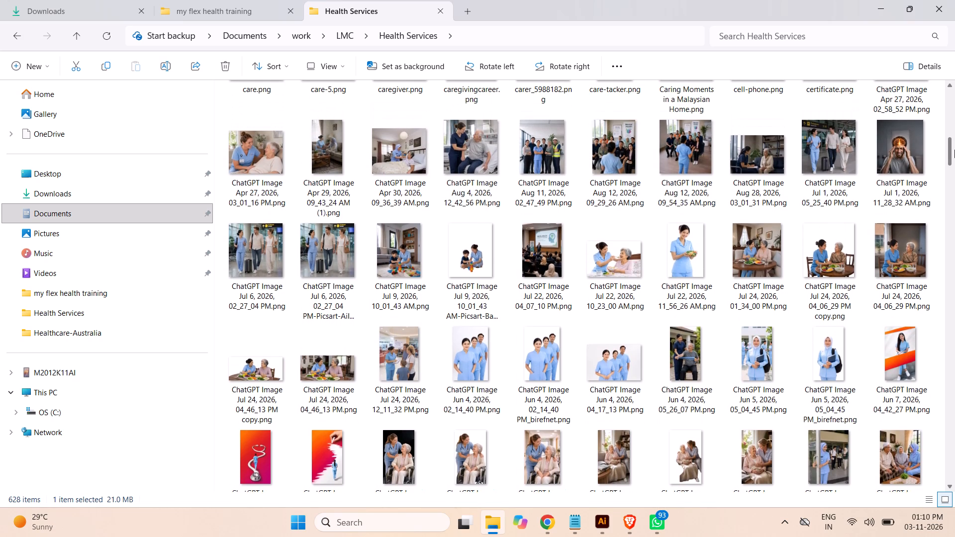
pyautogui.moveTo(954, 150); pyautogui.dragTo(954, 140)
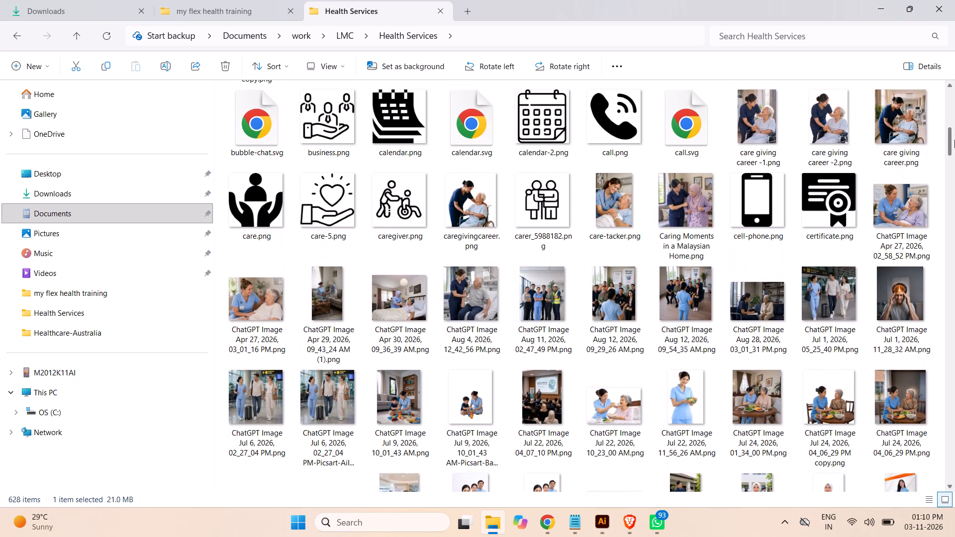
pyautogui.moveTo(954, 140); pyautogui.dragTo(954, 136)
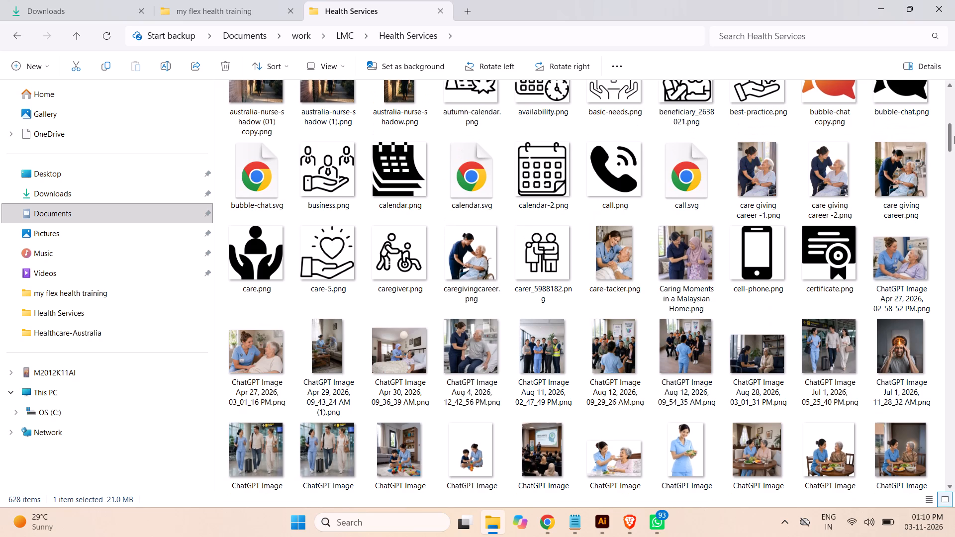
pyautogui.moveTo(954, 136); pyautogui.dragTo(954, 115)
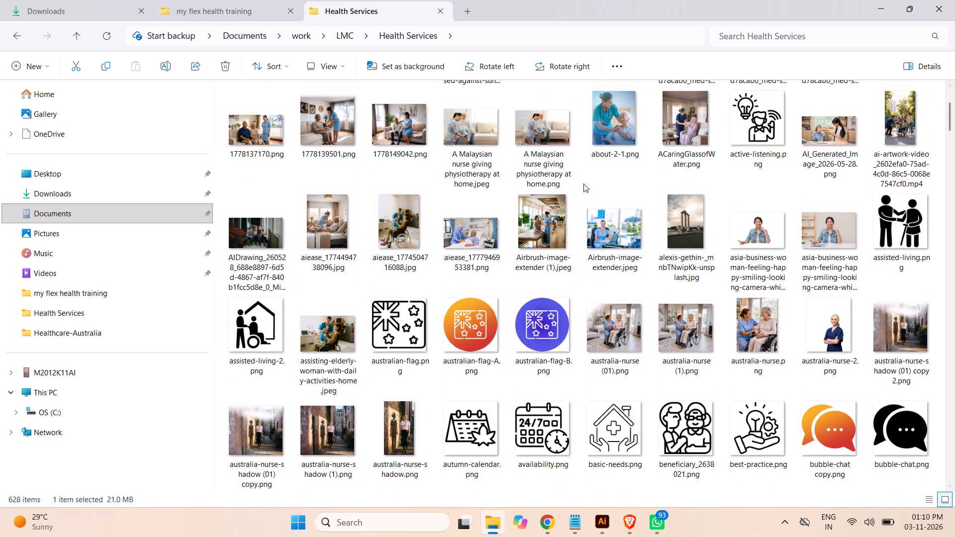
pyautogui.tripleClick(604, 233)
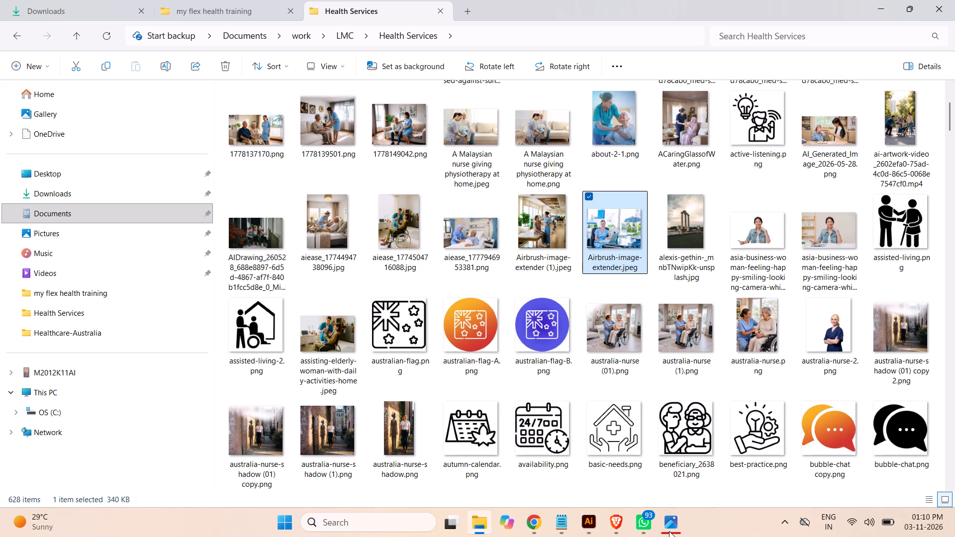
pyautogui.click(668, 531)
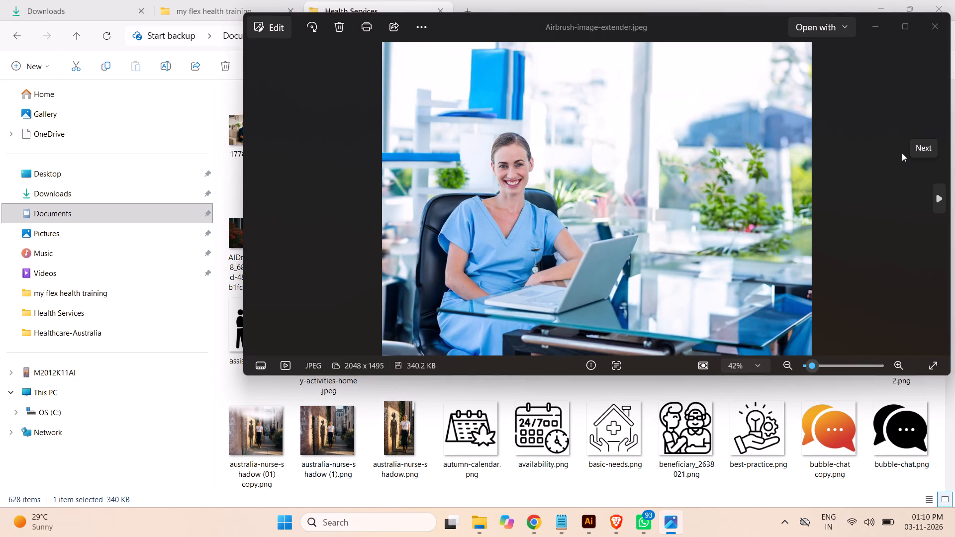
pyautogui.click(934, 28)
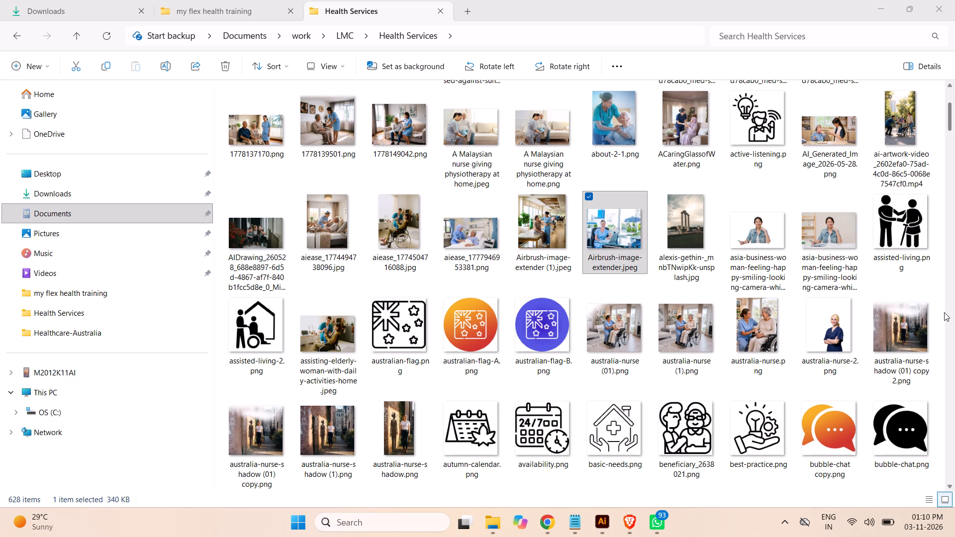
pyautogui.moveTo(948, 114); pyautogui.dragTo(951, 104)
pyautogui.click(951, 104)
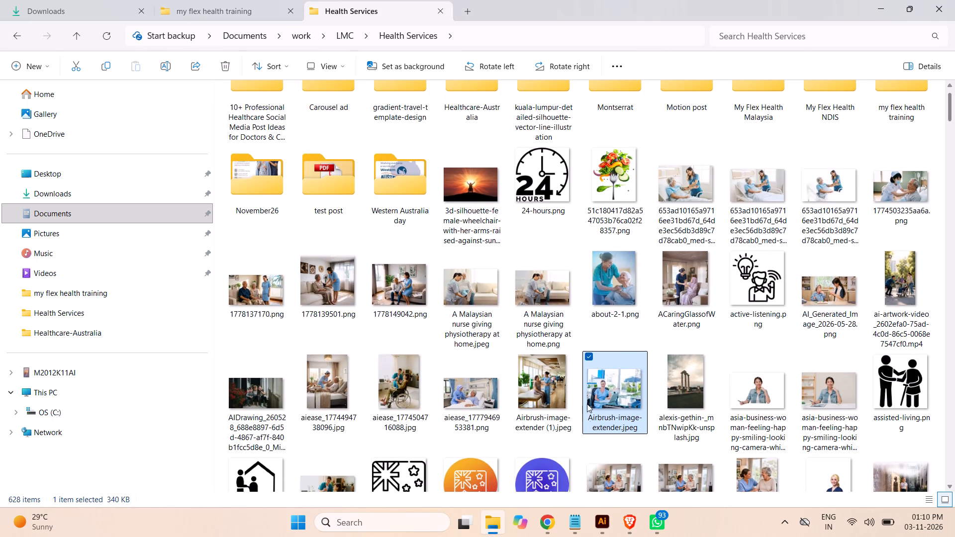
pyautogui.click(630, 524)
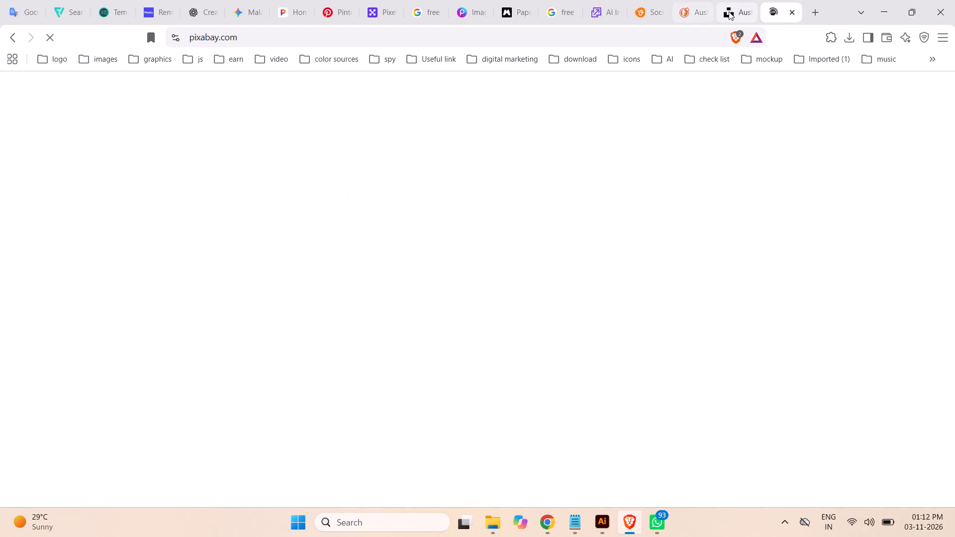
pyautogui.click(731, 11)
pyautogui.moveTo(223, 95); pyautogui.dragTo(56, 91)
pyautogui.hotkey('ctrl', 'c')
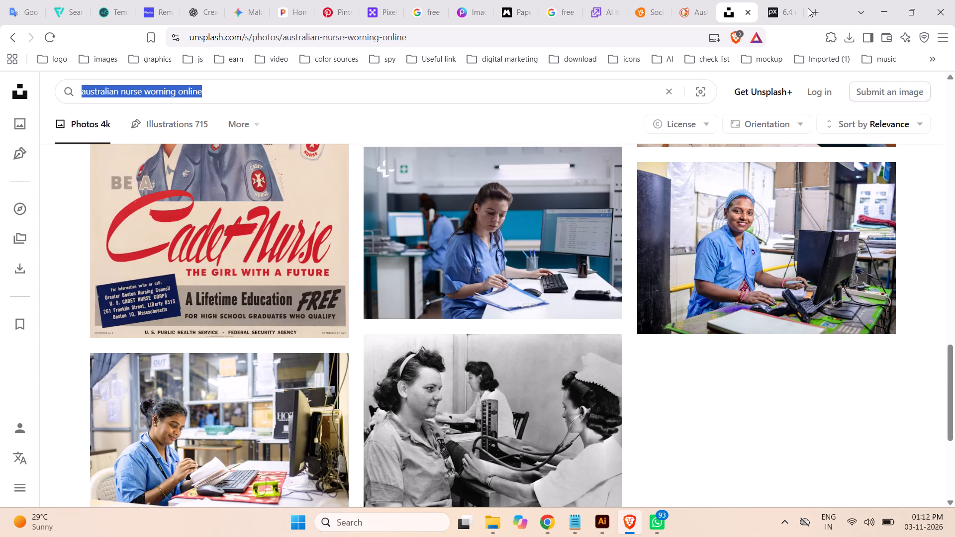
pyautogui.click(782, 8)
pyautogui.click(356, 276)
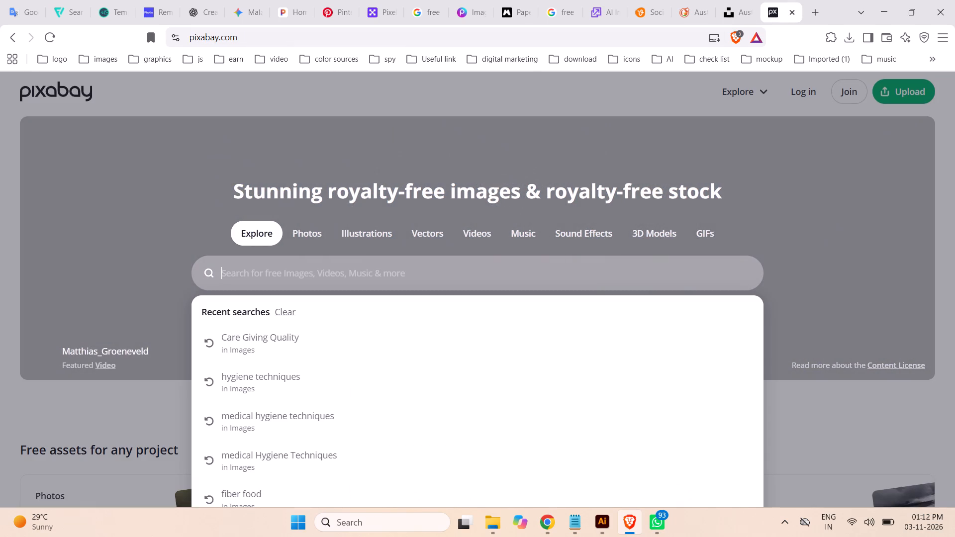
pyautogui.hotkey('ctrl', 'v')
pyautogui.press('Return')
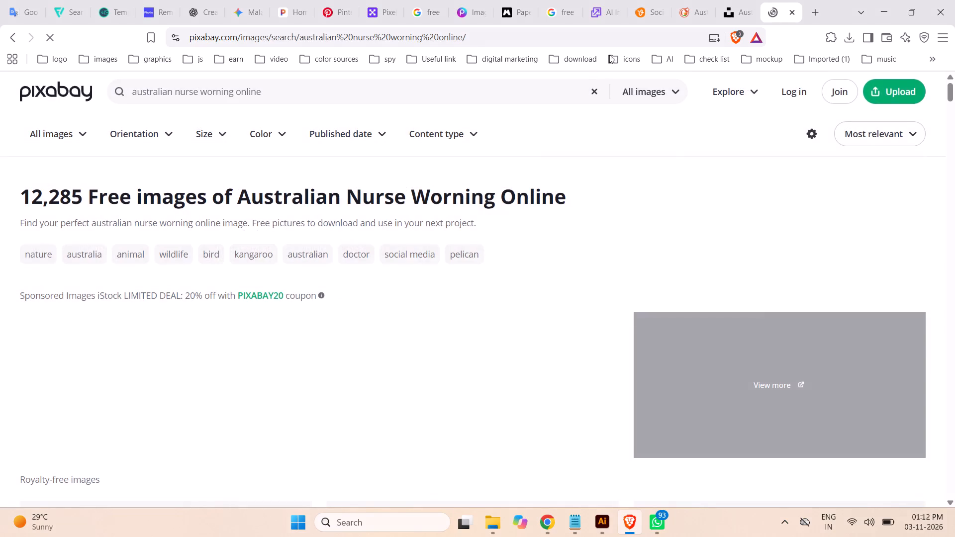
# Open the bookmarked Pexels site in a new tab and search its photos for "australian nurse worning online".
pyautogui.click(817, 9)
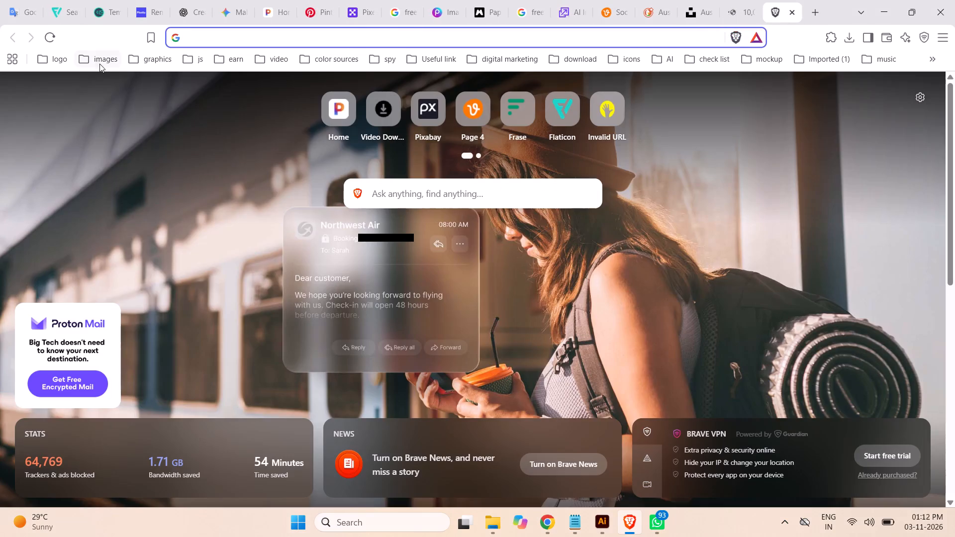
pyautogui.click(100, 64)
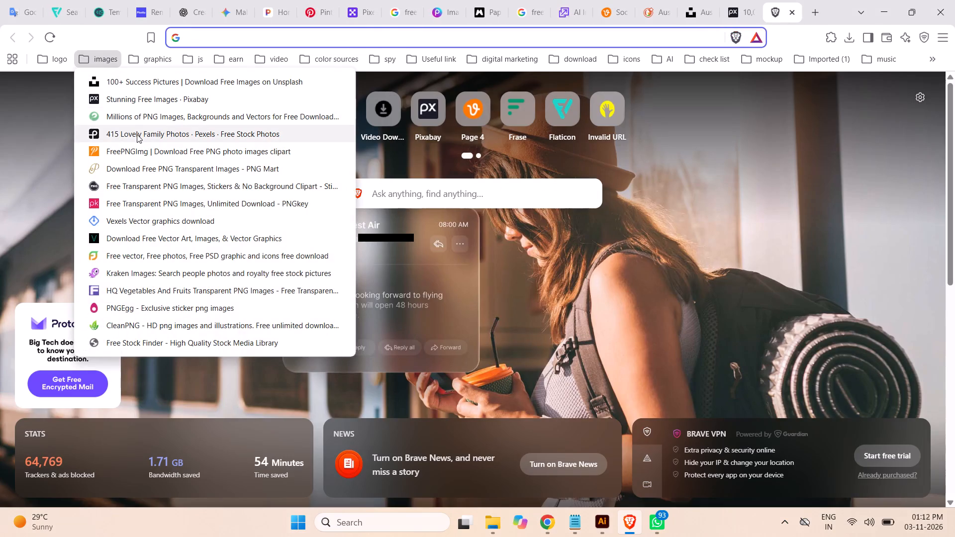
pyautogui.click(137, 134)
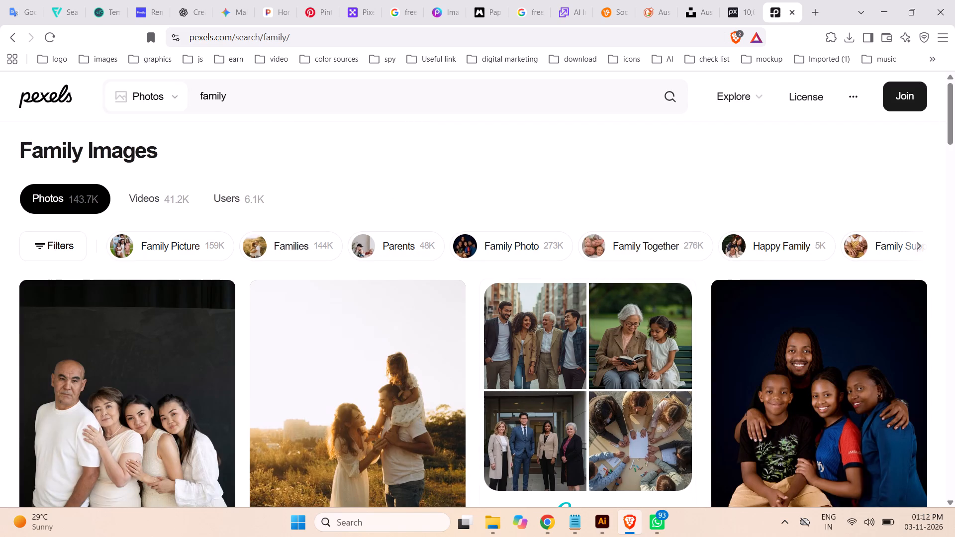
pyautogui.moveTo(258, 102); pyautogui.dragTo(169, 104)
pyautogui.hotkey('ctrl', 'v')
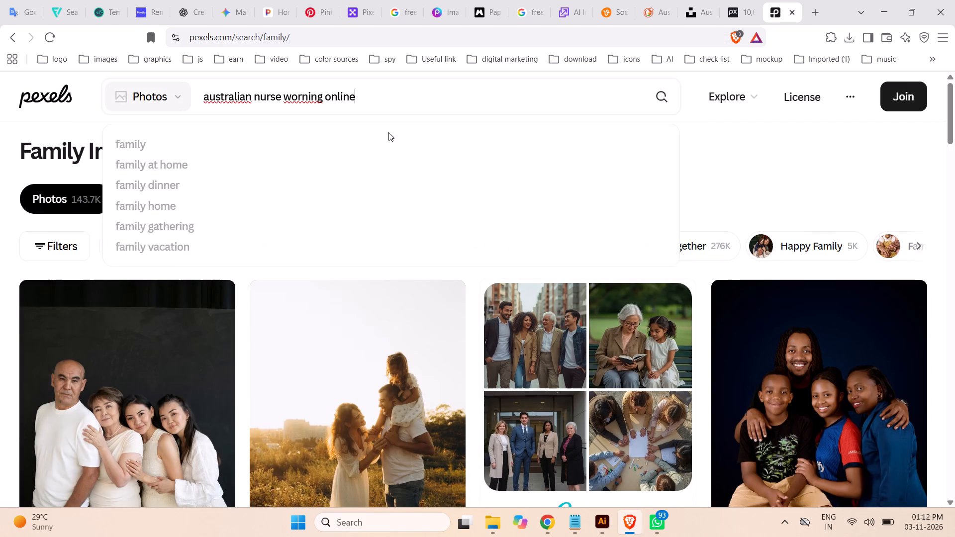
pyautogui.press('Return')
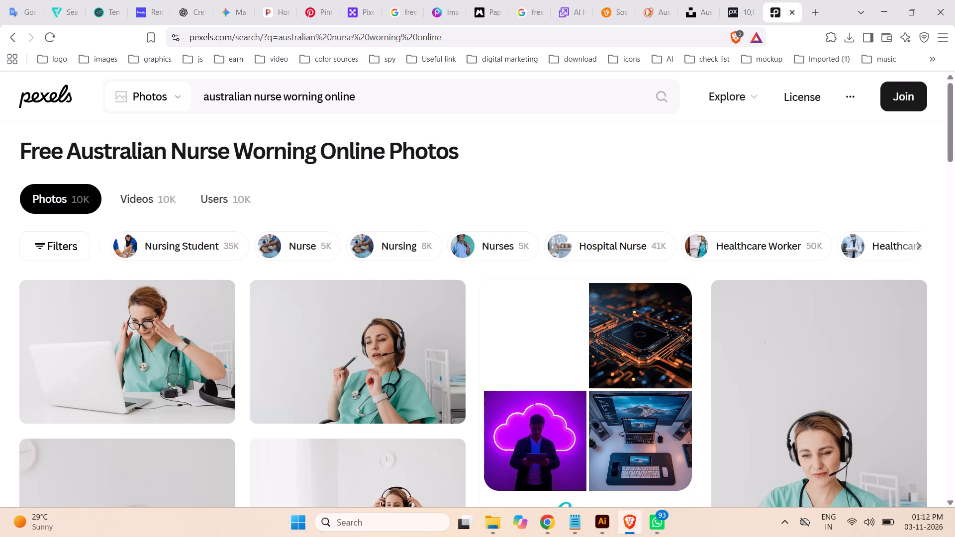
# Look through the Pexels results and open the sponsored iStock photo of a nurse in blue scrubs at a laptop in a new tab.
pyautogui.scroll(-4, 705, 312)
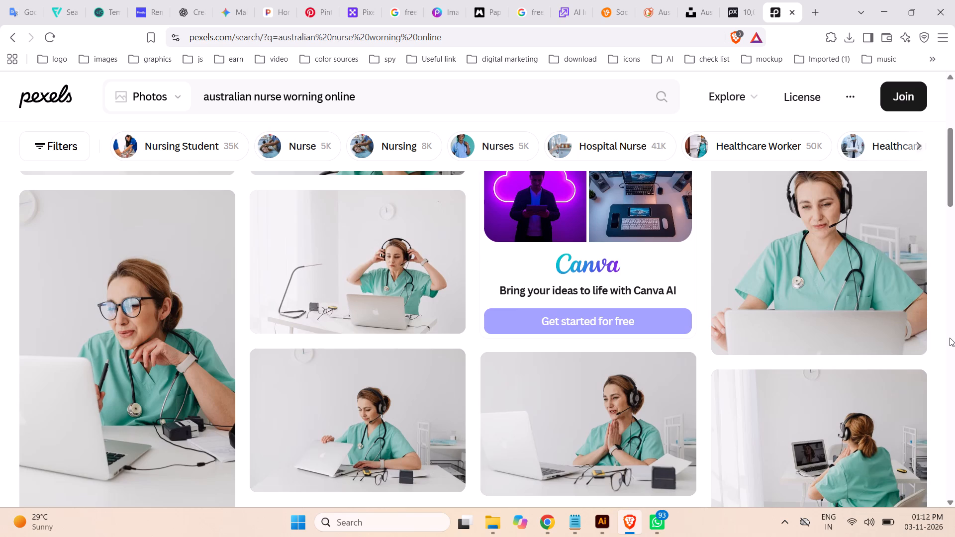
pyautogui.scroll(-4, 950, 338)
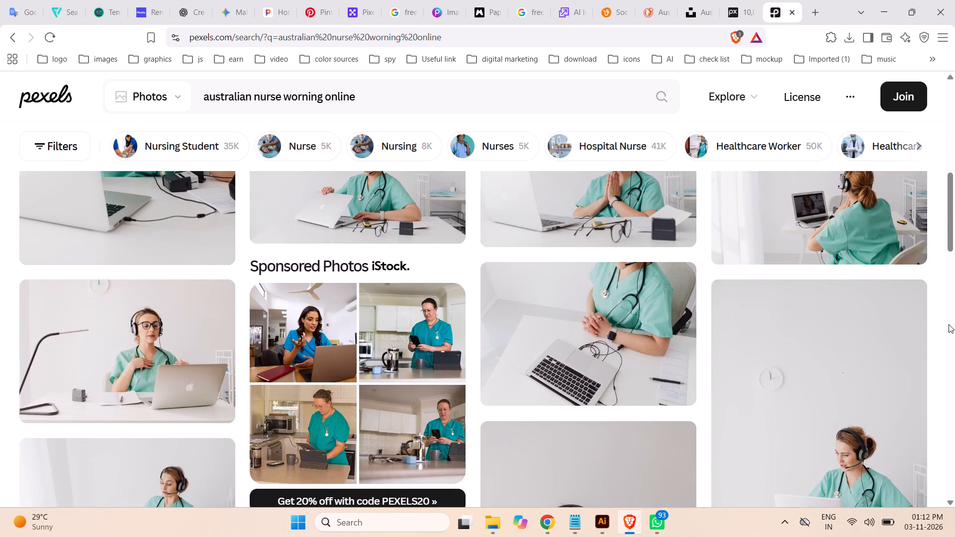
pyautogui.scroll(-1, 949, 324)
pyautogui.scroll(2, 949, 324)
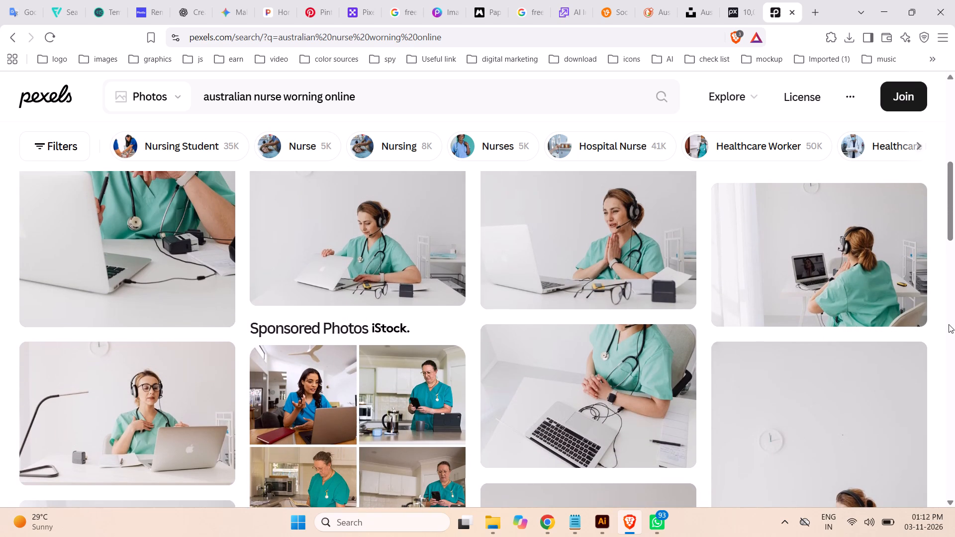
pyautogui.scroll(-1, 949, 324)
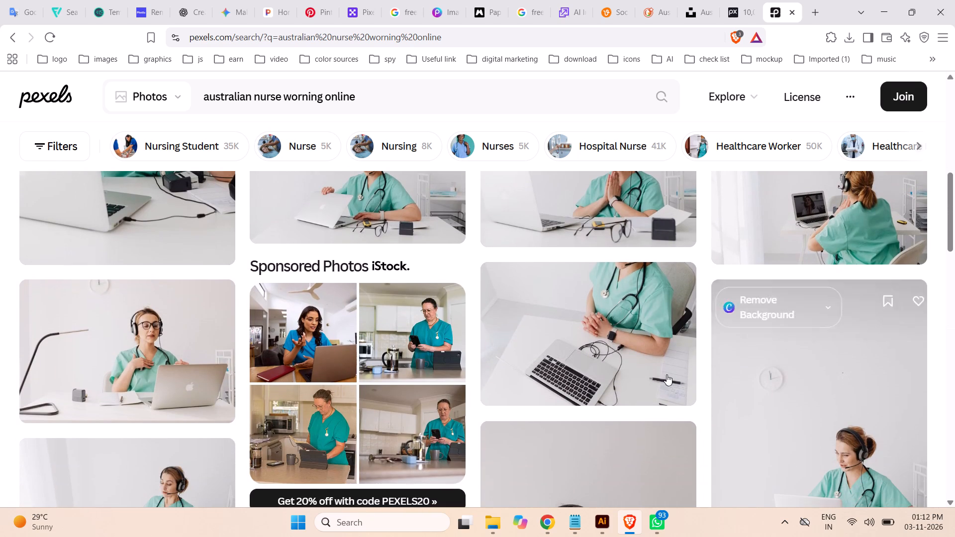
pyautogui.rightClick(298, 345)
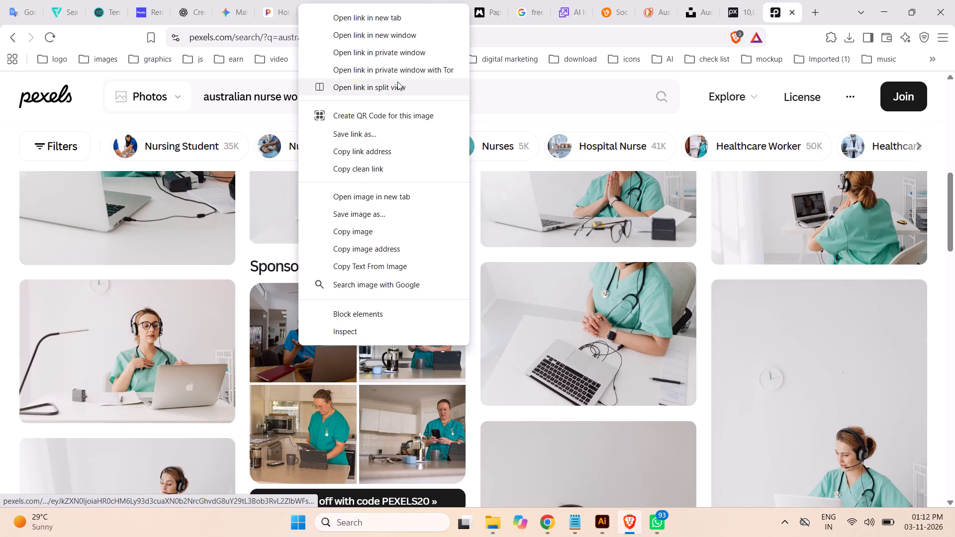
pyautogui.click(400, 19)
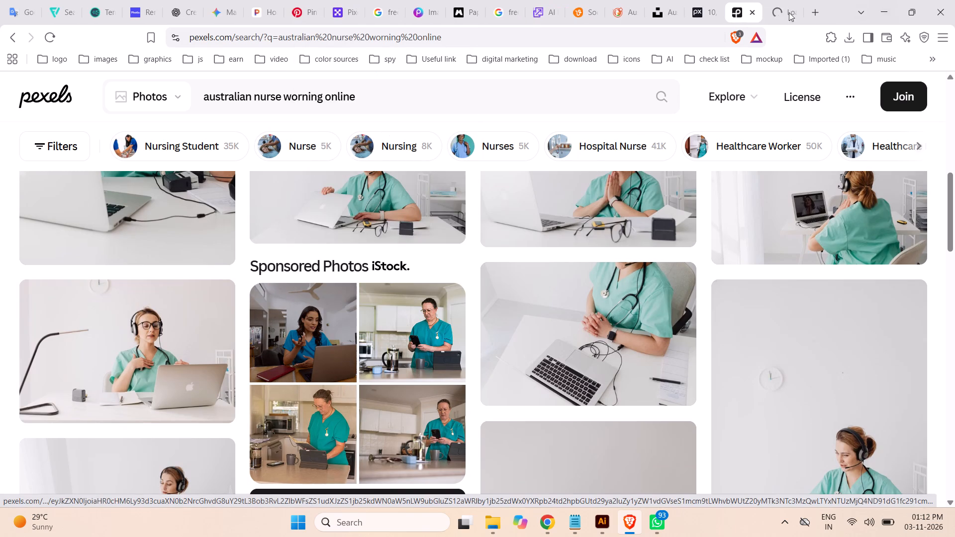
pyautogui.click(780, 8)
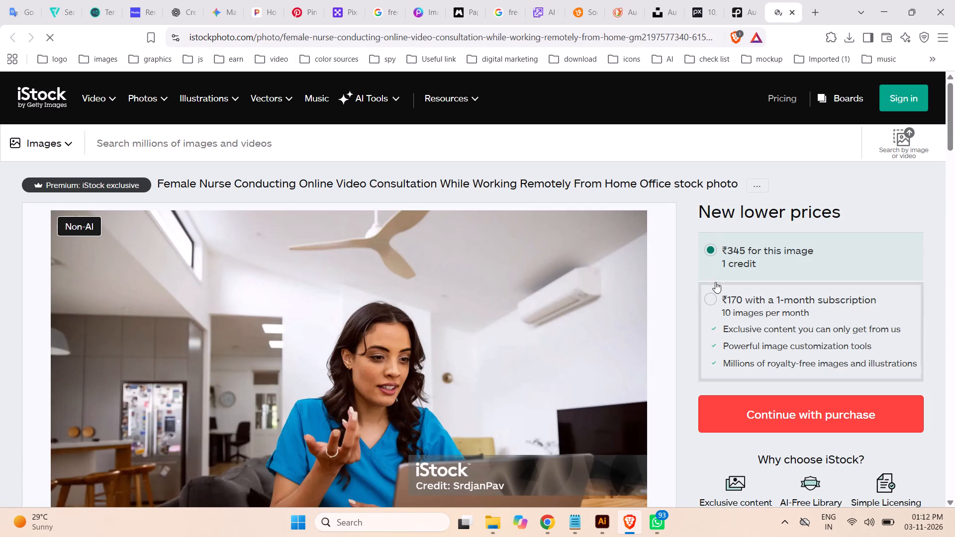
# Browse the similar iStock images and open the one of a curly-haired woman in light blue scrubs with a mug, laptop and red plant pot.
pyautogui.scroll(-4, 555, 275)
pyautogui.scroll(1, 607, 272)
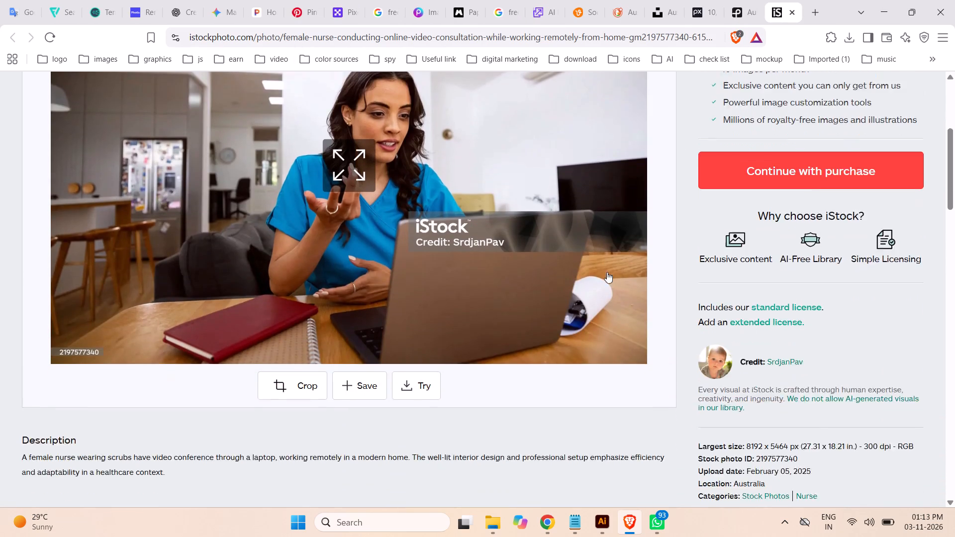
pyautogui.scroll(-3, 607, 271)
pyautogui.scroll(-3, 568, 252)
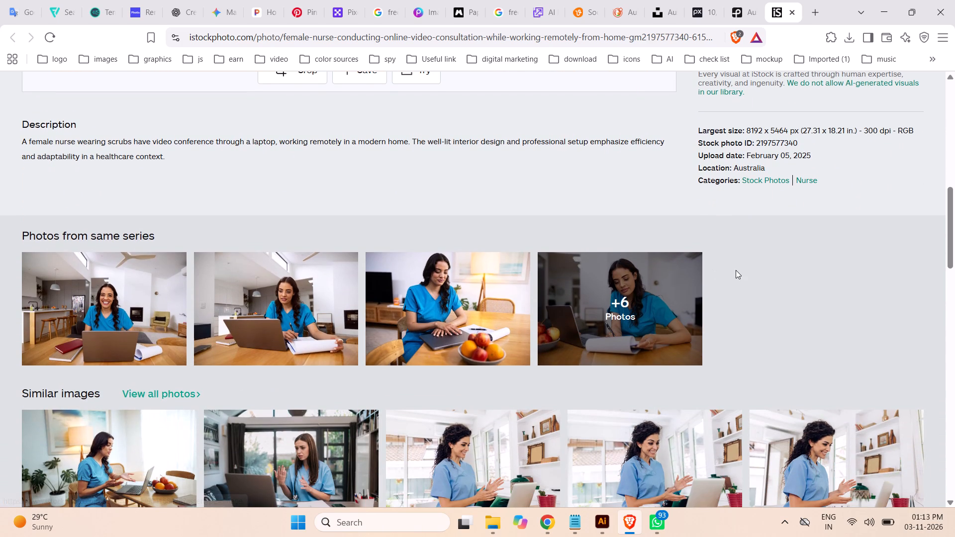
pyautogui.scroll(-3, 736, 270)
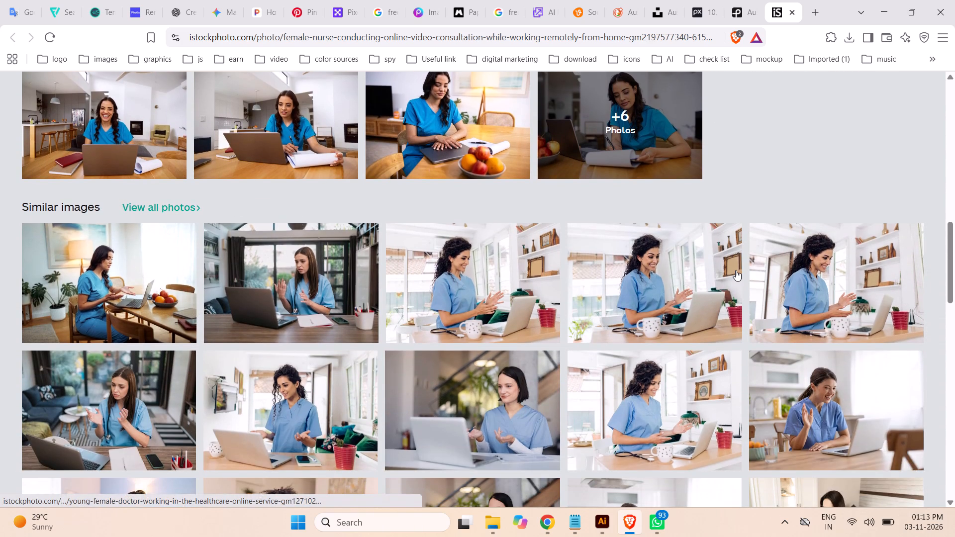
pyautogui.scroll(-1, 736, 270)
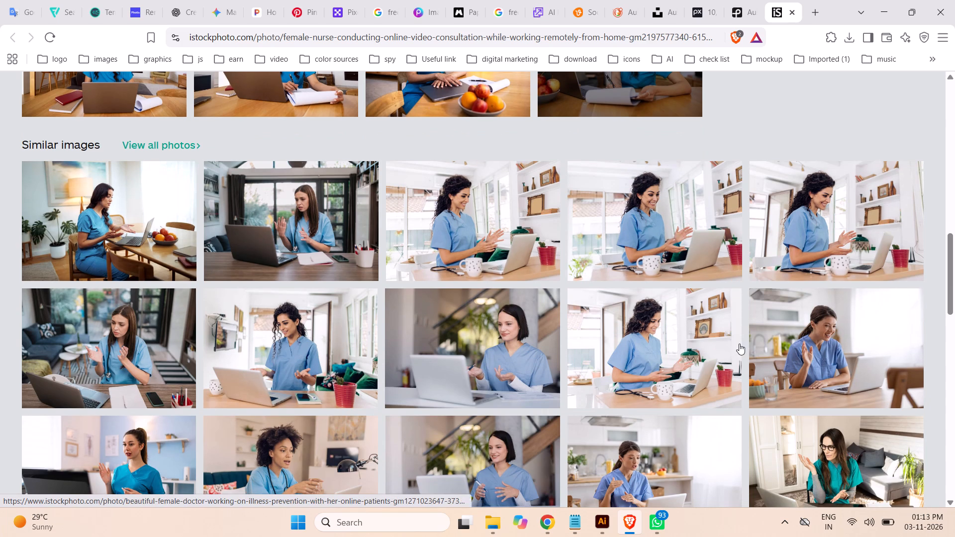
pyautogui.click(659, 362)
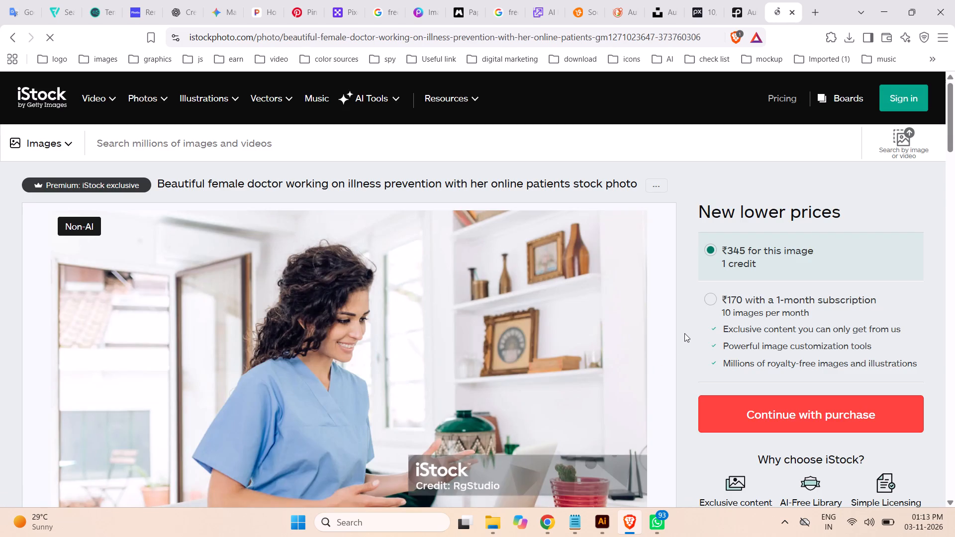
pyautogui.scroll(-3, 638, 309)
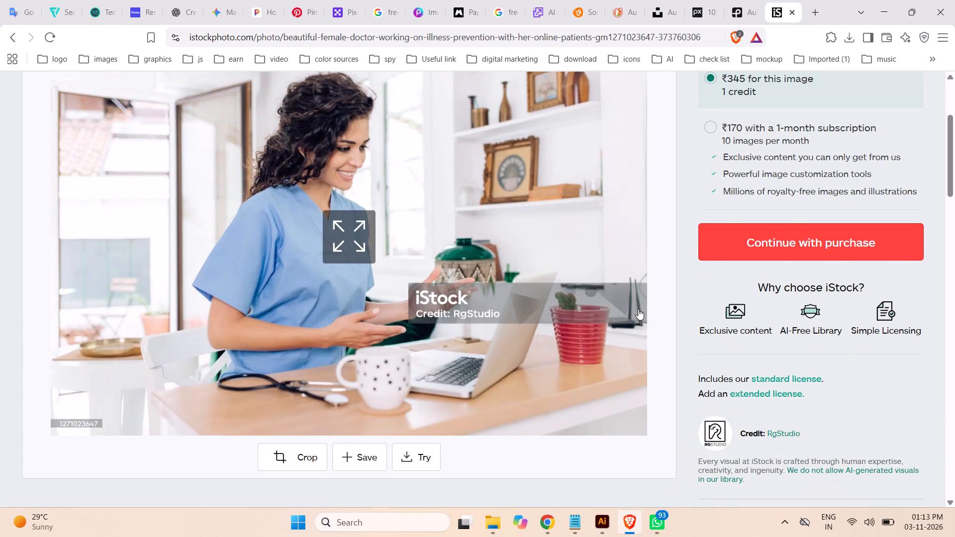
pyautogui.scroll(1, 638, 309)
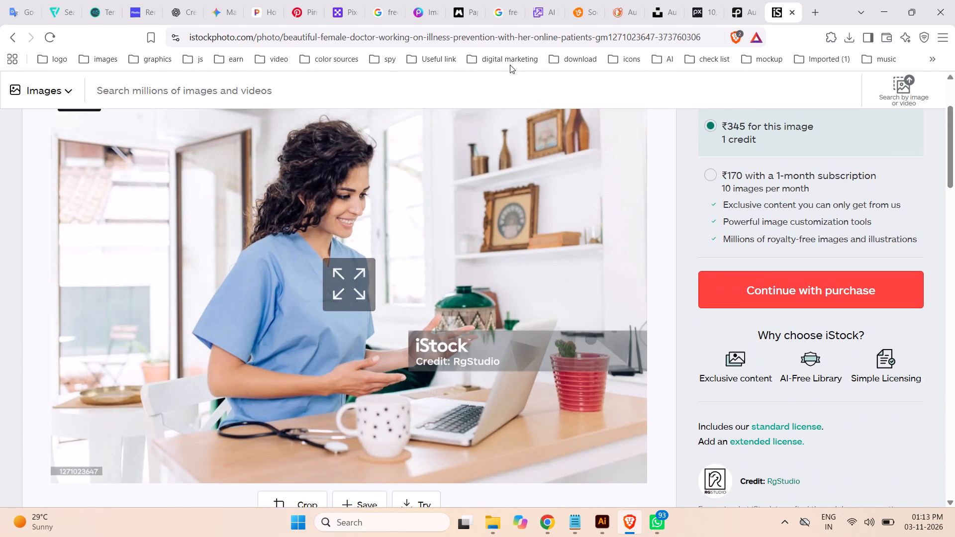
# Copy the iStock photo's page address and open the bookmarked Video Downloader site in a new tab.
pyautogui.click(440, 34)
pyautogui.hotkey('ctrl', 'c')
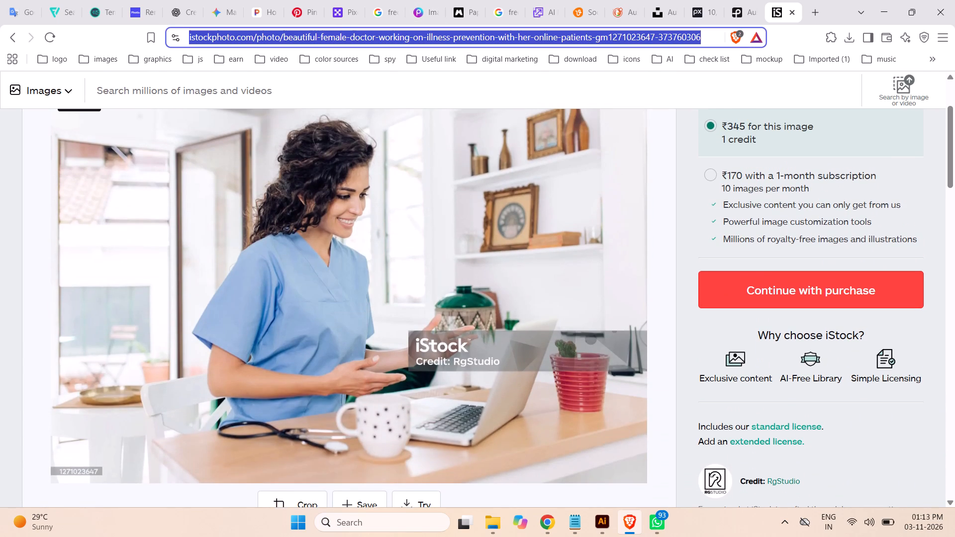
pyautogui.click(817, 10)
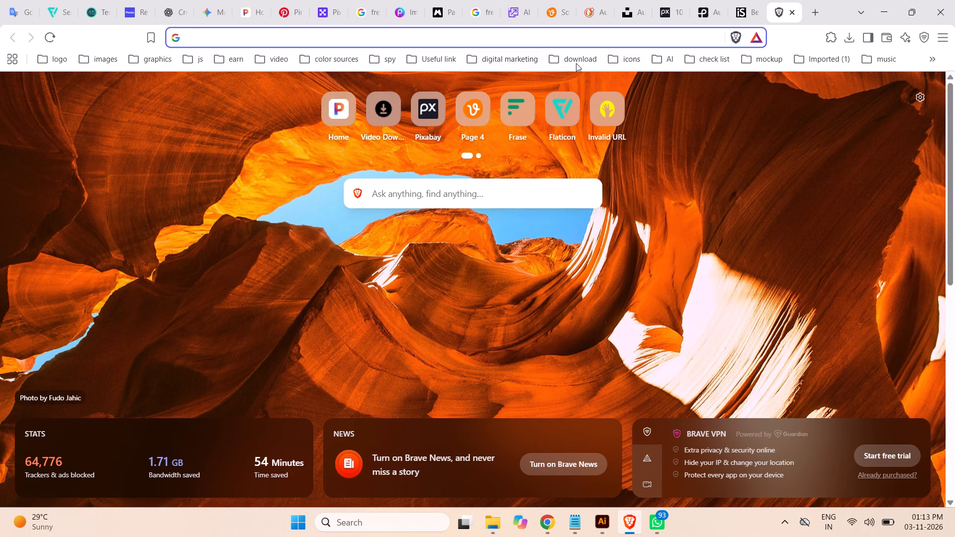
pyautogui.click(579, 60)
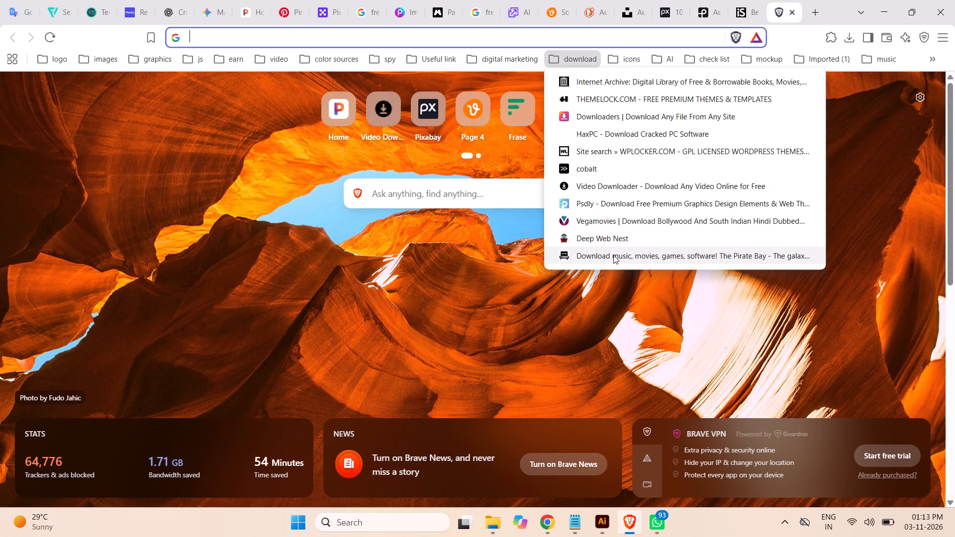
pyautogui.click(638, 185)
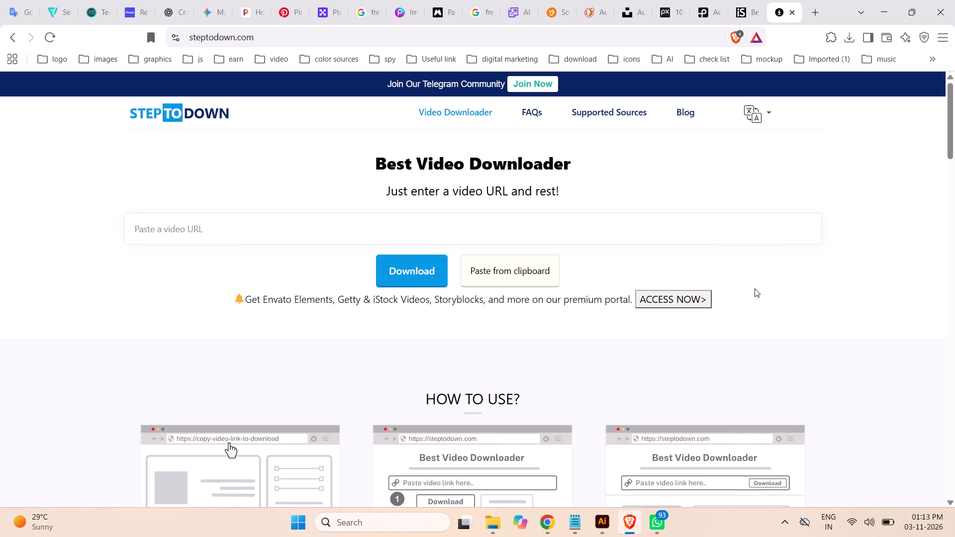
# Find the iStock Downloader among the other tools on the Steptodown page and open it.
pyautogui.scroll(-2, 863, 265)
pyautogui.scroll(3, 863, 265)
pyautogui.scroll(-1, 863, 265)
pyautogui.scroll(1, 861, 264)
pyautogui.scroll(-8, 861, 263)
pyautogui.scroll(1, 859, 265)
pyautogui.scroll(-4, 859, 265)
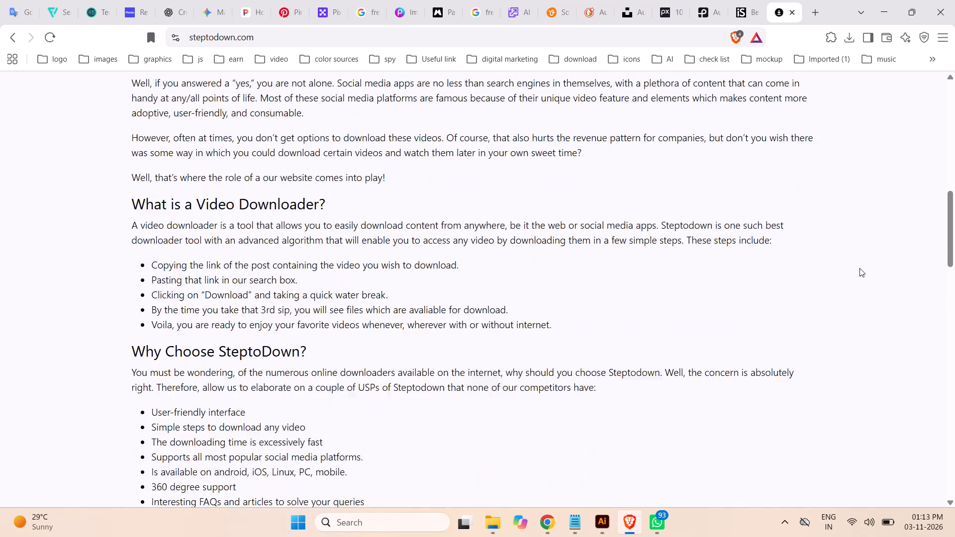
pyautogui.scroll(1, 859, 268)
pyautogui.scroll(-4, 859, 268)
pyautogui.scroll(1, 859, 268)
pyautogui.scroll(-3, 857, 267)
pyautogui.scroll(2, 857, 267)
pyautogui.scroll(-5, 857, 267)
pyautogui.scroll(2, 857, 267)
pyautogui.scroll(-1, 857, 267)
pyautogui.scroll(2, 857, 267)
pyautogui.scroll(-4, 857, 267)
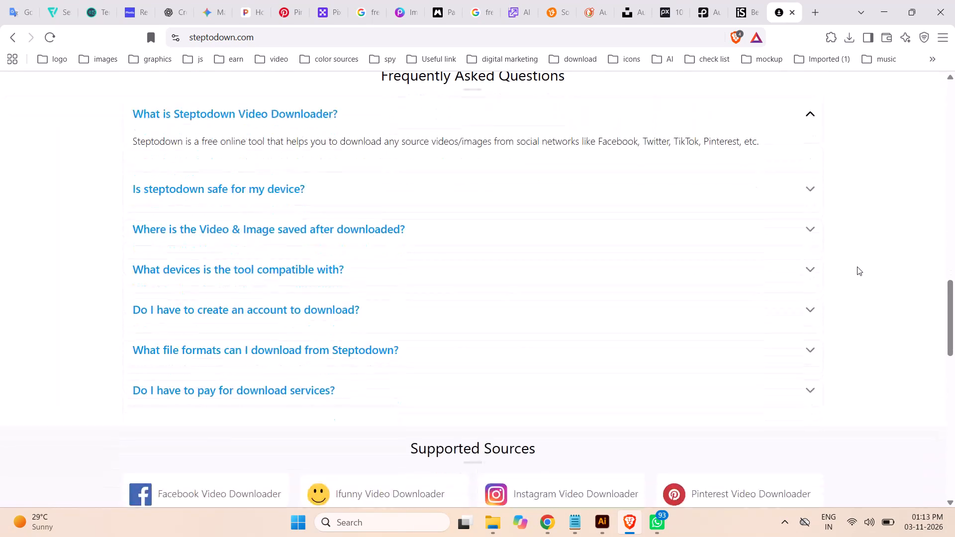
pyautogui.scroll(-3, 857, 267)
pyautogui.scroll(2, 857, 267)
pyautogui.scroll(-1, 857, 267)
pyautogui.scroll(1, 857, 267)
pyautogui.scroll(-7, 857, 267)
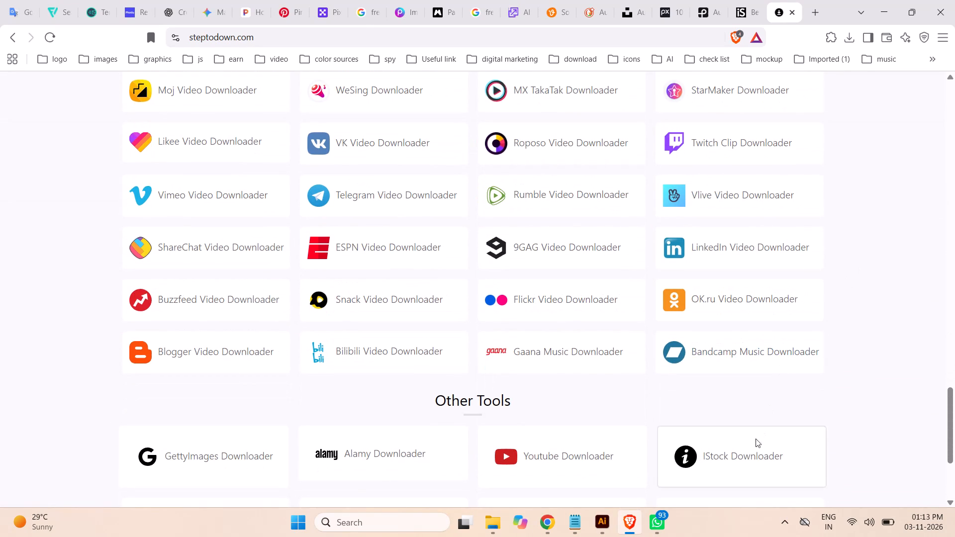
pyautogui.click(741, 459)
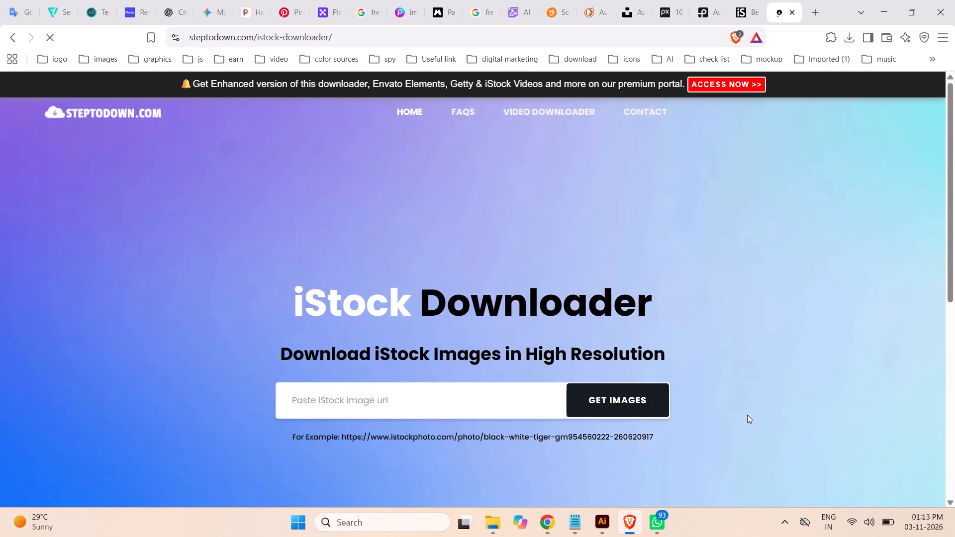
# Submit the copied iStock photo address to the iStock Downloader and download the 2080 x 2080 image.
pyautogui.click(342, 410)
pyautogui.hotkey('ctrl', 'v')
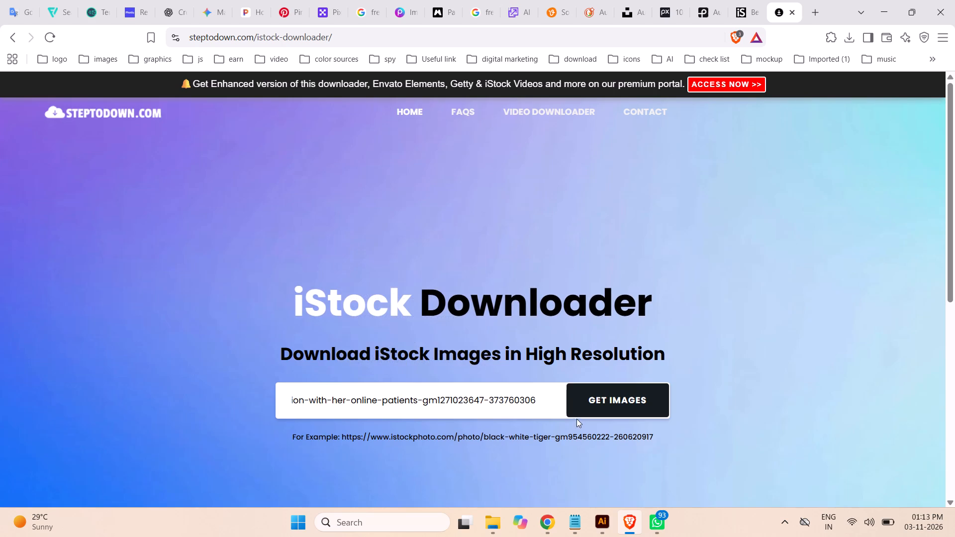
pyautogui.click(612, 407)
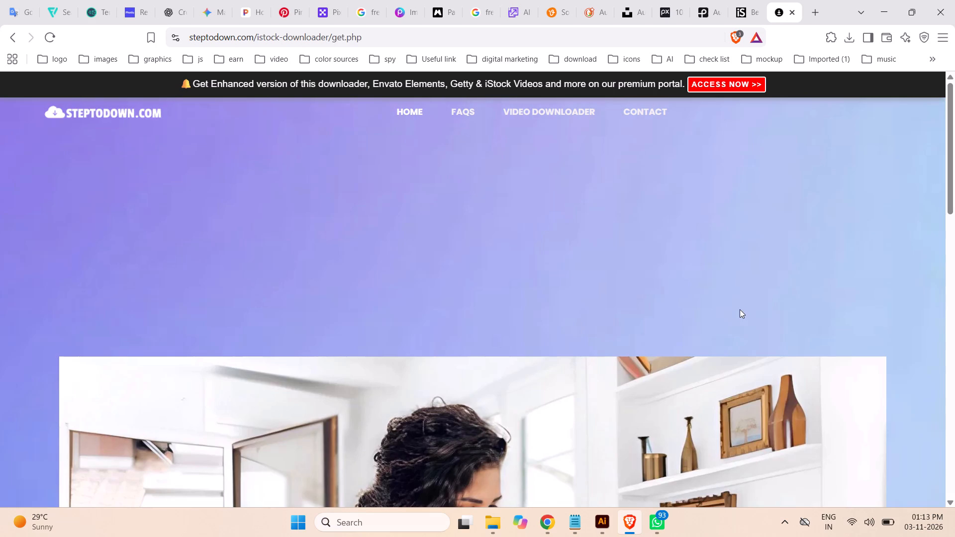
pyautogui.scroll(-3, 710, 309)
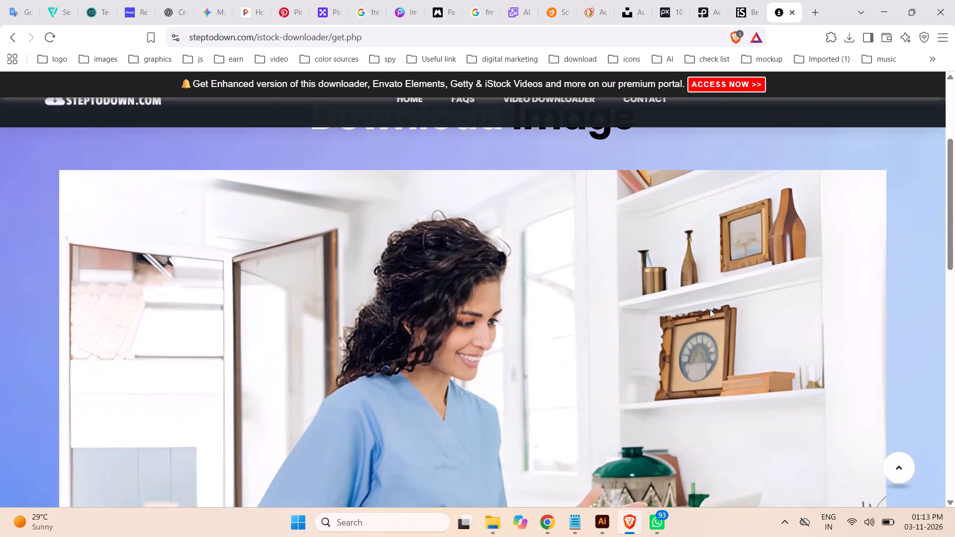
pyautogui.scroll(-1, 710, 309)
pyautogui.scroll(1, 710, 309)
pyautogui.scroll(-4, 710, 309)
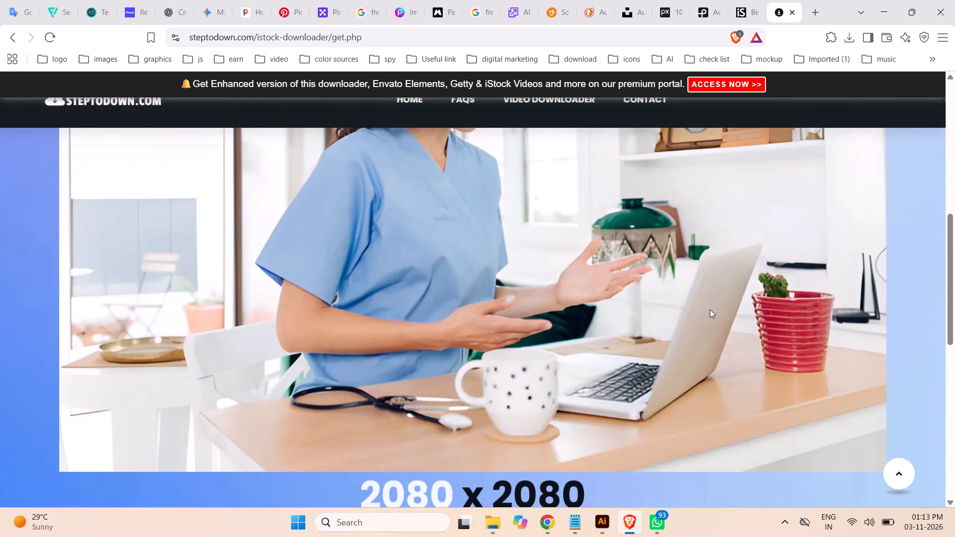
pyautogui.scroll(3, 710, 309)
pyautogui.scroll(-3, 710, 309)
pyautogui.scroll(1, 708, 308)
pyautogui.scroll(-1, 705, 306)
pyautogui.scroll(-2, 593, 326)
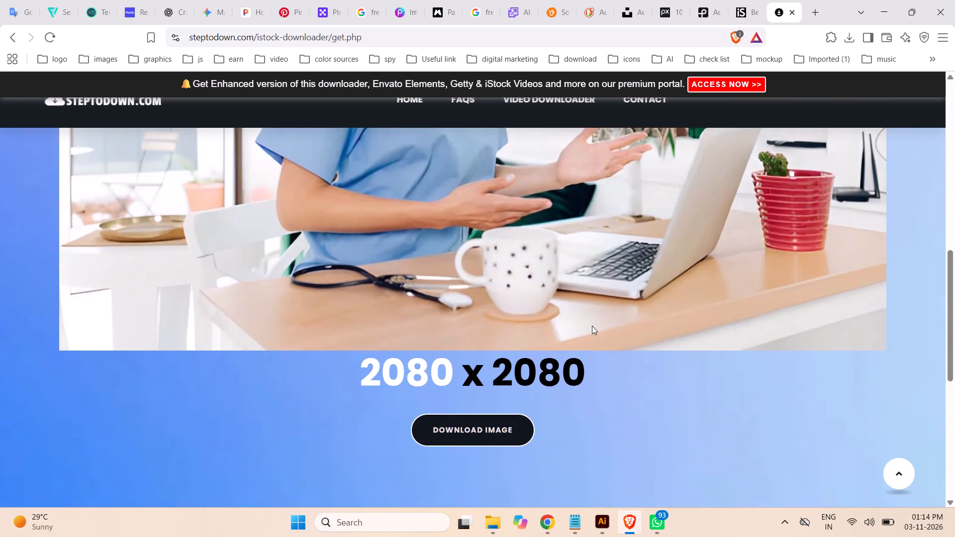
pyautogui.click(441, 431)
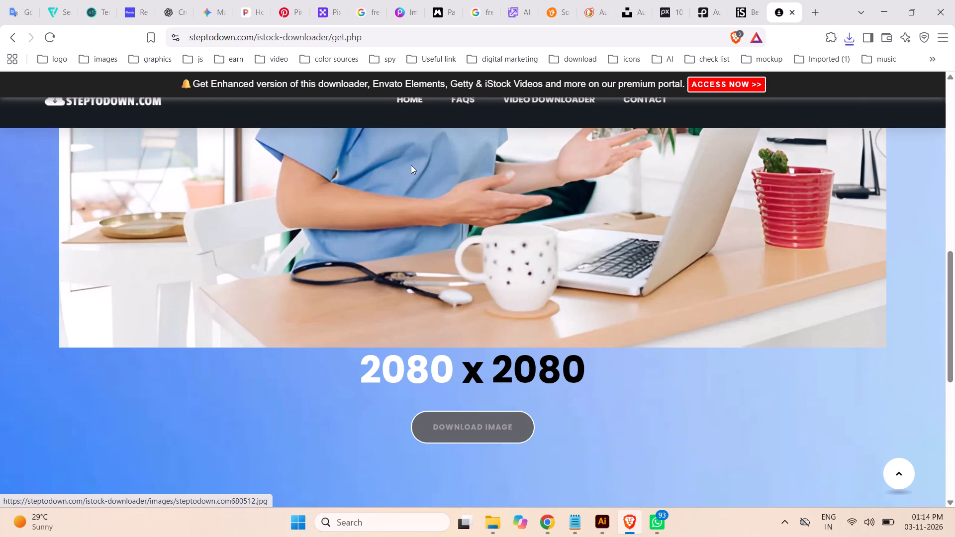
# Go back to the iStock Downloader's entry page and move steptodown.com680512.jpg from Downloads into the Health Services folder.
pyautogui.click(8, 39)
pyautogui.click(493, 514)
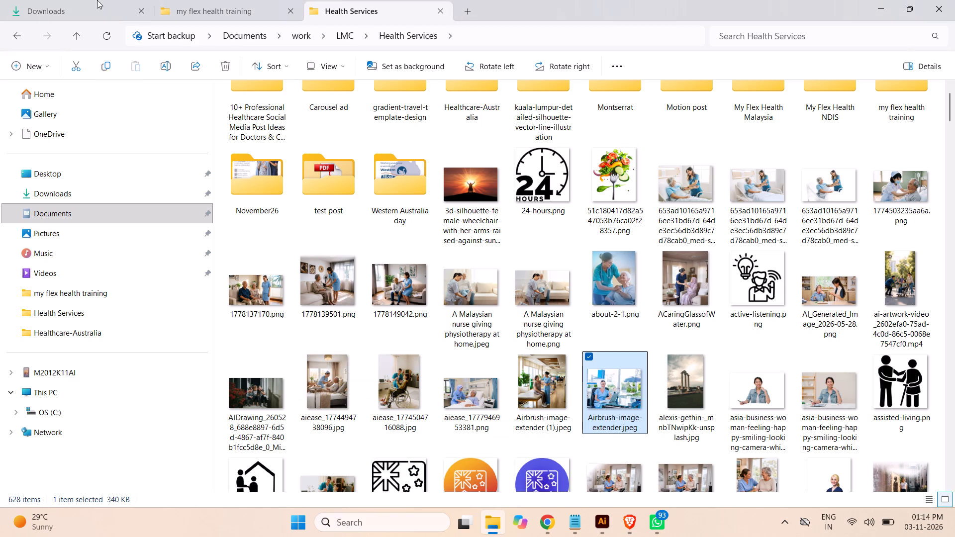
pyautogui.click(75, 9)
pyautogui.click(339, 126)
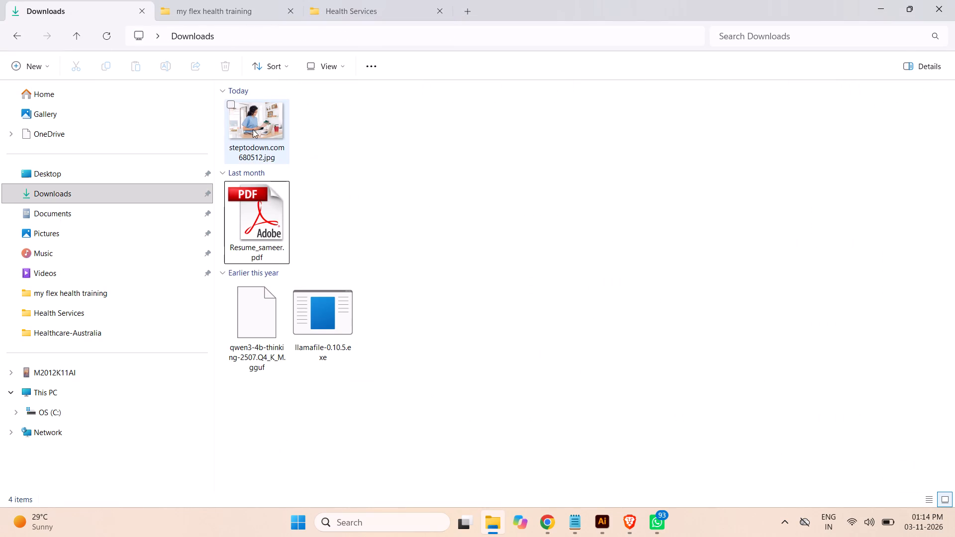
pyautogui.click(253, 129)
pyautogui.hotkey('ctrl', 'x')
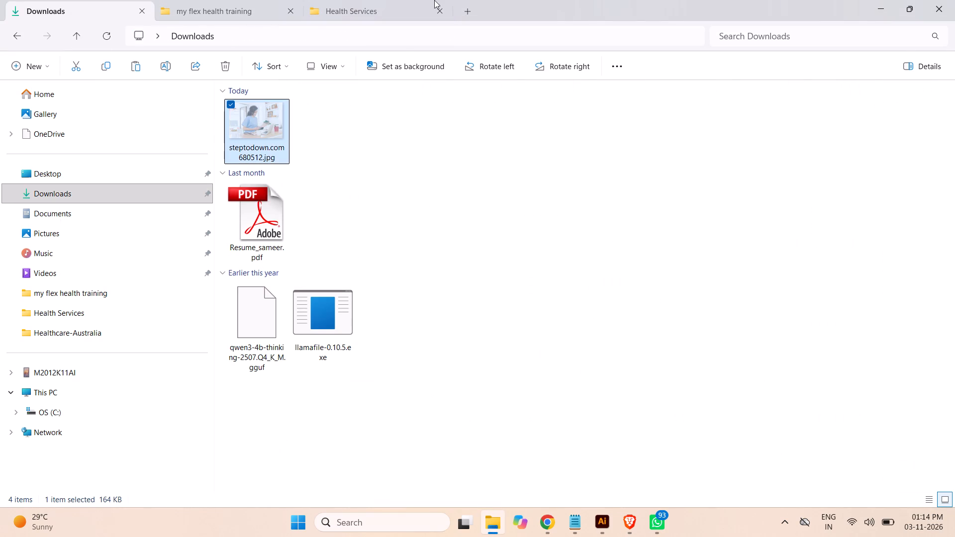
pyautogui.click(369, 5)
pyautogui.hotkey('ctrl', 'v')
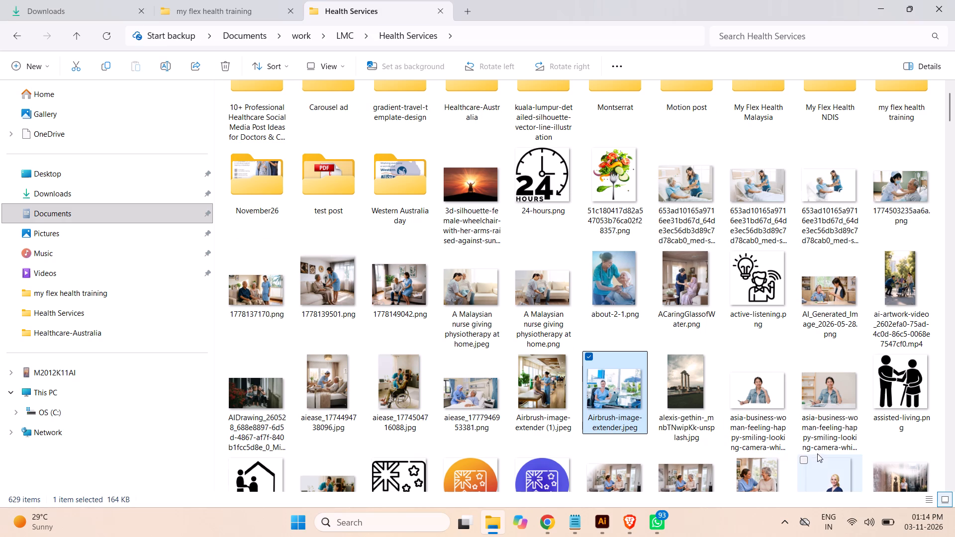
# Place steptodown.com680512.jpg from Health Services into the Illustrator document and nest it inside the Online and Self Paced Learning placeholder's inner clip group.
pyautogui.click(907, 444)
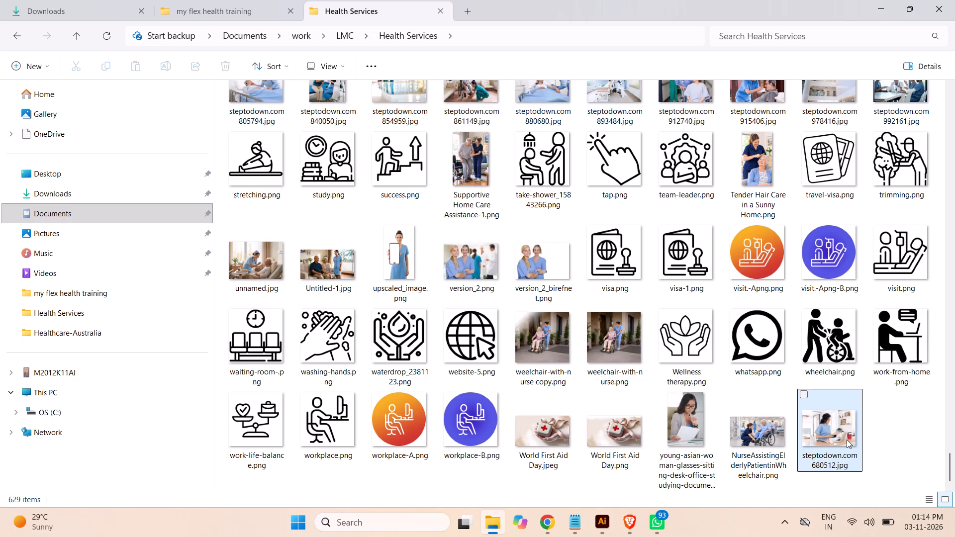
pyautogui.moveTo(847, 440); pyautogui.dragTo(646, 483)
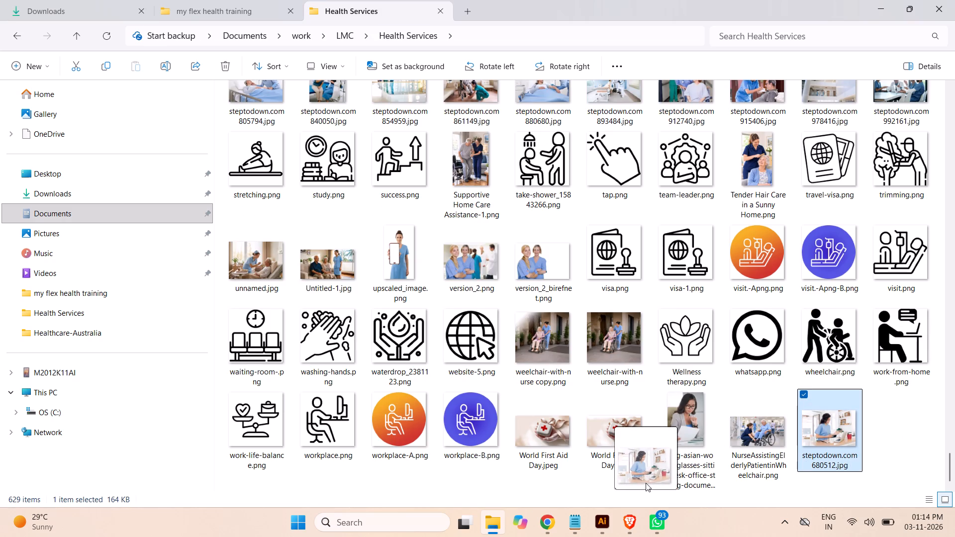
pyautogui.moveTo(646, 483); pyautogui.dragTo(557, 449)
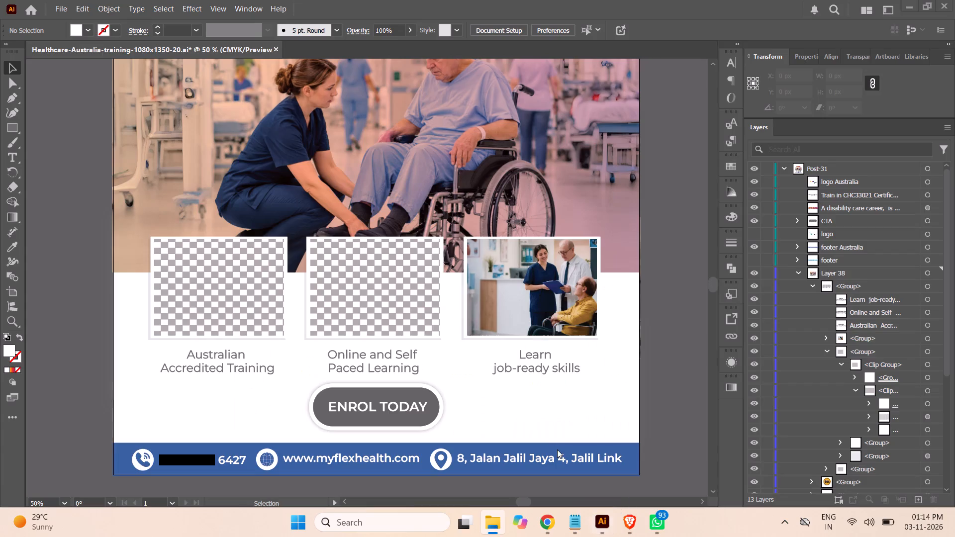
pyautogui.moveTo(557, 449); pyautogui.dragTo(396, 333)
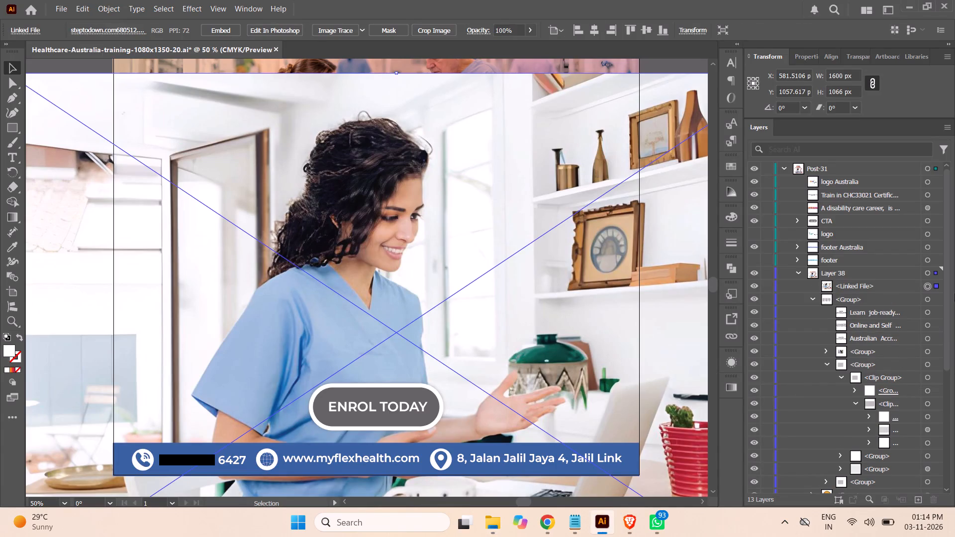
pyautogui.moveTo(880, 283); pyautogui.dragTo(880, 296)
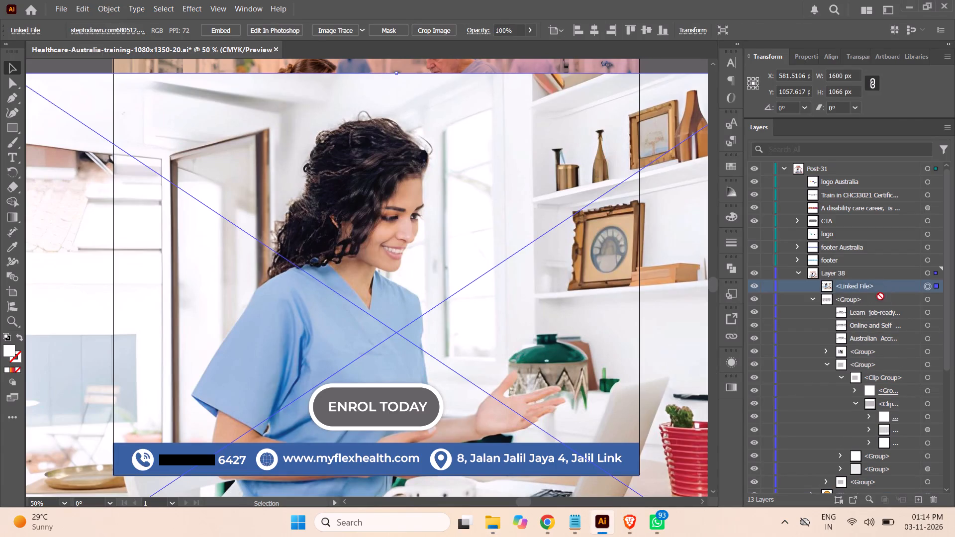
pyautogui.moveTo(880, 296); pyautogui.dragTo(887, 425)
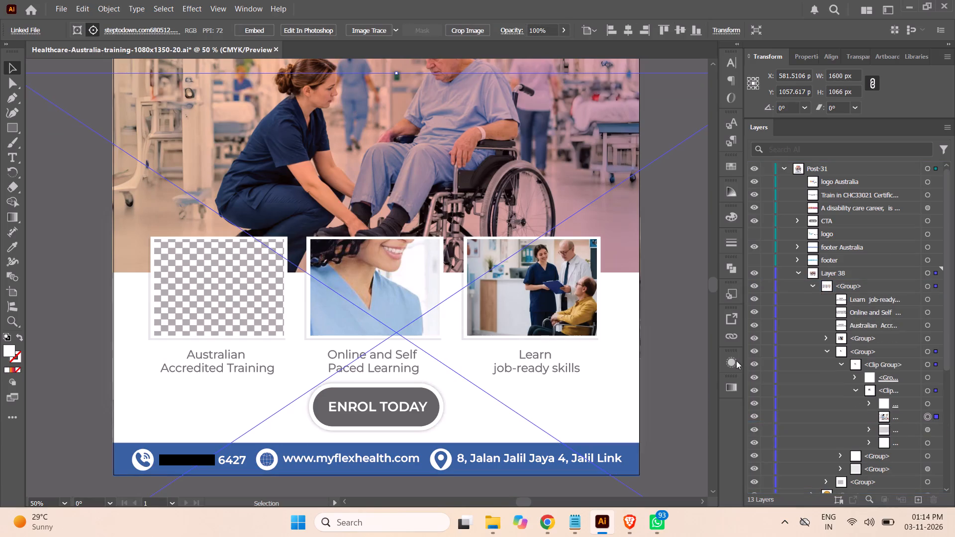
# Delete the checkered pattern group from the Online and Self Paced Learning placeholder's inner clip group.
pyautogui.click(901, 429)
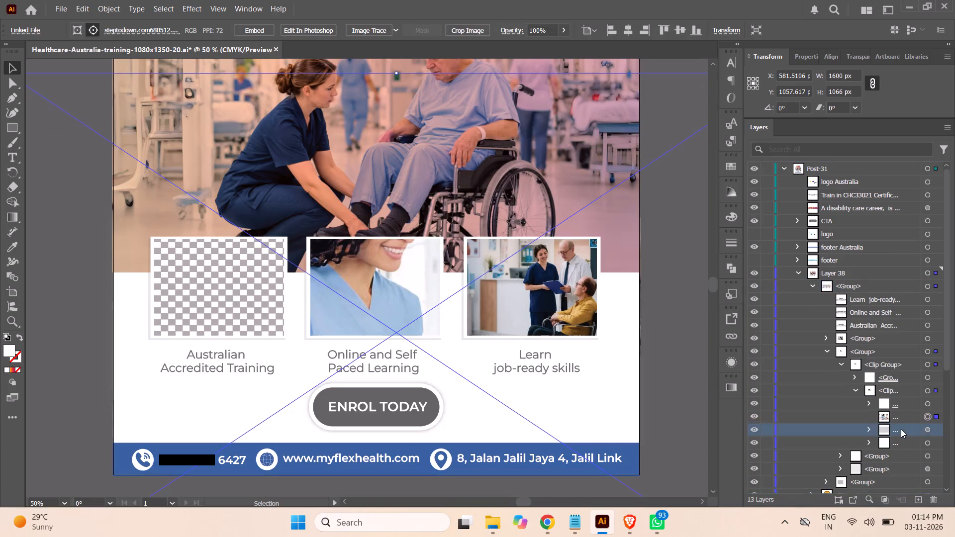
pyautogui.click(926, 430)
pyautogui.click(903, 431)
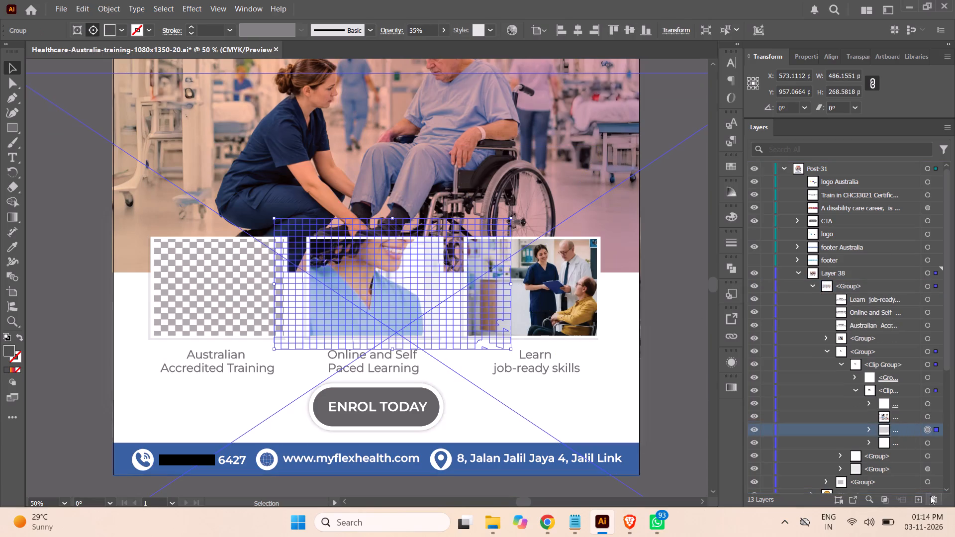
pyautogui.click(933, 498)
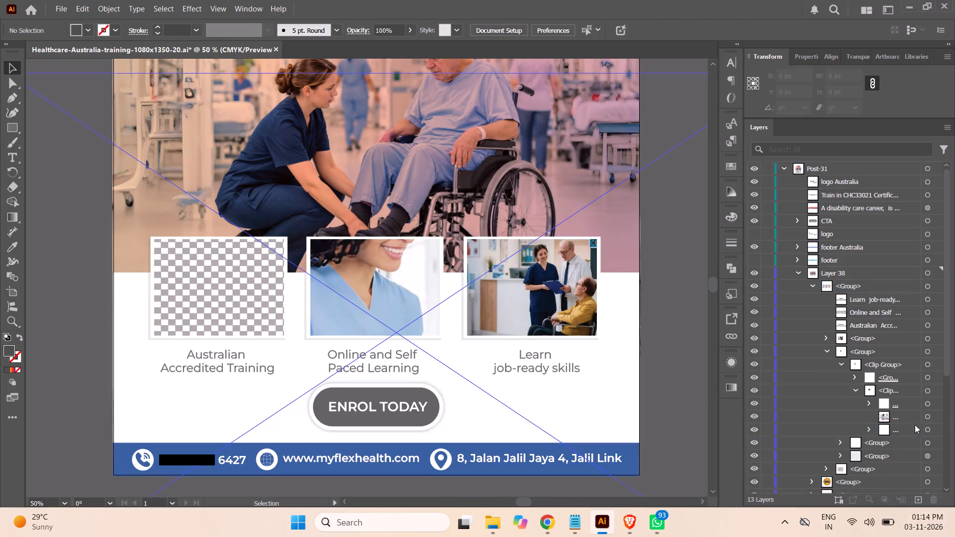
# Scale the linked nurse photo down to about 346 x 230 px and position it inside the Online and Self Paced Learning frame.
pyautogui.click(927, 429)
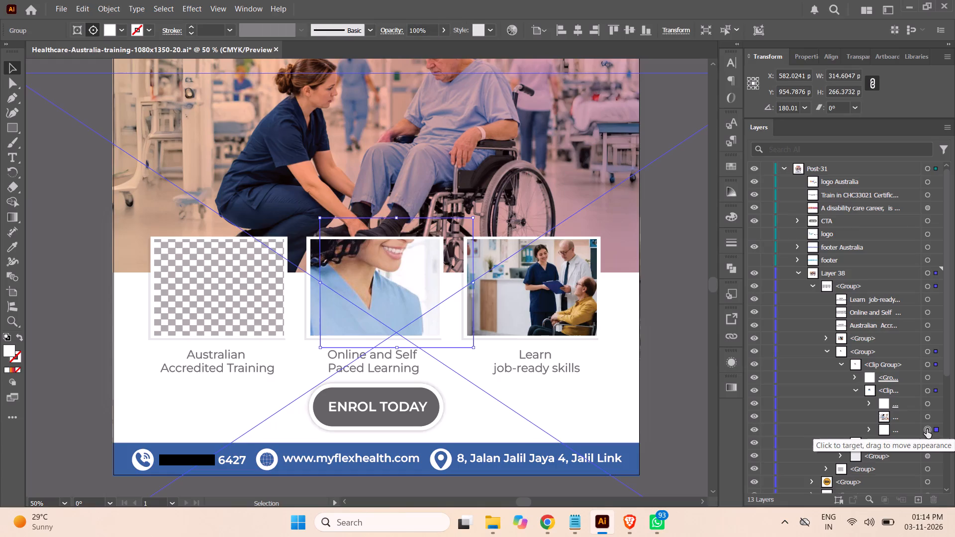
pyautogui.click(924, 414)
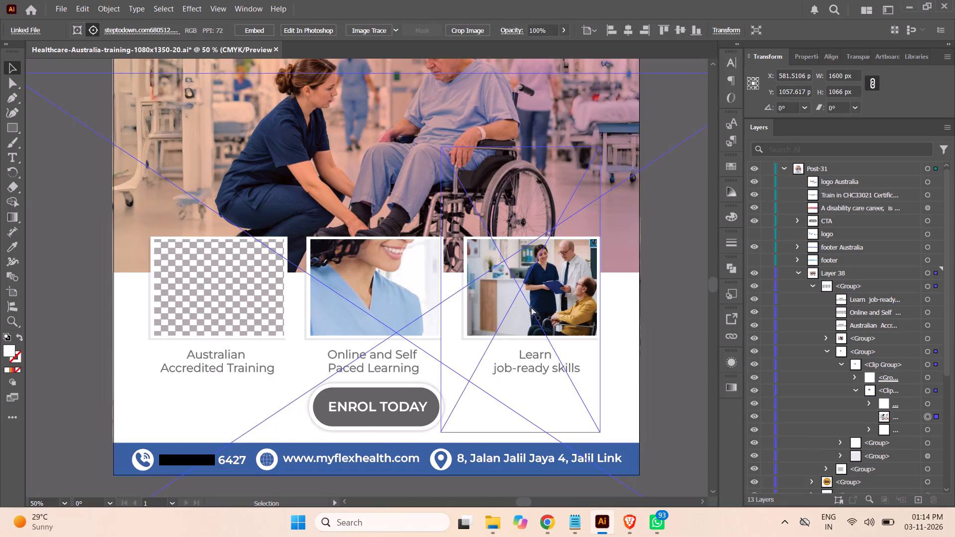
pyautogui.hotkey('ctrl', '-')
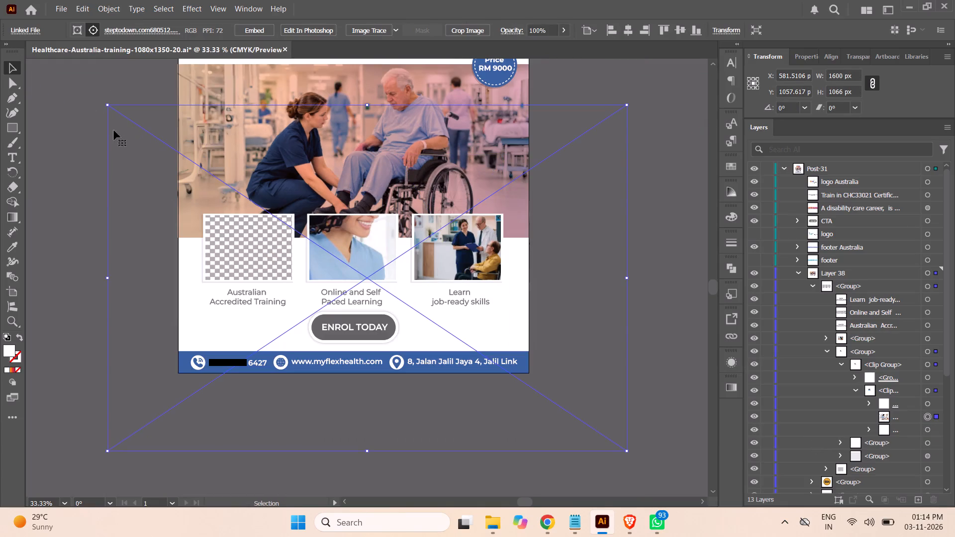
pyautogui.keyDown('shift'); pyautogui.moveTo(106, 102); pyautogui.dragTo(301, 287); pyautogui.keyUp('shift')
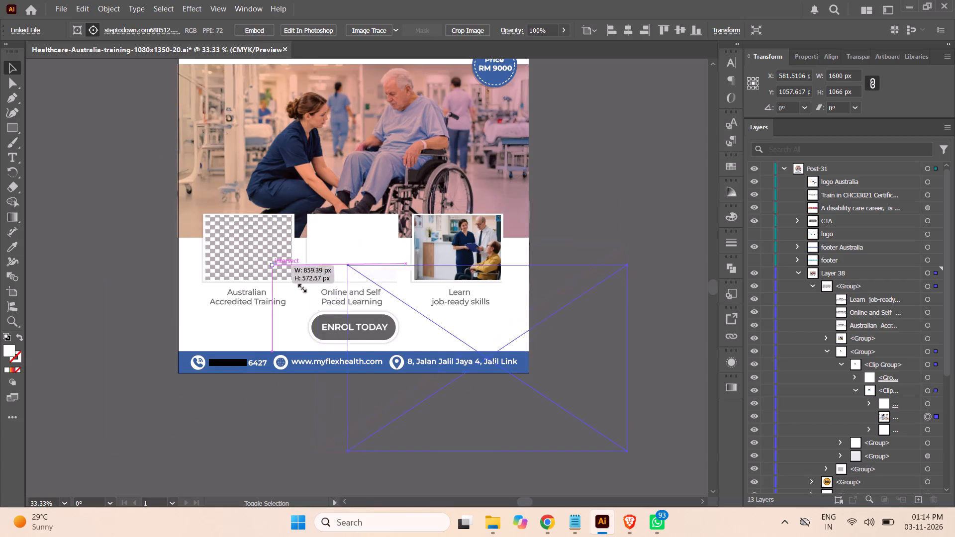
pyautogui.keyDown('shift'); pyautogui.moveTo(301, 287); pyautogui.dragTo(409, 376); pyautogui.keyUp('shift')
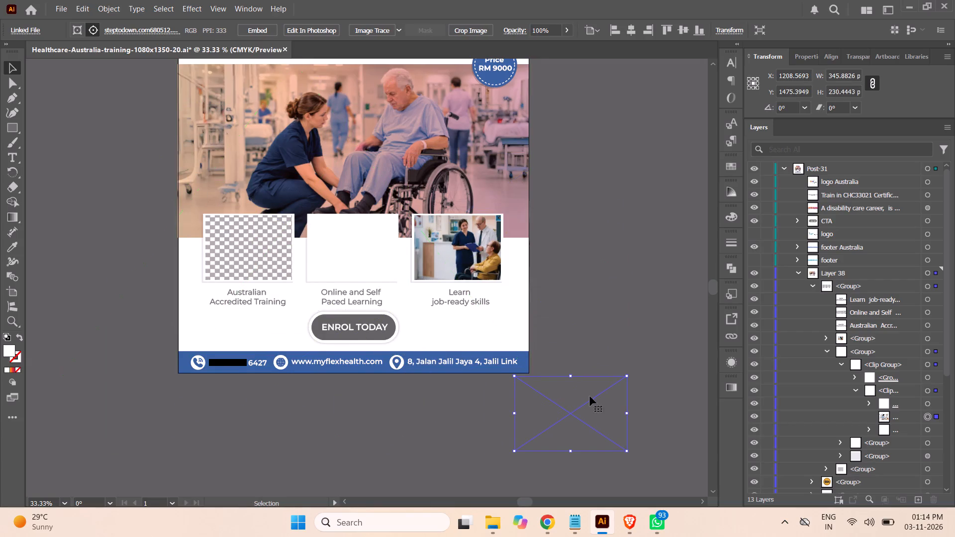
pyautogui.moveTo(576, 417); pyautogui.dragTo(372, 271)
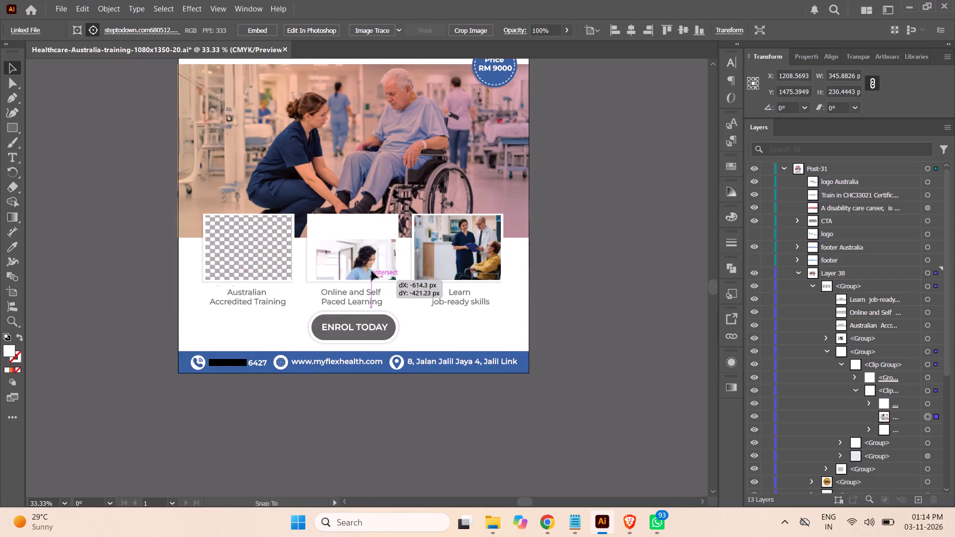
pyautogui.moveTo(372, 271); pyautogui.dragTo(359, 252)
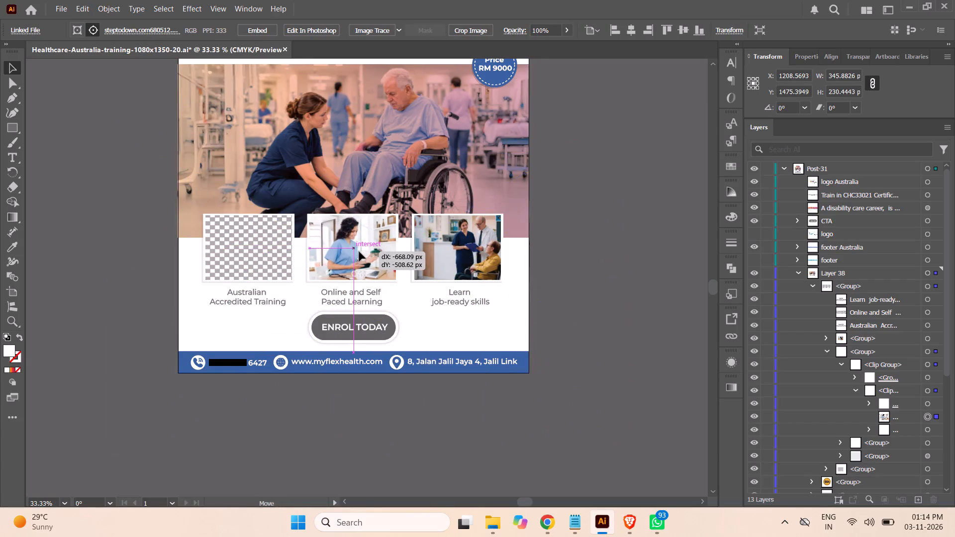
pyautogui.moveTo(359, 252); pyautogui.dragTo(357, 252)
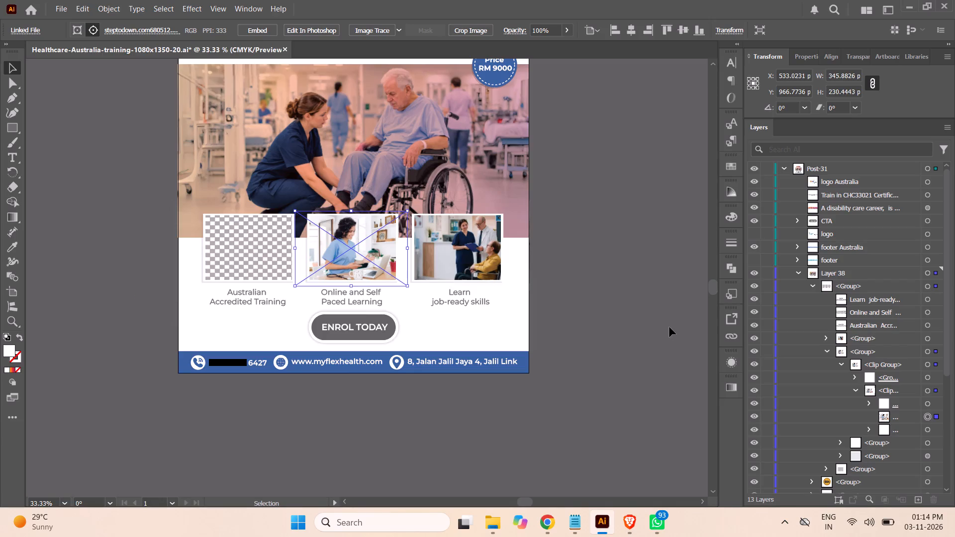
# Refine the nurse photo's fit in the middle frame by shrinking it to about 319 x 213 px, and deselect it.
pyautogui.hotkey('ctrl', '=')
pyautogui.hotkey('ctrl', '=')
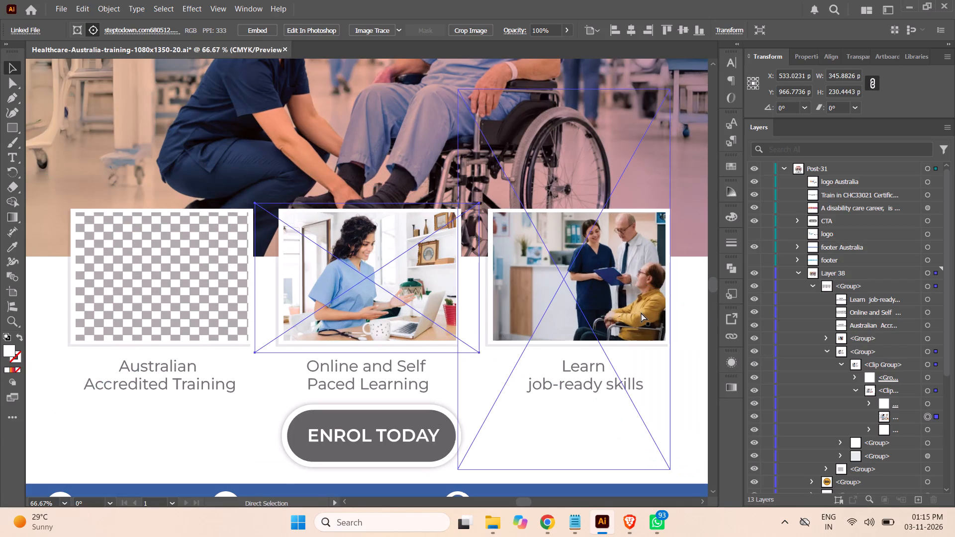
pyautogui.hotkey('ctrl', '=')
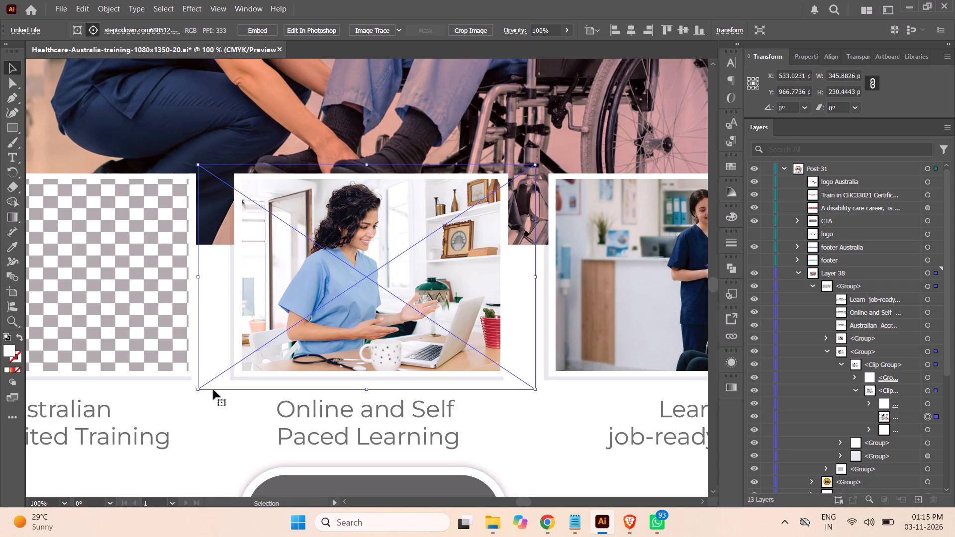
pyautogui.keyDown('shift'); pyautogui.moveTo(197, 388); pyautogui.dragTo(205, 387); pyautogui.keyUp('shift')
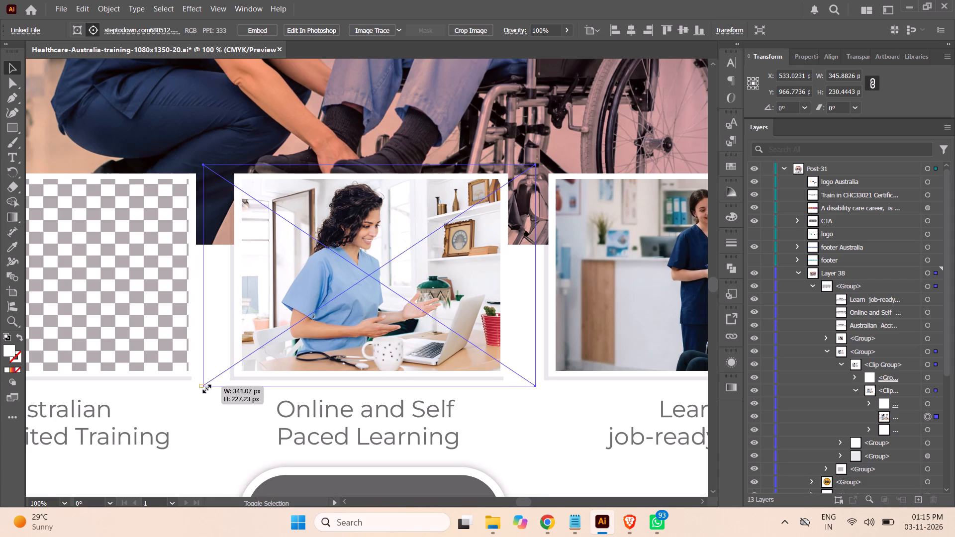
pyautogui.keyDown('shift'); pyautogui.moveTo(205, 387); pyautogui.dragTo(213, 388); pyautogui.keyUp('shift')
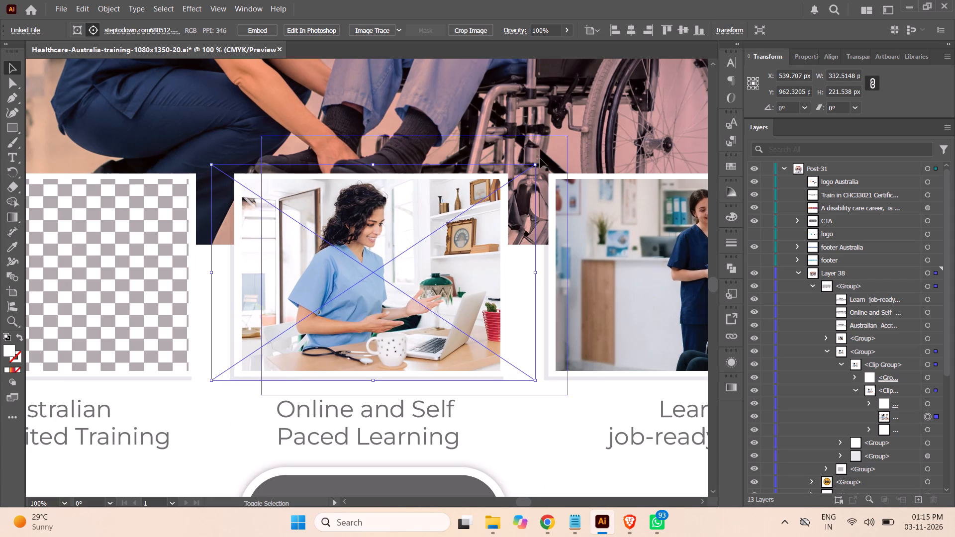
pyautogui.keyDown('shift'); pyautogui.moveTo(533, 164); pyautogui.dragTo(528, 172); pyautogui.keyUp('shift')
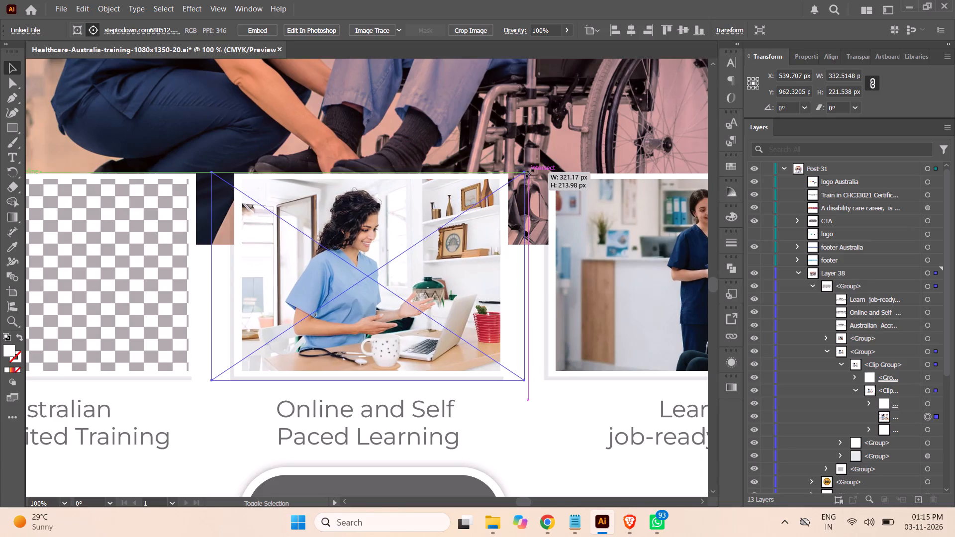
pyautogui.keyDown('shift'); pyautogui.moveTo(528, 172); pyautogui.dragTo(528, 174); pyautogui.keyUp('shift')
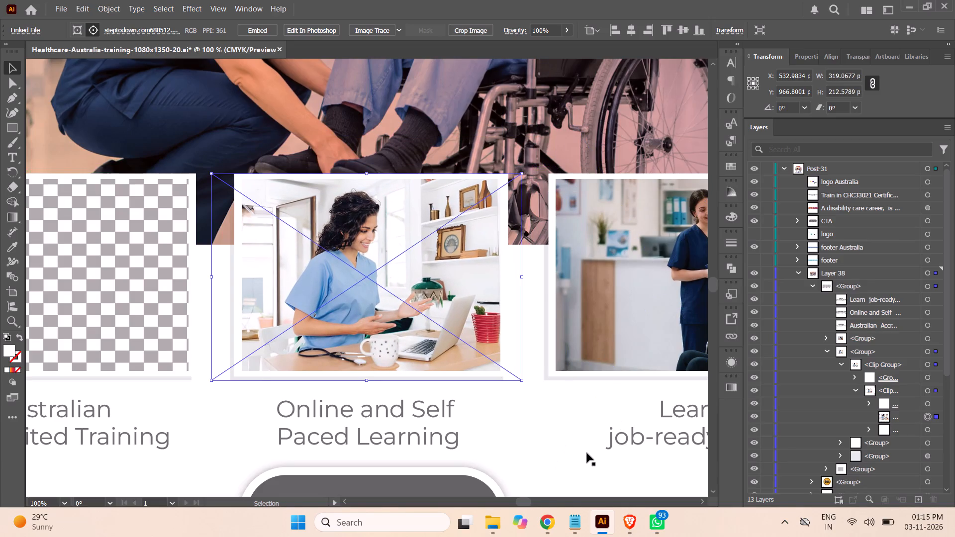
pyautogui.hotkey('ctrl', '-')
pyautogui.hotkey('ctrl', '-')
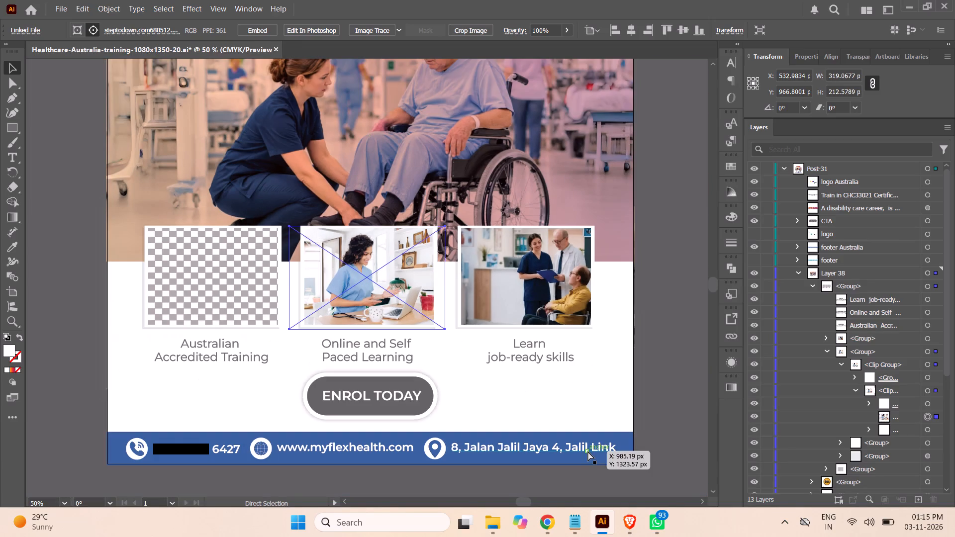
pyautogui.click(674, 378)
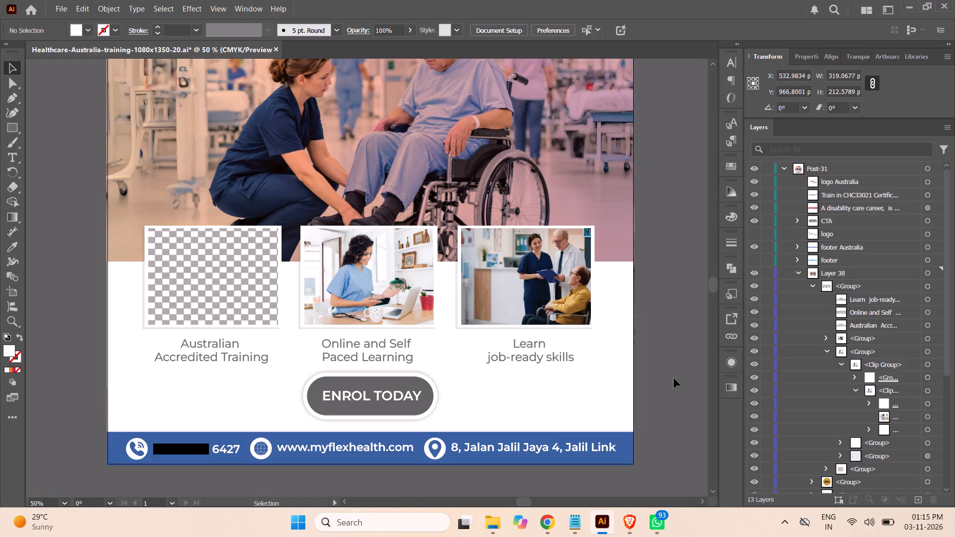
# Collapse the finished middle placeholder's layers, expand the Australian Accredited Training placeholder's nested clip groups and highlight its checkered group.
pyautogui.click(855, 390)
pyautogui.click(840, 365)
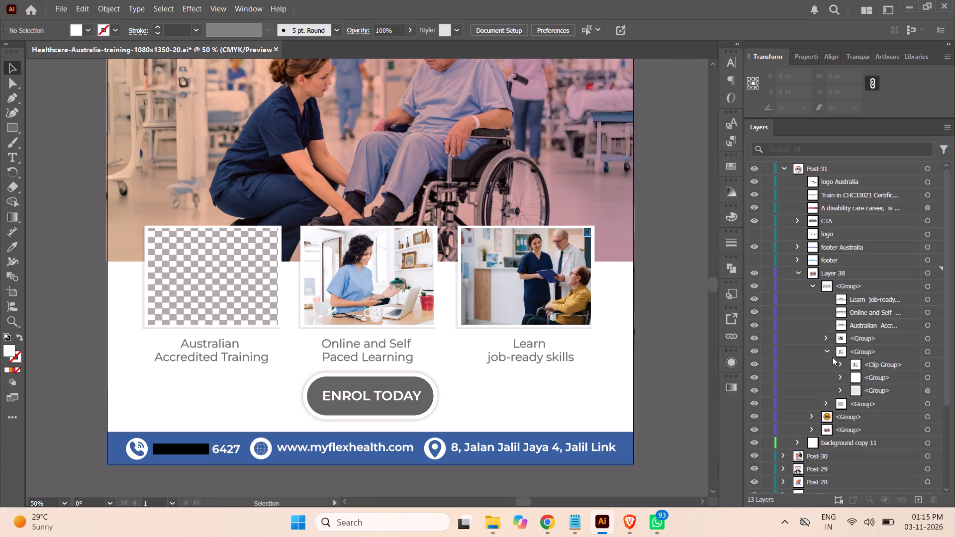
pyautogui.click(826, 352)
pyautogui.click(825, 364)
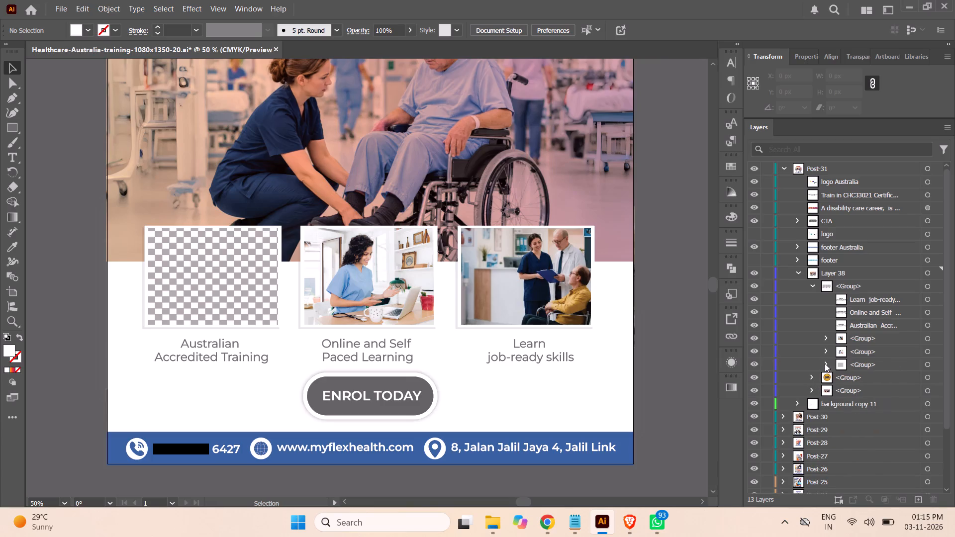
pyautogui.click(838, 375)
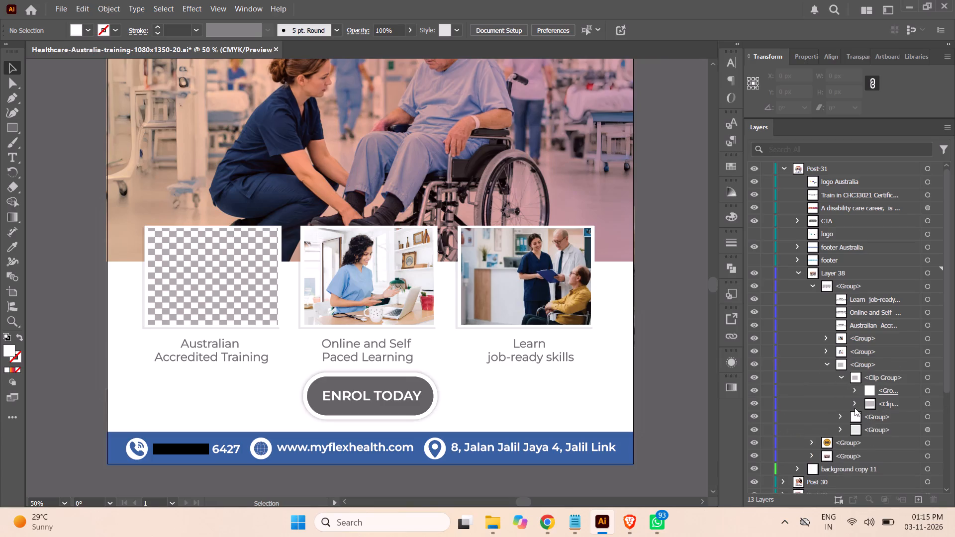
pyautogui.click(855, 403)
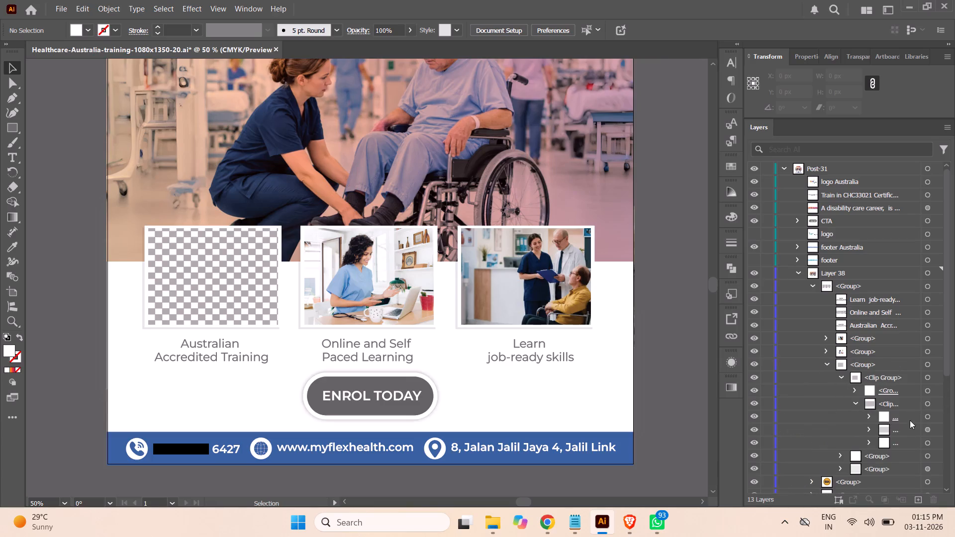
pyautogui.click(901, 428)
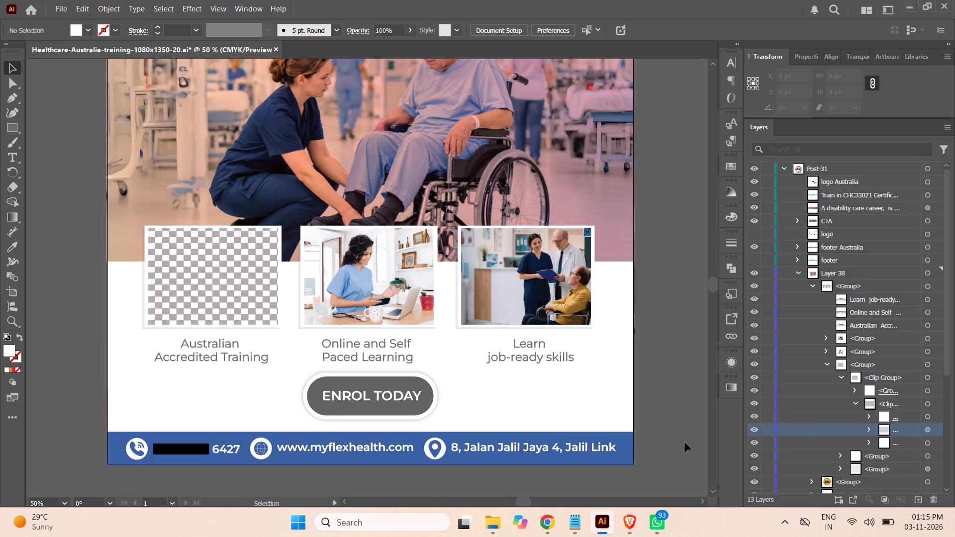
# Switch to the Brave browser and close the iStock page of the female doctor photo.
pyautogui.click(548, 524)
pyautogui.click(630, 526)
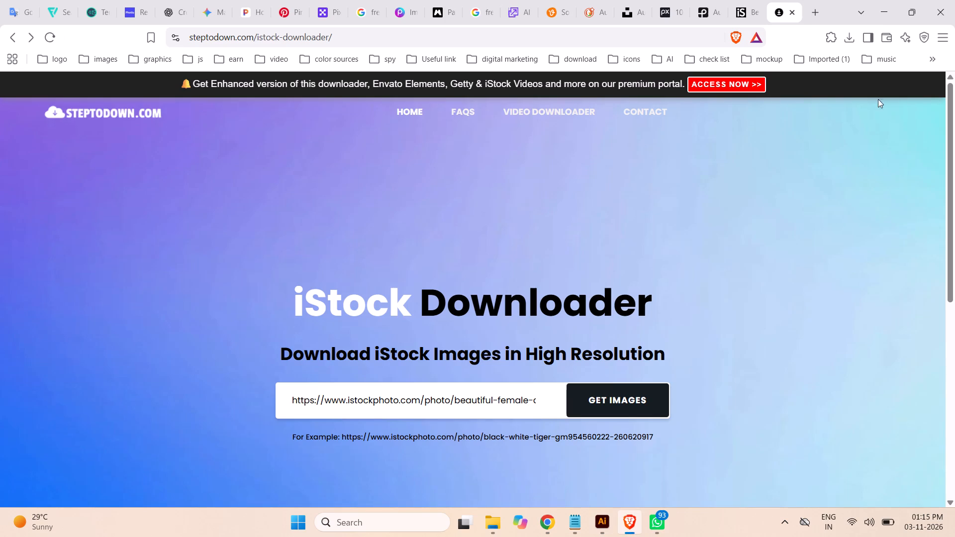
pyautogui.click(744, 6)
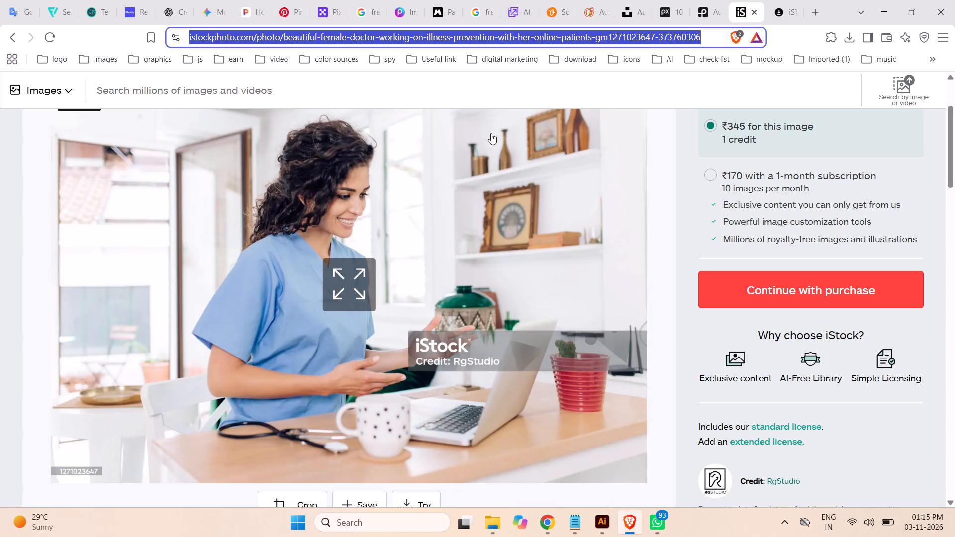
pyautogui.click(753, 10)
# Search Pexels photos for "australian nurse Training".
pyautogui.click(708, 8)
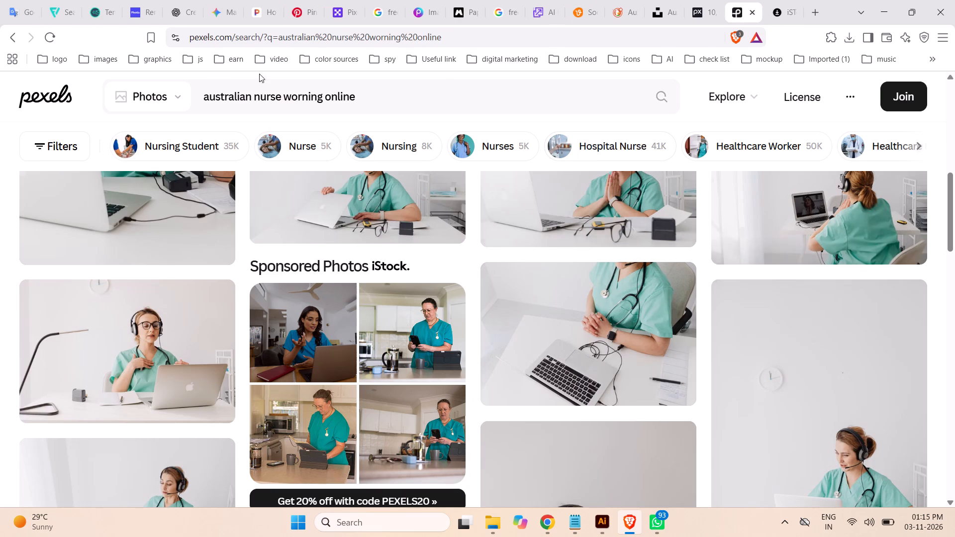
pyautogui.moveTo(284, 91); pyautogui.dragTo(496, 89)
pyautogui.hotkey('shift', 't')
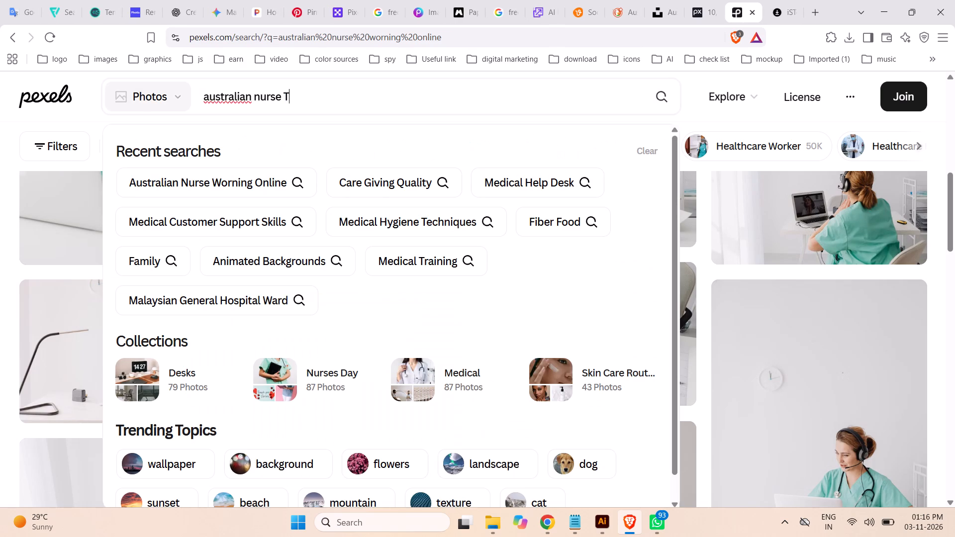
pyautogui.write('ra')
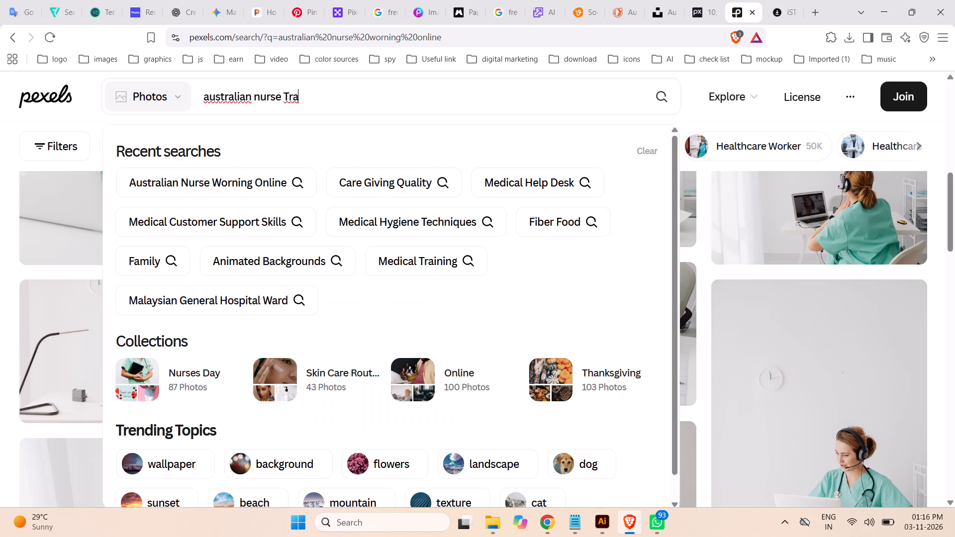
pyautogui.write('ining')
pyautogui.press('Return')
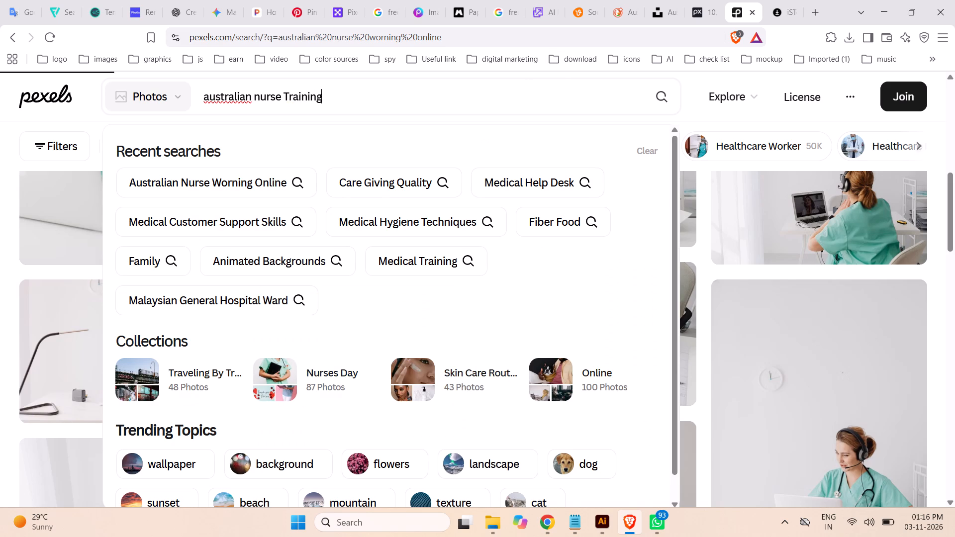
# Copy the phrase "australian nurse training" from Pexels and search Pixabay images with it.
pyautogui.moveTo(349, 99); pyautogui.dragTo(188, 106)
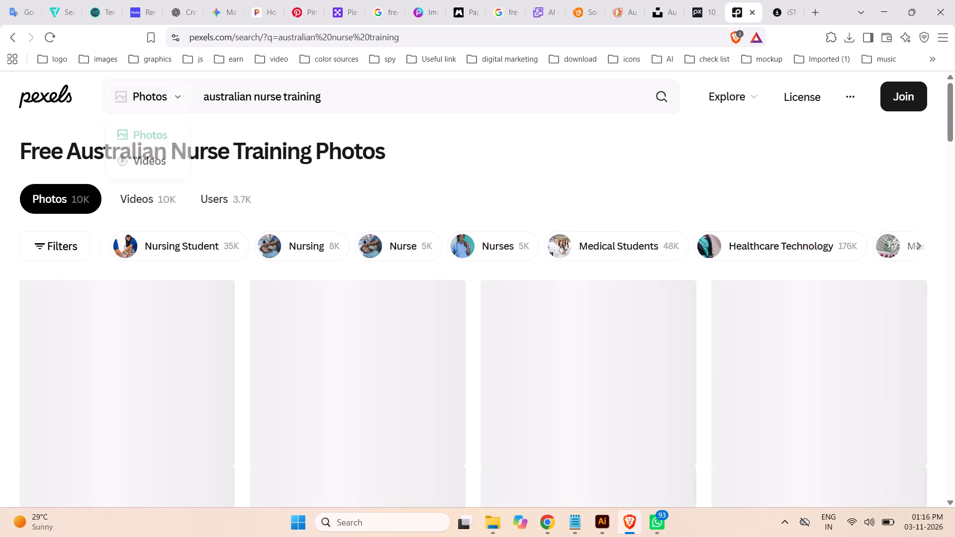
pyautogui.moveTo(357, 98); pyautogui.dragTo(204, 95)
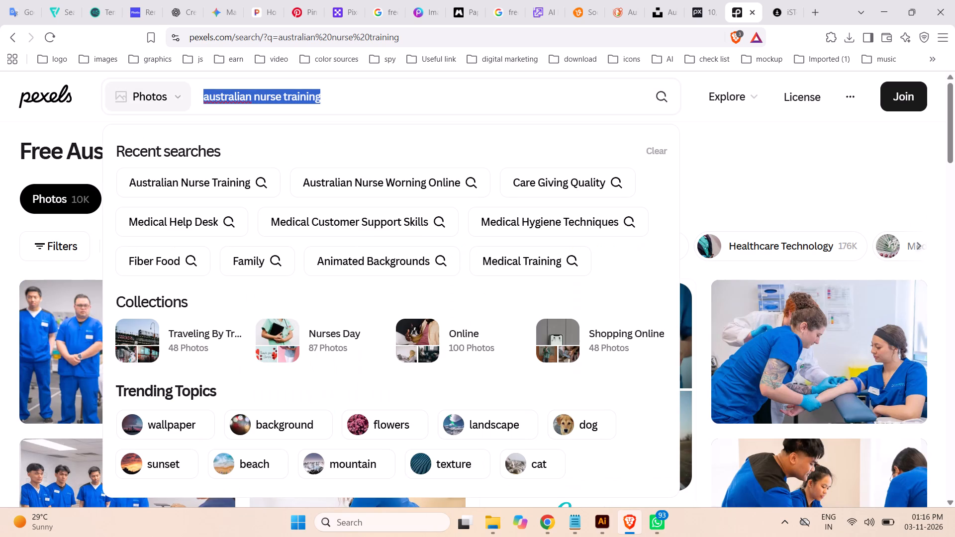
pyautogui.hotkey('ctrl', 'c')
pyautogui.click(702, 7)
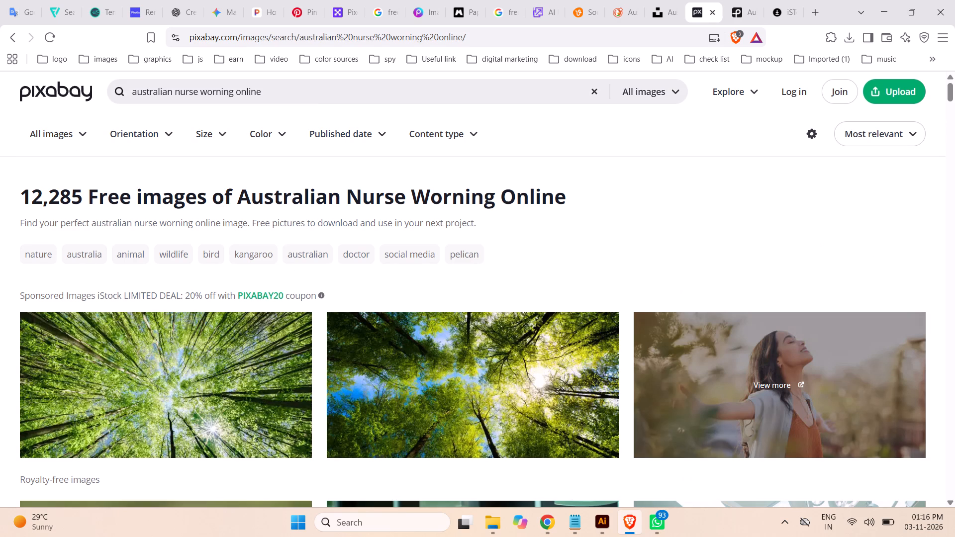
pyautogui.moveTo(293, 92); pyautogui.dragTo(84, 95)
pyautogui.hotkey('ctrl', 'v')
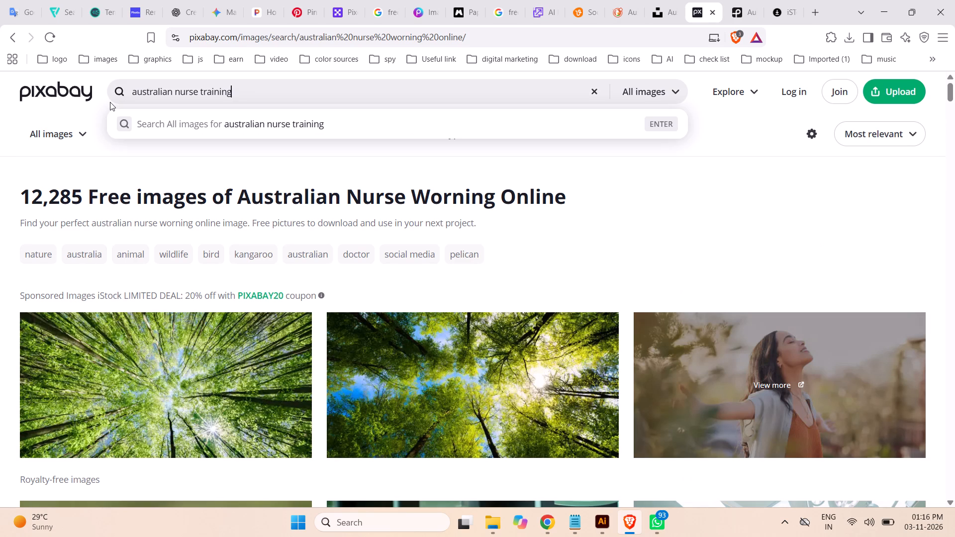
pyautogui.press('Return')
# Search Unsplash photos for the copied phrase "australian nurse training".
pyautogui.click(667, 4)
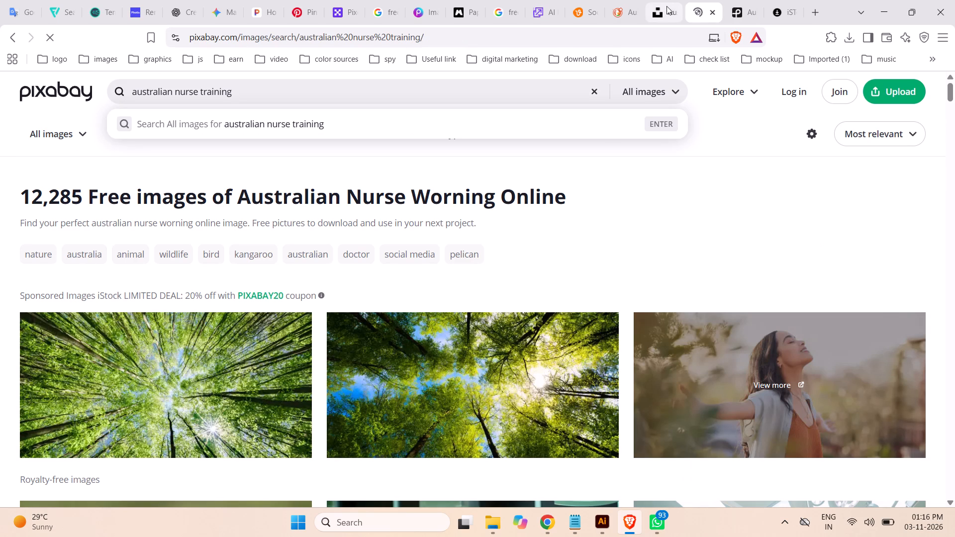
pyautogui.click(233, 88)
pyautogui.moveTo(233, 88); pyautogui.dragTo(0, 83)
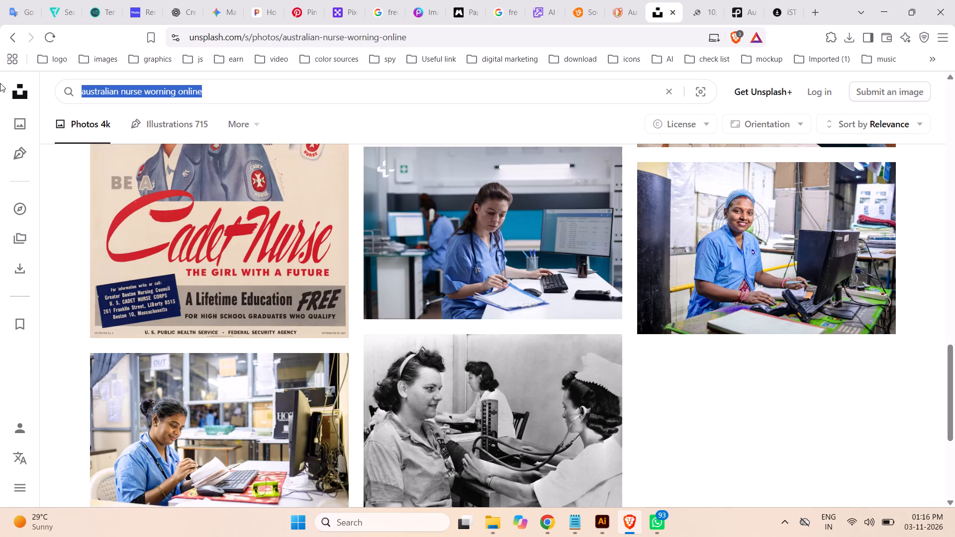
pyautogui.hotkey('ctrl', 'v')
pyautogui.press('Return')
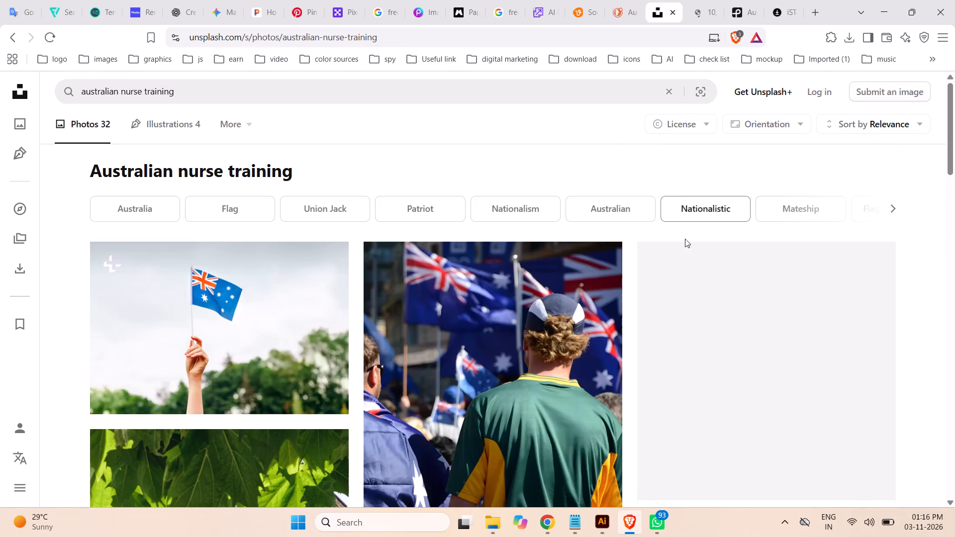
# Look through the Unsplash results for a photo suited to the Australian Accredited Training placeholder.
pyautogui.scroll(-8, 625, 312)
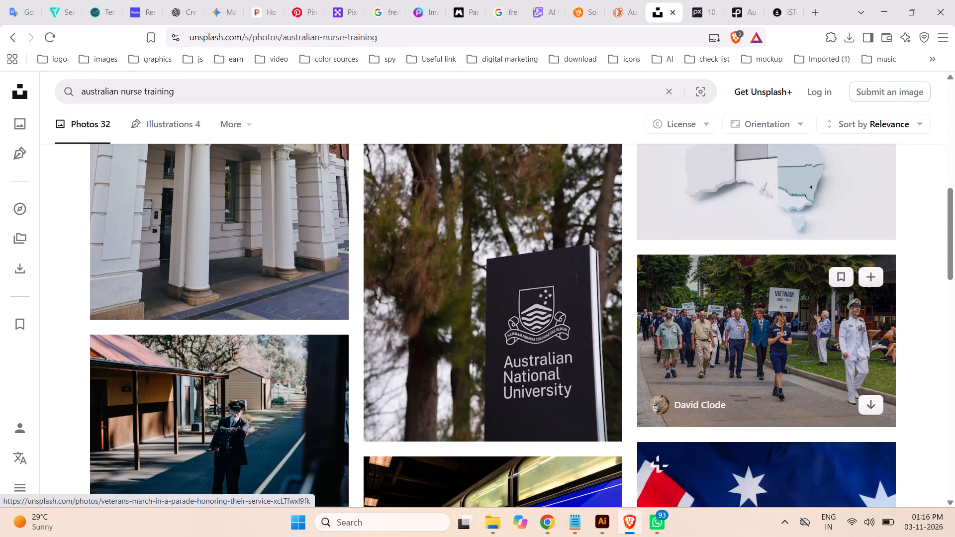
pyautogui.scroll(-7, 786, 312)
pyautogui.scroll(-5, 847, 323)
pyautogui.scroll(1, 847, 323)
pyautogui.scroll(-2, 847, 323)
pyautogui.scroll(1, 846, 323)
pyautogui.scroll(-1, 843, 322)
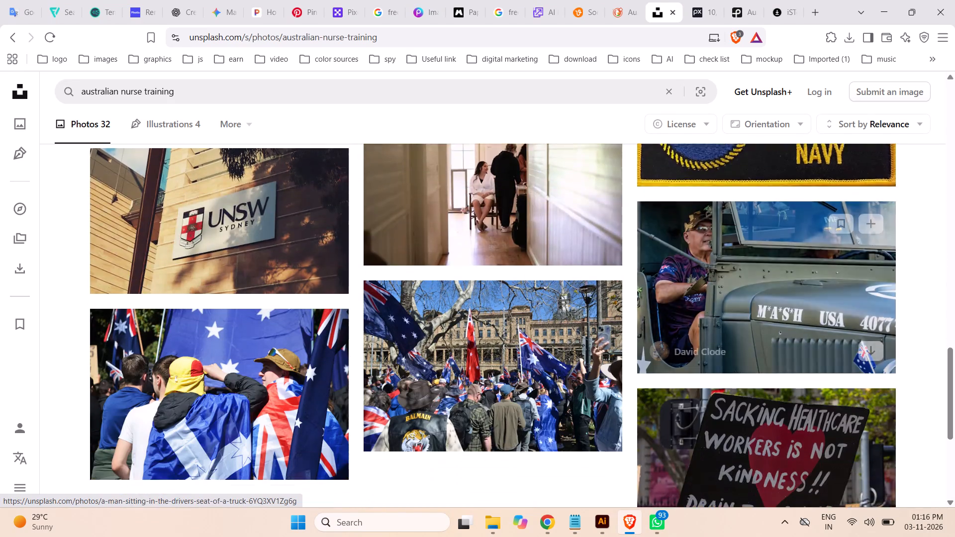
pyautogui.scroll(-1, 830, 315)
pyautogui.scroll(1, 816, 311)
pyautogui.scroll(-1, 809, 309)
# Look through the Pixabay results for "australian nurse training" for a suitable nurse training photo.
pyautogui.click(701, 6)
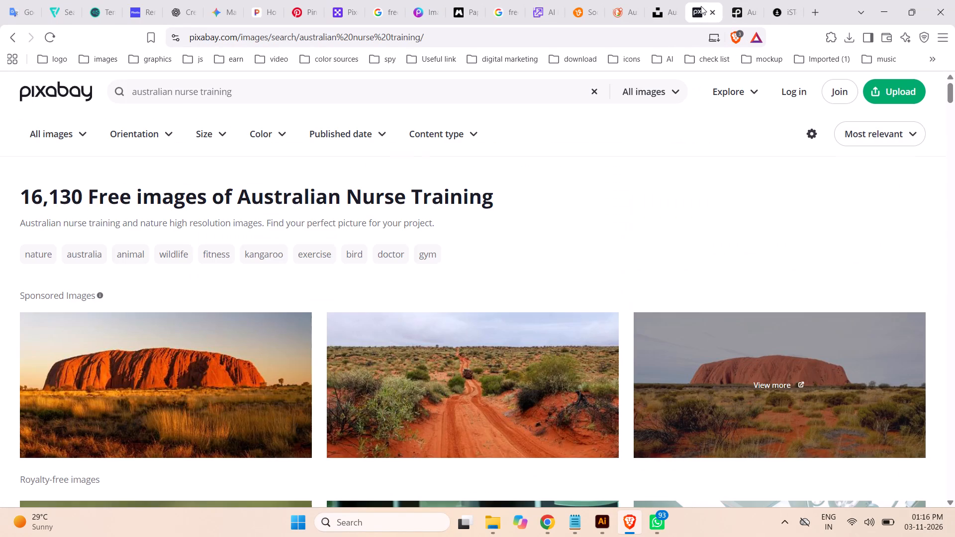
pyautogui.scroll(-8, 734, 288)
pyautogui.scroll(1, 725, 286)
pyautogui.scroll(-1, 725, 286)
pyautogui.scroll(3, 725, 286)
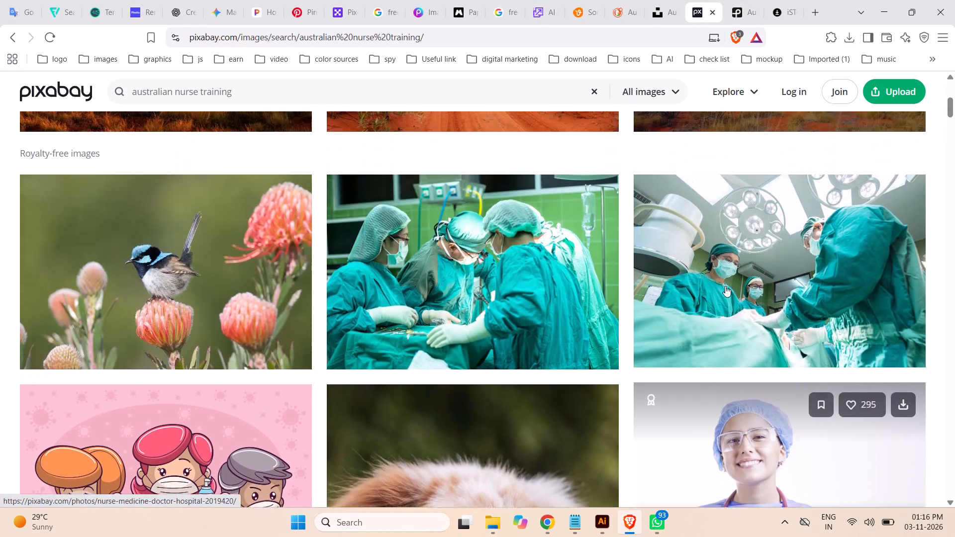
pyautogui.scroll(-12, 768, 290)
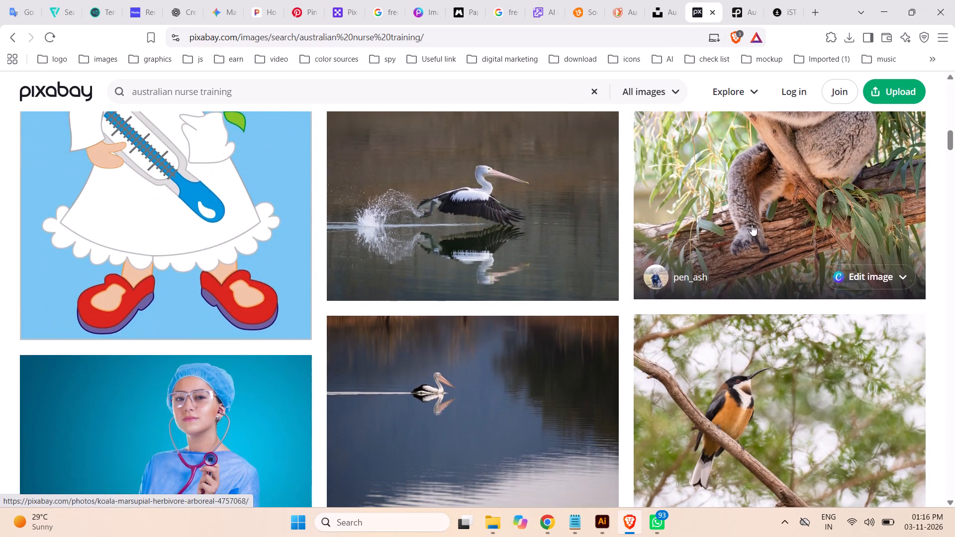
# Look through the Pexels results for "australian nurse training" for a photo that fits the Australian Accredited Training placeholder.
pyautogui.click(741, 8)
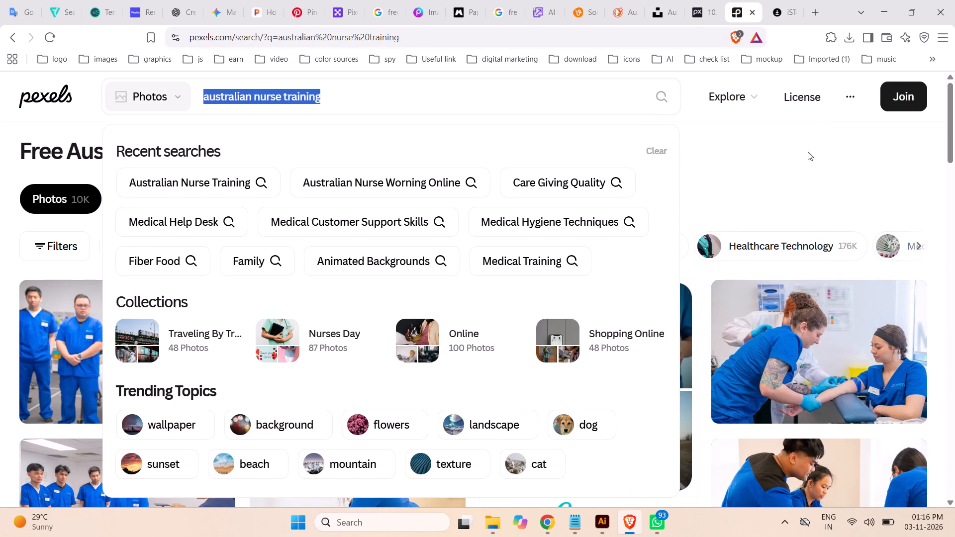
pyautogui.click(808, 150)
pyautogui.scroll(-3, 954, 228)
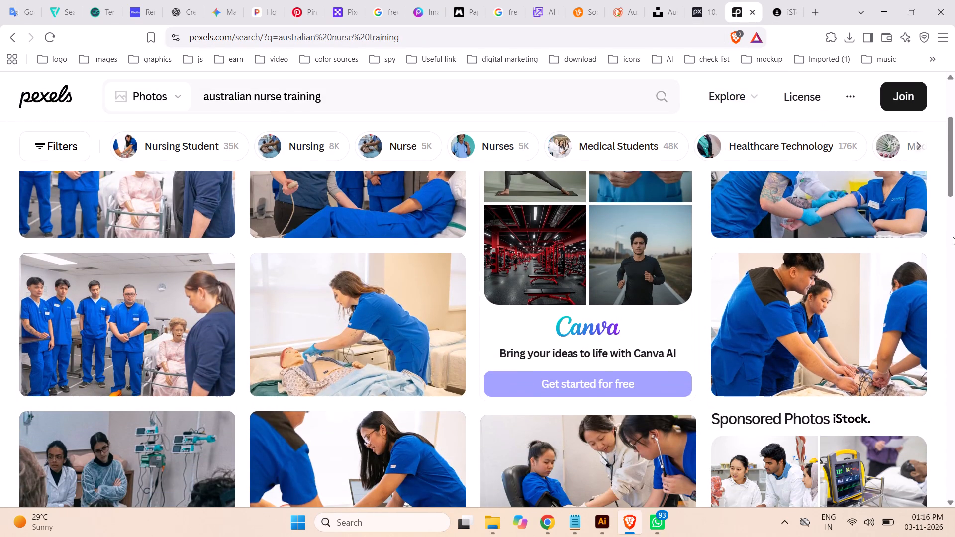
pyautogui.scroll(-4, 953, 237)
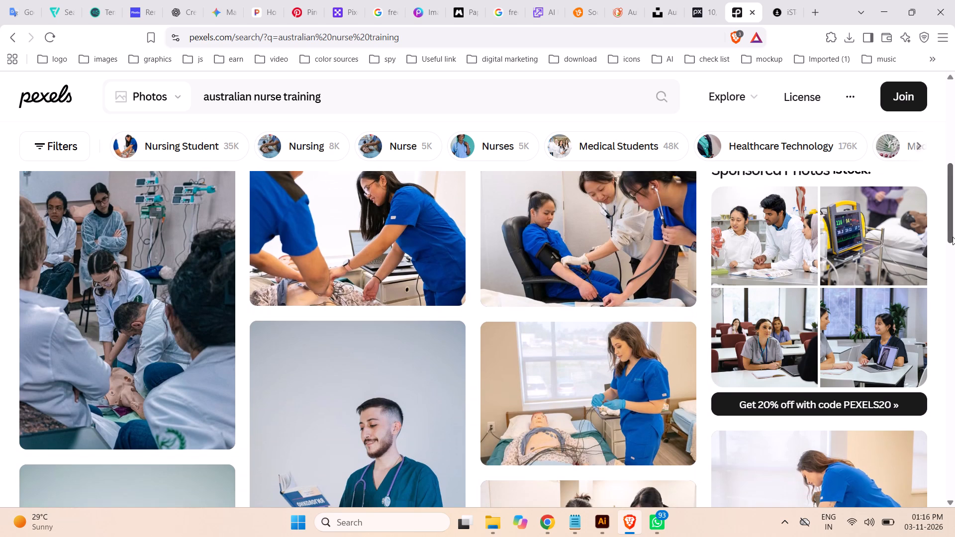
pyautogui.scroll(1, 953, 237)
pyautogui.scroll(-3, 953, 237)
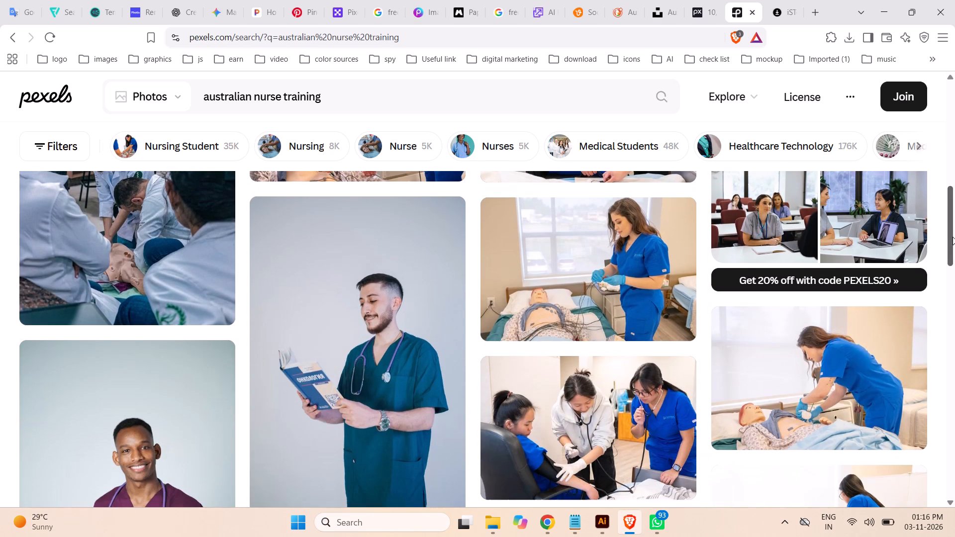
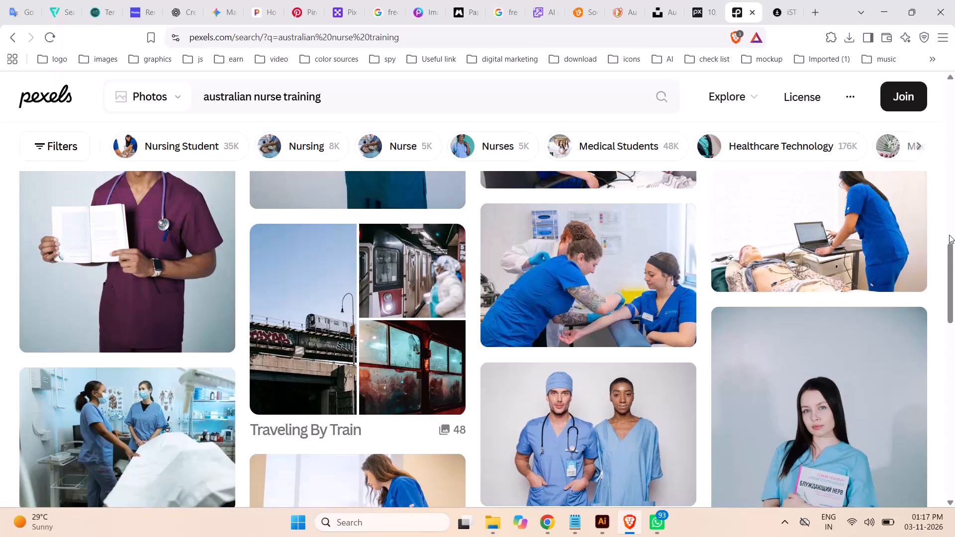
# Look further through the Pexels results for "australian nurse training" for a photo that suits the Australian Accredited Training placeholder.
pyautogui.scroll(-3, 949, 235)
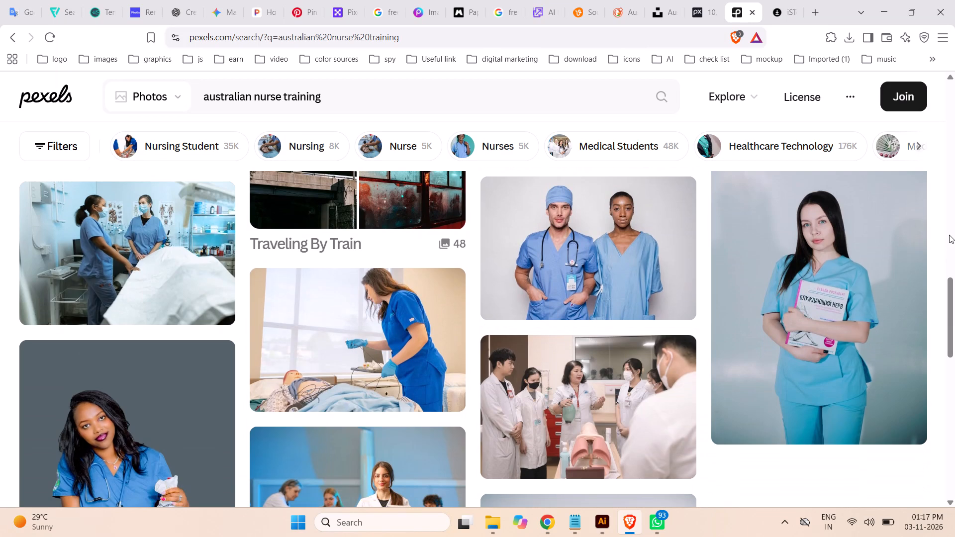
pyautogui.scroll(-3, 949, 235)
pyautogui.scroll(1, 949, 235)
pyautogui.scroll(-1, 949, 235)
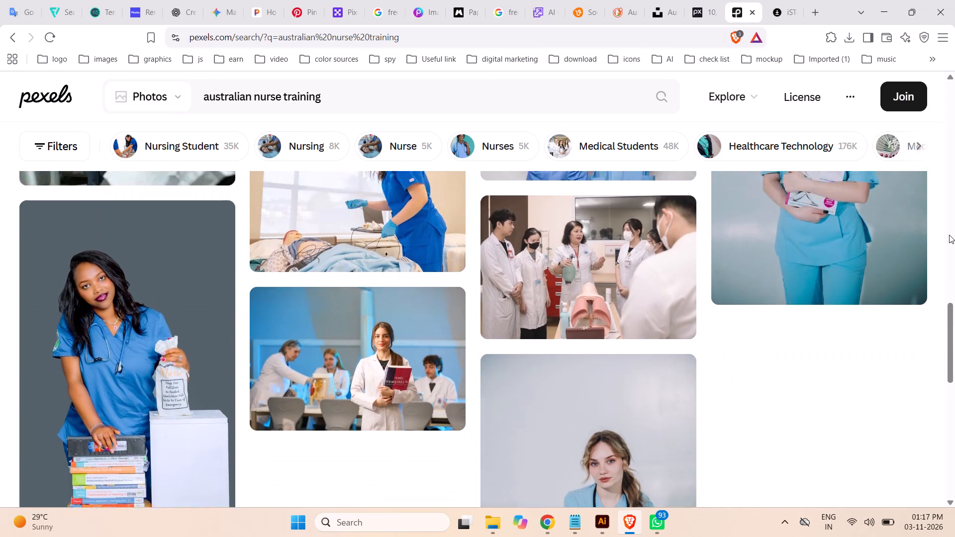
pyautogui.scroll(-1, 949, 235)
pyautogui.scroll(1, 949, 235)
pyautogui.scroll(-2, 948, 234)
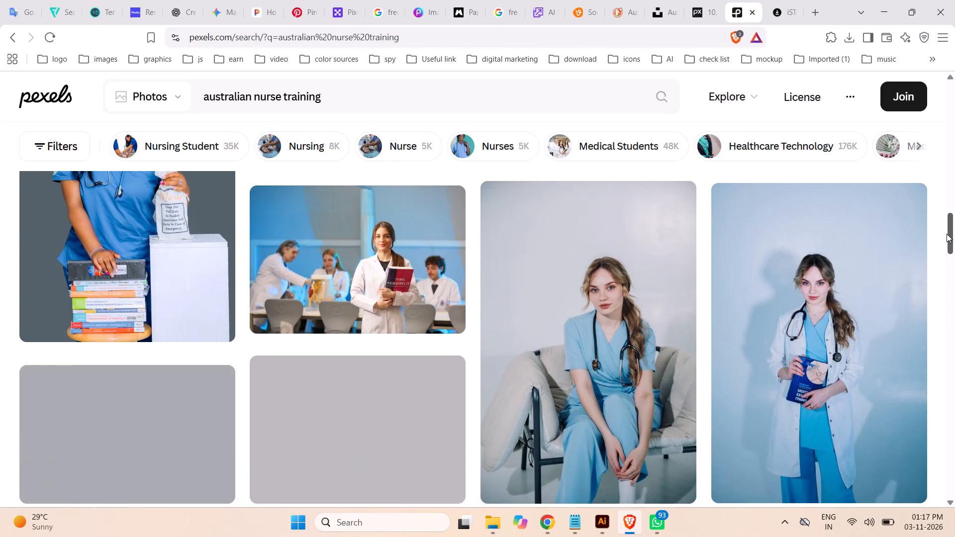
pyautogui.scroll(-2, 947, 234)
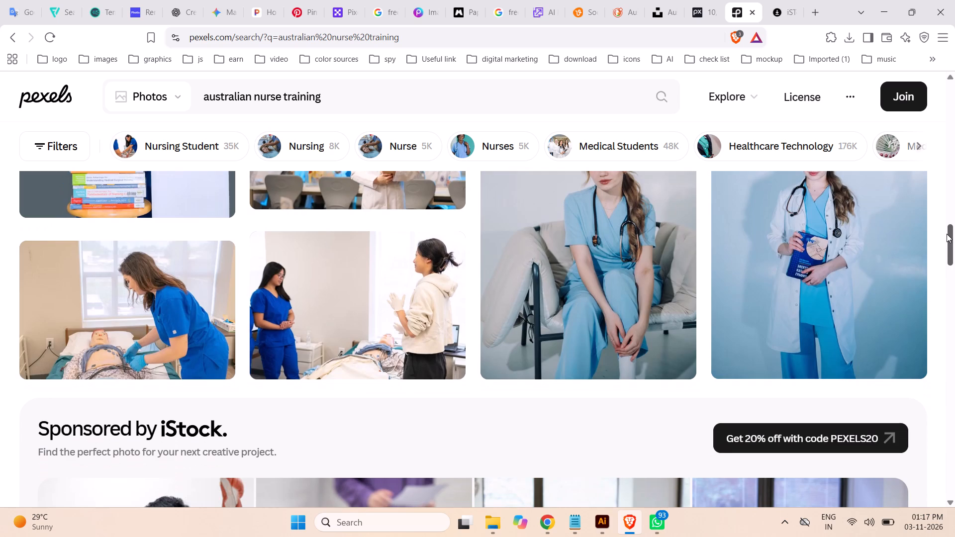
pyautogui.scroll(-8, 947, 234)
pyautogui.scroll(3, 947, 234)
pyautogui.scroll(-3, 947, 234)
pyautogui.scroll(3, 947, 234)
pyautogui.scroll(-4, 947, 234)
pyautogui.scroll(1, 947, 233)
pyautogui.scroll(-5, 947, 233)
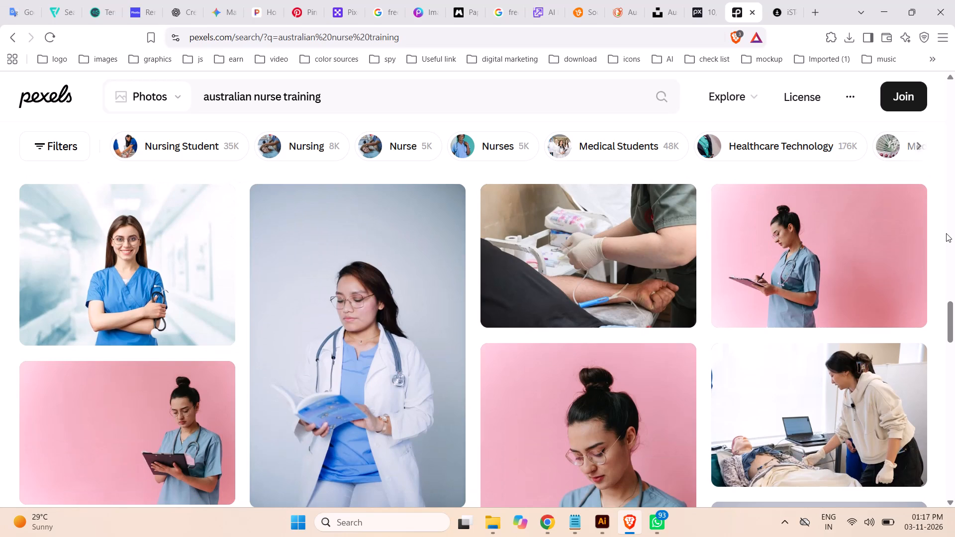
pyautogui.scroll(-6, 954, 258)
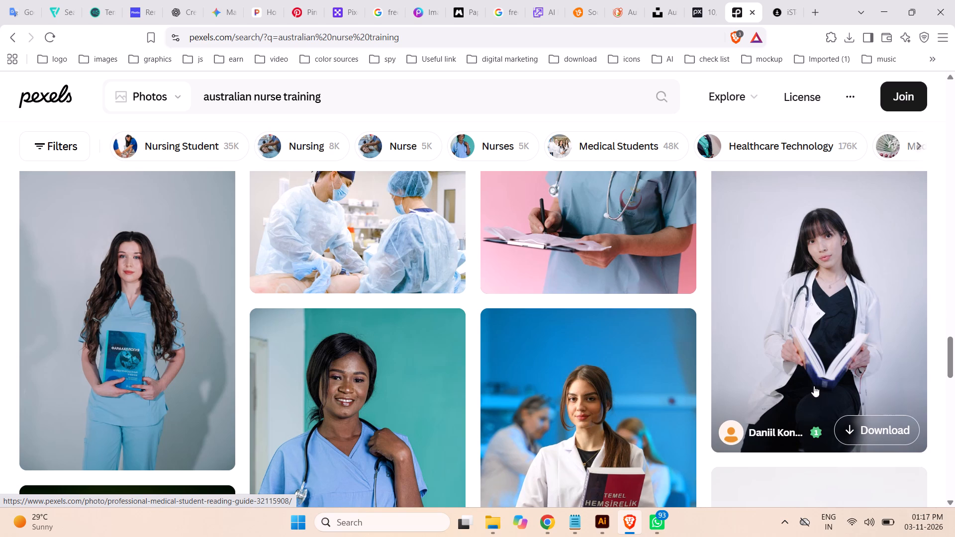
pyautogui.scroll(-3, 808, 375)
pyautogui.scroll(2, 909, 357)
pyautogui.scroll(-1, 947, 354)
pyautogui.scroll(-3, 731, 332)
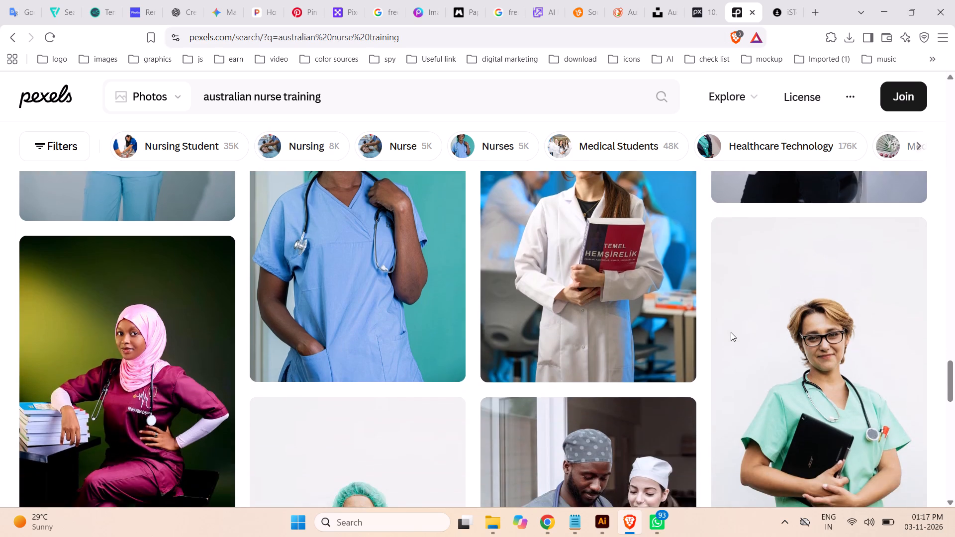
pyautogui.scroll(-4, 731, 332)
pyautogui.scroll(2, 731, 332)
pyautogui.scroll(-2, 731, 332)
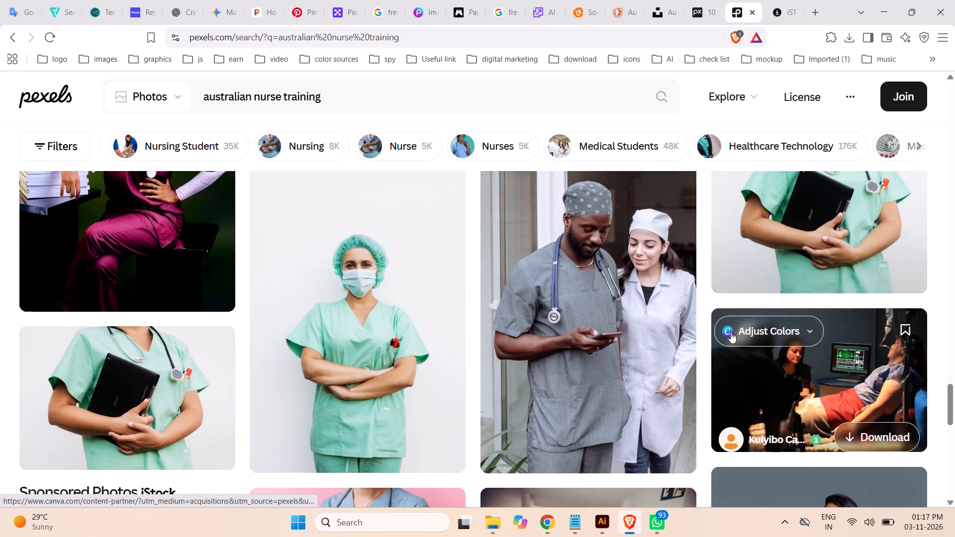
pyautogui.scroll(-3, 731, 332)
pyautogui.scroll(-2, 884, 340)
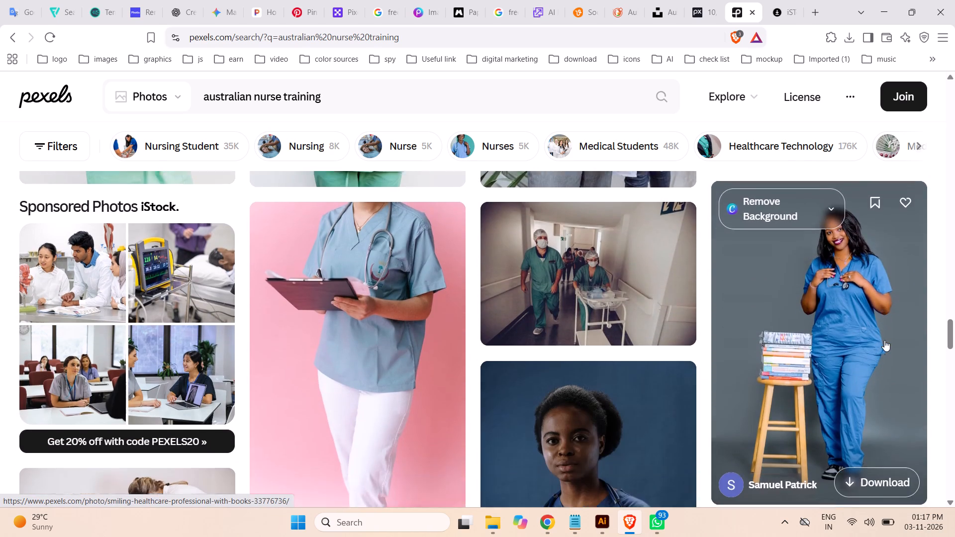
pyautogui.scroll(-3, 884, 340)
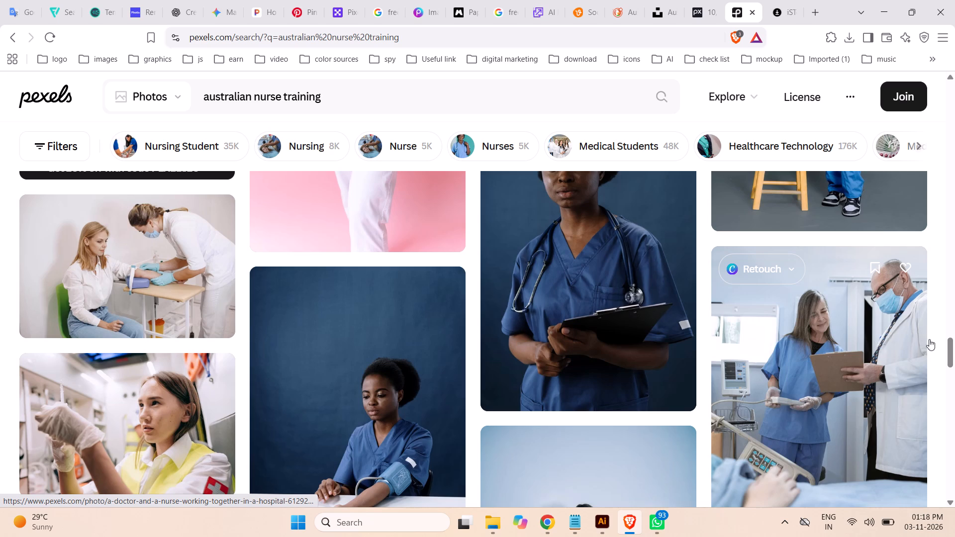
pyautogui.scroll(-5, 910, 304)
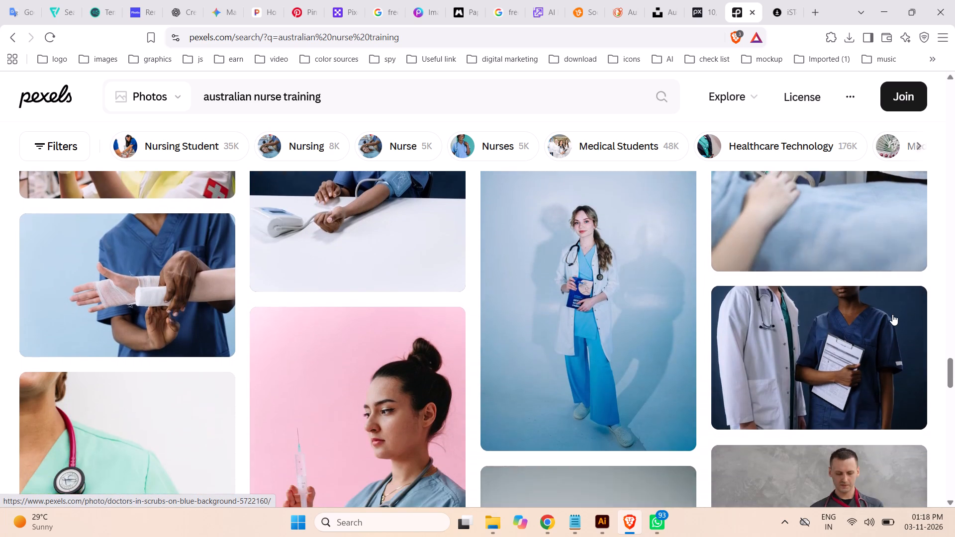
pyautogui.scroll(-1, 892, 314)
pyautogui.scroll(1, 892, 314)
pyautogui.scroll(-4, 892, 314)
pyautogui.scroll(1, 877, 313)
pyautogui.scroll(-2, 872, 312)
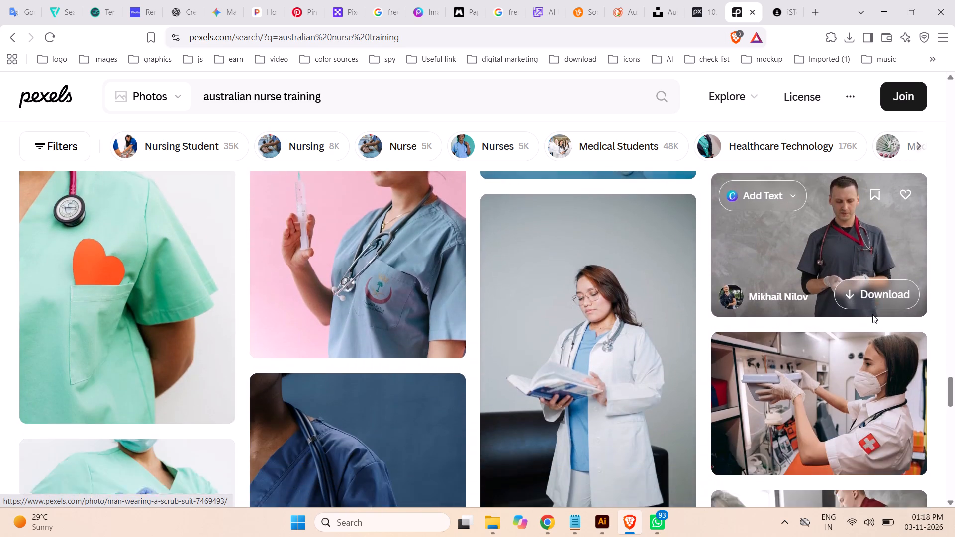
pyautogui.scroll(-4, 872, 314)
pyautogui.scroll(-2, 913, 318)
pyautogui.scroll(1, 913, 318)
pyautogui.scroll(-1, 913, 318)
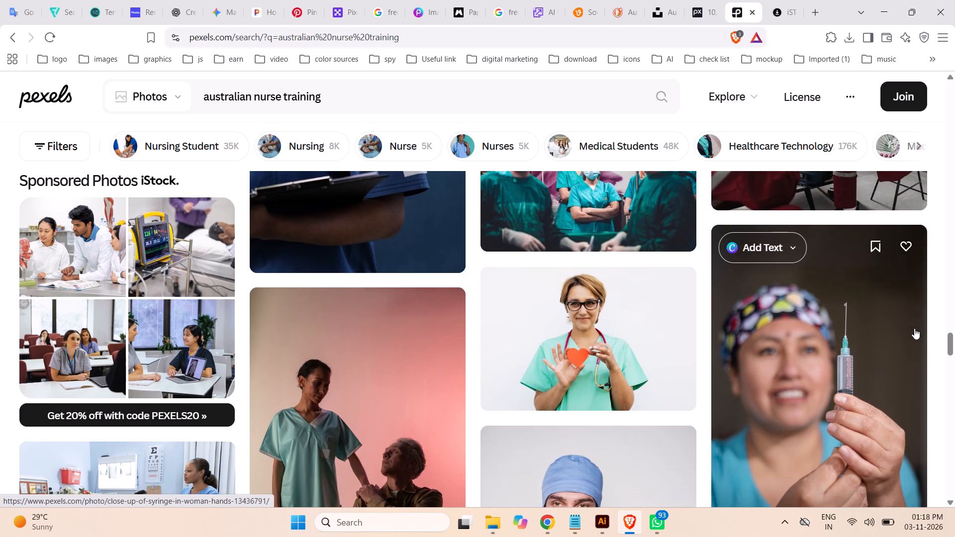
pyautogui.scroll(1, 874, 345)
pyautogui.scroll(-7, 873, 344)
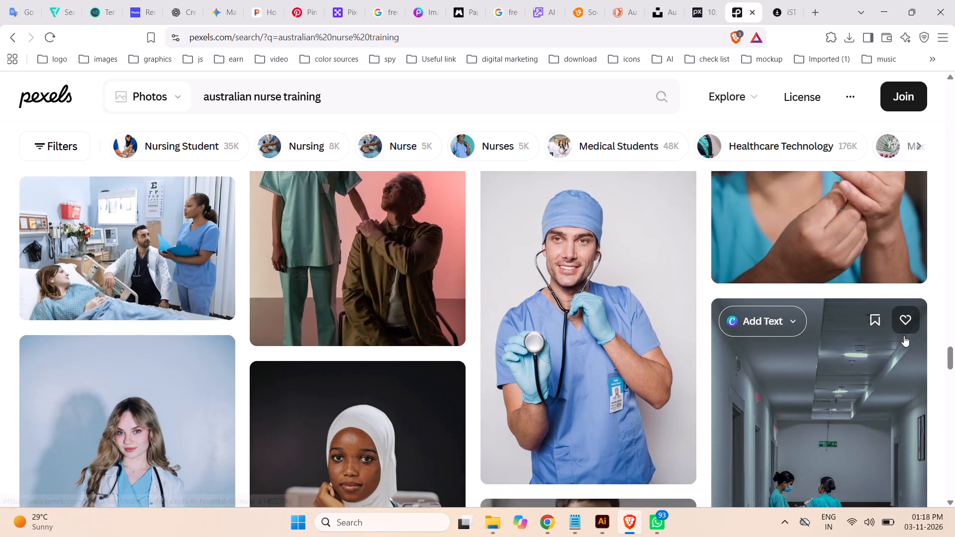
pyautogui.scroll(-2, 904, 336)
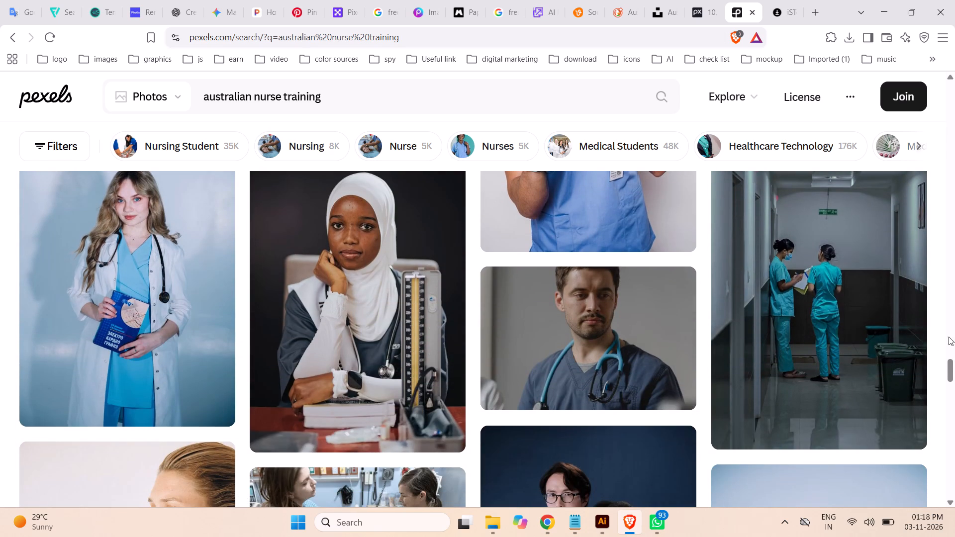
# Return to the first Pexels results and open the photo of nursing students practicing a blood draw in a new tab.
pyautogui.moveTo(951, 368); pyautogui.dragTo(952, 79)
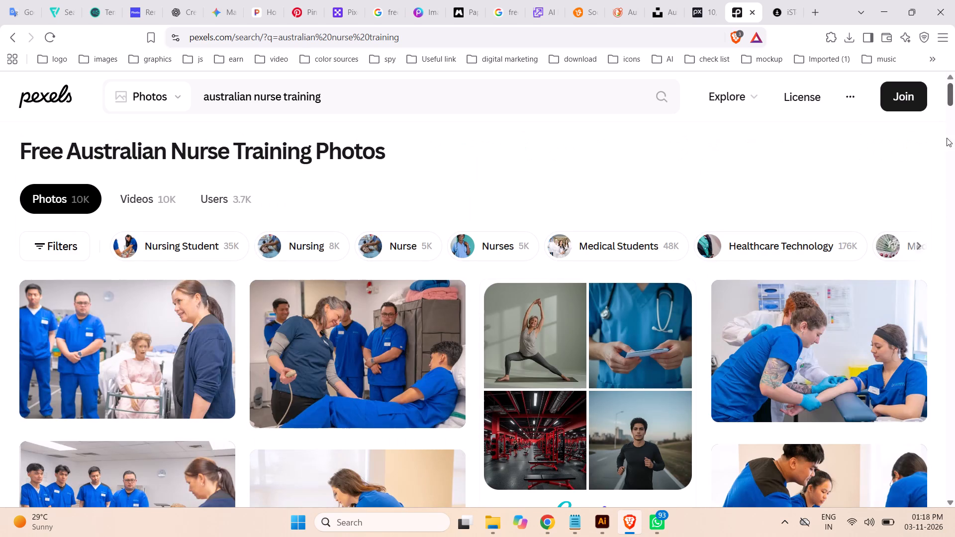
pyautogui.scroll(-2, 953, 344)
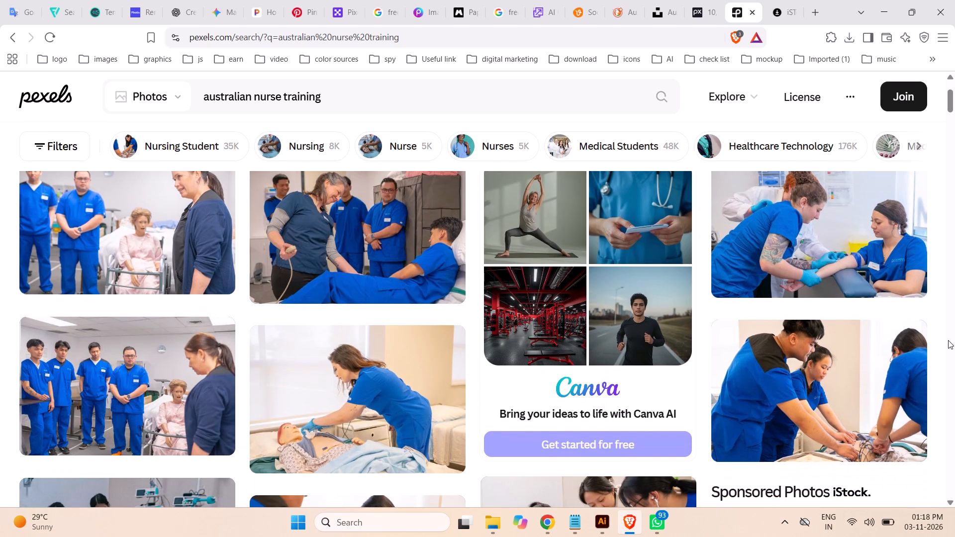
pyautogui.scroll(-2, 948, 340)
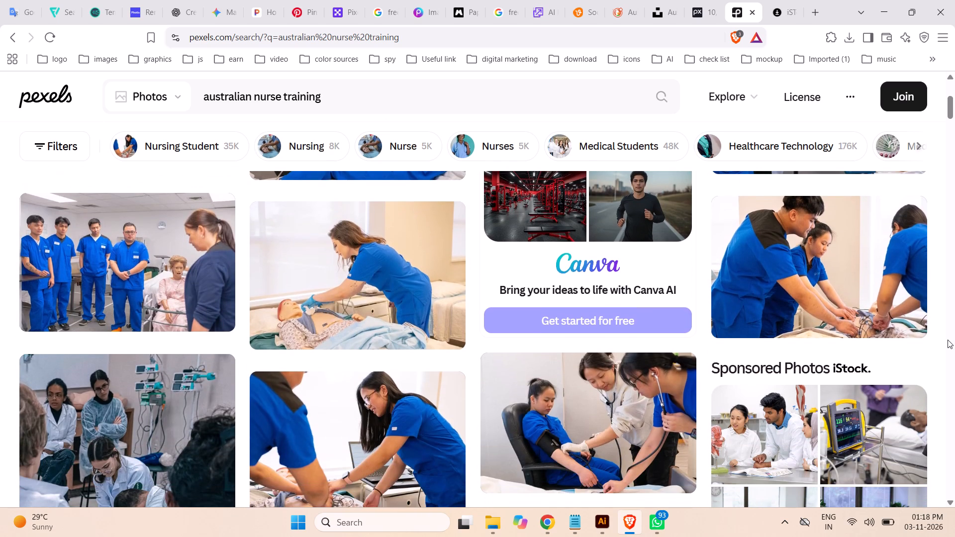
pyautogui.scroll(-1, 948, 340)
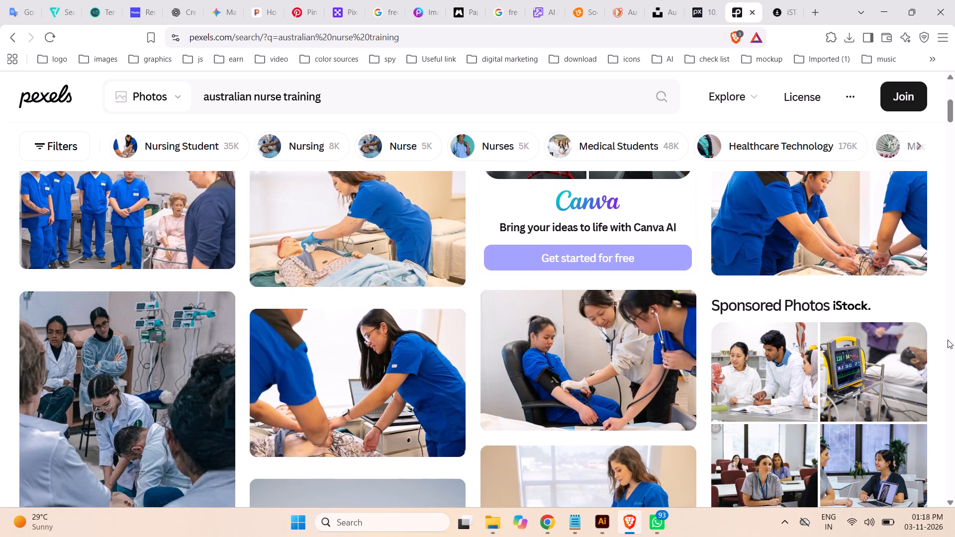
pyautogui.scroll(-1, 948, 340)
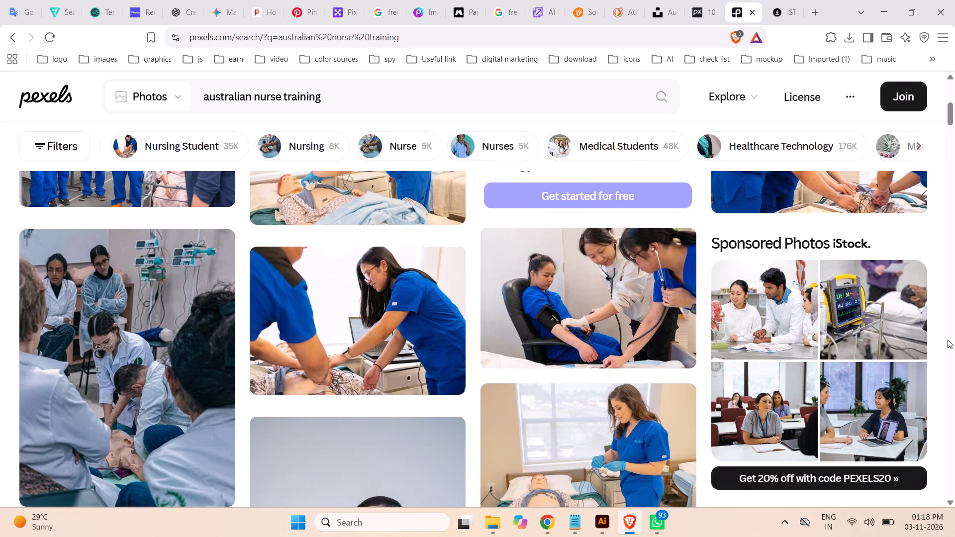
pyautogui.scroll(-2, 948, 340)
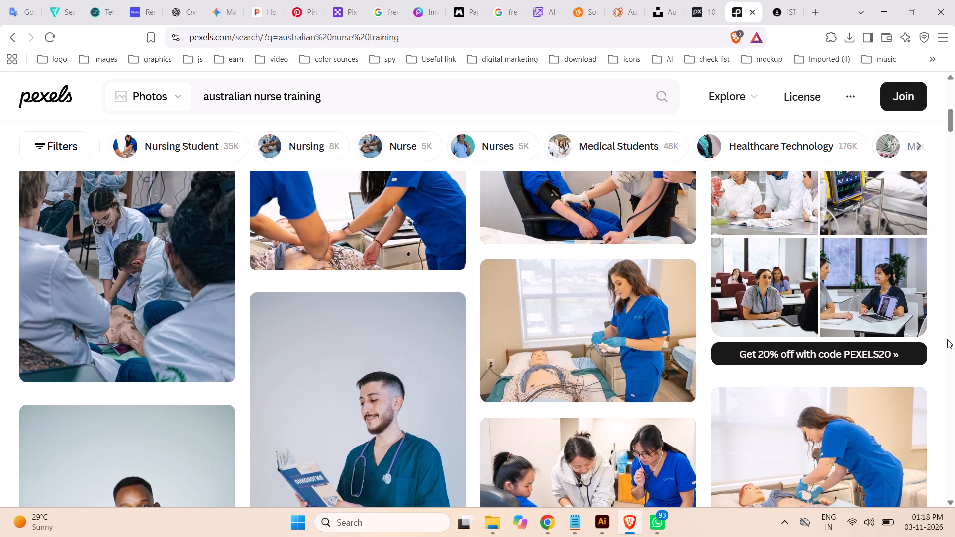
pyautogui.scroll(-3, 947, 339)
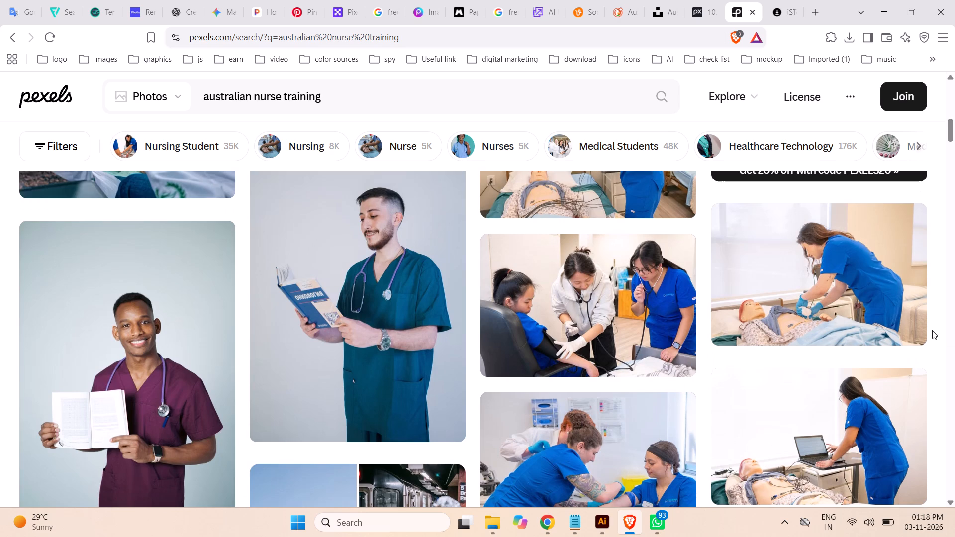
pyautogui.scroll(-2, 931, 332)
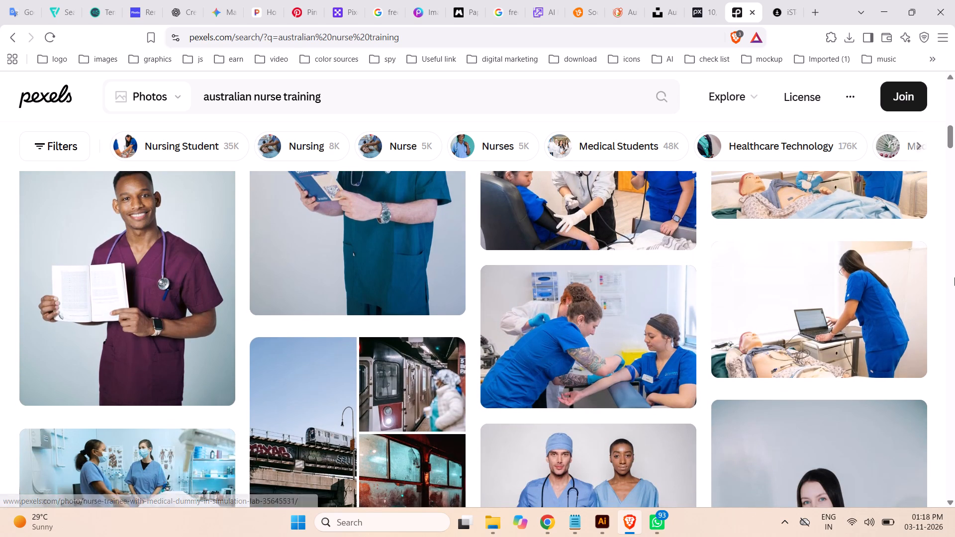
pyautogui.rightClick(594, 341)
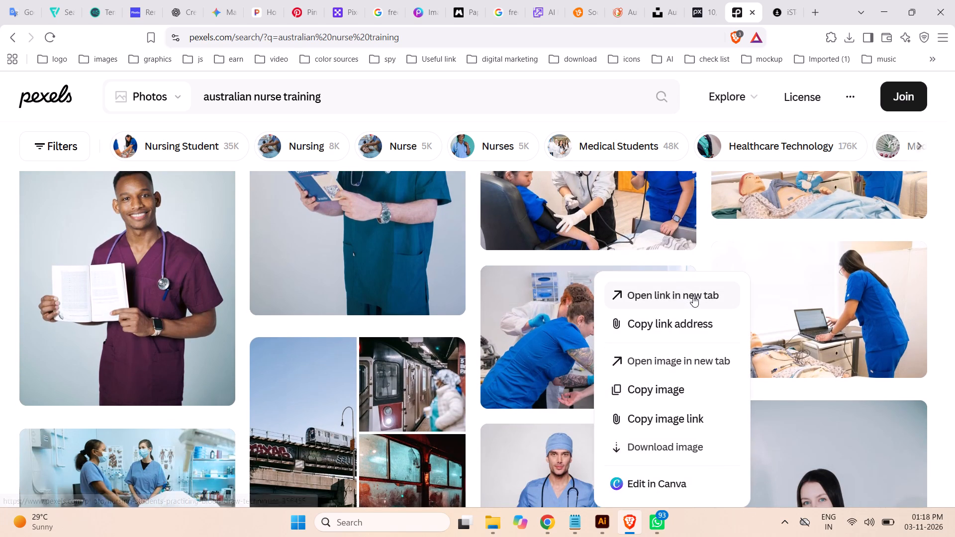
pyautogui.click(693, 296)
pyautogui.click(741, 7)
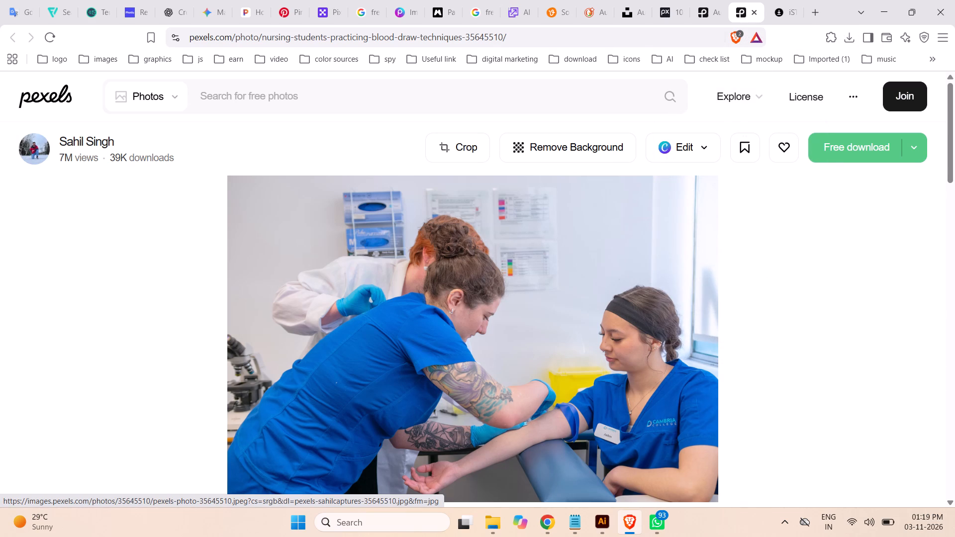
# Examine the blood-draw training photo and its details to judge whether it fits the placeholder.
pyautogui.scroll(-3, 647, 292)
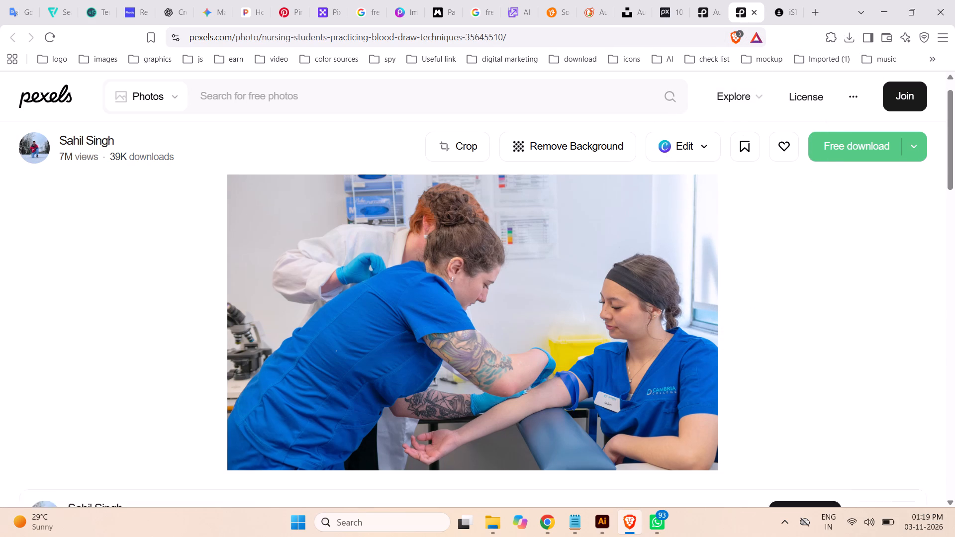
pyautogui.scroll(2, 647, 292)
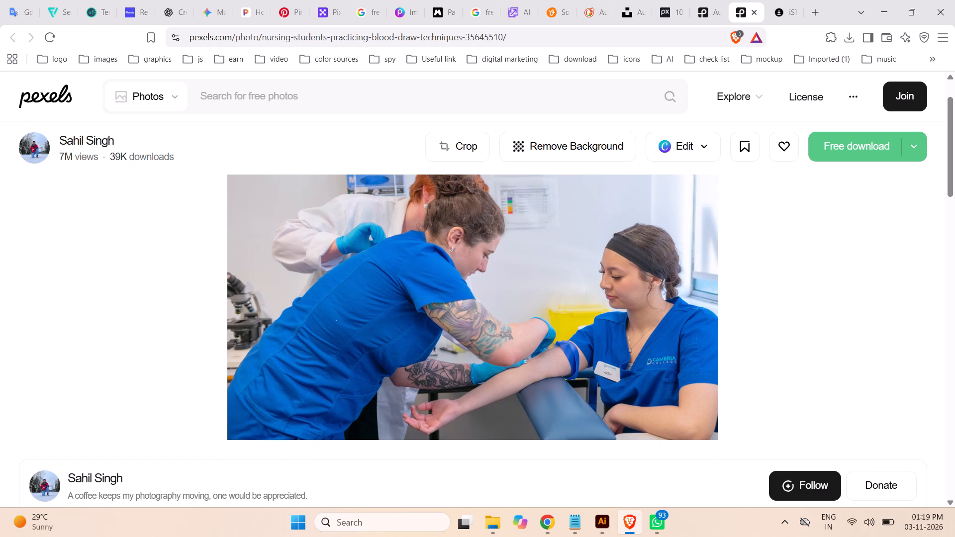
pyautogui.scroll(-1, 647, 292)
pyautogui.scroll(2, 647, 292)
pyautogui.scroll(-9, 647, 292)
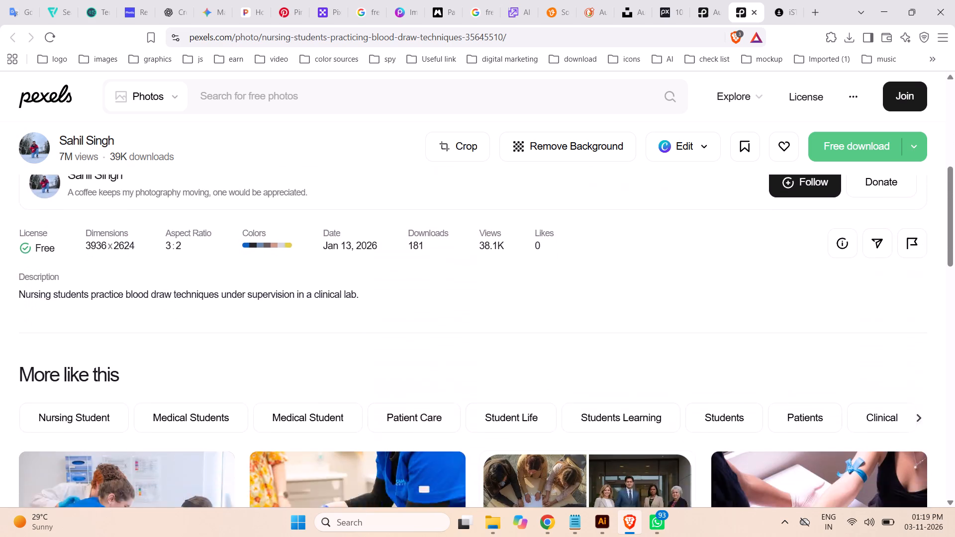
# Look through the similar and sponsored photos below the blood-draw photo for a better fit for the Australian Accredited Training placeholder.
pyautogui.scroll(-2, 642, 283)
pyautogui.scroll(1, 642, 283)
pyautogui.scroll(-2, 642, 283)
pyautogui.scroll(1, 642, 283)
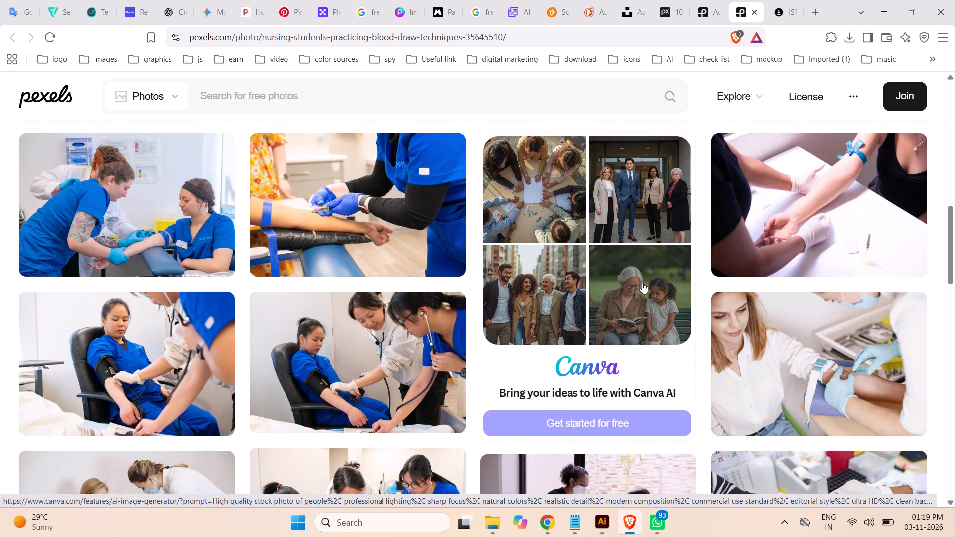
pyautogui.scroll(-3, 642, 283)
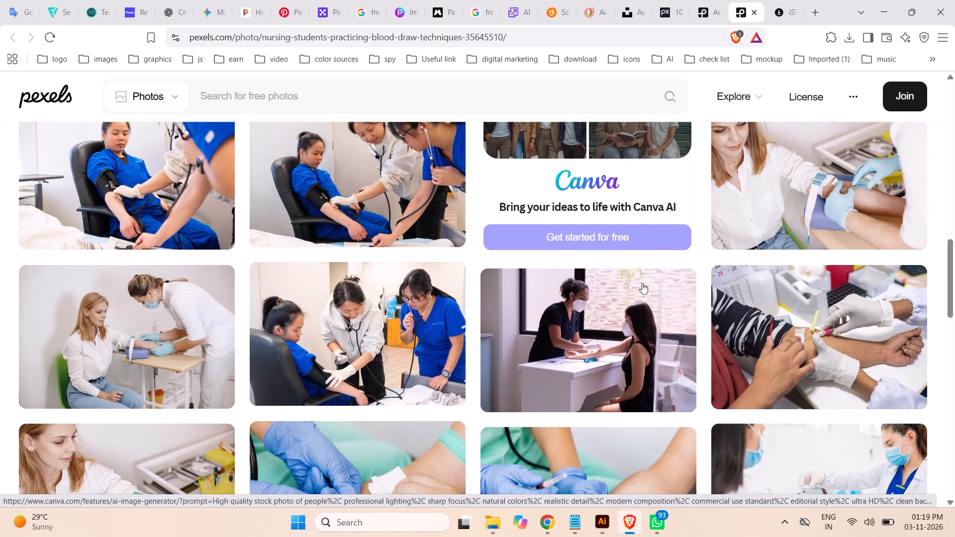
pyautogui.scroll(-1, 642, 283)
pyautogui.scroll(-3, 886, 268)
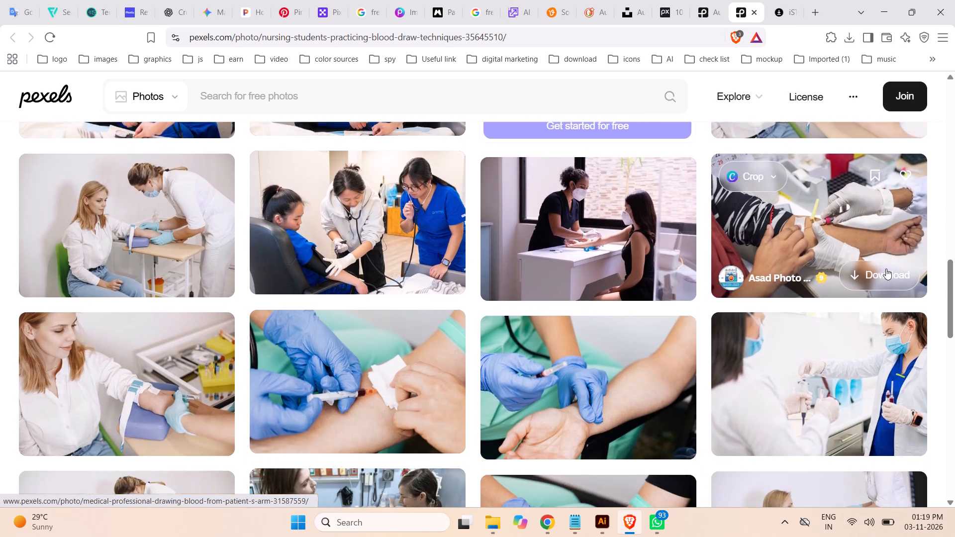
pyautogui.scroll(-5, 886, 268)
pyautogui.scroll(4, 886, 268)
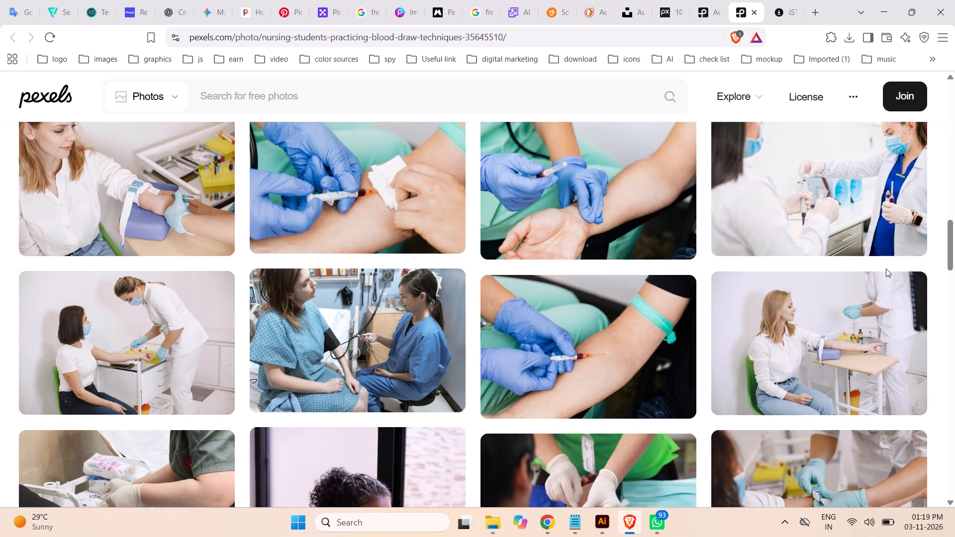
pyautogui.scroll(-5, 886, 268)
pyautogui.scroll(1, 886, 268)
pyautogui.scroll(-2, 886, 268)
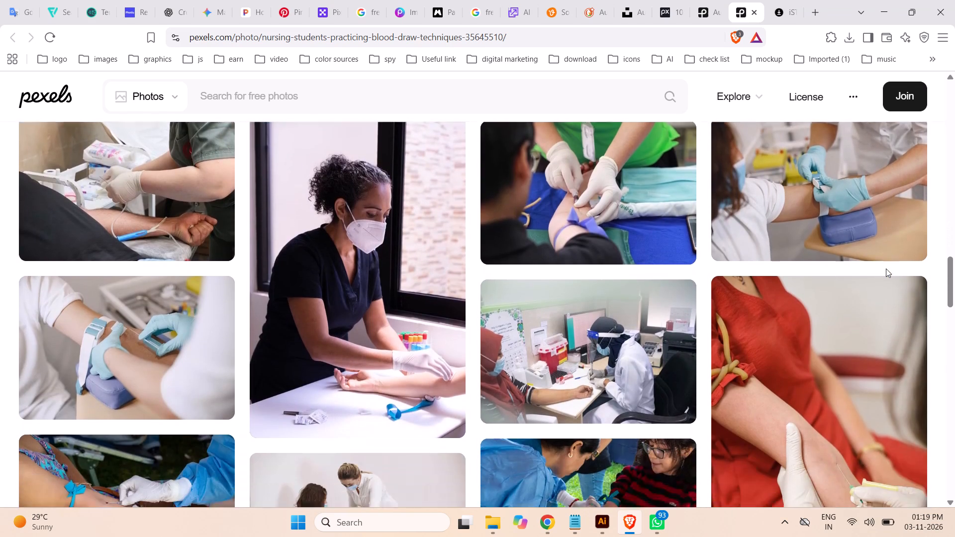
pyautogui.scroll(-8, 886, 268)
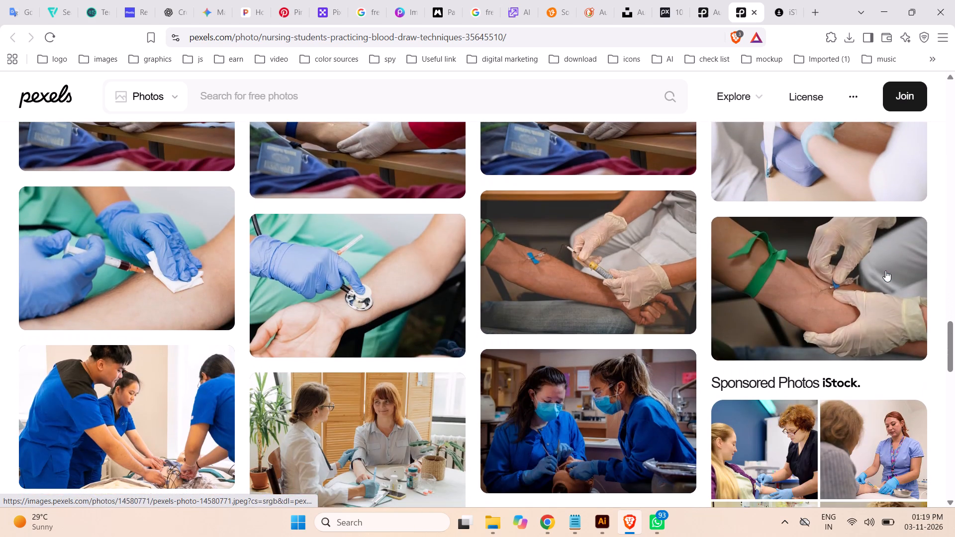
pyautogui.scroll(-2, 885, 270)
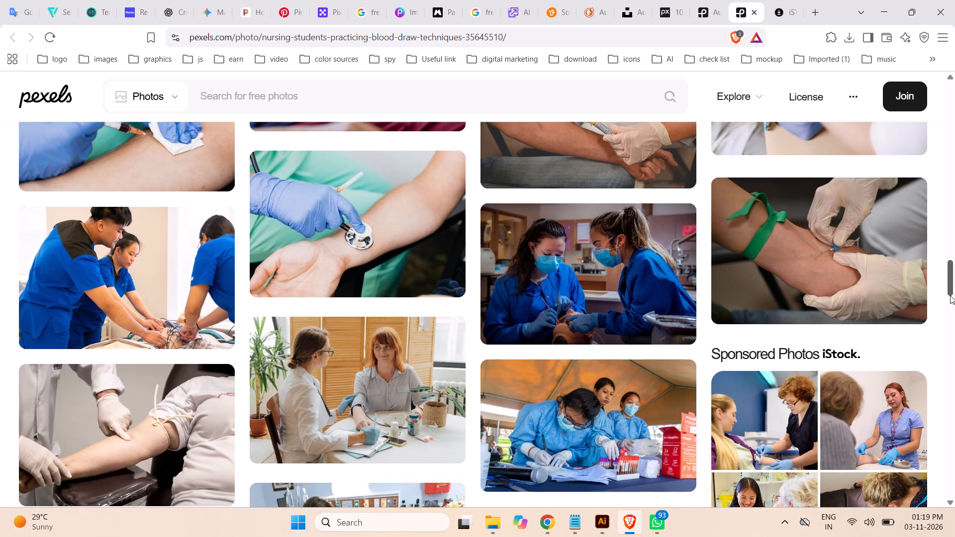
pyautogui.scroll(-5, 950, 295)
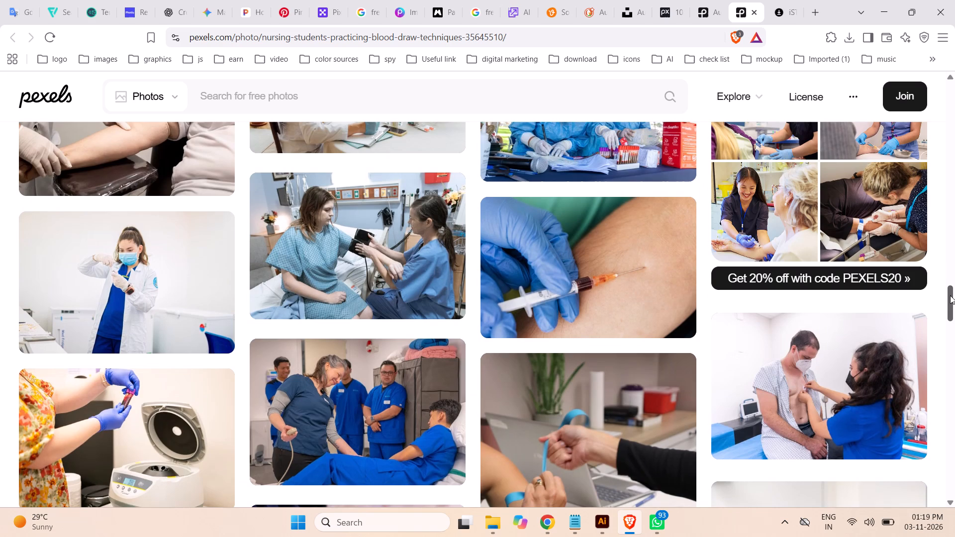
pyautogui.scroll(-5, 950, 295)
pyautogui.scroll(2, 950, 295)
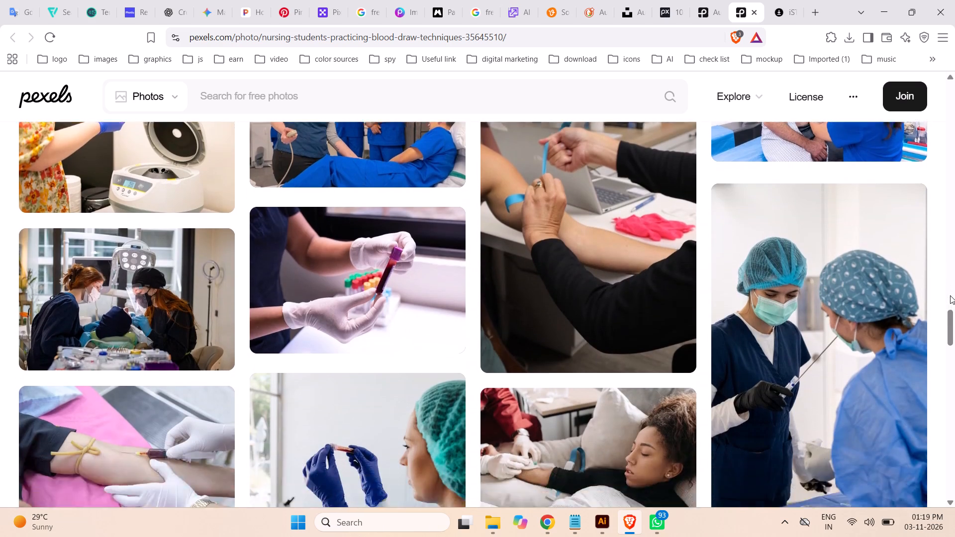
pyautogui.scroll(-7, 950, 295)
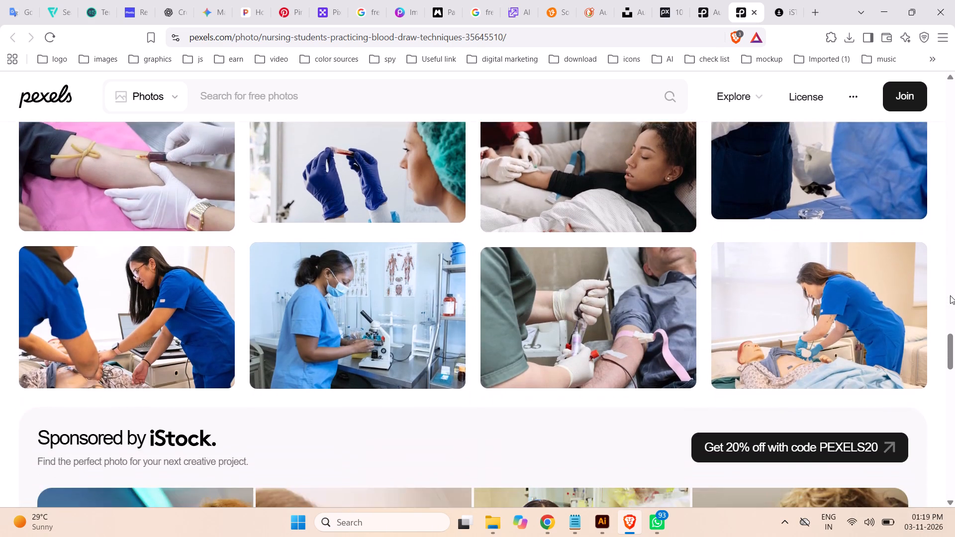
pyautogui.scroll(-4, 950, 295)
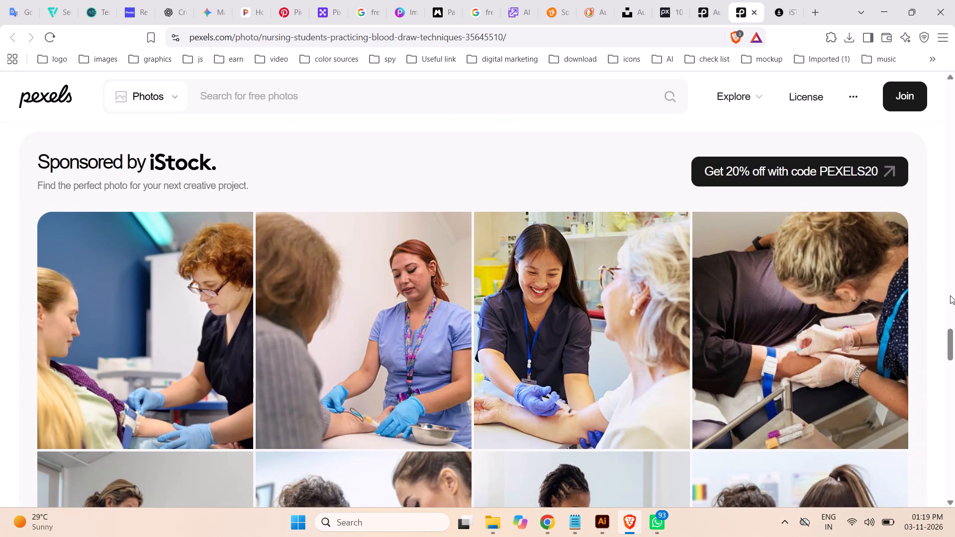
pyautogui.scroll(-7, 950, 295)
pyautogui.scroll(2, 950, 295)
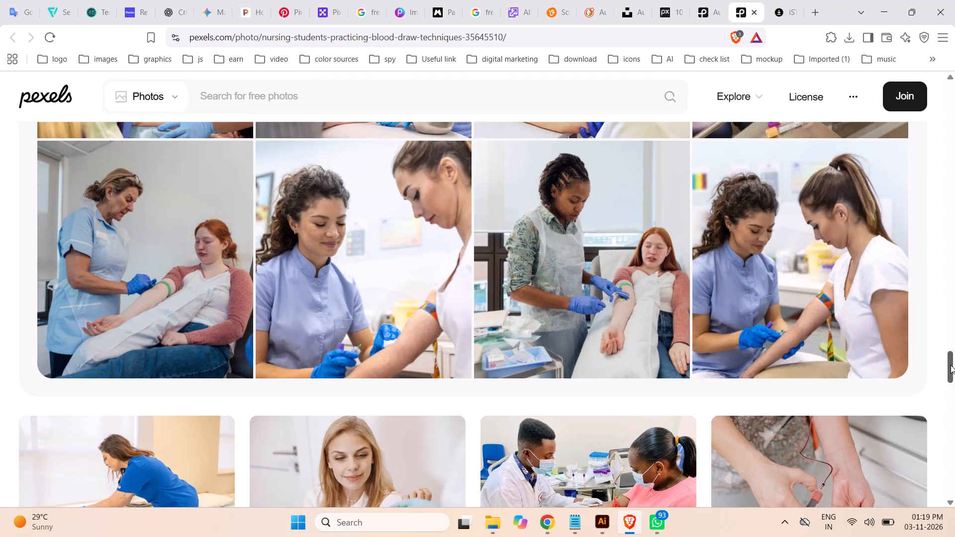
# Download the photo of nursing students practicing a blood draw from its Pexels page and dismiss the thank-you message.
pyautogui.moveTo(951, 365); pyautogui.dragTo(945, 71)
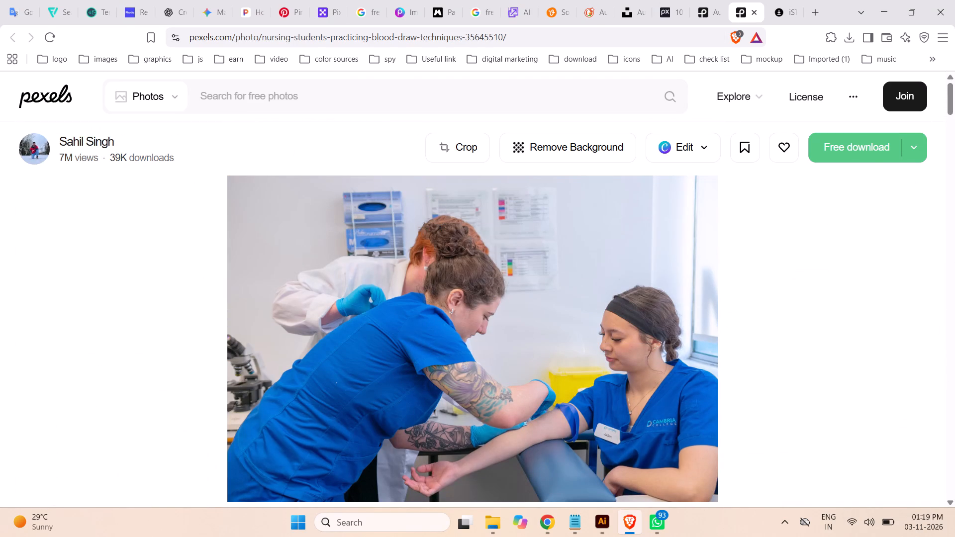
pyautogui.click(865, 153)
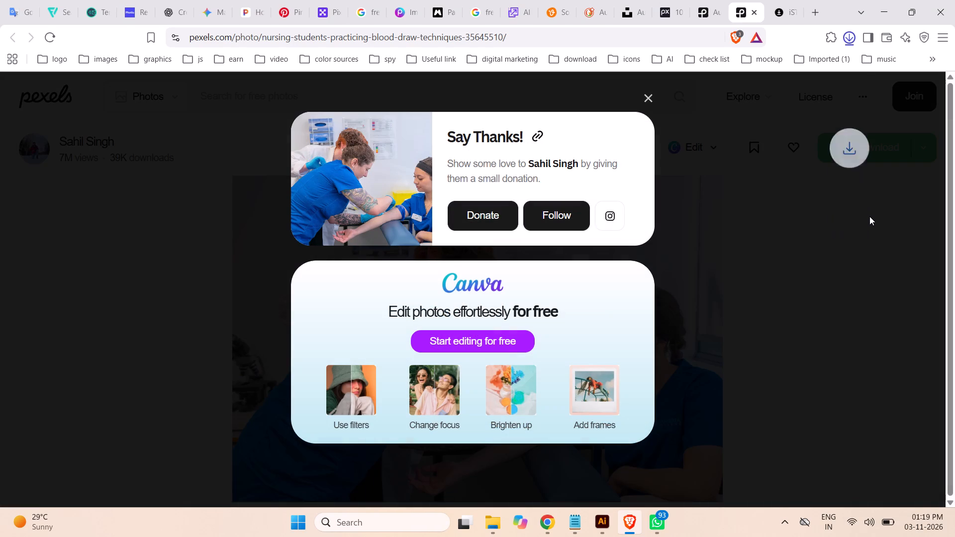
pyautogui.click(650, 98)
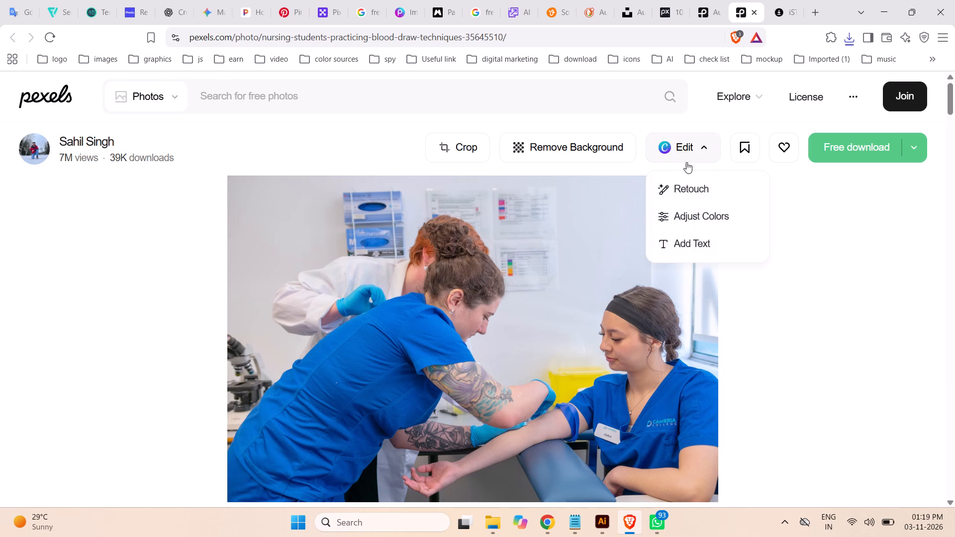
# In File Explorer, move the newly downloaded blood-draw photo from Downloads into the Health Services folder.
pyautogui.click(493, 528)
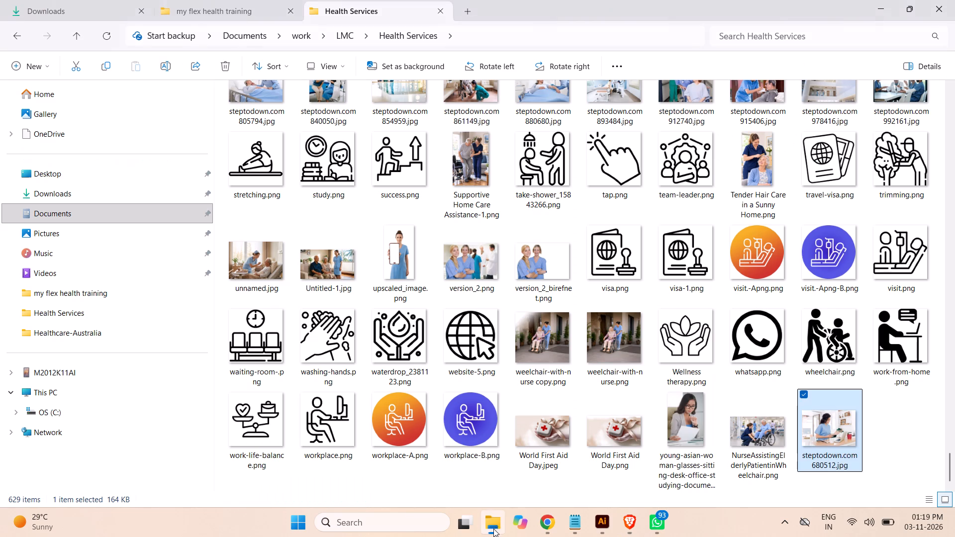
pyautogui.click(73, 6)
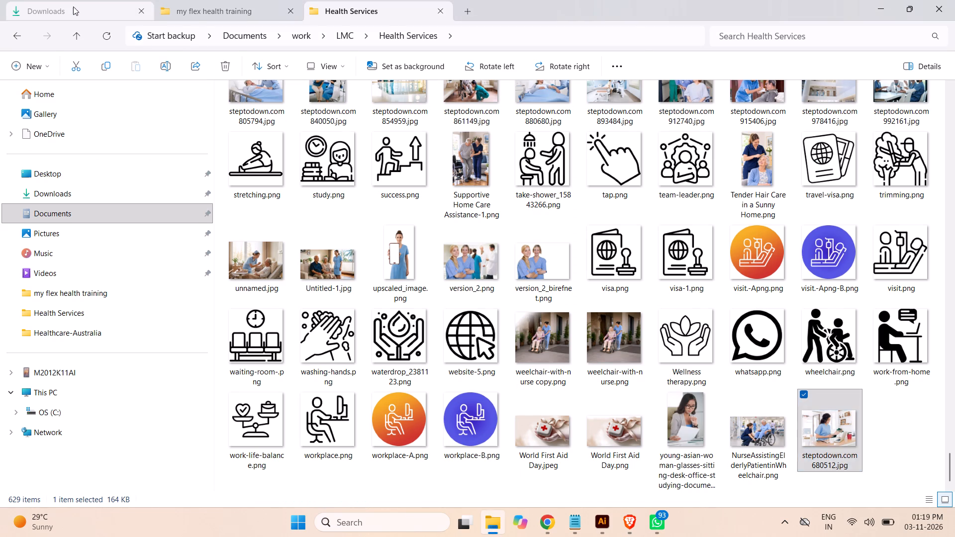
pyautogui.click(305, 128)
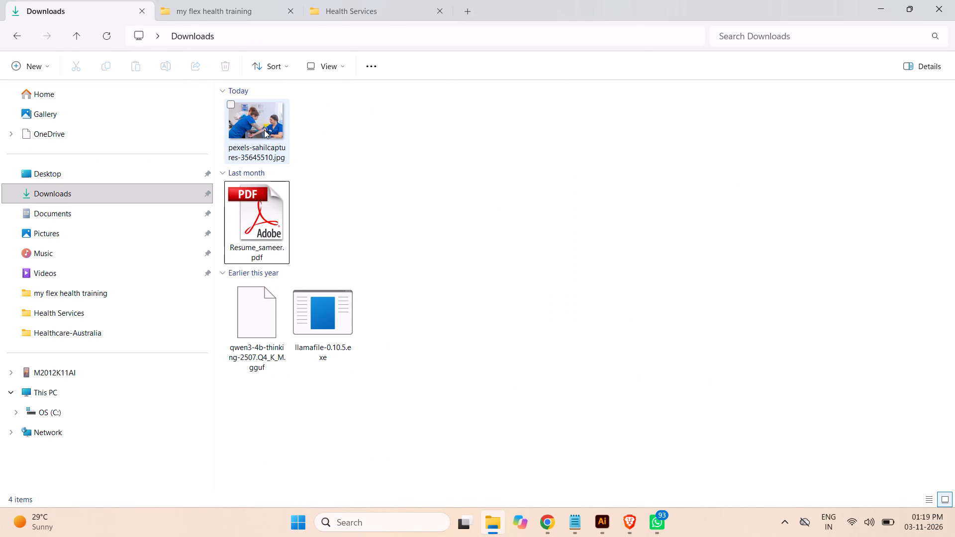
pyautogui.click(264, 130)
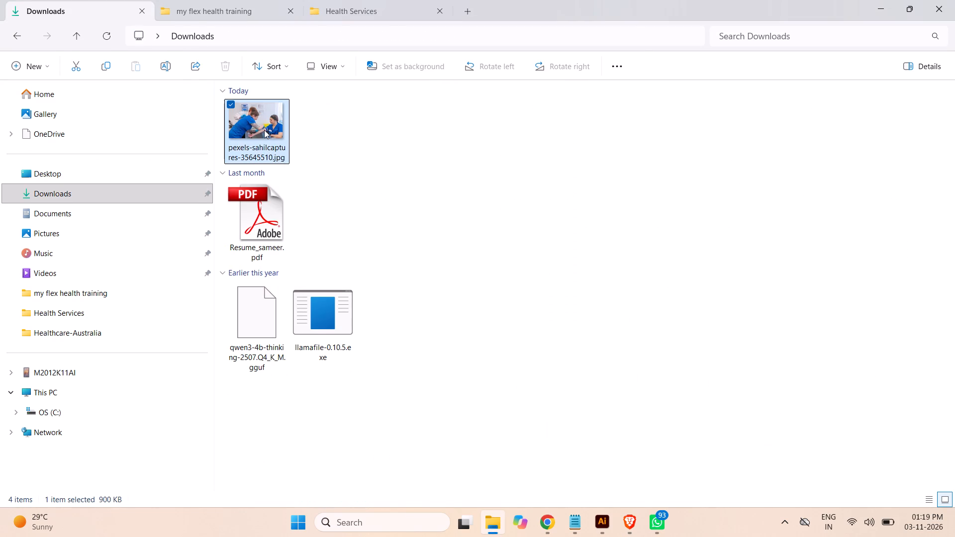
pyautogui.hotkey('ctrl', 'x')
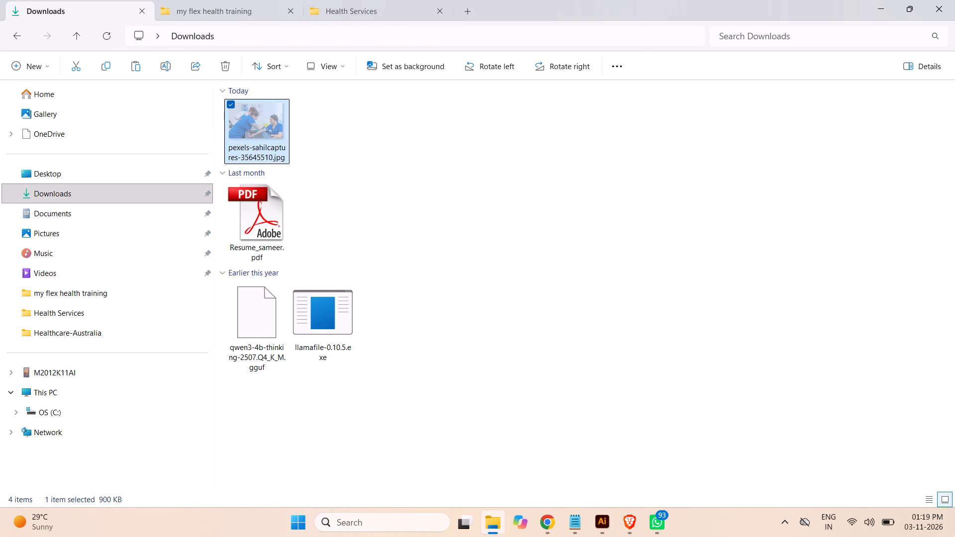
pyautogui.click(354, 9)
pyautogui.click(877, 440)
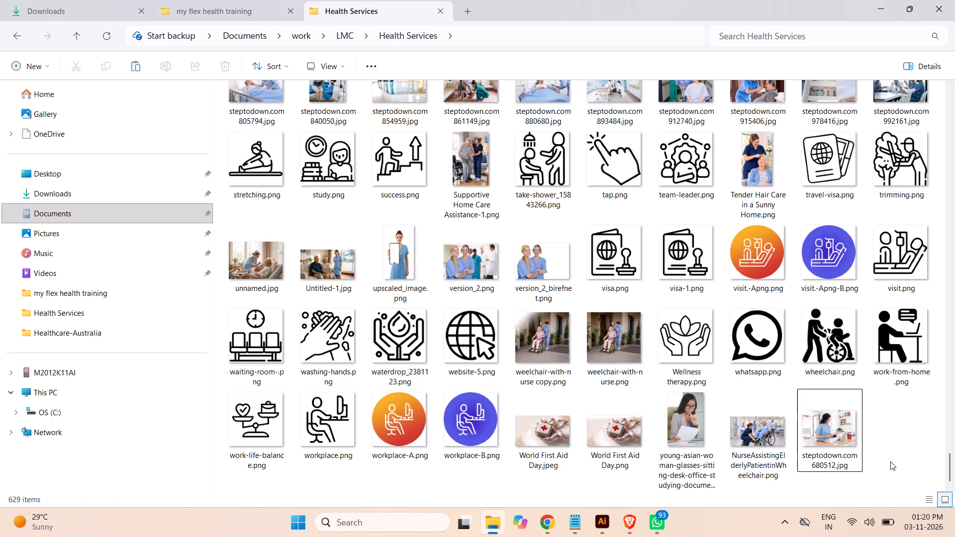
pyautogui.hotkey('ctrl', 'v')
# Place the blood-draw photo in the Illustrator layout and nest it inside the Australian Accredited Training frame's inner clip group.
pyautogui.moveTo(914, 437); pyautogui.dragTo(723, 472)
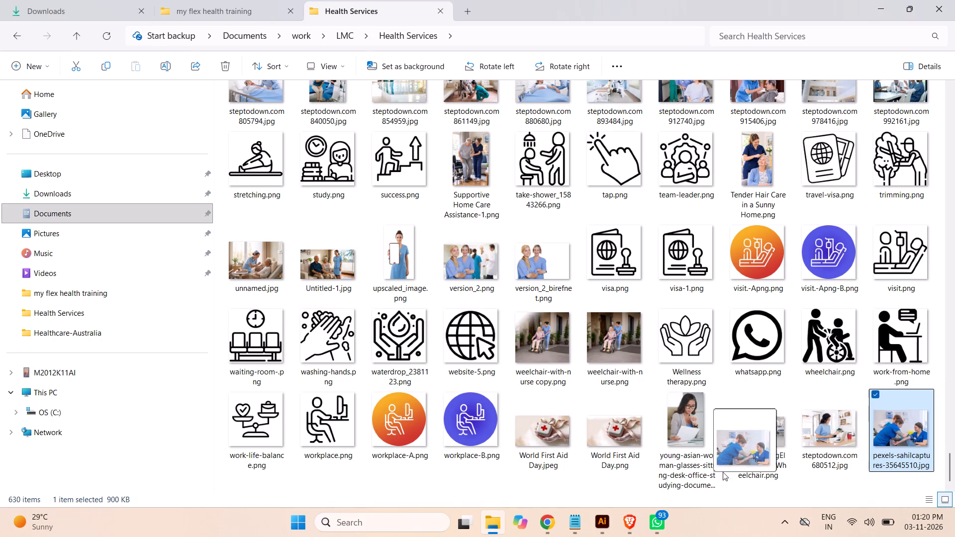
pyautogui.moveTo(723, 472); pyautogui.dragTo(212, 309)
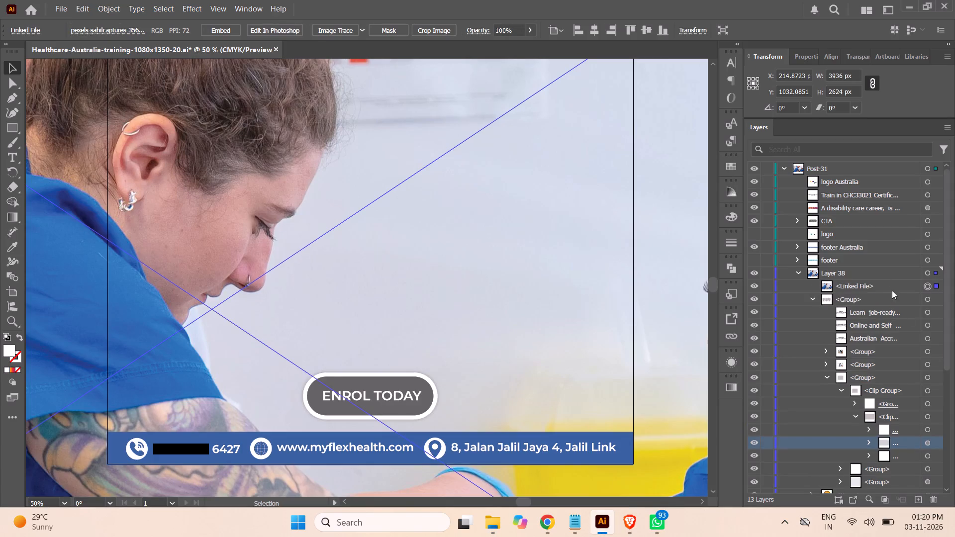
pyautogui.click(876, 285)
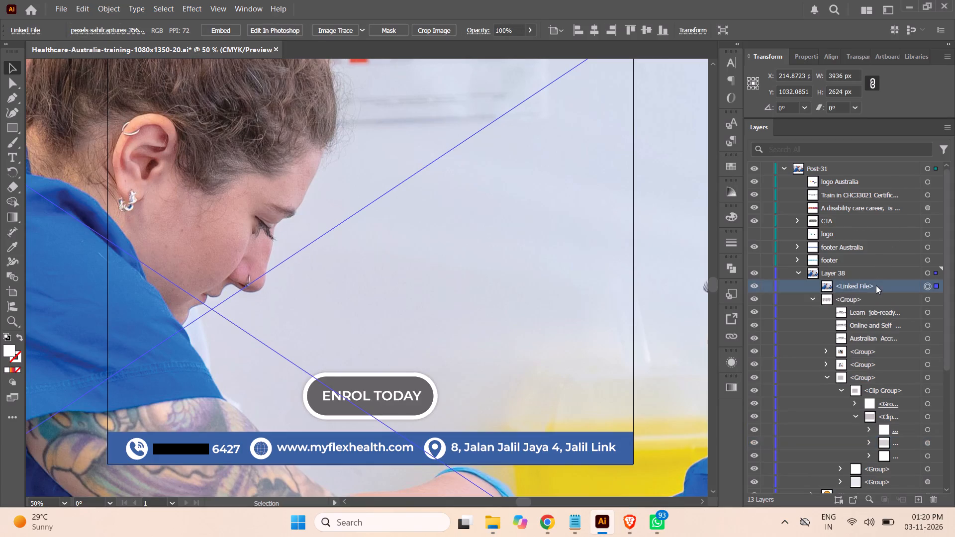
pyautogui.moveTo(874, 282); pyautogui.dragTo(885, 439)
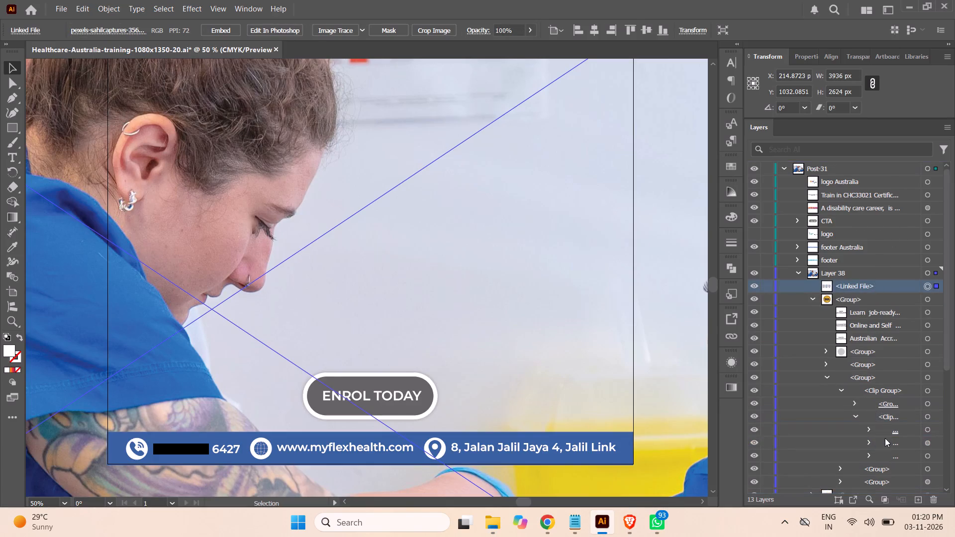
# Delete the semi-transparent grid placeholder group beneath the new photo in the Australian Accredited Training clip group.
pyautogui.click(902, 443)
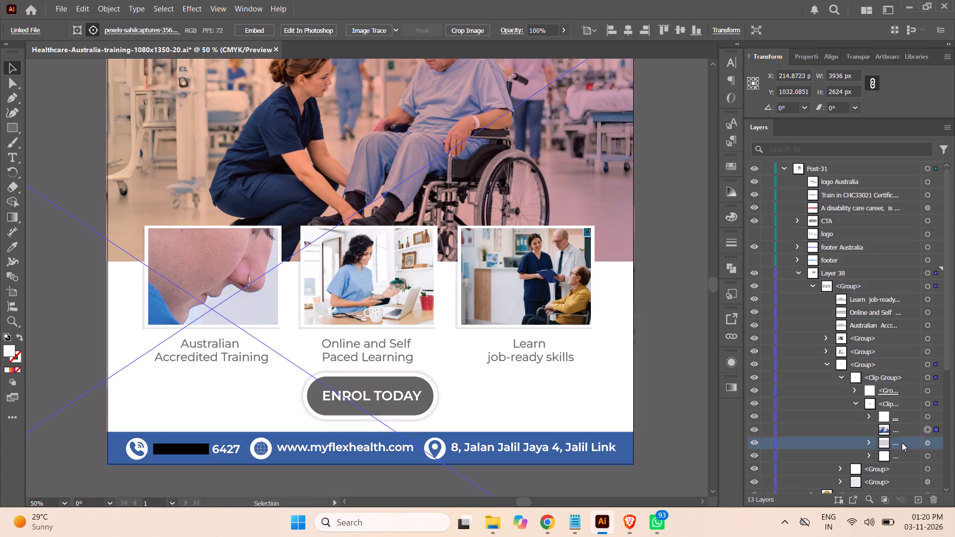
pyautogui.click(930, 442)
pyautogui.click(908, 441)
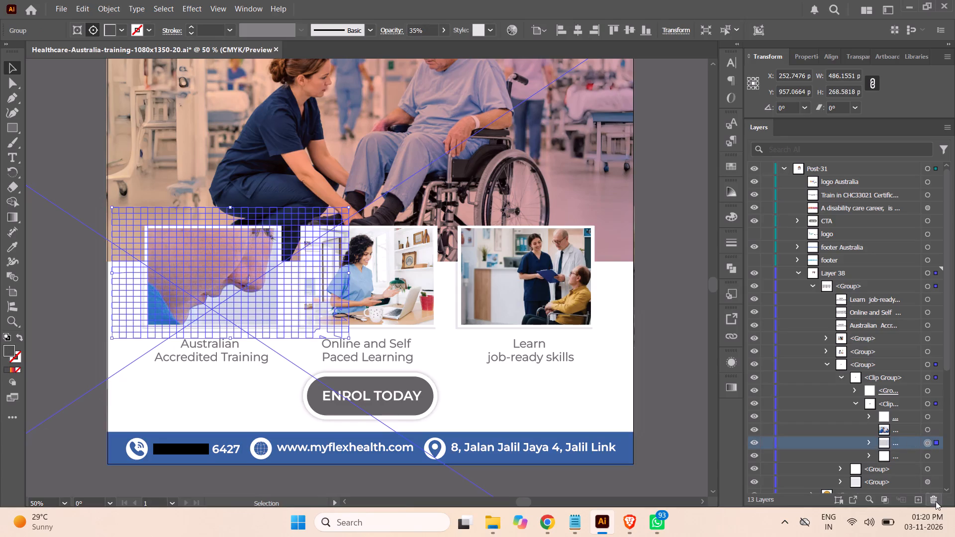
pyautogui.click(936, 501)
# Scale the blood-draw photo proportionally to about 332 × 221 px and position it over the Australian Accredited Training frame.
pyautogui.click(929, 431)
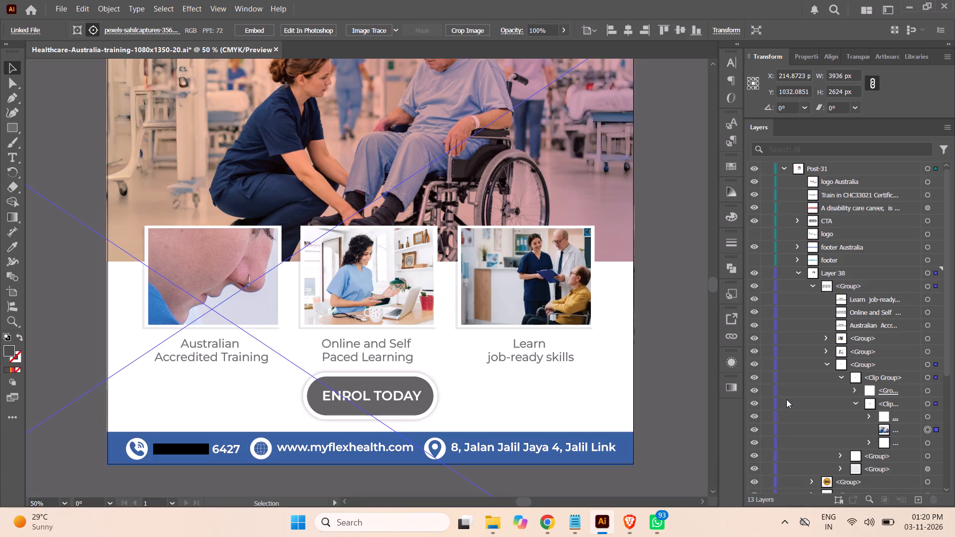
pyautogui.hotkey('ctrl', '-')
pyautogui.hotkey('ctrl', '-')
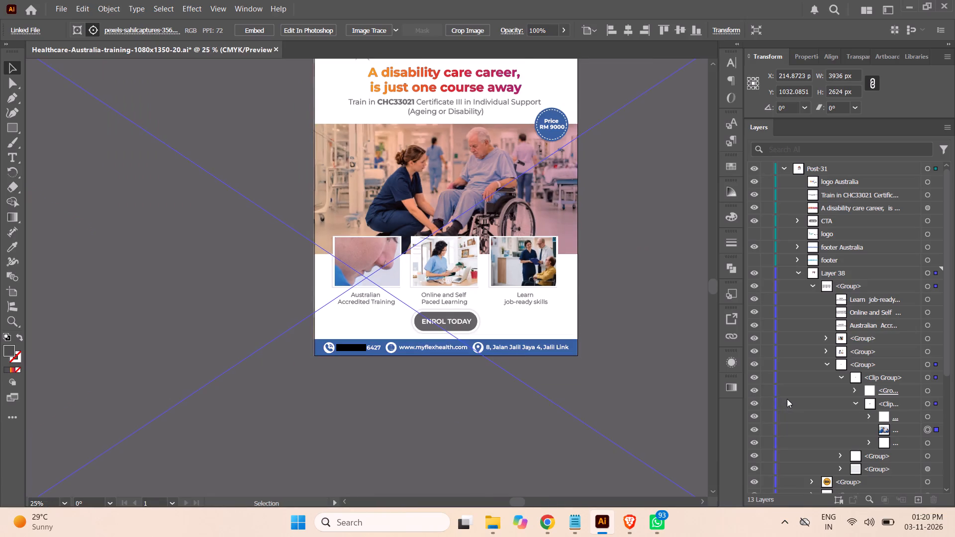
pyautogui.hotkey('ctrl', '-')
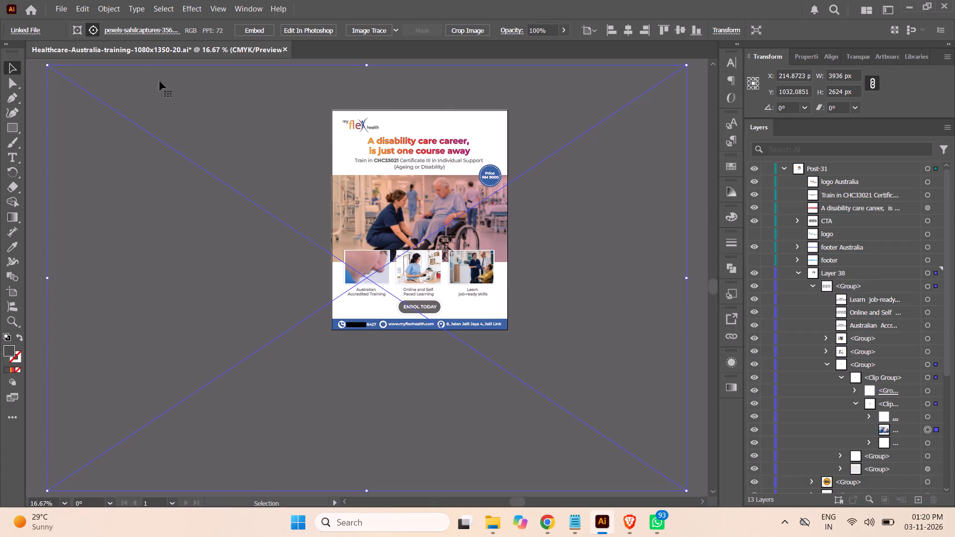
pyautogui.keyDown('shift'); pyautogui.moveTo(48, 64); pyautogui.dragTo(594, 441); pyautogui.keyUp('shift')
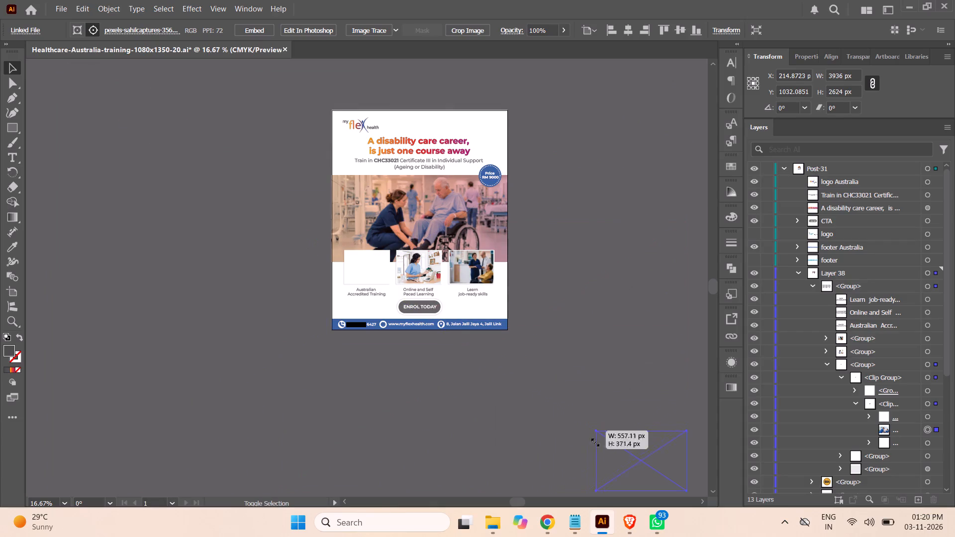
pyautogui.keyDown('shift'); pyautogui.moveTo(594, 441); pyautogui.dragTo(608, 455); pyautogui.keyUp('shift')
pyautogui.moveTo(665, 476); pyautogui.dragTo(664, 474)
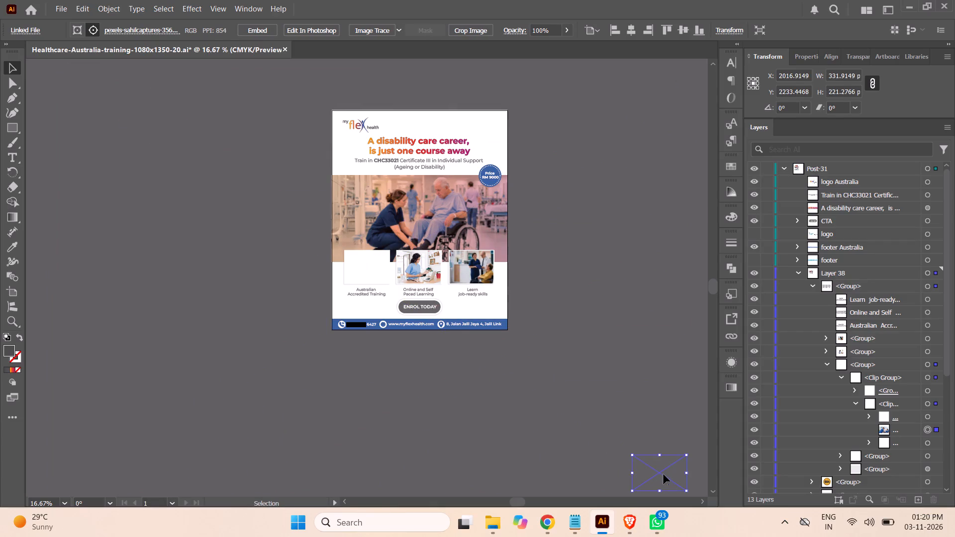
pyautogui.moveTo(664, 474); pyautogui.dragTo(371, 270)
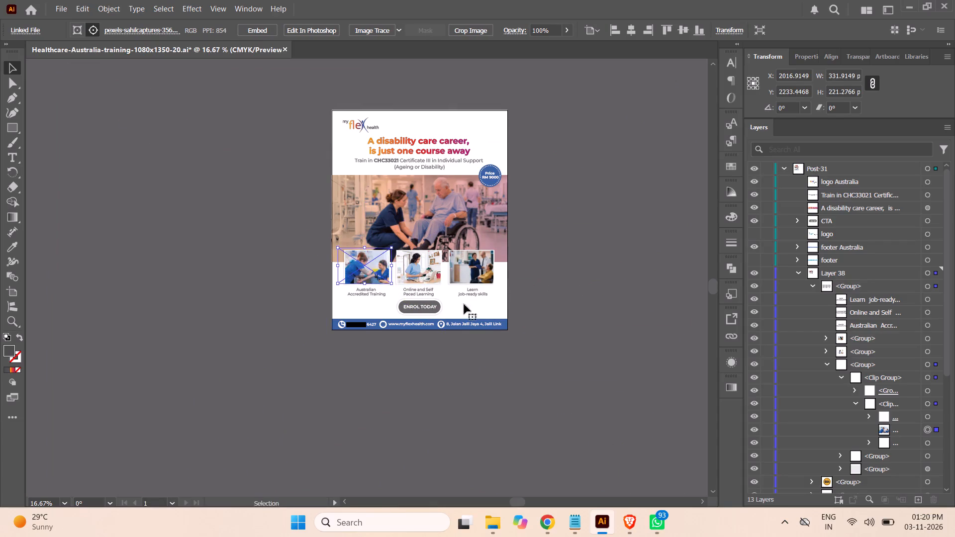
pyautogui.hotkey('ctrl', '=')
pyautogui.hotkey('ctrl', '=')
pyautogui.hotkey('ctrl', '=')
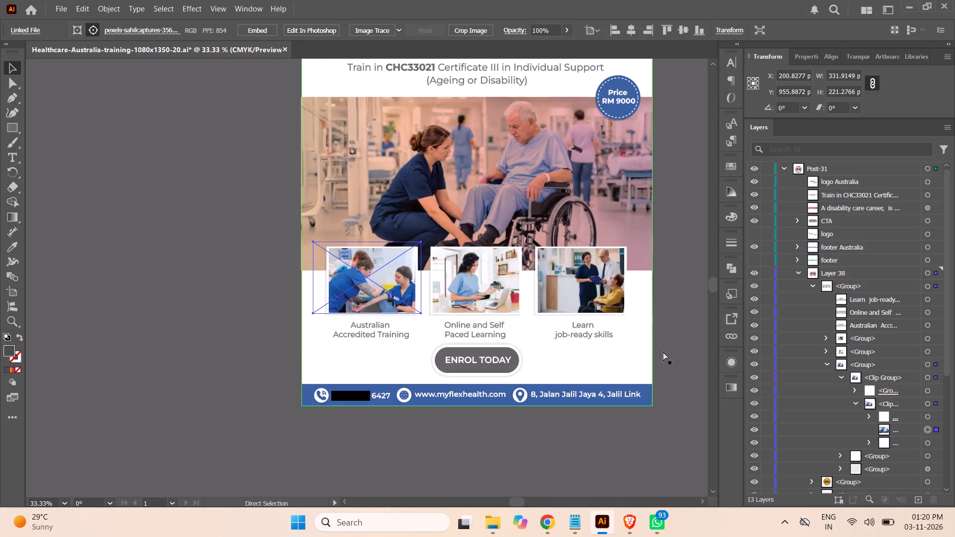
pyautogui.hotkey('ctrl', '=')
pyautogui.hotkey('ctrl', '=')
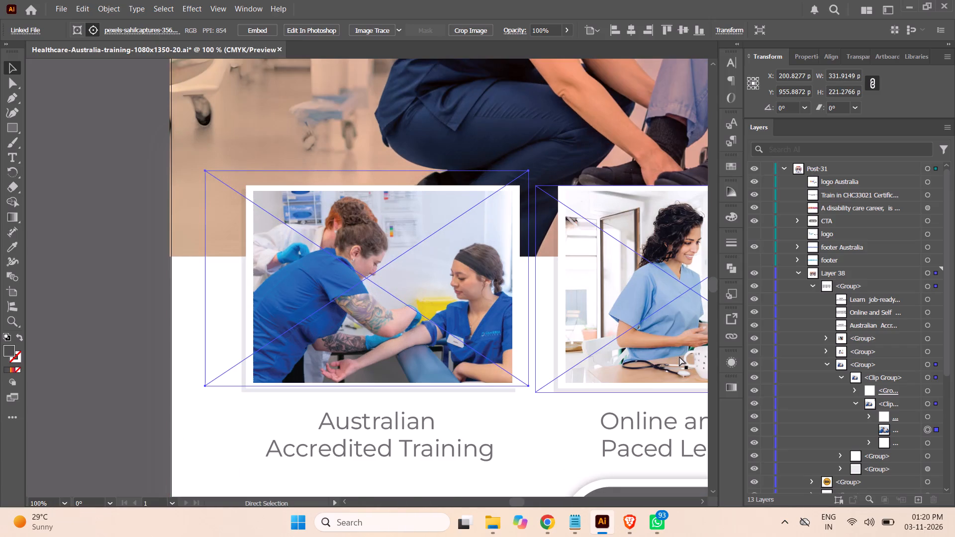
# Scale the blood-draw photo proportionally to about 299 × 199 px and reposition it so both women fit inside the Australian Accredited Training frame.
pyautogui.hotkey('ctrl', '=')
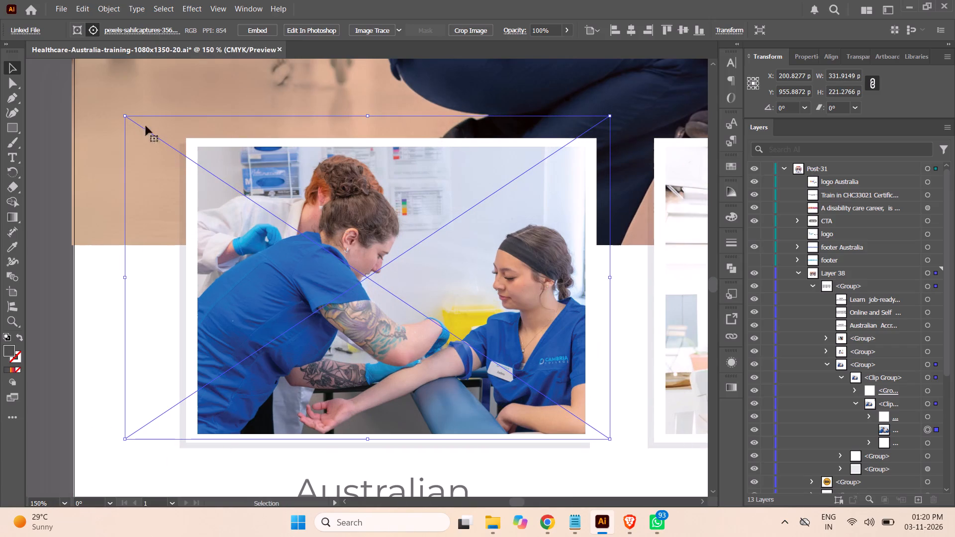
pyautogui.keyDown('shift'); pyautogui.moveTo(125, 114); pyautogui.dragTo(157, 141); pyautogui.keyUp('shift')
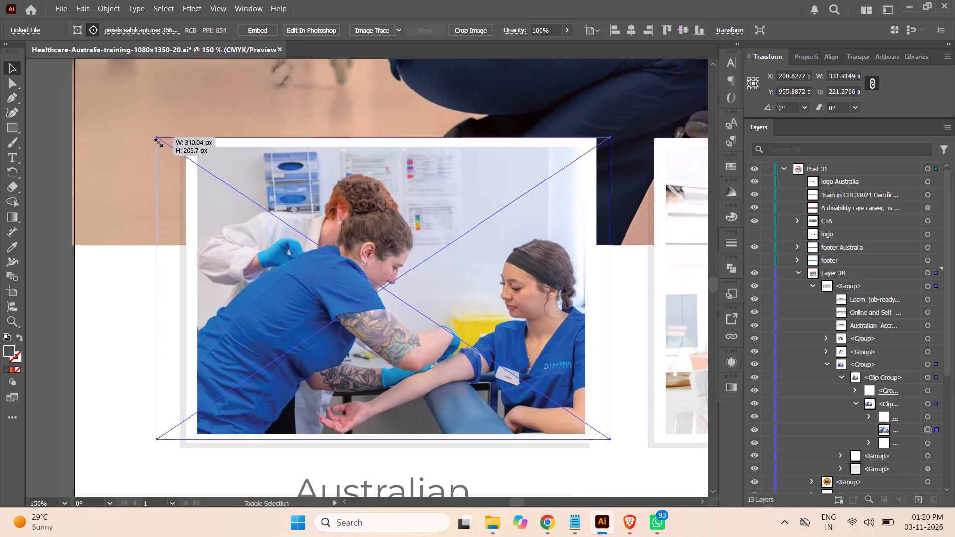
pyautogui.keyDown('shift'); pyautogui.moveTo(157, 141); pyautogui.dragTo(156, 142); pyautogui.keyUp('shift')
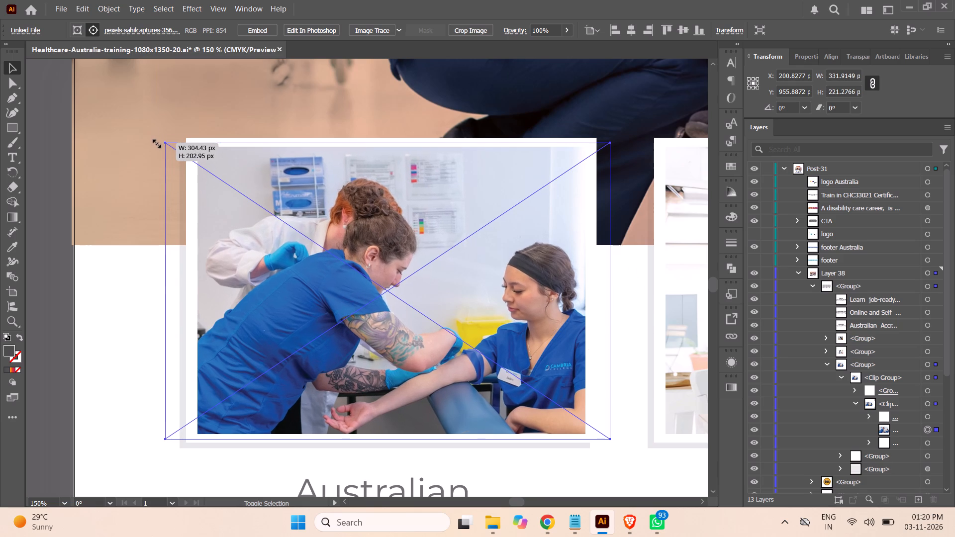
pyautogui.keyDown('shift'); pyautogui.moveTo(156, 142); pyautogui.dragTo(155, 142); pyautogui.keyUp('shift')
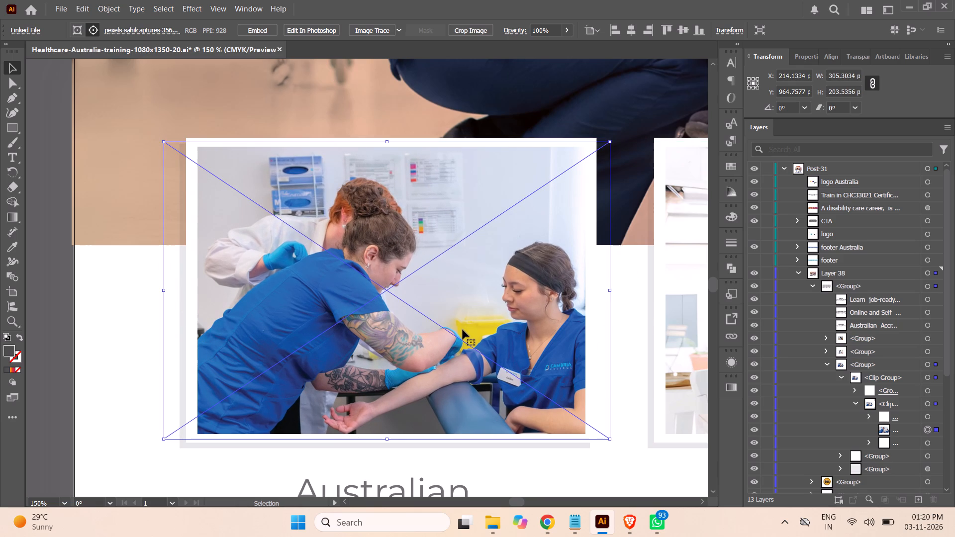
pyautogui.moveTo(464, 331); pyautogui.dragTo(424, 333)
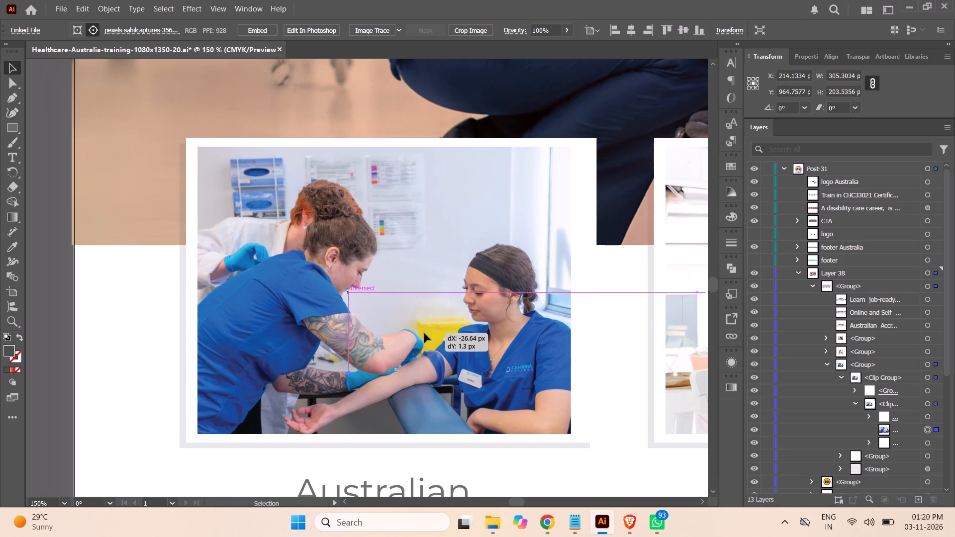
pyautogui.moveTo(424, 333); pyautogui.dragTo(447, 335)
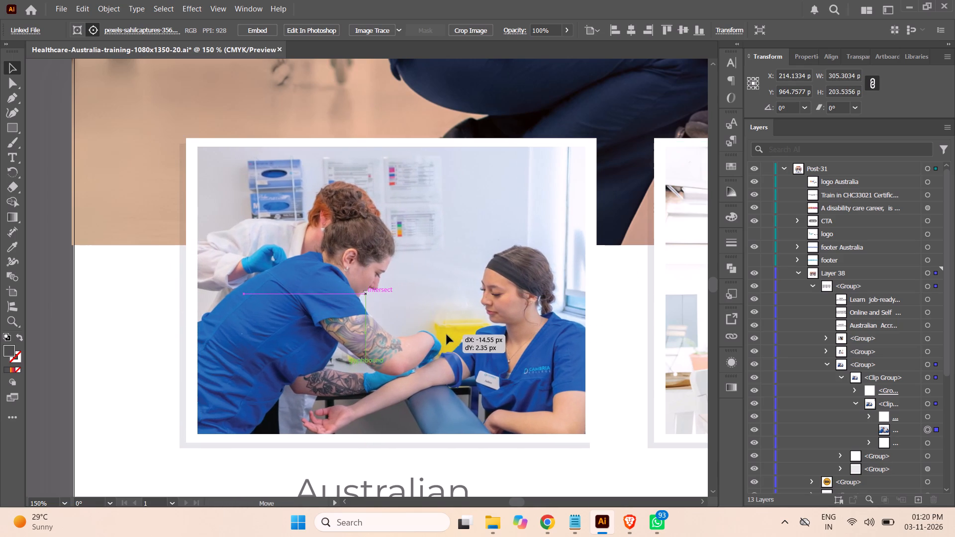
pyautogui.moveTo(447, 335); pyautogui.dragTo(435, 334)
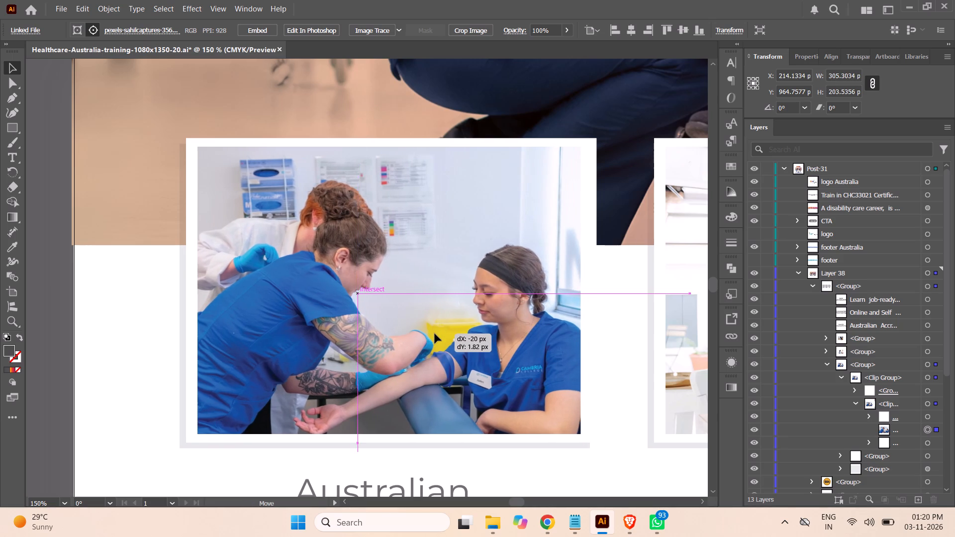
pyautogui.moveTo(435, 334); pyautogui.dragTo(442, 335)
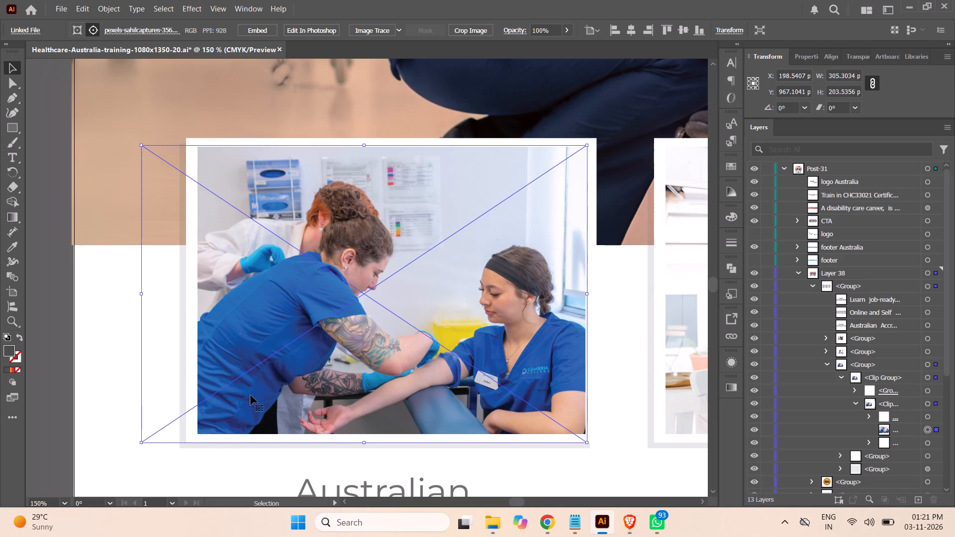
pyautogui.keyDown('shift'); pyautogui.moveTo(139, 443); pyautogui.dragTo(146, 437); pyautogui.keyUp('shift')
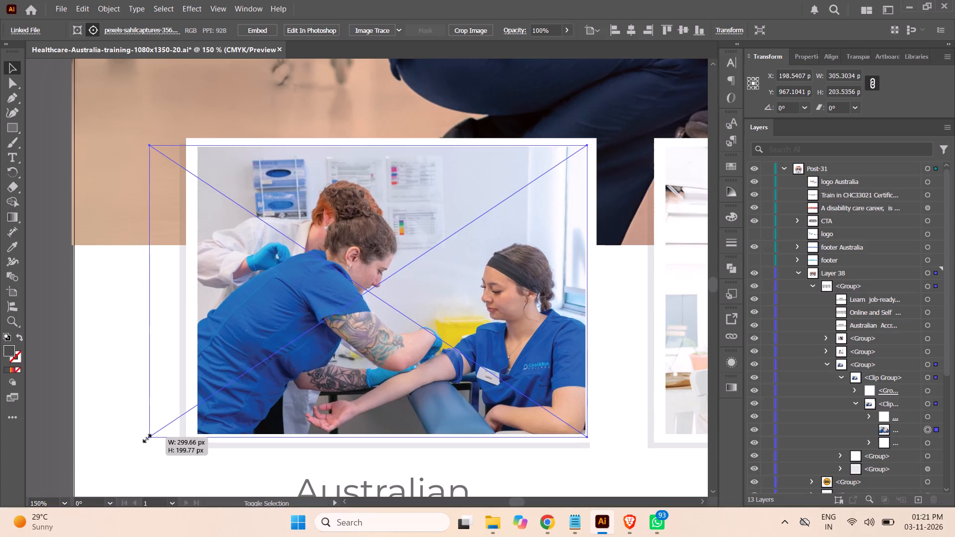
pyautogui.keyDown('shift'); pyautogui.moveTo(146, 437); pyautogui.dragTo(146, 437); pyautogui.keyUp('shift')
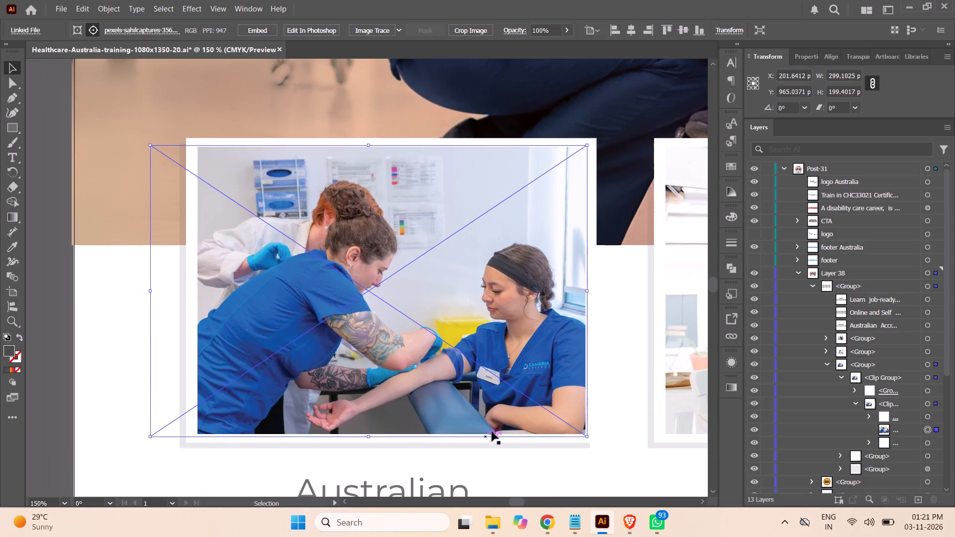
pyautogui.hotkey('ctrl', '-')
pyautogui.hotkey('ctrl', '-')
pyautogui.hotkey('ctrl', '-')
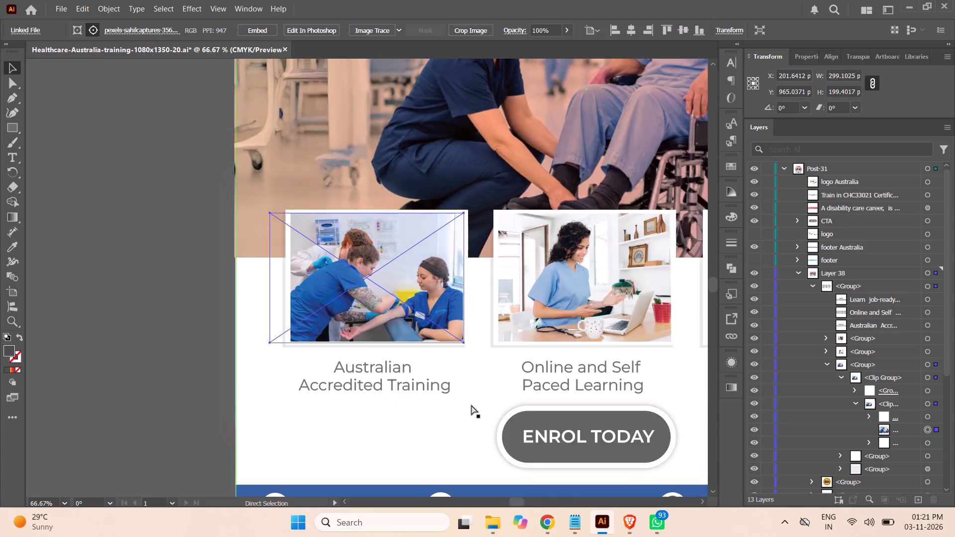
pyautogui.hotkey('ctrl', '-')
pyautogui.click(212, 237)
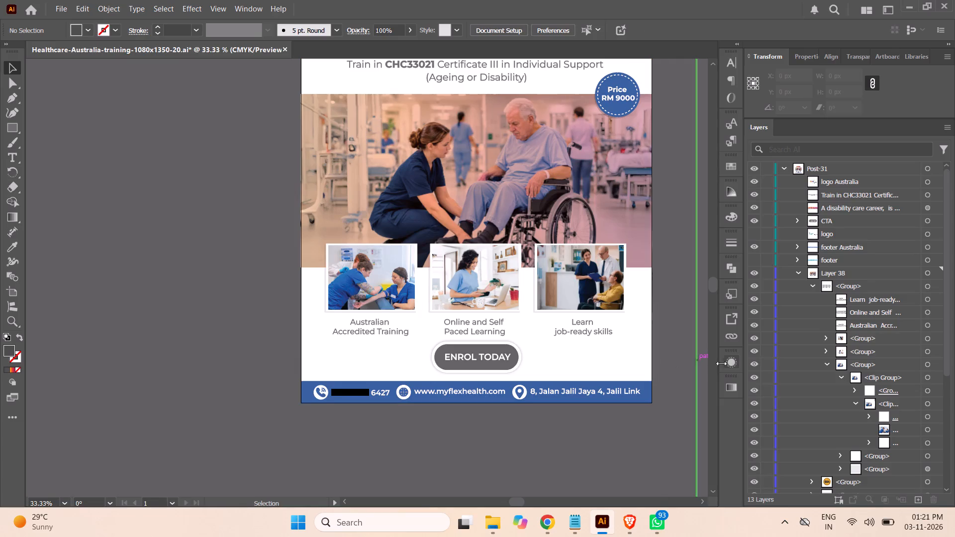
# Save the Healthcare-Australia-training-1080x1350-20 document with the fitted photo.
pyautogui.scroll(7, 691, 328)
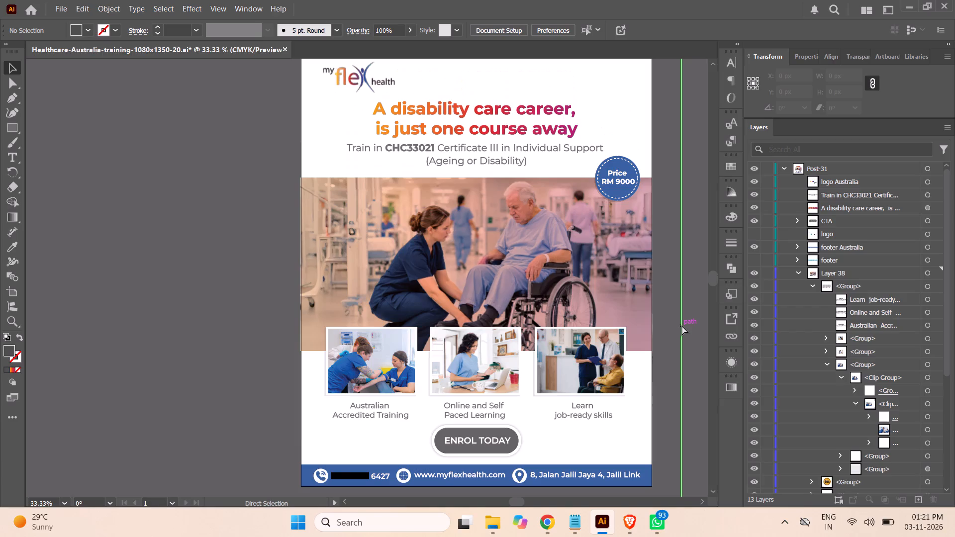
pyautogui.hotkey('ctrl', 's')
# Collapse the nested photo groups, Layer 38 and Post-31 so that only the top-level post layers are listed.
pyautogui.hotkey('ctrl', '-')
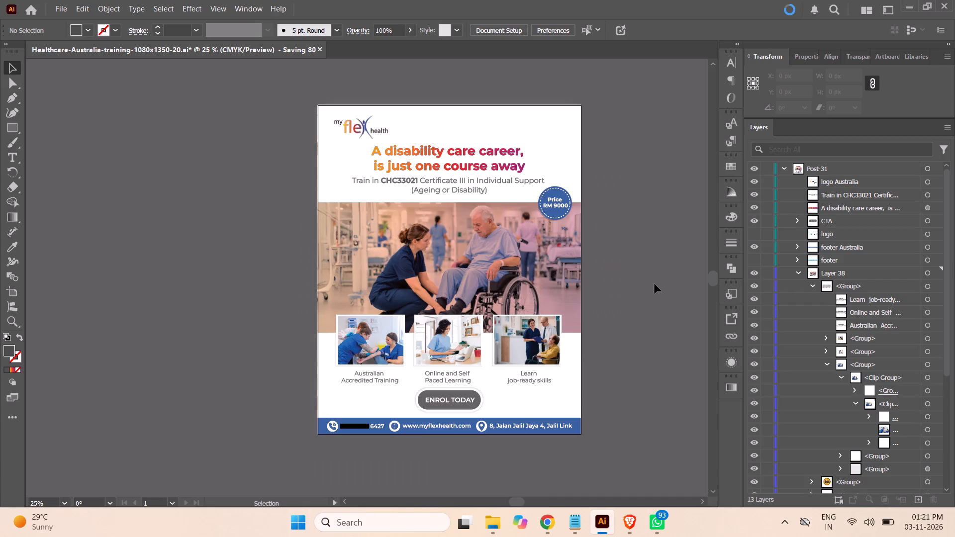
pyautogui.click(854, 403)
pyautogui.click(826, 365)
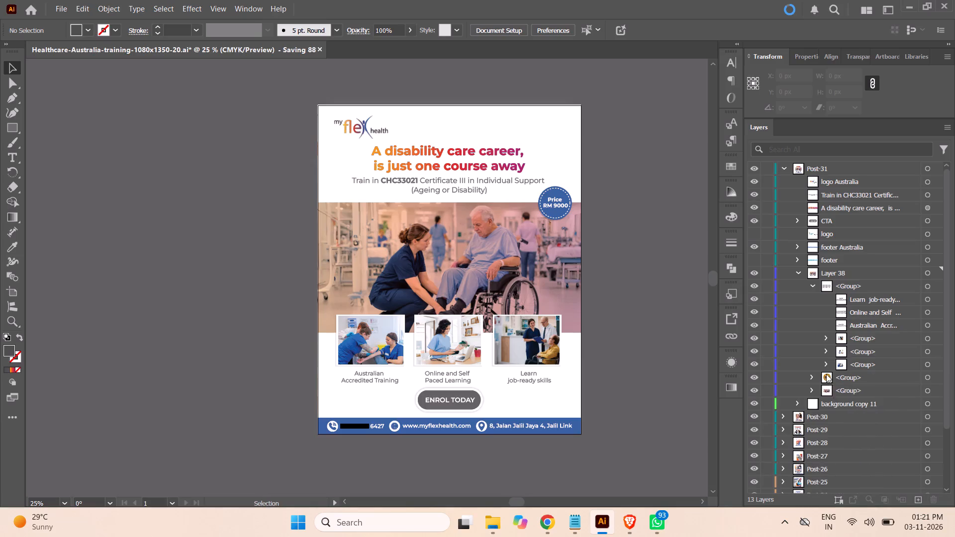
pyautogui.click(809, 285)
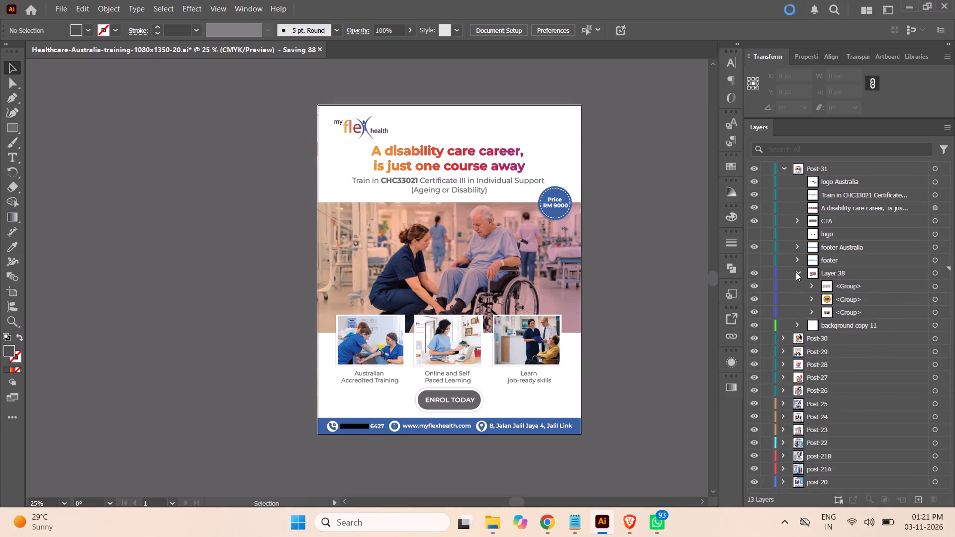
pyautogui.click(796, 272)
pyautogui.click(781, 168)
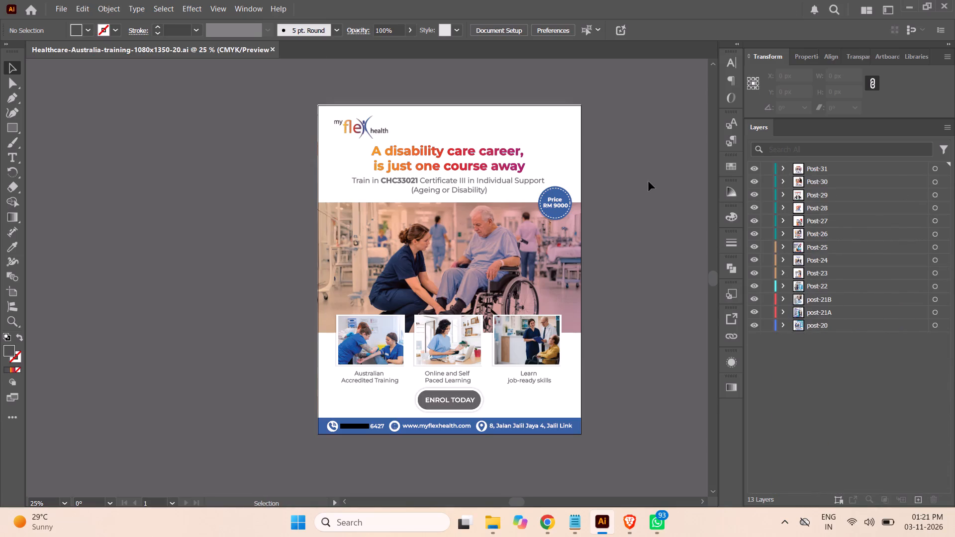
# Deselect everything and save the Healthcare-Australia-training document again.
pyautogui.click(649, 181)
pyautogui.hotkey('ctrl', 's')
# Switch to Chrome to consult the MFHM - CERT III Individual Support task in Asana.
pyautogui.click(550, 521)
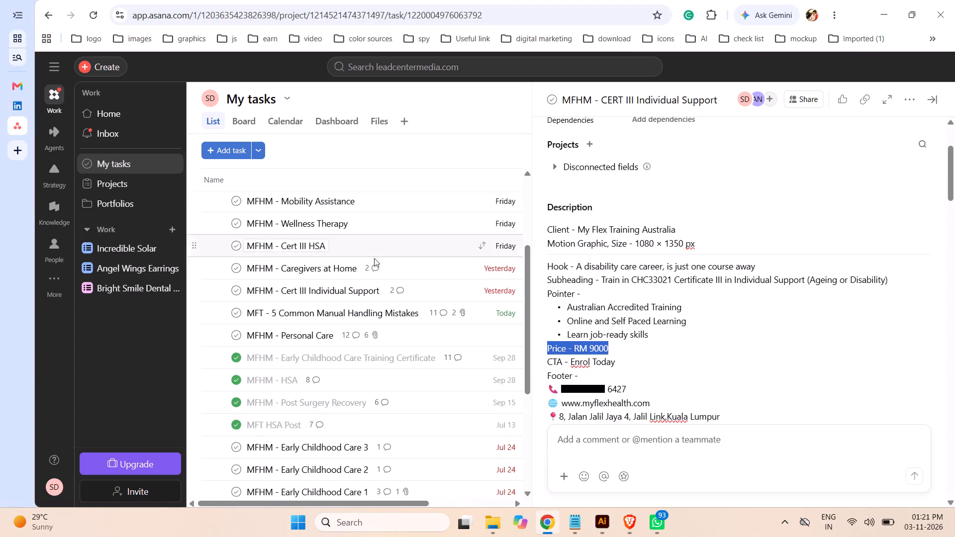
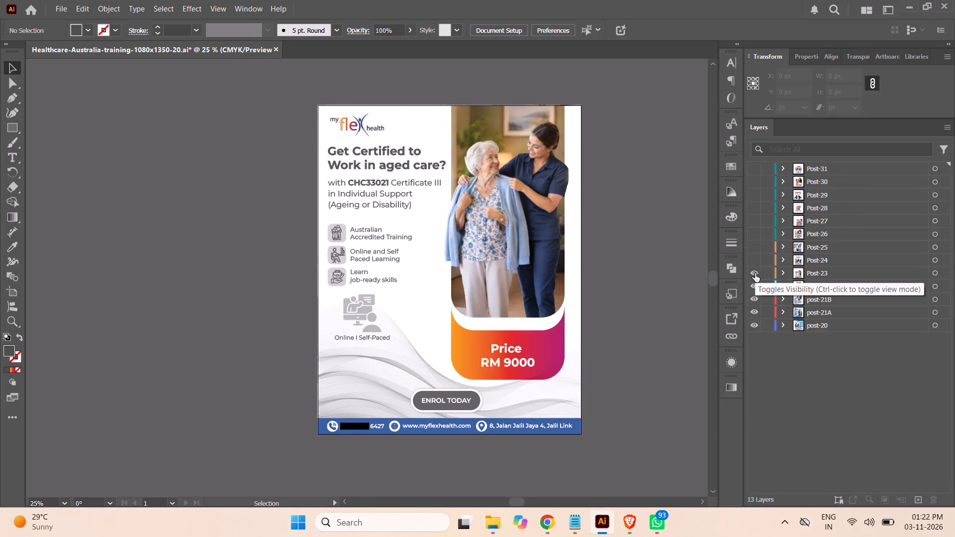
# Hide the Post-23 and Post-22 layers so that the post-21B artwork is exposed.
pyautogui.click(755, 273)
pyautogui.click(755, 287)
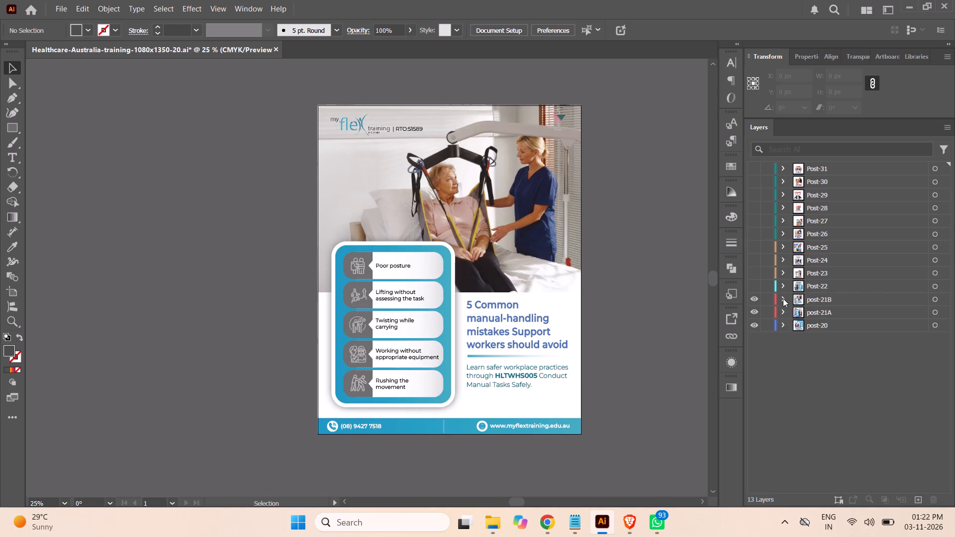
# In the post-21B headline about common manual-handling mistakes, change "Support" to lowercase "support" and finish the text edit.
pyautogui.click(786, 300)
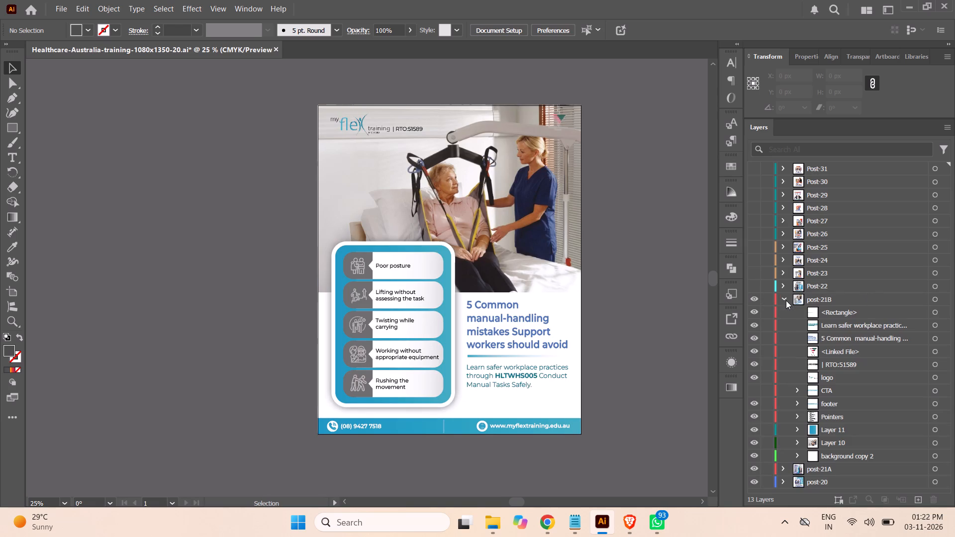
pyautogui.click(933, 326)
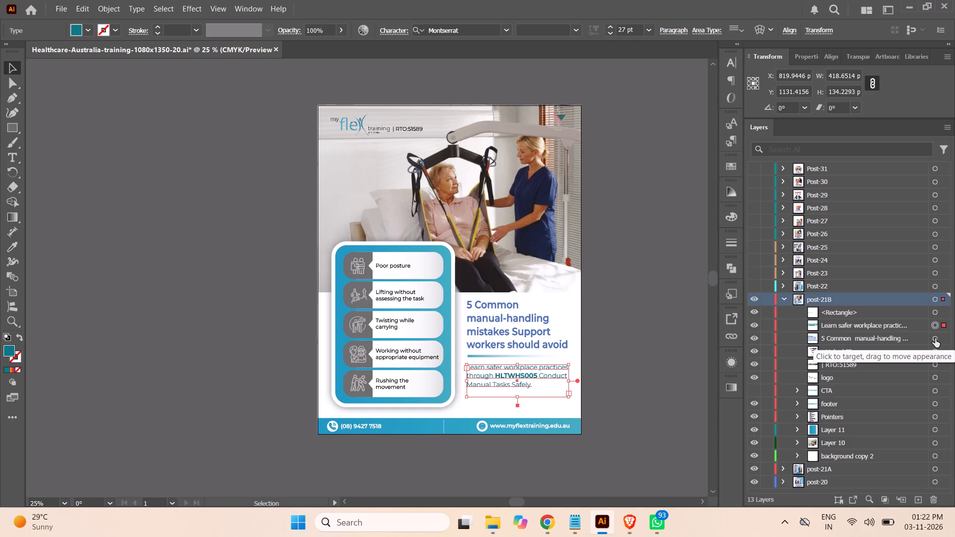
pyautogui.click(935, 338)
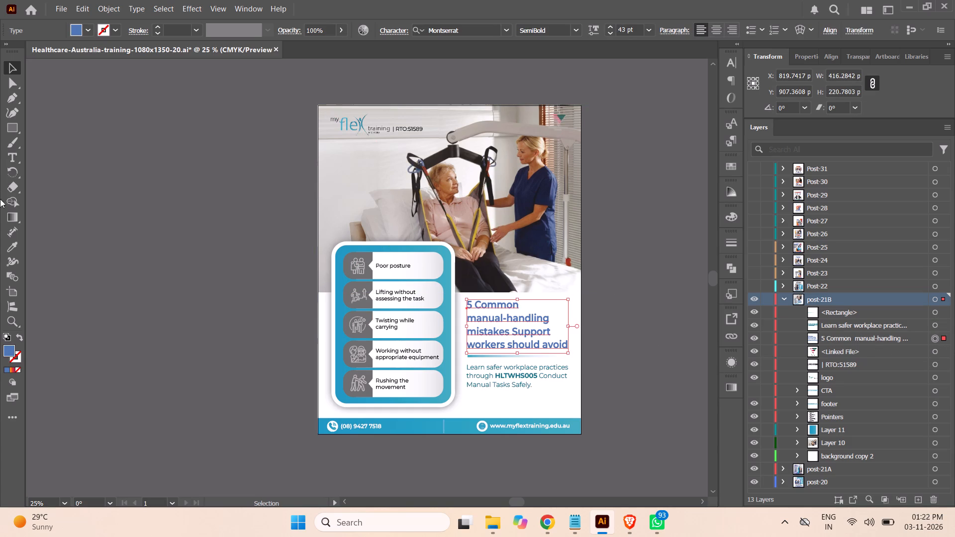
pyautogui.click(13, 160)
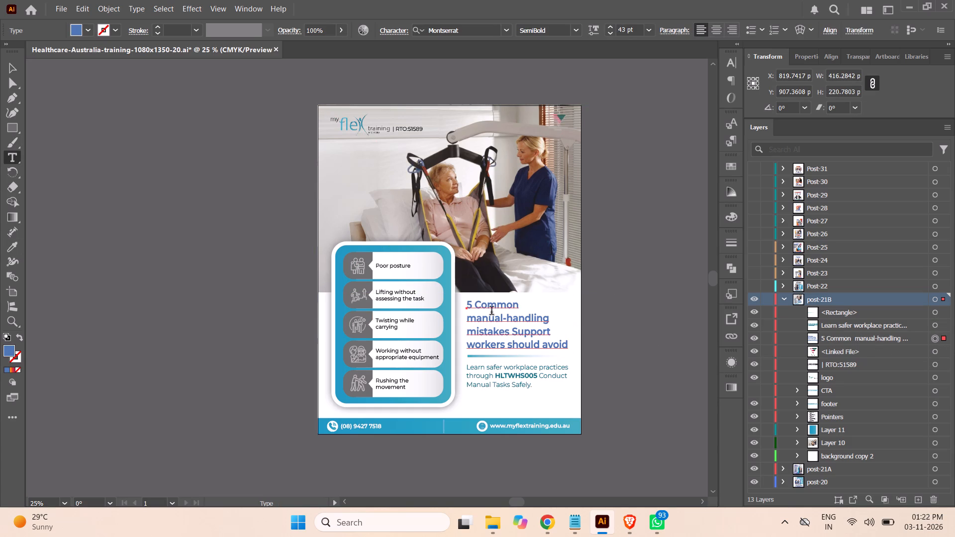
pyautogui.moveTo(516, 335); pyautogui.dragTo(513, 333)
pyautogui.moveTo(513, 333); pyautogui.dragTo(511, 331)
pyautogui.press('s')
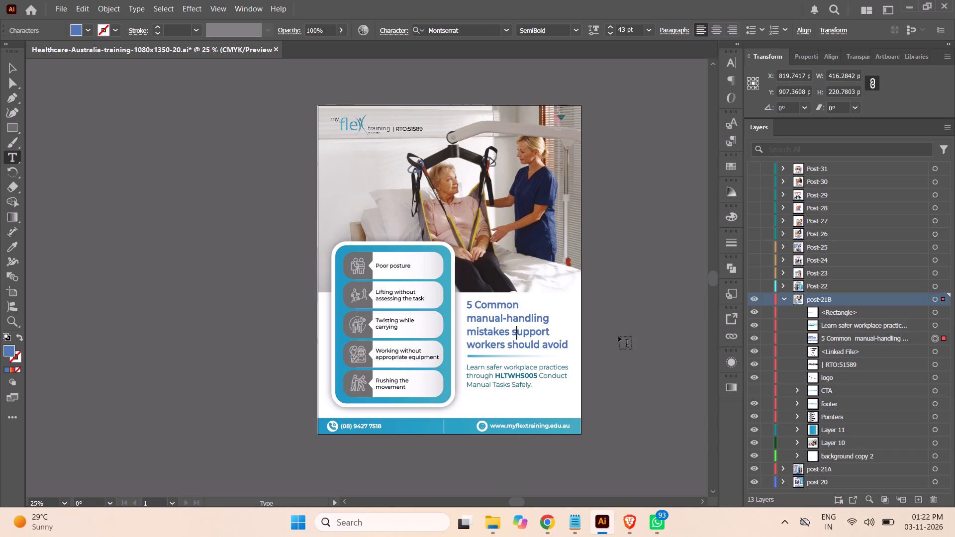
pyautogui.click(9, 70)
pyautogui.click(101, 214)
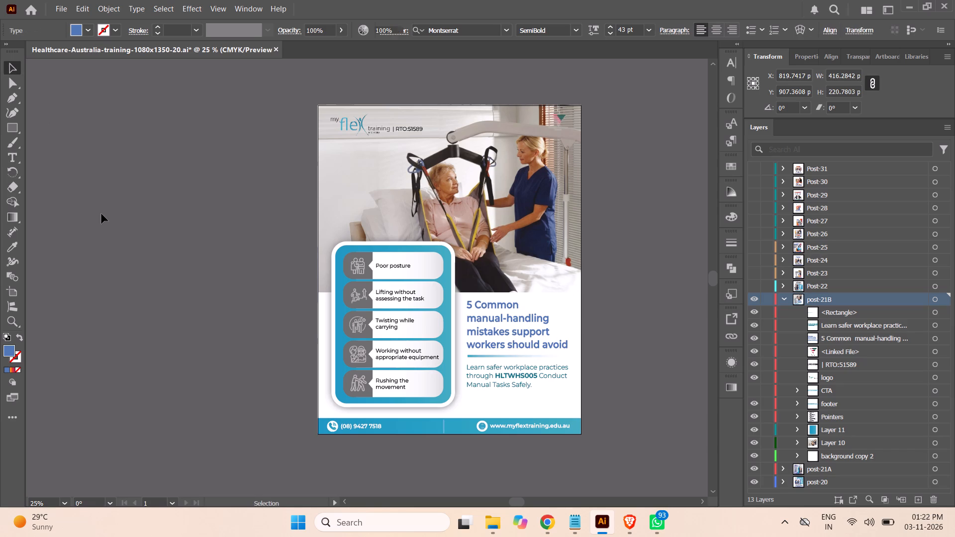
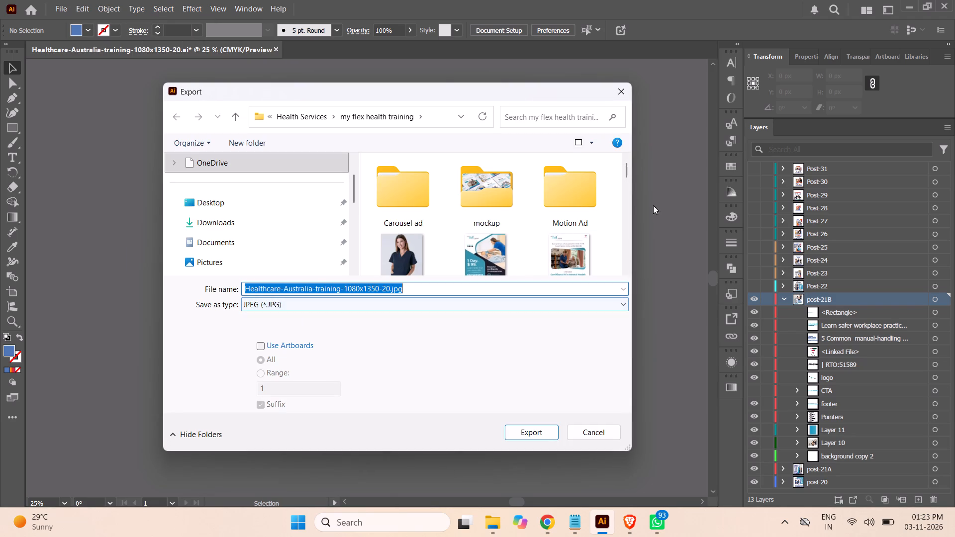
# Choose the existing Healthcare-Australia-training-1080x1350-20B.jpg in the my flex health training folder as the JPEG export target and replace it.
pyautogui.moveTo(626, 166); pyautogui.dragTo(636, 210)
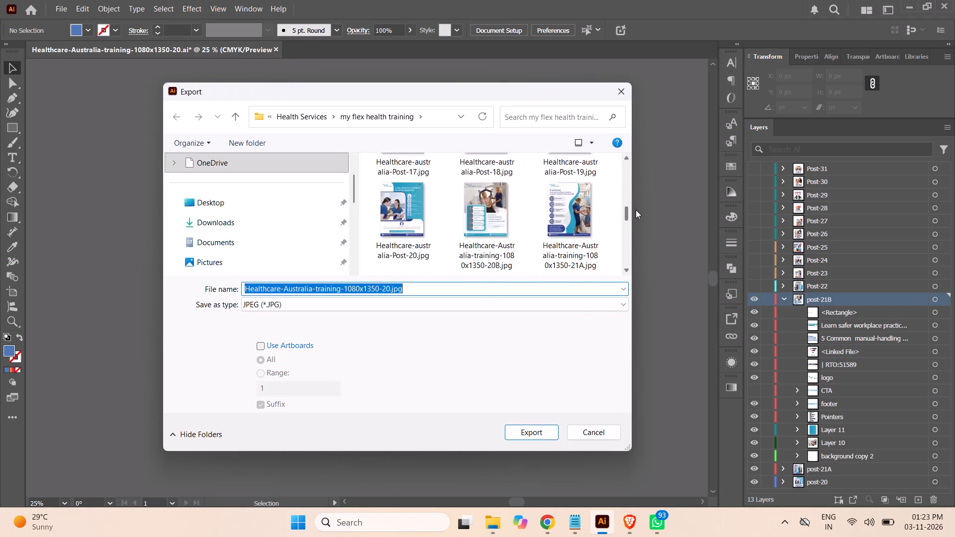
pyautogui.moveTo(636, 210); pyautogui.dragTo(639, 225)
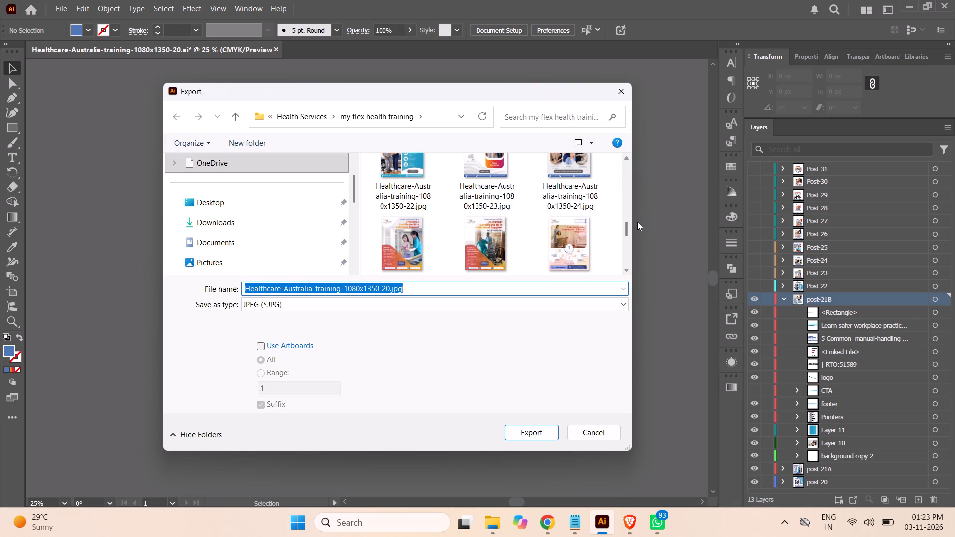
pyautogui.click(636, 211)
pyautogui.moveTo(636, 209); pyautogui.dragTo(636, 200)
pyautogui.moveTo(627, 228); pyautogui.dragTo(632, 250)
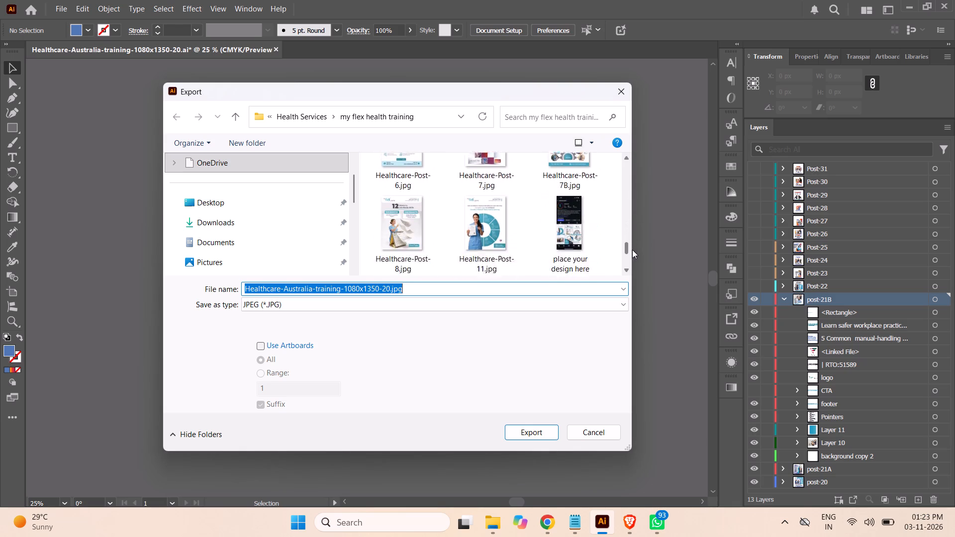
pyautogui.moveTo(632, 250); pyautogui.dragTo(635, 262)
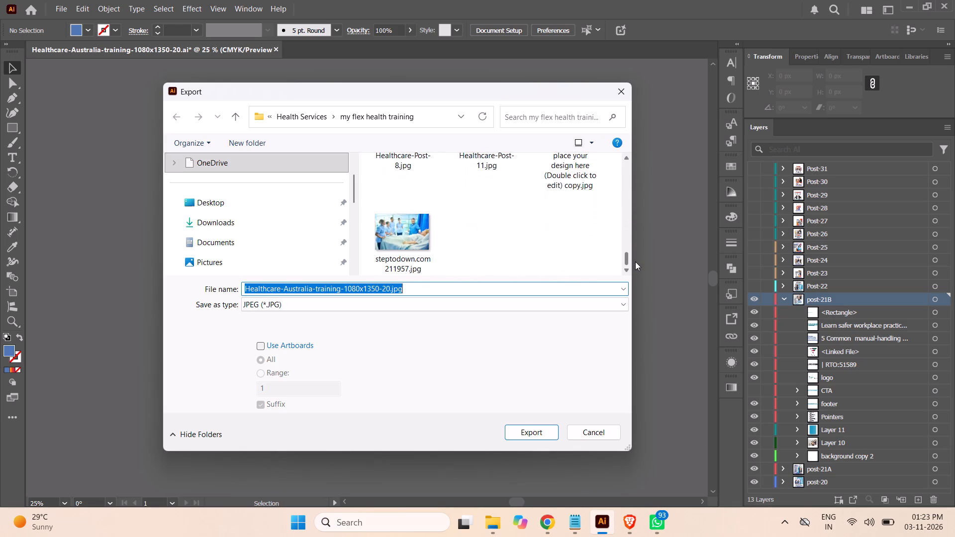
pyautogui.moveTo(635, 262); pyautogui.dragTo(632, 245)
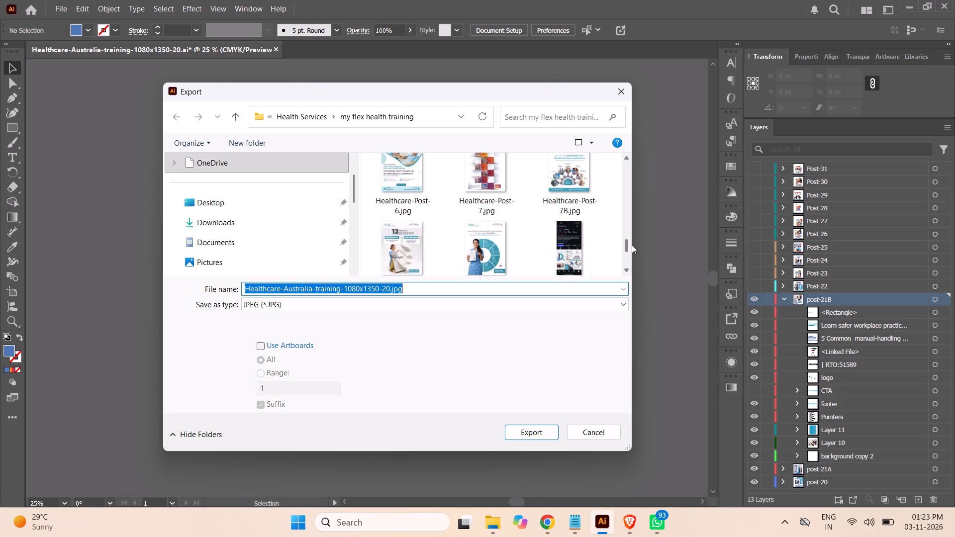
pyautogui.moveTo(632, 245); pyautogui.dragTo(631, 223)
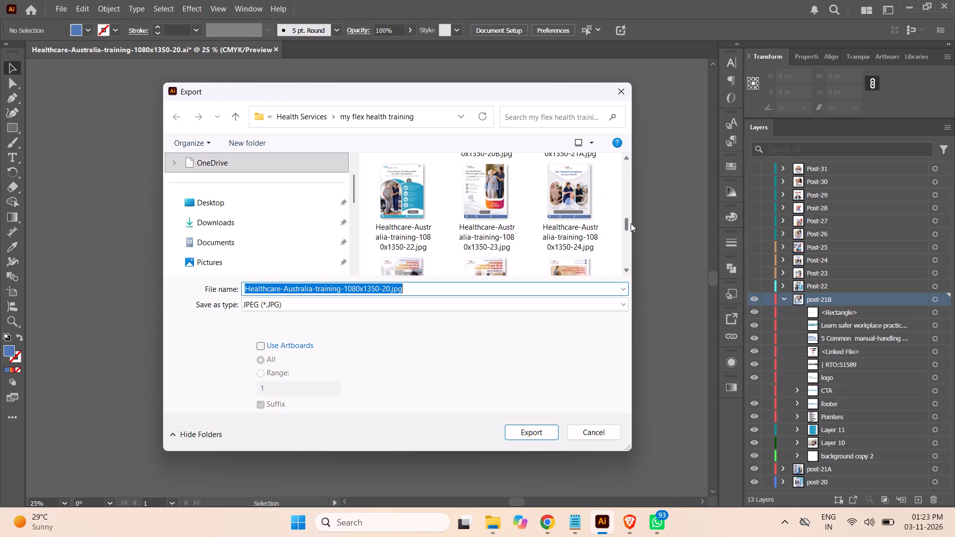
pyautogui.moveTo(631, 223); pyautogui.dragTo(631, 214)
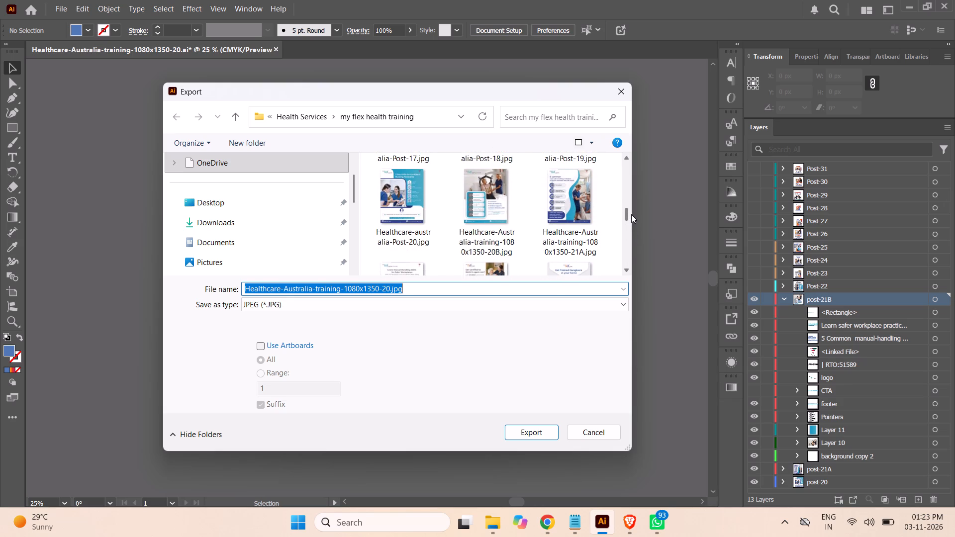
pyautogui.moveTo(631, 214); pyautogui.dragTo(631, 214)
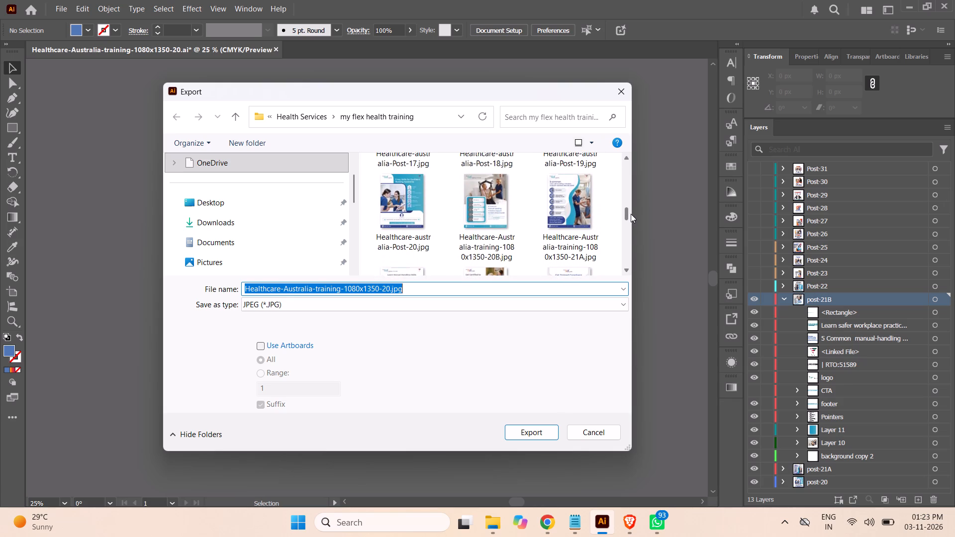
pyautogui.moveTo(631, 214); pyautogui.dragTo(631, 212)
pyautogui.click(477, 237)
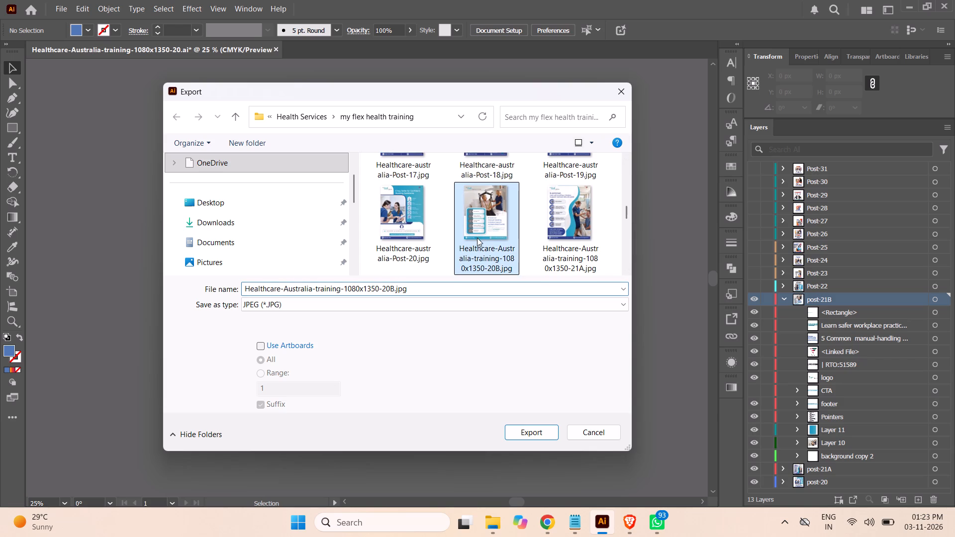
pyautogui.click(526, 433)
pyautogui.click(525, 315)
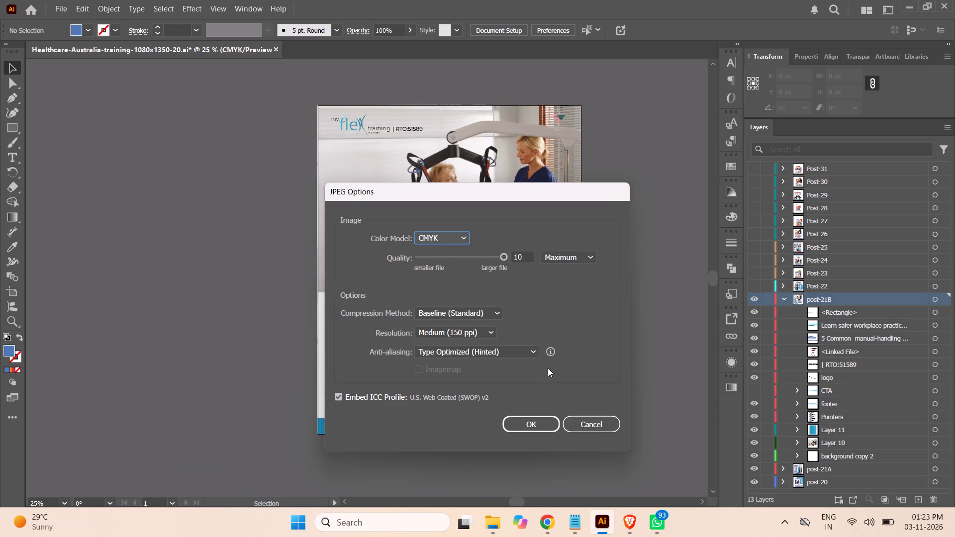
# Set the JPEG color model to RGB and export the post-21B artwork.
pyautogui.click(444, 240)
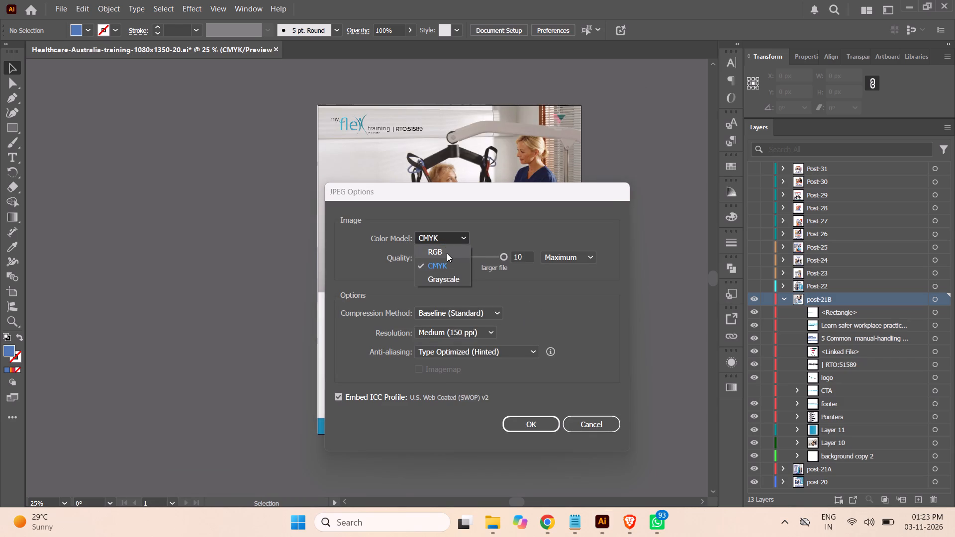
pyautogui.click(447, 254)
pyautogui.click(538, 425)
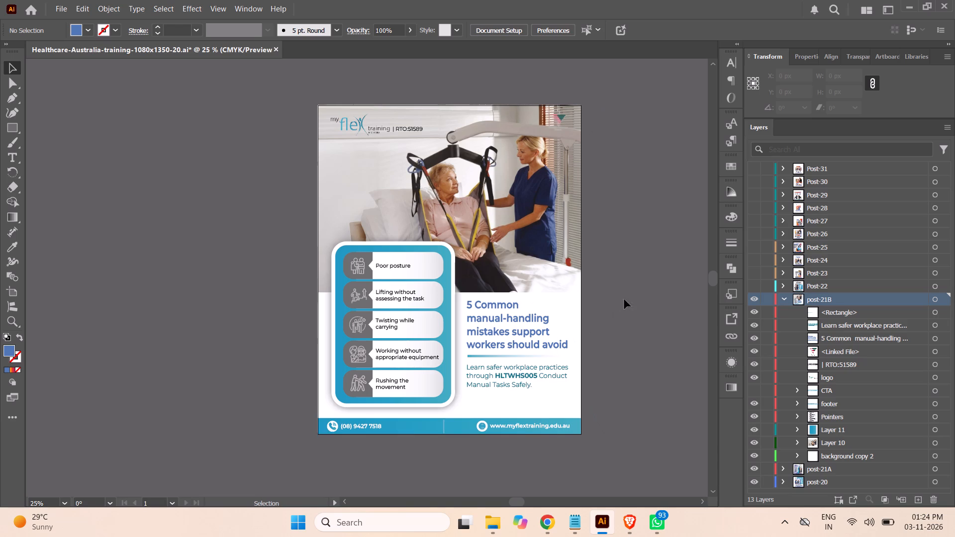
# Collapse the post-21B layer and save the document.
pyautogui.click(783, 297)
pyautogui.click(63, 9)
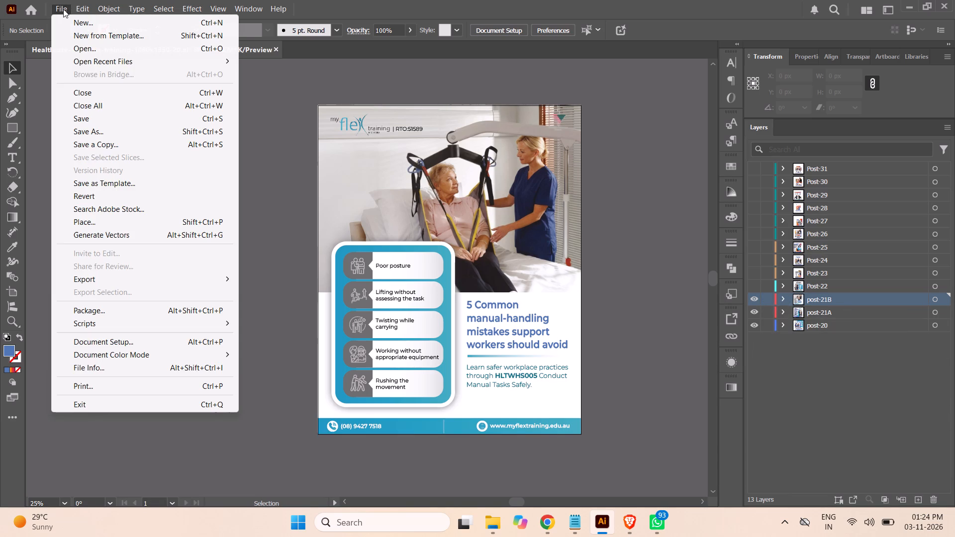
pyautogui.click(90, 119)
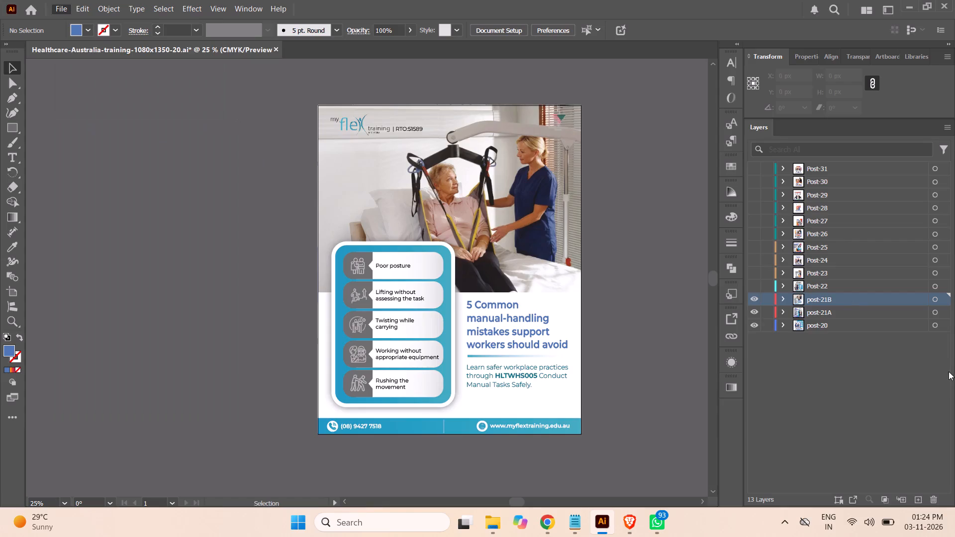
# Make the Post-22 and Post-23 layers visible again.
pyautogui.click(754, 284)
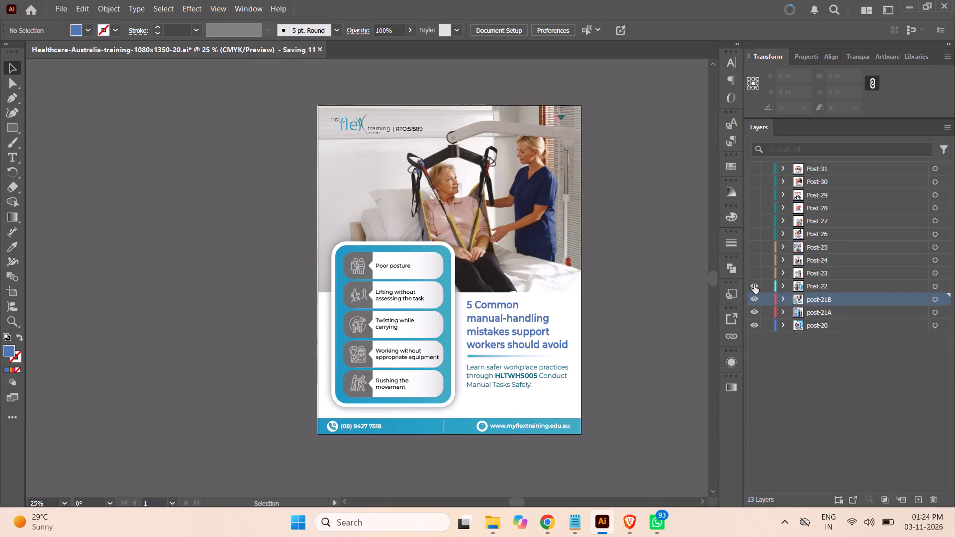
pyautogui.click(755, 273)
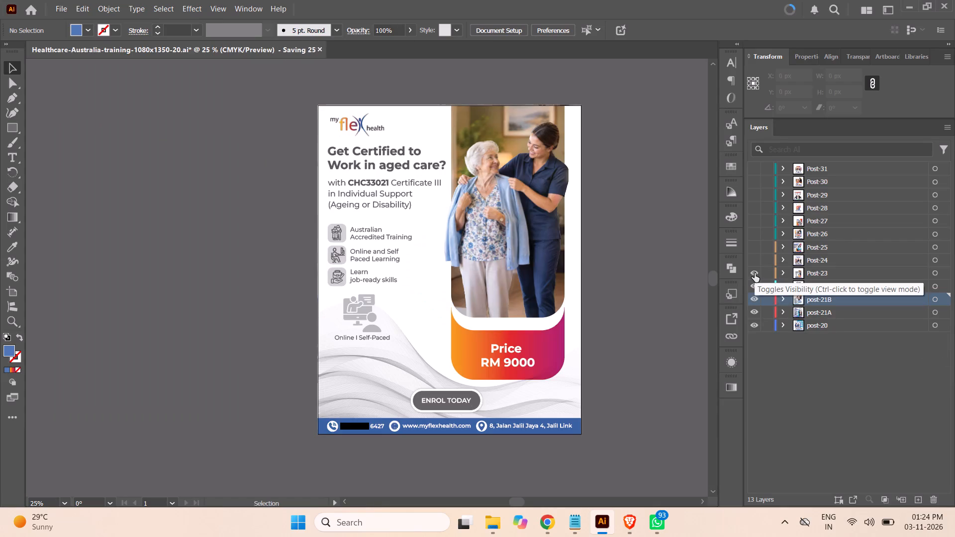
# Duplicate the Post-23 layer and rename the copy as Post-23 B.
pyautogui.click(837, 272)
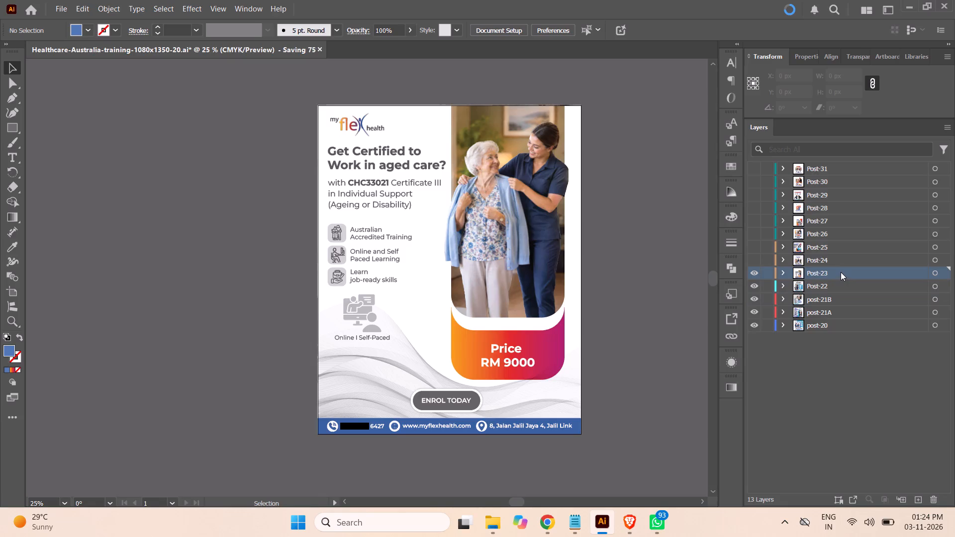
pyautogui.moveTo(841, 272); pyautogui.dragTo(921, 498)
pyautogui.doubleClick(828, 273)
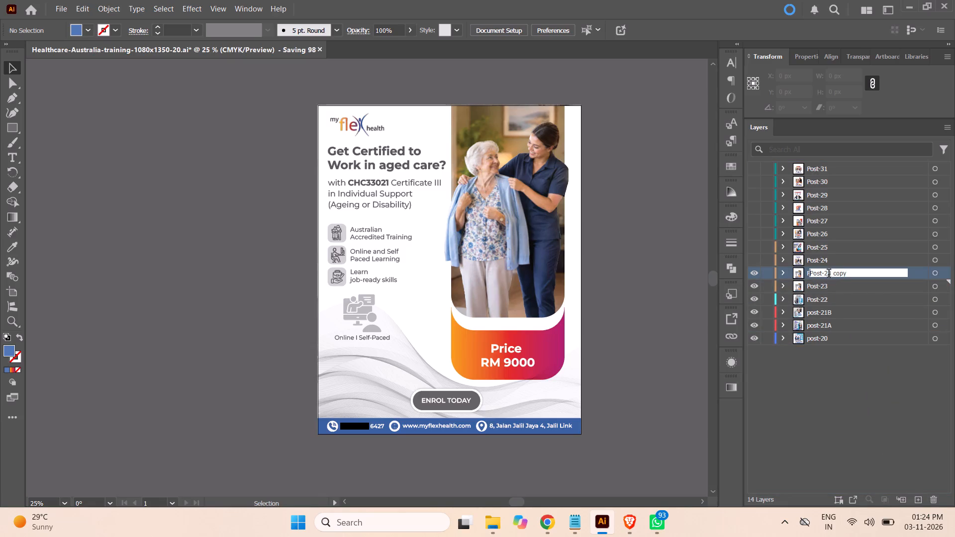
pyautogui.moveTo(833, 272); pyautogui.dragTo(872, 272)
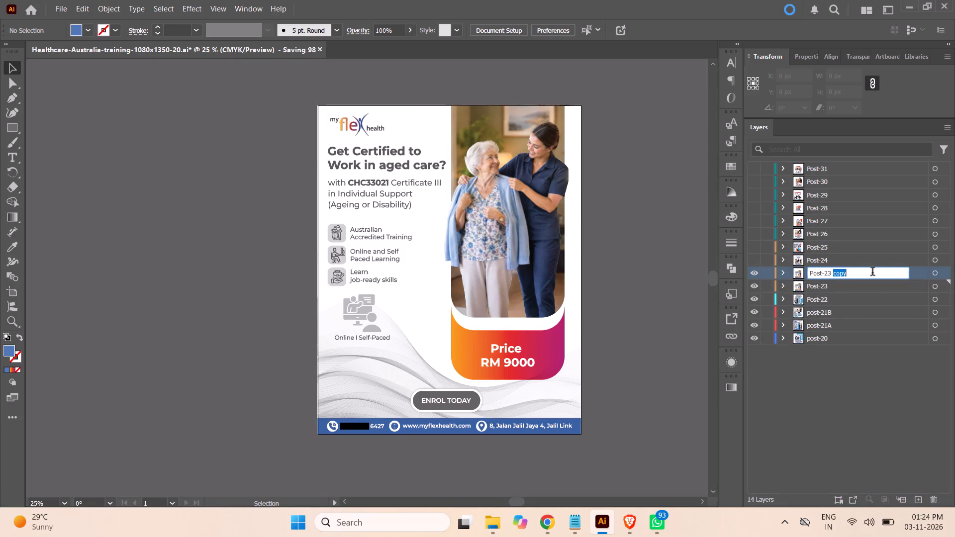
pyautogui.hotkey('shift', 'b')
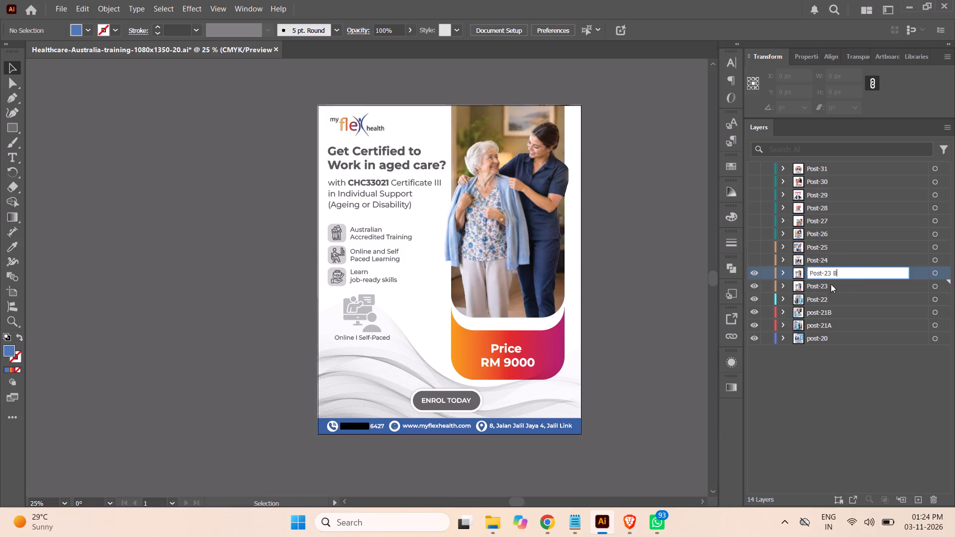
pyautogui.click(666, 275)
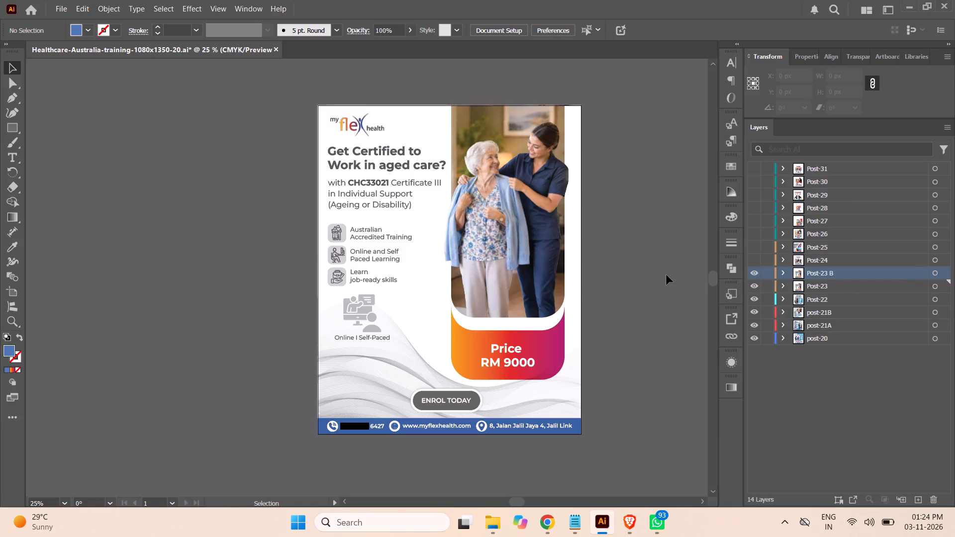
# Expand the Post-23 B layer to reach its contents.
pyautogui.click(784, 272)
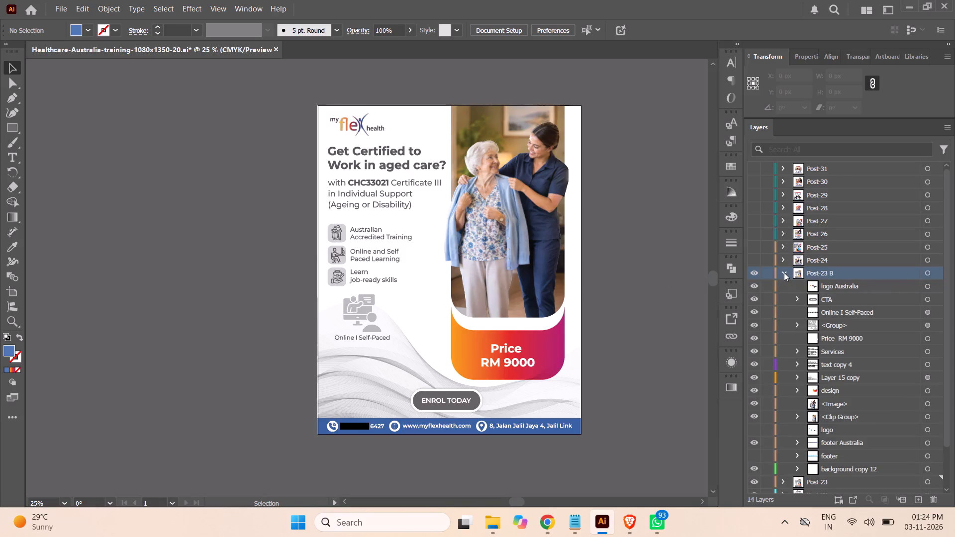
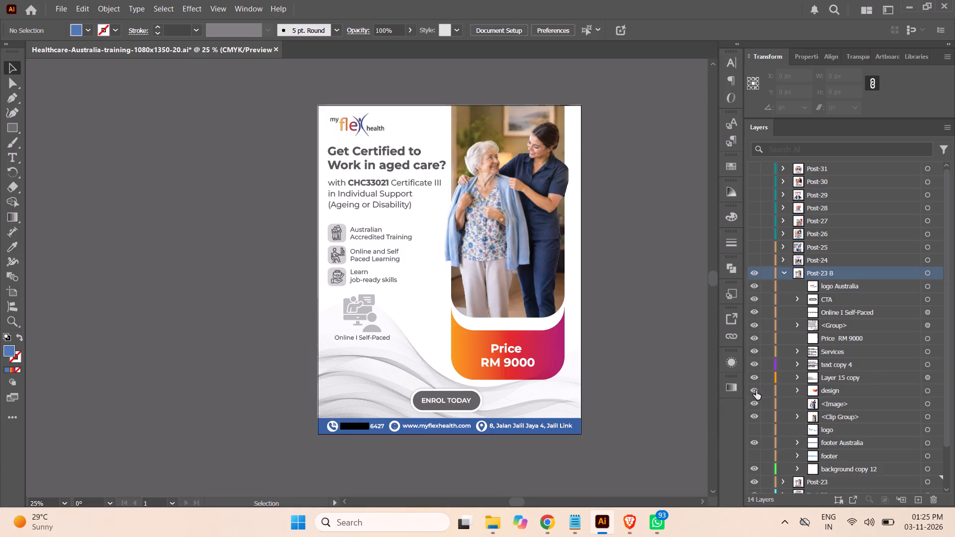
# Delete the design sublayer, the orange-purple gradient shape behind the price, from the Post-23 B layer.
pyautogui.click(861, 390)
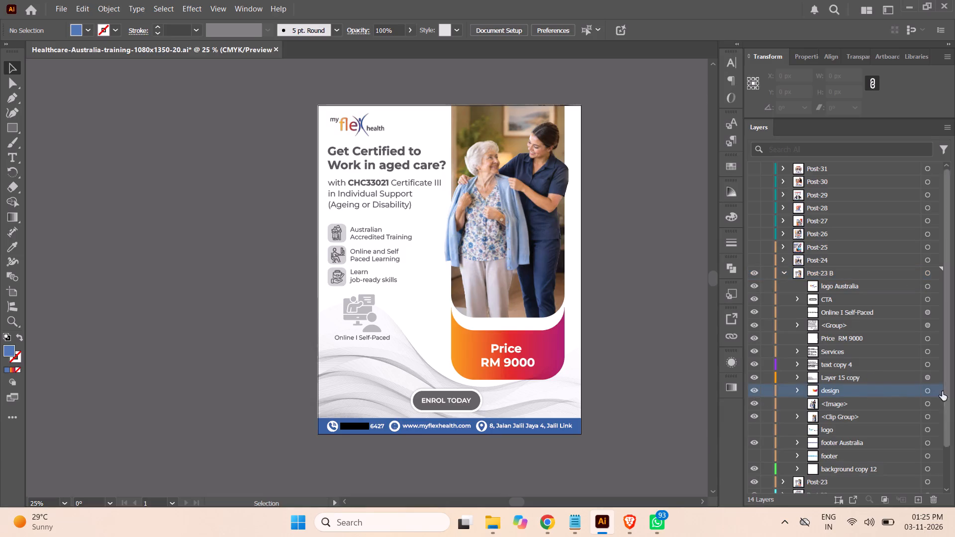
pyautogui.click(929, 391)
pyautogui.click(934, 496)
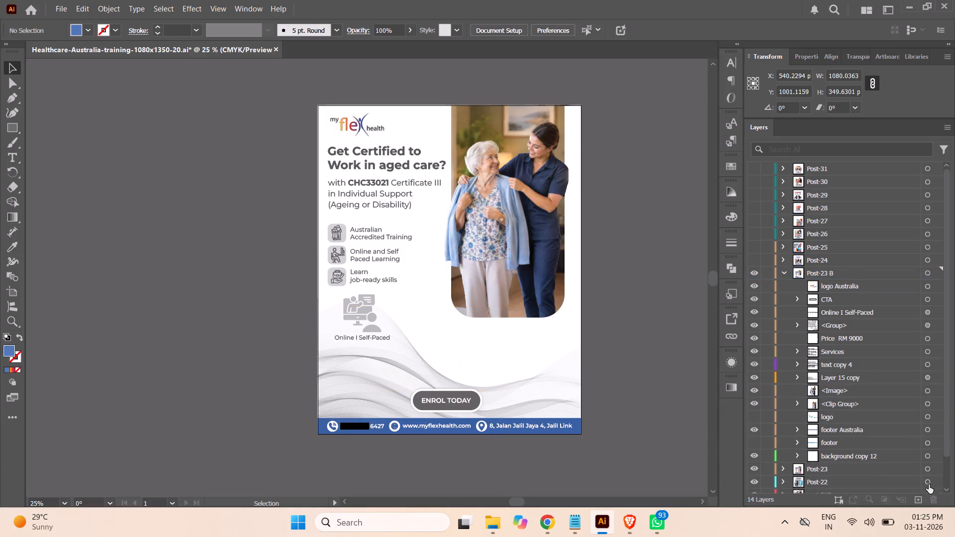
# Delete the caregiver photo from the Post-23 B layer by removing its <Image> and <Clip Group> items together.
pyautogui.click(928, 390)
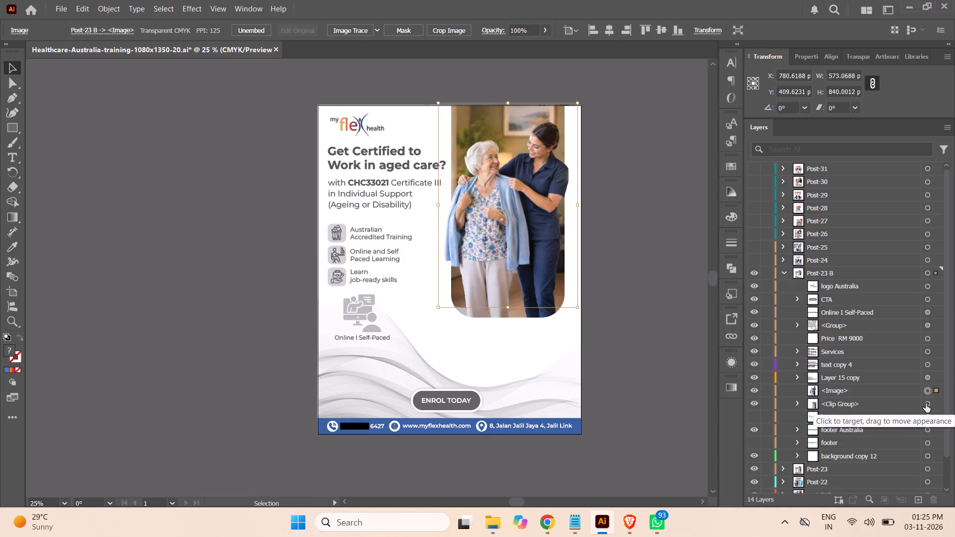
pyautogui.keyDown('shift'); pyautogui.click(925, 403); pyautogui.keyUp('shift')
pyautogui.click(888, 403)
pyautogui.keyDown('shift'); pyautogui.click(888, 390); pyautogui.keyUp('shift')
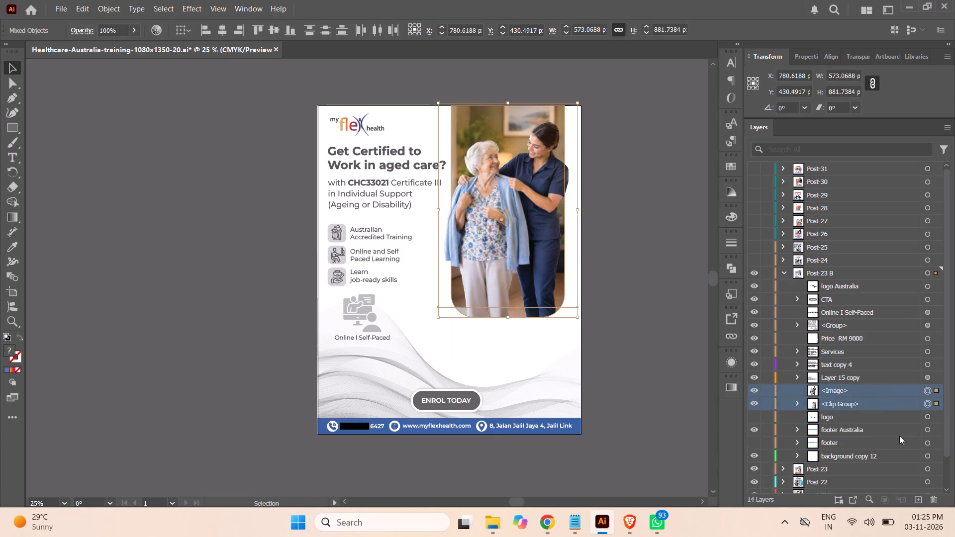
pyautogui.click(931, 501)
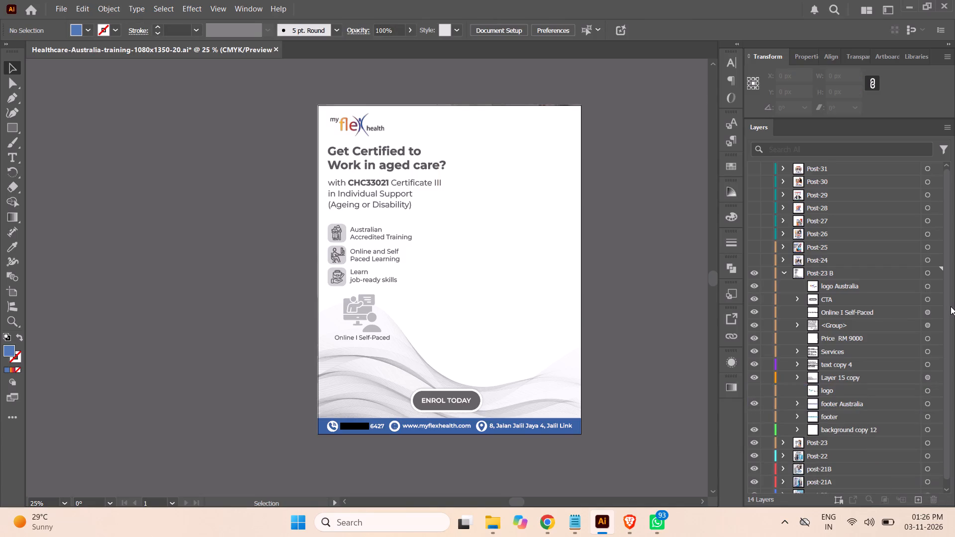
# Recolour the "Price RM 9000" text in Post-23 B to dark grey #68696b.
pyautogui.click(929, 339)
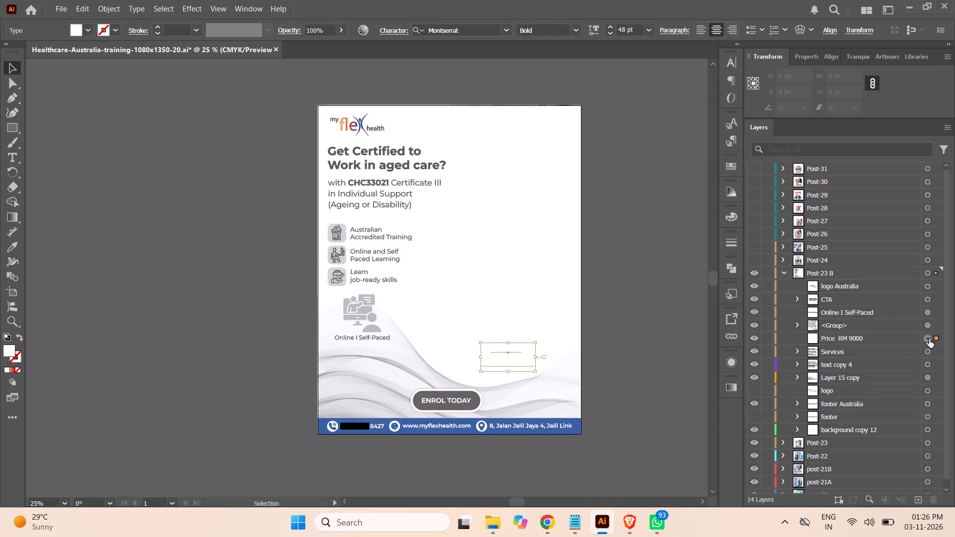
pyautogui.doubleClick(11, 352)
pyautogui.click(574, 245)
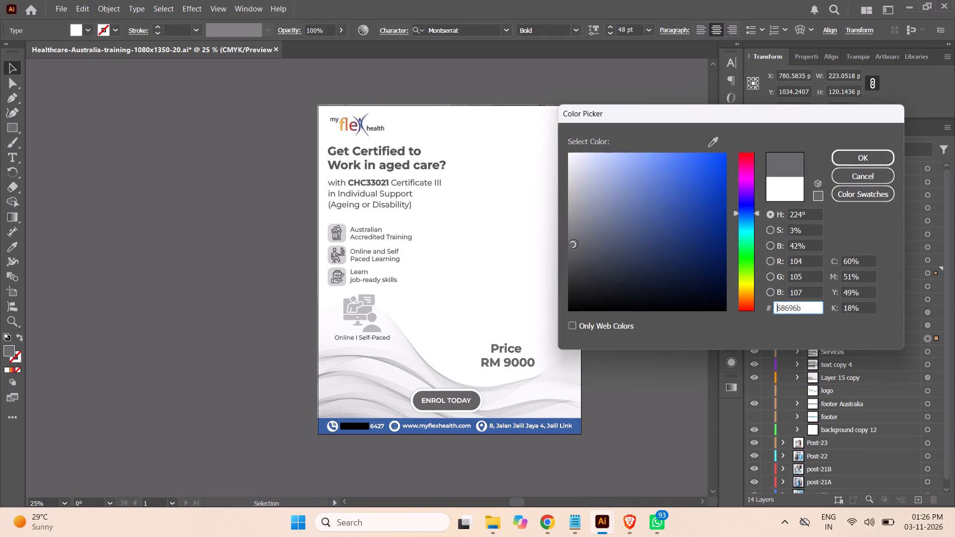
pyautogui.click(859, 154)
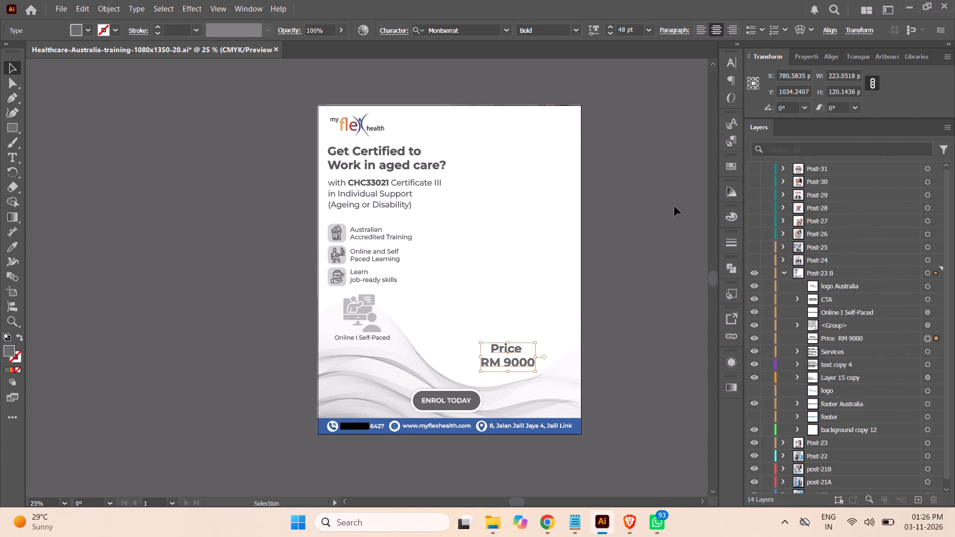
pyautogui.click(674, 206)
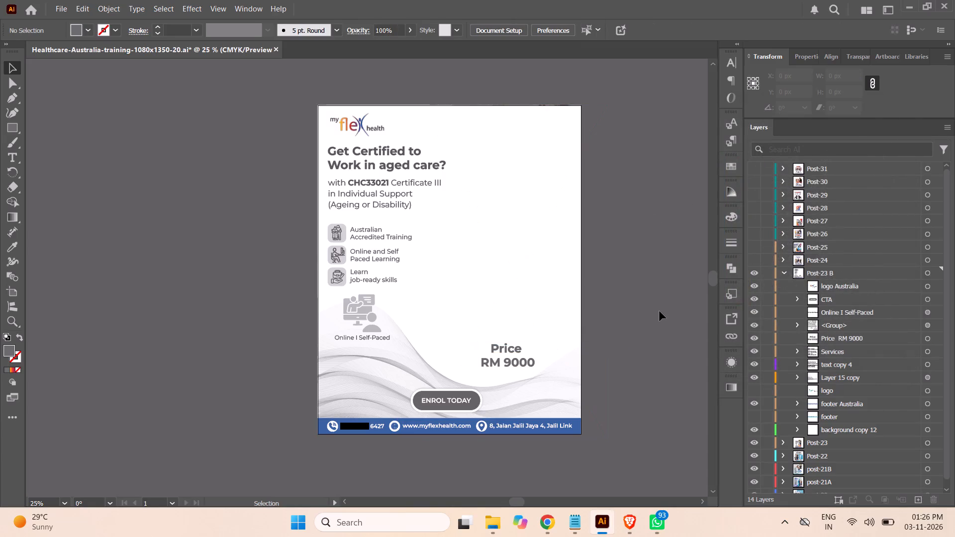
# Switch to Brave and examine the related social media post templates on Vecteezy for layout ideas, comparing them with the Post-23 B artwork.
pyautogui.click(632, 520)
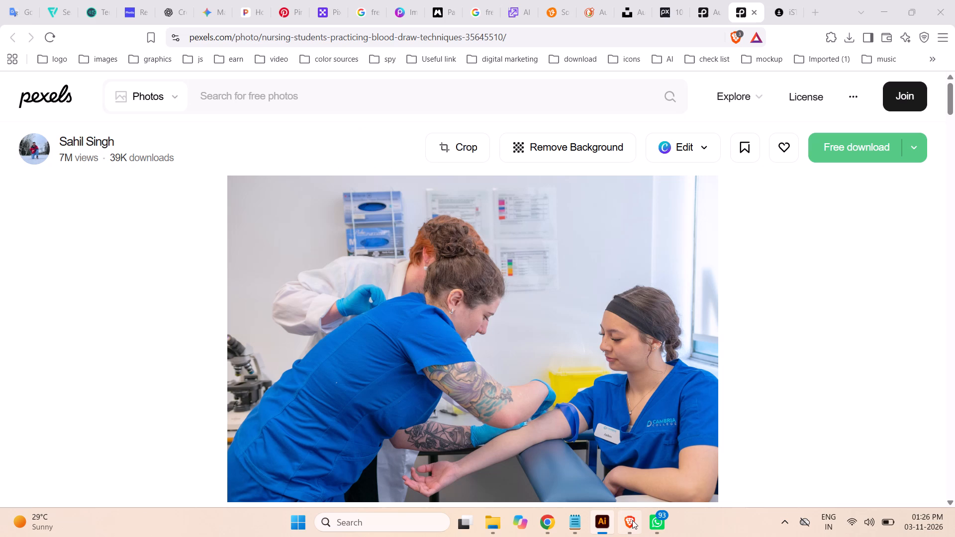
pyautogui.click(554, 9)
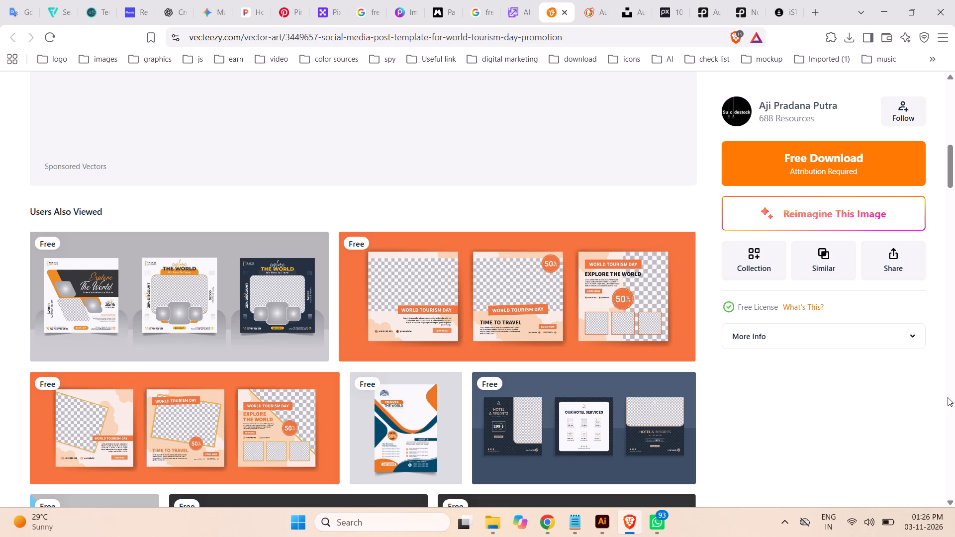
pyautogui.click(606, 522)
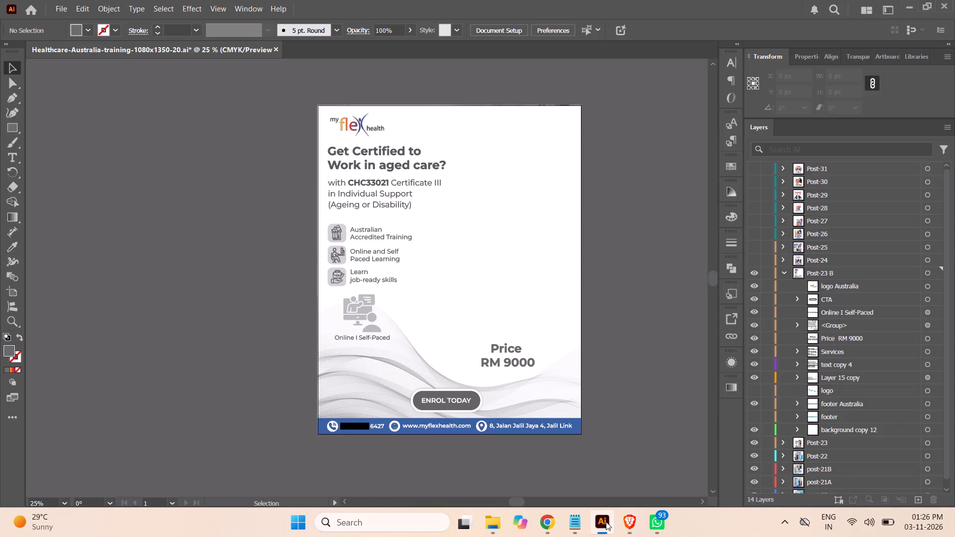
pyautogui.click(606, 522)
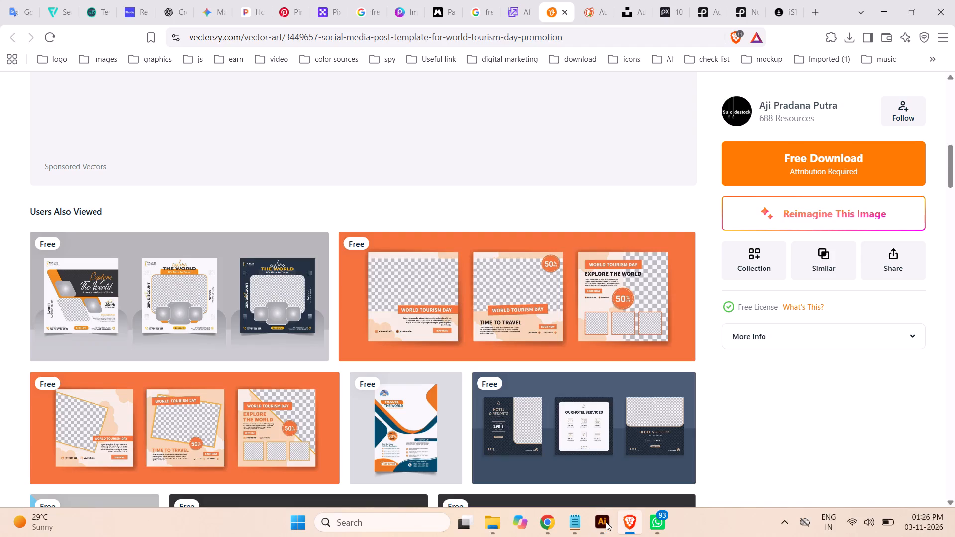
pyautogui.click(606, 522)
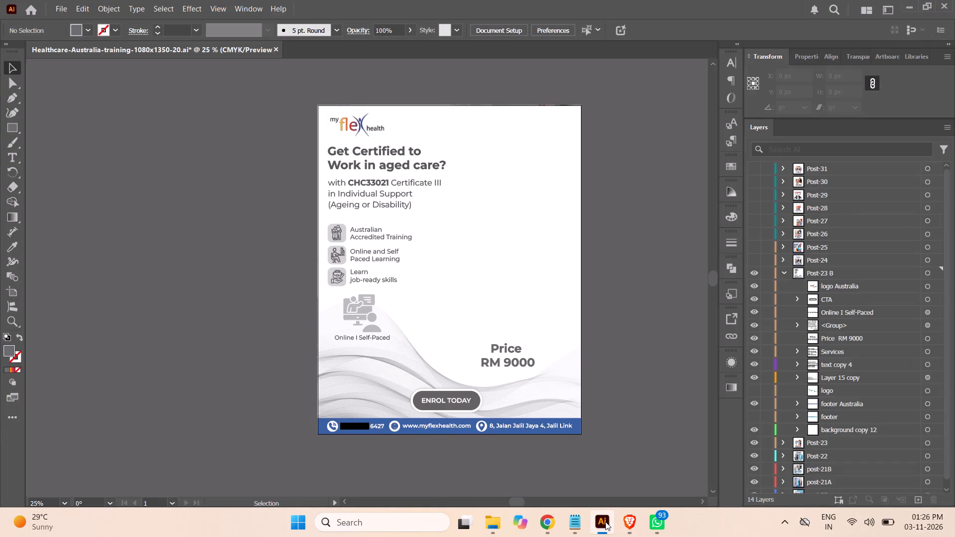
pyautogui.click(605, 522)
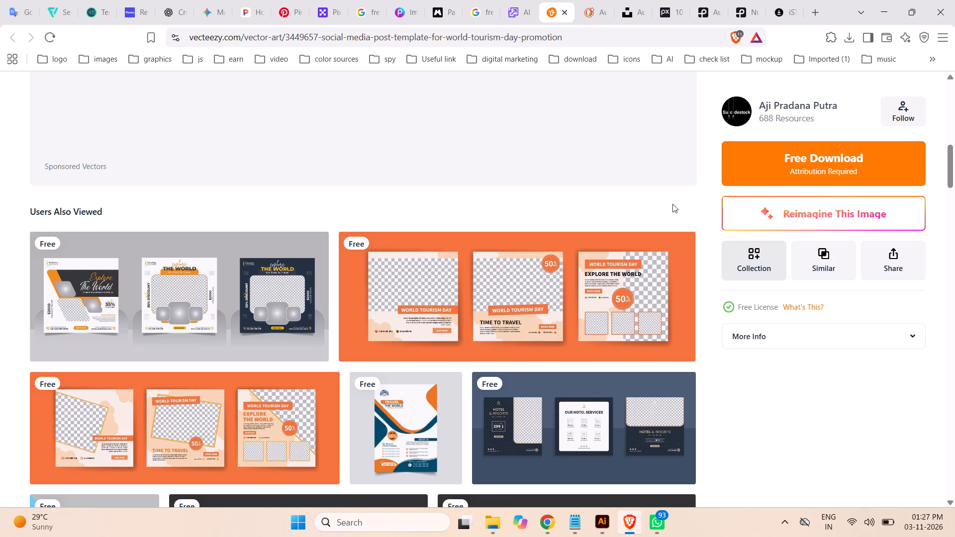
pyautogui.click(610, 532)
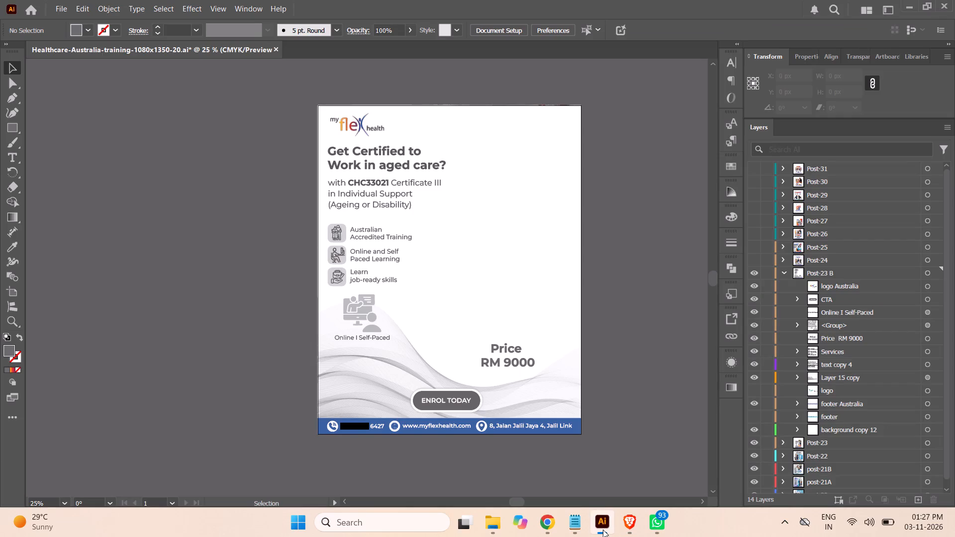
pyautogui.click(602, 530)
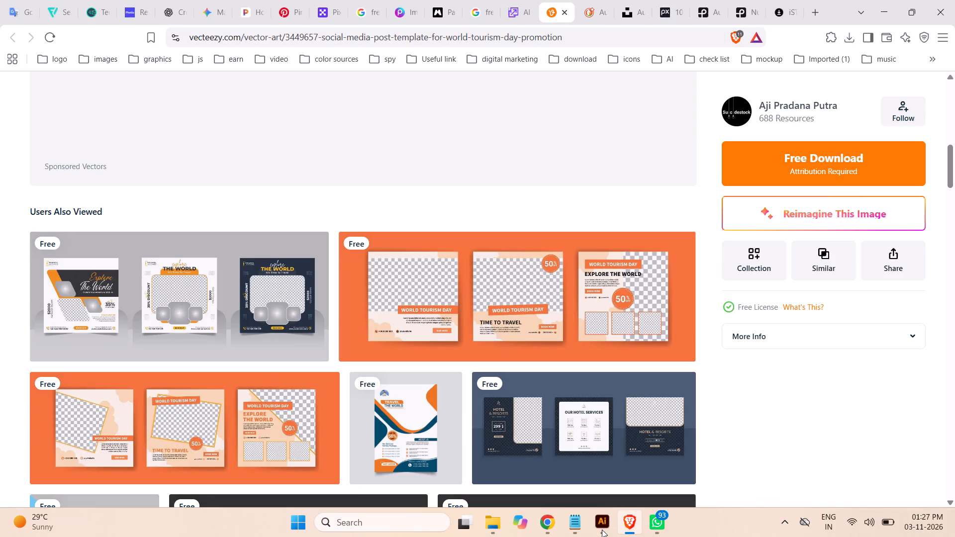
pyautogui.click(602, 530)
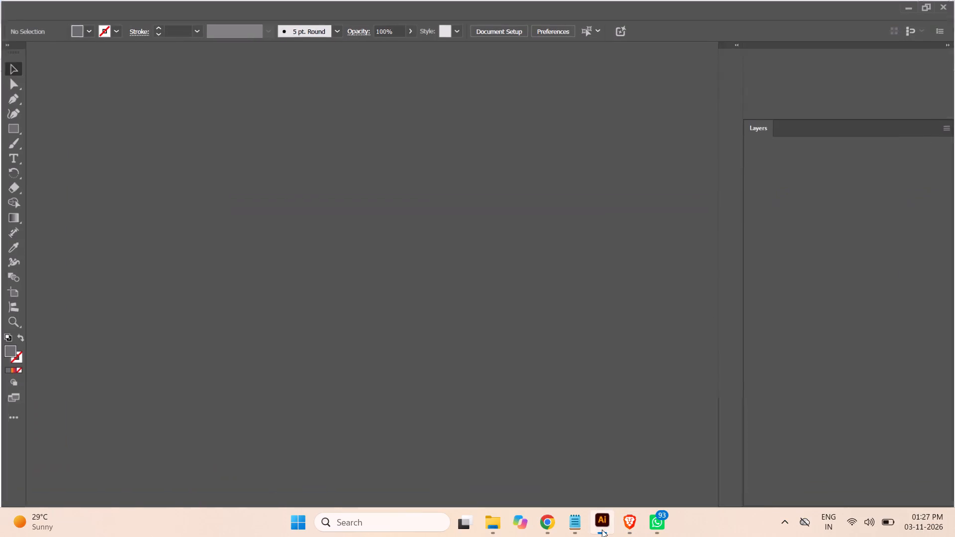
pyautogui.click(602, 530)
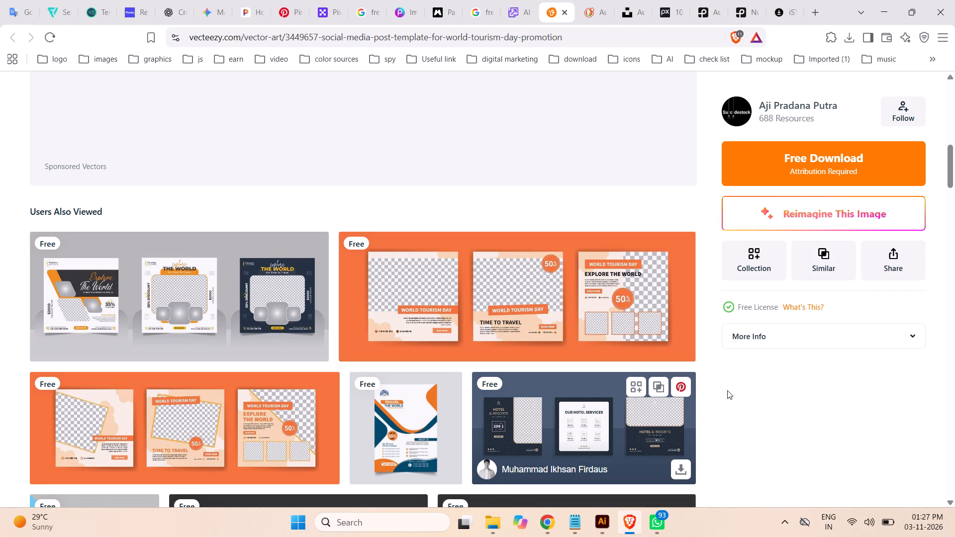
pyautogui.scroll(-2, 687, 367)
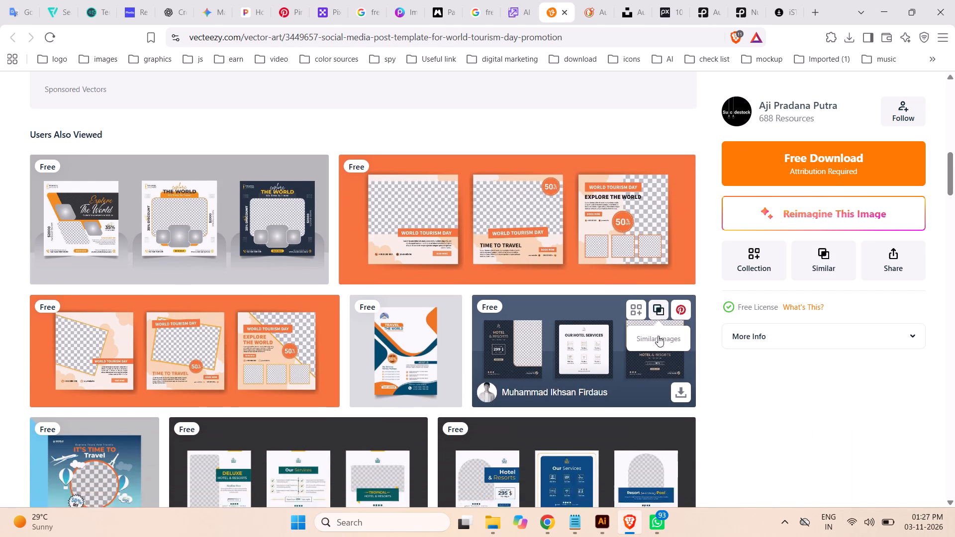
pyautogui.scroll(1, 657, 336)
pyautogui.scroll(-2, 676, 345)
pyautogui.scroll(1, 678, 346)
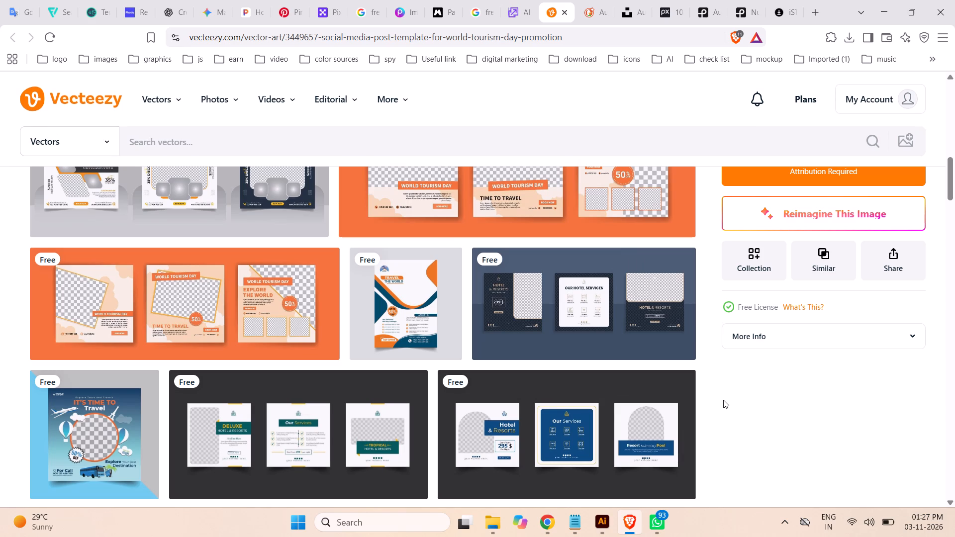
pyautogui.scroll(-4, 723, 400)
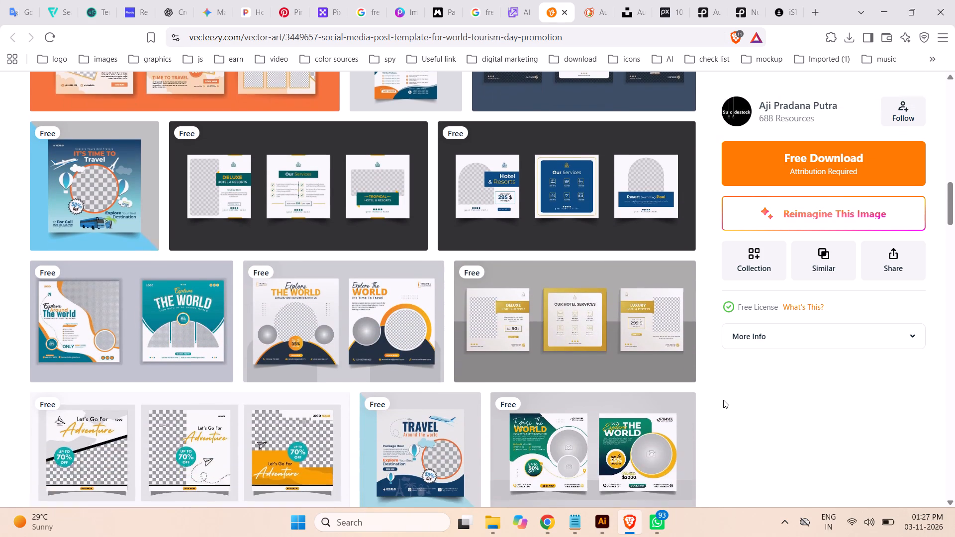
pyautogui.scroll(-1, 723, 400)
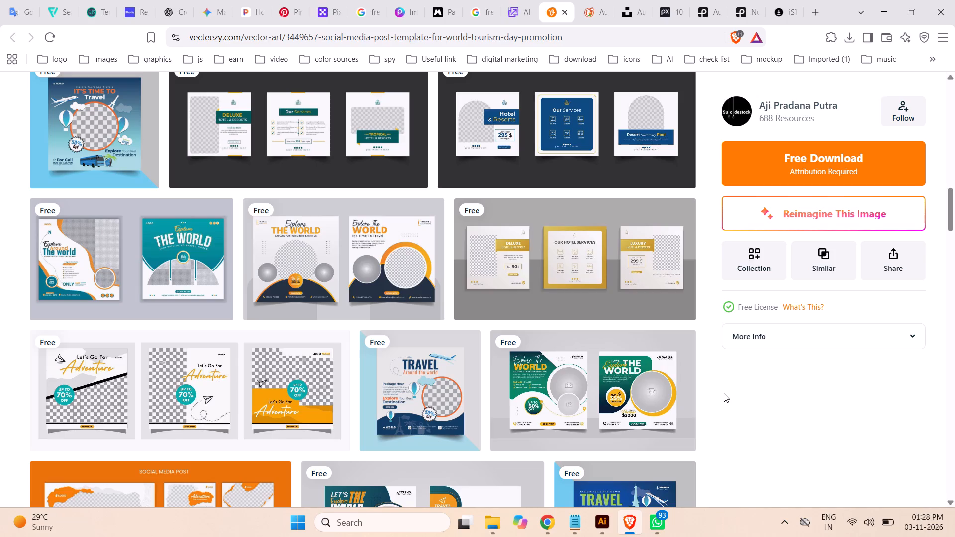
# Switch to Illustrator to compare the Post-23 B artwork with the Vecteezy travel post templates, and return to Brave.
pyautogui.click(606, 526)
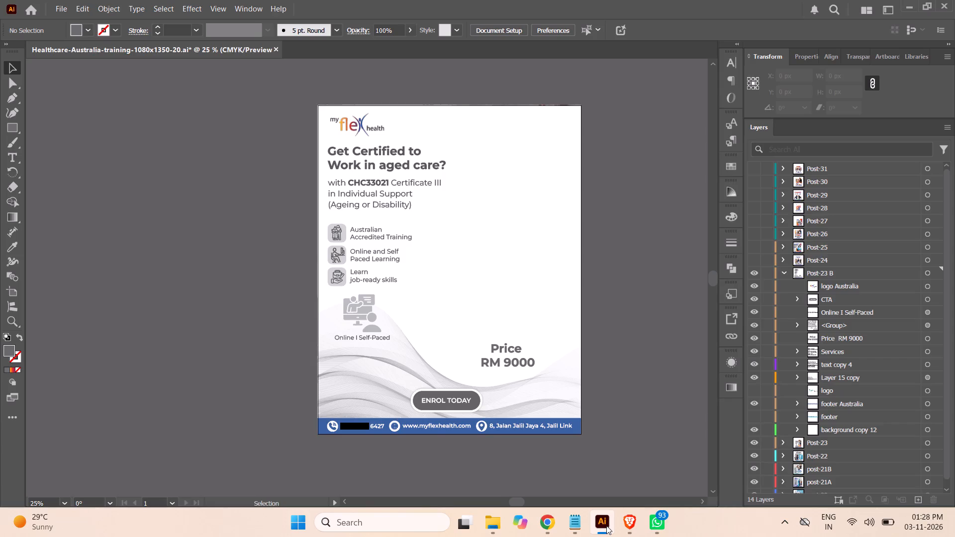
pyautogui.click(606, 526)
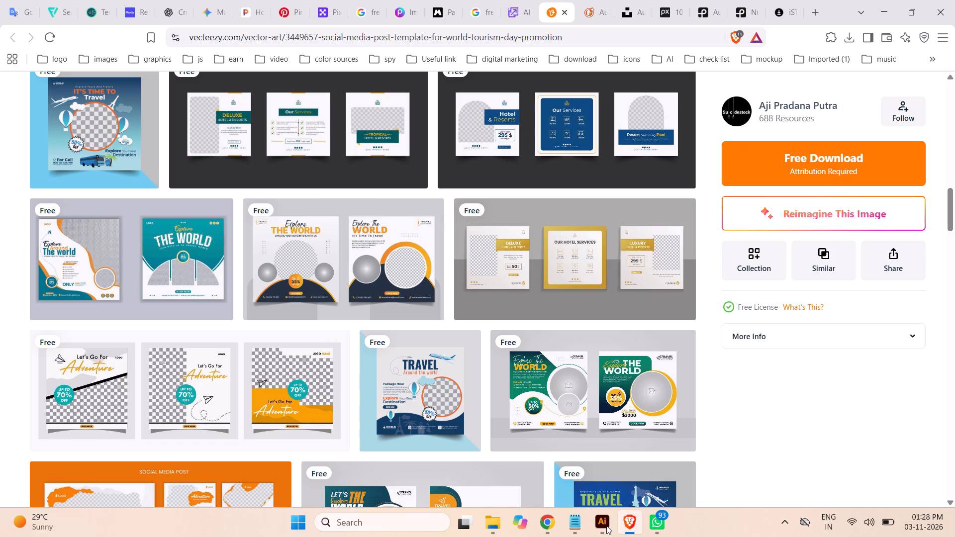
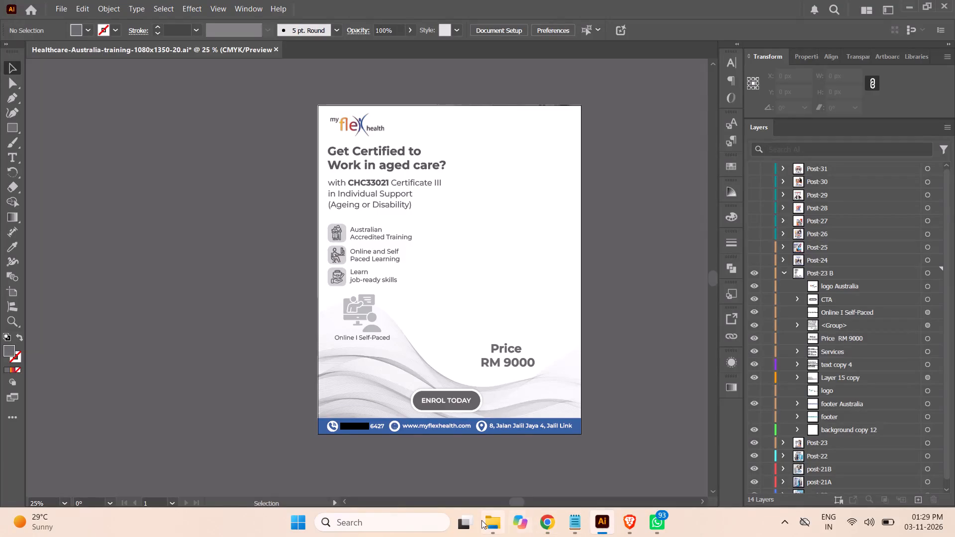
# Switch to Brave and open Vecteezy's orange-and-teal "Explore Around The World" social media template pair in a new tab.
pyautogui.click(623, 522)
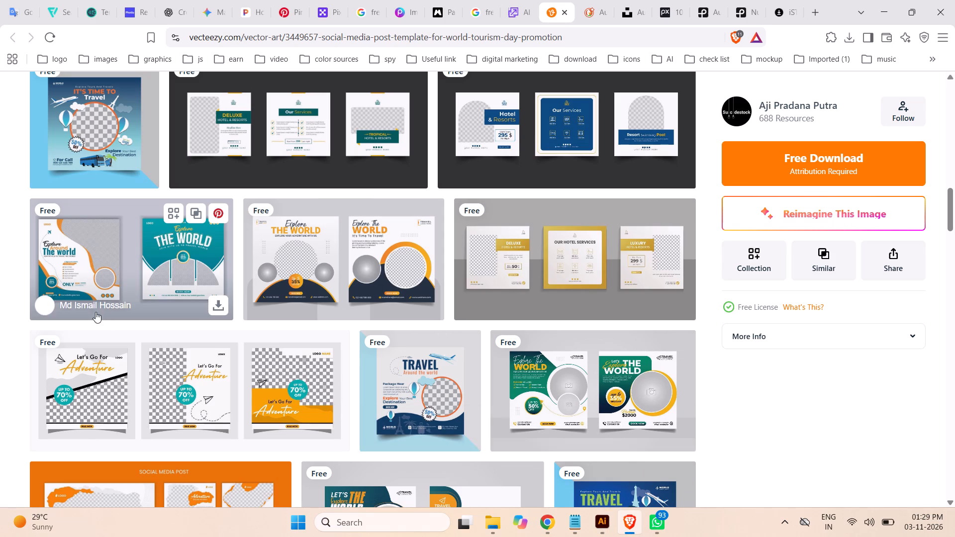
pyautogui.rightClick(48, 213)
pyautogui.click(105, 230)
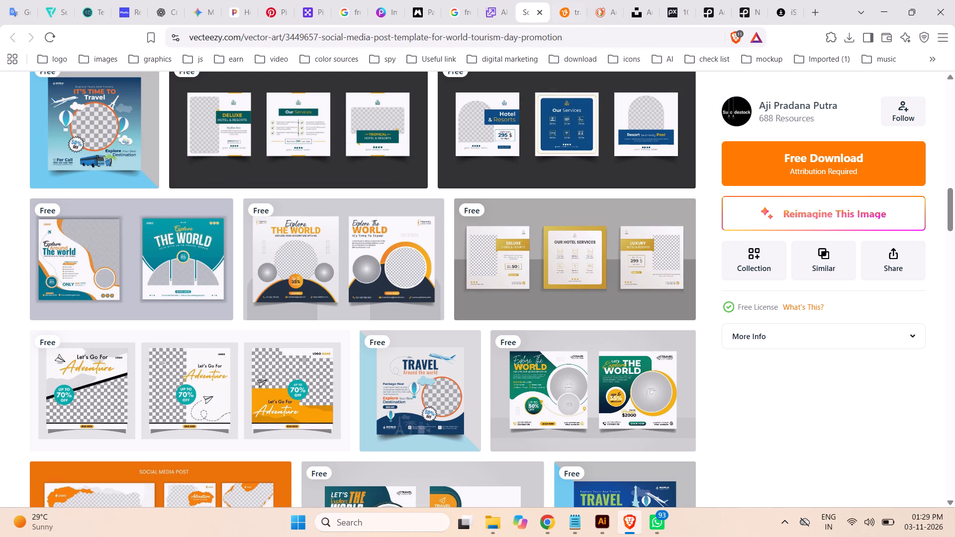
# Close the enlarged template image and open the page of the orange-and-teal "Explore The World" travel template from the related vectors.
pyautogui.click(566, 10)
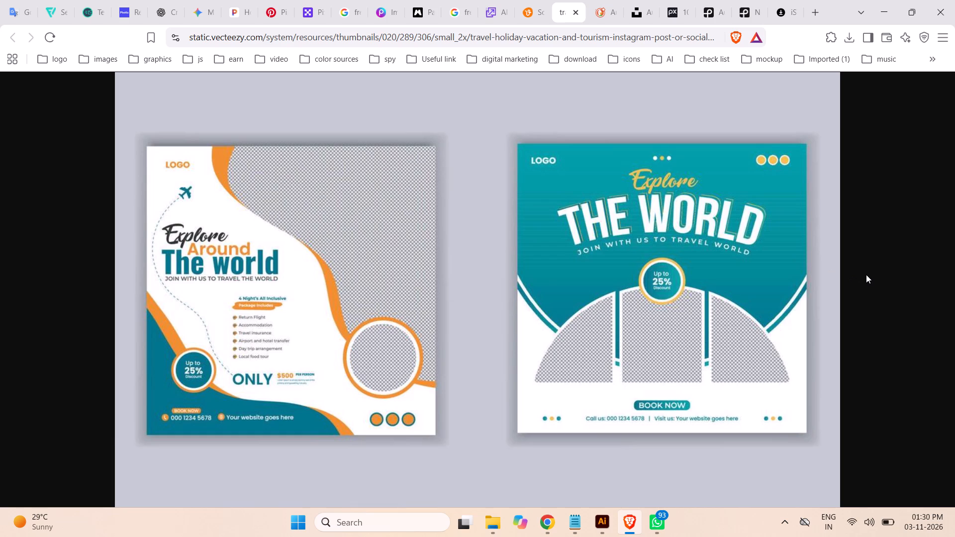
pyautogui.click(577, 10)
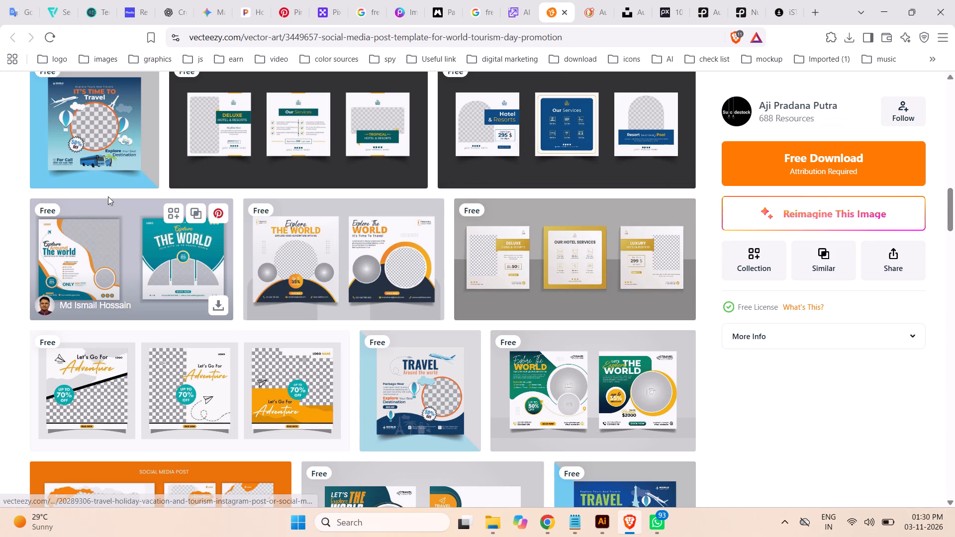
pyautogui.rightClick(79, 209)
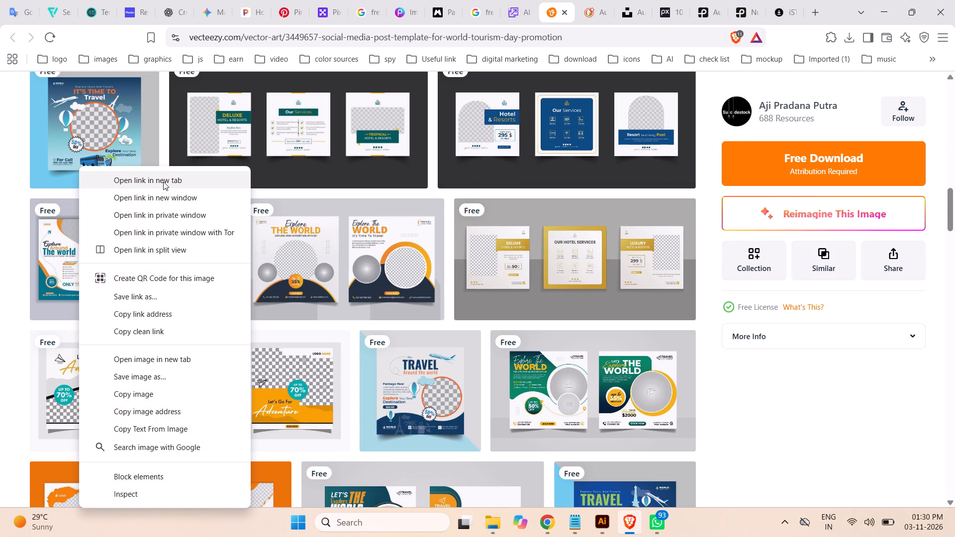
pyautogui.click(163, 181)
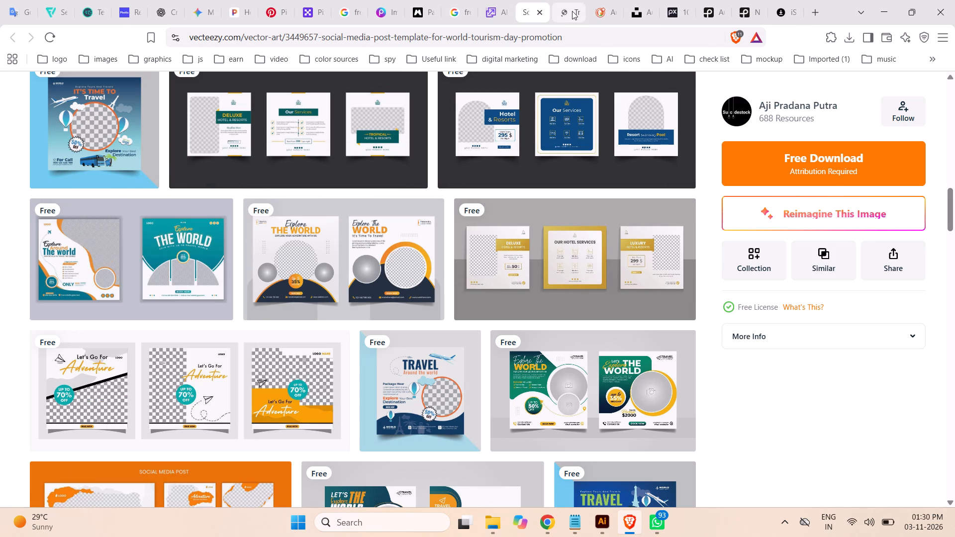
pyautogui.click(572, 11)
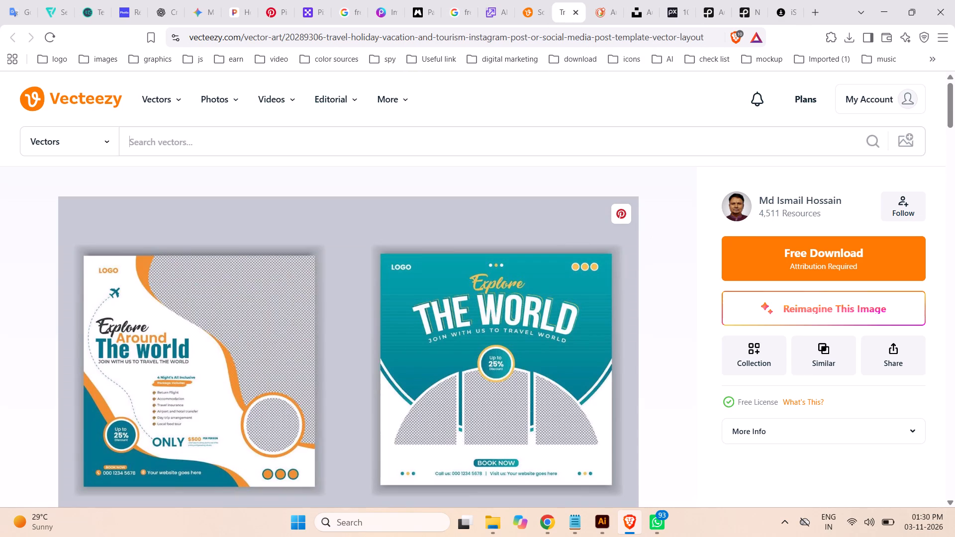
# Look over the travel holiday vacation template page and its related designs, and download the free template.
pyautogui.scroll(-4, 564, 275)
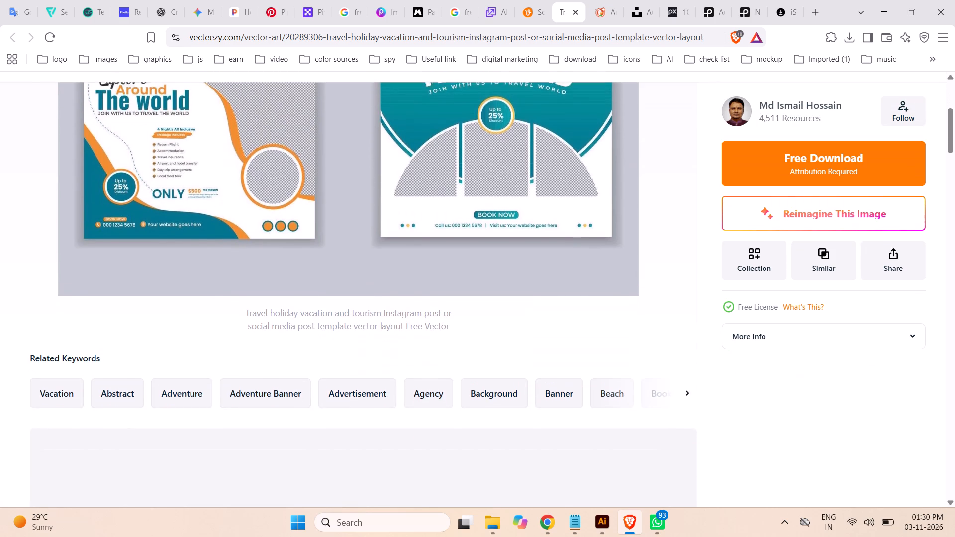
pyautogui.scroll(-5, 554, 252)
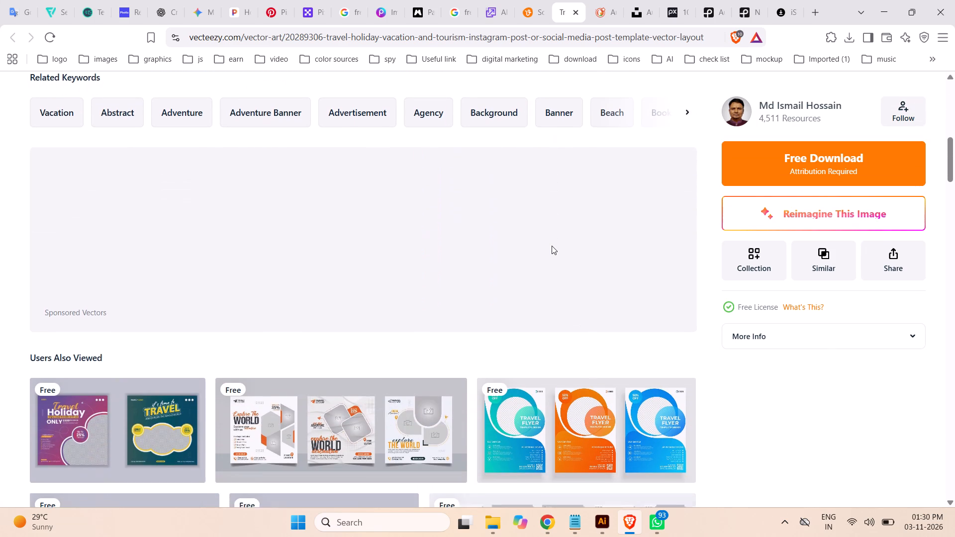
pyautogui.scroll(-1, 552, 246)
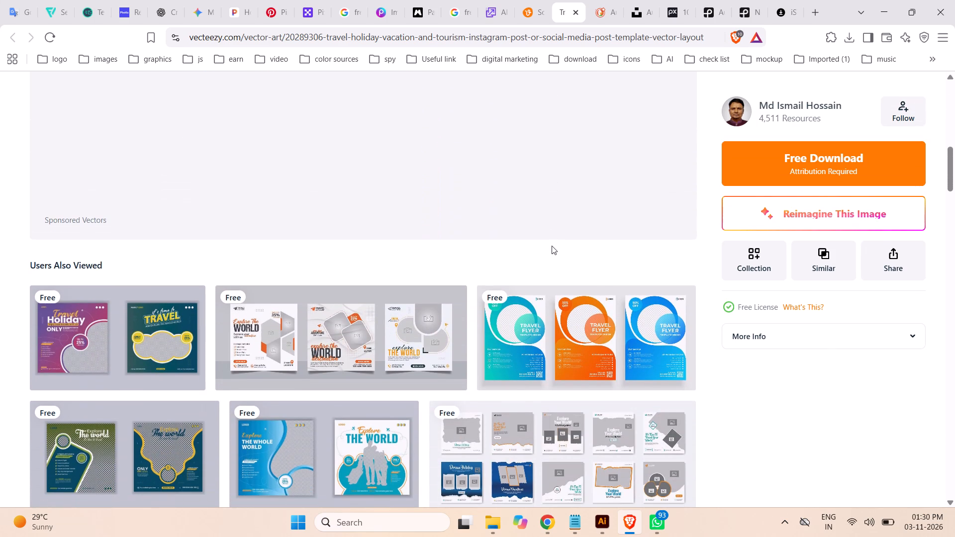
pyautogui.scroll(6, 552, 246)
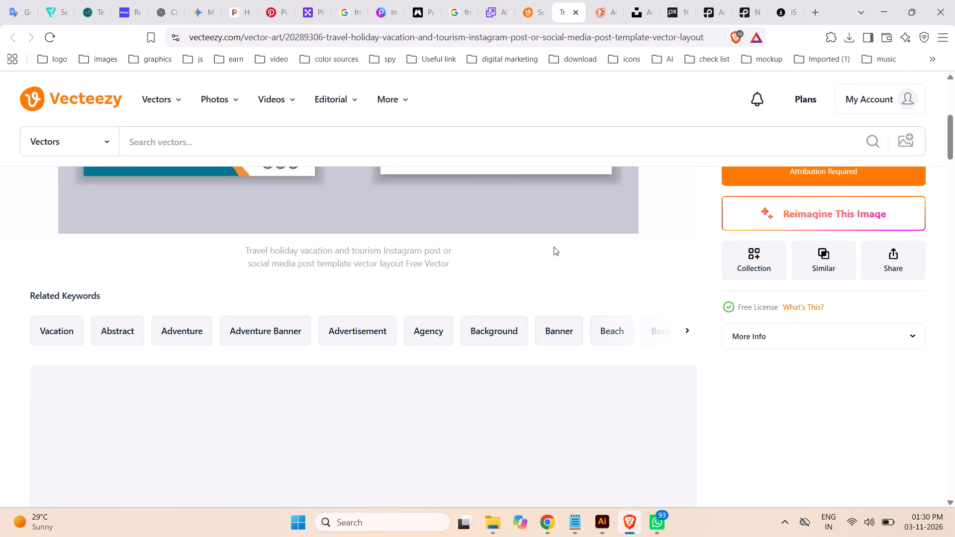
pyautogui.scroll(5, 554, 247)
pyautogui.scroll(-1, 554, 247)
pyautogui.scroll(1, 554, 247)
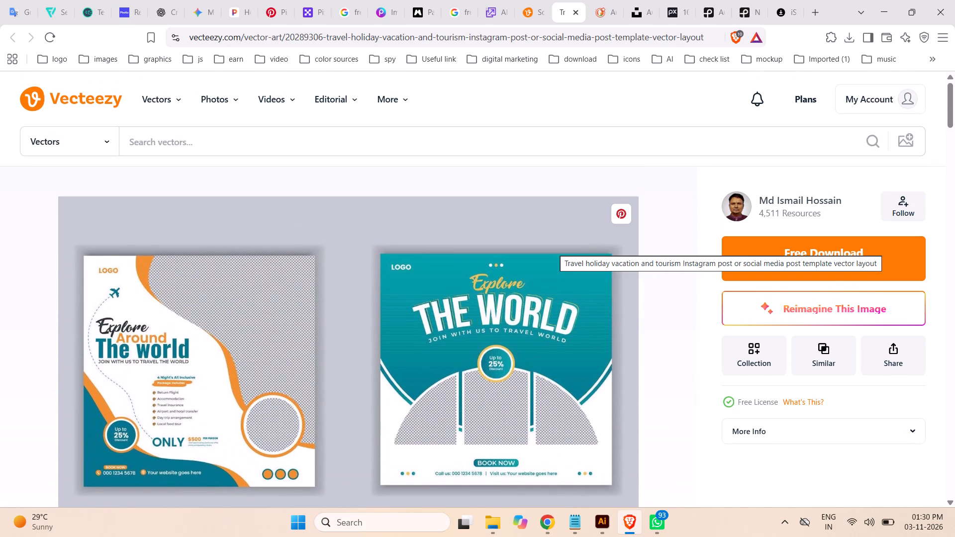
pyautogui.scroll(-1, 631, 330)
pyautogui.scroll(6, 631, 330)
pyautogui.scroll(-1, 631, 330)
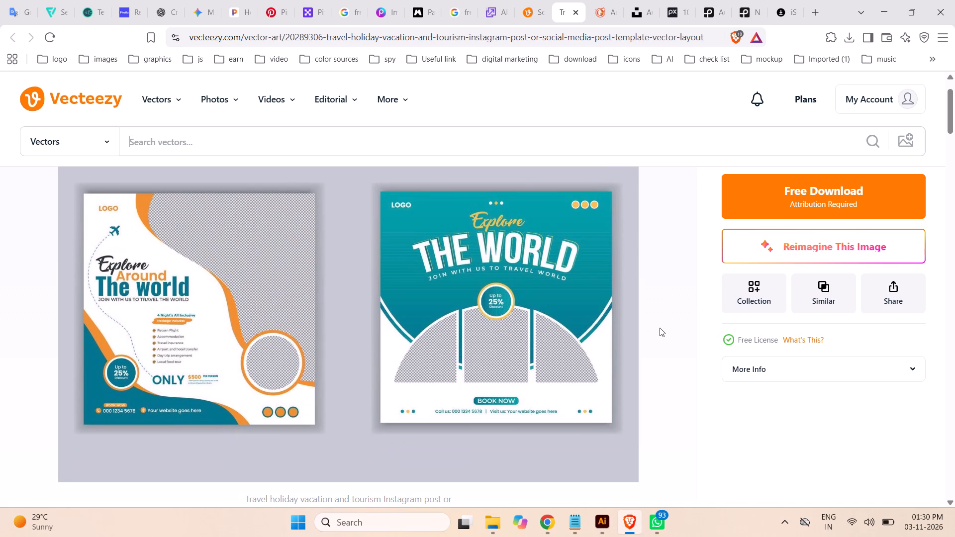
pyautogui.click(850, 202)
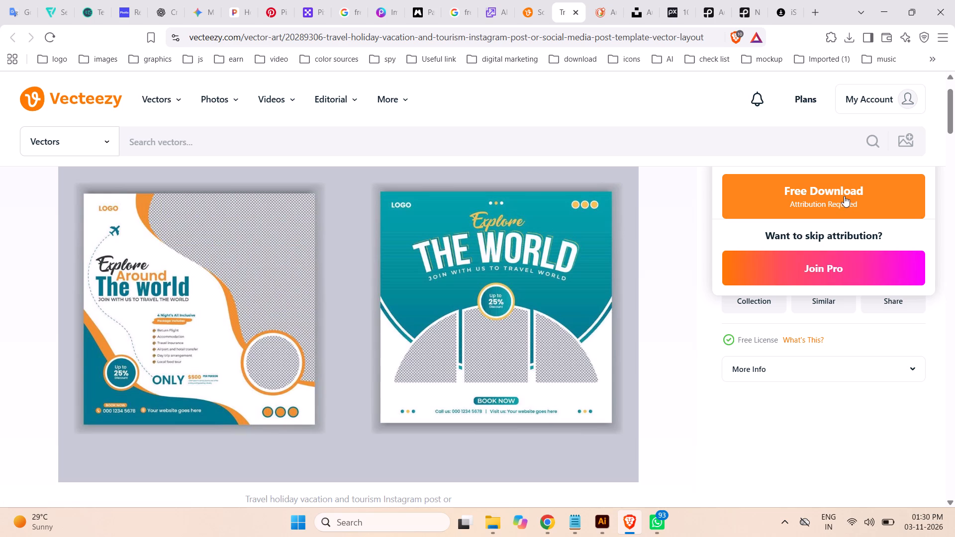
pyautogui.click(844, 196)
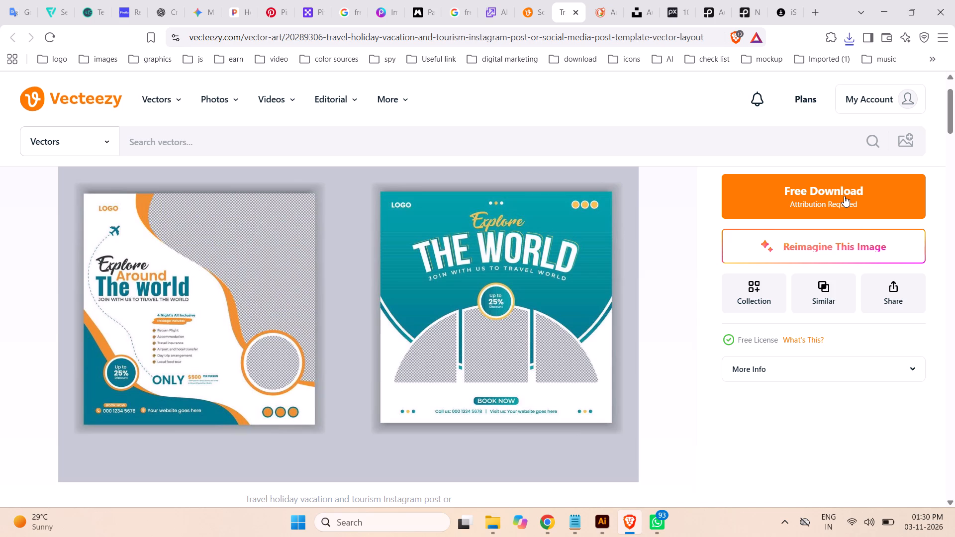
# Move the downloaded vecteezy_travel-holiday archive from Downloads to the Documents > Data > social media post folder in File Explorer.
pyautogui.click(495, 523)
pyautogui.click(69, 8)
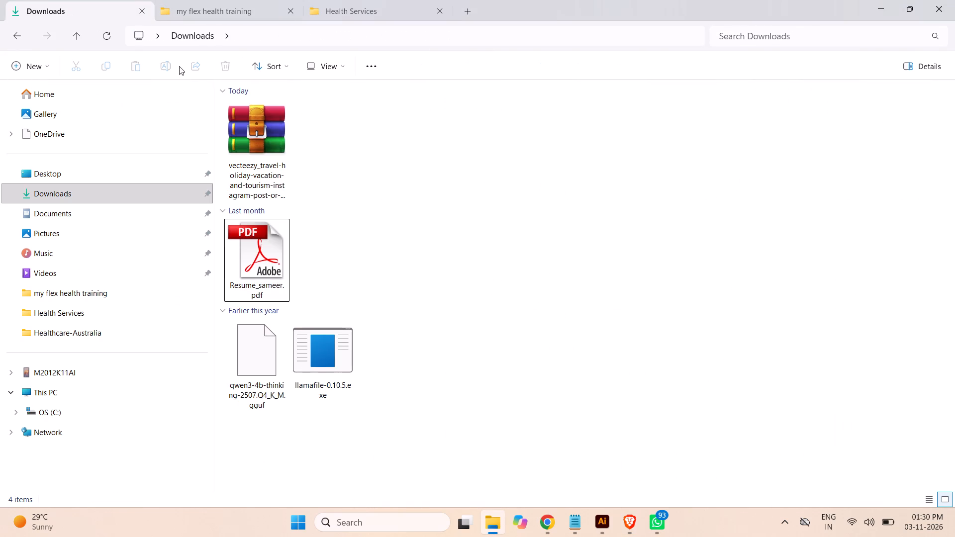
pyautogui.click(339, 147)
pyautogui.click(250, 148)
pyautogui.hotkey('ctrl', 'x')
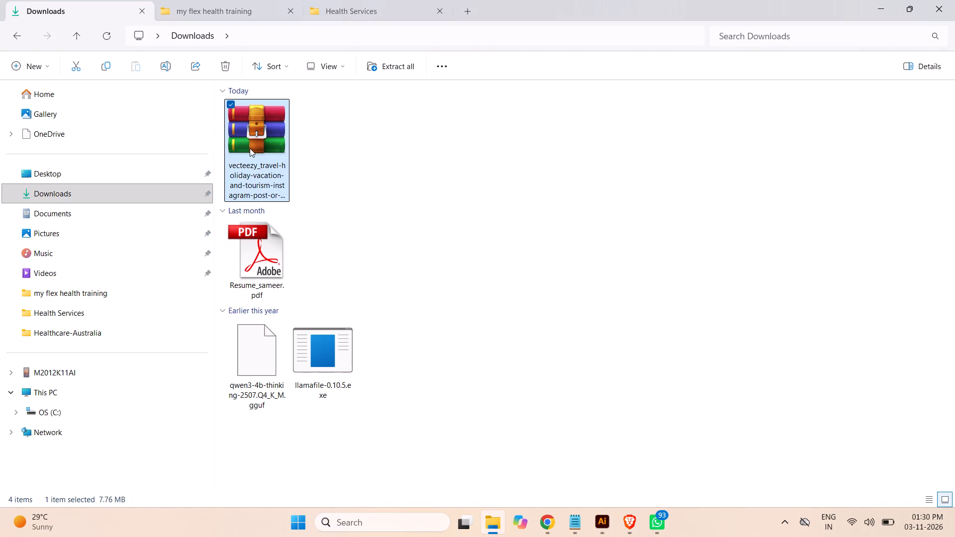
pyautogui.click(471, 9)
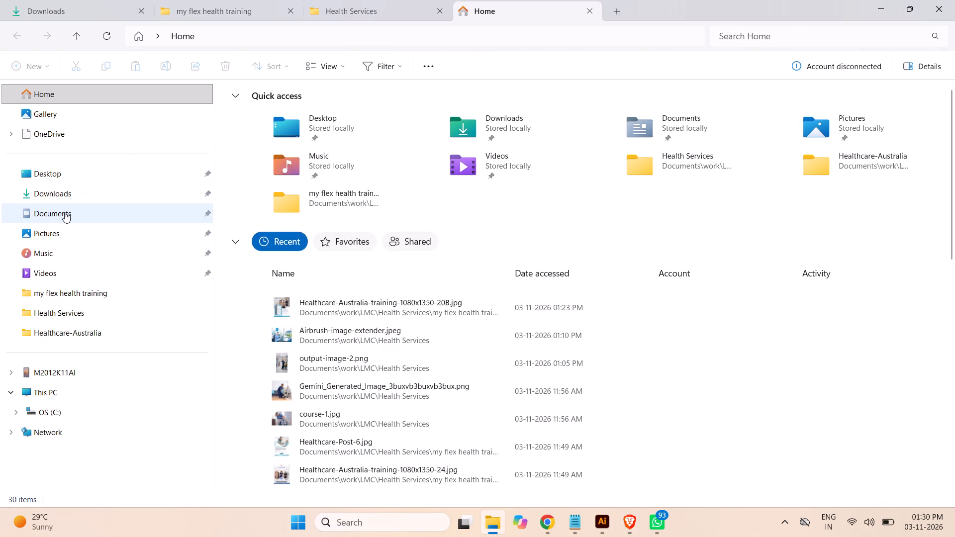
pyautogui.click(65, 212)
pyautogui.doubleClick(420, 135)
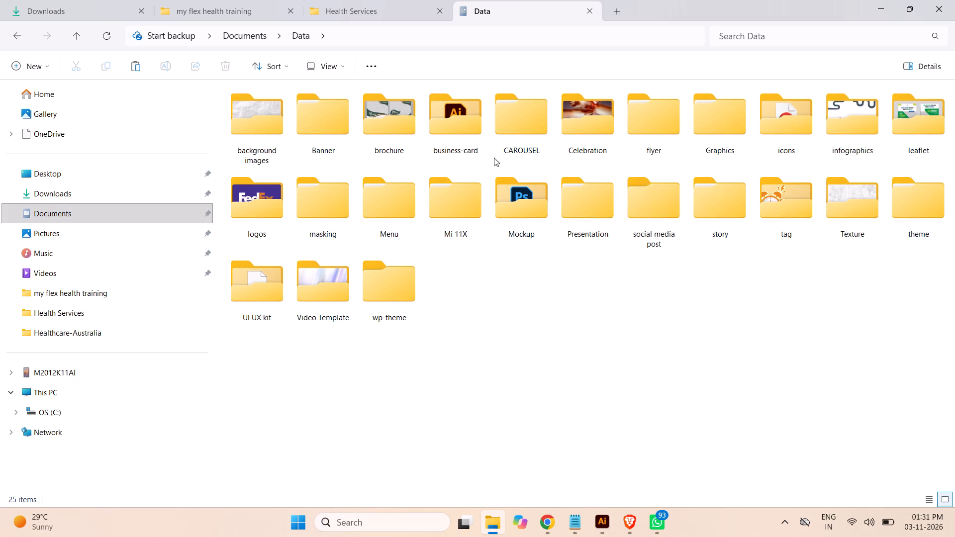
pyautogui.doubleClick(664, 203)
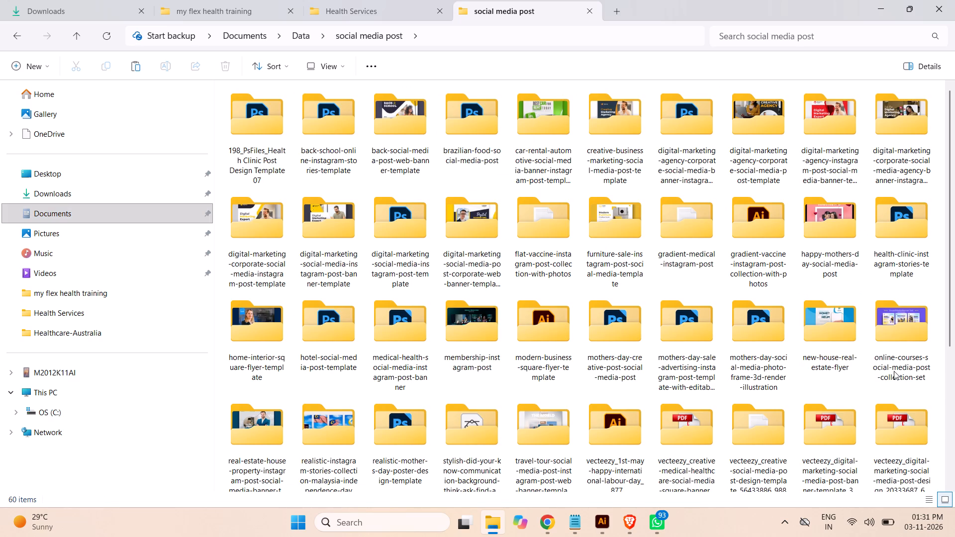
pyautogui.hotkey('ctrl', 'v')
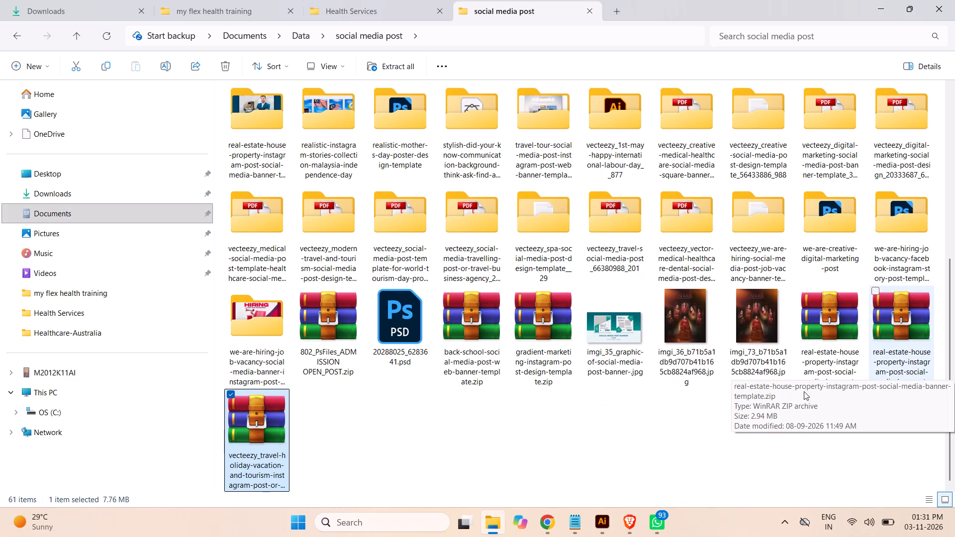
# Extract the vecteezy_travel-holiday archive within the social media post folder.
pyautogui.rightClick(275, 437)
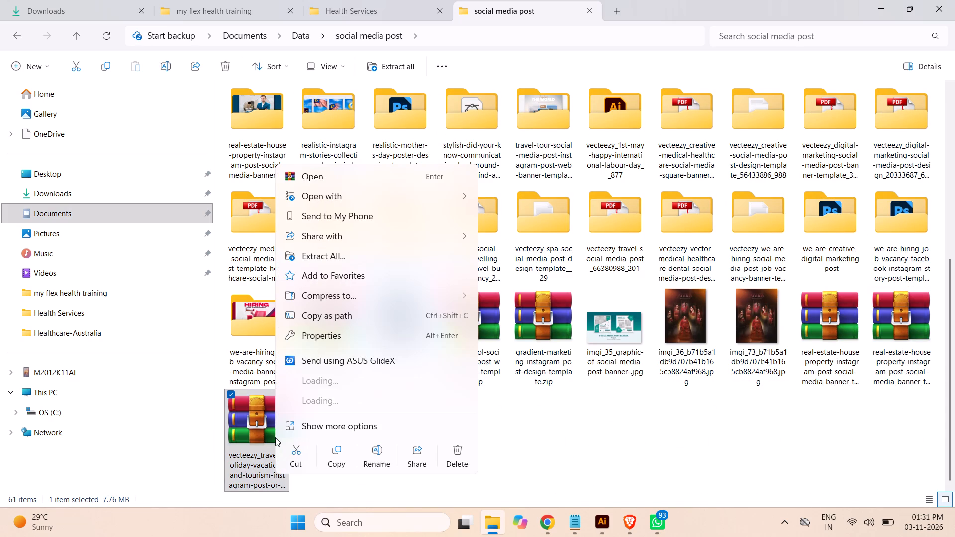
pyautogui.click(335, 252)
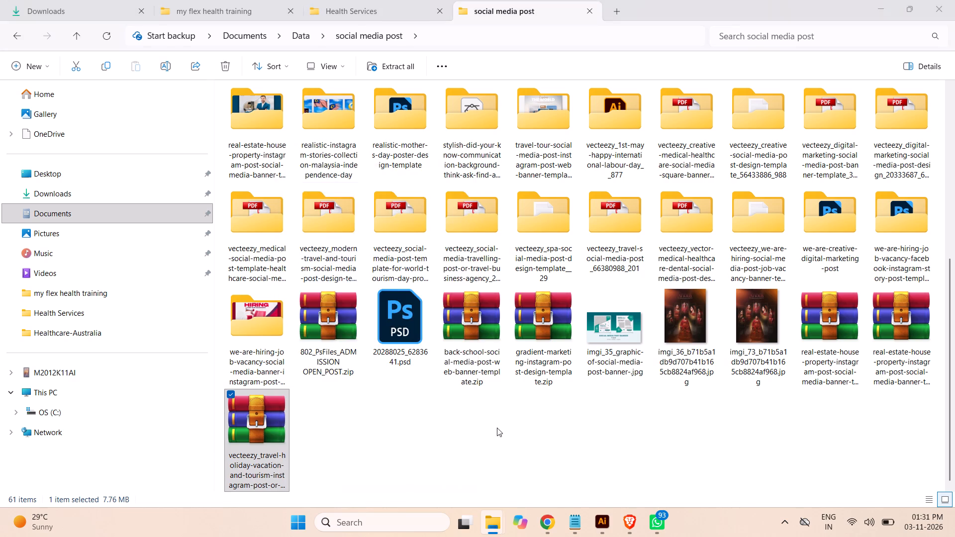
pyautogui.click(577, 389)
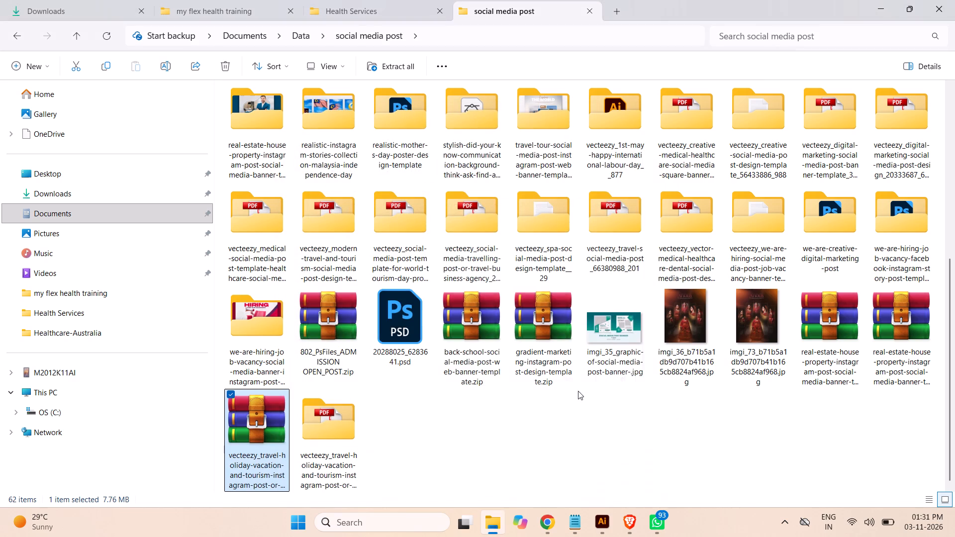
# Permanently delete the vecteezy_travel-holiday zip archive from the social media post folder.
pyautogui.hotkey('shift', 'Delete')
pyautogui.click(525, 291)
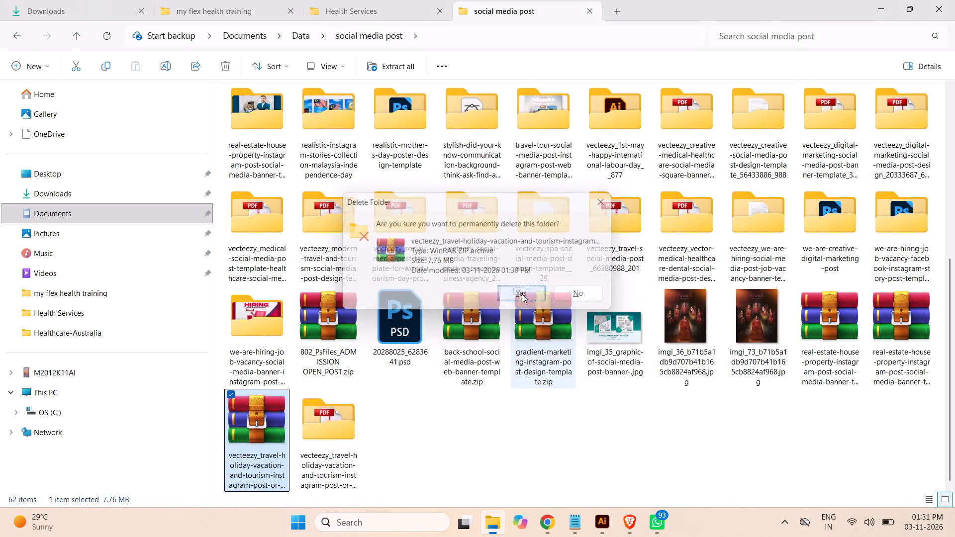
# Show the extracted travel-holiday folder's files as large icons and open its EPS template in Illustrator, retaining 9-slice scaling for symbols.
pyautogui.doubleClick(274, 427)
pyautogui.click(369, 253)
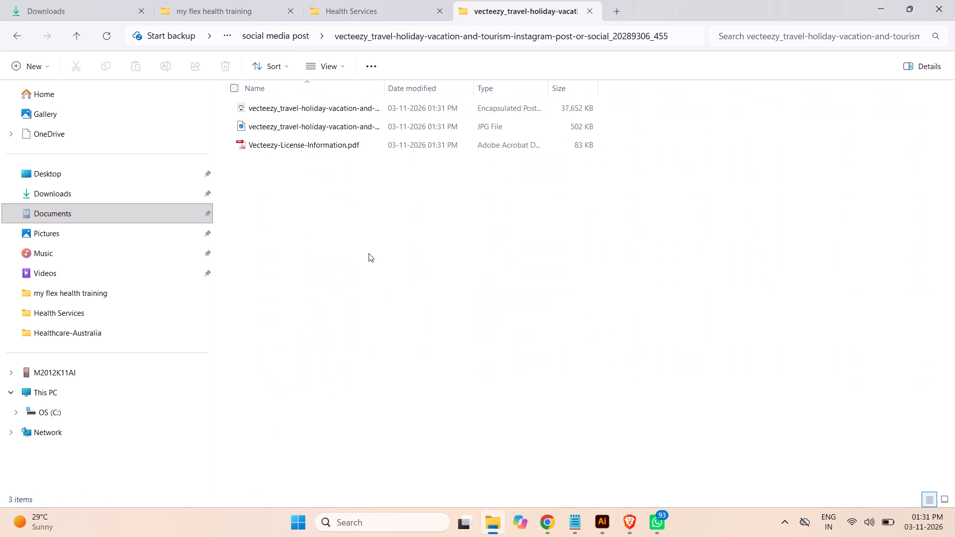
pyautogui.click(339, 67)
pyautogui.click(331, 119)
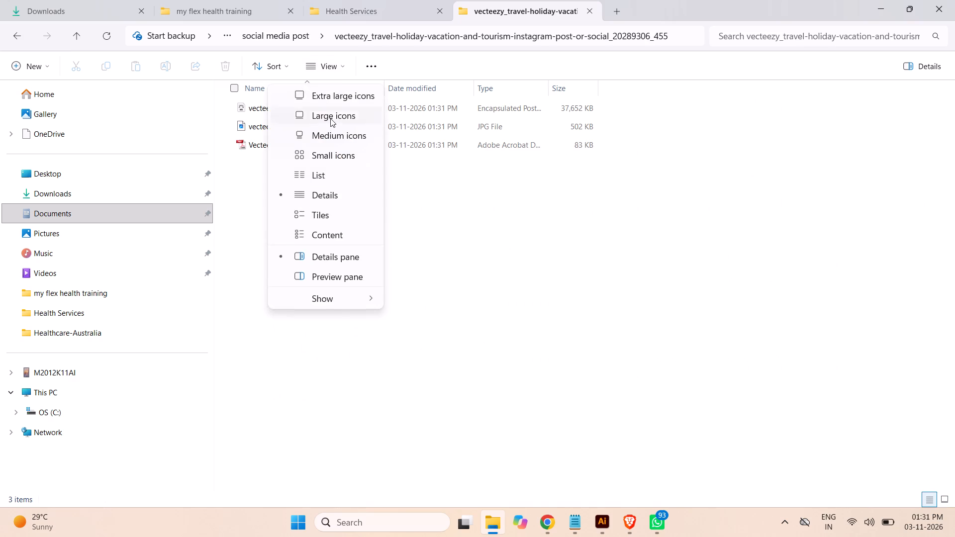
pyautogui.click(380, 222)
pyautogui.doubleClick(264, 130)
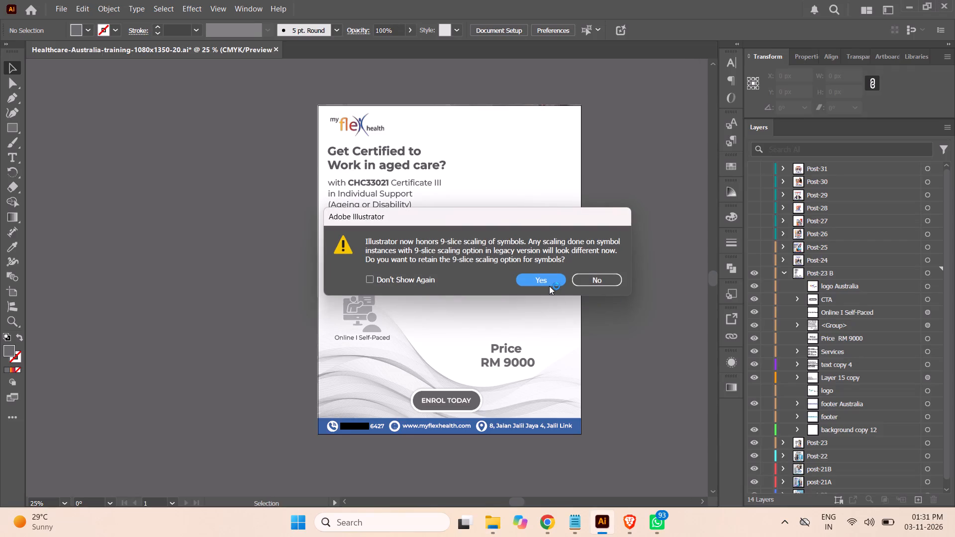
pyautogui.click(543, 281)
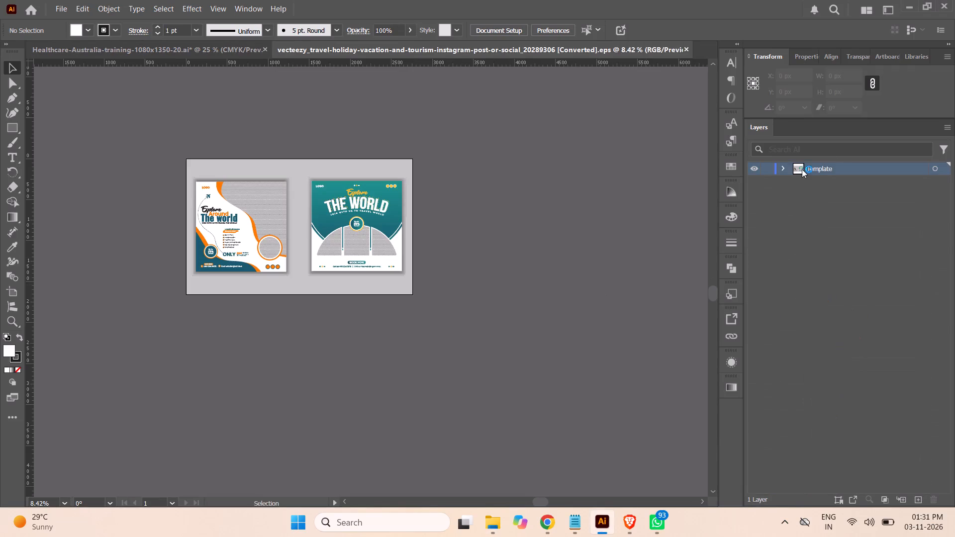
# Copy the teal "Explore The World" Design group from the Template layer and switch to the Healthcare-Australia-training-1080x1350-20.ai document.
pyautogui.click(783, 168)
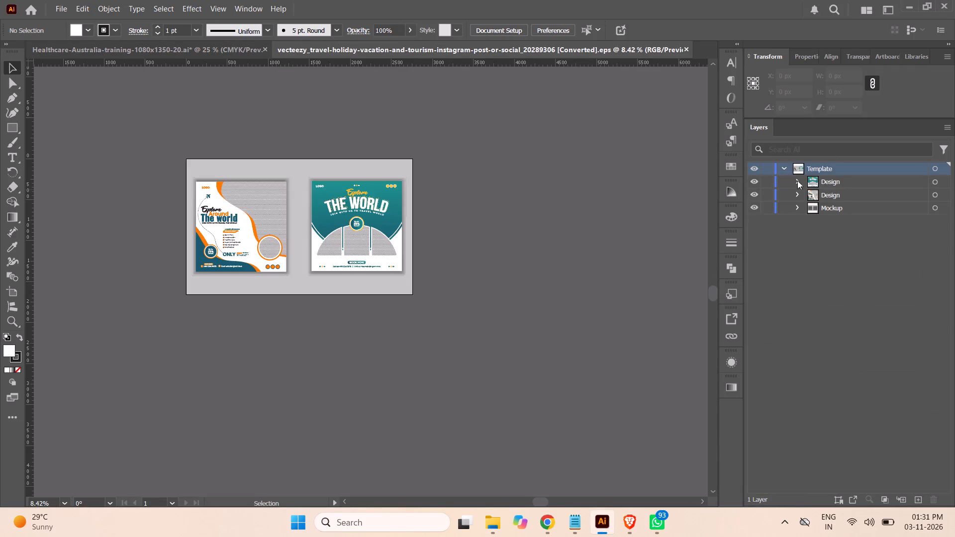
pyautogui.click(934, 182)
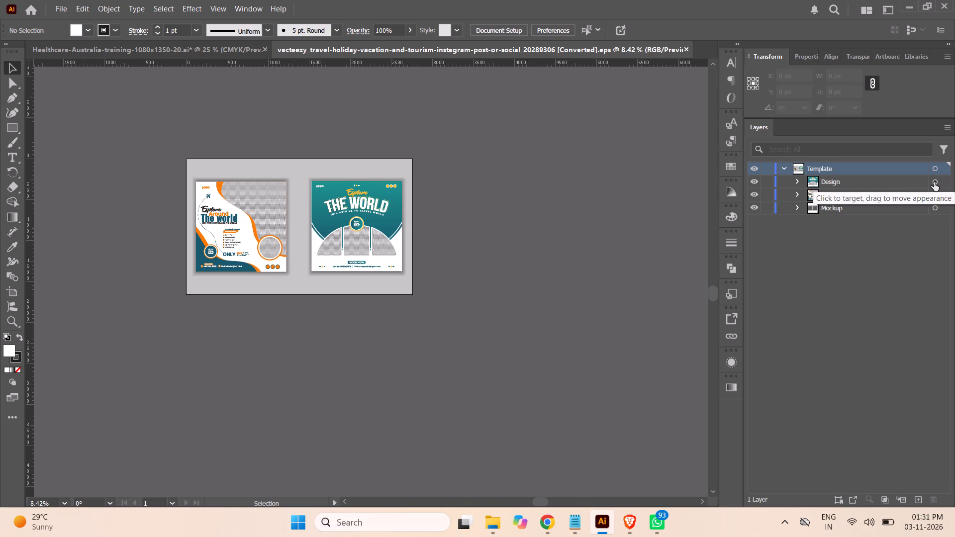
pyautogui.click(752, 182)
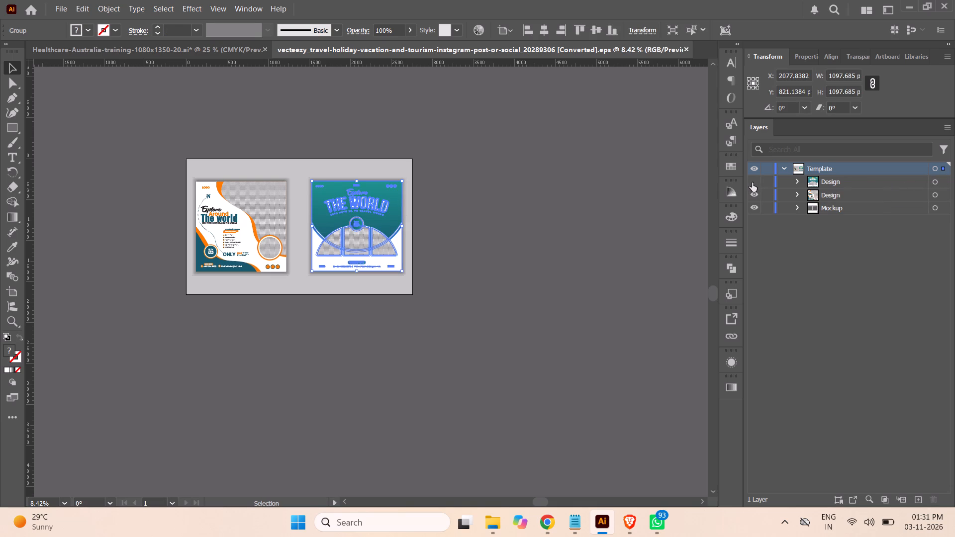
pyautogui.click(752, 182)
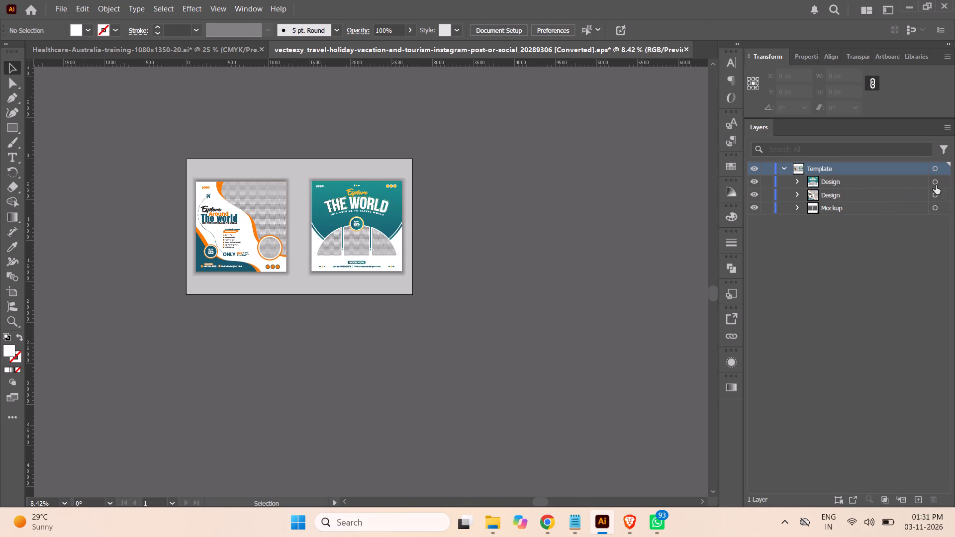
pyautogui.click(937, 183)
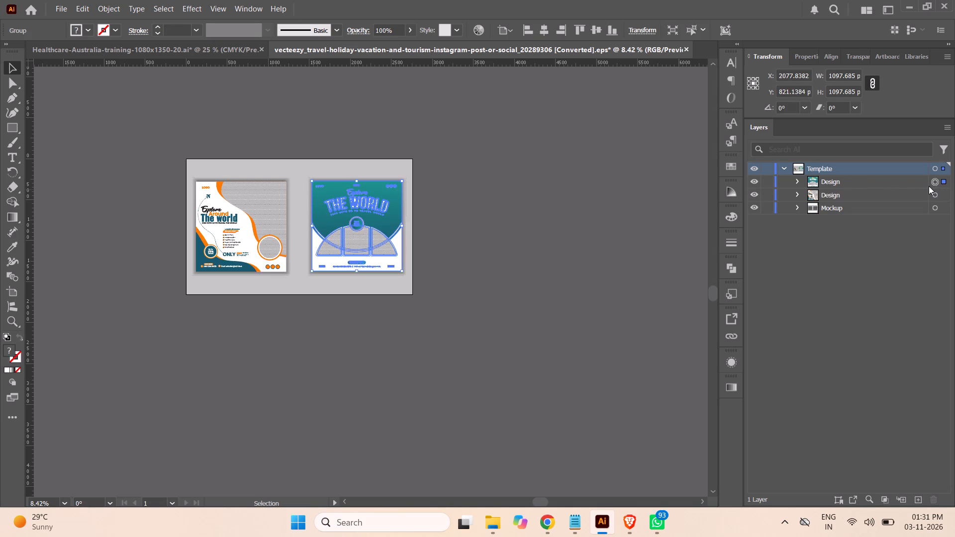
pyautogui.hotkey('ctrl', 'c')
pyautogui.click(183, 53)
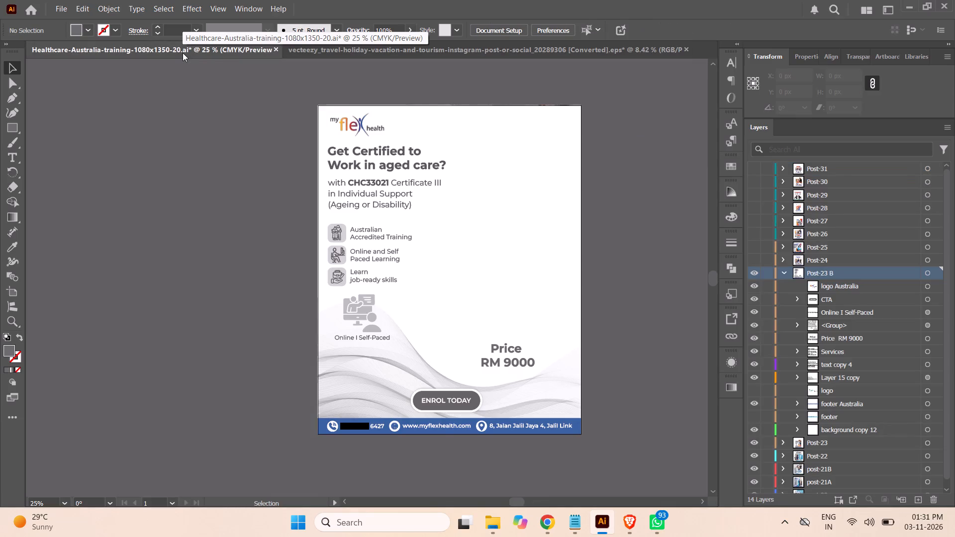
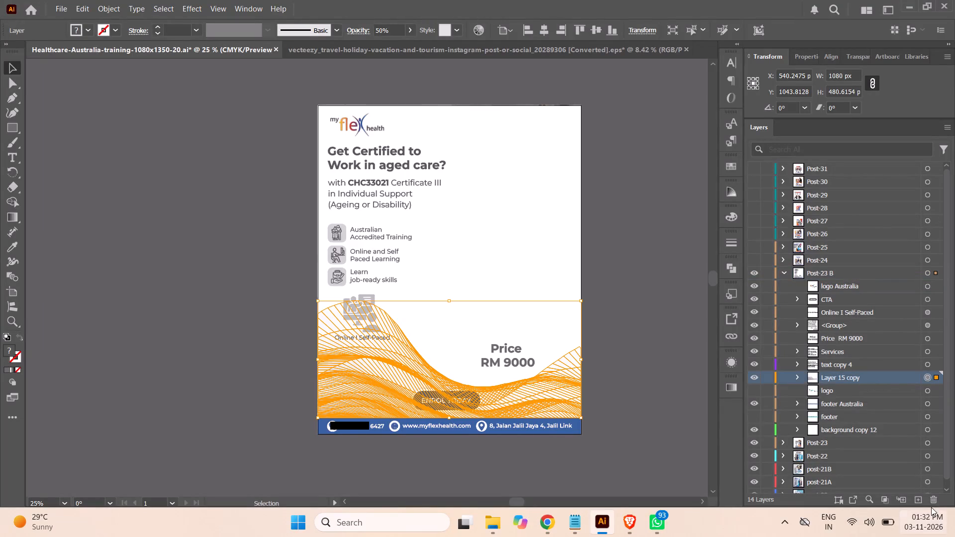
# Delete the Layer 15 copy sublayer with the orange wave-line artwork from Post-23 B.
pyautogui.click(933, 500)
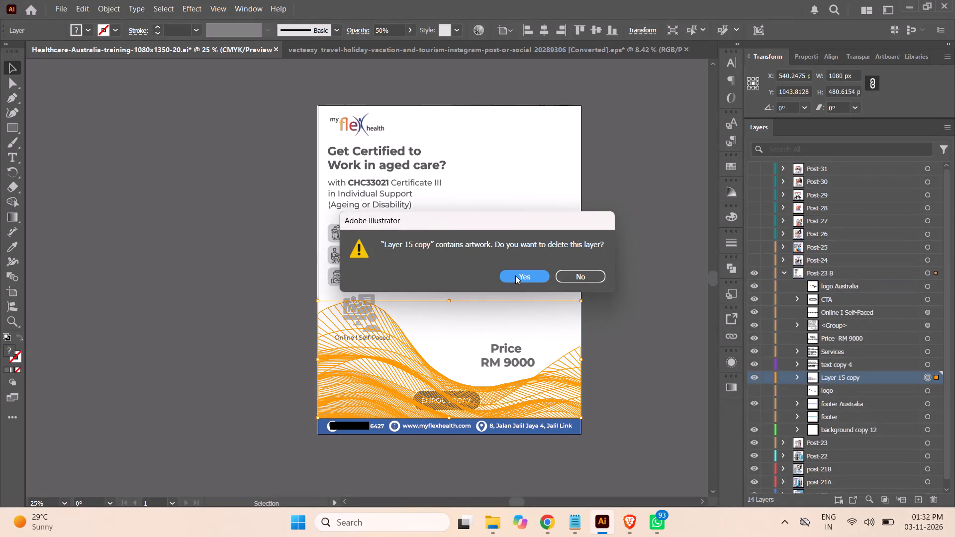
pyautogui.click(526, 276)
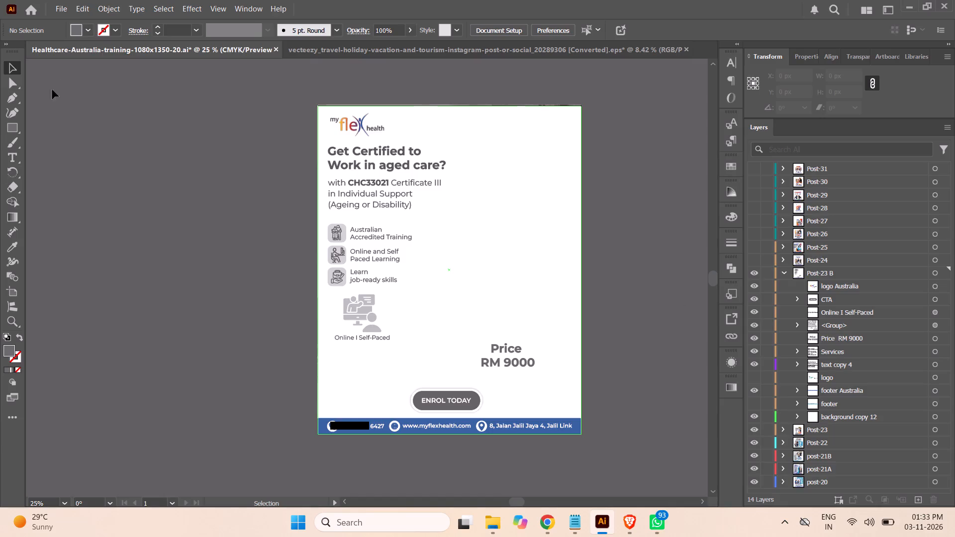
# Draw a rectangle of about 1078 × 173 px across the artboard's width, directly above the blue footer.
pyautogui.click(12, 126)
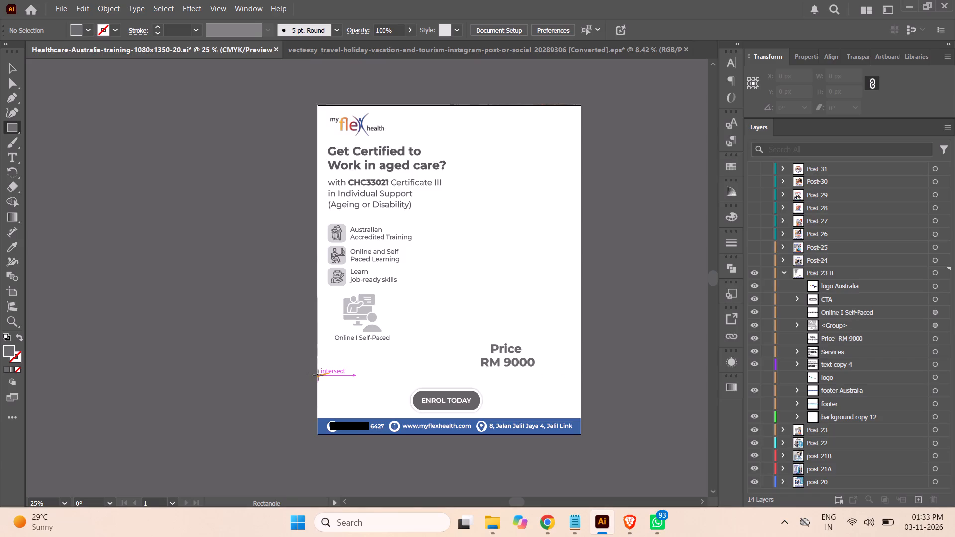
pyautogui.moveTo(318, 376); pyautogui.dragTo(572, 407)
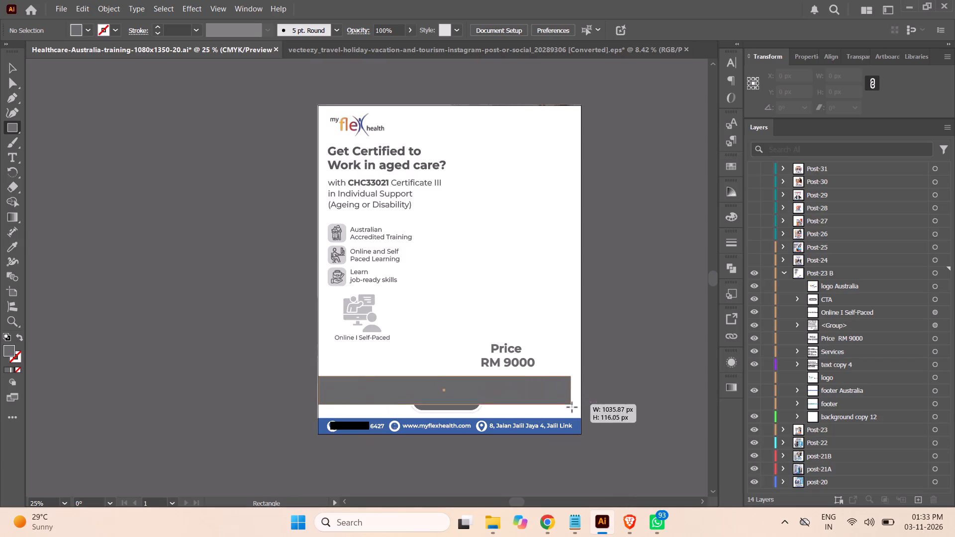
pyautogui.moveTo(572, 407); pyautogui.dragTo(583, 419)
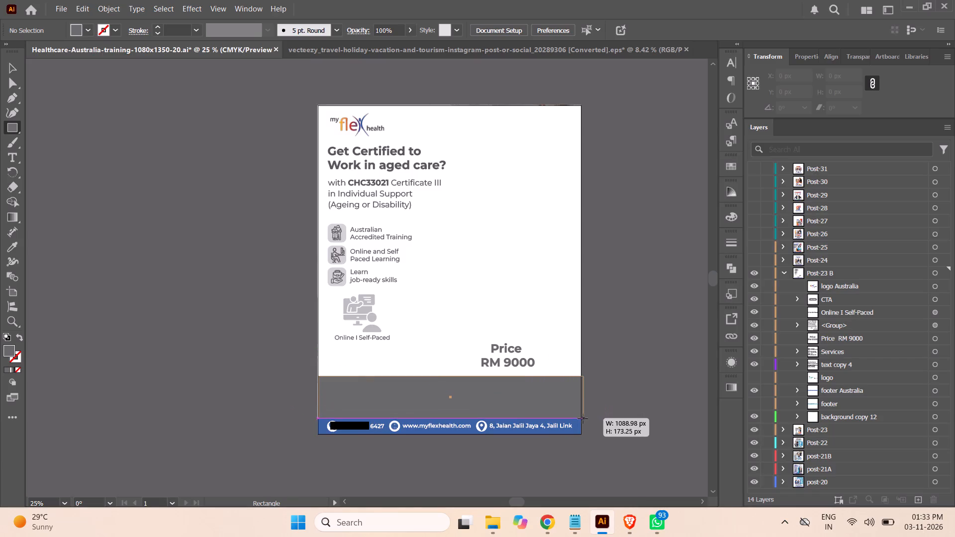
pyautogui.moveTo(583, 419); pyautogui.dragTo(581, 418)
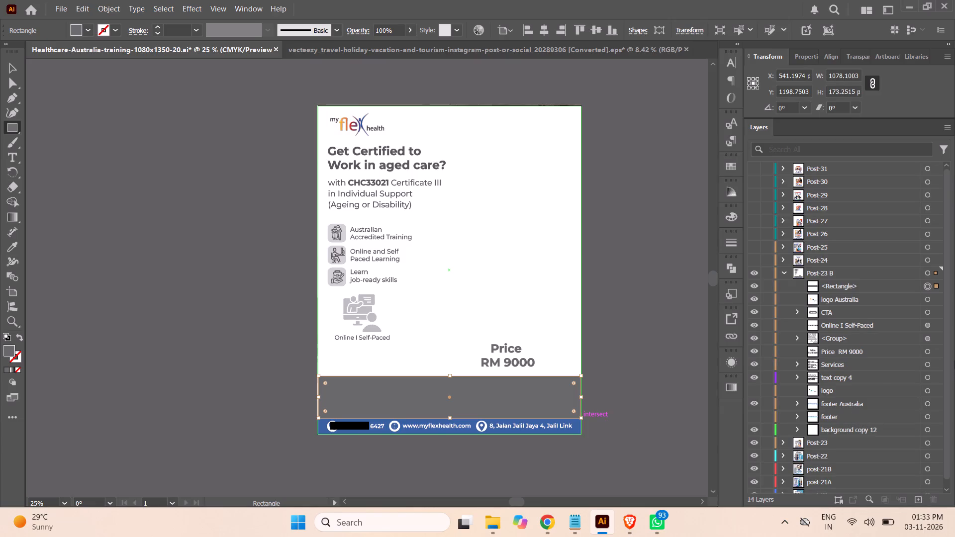
# Apply the orange-to-red-to-magenta gradient graphic style to the new rectangle and deselect it.
pyautogui.click(459, 31)
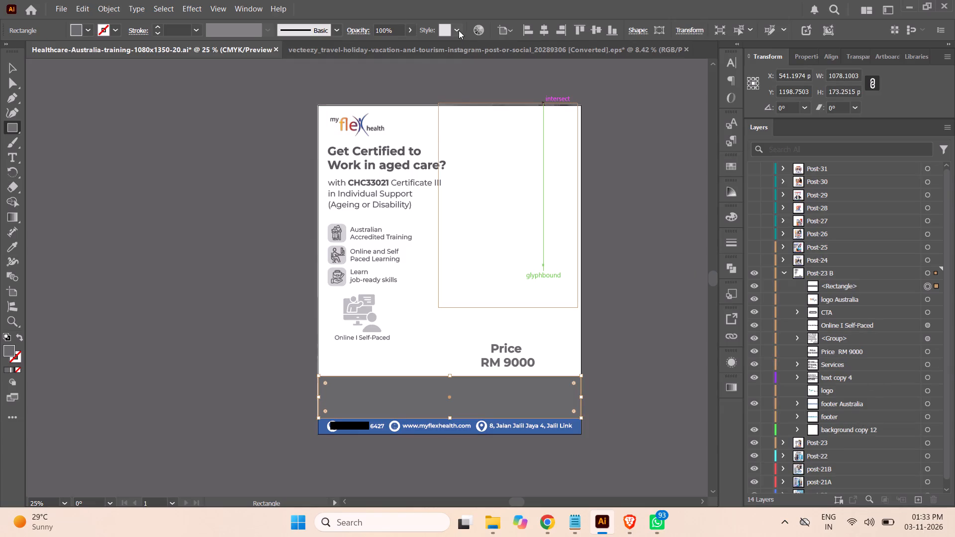
pyautogui.click(405, 80)
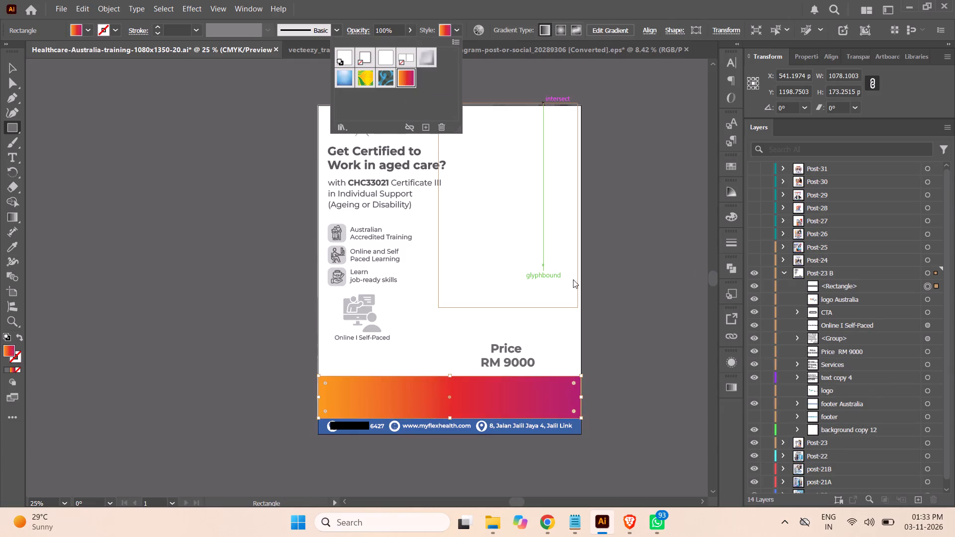
pyautogui.click(8, 68)
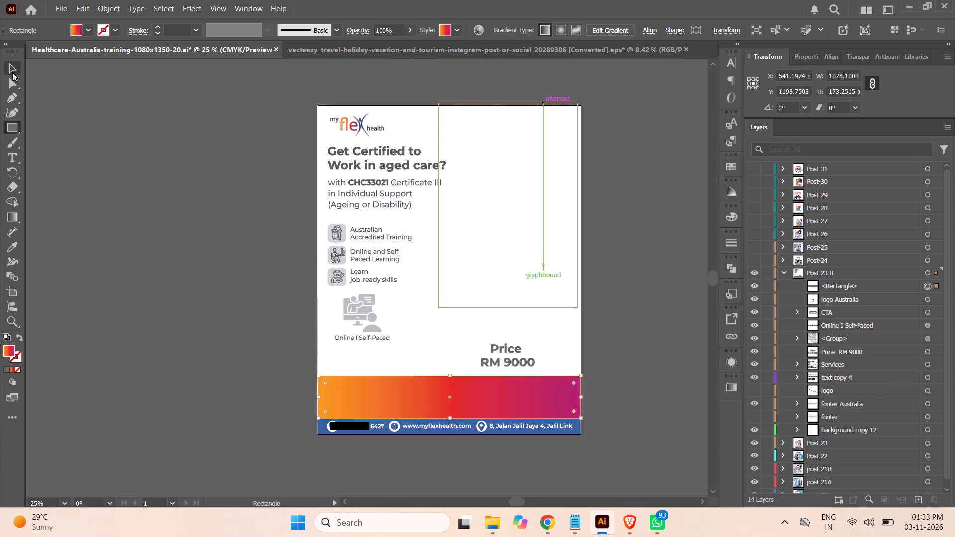
pyautogui.click(130, 188)
pyautogui.click(510, 280)
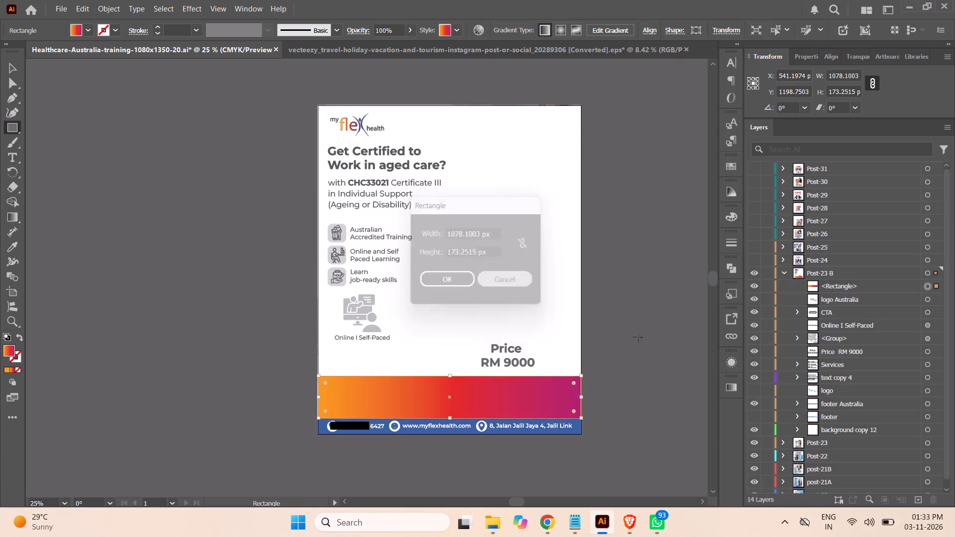
pyautogui.click(7, 63)
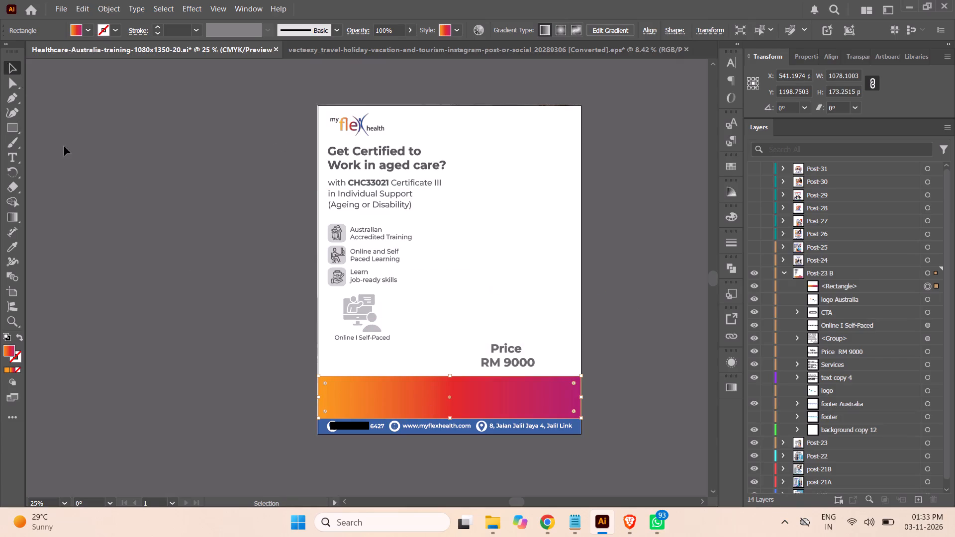
pyautogui.click(96, 213)
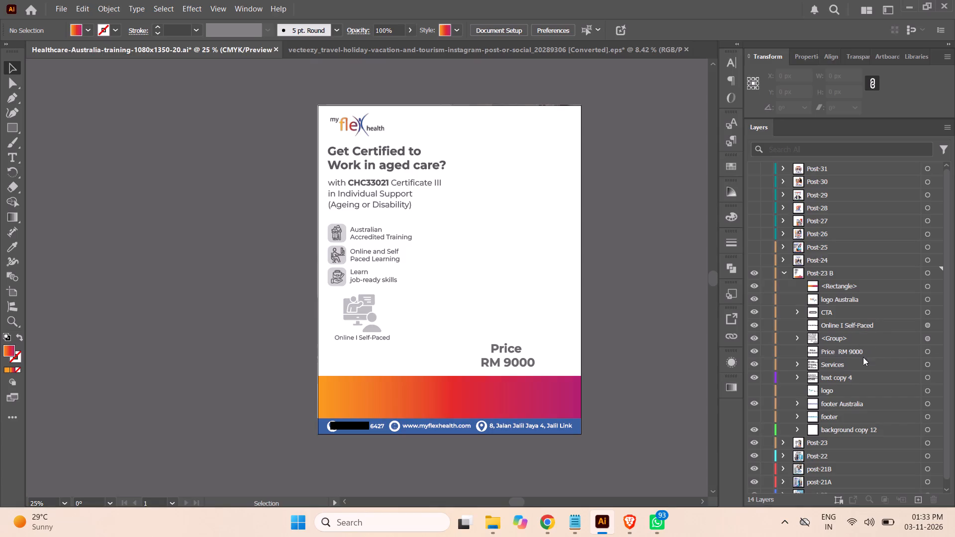
# Move the gradient rectangle into the Services sublayer and place it at the bottom of that sublayer's stack.
pyautogui.click(800, 364)
pyautogui.click(860, 287)
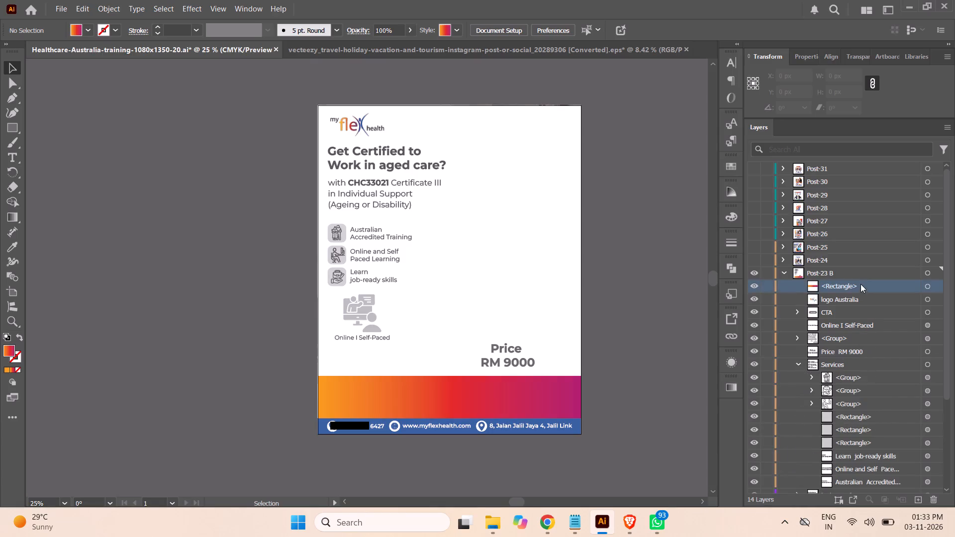
pyautogui.moveTo(860, 284); pyautogui.dragTo(858, 372)
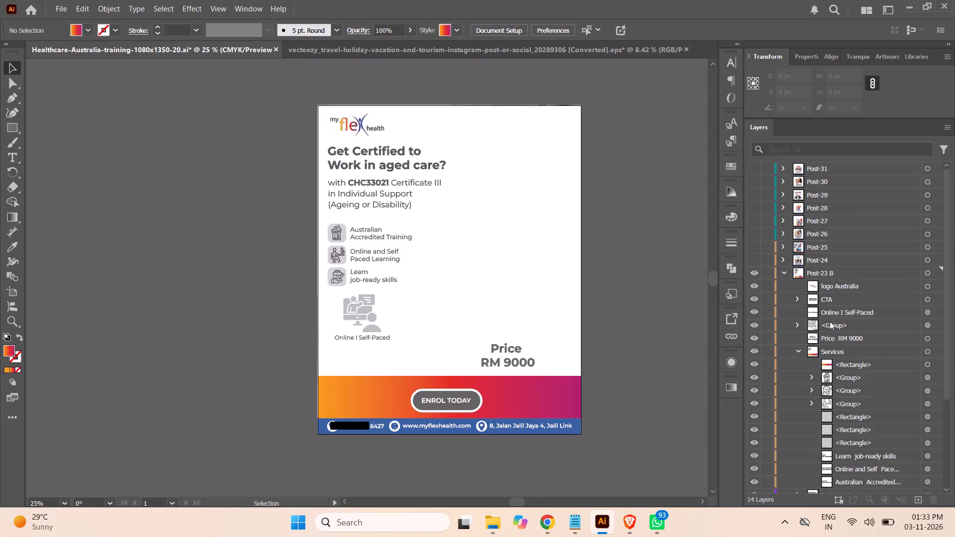
pyautogui.scroll(-3, 831, 320)
pyautogui.moveTo(868, 246); pyautogui.dragTo(862, 371)
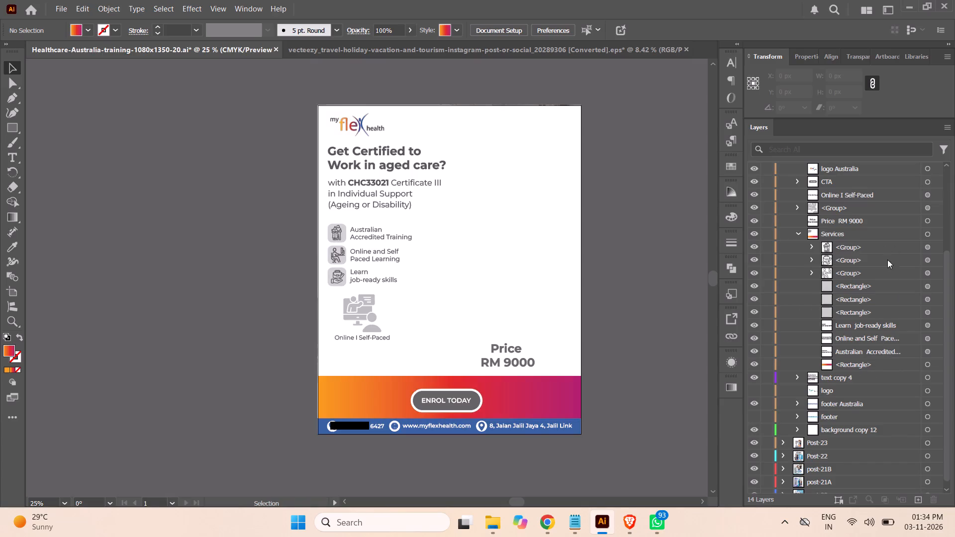
# Identify the icon groups in Services and move the topmost grey background rectangle into the Learn job-ready skills icon group.
pyautogui.click(753, 286)
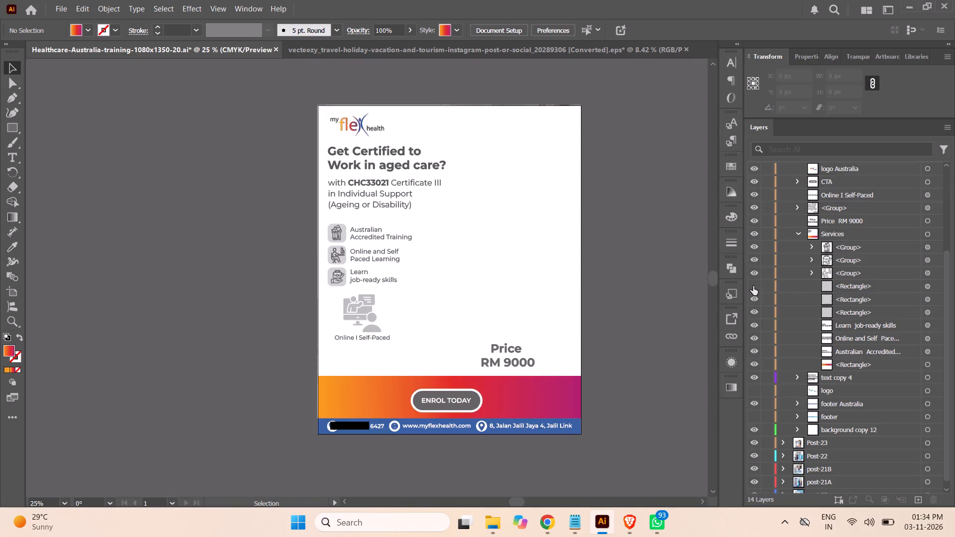
pyautogui.click(753, 286)
pyautogui.click(756, 259)
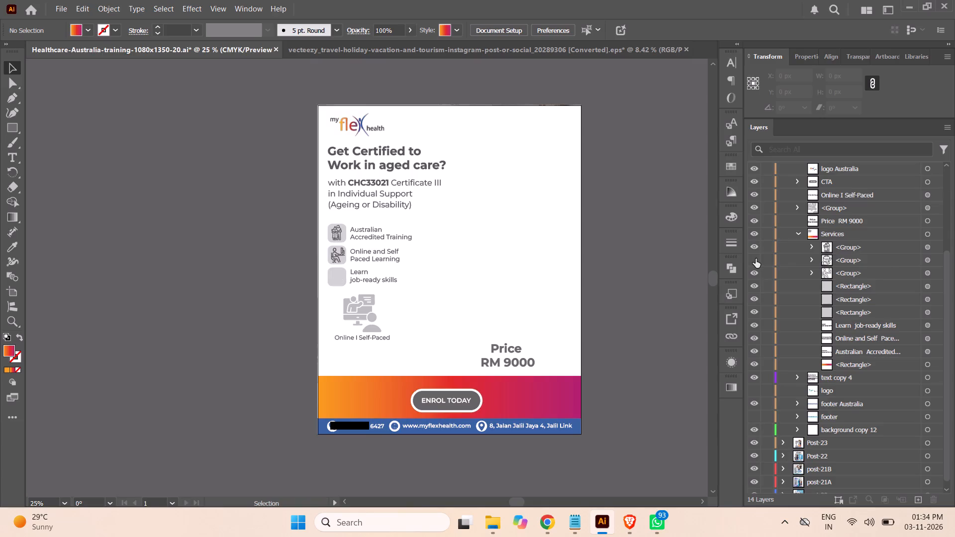
pyautogui.click(756, 259)
pyautogui.click(756, 285)
pyautogui.click(756, 286)
pyautogui.click(844, 286)
pyautogui.moveTo(852, 285); pyautogui.dragTo(851, 285)
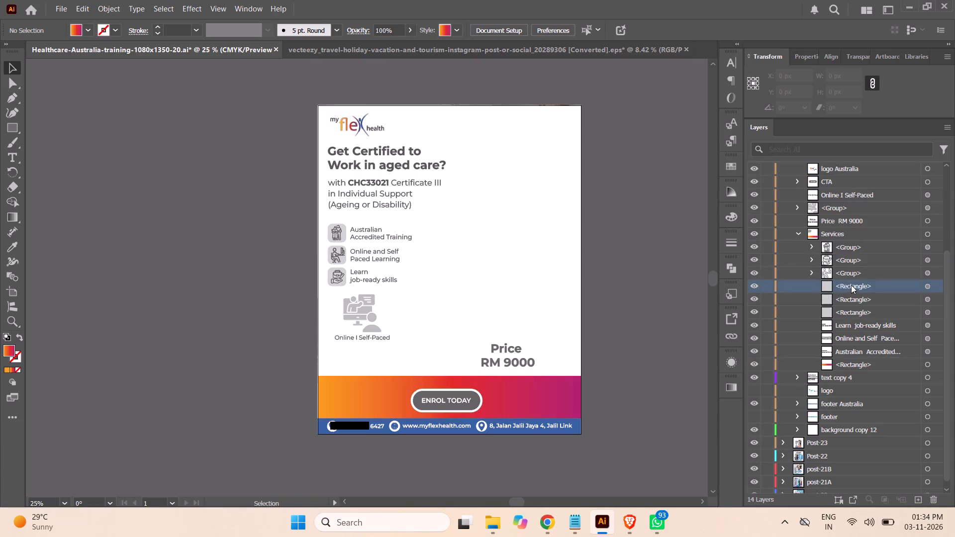
pyautogui.moveTo(851, 285); pyautogui.dragTo(845, 258)
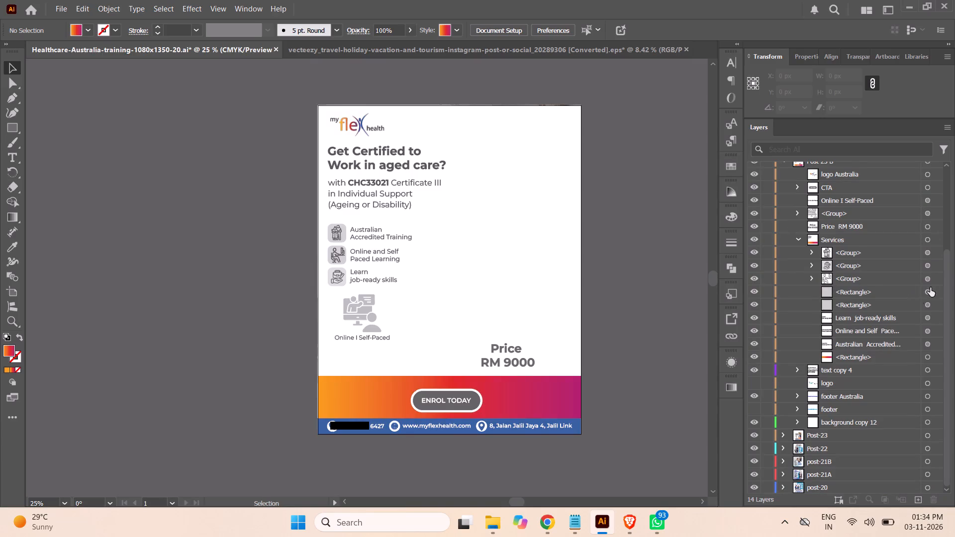
# Move the remaining two grey background rectangles in Services into their matching icon groups.
pyautogui.click(756, 277)
pyautogui.click(756, 277)
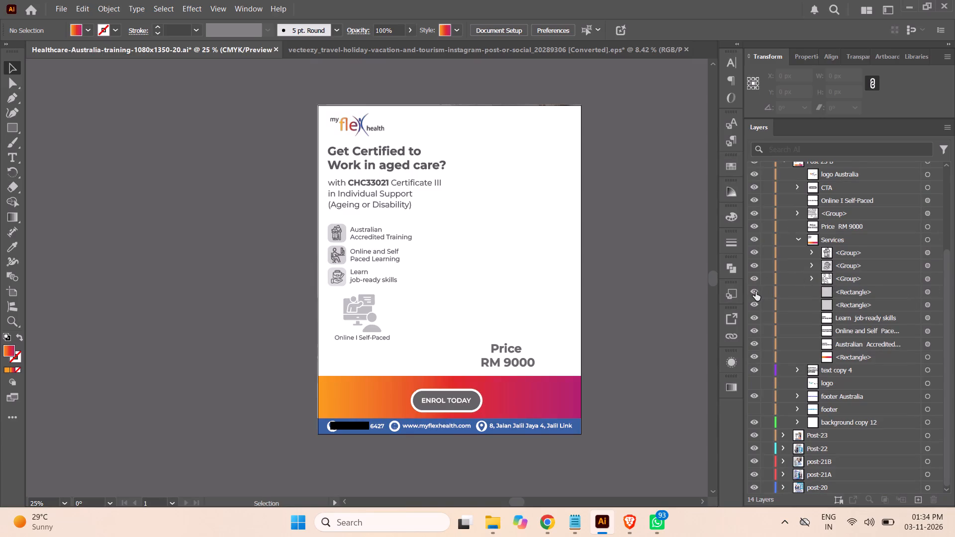
pyautogui.click(756, 291)
pyautogui.click(756, 291)
pyautogui.click(857, 292)
pyautogui.moveTo(854, 291); pyautogui.dragTo(851, 284)
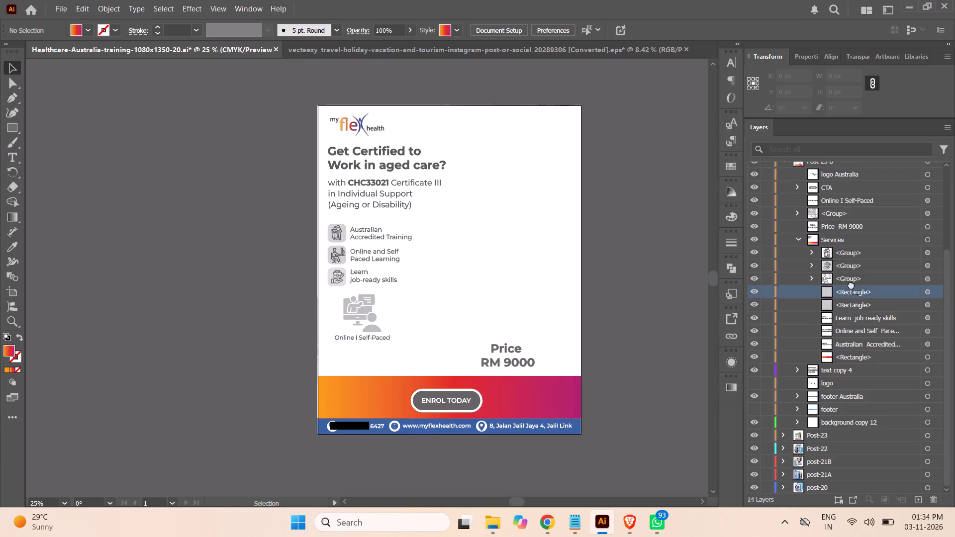
pyautogui.moveTo(851, 284); pyautogui.dragTo(851, 276)
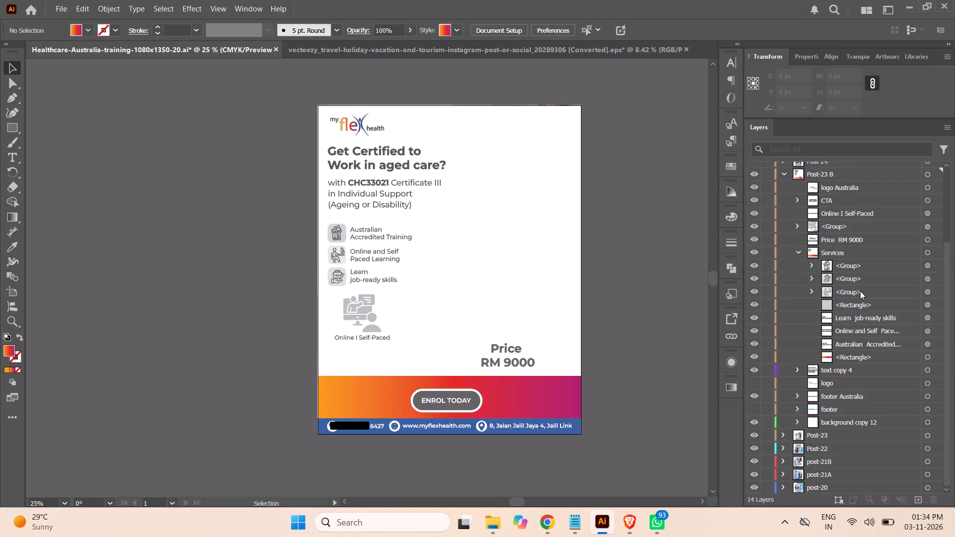
pyautogui.click(859, 303)
pyautogui.moveTo(858, 304); pyautogui.dragTo(855, 264)
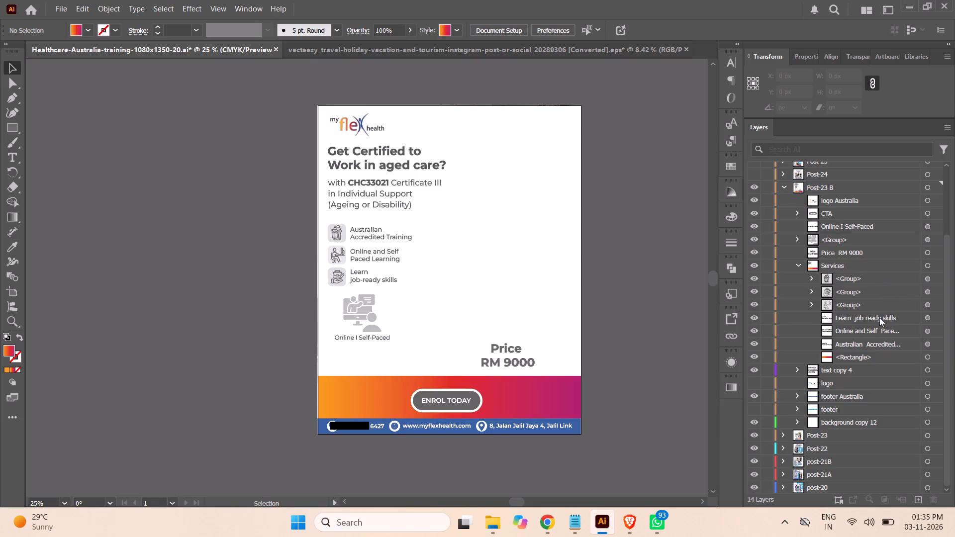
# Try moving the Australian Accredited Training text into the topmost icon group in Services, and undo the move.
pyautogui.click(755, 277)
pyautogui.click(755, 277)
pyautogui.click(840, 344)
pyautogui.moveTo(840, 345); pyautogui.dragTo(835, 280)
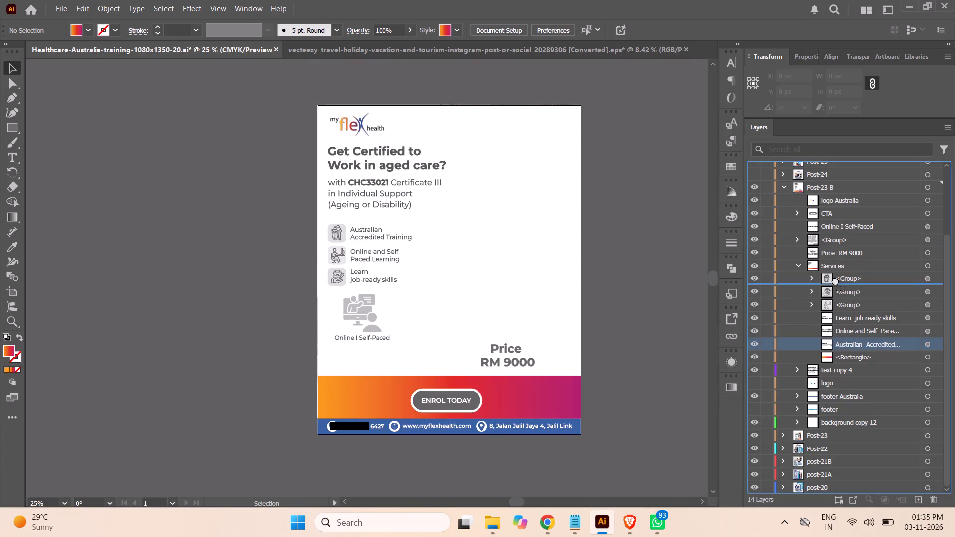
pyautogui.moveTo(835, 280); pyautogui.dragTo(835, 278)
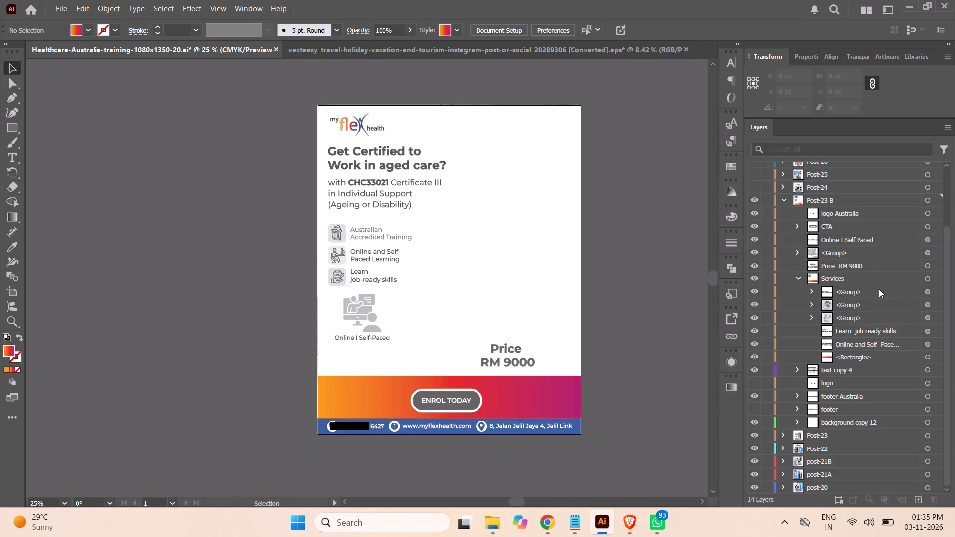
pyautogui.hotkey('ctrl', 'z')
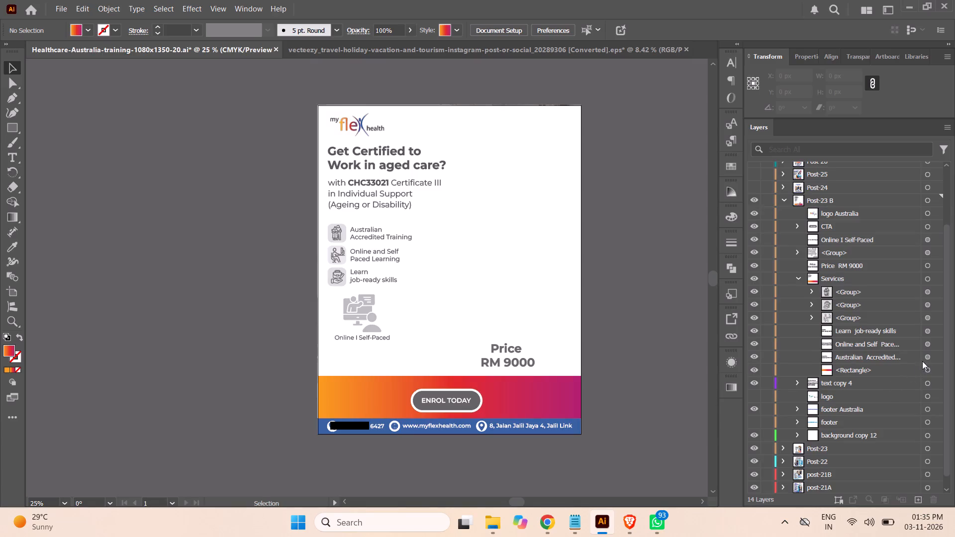
# Centre-align the Australian Accredited Training text and move it onto the gradient band beside ENROL TODAY, at about X 180, Y 1235 px.
pyautogui.click(928, 357)
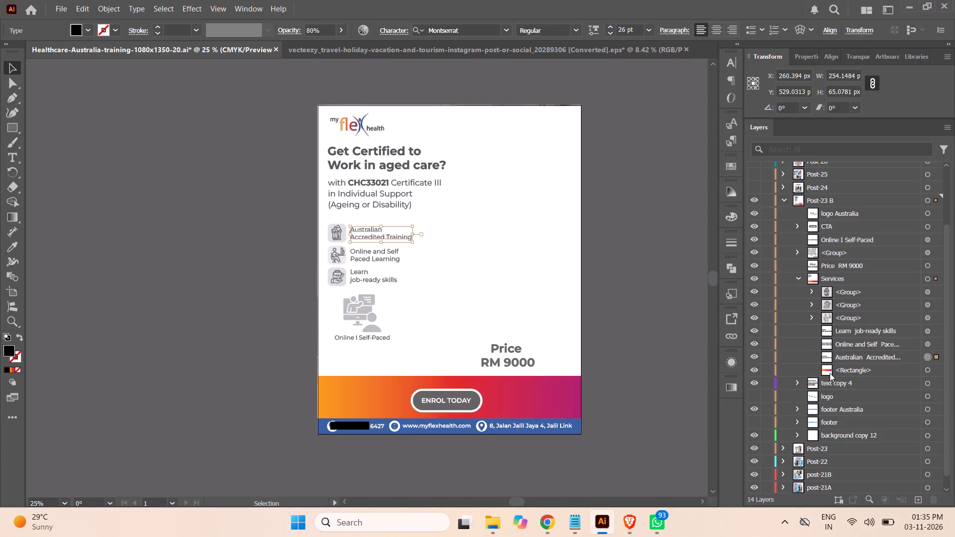
pyautogui.click(715, 31)
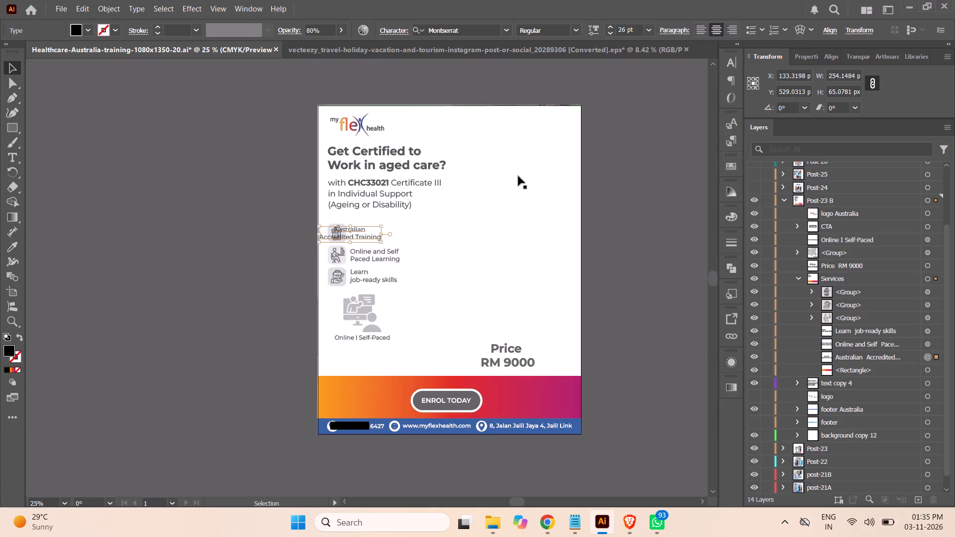
pyautogui.moveTo(373, 239); pyautogui.dragTo(390, 287)
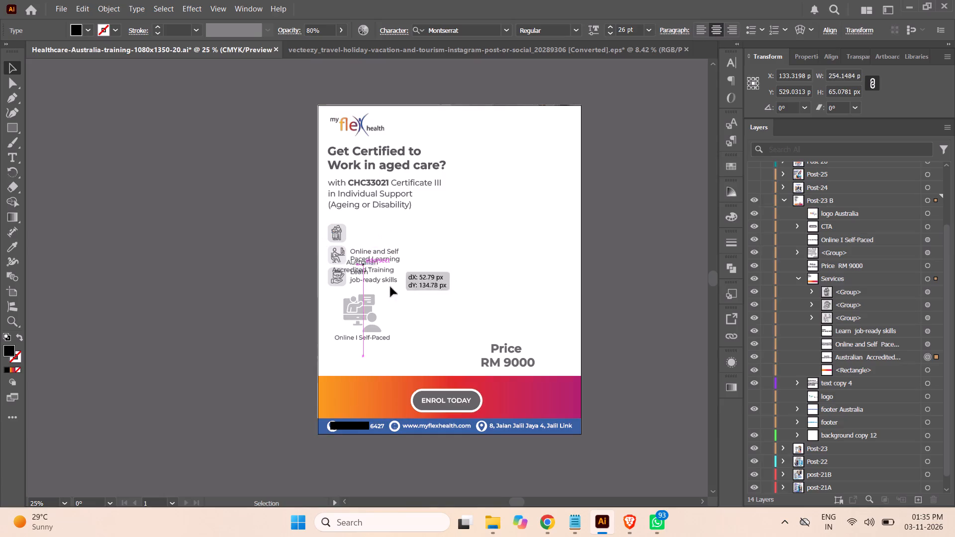
pyautogui.moveTo(390, 287); pyautogui.dragTo(385, 410)
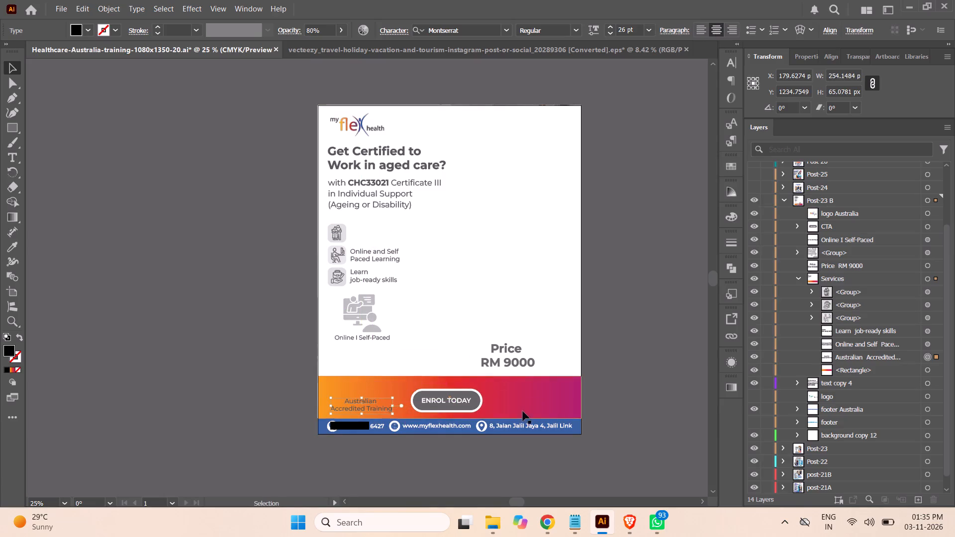
# Recolour the Australian Accredited Training text white and set its opacity to 100%.
pyautogui.doubleClick(6, 348)
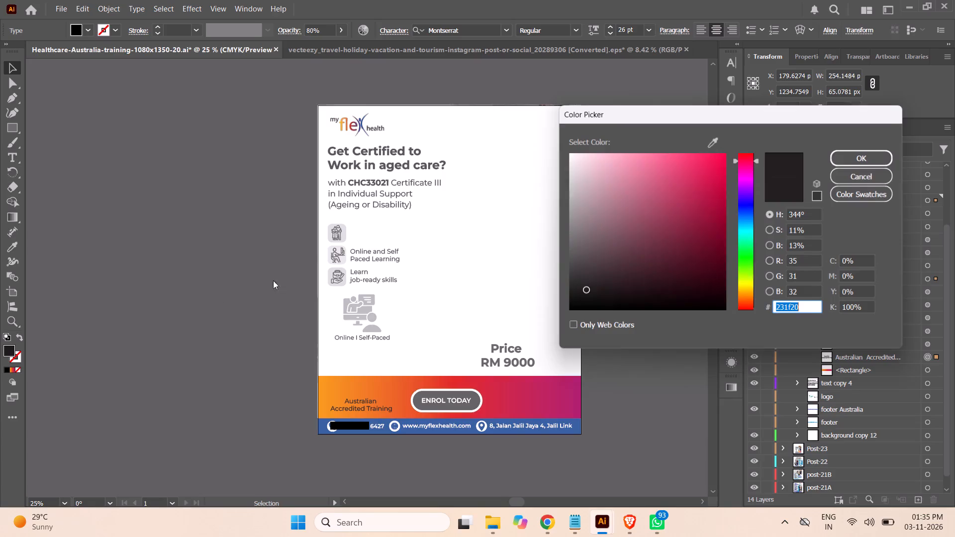
pyautogui.moveTo(578, 161); pyautogui.dragTo(528, 130)
pyautogui.click(878, 157)
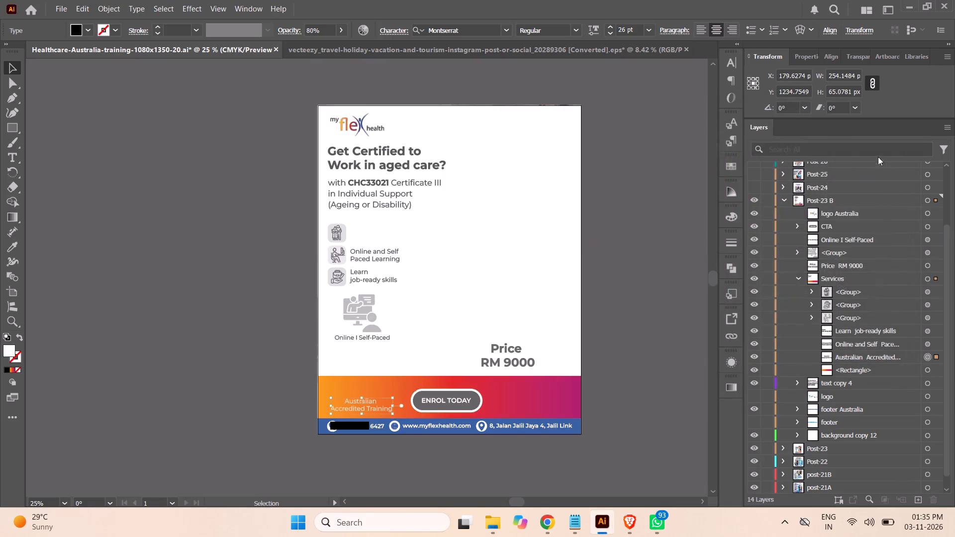
pyautogui.moveTo(325, 28); pyautogui.dragTo(270, 41)
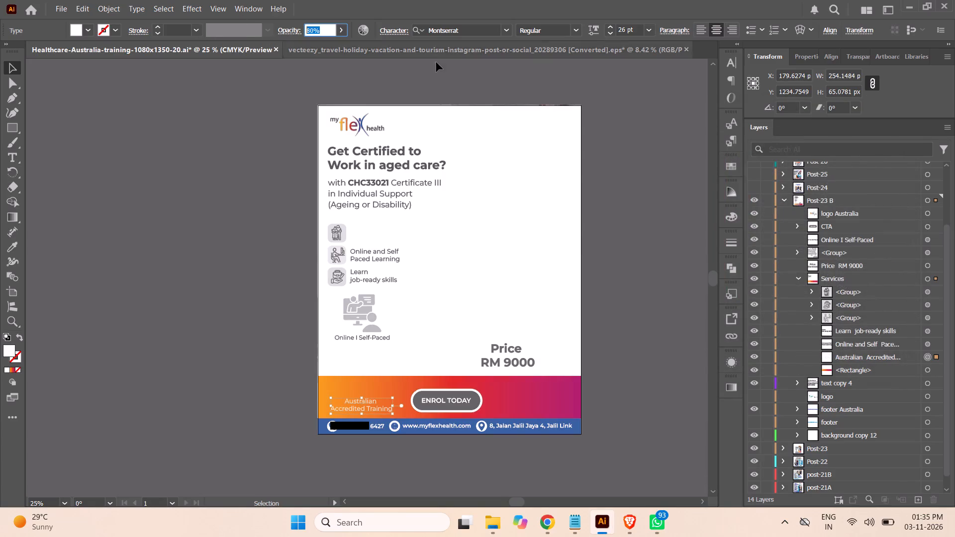
pyautogui.write('100')
pyautogui.press('Return')
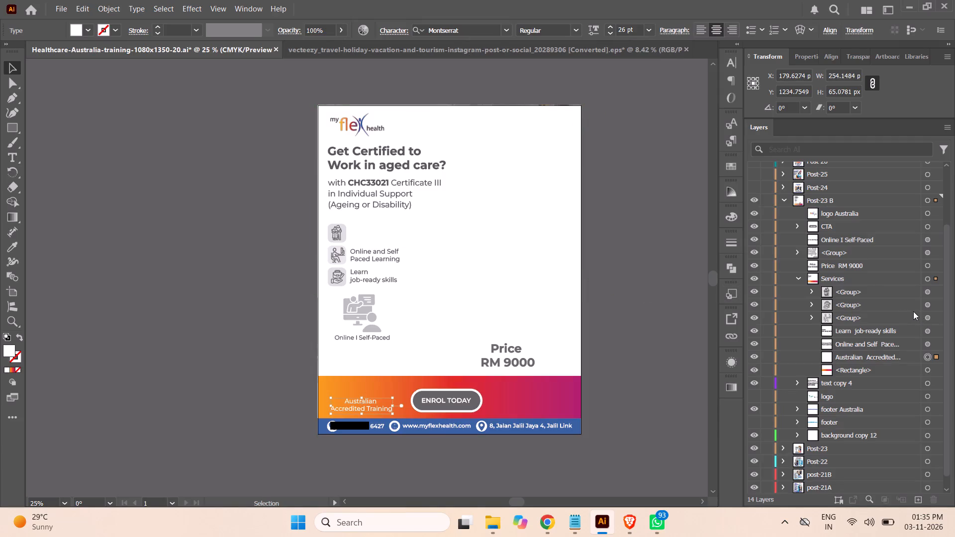
# Move the topmost icon group in Services onto the gradient band above the Australian Accredited Training text, at about X 173, Y 1163 px.
pyautogui.click(927, 293)
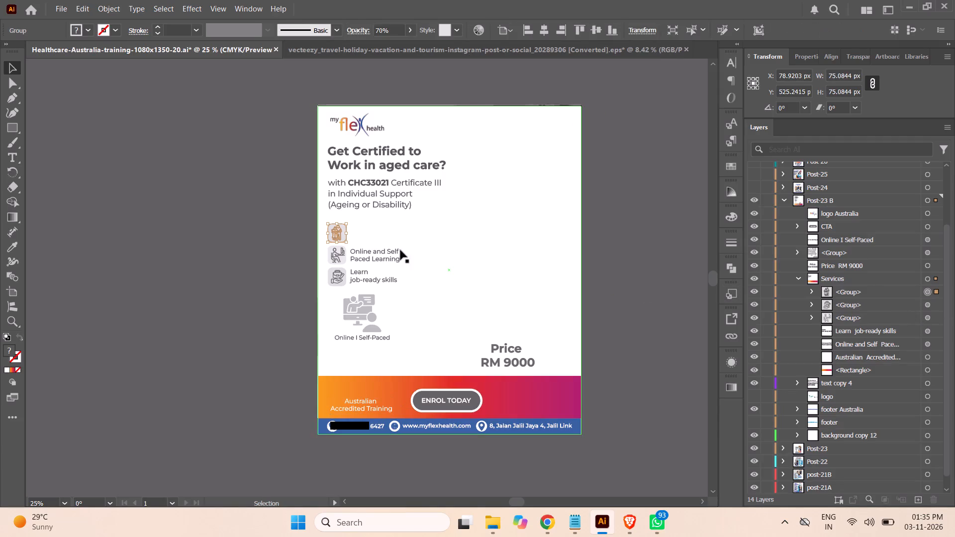
pyautogui.moveTo(342, 240); pyautogui.dragTo(369, 380)
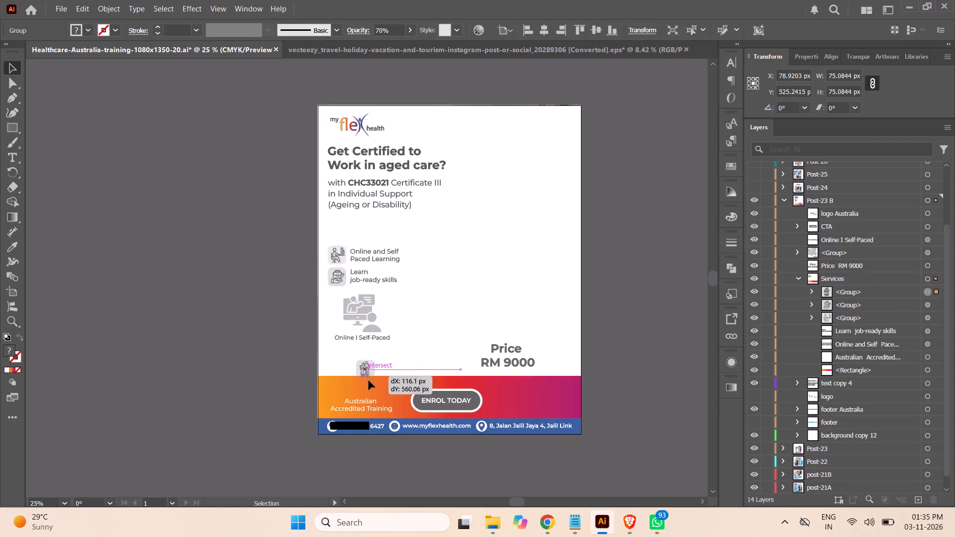
pyautogui.moveTo(369, 380); pyautogui.dragTo(363, 395)
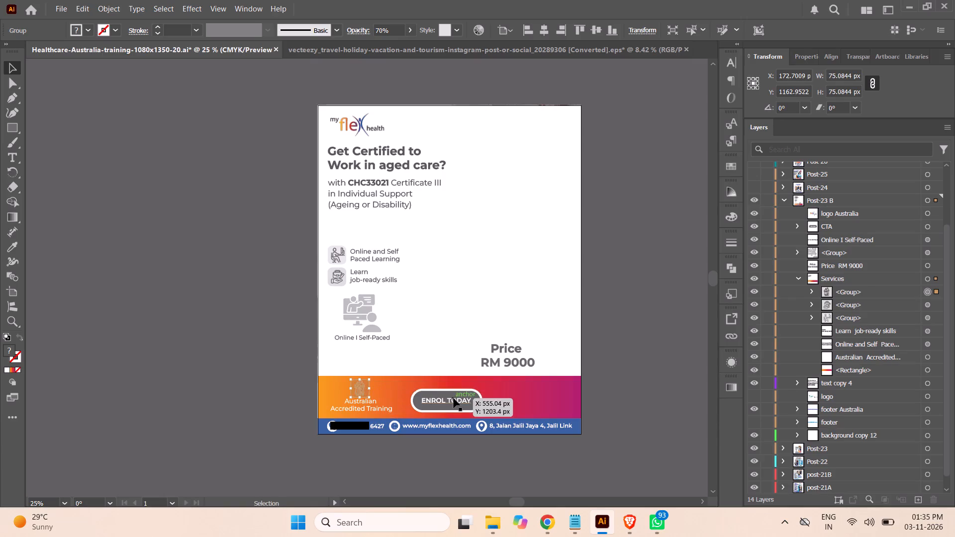
pyautogui.click(665, 400)
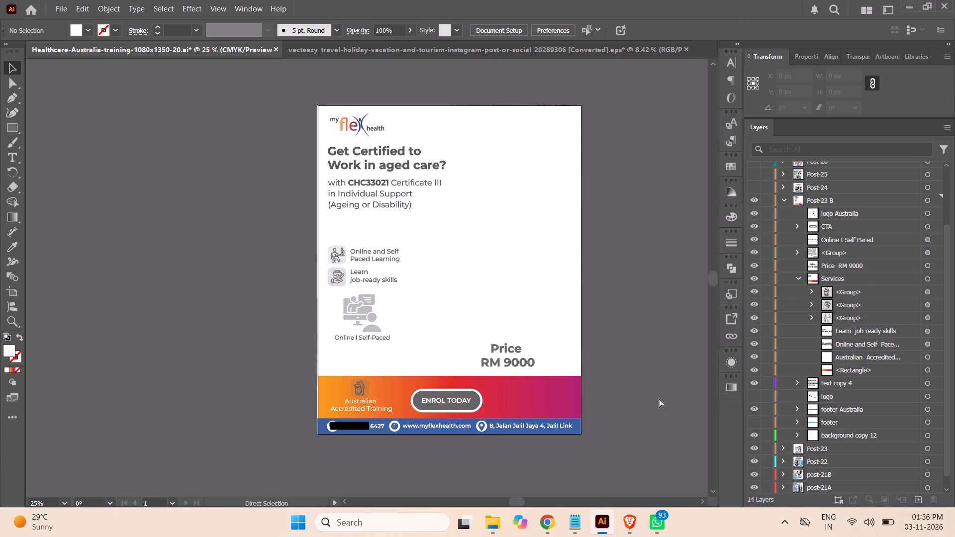
# Stretch the gradient band rectangle to 1080 px wide and raise its top edge to a height of about 180 px.
pyautogui.hotkey('ctrl', '=')
pyautogui.scroll(-1, 686, 359)
pyautogui.scroll(2, 689, 359)
pyautogui.scroll(-3, 691, 358)
pyautogui.scroll(1, 704, 358)
pyautogui.scroll(-1, 704, 358)
pyautogui.scroll(1, 704, 358)
pyautogui.scroll(-3, 704, 358)
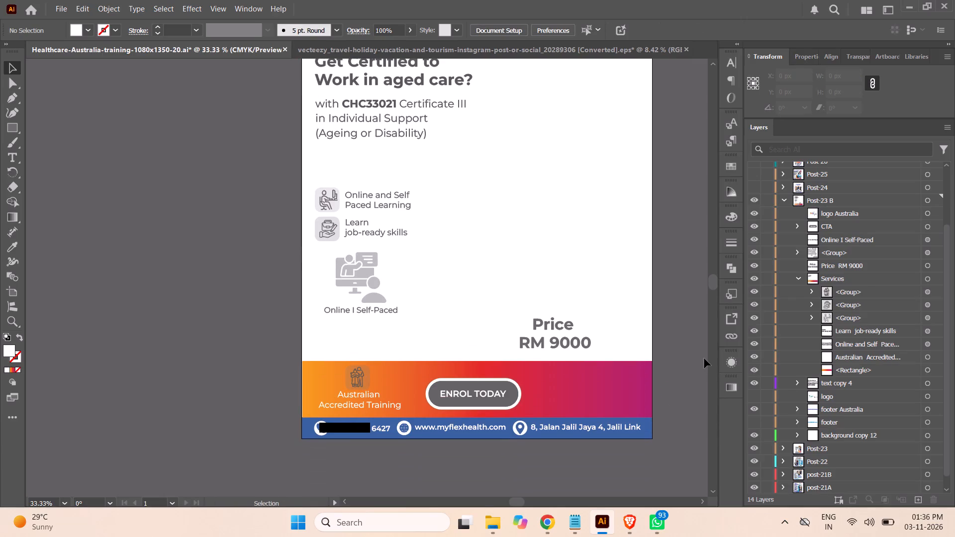
pyautogui.scroll(-2, 704, 358)
pyautogui.scroll(2, 704, 358)
pyautogui.scroll(-4, 704, 358)
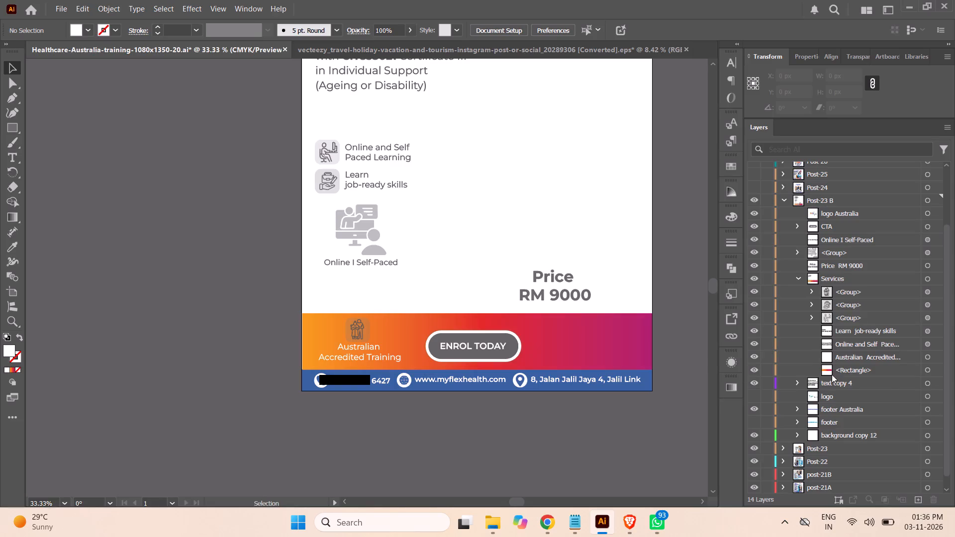
pyautogui.click(929, 368)
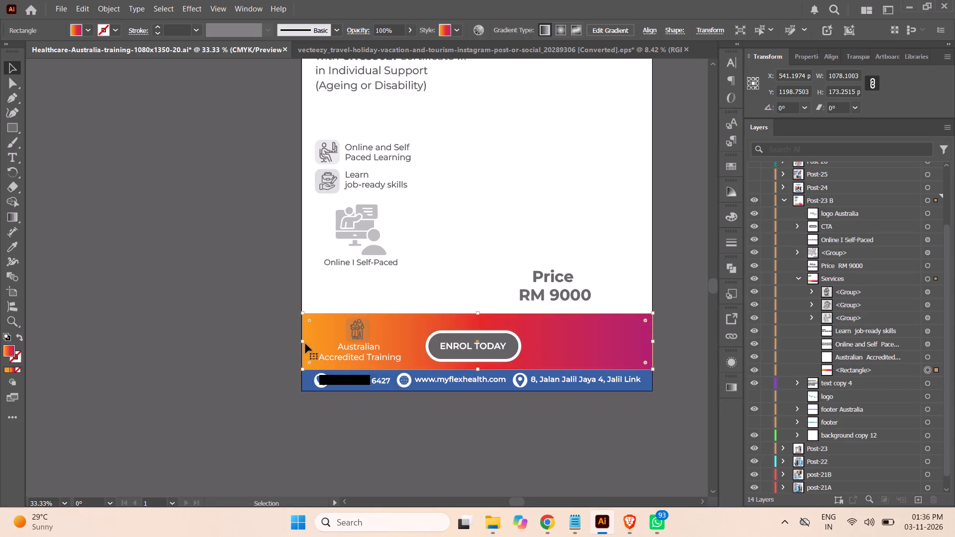
pyautogui.click(301, 342)
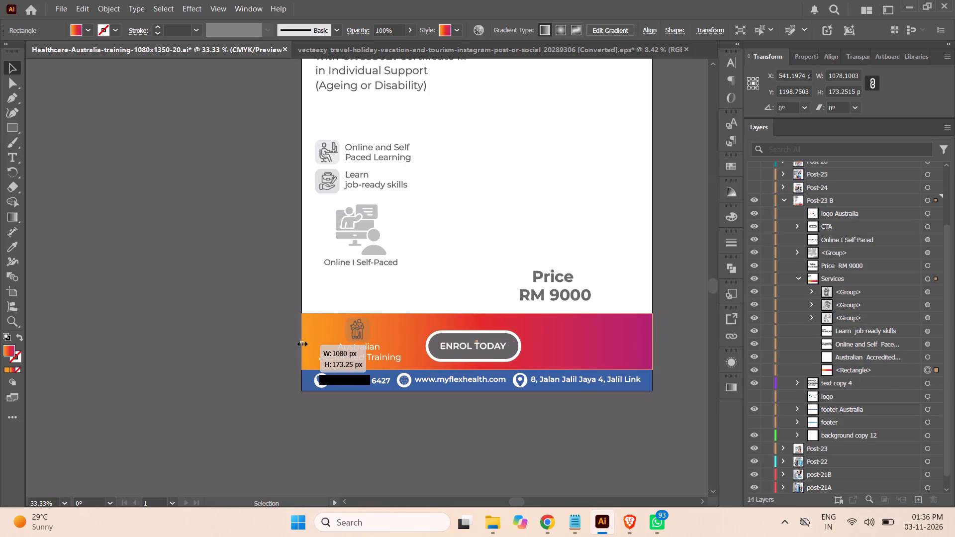
pyautogui.click(222, 361)
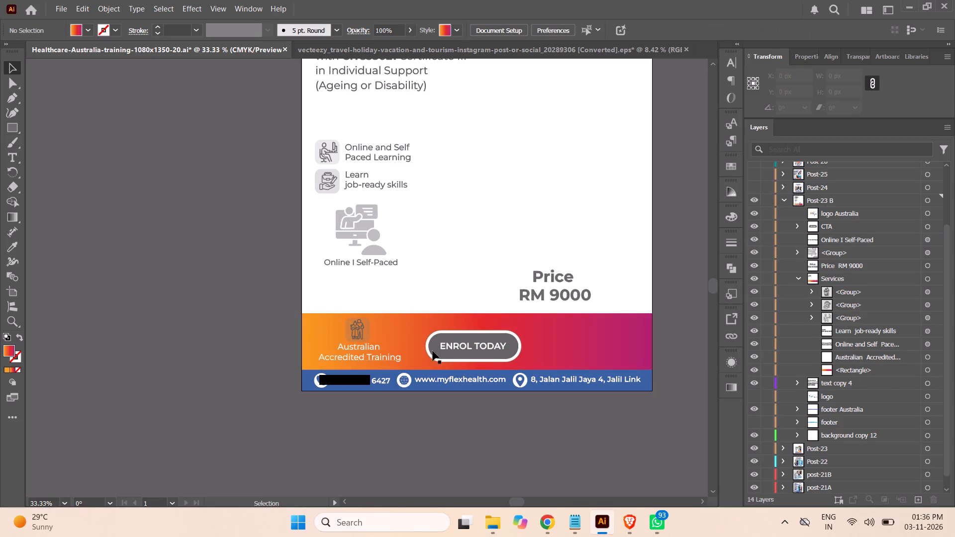
pyautogui.click(928, 370)
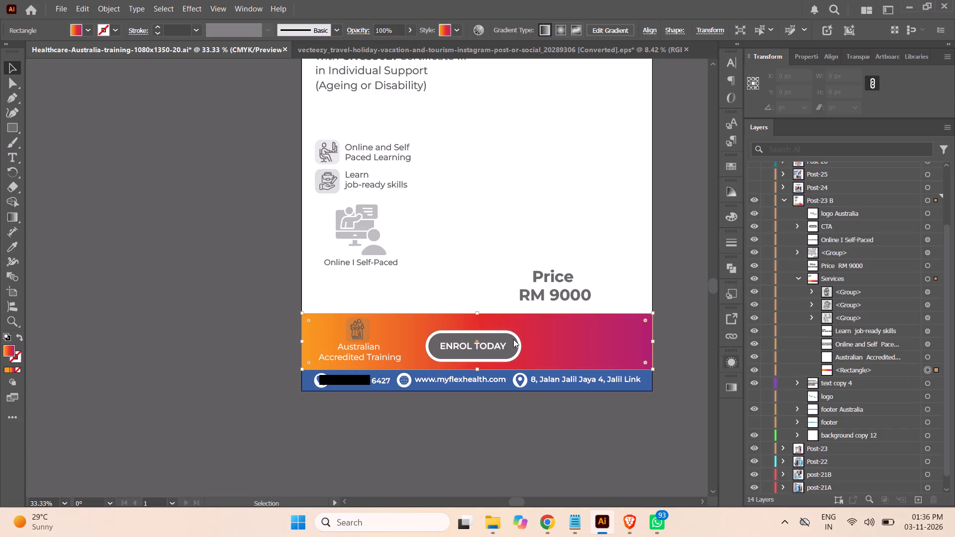
pyautogui.click(477, 314)
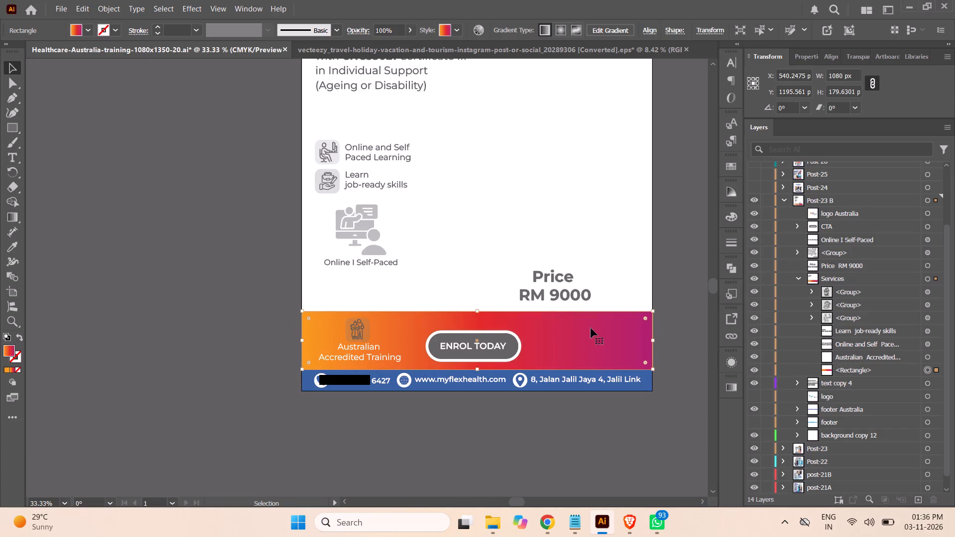
pyautogui.click(688, 350)
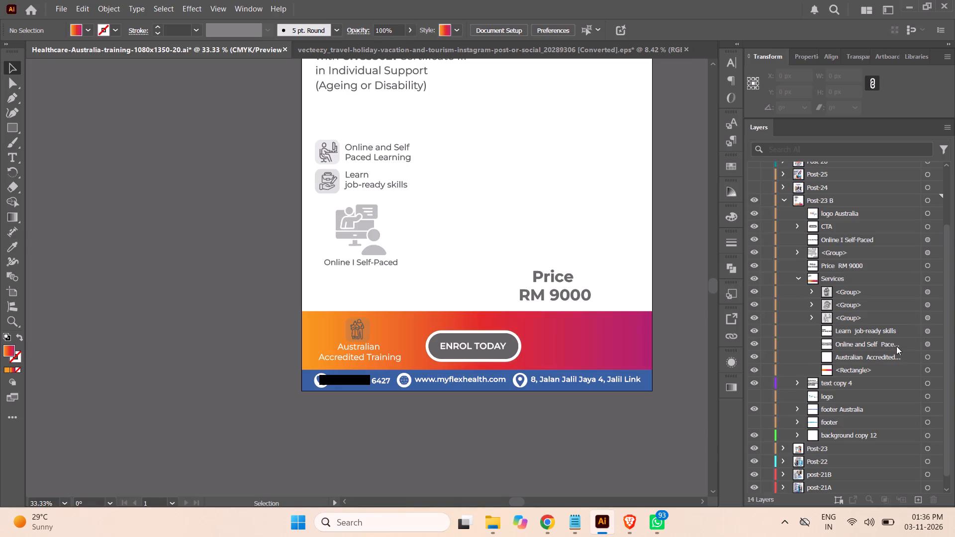
# Reorder the topmost icon group in Services so the icon's compound path sits above its background rectangle.
pyautogui.click(811, 291)
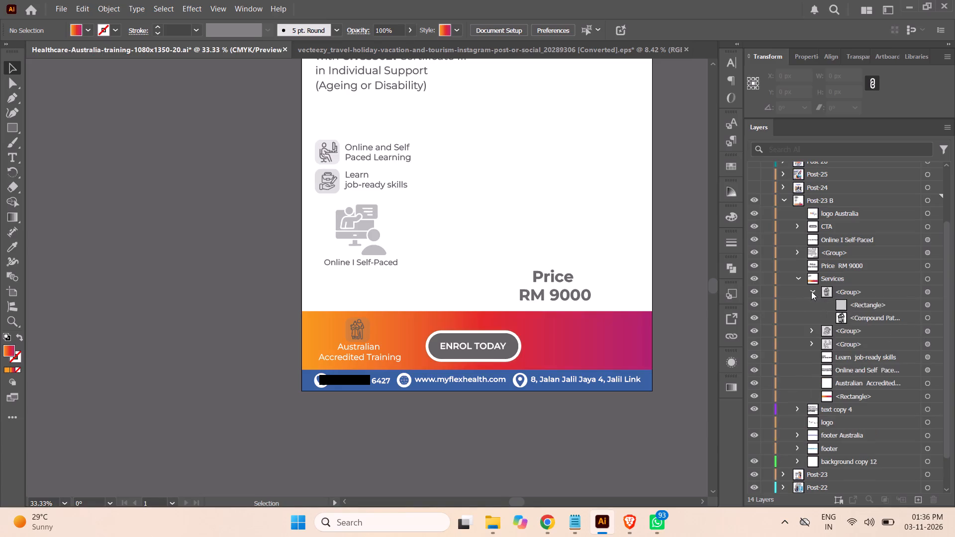
pyautogui.click(883, 318)
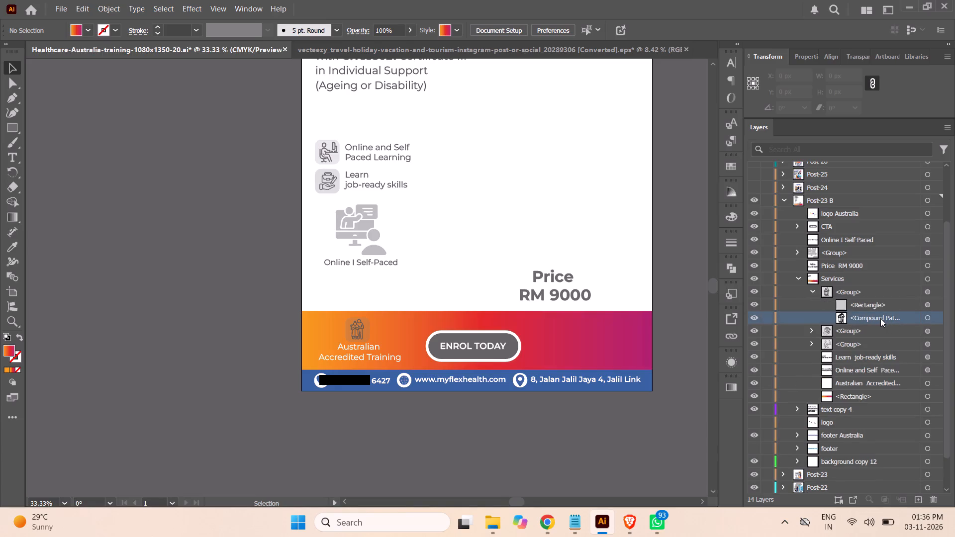
pyautogui.moveTo(880, 318); pyautogui.dragTo(881, 300)
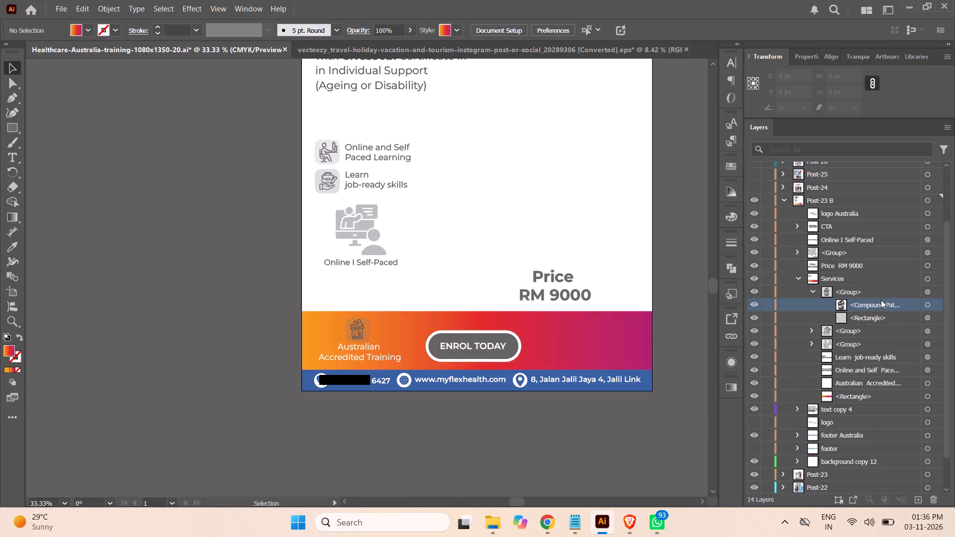
# Fill the background rectangle of the Australian Accredited Training icon with white (ffffff) and set its opacity to 30%.
pyautogui.click(929, 319)
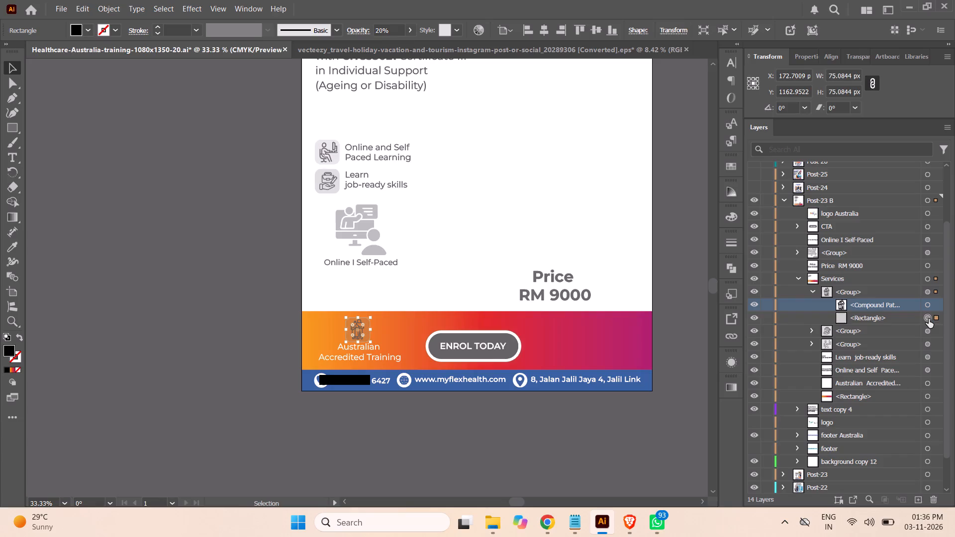
pyautogui.doubleClick(9, 351)
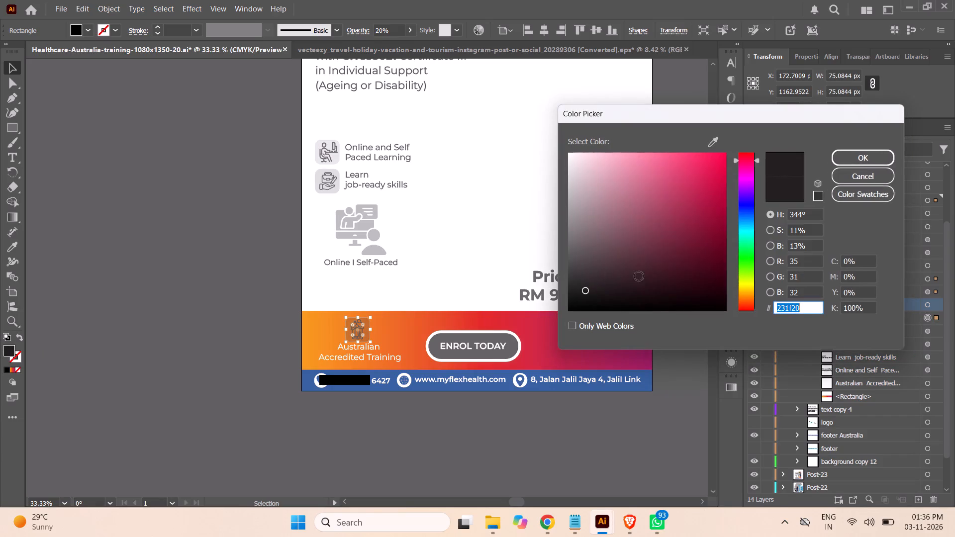
pyautogui.moveTo(620, 236); pyautogui.dragTo(513, 85)
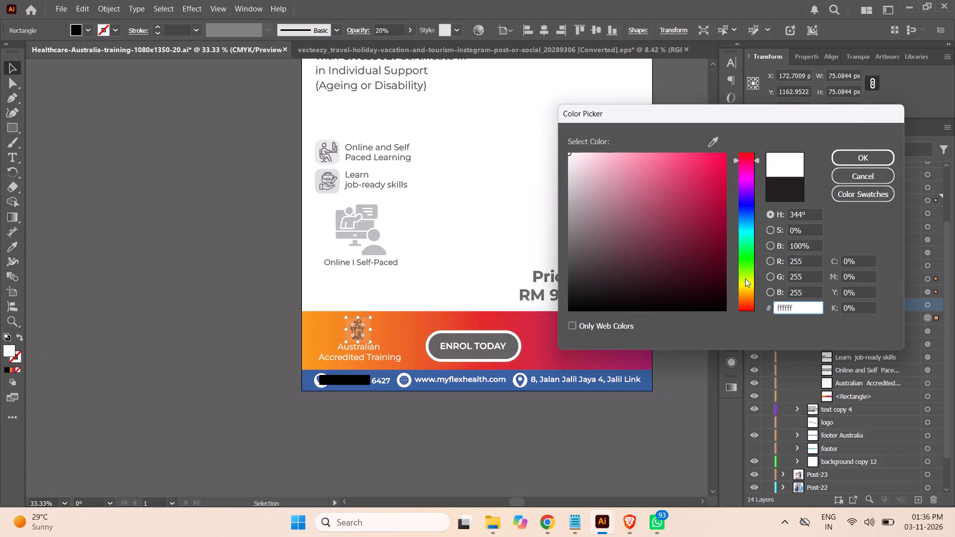
pyautogui.click(862, 159)
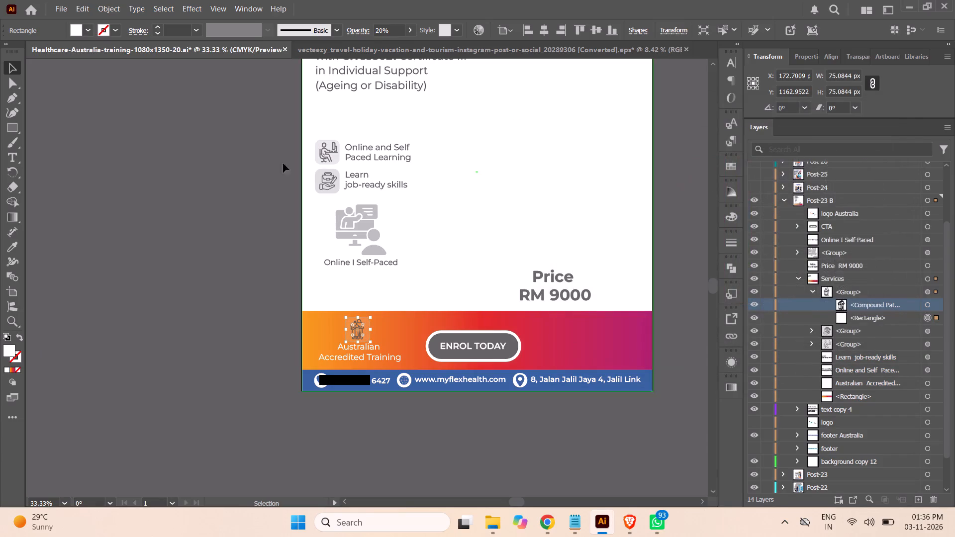
pyautogui.click(155, 168)
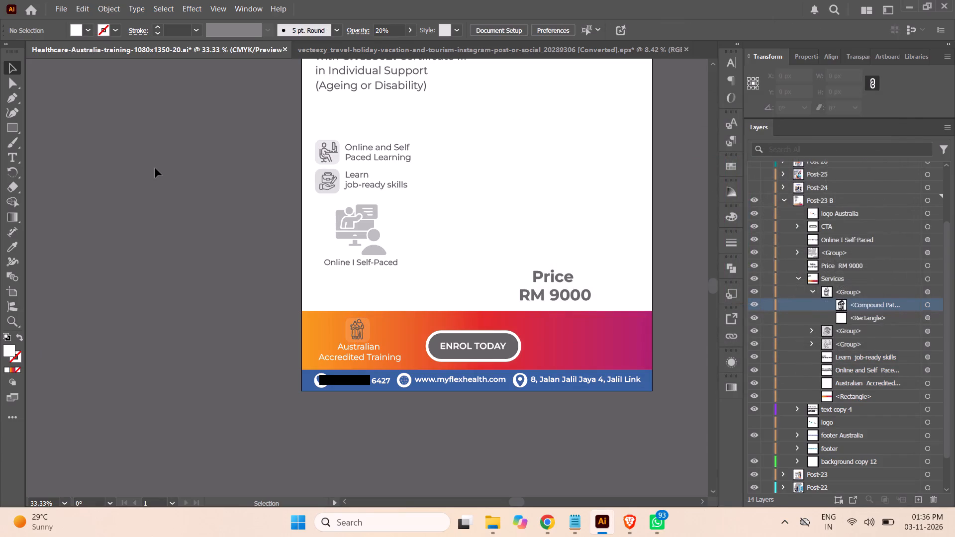
pyautogui.click(927, 317)
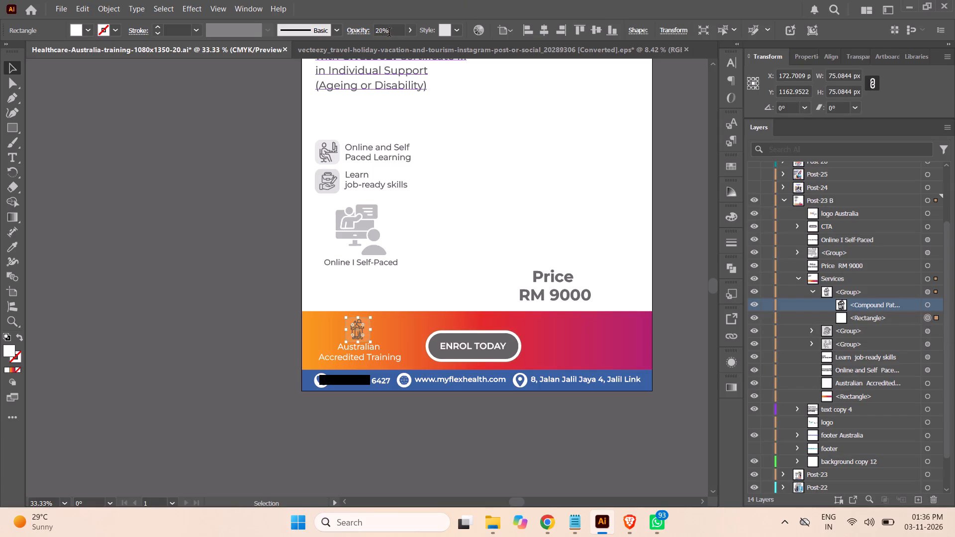
pyautogui.moveTo(389, 33); pyautogui.dragTo(332, 34)
pyautogui.write('30')
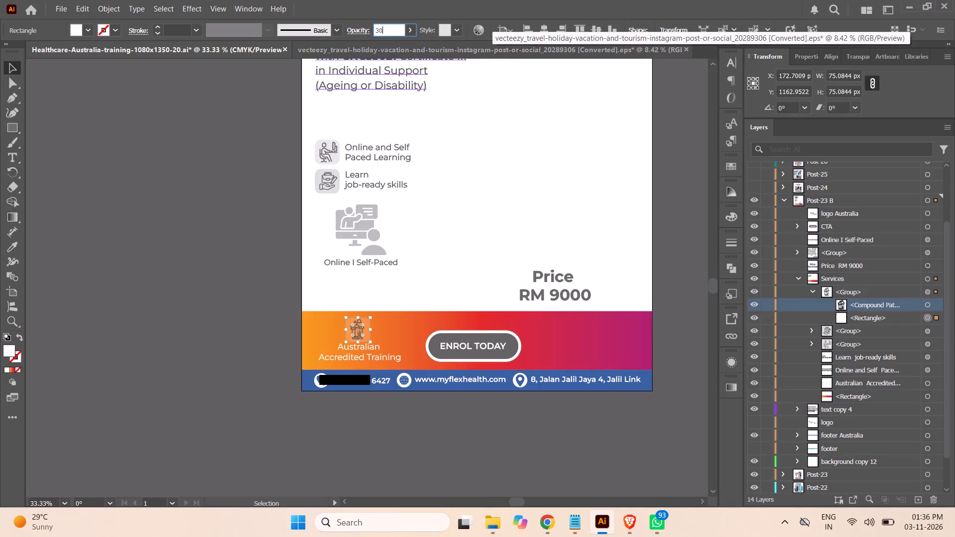
pyautogui.press('Return')
pyautogui.click(209, 259)
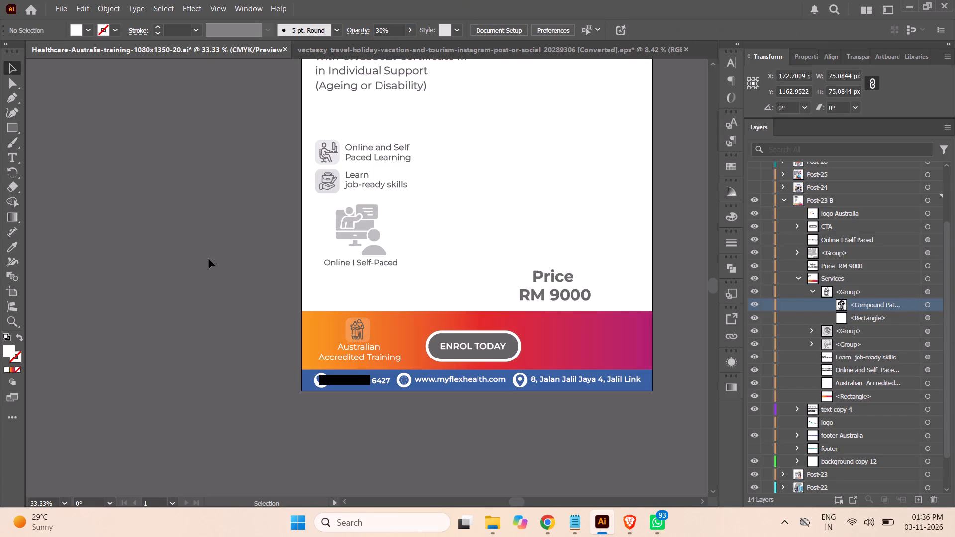
pyautogui.click(812, 291)
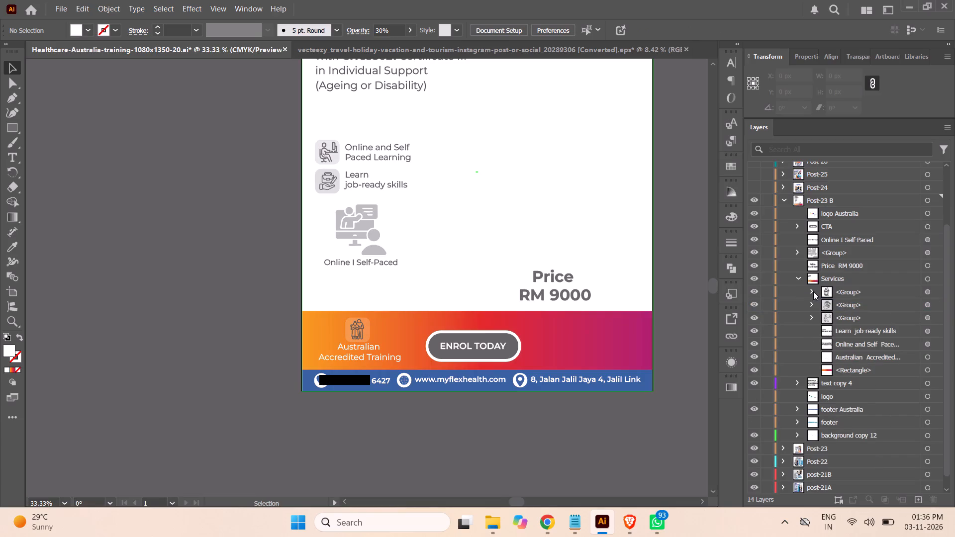
# Move the Australian Accredited Training icon group up to about Y 1151 px and align it and its text on their horizontal centres.
pyautogui.click(928, 292)
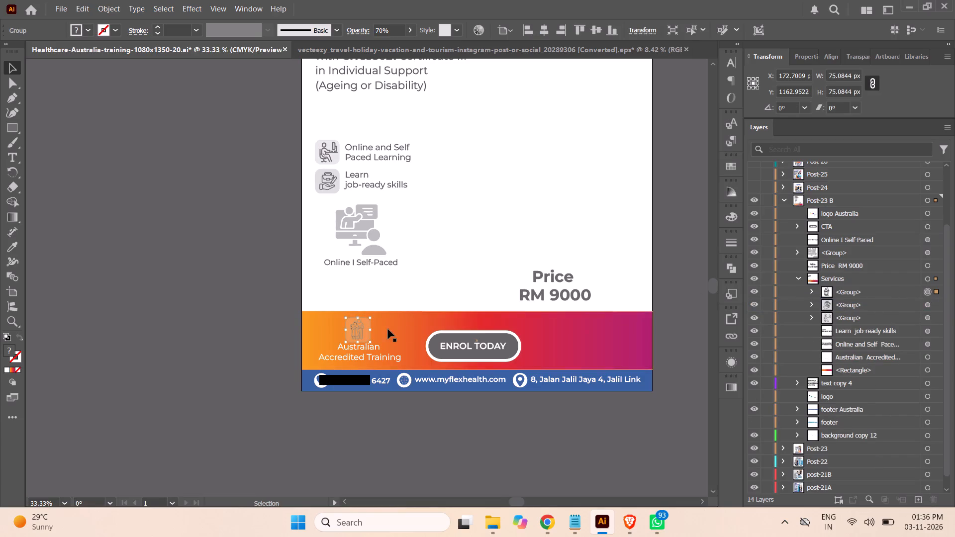
pyautogui.click(359, 331)
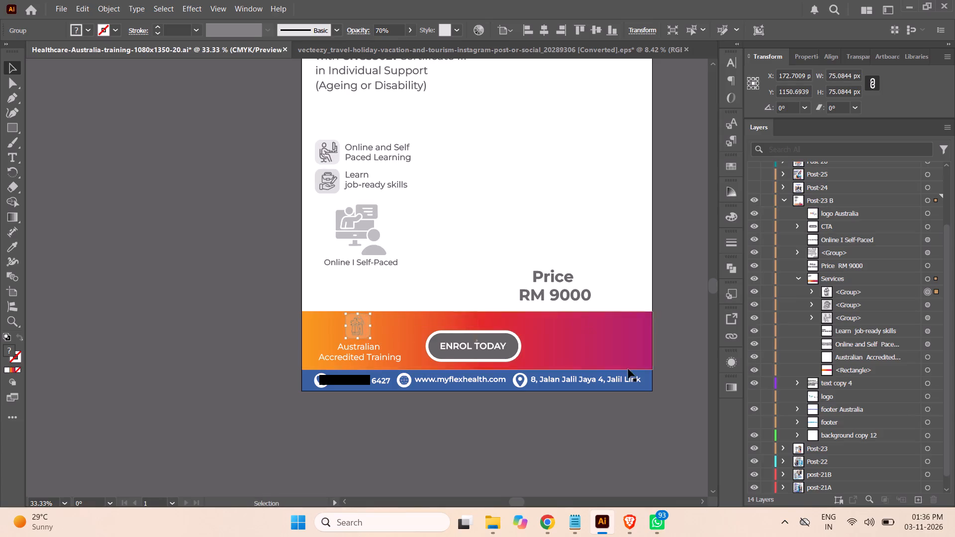
pyautogui.keyDown('ctrl'); pyautogui.click(927, 358); pyautogui.keyUp('ctrl')
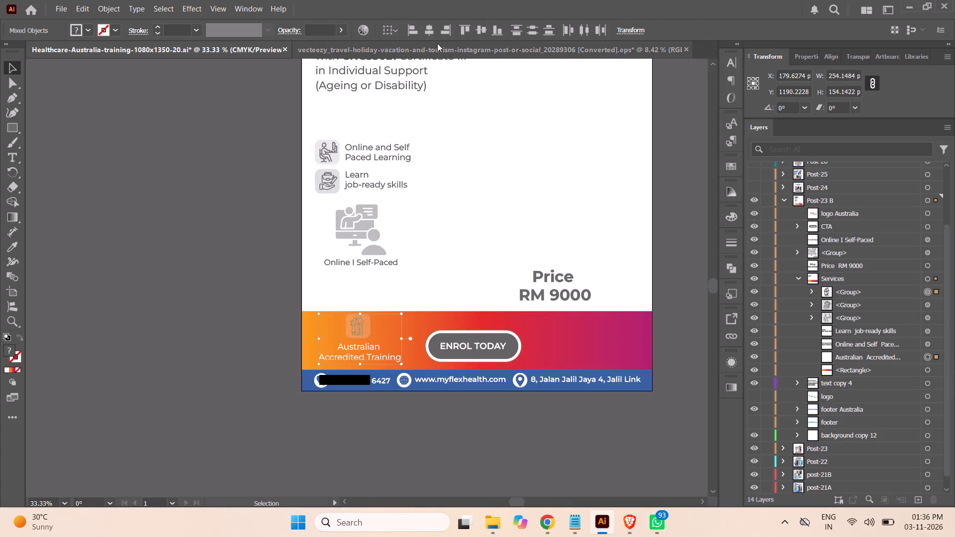
pyautogui.click(430, 29)
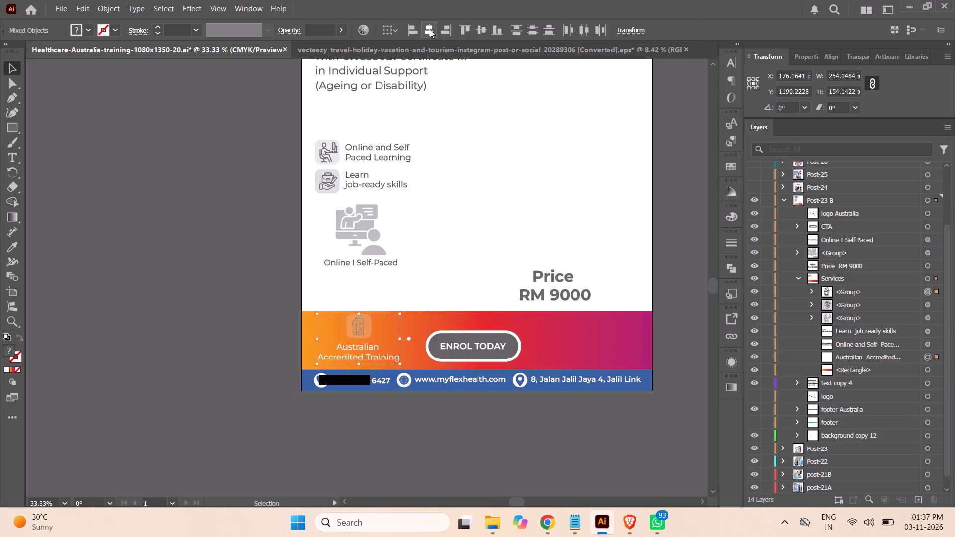
pyautogui.click(198, 312)
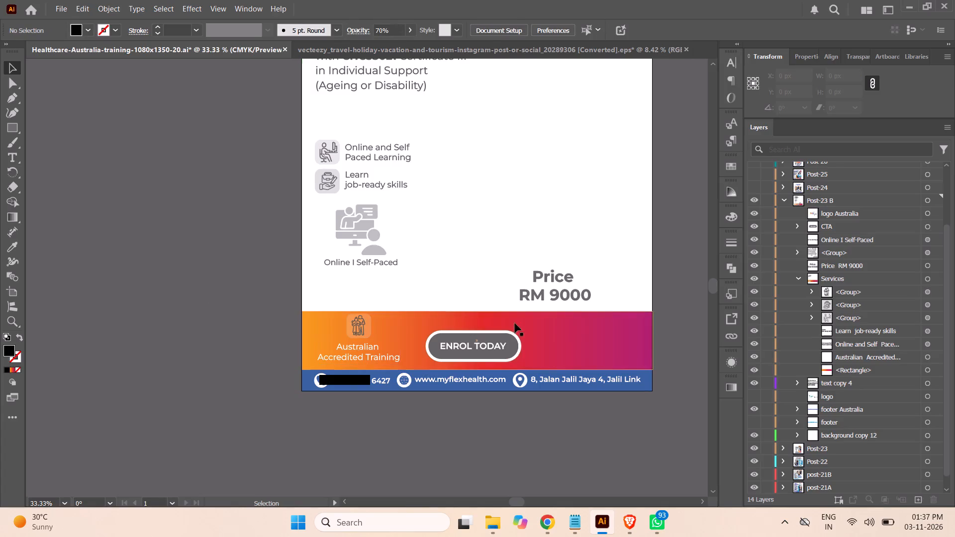
# Raise the gradient band rectangle's top edge to a height of about 190 px.
pyautogui.click(925, 368)
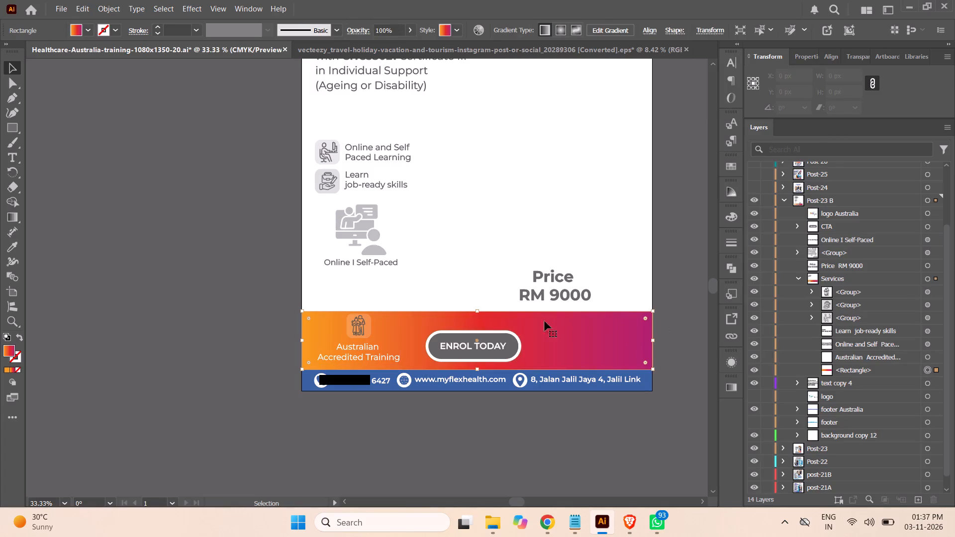
pyautogui.click(477, 311)
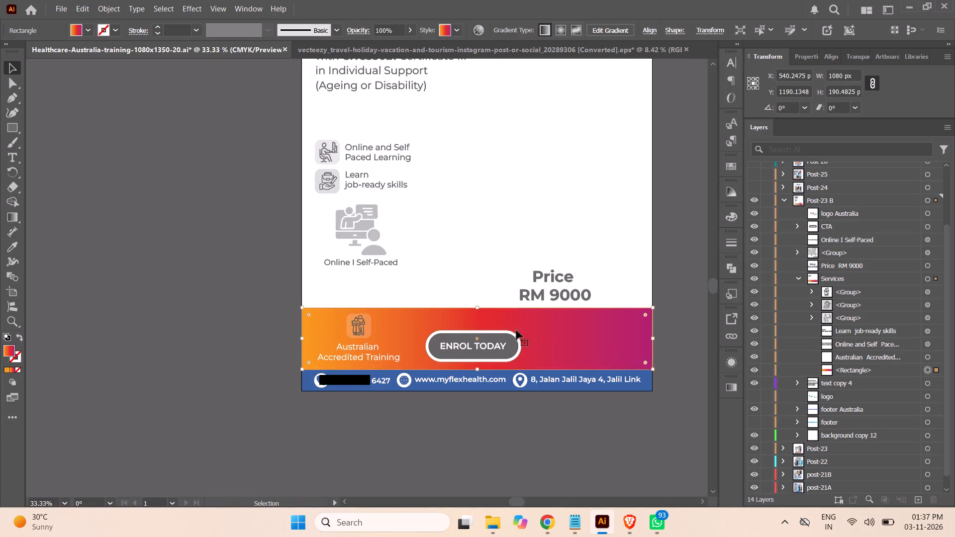
# Centre the Online and Self Paced Learning text's paragraph and move it into the gradient band at about X 492, Y 1244 px.
pyautogui.click(929, 344)
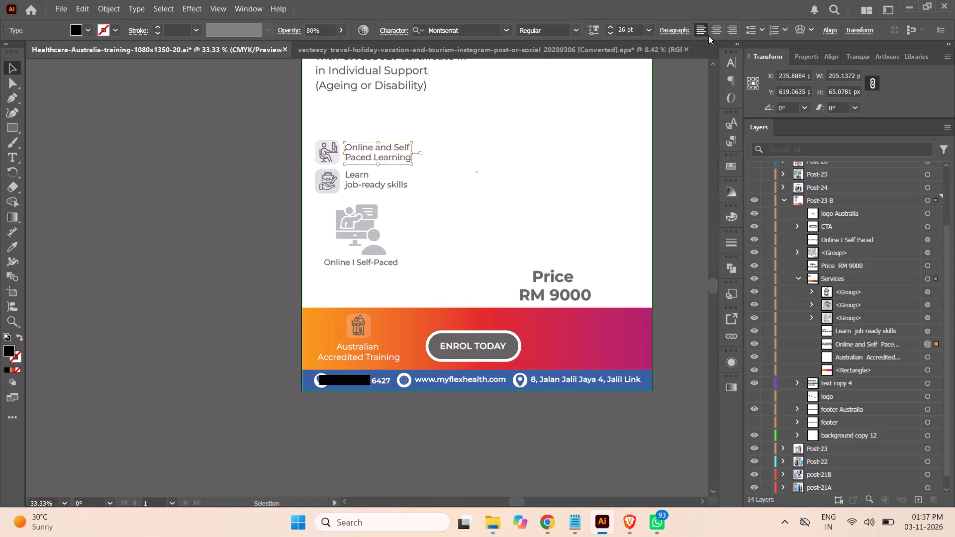
pyautogui.click(718, 31)
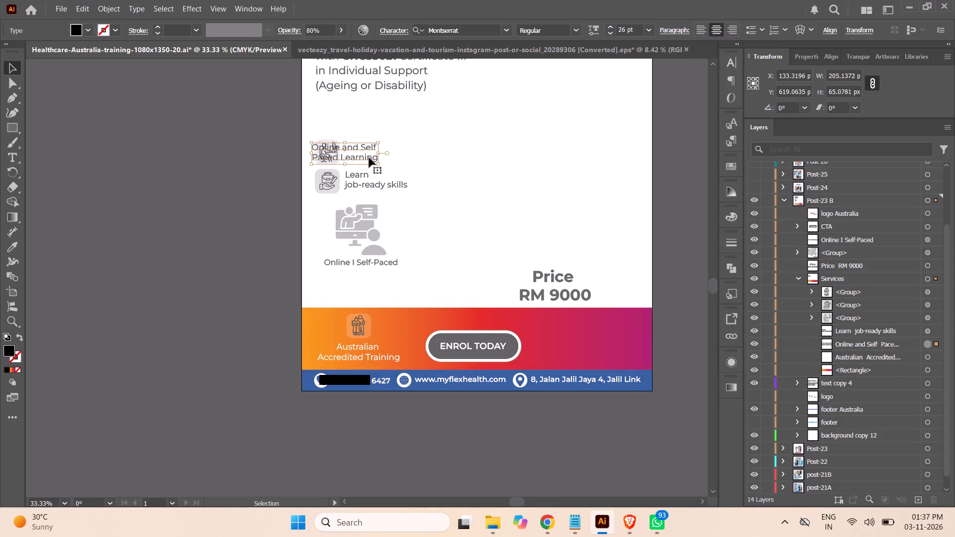
pyautogui.moveTo(369, 158); pyautogui.dragTo(483, 358)
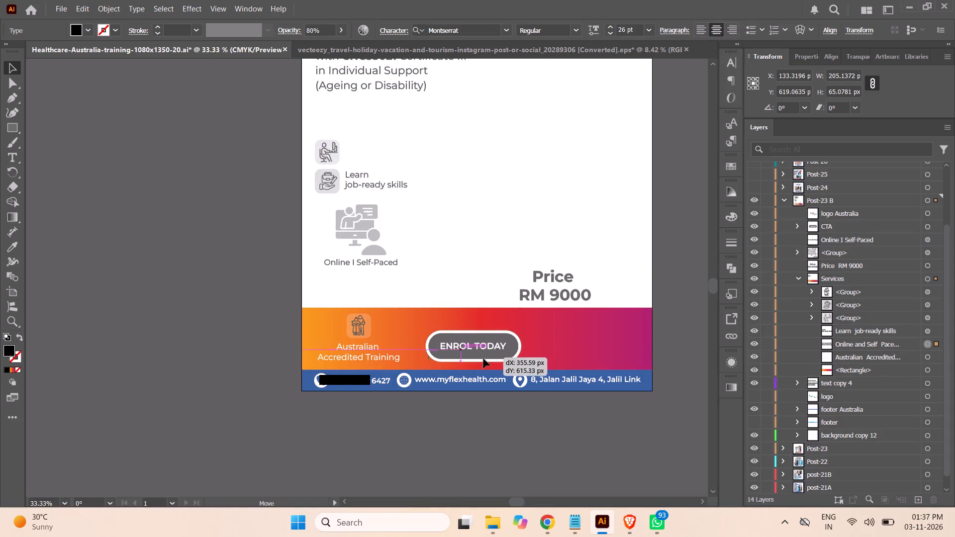
pyautogui.moveTo(483, 358); pyautogui.dragTo(484, 360)
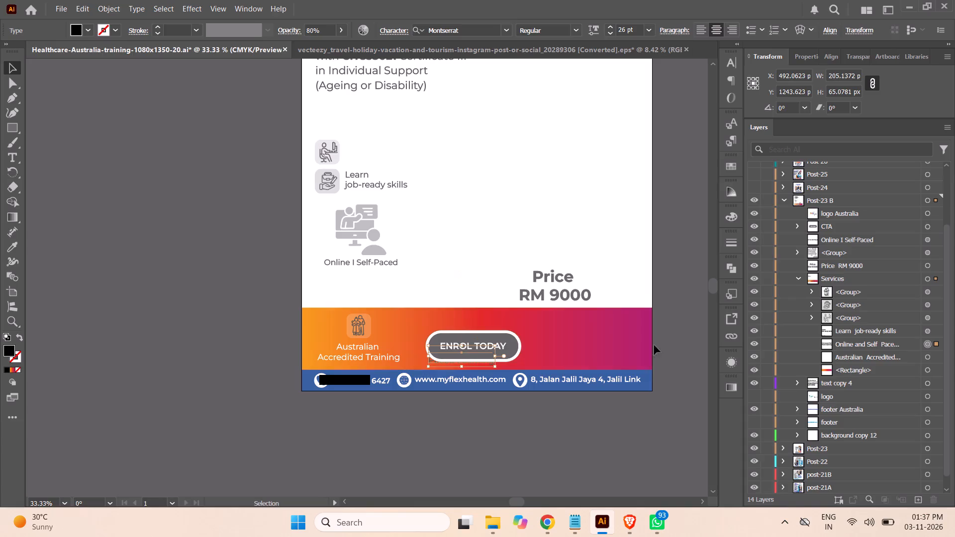
# Fill the Online and Self Paced Learning text with white at 100% opacity, hiding the CTA layer that covers it.
pyautogui.click(74, 30)
pyautogui.click(80, 26)
pyautogui.doubleClick(11, 349)
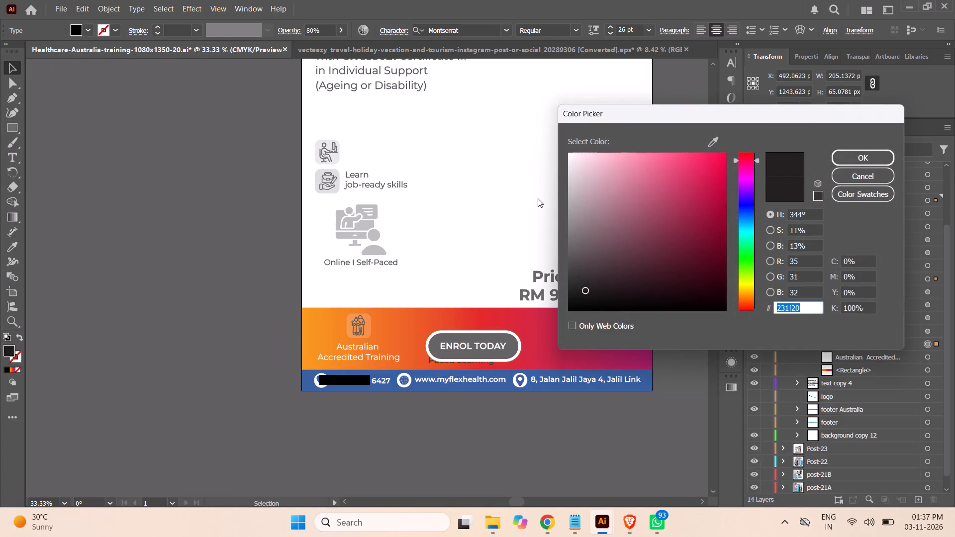
pyautogui.moveTo(590, 170); pyautogui.dragTo(496, 107)
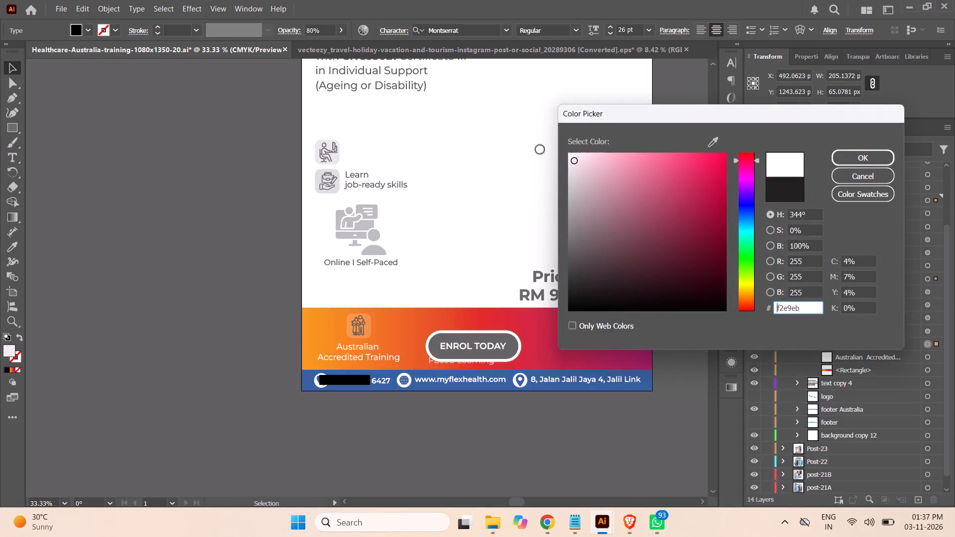
pyautogui.click(853, 160)
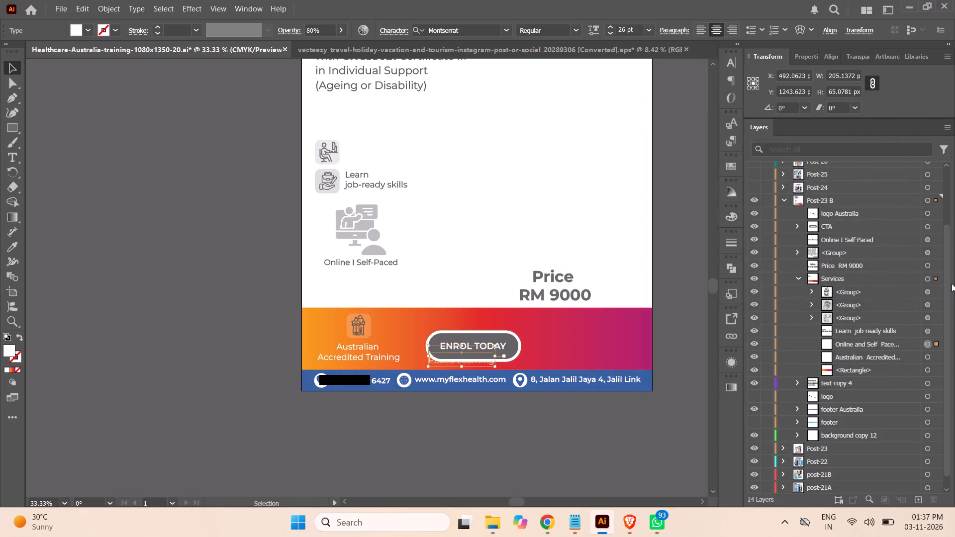
pyautogui.click(754, 224)
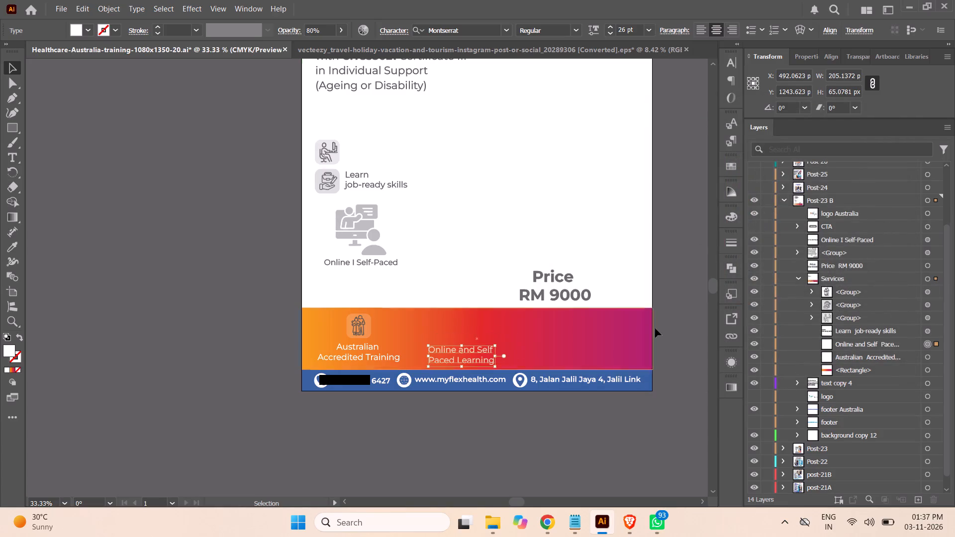
pyautogui.moveTo(326, 32); pyautogui.dragTo(240, 35)
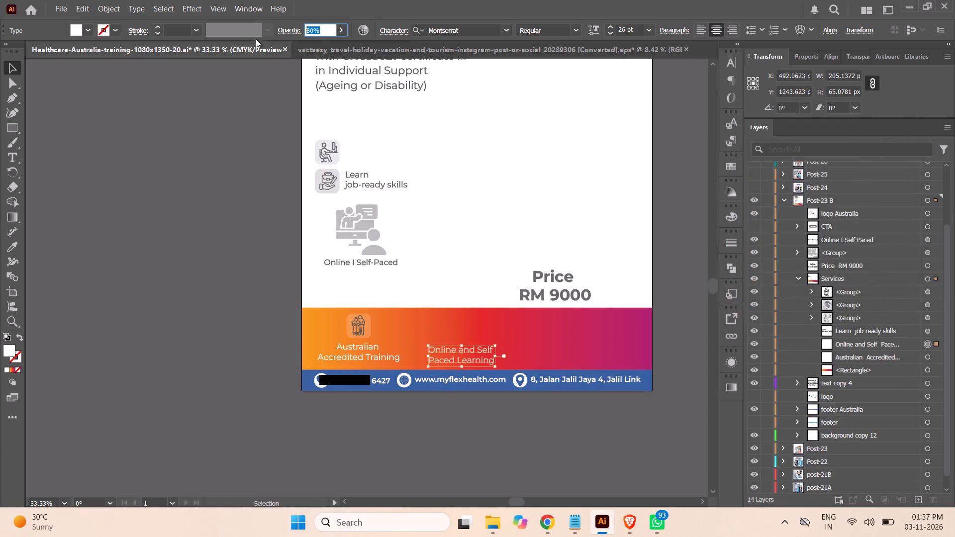
pyautogui.write('100')
pyautogui.press('Return')
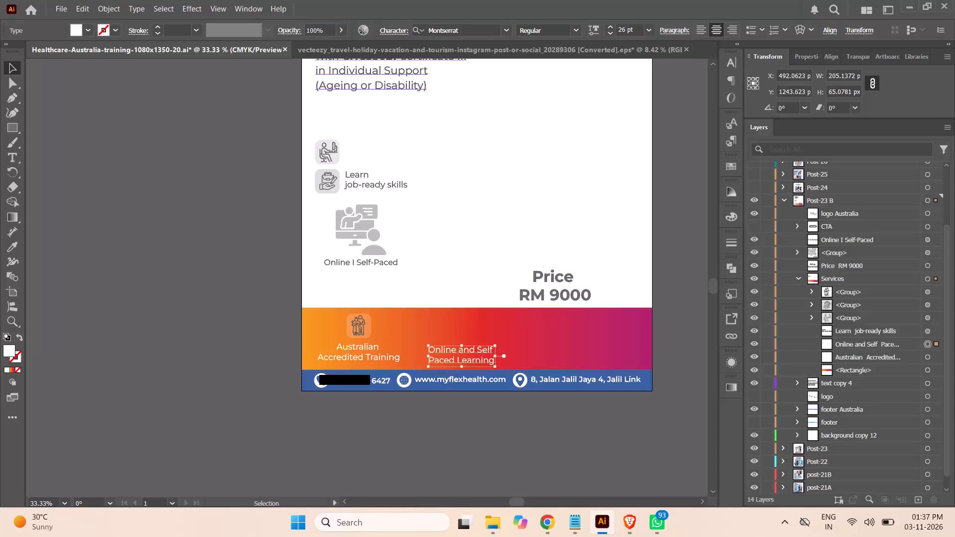
pyautogui.click(220, 329)
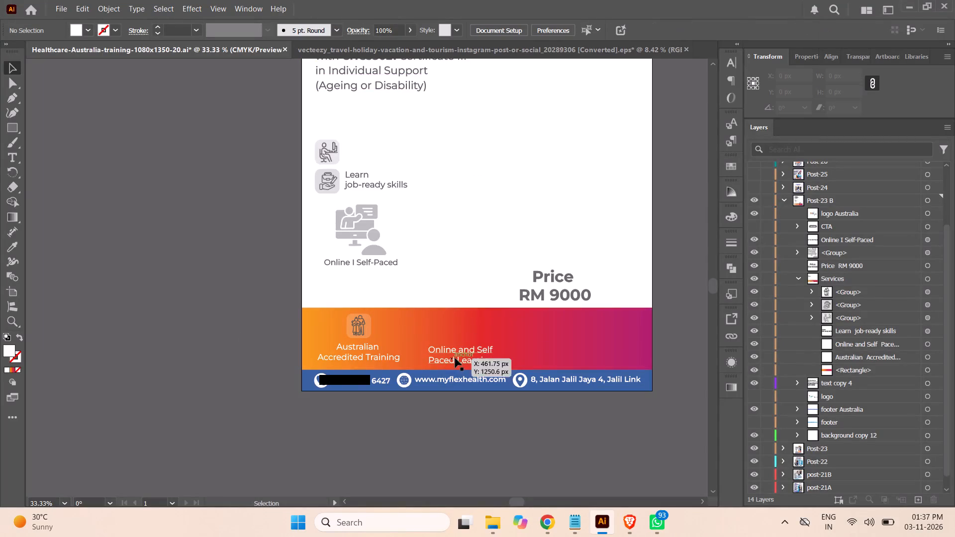
# Shift the Online and Self Paced Learning text to about X 556 px and top-align it with the Australian Accredited Training text.
pyautogui.click(926, 344)
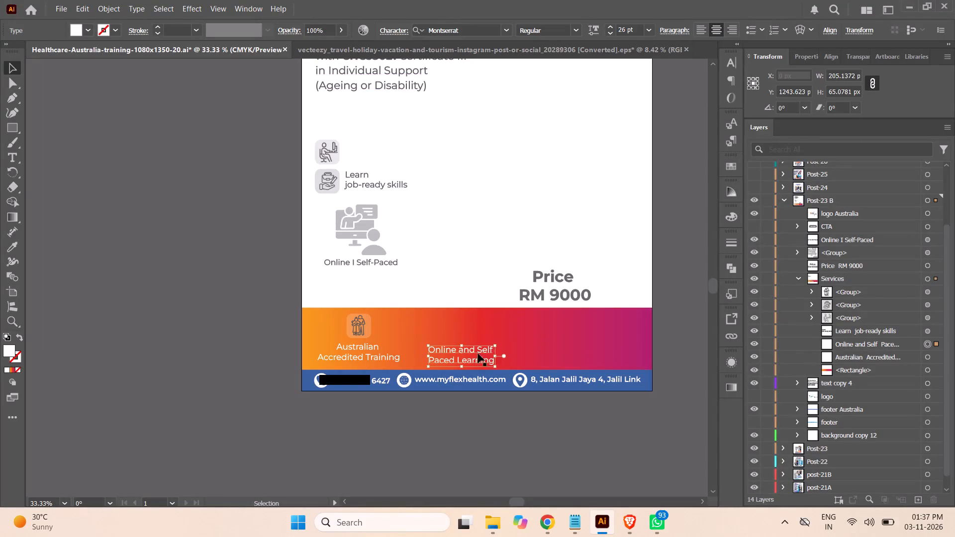
pyautogui.moveTo(478, 363); pyautogui.dragTo(483, 362)
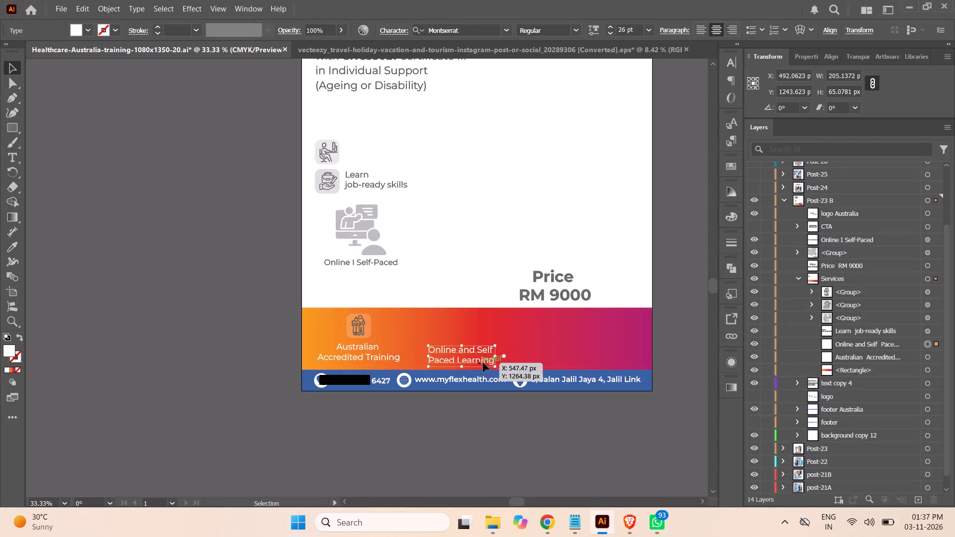
pyautogui.moveTo(483, 362); pyautogui.dragTo(500, 362)
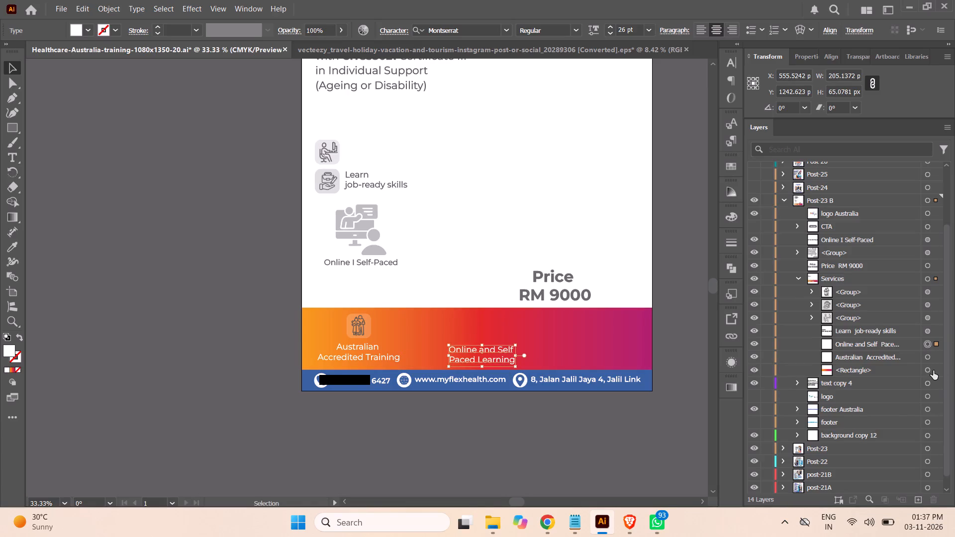
pyautogui.keyDown('ctrl'); pyautogui.click(927, 358); pyautogui.keyUp('ctrl')
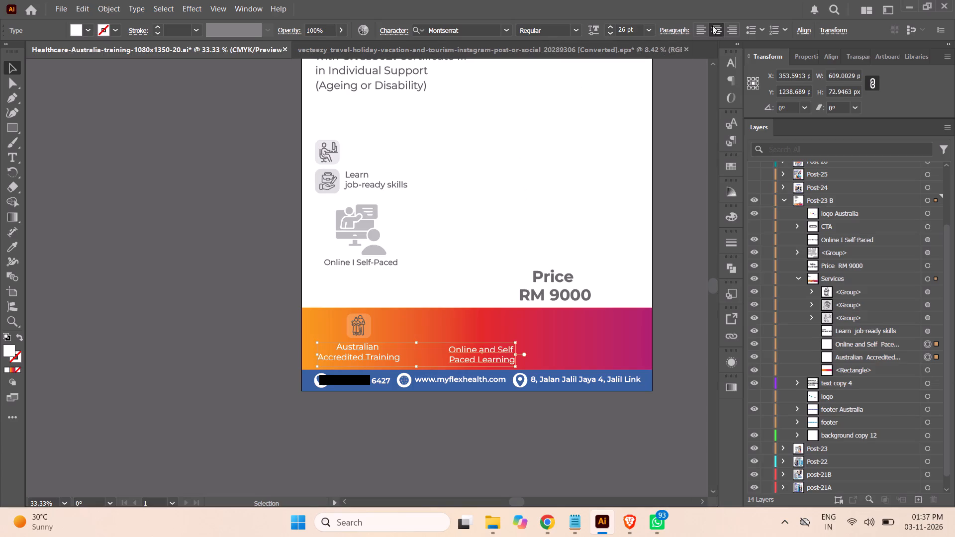
pyautogui.click(808, 32)
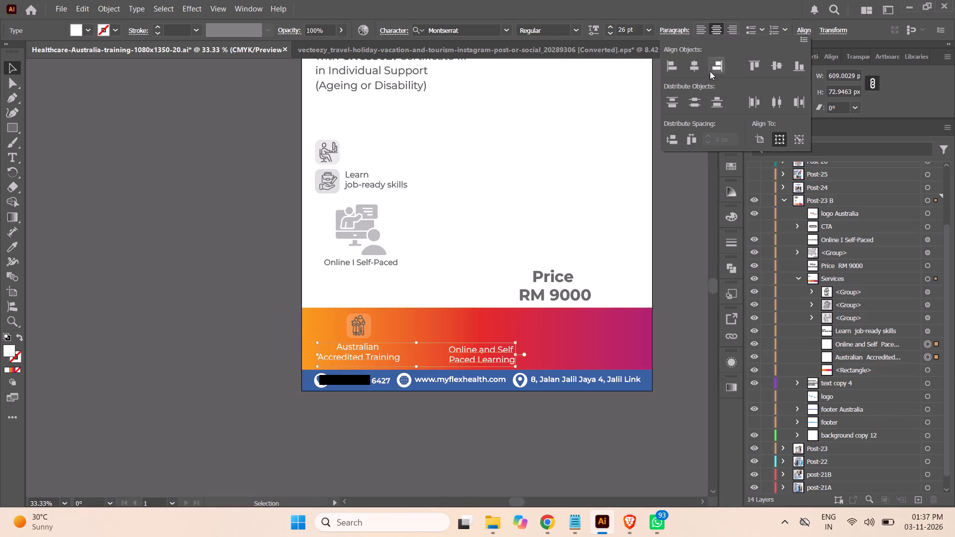
pyautogui.click(754, 66)
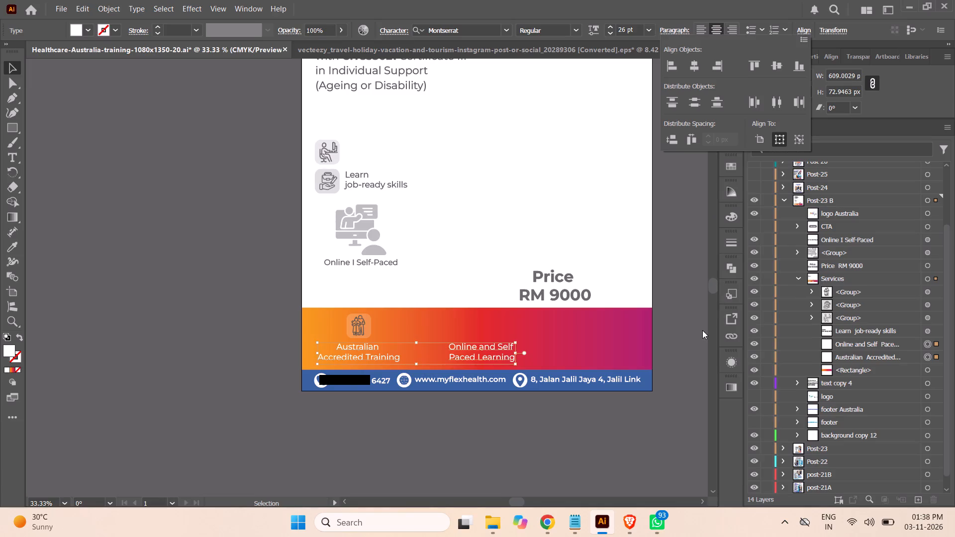
pyautogui.moveTo(948, 300); pyautogui.dragTo(947, 293)
# Reorder the Learn job-ready skills icon group so its background rectangle sits beneath both compound paths.
pyautogui.click(932, 306)
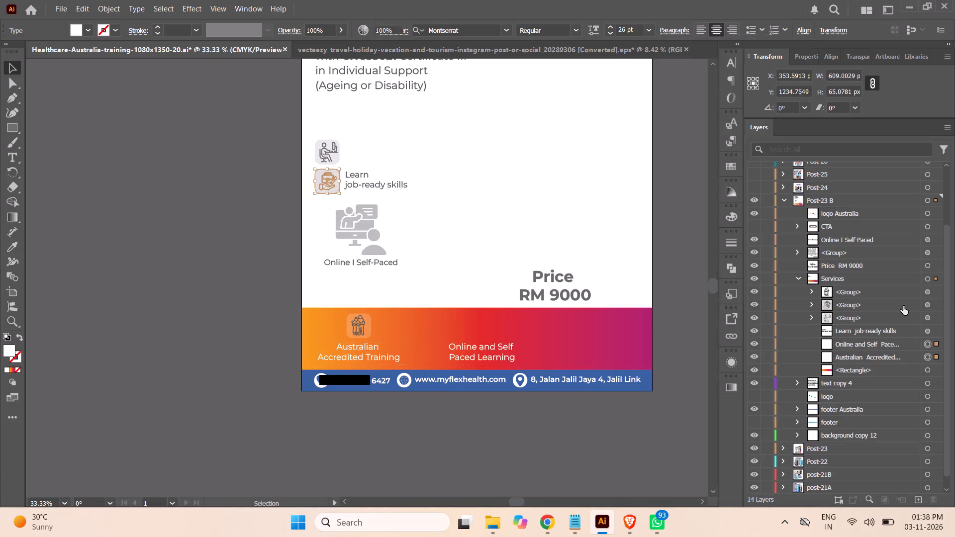
pyautogui.click(876, 307)
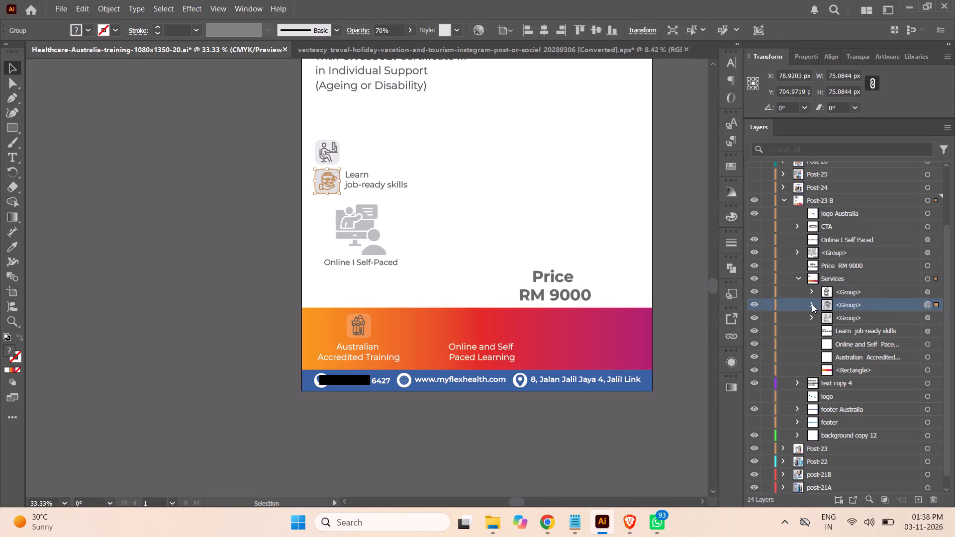
pyautogui.click(812, 304)
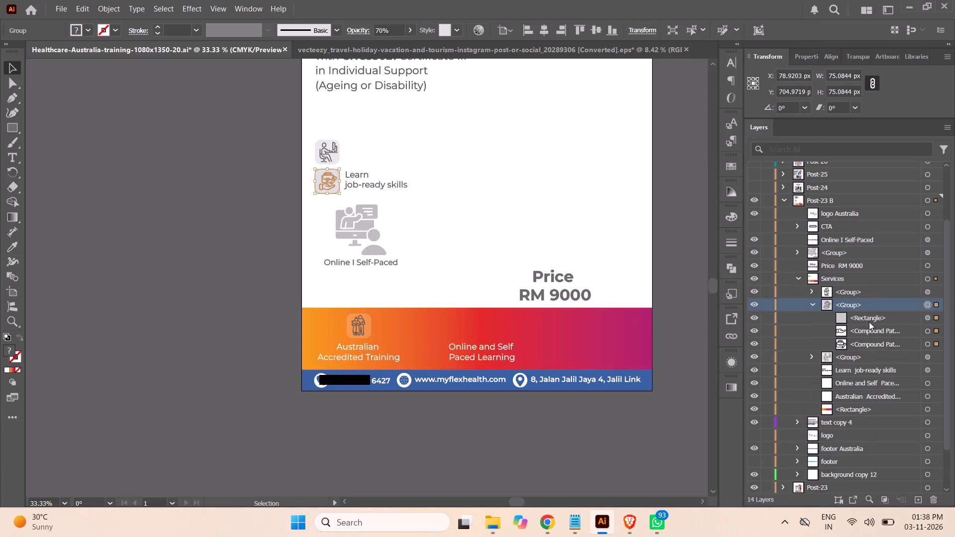
pyautogui.click(871, 317)
pyautogui.moveTo(869, 317); pyautogui.dragTo(873, 349)
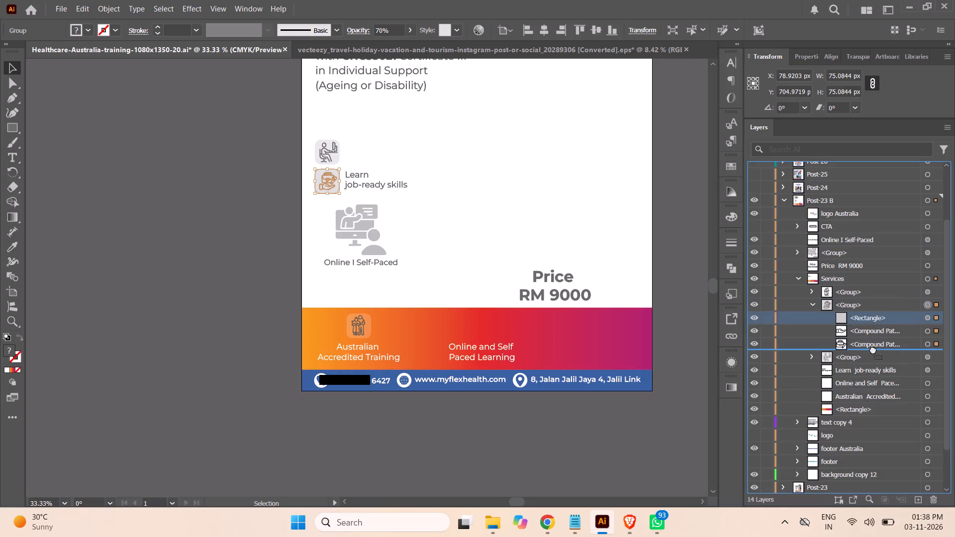
pyautogui.moveTo(873, 349); pyautogui.dragTo(873, 350)
# Fill the background rectangle of the Learn job-ready skills icon with white and set its opacity to 30%.
pyautogui.click(927, 345)
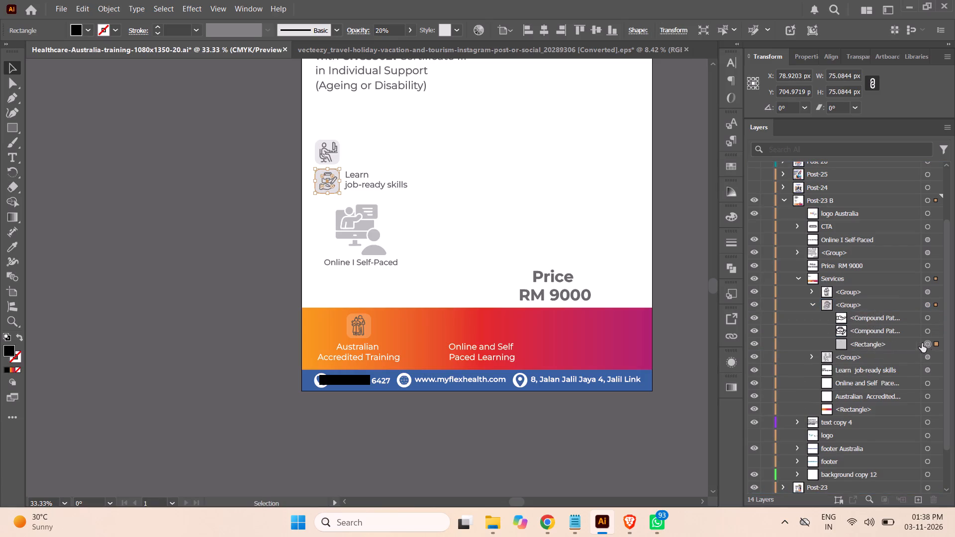
pyautogui.doubleClick(8, 353)
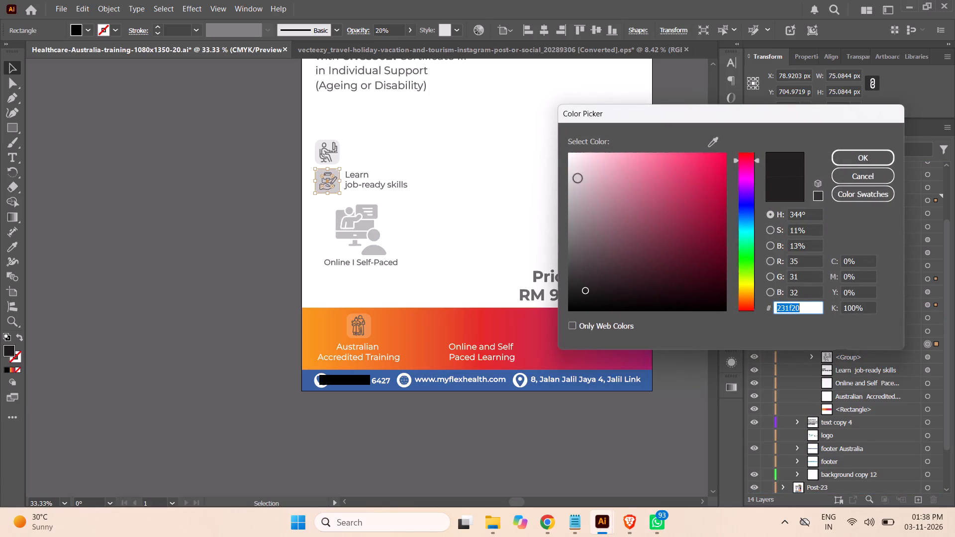
pyautogui.moveTo(580, 177); pyautogui.dragTo(525, 102)
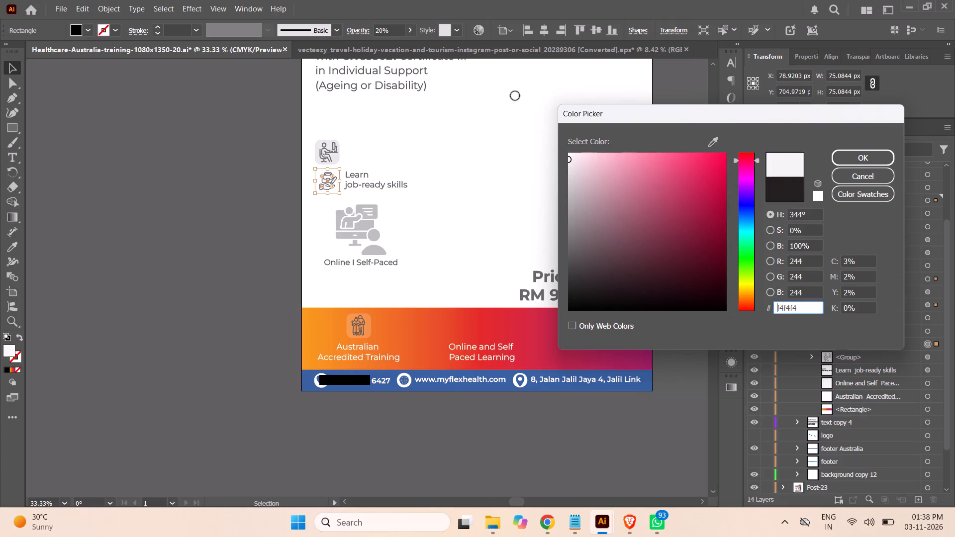
pyautogui.click(859, 157)
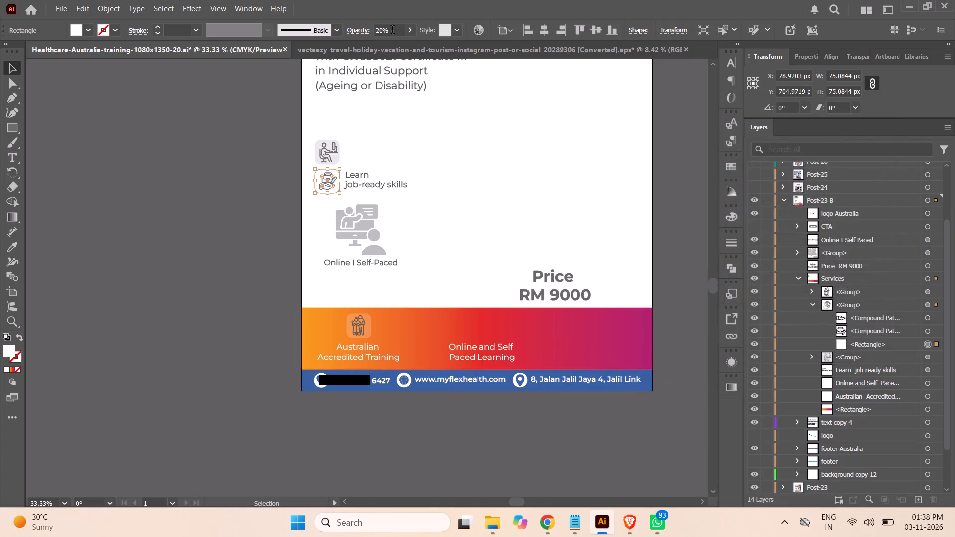
pyautogui.moveTo(390, 30); pyautogui.dragTo(307, 31)
pyautogui.write('30')
pyautogui.press('Return')
pyautogui.click(811, 302)
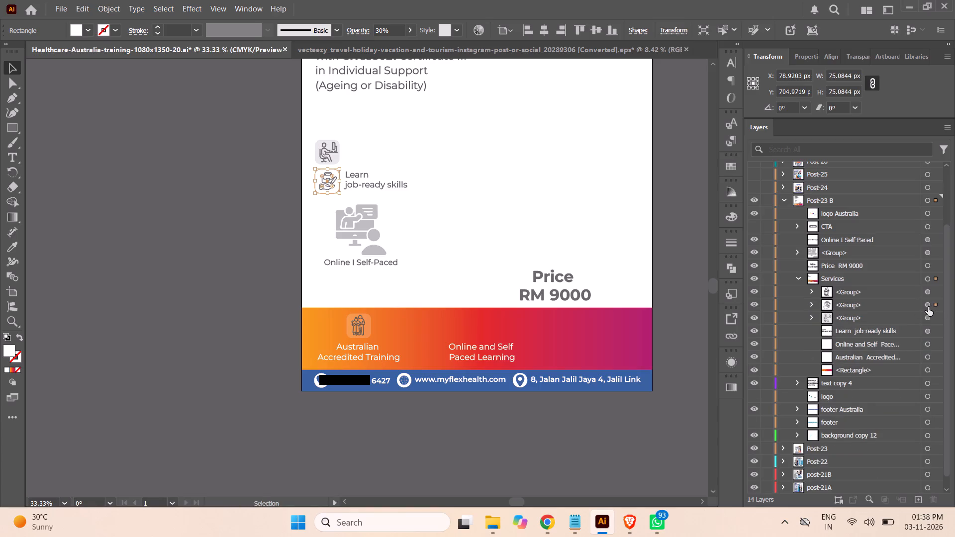
pyautogui.click(927, 307)
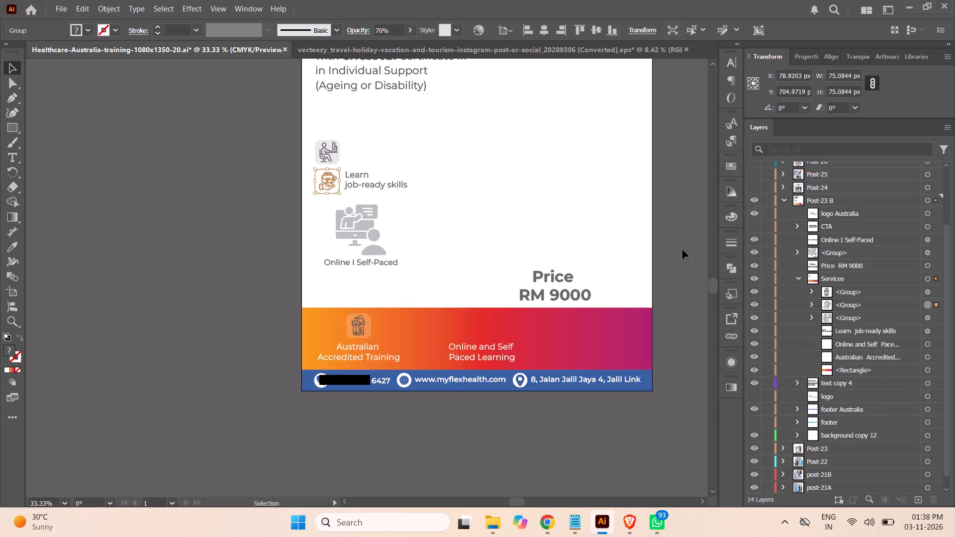
# Fill the background rectangle in the Online and Self Paced Learning icon group with white.
pyautogui.scroll(-2, 695, 237)
pyautogui.scroll(4, 695, 237)
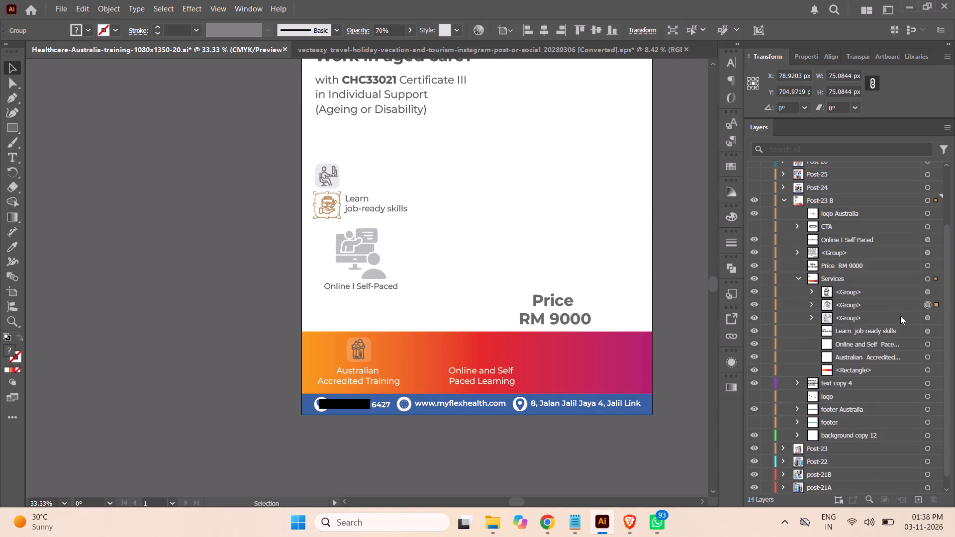
pyautogui.click(928, 316)
pyautogui.click(814, 317)
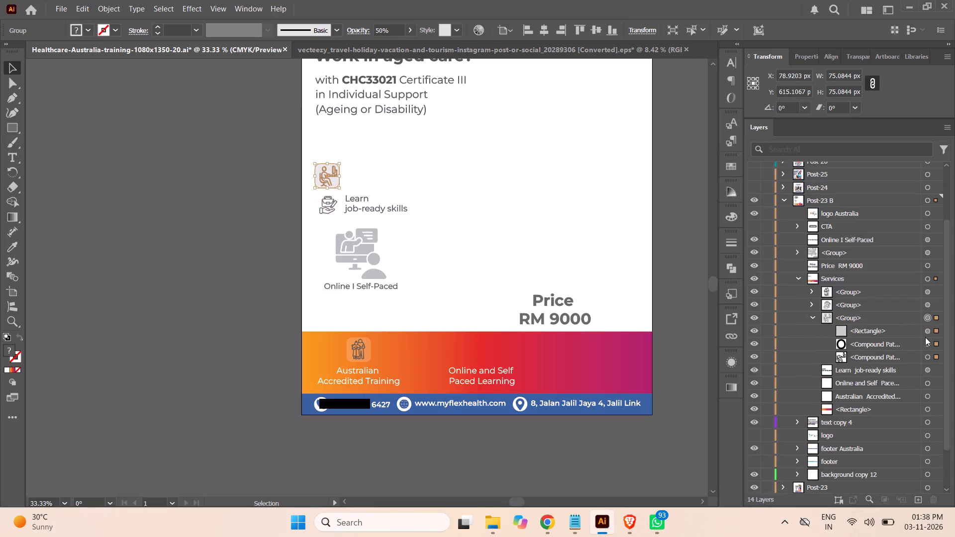
pyautogui.click(926, 332)
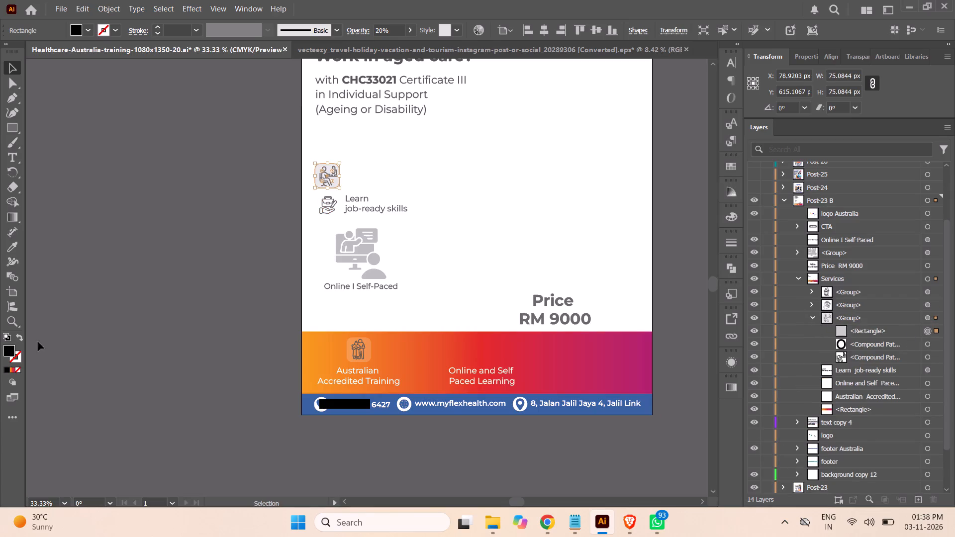
pyautogui.doubleClick(4, 349)
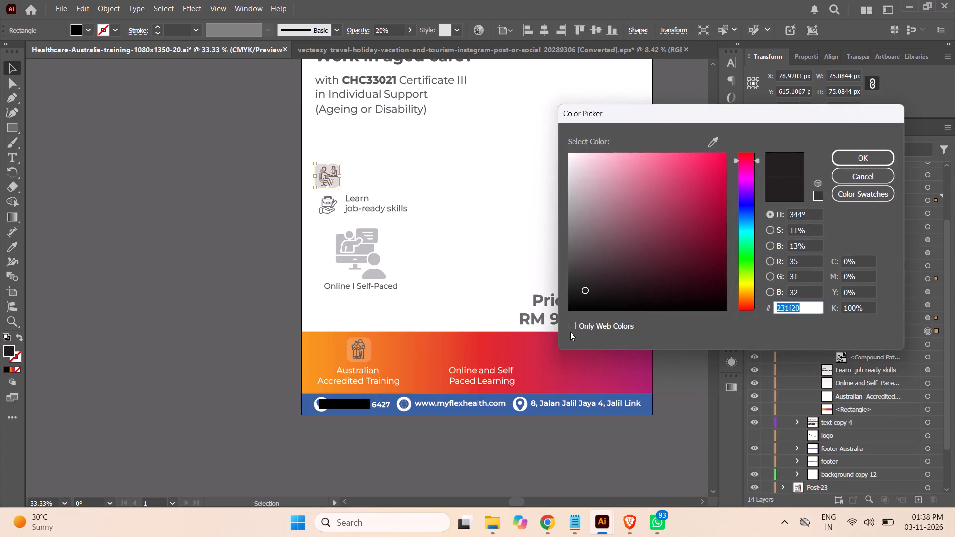
pyautogui.moveTo(590, 178); pyautogui.dragTo(525, 107)
pyautogui.click(863, 159)
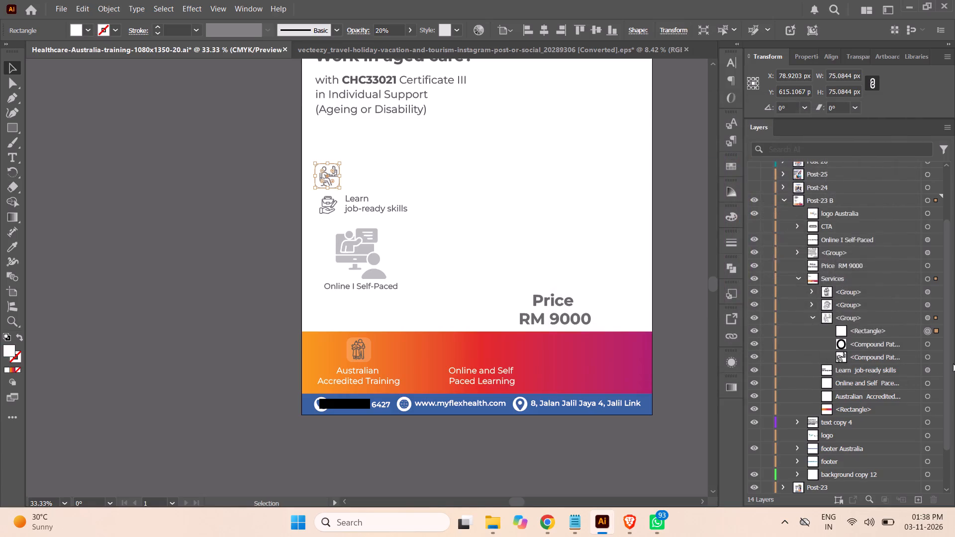
# Reorder the Online and Self Paced Learning icon group so its background rectangle sits beneath both compound paths.
pyautogui.moveTo(884, 329); pyautogui.dragTo(886, 356)
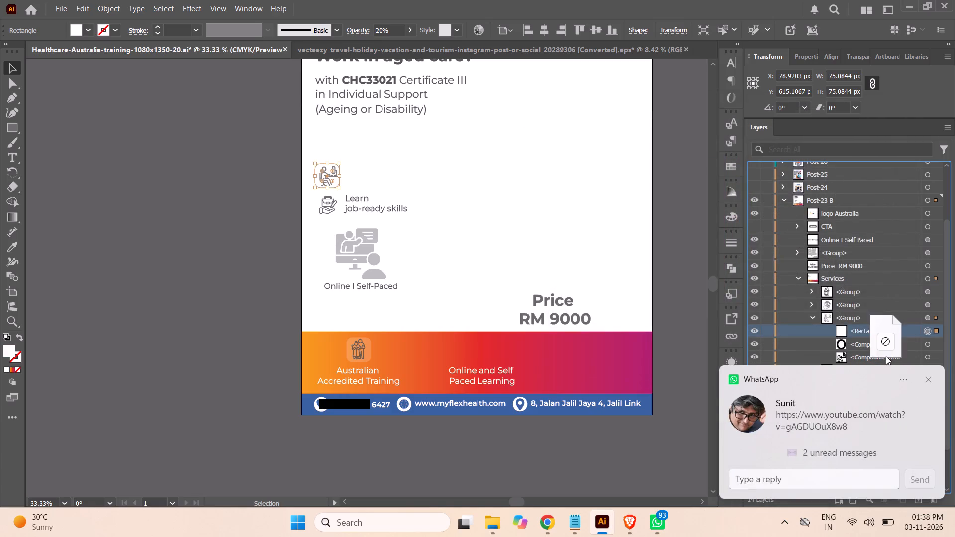
pyautogui.moveTo(886, 356); pyautogui.dragTo(888, 359)
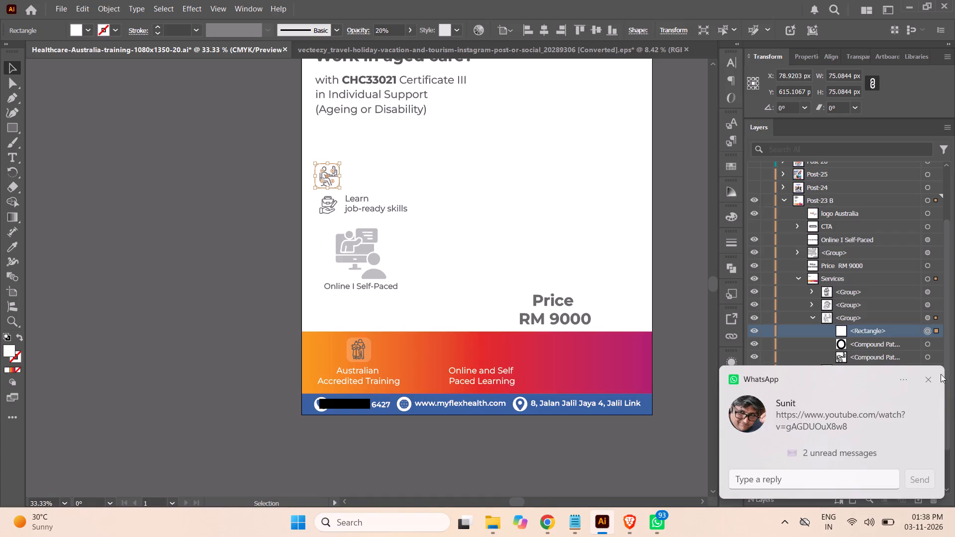
pyautogui.click(923, 380)
pyautogui.moveTo(886, 332); pyautogui.dragTo(885, 352)
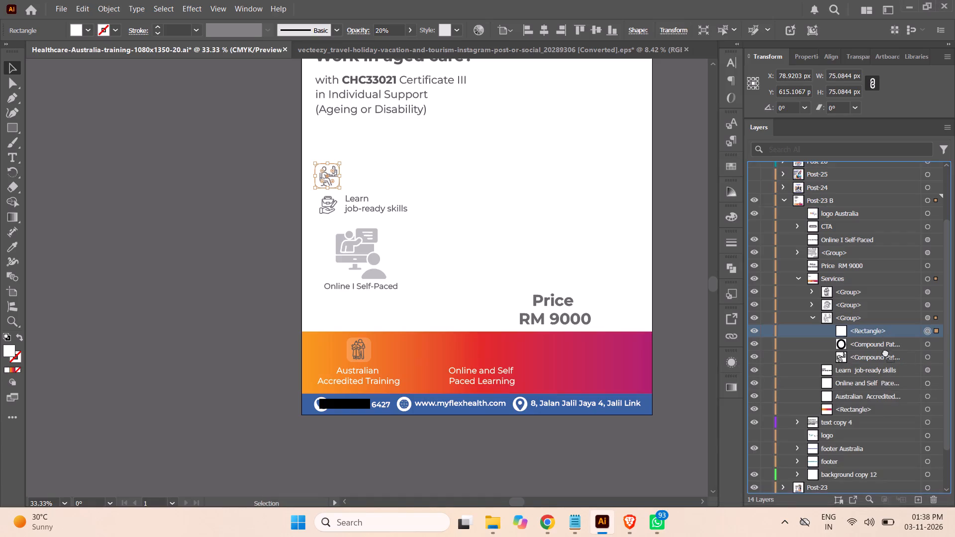
pyautogui.moveTo(885, 352); pyautogui.dragTo(884, 363)
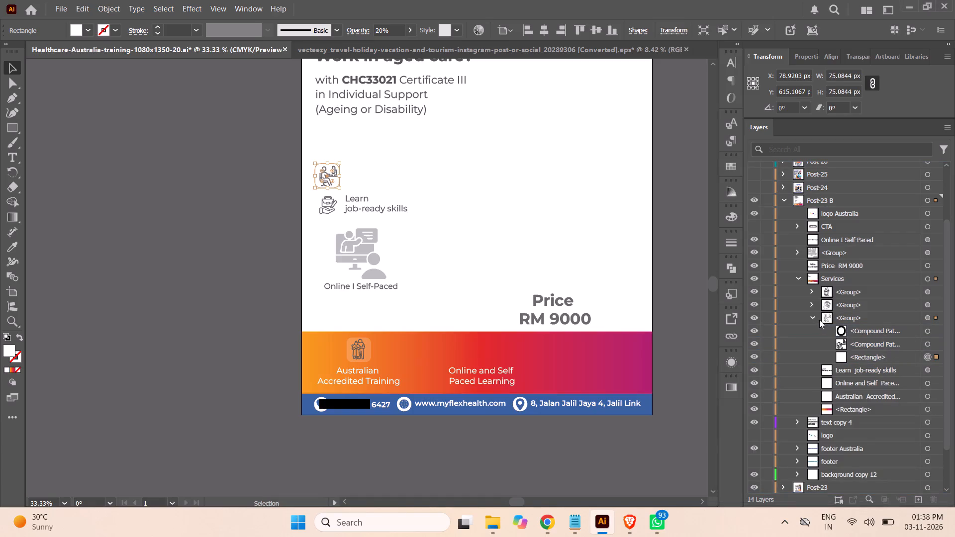
pyautogui.click(815, 318)
# Move the Online and Self Paced Learning icon group into the gradient band above its text and centre-align the two horizontally.
pyautogui.click(929, 317)
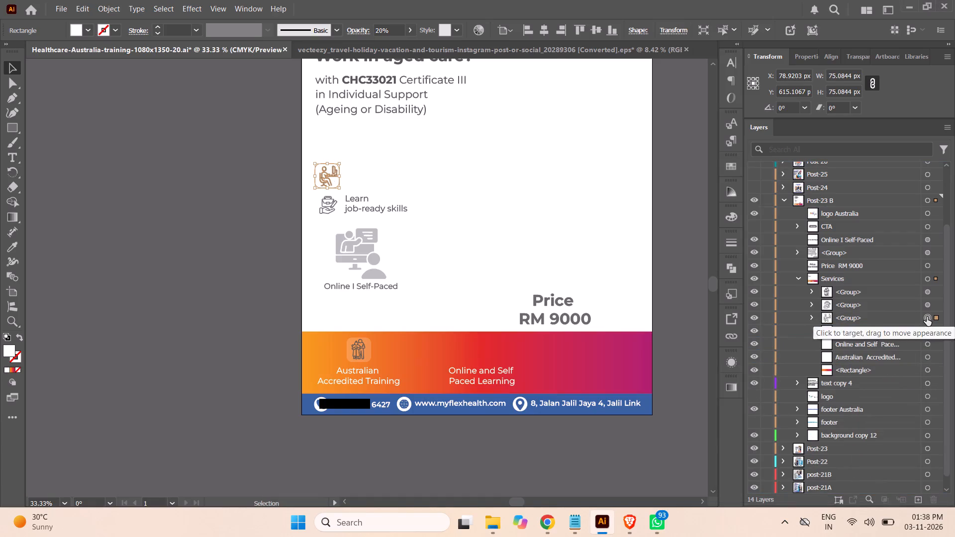
pyautogui.moveTo(333, 183); pyautogui.dragTo(489, 356)
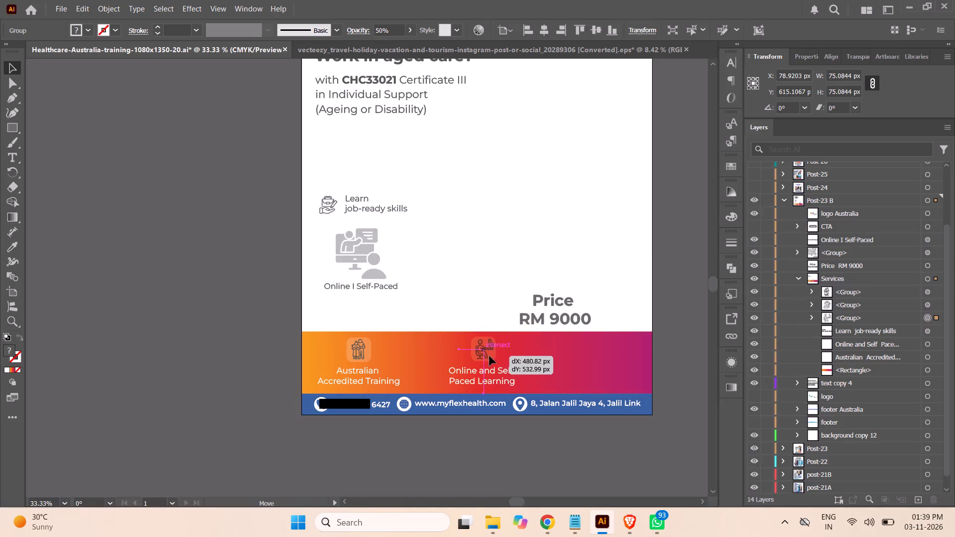
pyautogui.moveTo(489, 356); pyautogui.dragTo(486, 358)
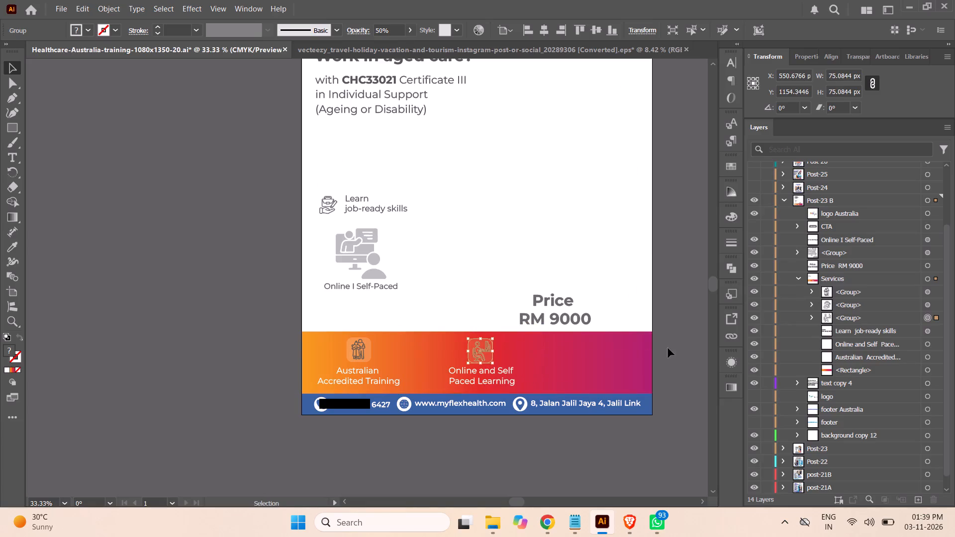
pyautogui.keyDown('ctrl'); pyautogui.click(926, 346); pyautogui.keyUp('ctrl')
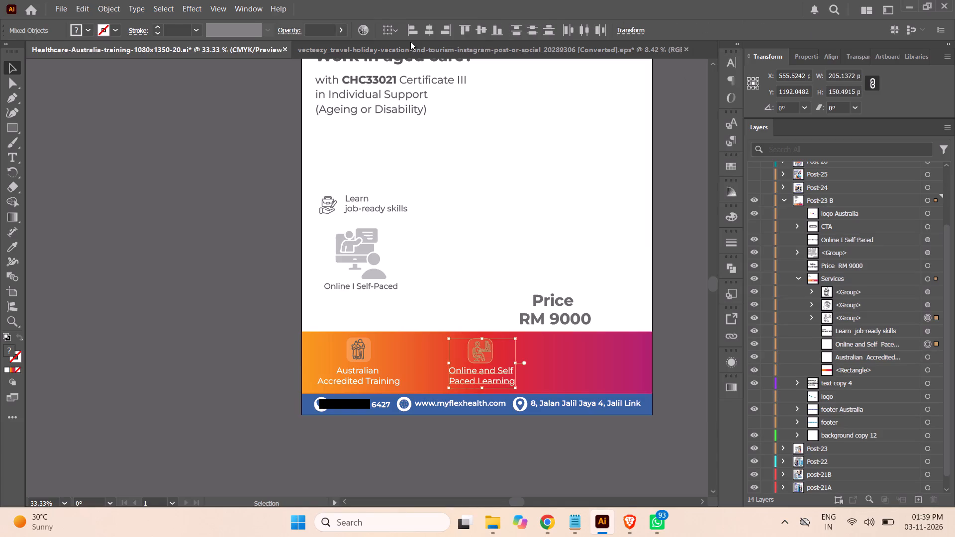
pyautogui.click(431, 33)
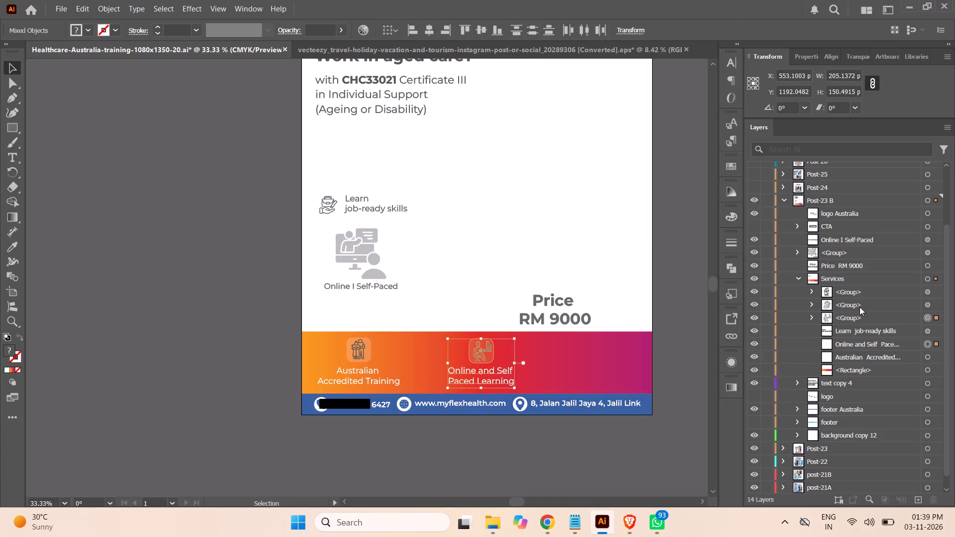
# Top-align the Online and Self Paced Learning icon with the Australian Accredited Training icon.
pyautogui.click(926, 317)
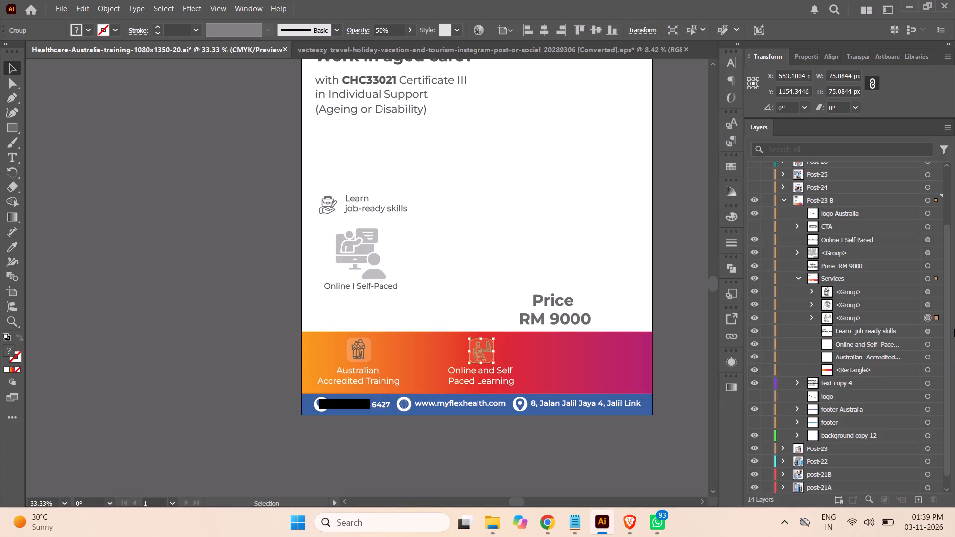
pyautogui.keyDown('ctrl'); pyautogui.click(930, 292); pyautogui.keyUp('ctrl')
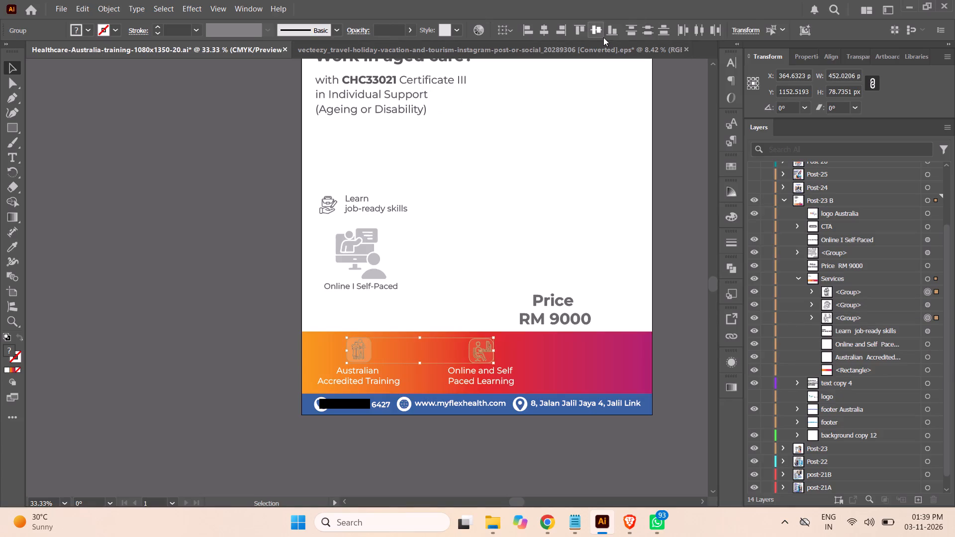
pyautogui.click(578, 29)
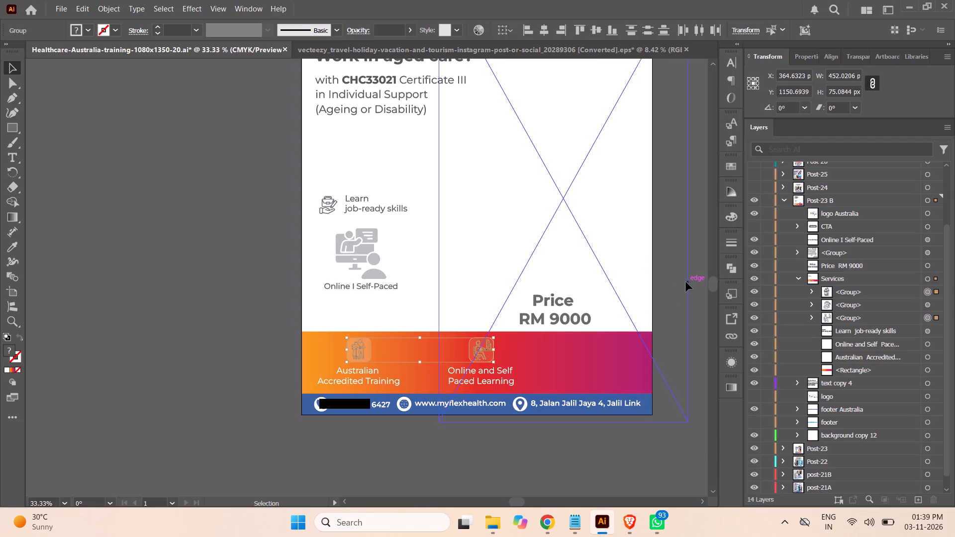
pyautogui.click(686, 282)
pyautogui.click(202, 318)
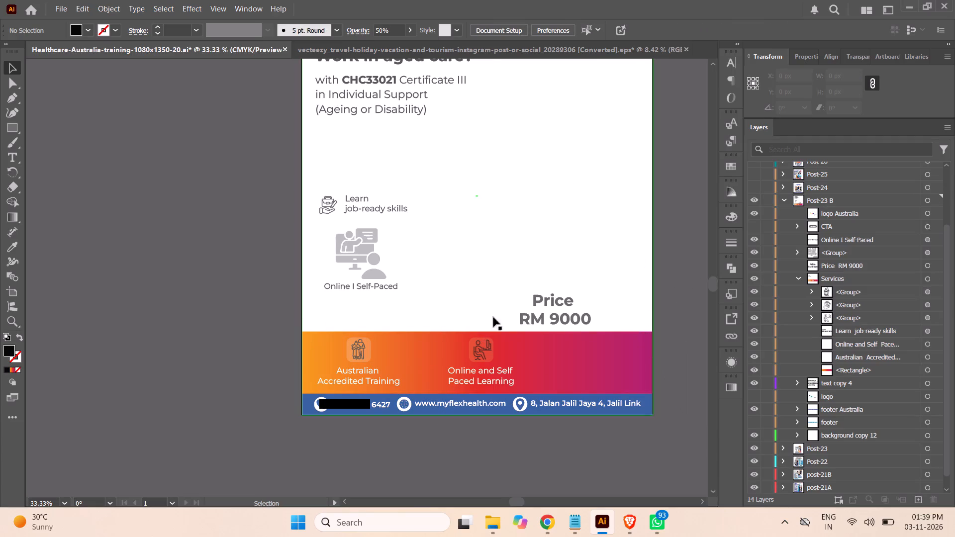
# Centre the paragraph alignment of the Learn job-ready skills text and fill it with white.
pyautogui.click(930, 332)
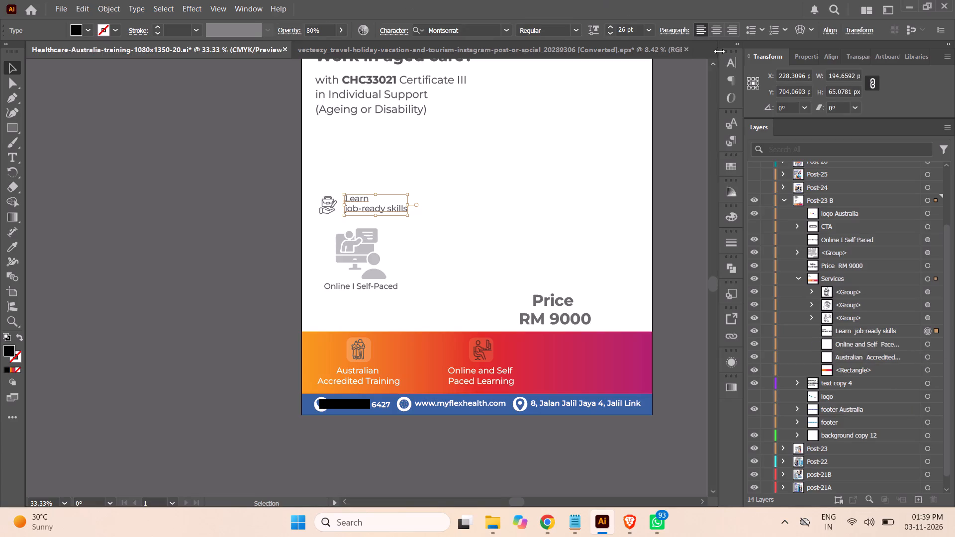
pyautogui.click(718, 32)
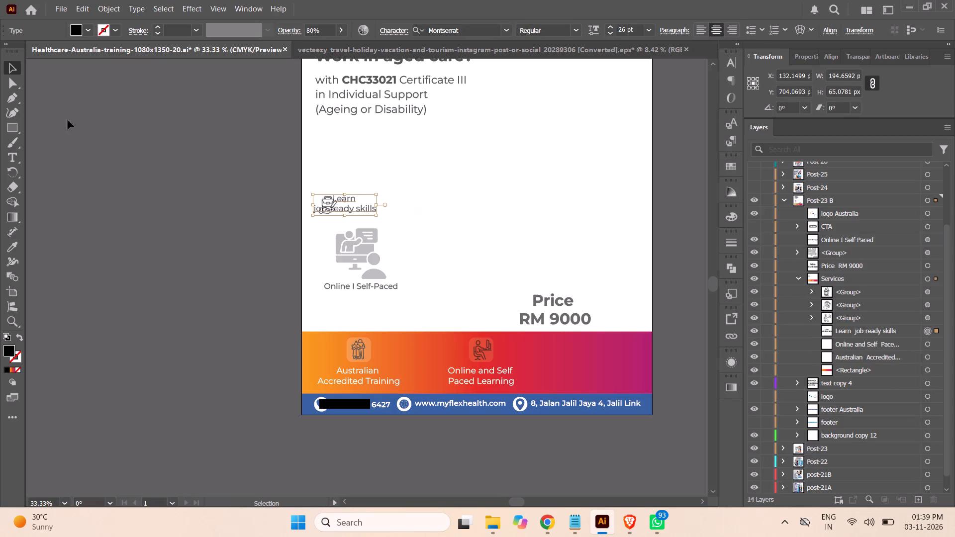
pyautogui.doubleClick(11, 348)
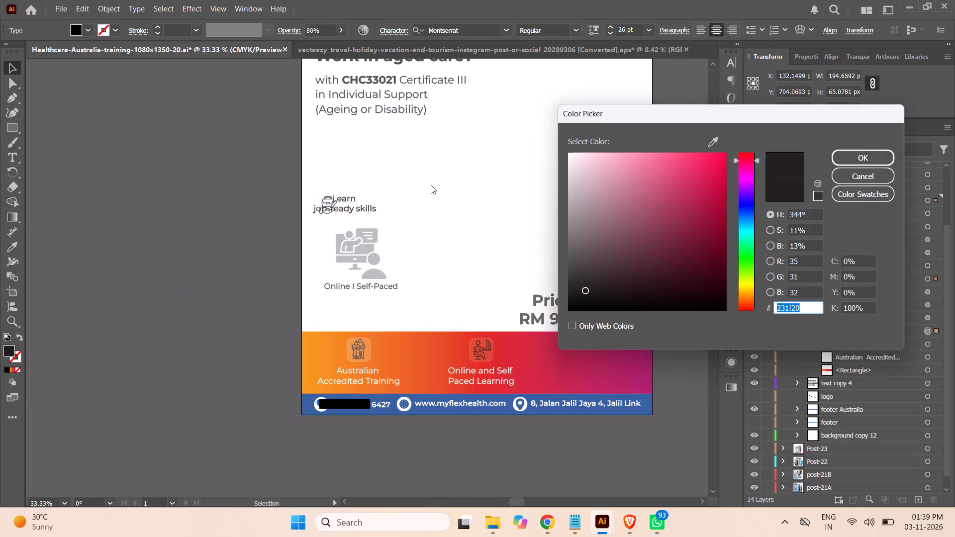
pyautogui.moveTo(578, 167); pyautogui.dragTo(501, 79)
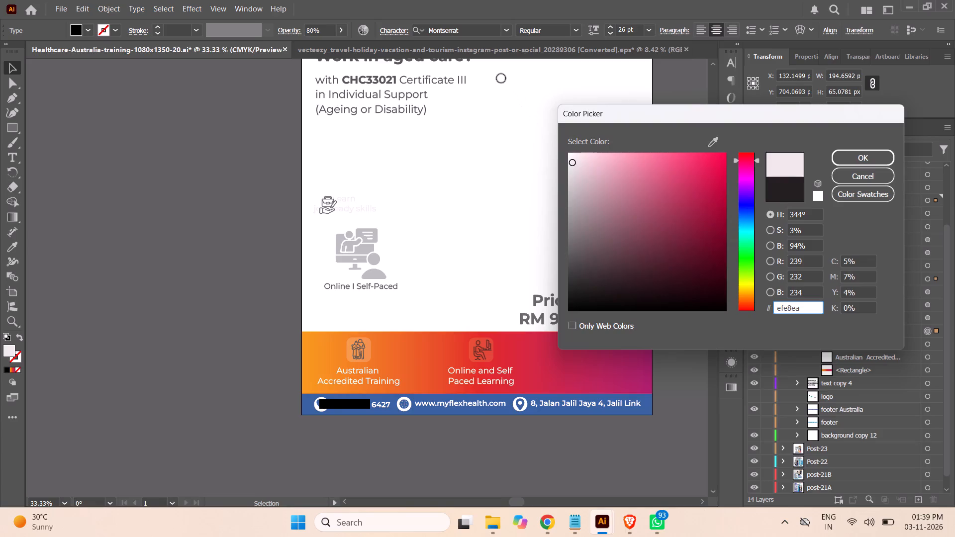
pyautogui.moveTo(501, 79); pyautogui.dragTo(495, 74)
pyautogui.click(867, 159)
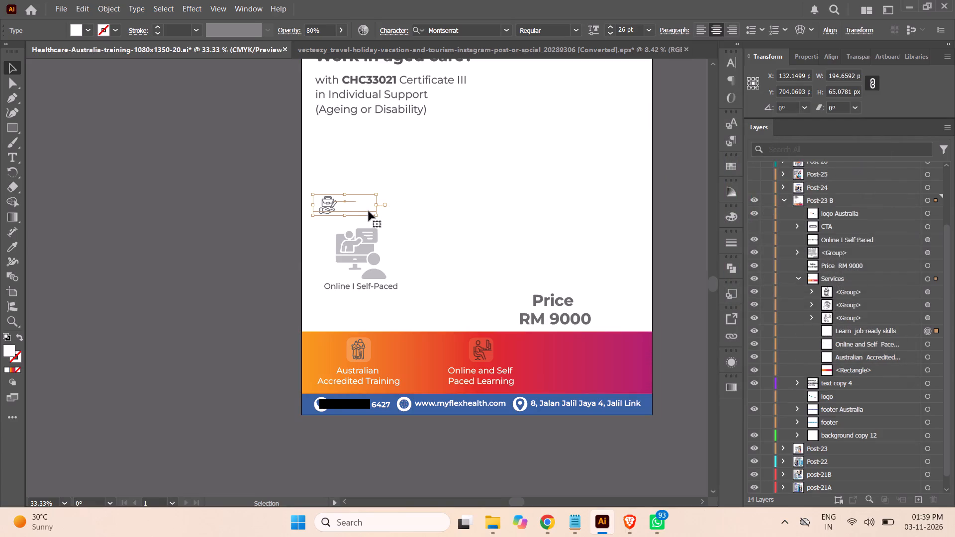
# Move the Learn job-ready skills text into the gradient band at about X 925, Y 1237 px and set its opacity to 100%.
pyautogui.moveTo(369, 211); pyautogui.dragTo(621, 380)
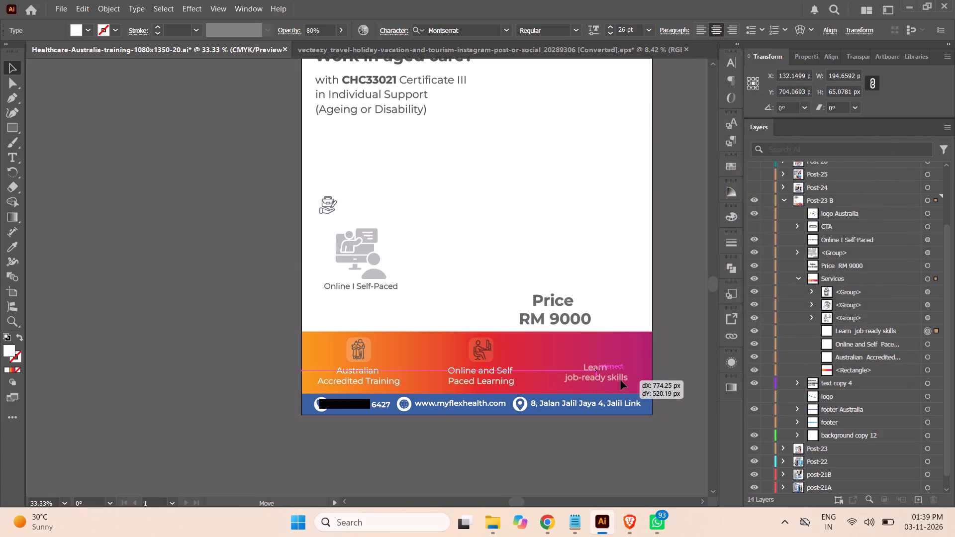
pyautogui.moveTo(621, 380); pyautogui.dragTo(627, 384)
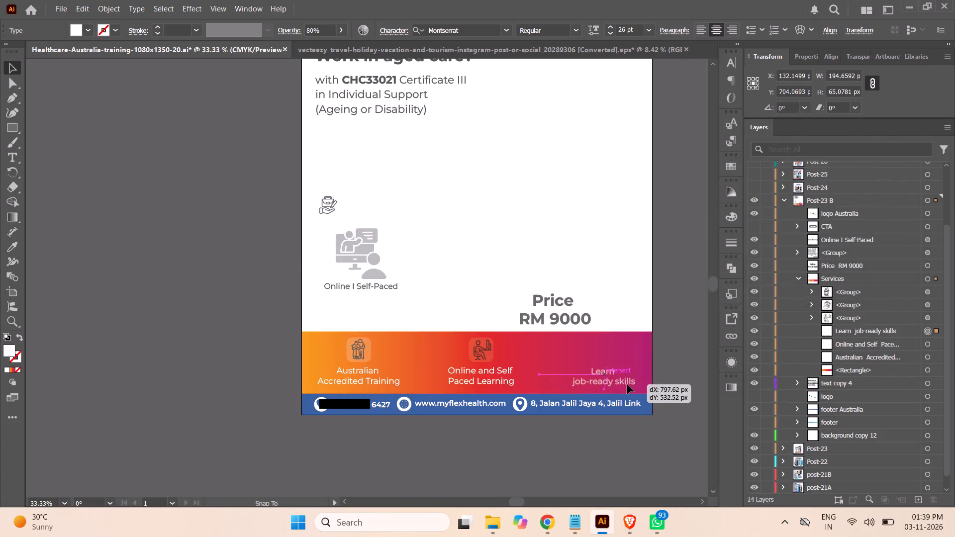
pyautogui.moveTo(627, 384); pyautogui.dragTo(627, 384)
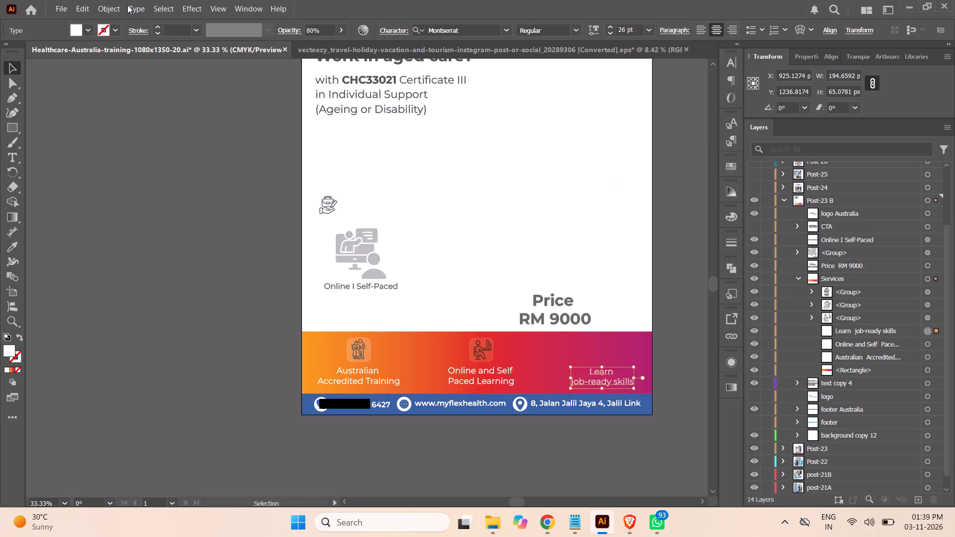
pyautogui.moveTo(321, 29); pyautogui.dragTo(248, 45)
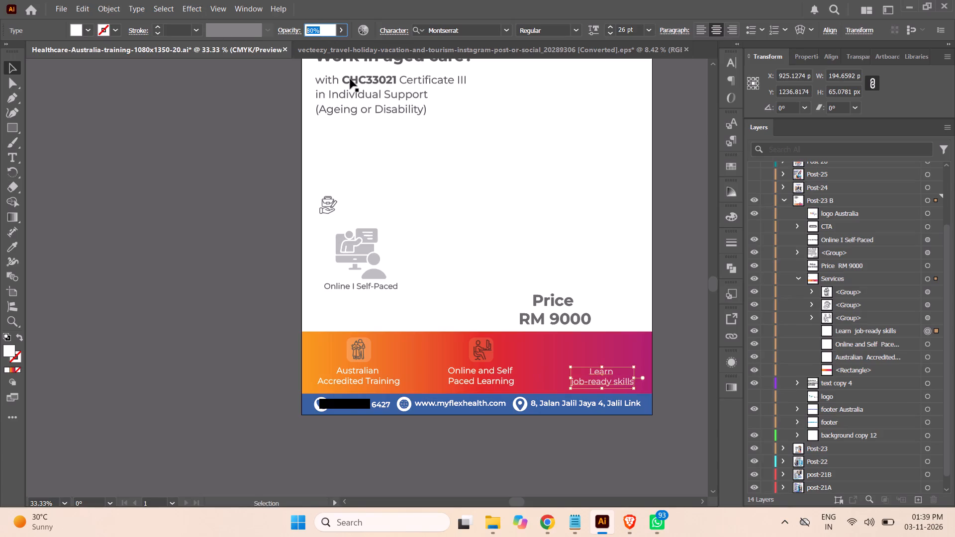
pyautogui.write('100')
pyautogui.press('Return')
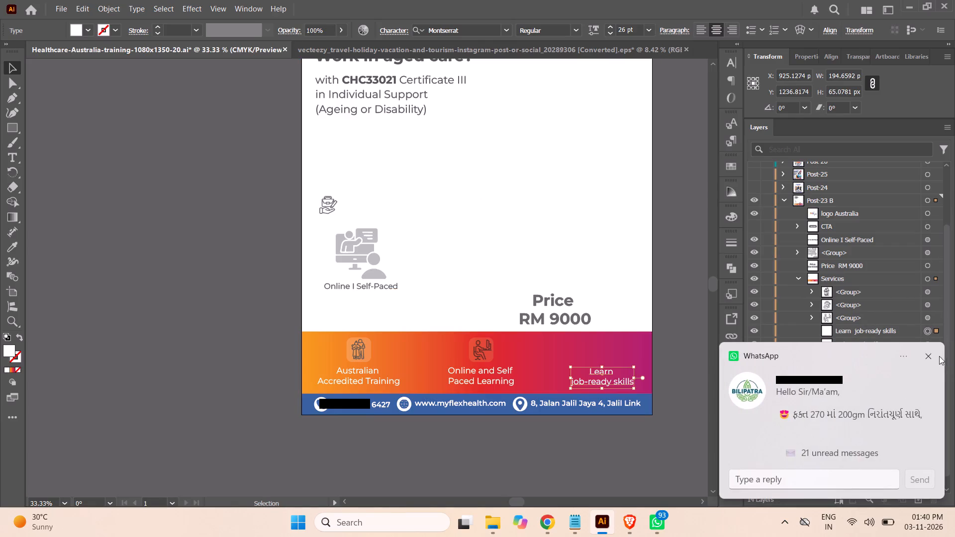
pyautogui.click(927, 356)
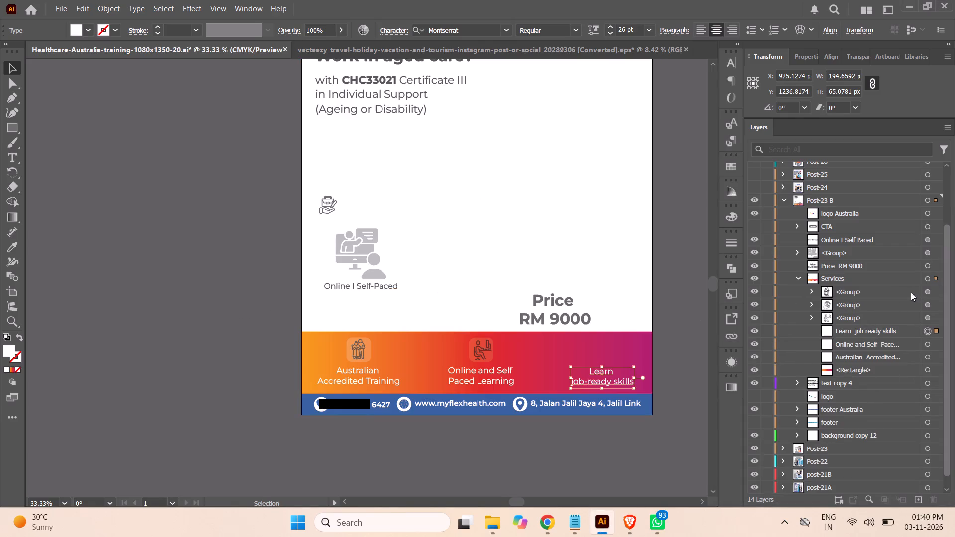
# Move the Learn job-ready skills icon group above its text in the gradient band, at about X 925, Y 1147 px.
pyautogui.click(925, 305)
pyautogui.moveTo(329, 213); pyautogui.dragTo(658, 330)
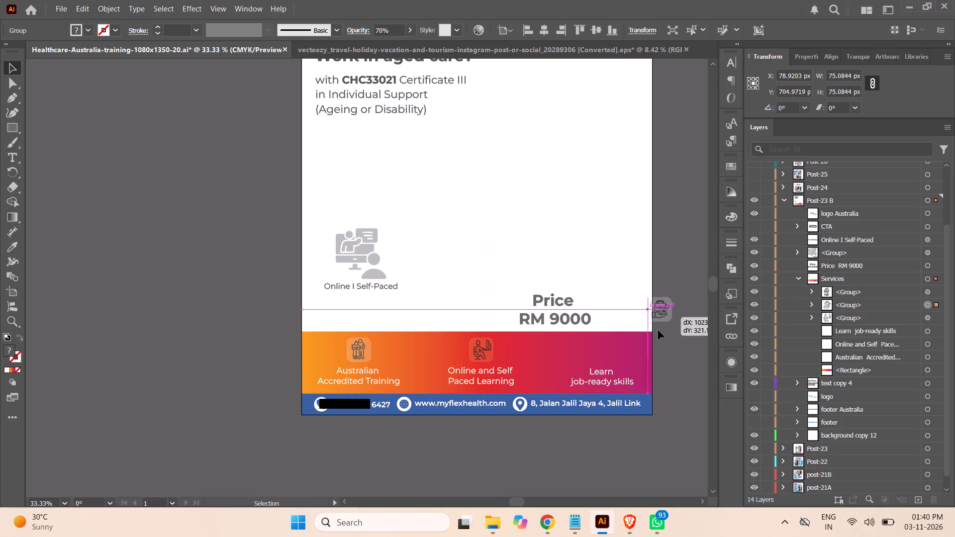
pyautogui.moveTo(658, 330); pyautogui.dragTo(603, 357)
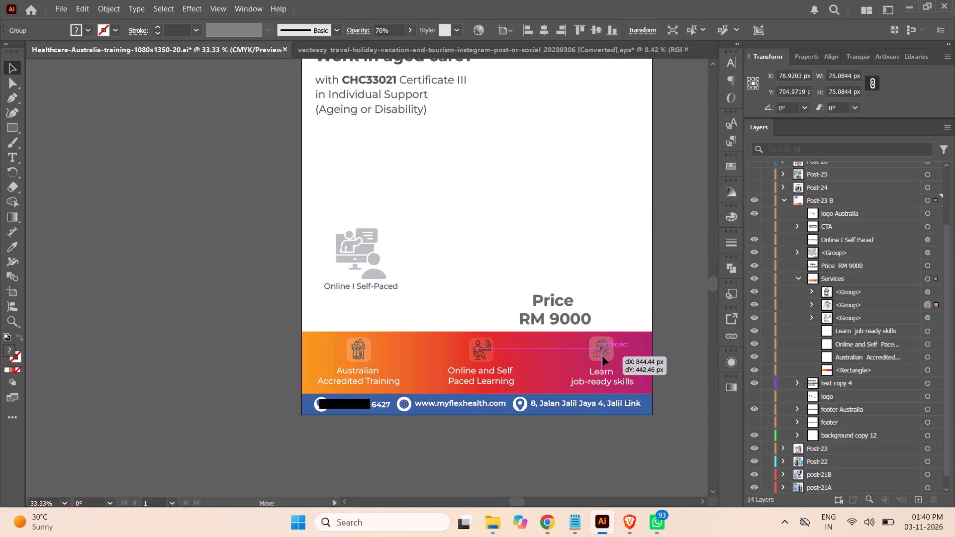
pyautogui.moveTo(603, 357); pyautogui.dragTo(603, 357)
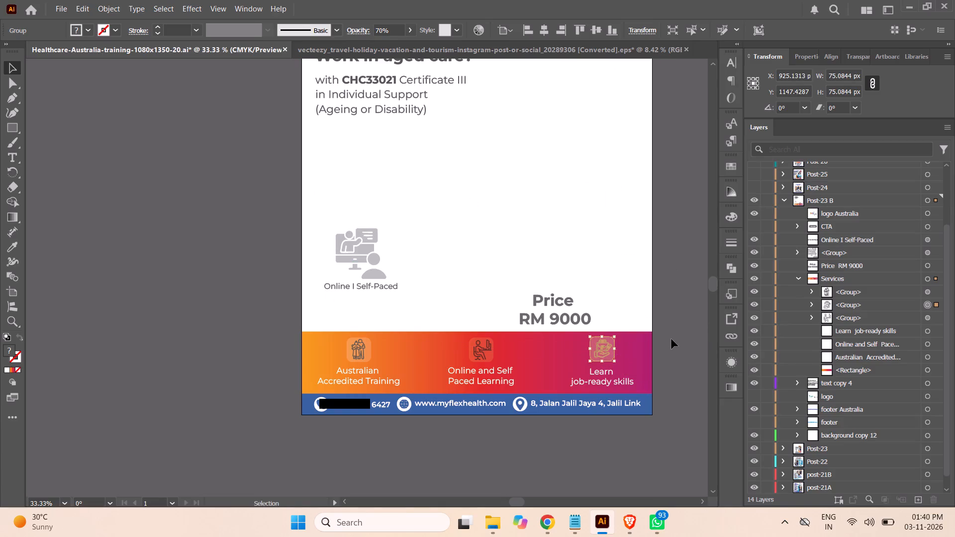
pyautogui.click(671, 339)
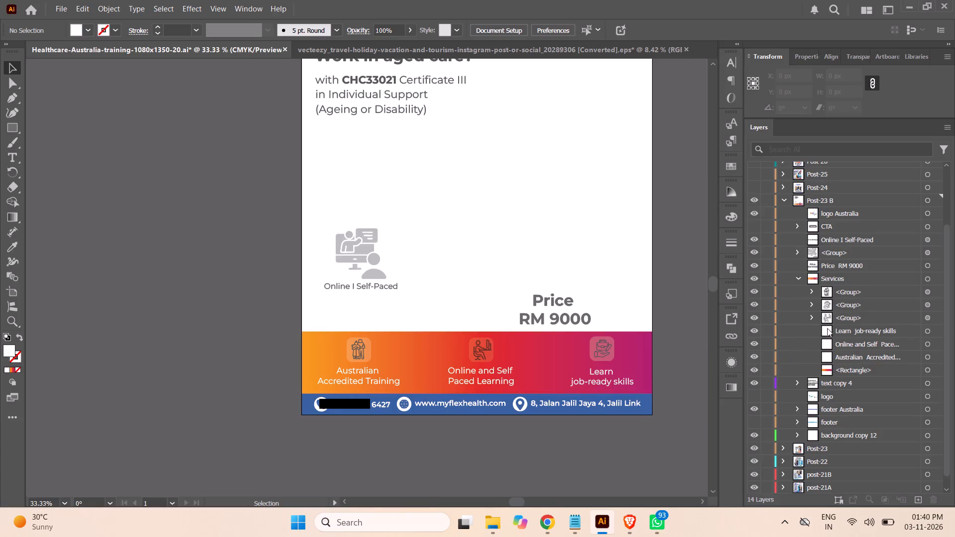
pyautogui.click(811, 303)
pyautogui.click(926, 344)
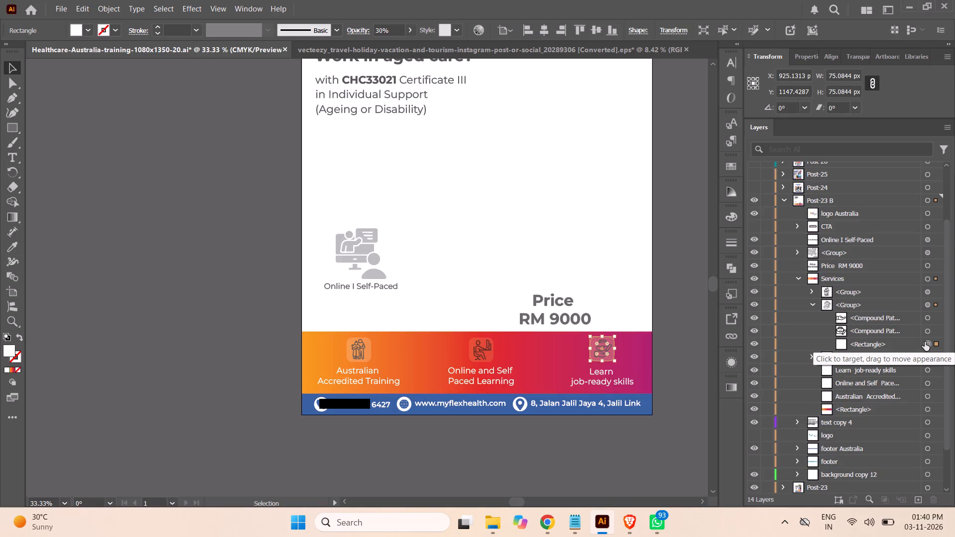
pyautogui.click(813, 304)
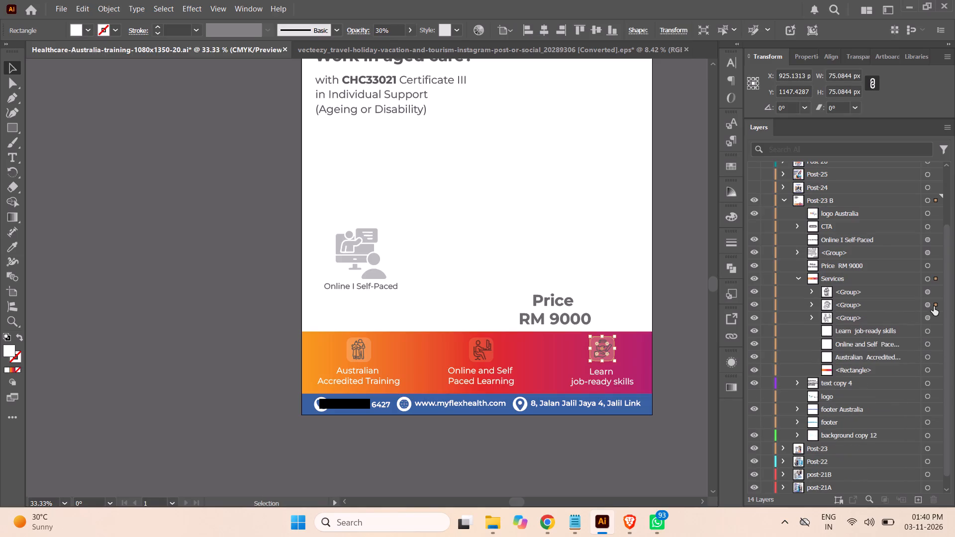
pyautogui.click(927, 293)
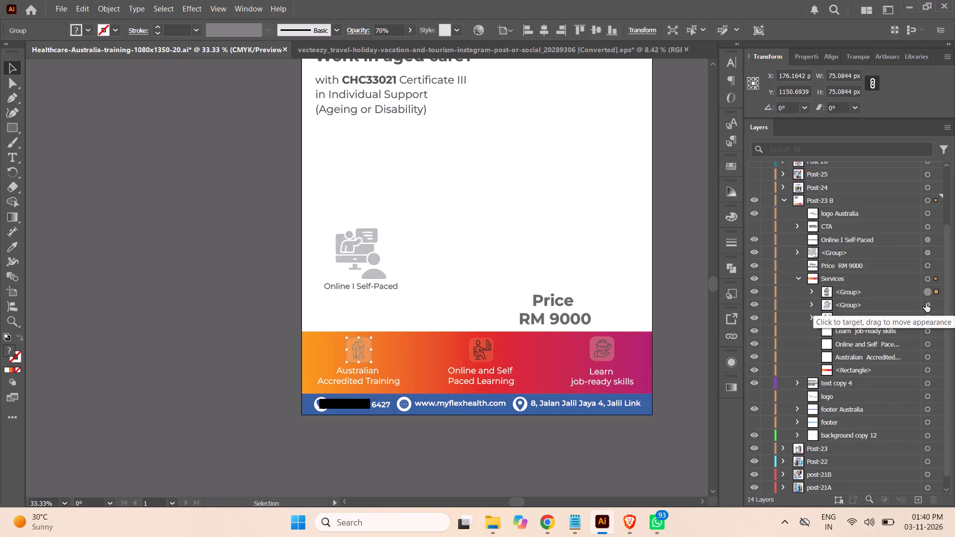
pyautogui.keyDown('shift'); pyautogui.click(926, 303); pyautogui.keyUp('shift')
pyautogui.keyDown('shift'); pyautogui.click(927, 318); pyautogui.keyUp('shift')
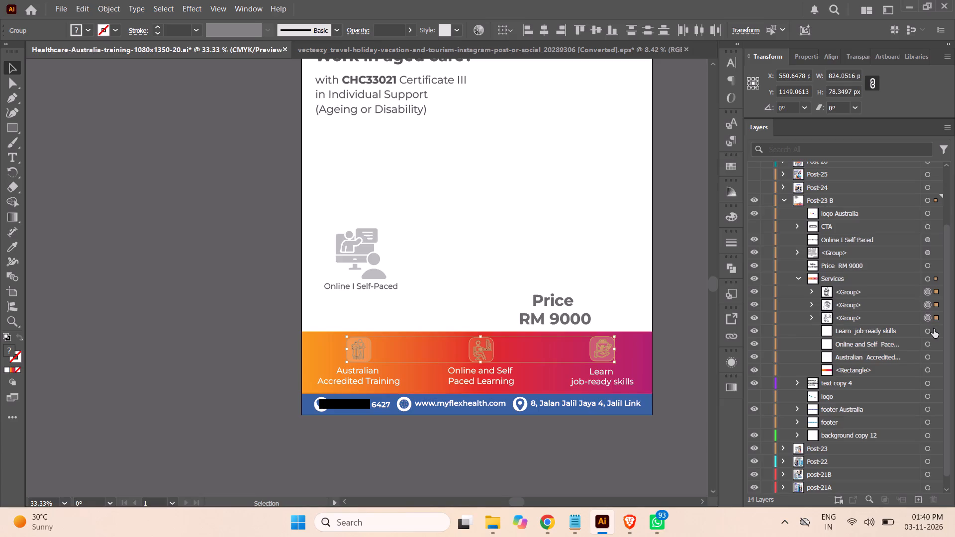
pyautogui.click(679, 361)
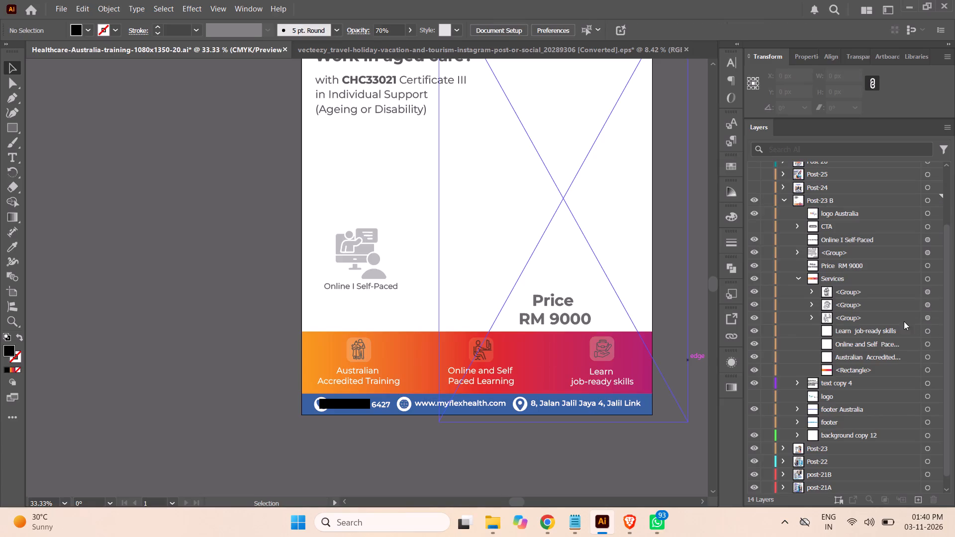
# Centre-align the Learn job-ready skills icon group horizontally with its text in the gradient band.
pyautogui.click(925, 305)
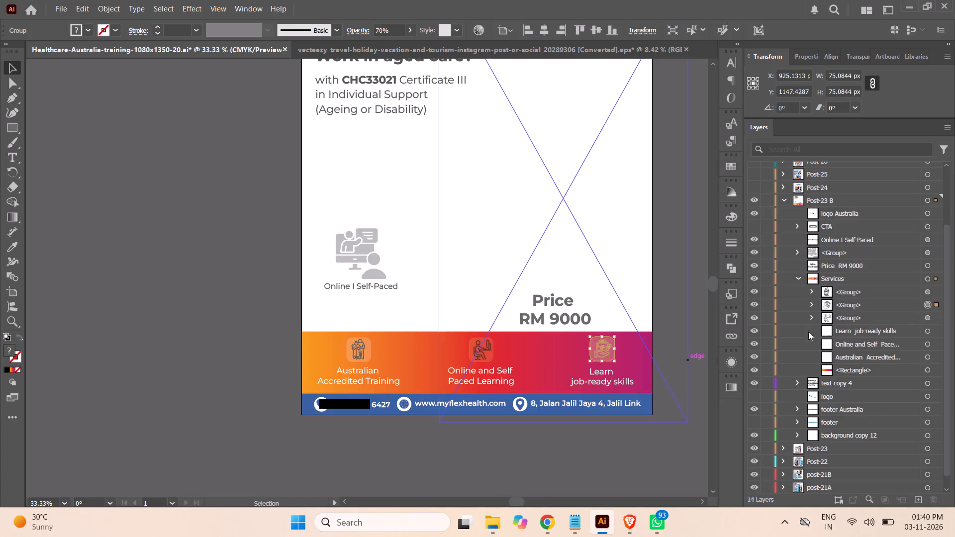
pyautogui.keyDown('ctrl'); pyautogui.click(928, 331); pyautogui.keyUp('ctrl')
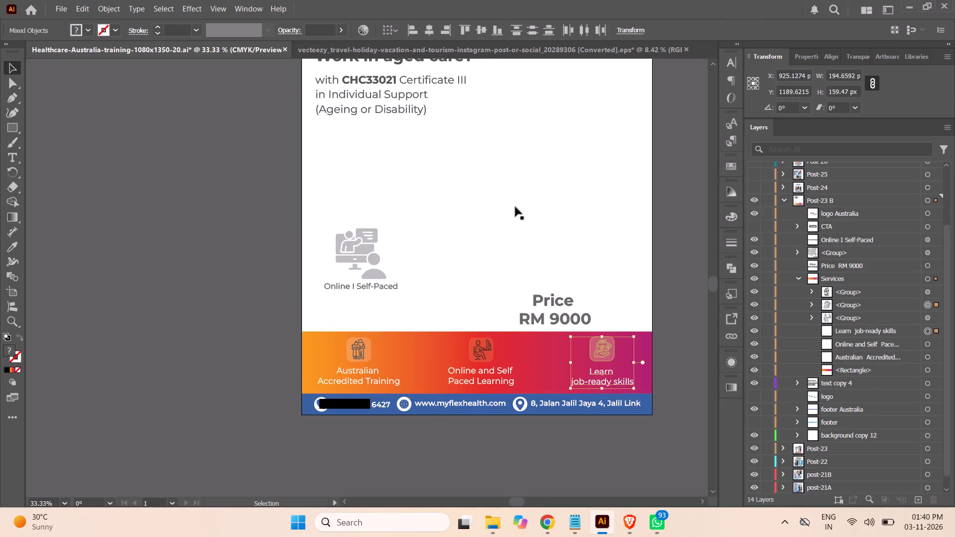
pyautogui.click(429, 29)
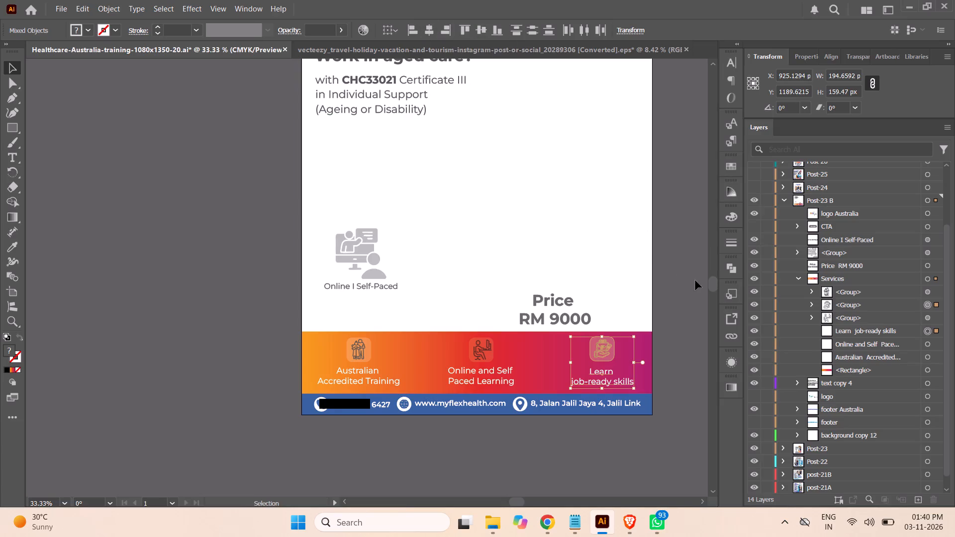
pyautogui.click(684, 275)
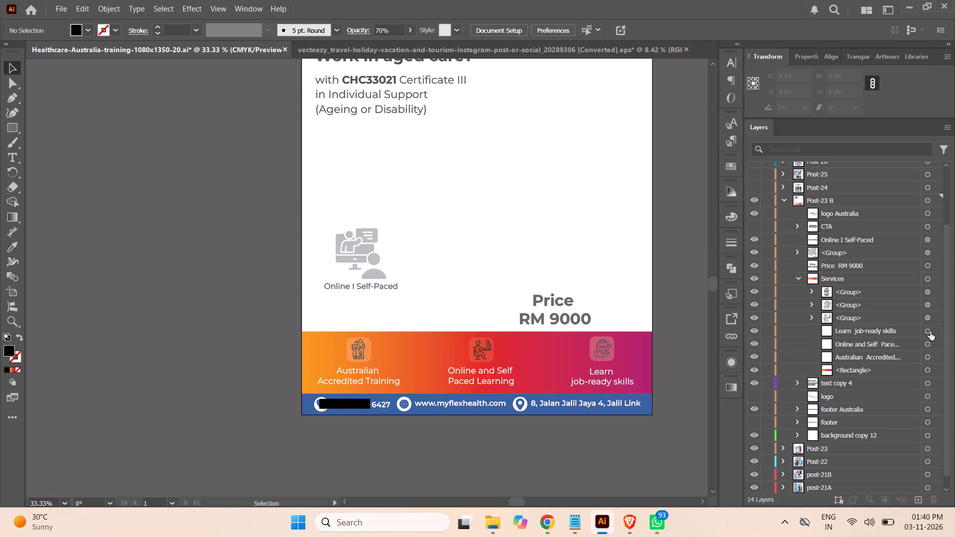
# Top-align the Learn job-ready skills, Online and Self Paced Learning and Australian Accredited Training texts with one another.
pyautogui.click(929, 330)
pyautogui.keyDown('shift'); pyautogui.click(927, 358); pyautogui.keyUp('shift')
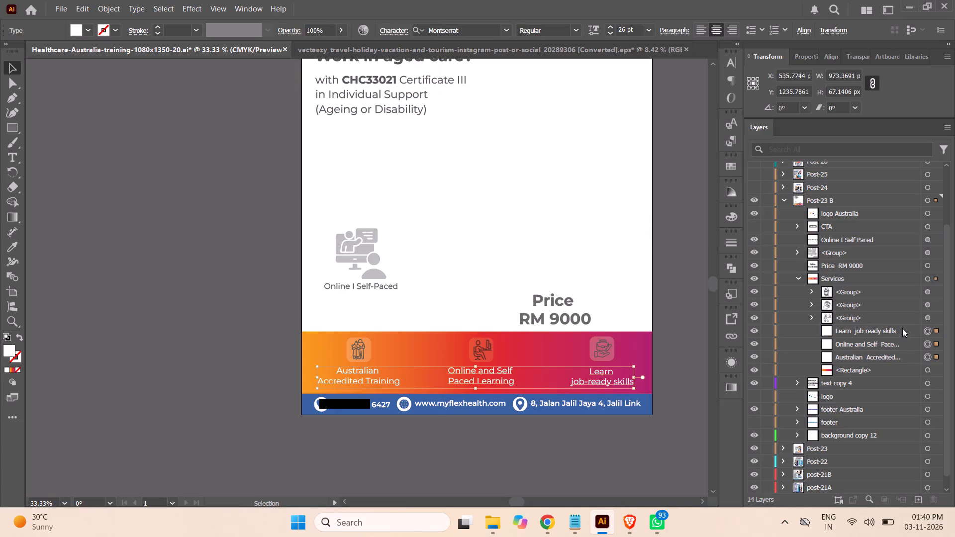
pyautogui.click(902, 329)
pyautogui.keyDown('shift'); pyautogui.click(907, 355); pyautogui.keyUp('shift')
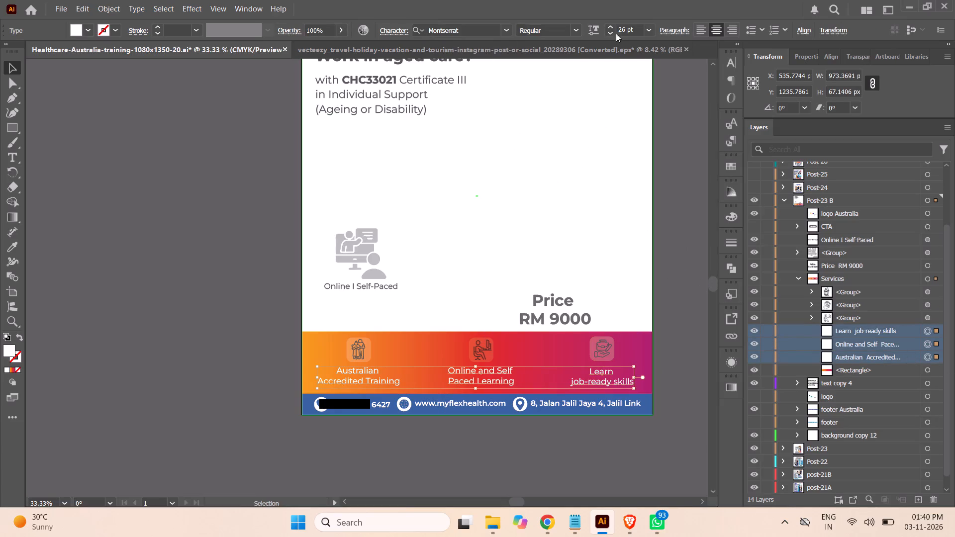
pyautogui.click(804, 30)
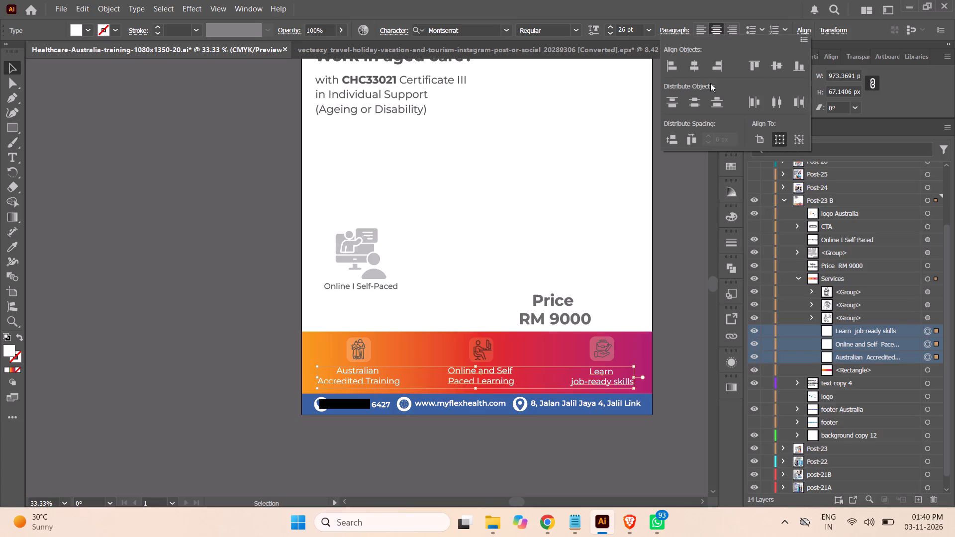
pyautogui.click(750, 62)
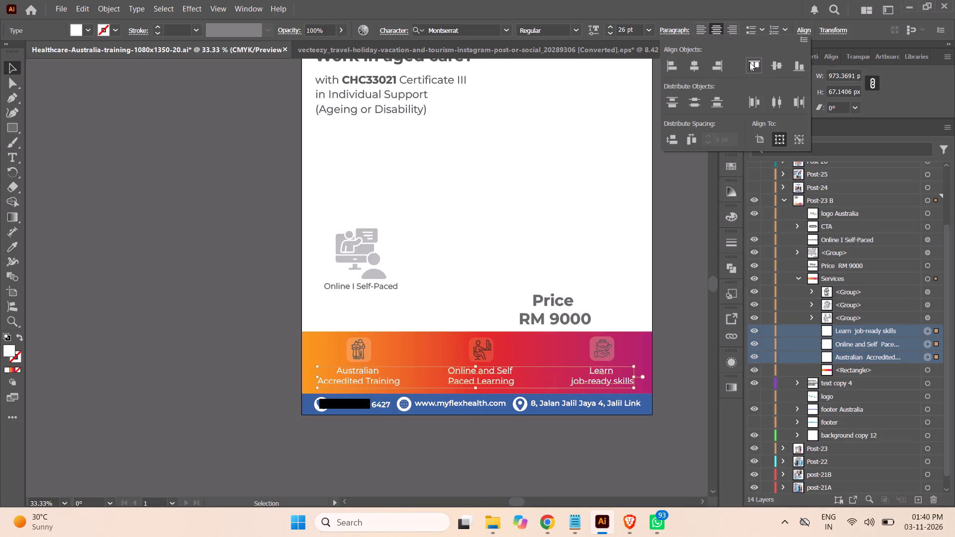
pyautogui.click(693, 292)
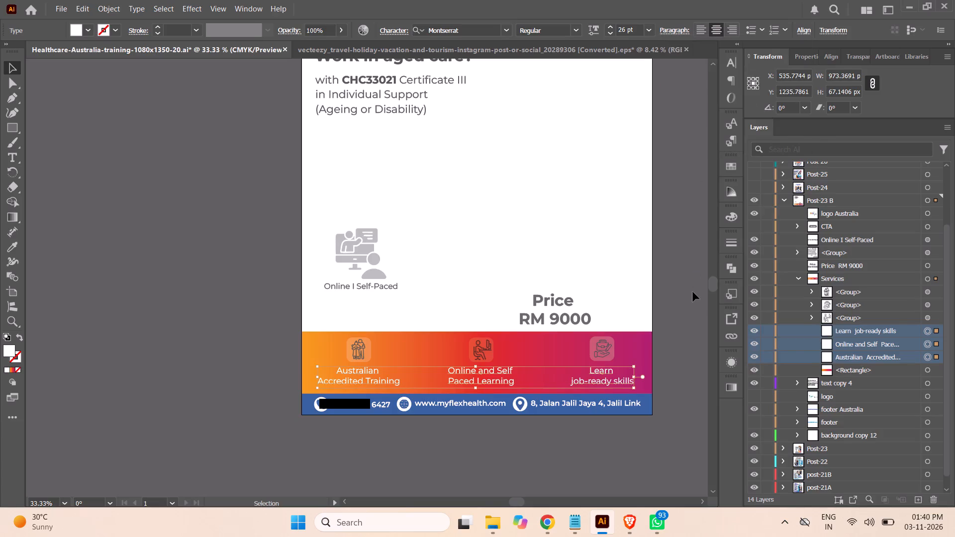
pyautogui.click(684, 284)
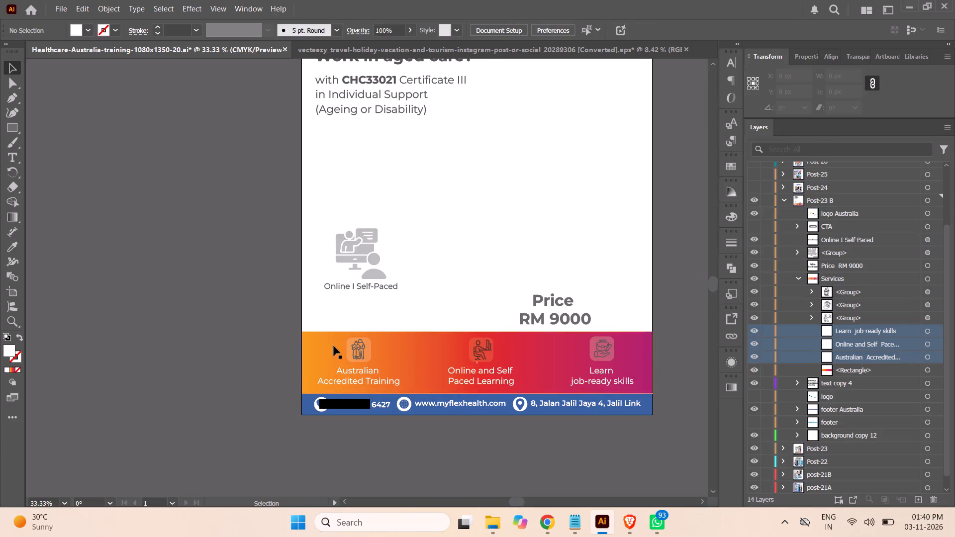
# Save the Healthcare-Australia-training document.
pyautogui.hotkey('ctrl', 's')
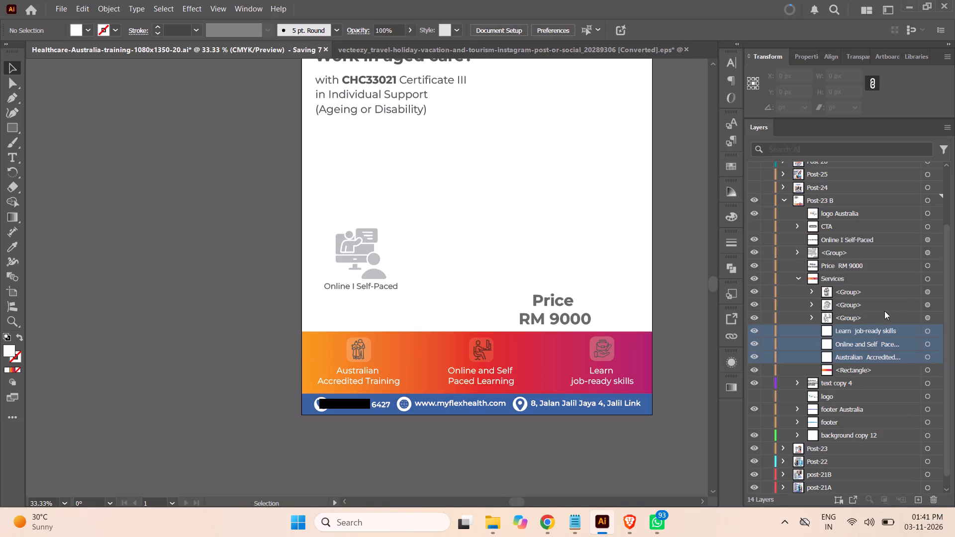
# Fill the tile rectangle behind the Online and Self Paced Learning icon with black (000000).
pyautogui.click(812, 317)
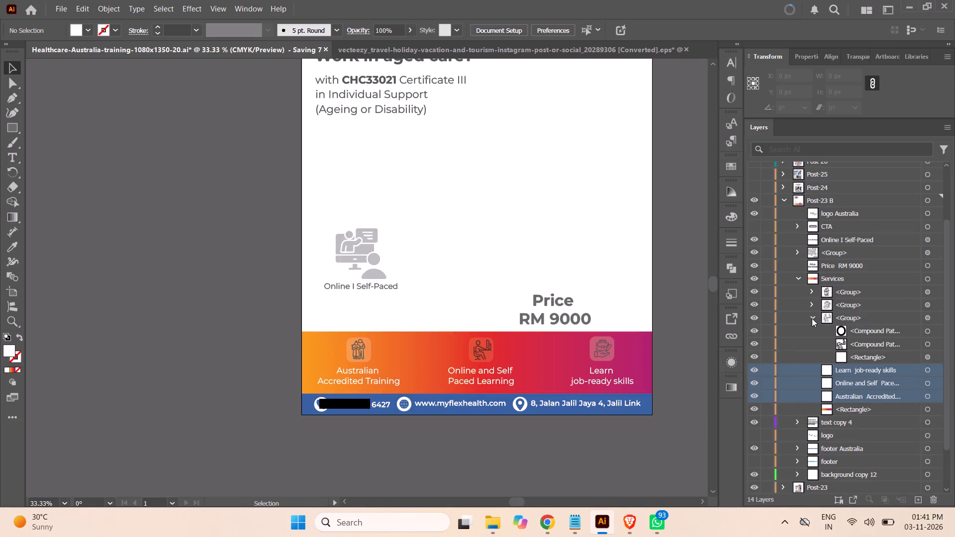
pyautogui.click(926, 356)
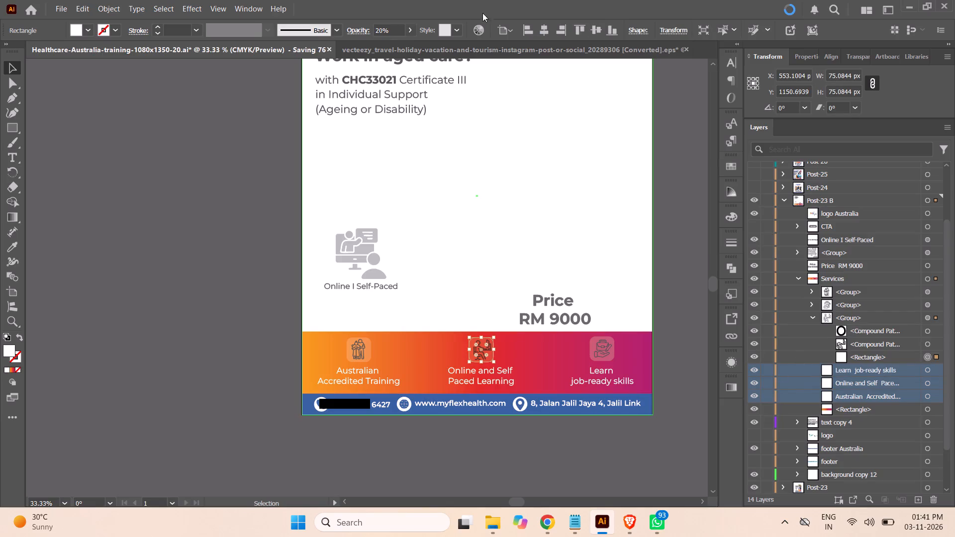
pyautogui.doubleClick(8, 352)
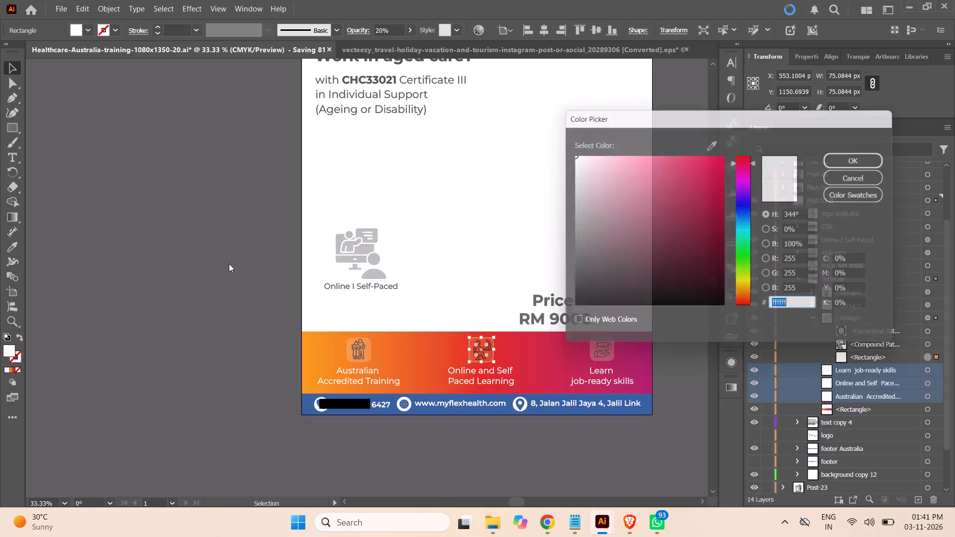
pyautogui.moveTo(587, 209); pyautogui.dragTo(532, 358)
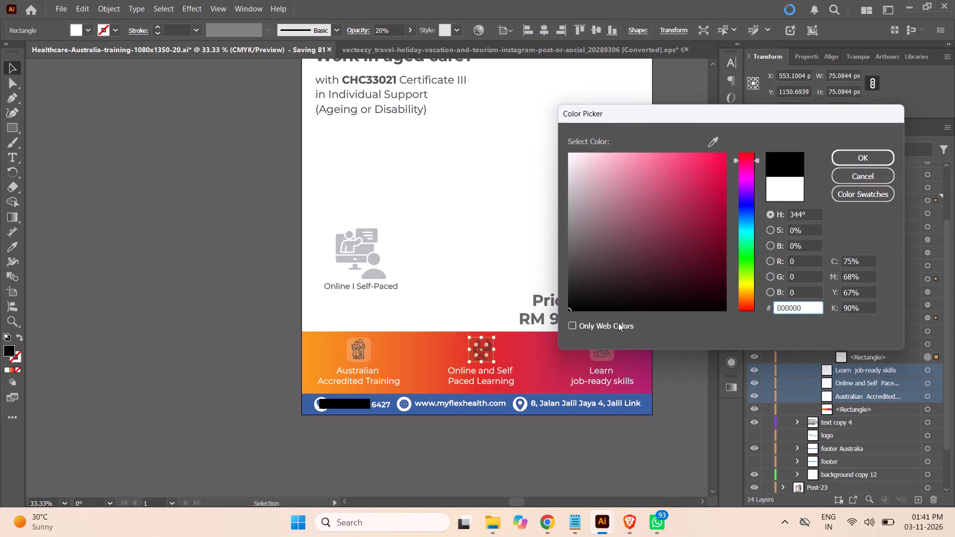
pyautogui.click(861, 160)
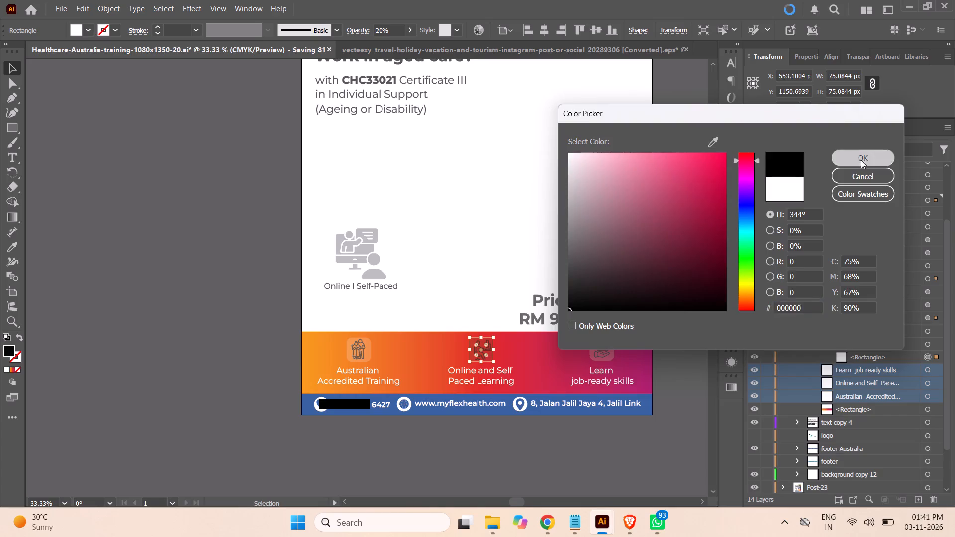
# Fill both compound paths of the Online and Self Paced Learning icon with white (ffffff).
pyautogui.click(927, 343)
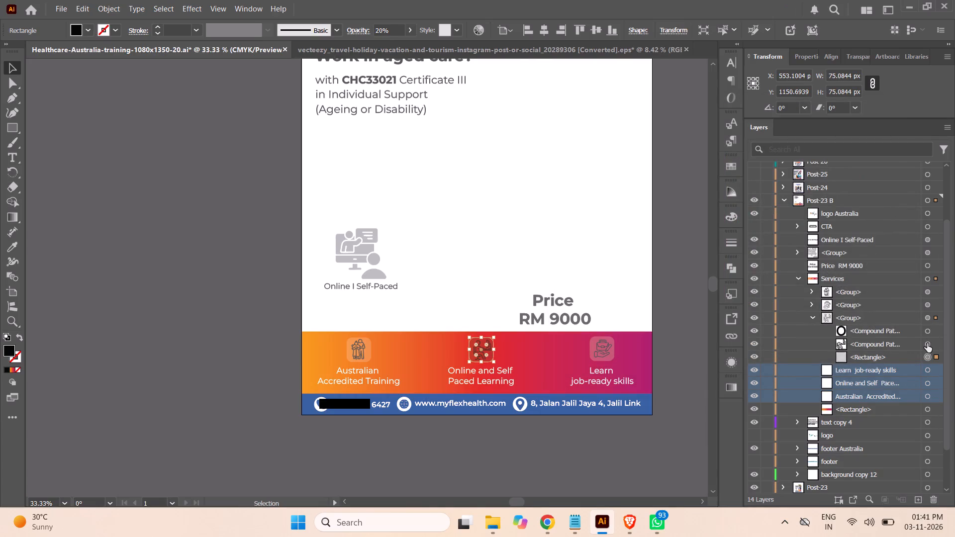
pyautogui.keyDown('shift'); pyautogui.click(925, 330); pyautogui.keyUp('shift')
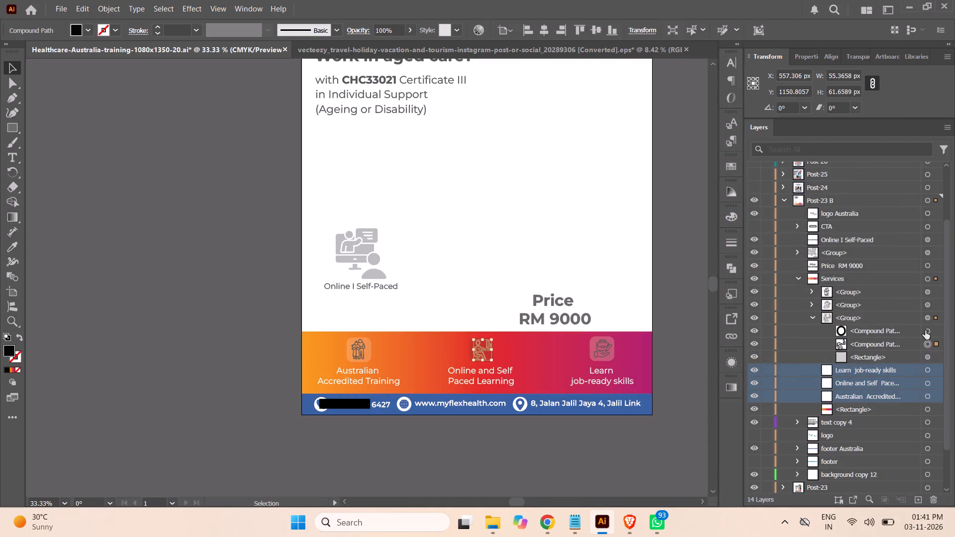
pyautogui.doubleClick(8, 348)
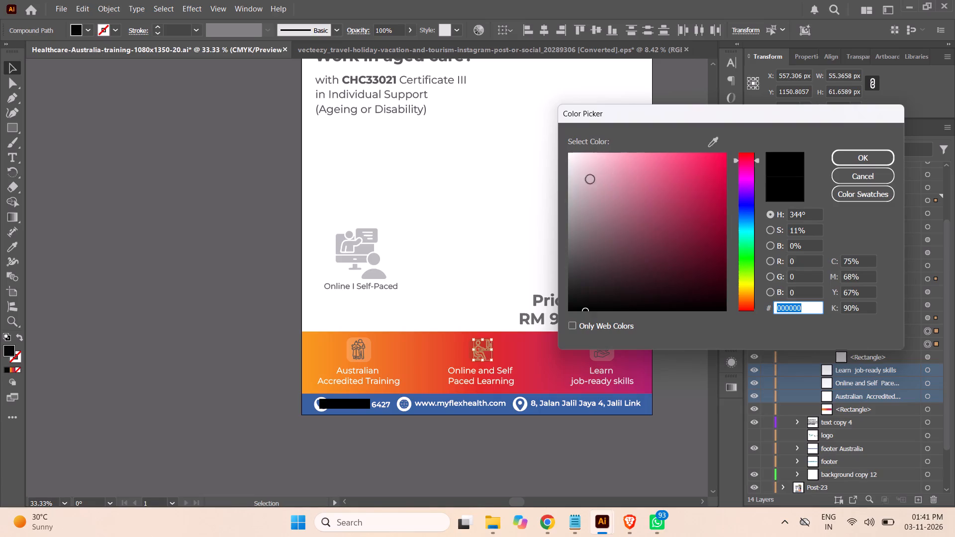
pyautogui.moveTo(590, 179); pyautogui.dragTo(519, 82)
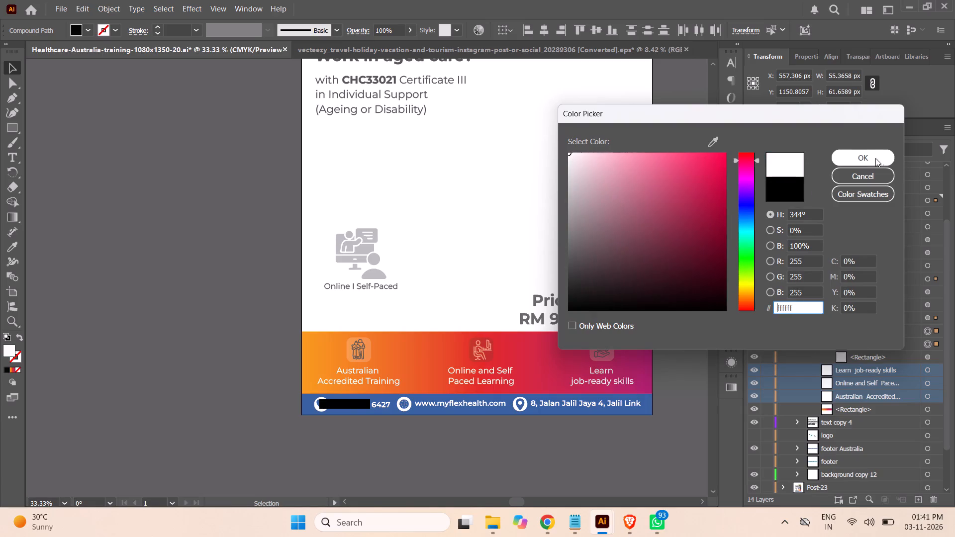
pyautogui.click(864, 157)
pyautogui.click(207, 177)
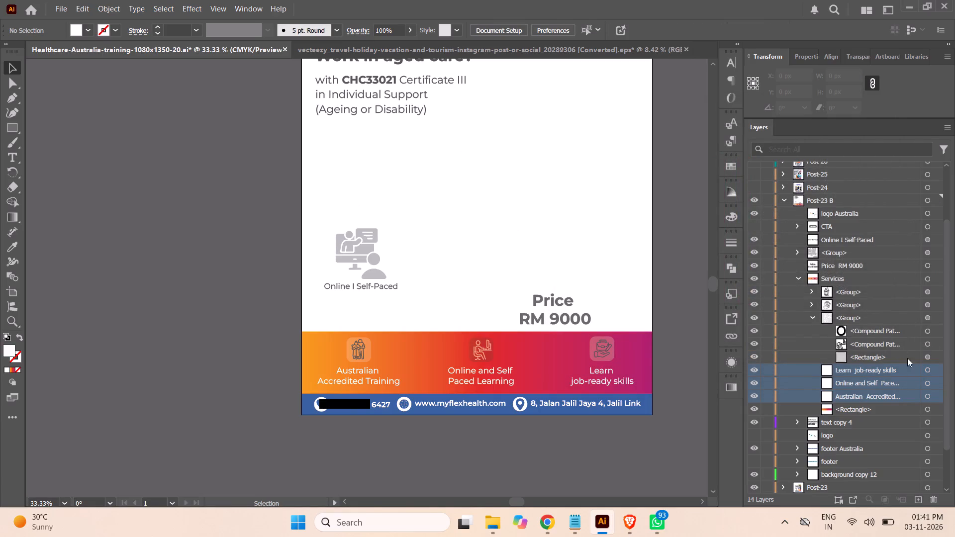
# Set the opacity of the tile rectangle behind the Online and Self Paced Learning icon to 40%.
pyautogui.click(926, 357)
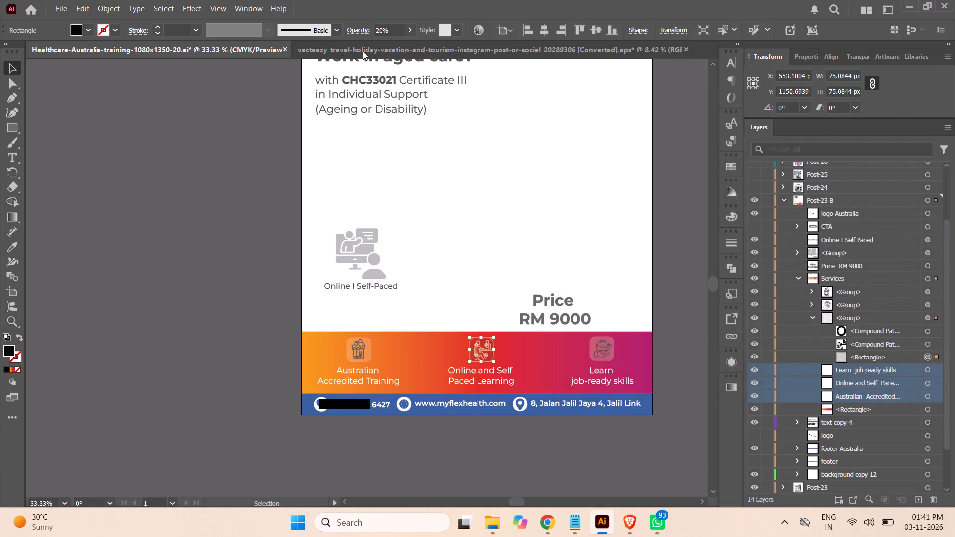
pyautogui.moveTo(397, 31); pyautogui.dragTo(349, 35)
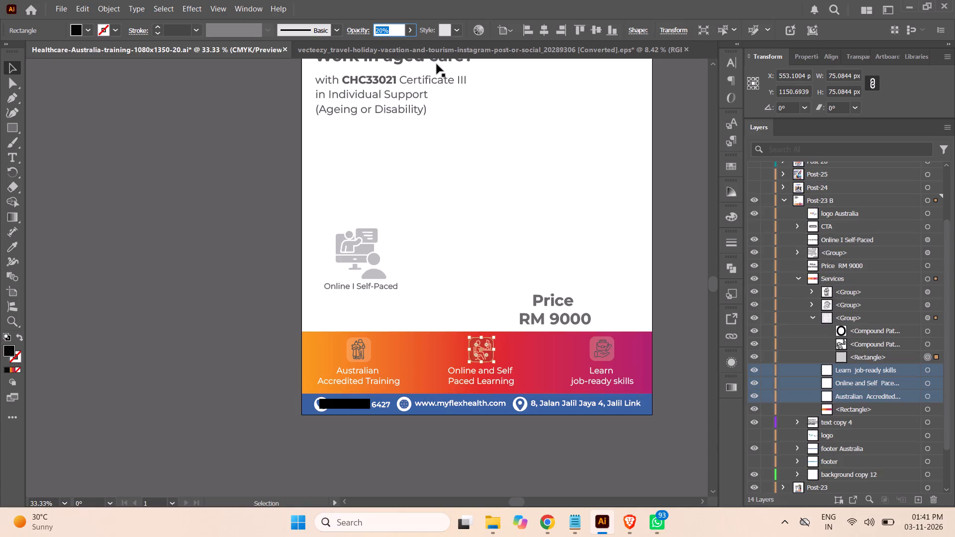
pyautogui.write('40')
pyautogui.press('Return')
pyautogui.click(220, 267)
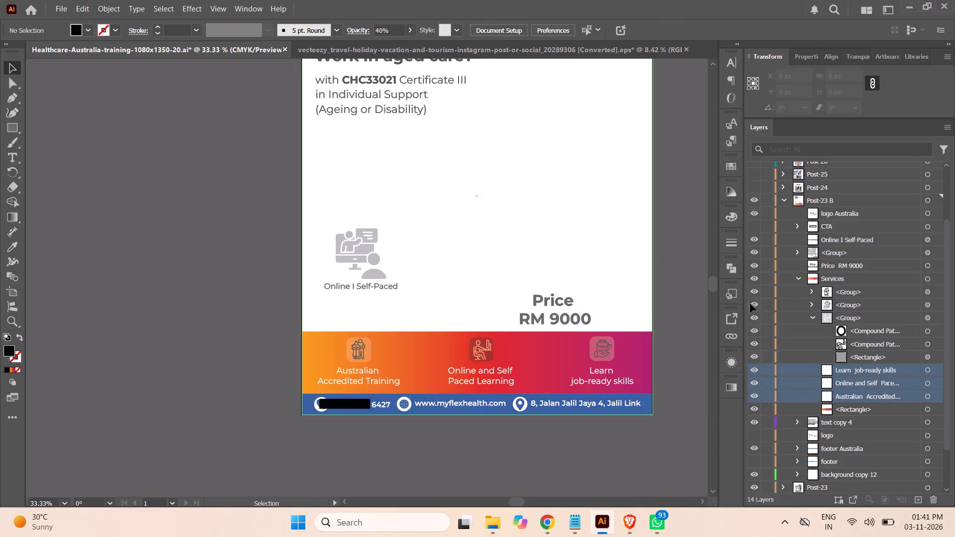
# Fill the tile rectangle behind the Learn job-ready skills icon with black (000000) at 40% opacity.
pyautogui.click(812, 319)
pyautogui.click(805, 304)
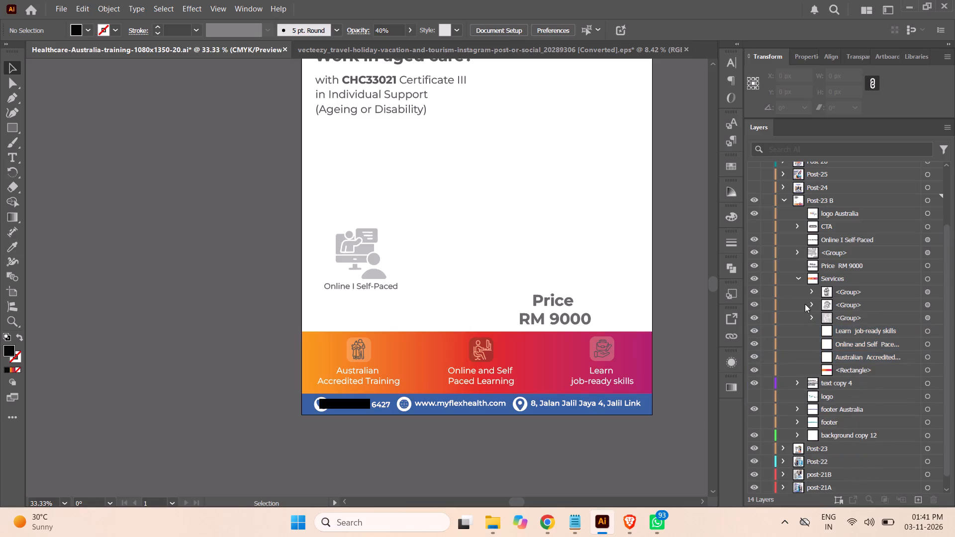
pyautogui.click(817, 304)
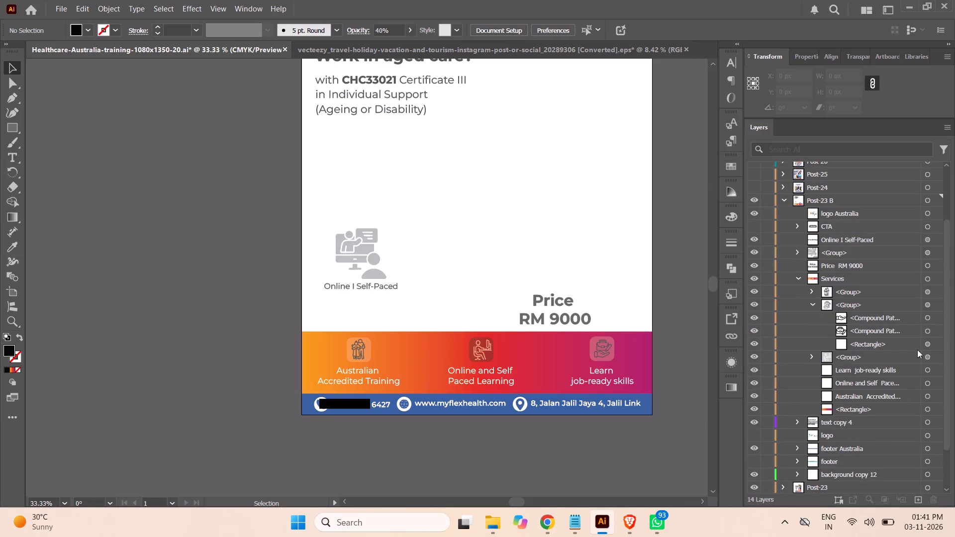
pyautogui.click(929, 347)
pyautogui.doubleClick(11, 349)
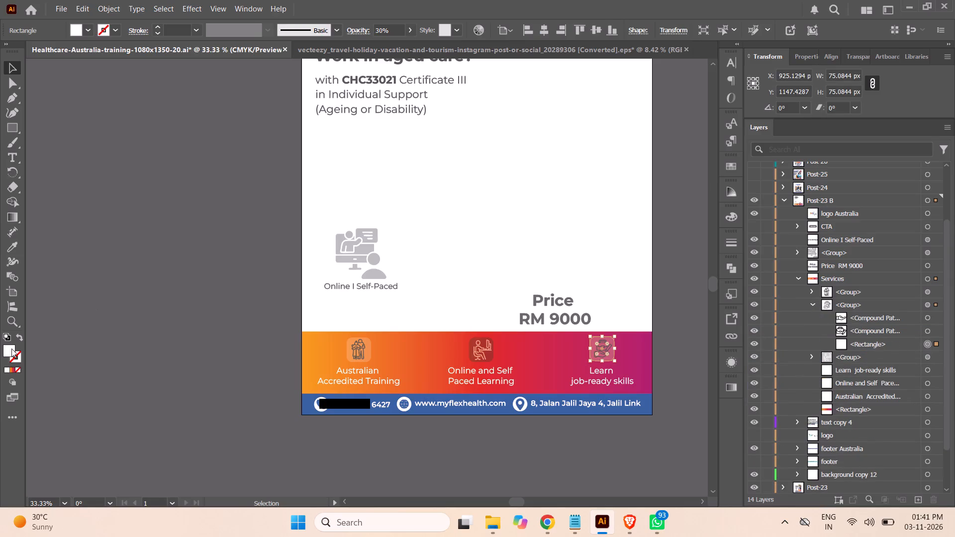
pyautogui.moveTo(590, 183); pyautogui.dragTo(517, 396)
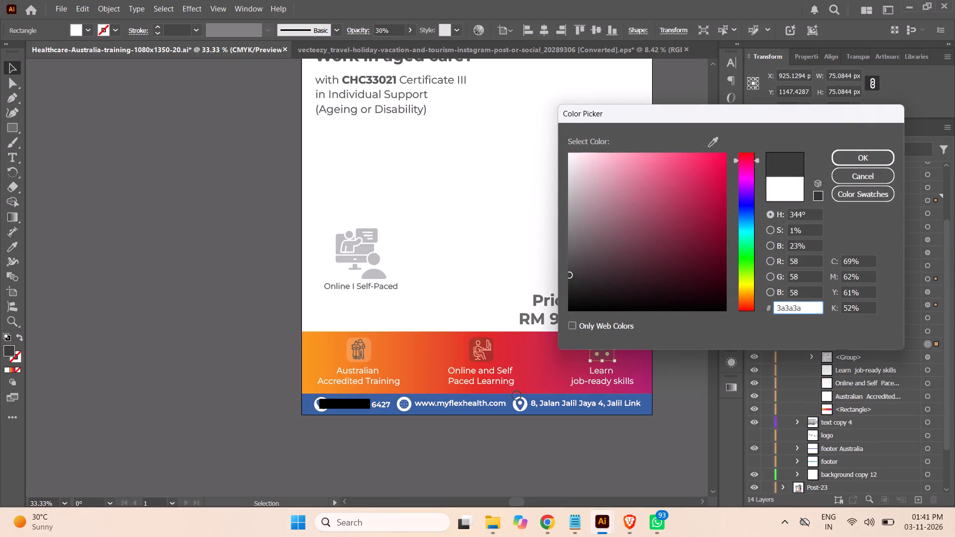
pyautogui.moveTo(517, 396); pyautogui.dragTo(512, 408)
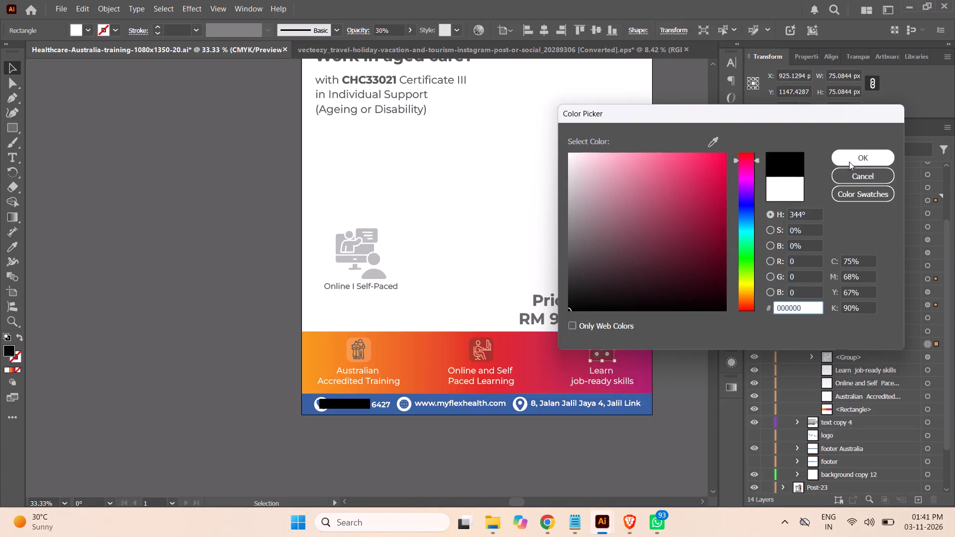
pyautogui.click(854, 153)
pyautogui.moveTo(392, 30); pyautogui.dragTo(274, 31)
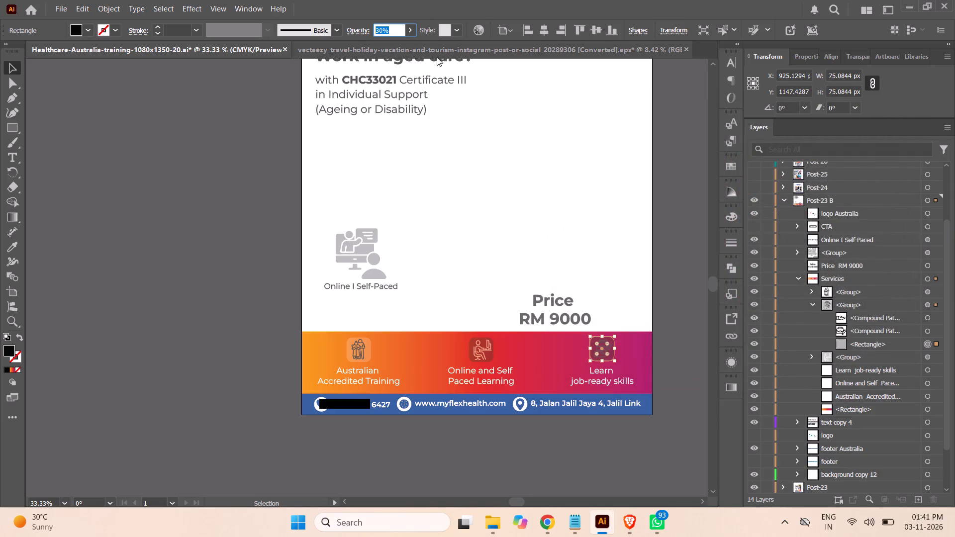
pyautogui.write('40')
pyautogui.press('Return')
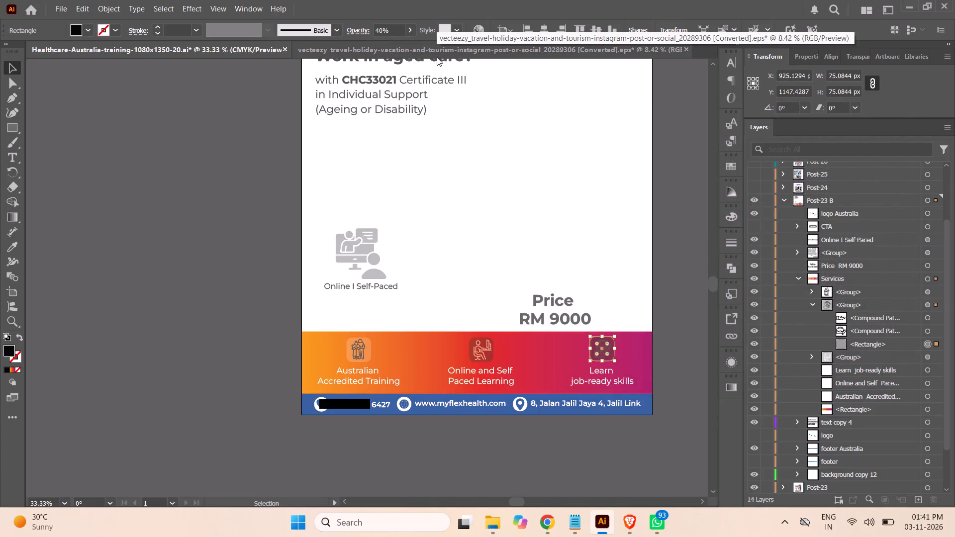
# Fill both compound paths of the Learn job-ready skills icon with white (ffffff).
pyautogui.click(928, 332)
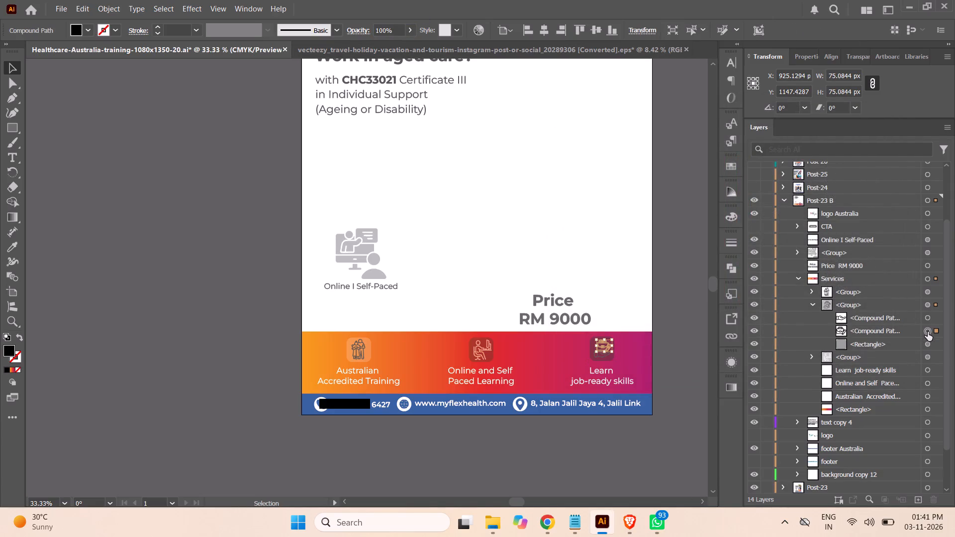
pyautogui.keyDown('shift'); pyautogui.click(926, 320); pyautogui.keyUp('shift')
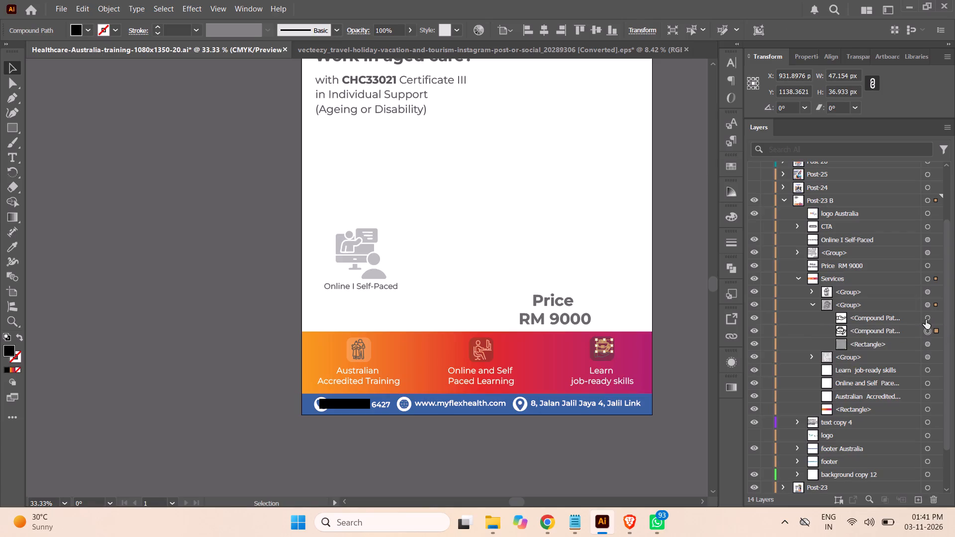
pyautogui.click(908, 319)
pyautogui.keyDown('shift'); pyautogui.click(910, 333); pyautogui.keyUp('shift')
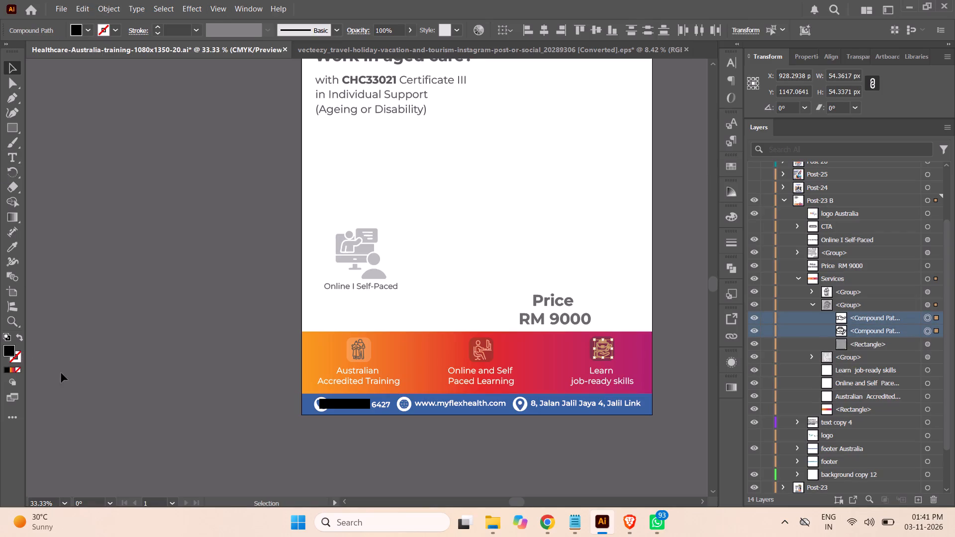
pyautogui.doubleClick(8, 353)
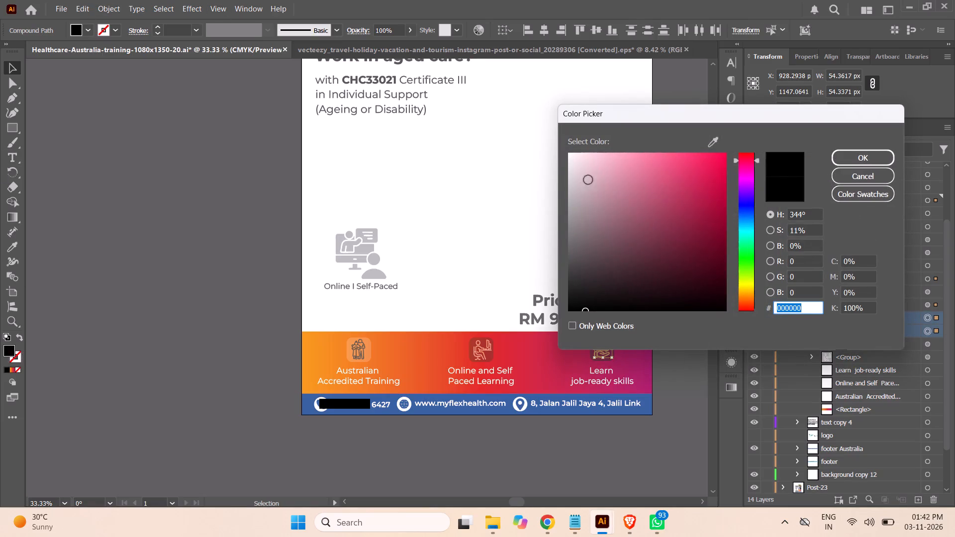
pyautogui.moveTo(585, 163); pyautogui.dragTo(513, 106)
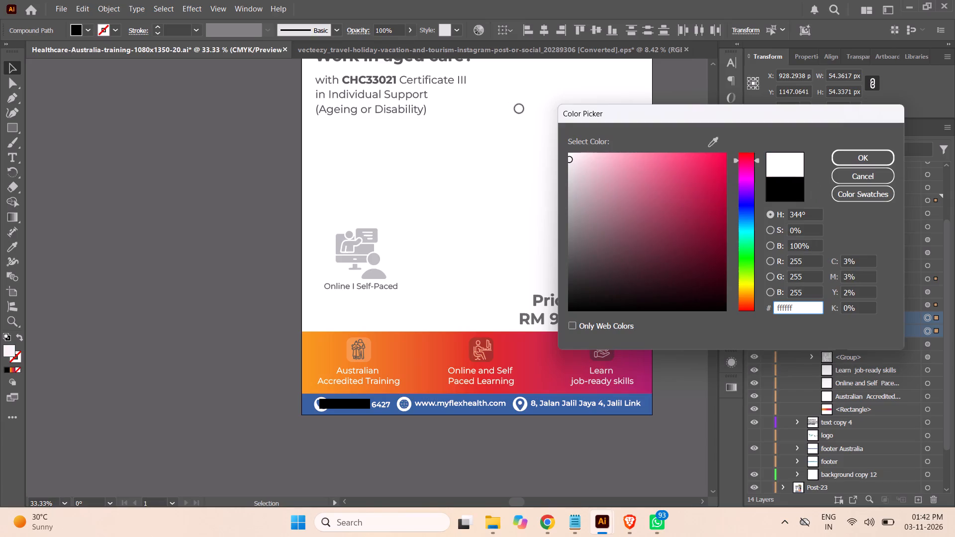
pyautogui.click(857, 156)
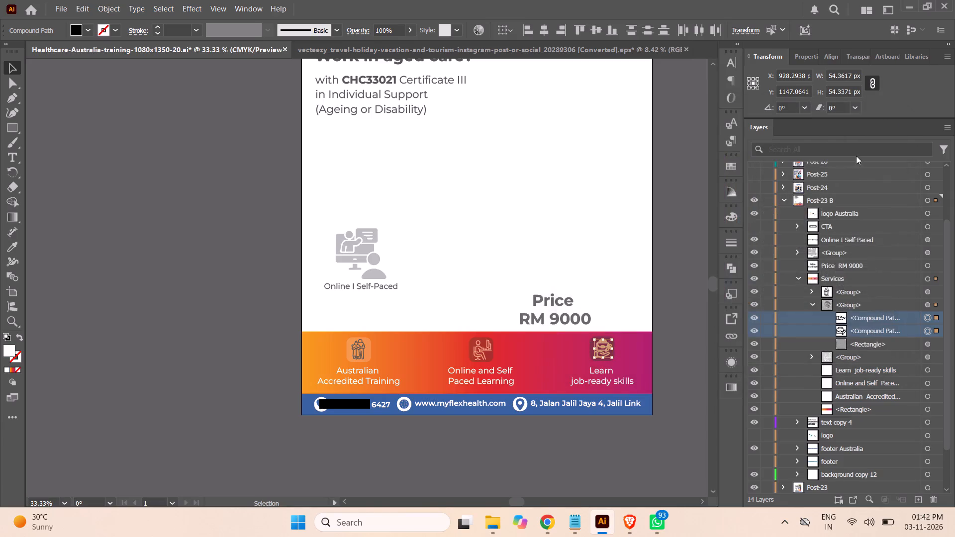
pyautogui.click(182, 299)
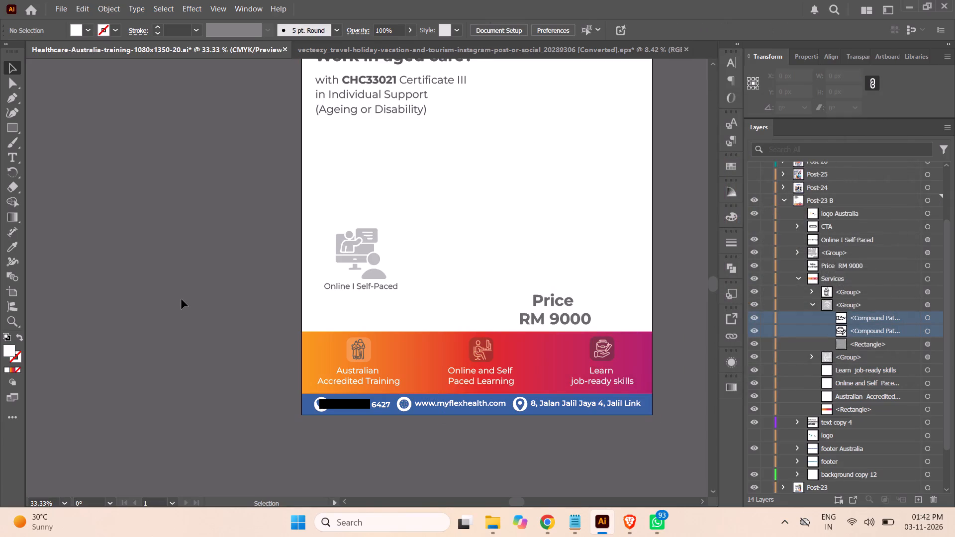
# Fill the tile rectangle behind the Australian Accredited Training icon with black.
pyautogui.click(815, 304)
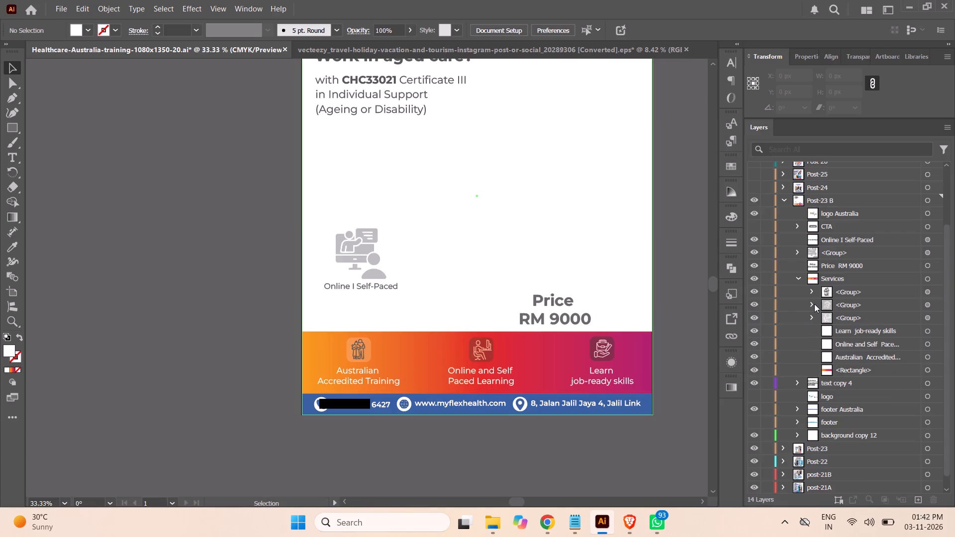
pyautogui.click(811, 316)
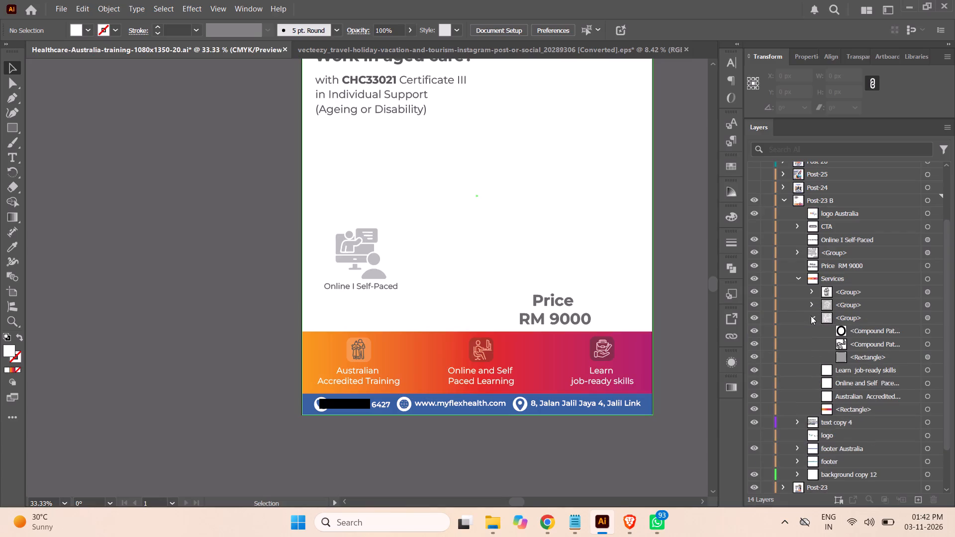
pyautogui.click(925, 356)
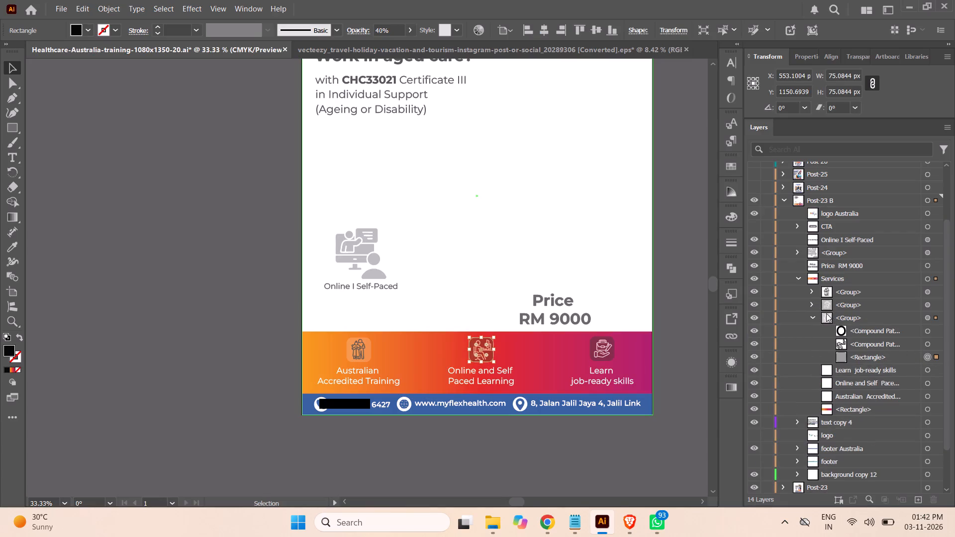
pyautogui.click(810, 318)
pyautogui.click(814, 289)
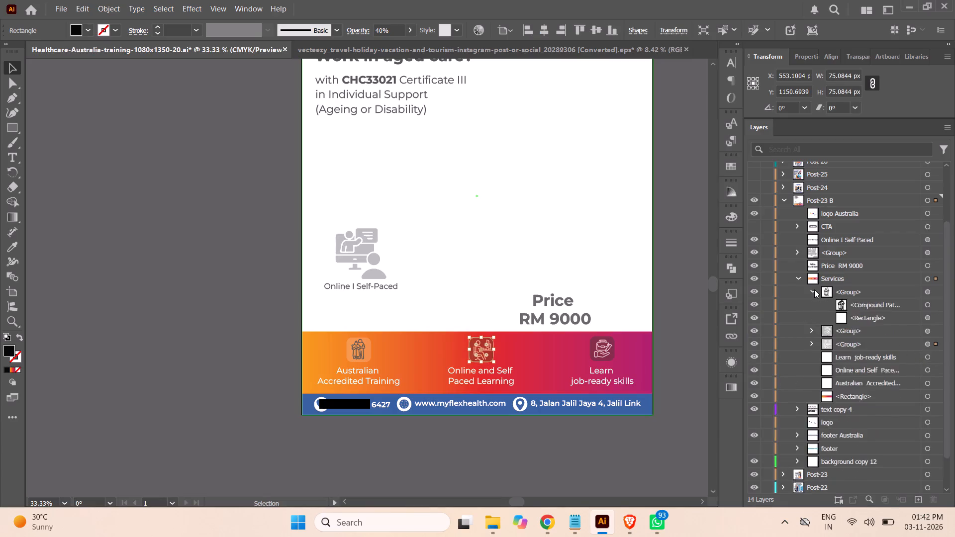
pyautogui.click(926, 316)
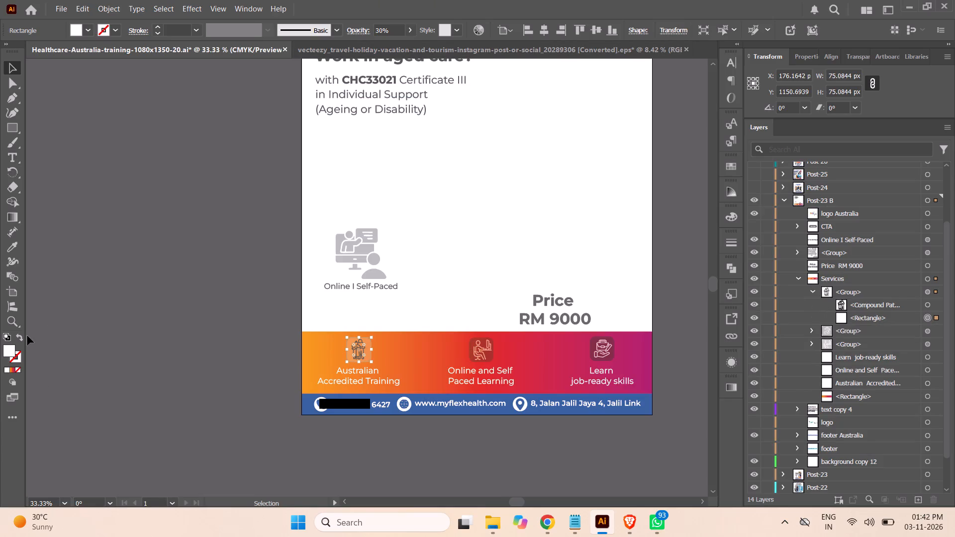
pyautogui.doubleClick(7, 351)
pyautogui.moveTo(616, 152); pyautogui.dragTo(456, 388)
pyautogui.moveTo(592, 291); pyautogui.dragTo(534, 335)
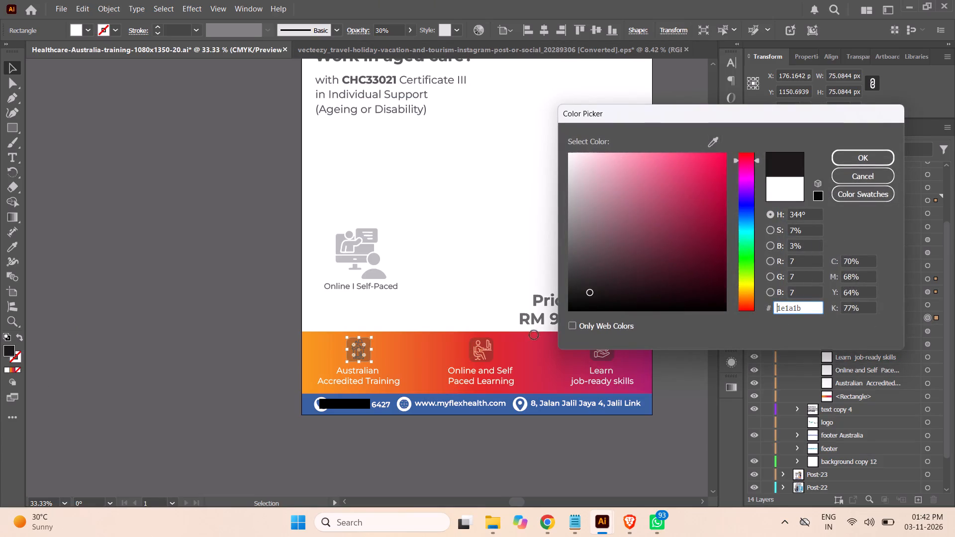
pyautogui.moveTo(534, 335); pyautogui.dragTo(444, 342)
pyautogui.moveTo(575, 305); pyautogui.dragTo(529, 326)
pyautogui.click(855, 162)
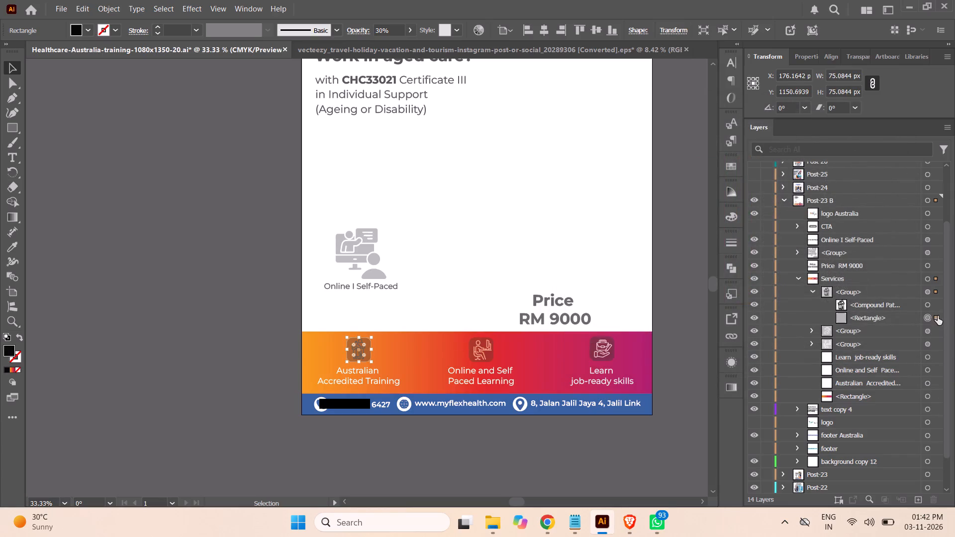
# Fill the compound path of the Australian Accredited Training icon with white (ffffff).
pyautogui.click(925, 305)
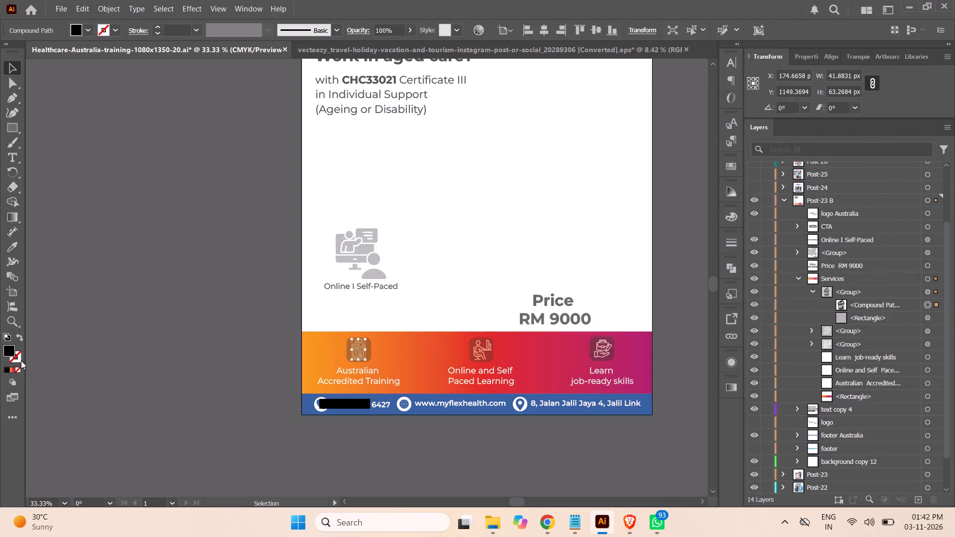
pyautogui.doubleClick(10, 351)
pyautogui.moveTo(603, 170); pyautogui.dragTo(477, 114)
pyautogui.click(879, 160)
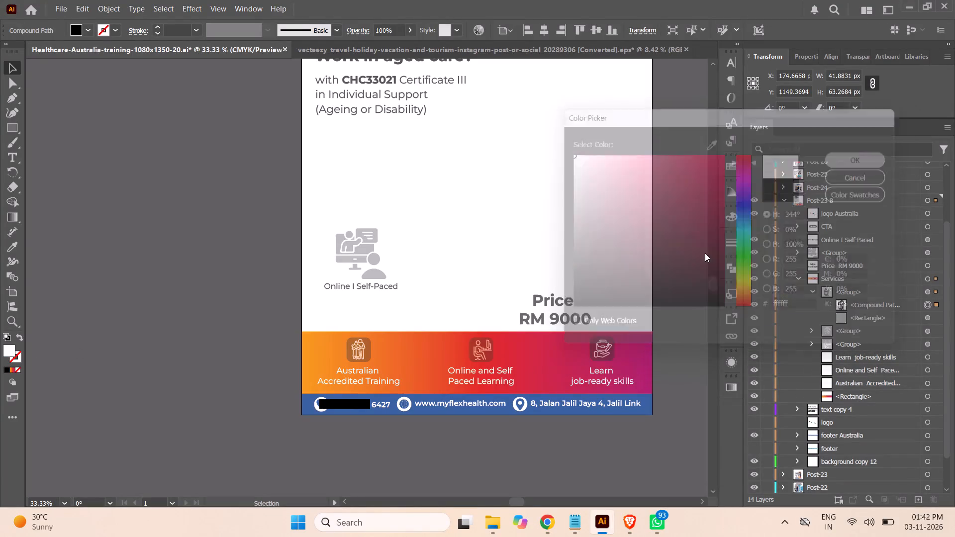
pyautogui.click(692, 305)
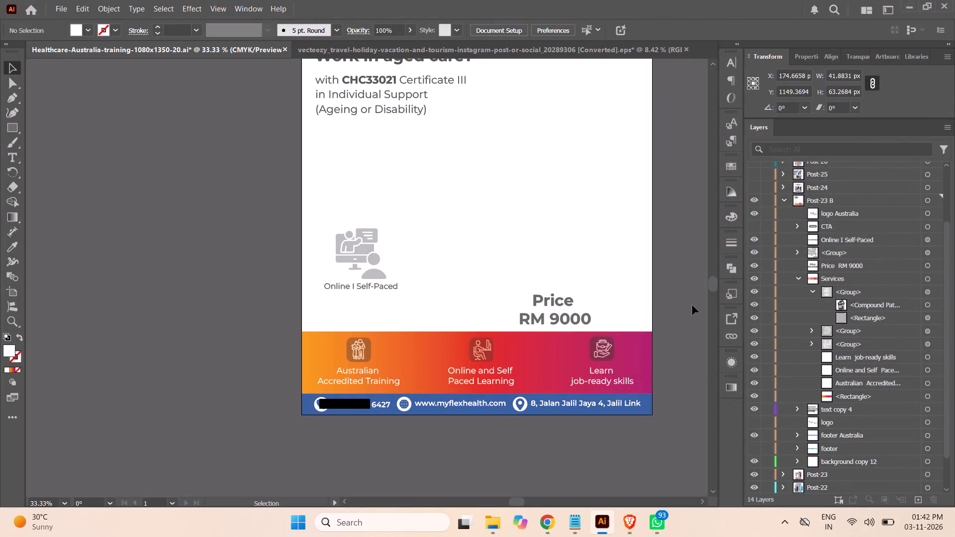
# Save the Healthcare-Australia-training document.
pyautogui.hotkey('ctrl', 's')
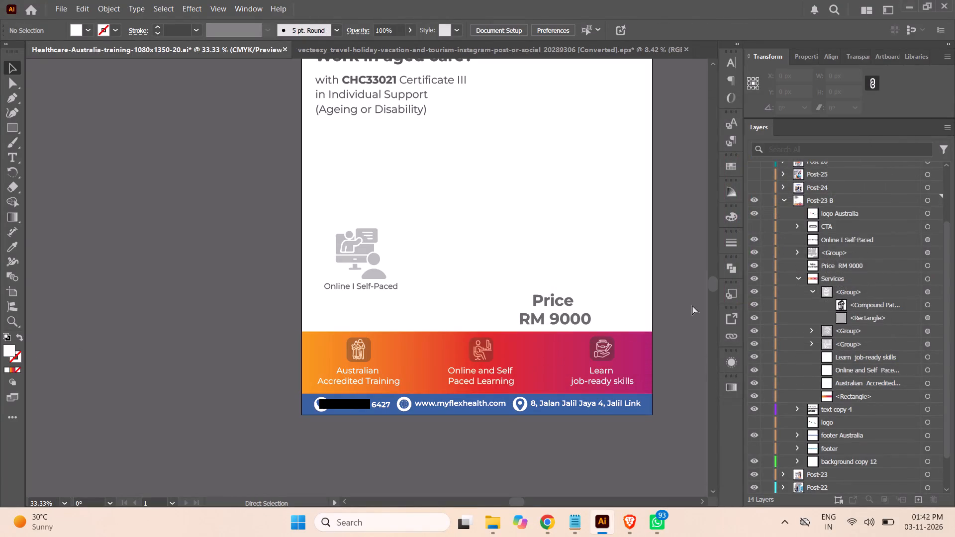
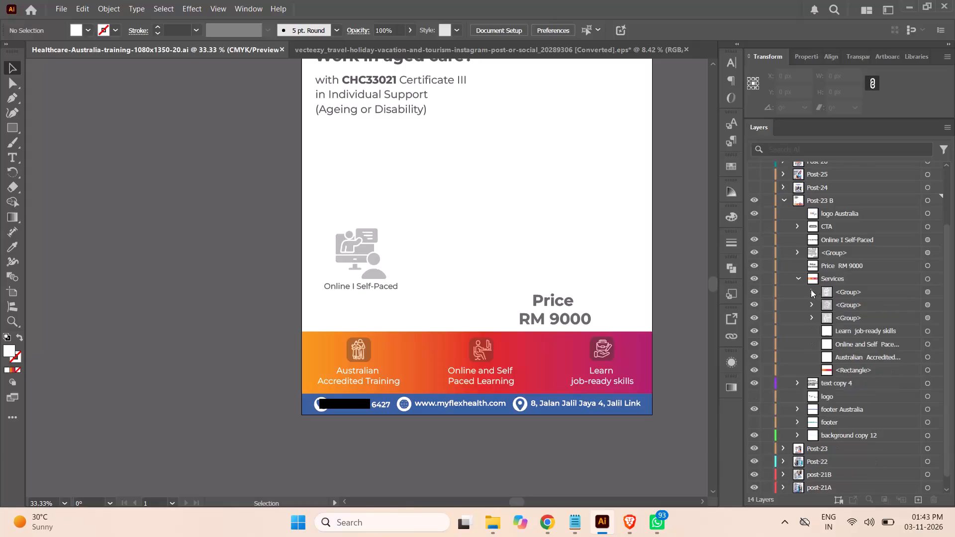
# Draw a thin white vertical divider rectangle, about 3.4 by 141 px, between the Australian Accredited Training and Online and Self Paced Learning items.
pyautogui.click(878, 293)
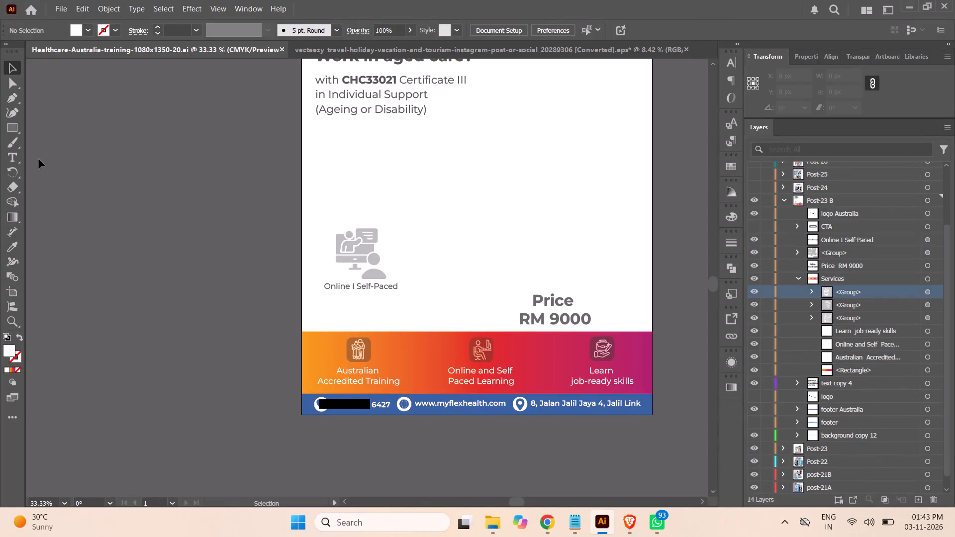
pyautogui.click(15, 128)
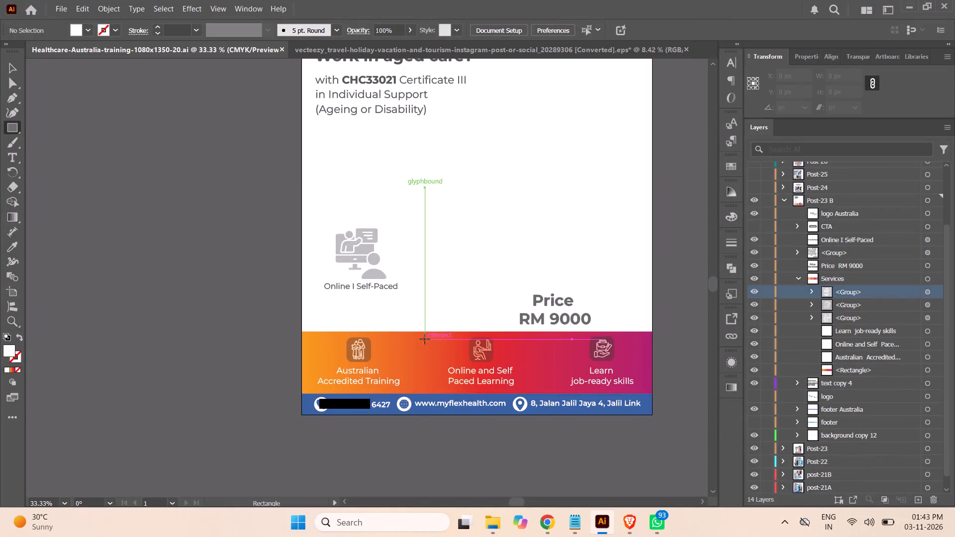
pyautogui.moveTo(425, 339); pyautogui.dragTo(423, 391)
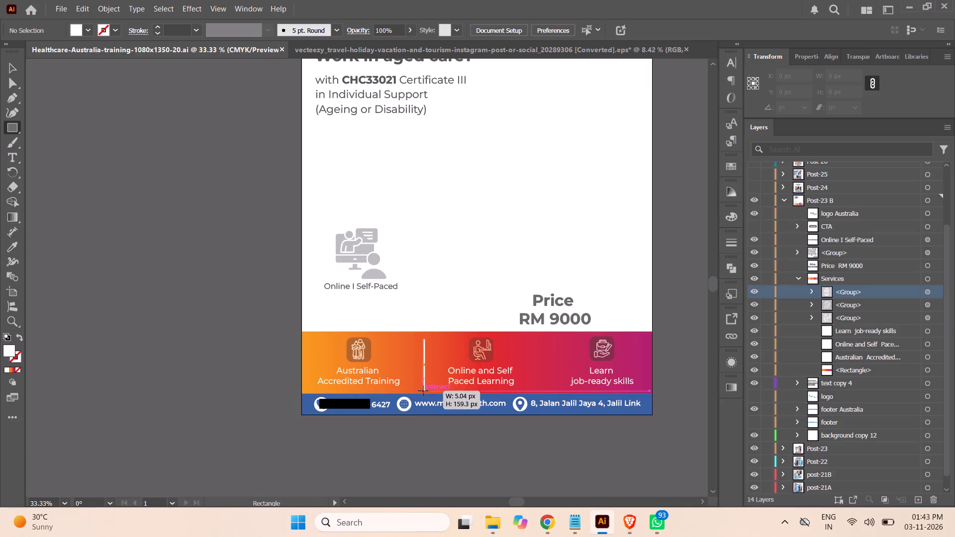
pyautogui.moveTo(423, 391); pyautogui.dragTo(423, 385)
pyautogui.click(12, 70)
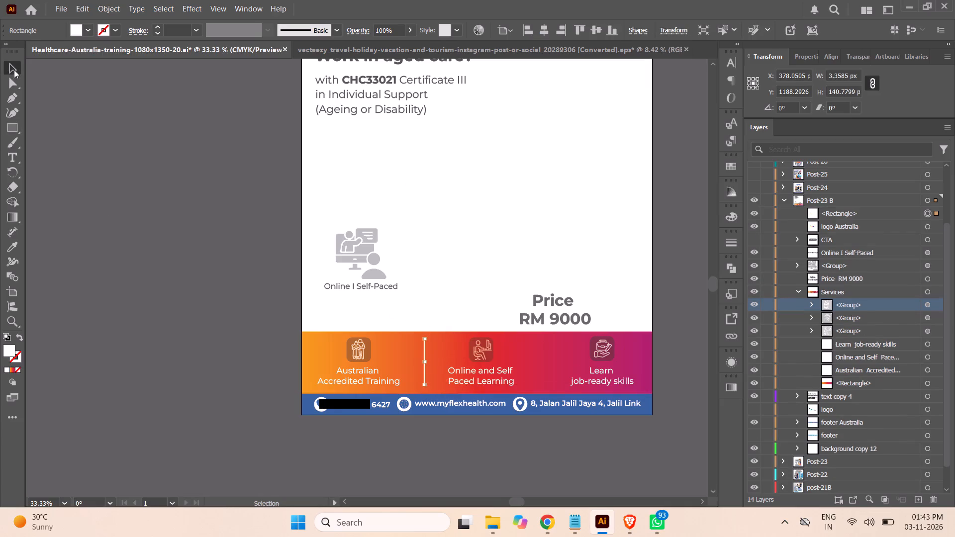
pyautogui.click(116, 226)
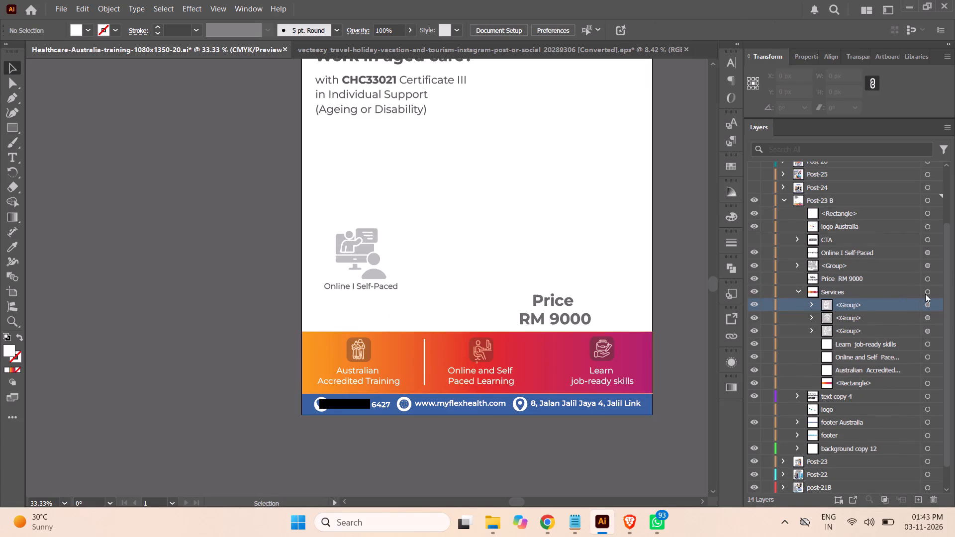
# Move the new divider rectangle into the Services group of Post-23 B, above its icon groups.
pyautogui.click(928, 306)
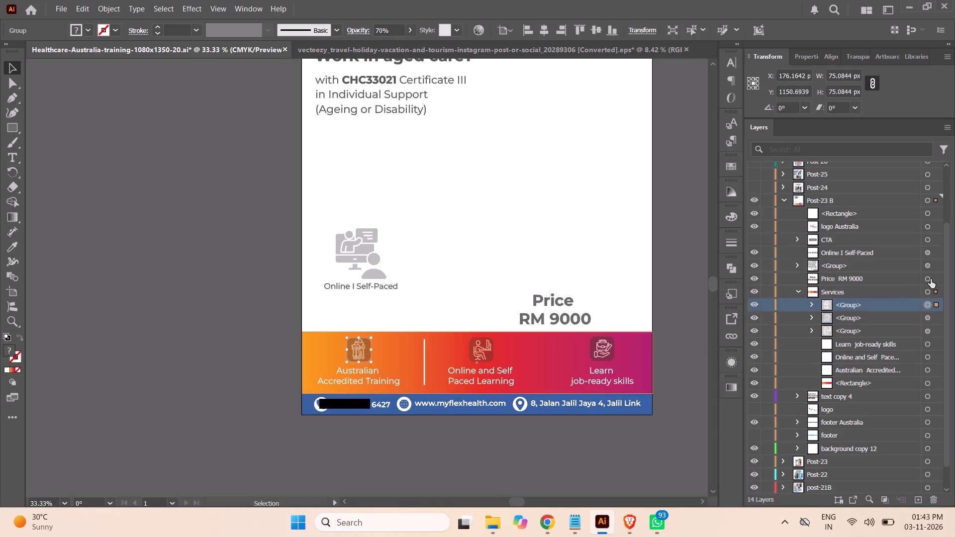
pyautogui.click(925, 212)
pyautogui.click(858, 213)
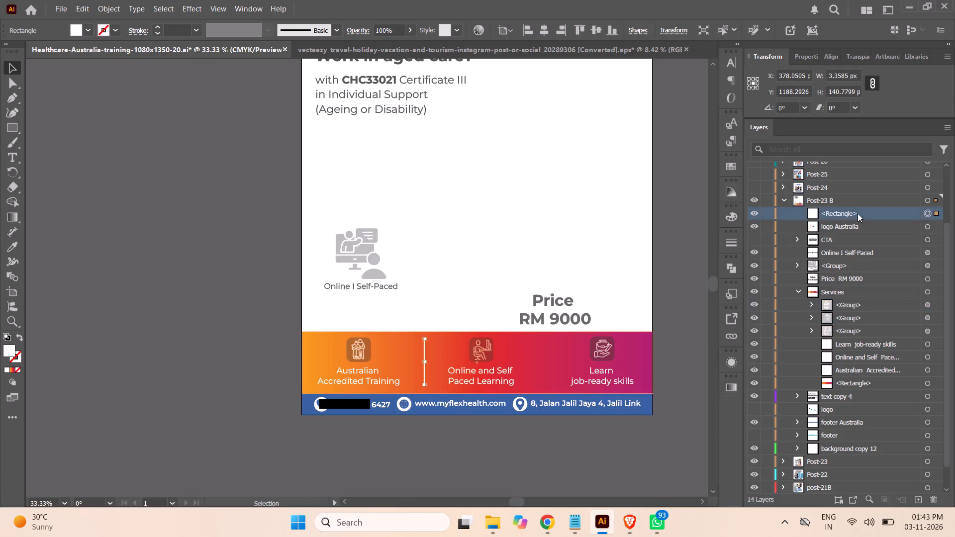
pyautogui.moveTo(861, 212); pyautogui.dragTo(859, 301)
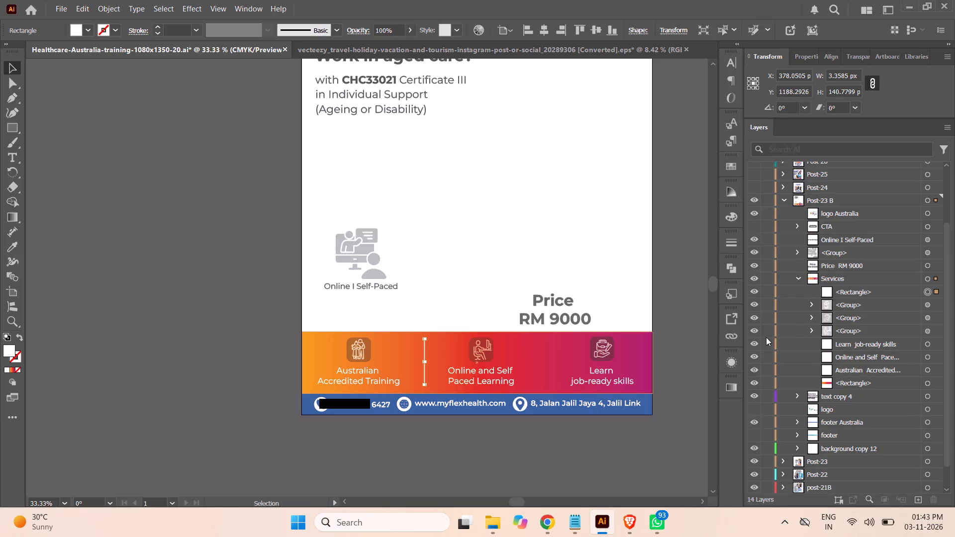
# Narrow the divider rectangle to about 1.7 px wide, keeping its height.
pyautogui.hotkey('ctrl', '=')
pyautogui.hotkey('ctrl', '=')
pyautogui.hotkey('ctrl', '=')
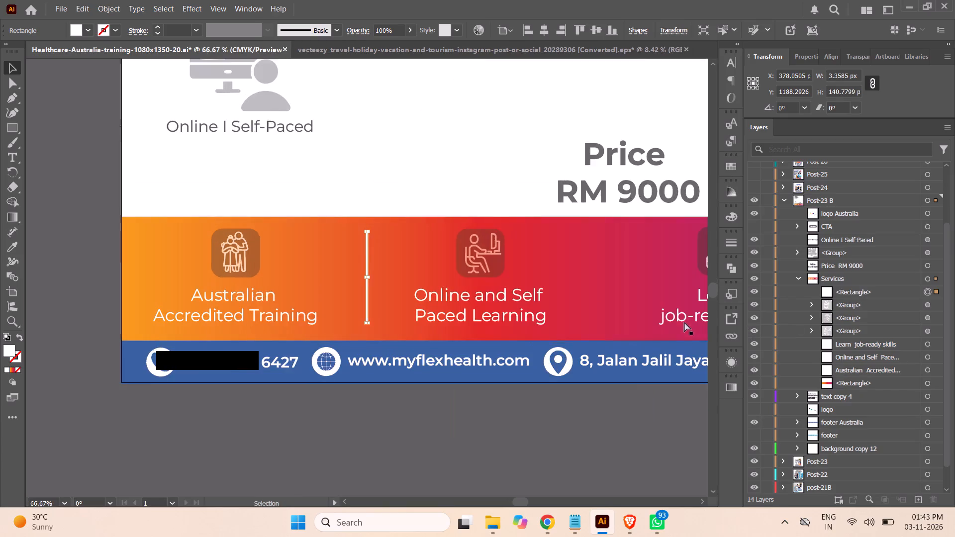
pyautogui.hotkey('ctrl', '=')
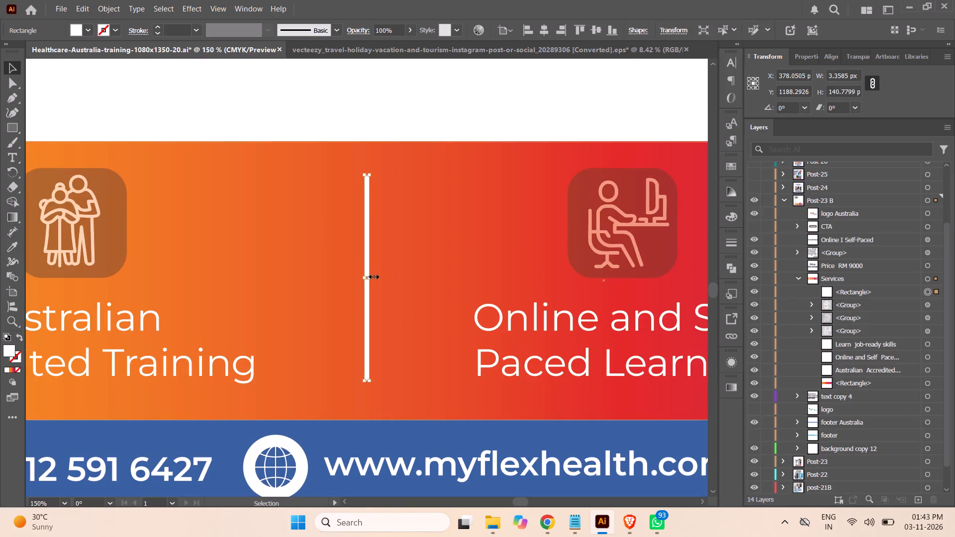
pyautogui.moveTo(372, 275); pyautogui.dragTo(368, 275)
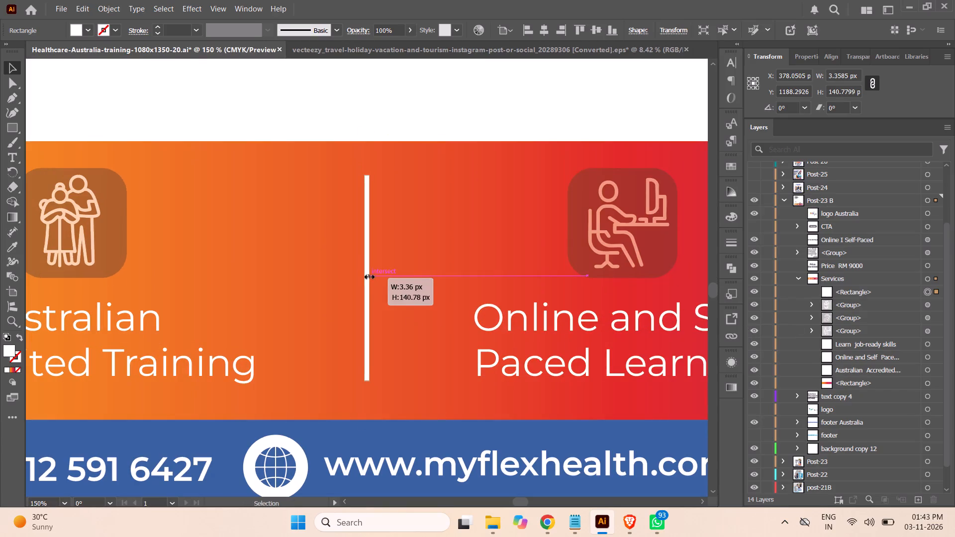
pyautogui.moveTo(368, 275); pyautogui.dragTo(367, 275)
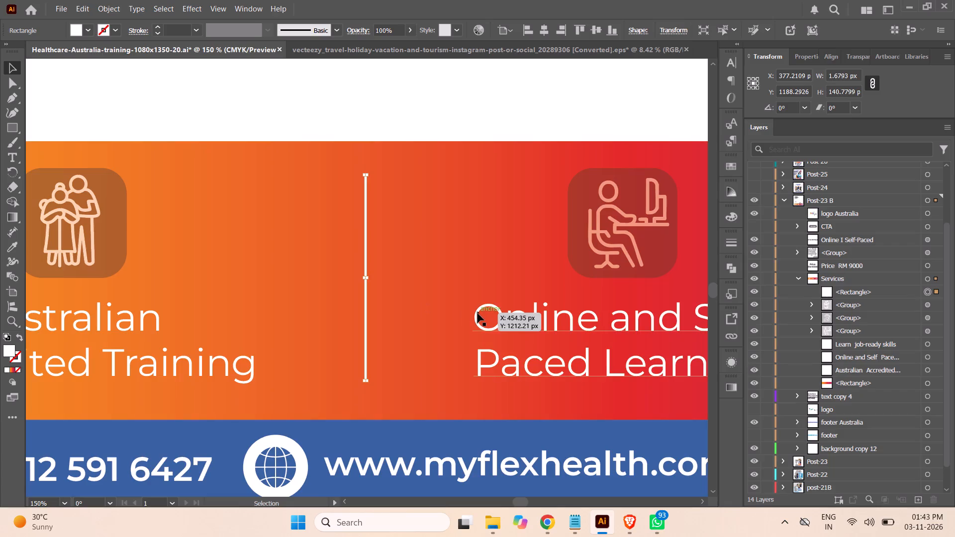
# Duplicate the divider within Services and shift the copy horizontally about 378 px, between Online and Self Paced Learning and Learn job-ready skills.
pyautogui.hotkey('ctrl', '-')
pyautogui.hotkey('ctrl', '-')
pyautogui.hotkey('ctrl', '-')
pyautogui.hotkey('ctrl', '-')
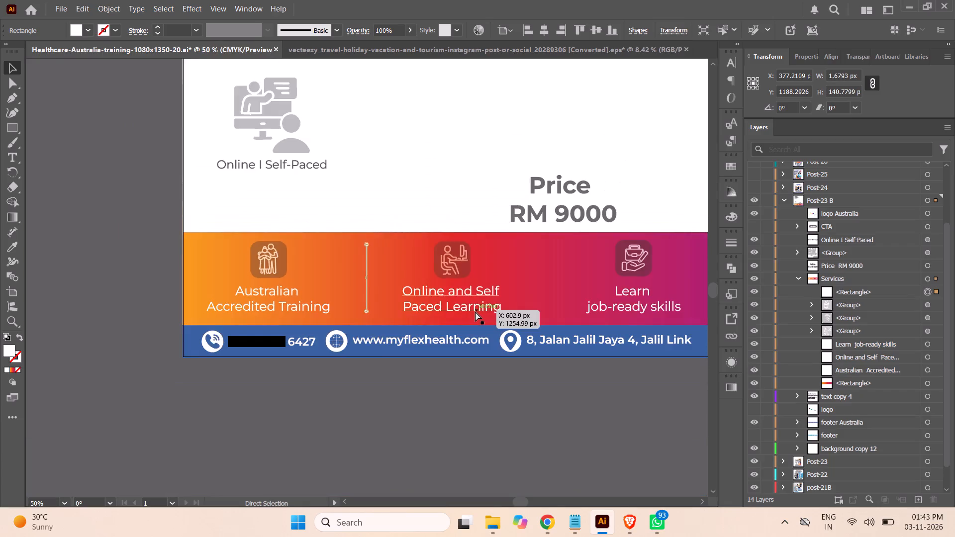
pyautogui.moveTo(868, 291); pyautogui.dragTo(875, 407)
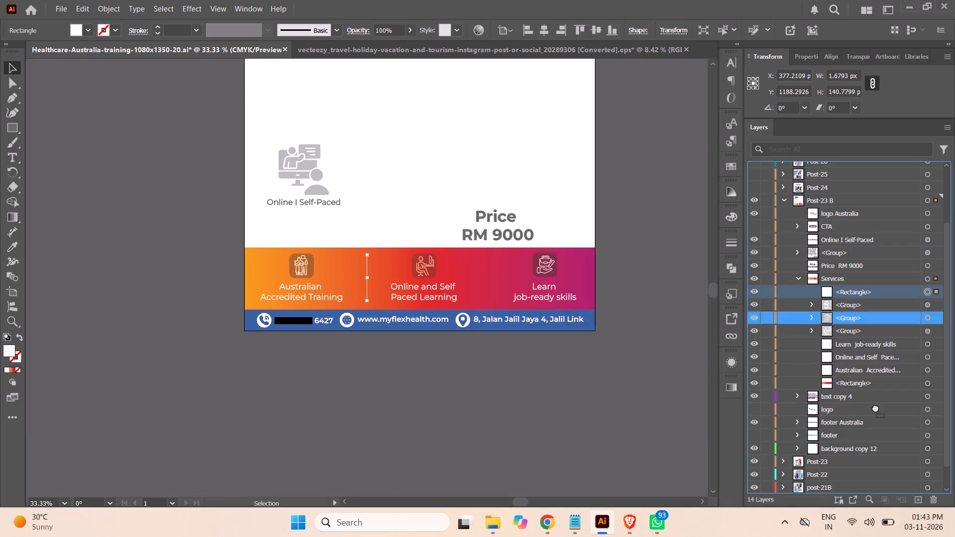
pyautogui.moveTo(875, 407); pyautogui.dragTo(920, 500)
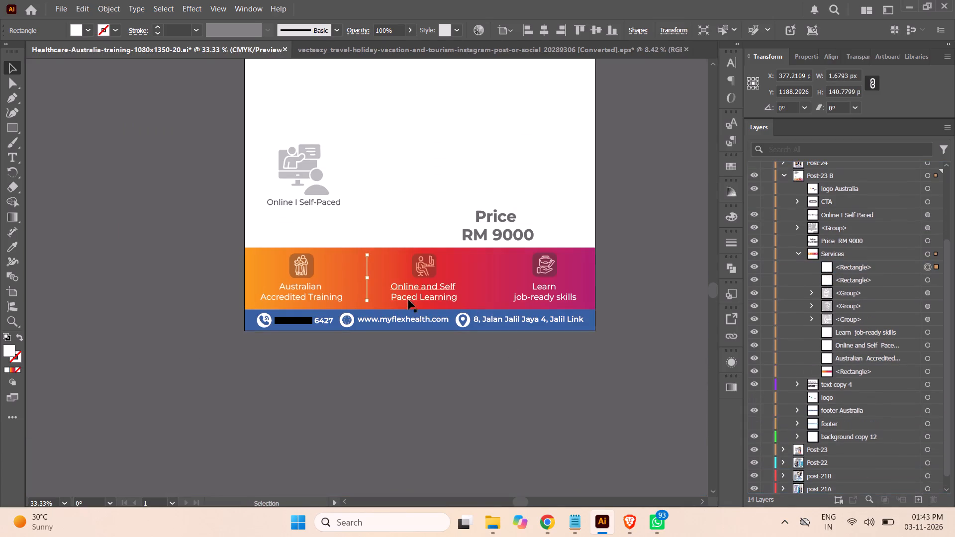
pyautogui.moveTo(367, 286); pyautogui.dragTo(408, 290)
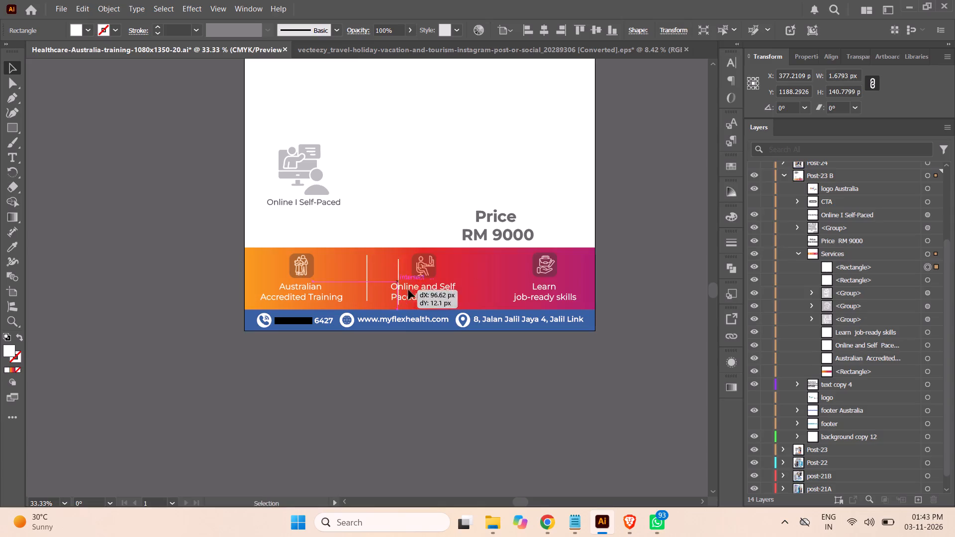
pyautogui.moveTo(408, 290); pyautogui.dragTo(489, 284)
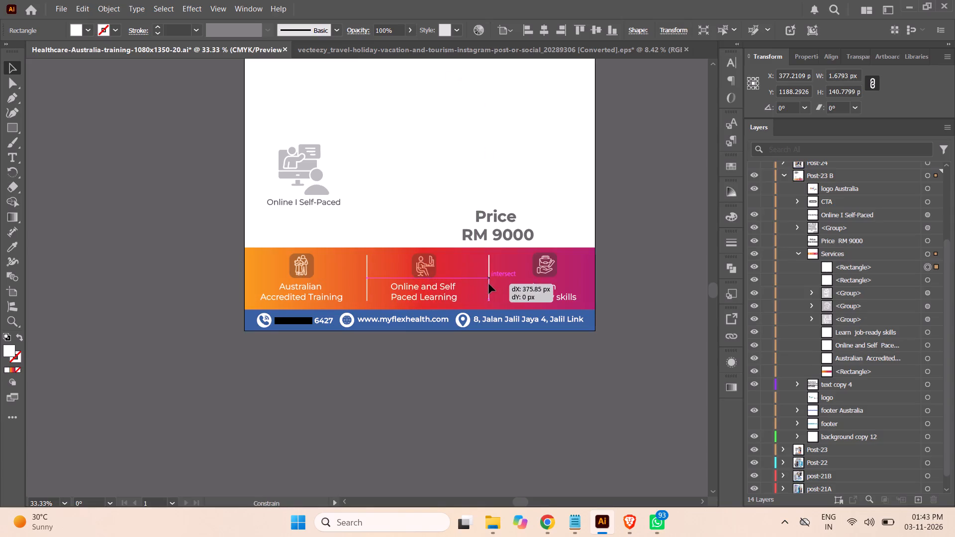
pyautogui.moveTo(489, 284); pyautogui.dragTo(490, 284)
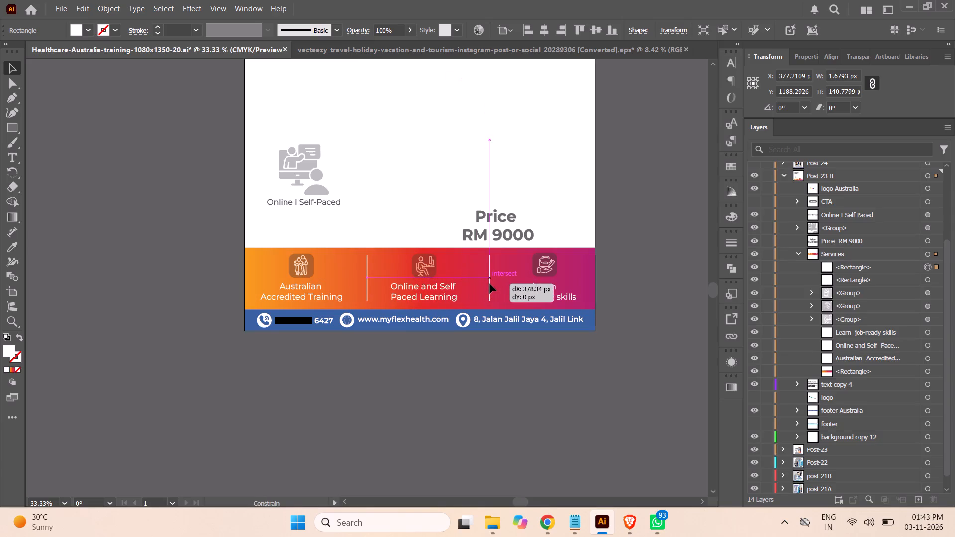
pyautogui.click(617, 292)
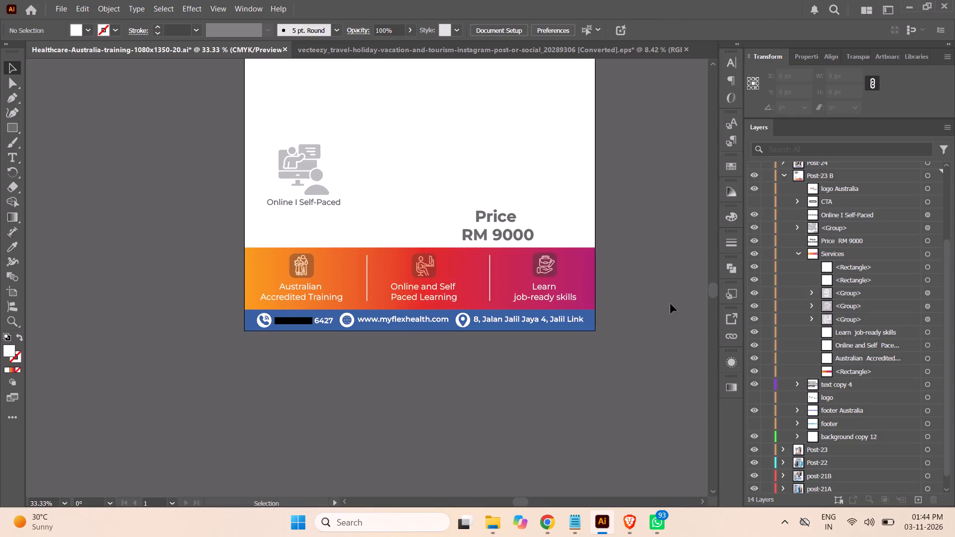
pyautogui.click(670, 304)
pyautogui.scroll(7, 644, 269)
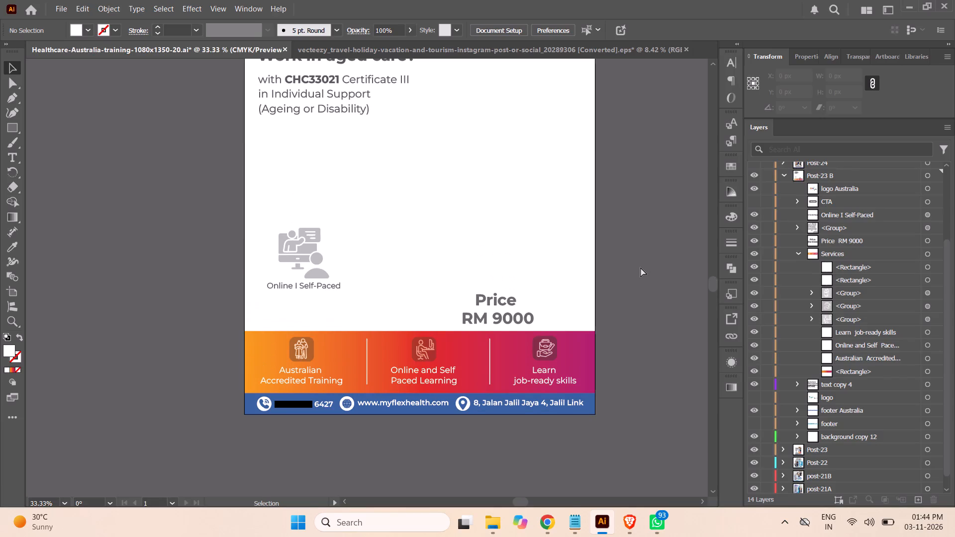
# Save the Healthcare-Australia training document with the updated Services strip.
pyautogui.hotkey('ctrl', 's')
# Review the Post-23 B layout from the logo and headline to the Services strip and footer.
pyautogui.scroll(-1, 652, 268)
pyautogui.scroll(2, 652, 268)
pyautogui.scroll(-1, 652, 268)
pyautogui.scroll(5, 652, 268)
pyautogui.scroll(-1, 648, 268)
pyautogui.scroll(1, 648, 268)
pyautogui.scroll(-1, 648, 268)
pyautogui.scroll(1, 647, 268)
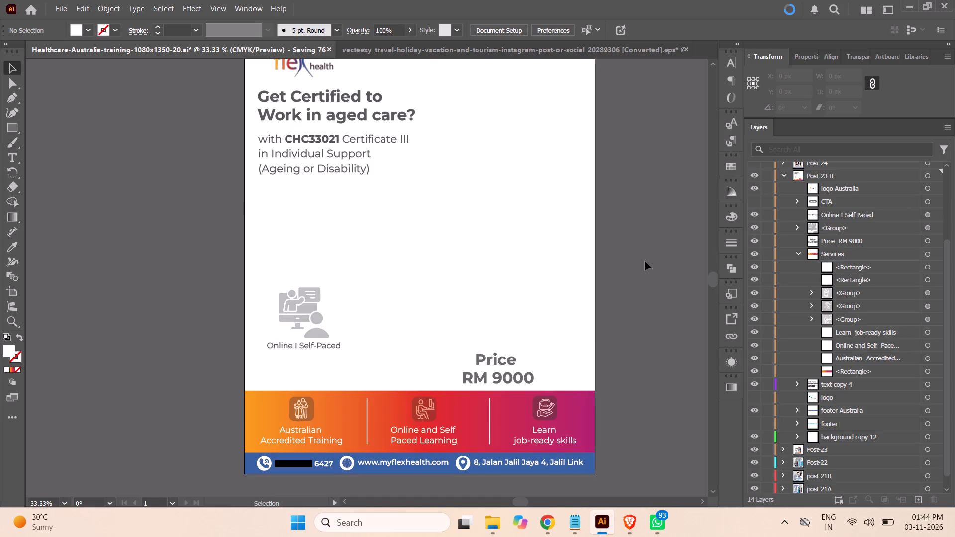
pyautogui.scroll(7, 650, 259)
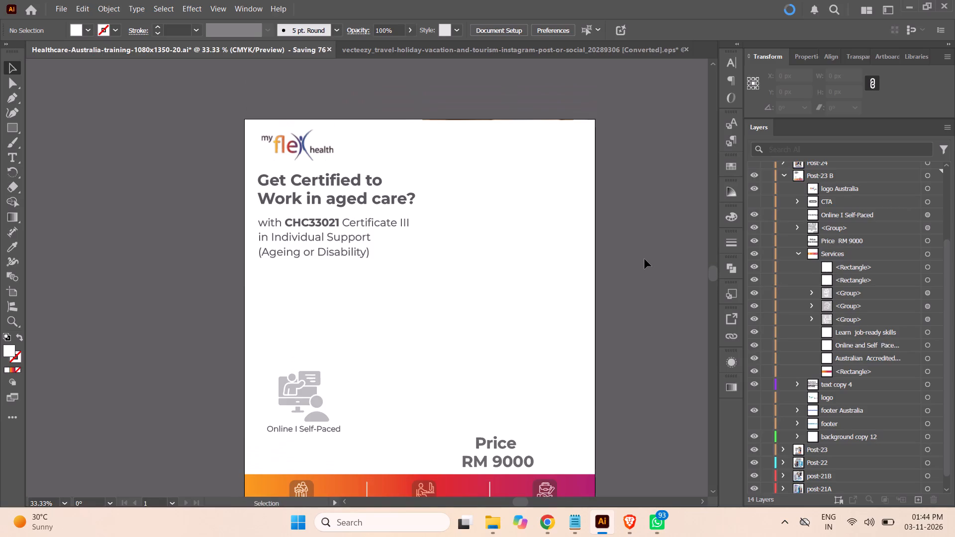
pyautogui.scroll(2, 644, 259)
pyautogui.scroll(-6, 644, 259)
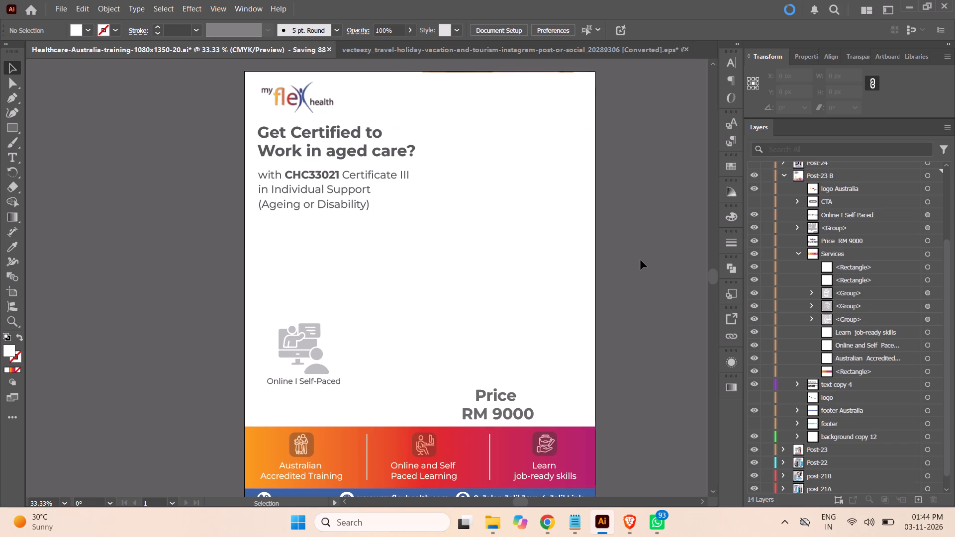
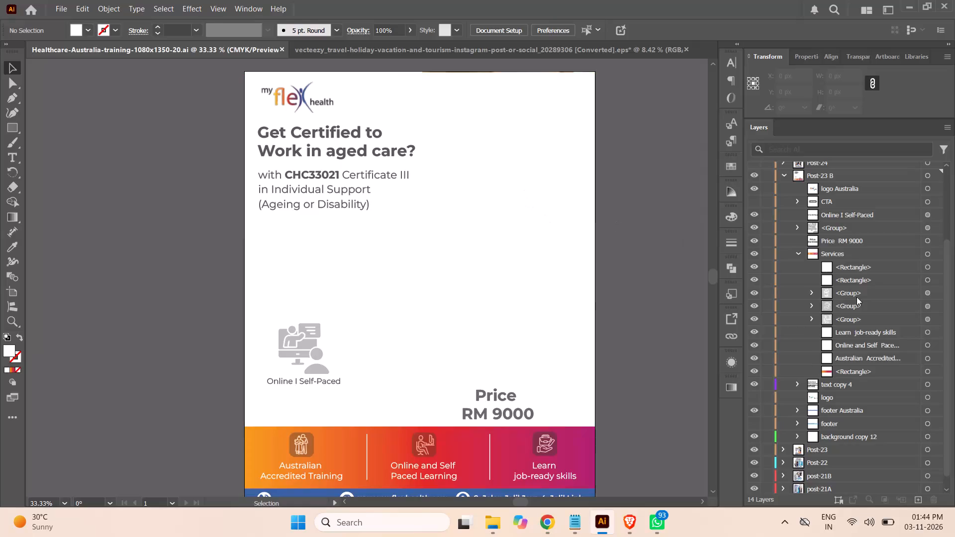
# Draw a white circle about 820 px in diameter over the upper-left of the Post-23 B artboard, extending past its top and left edges.
pyautogui.click(797, 254)
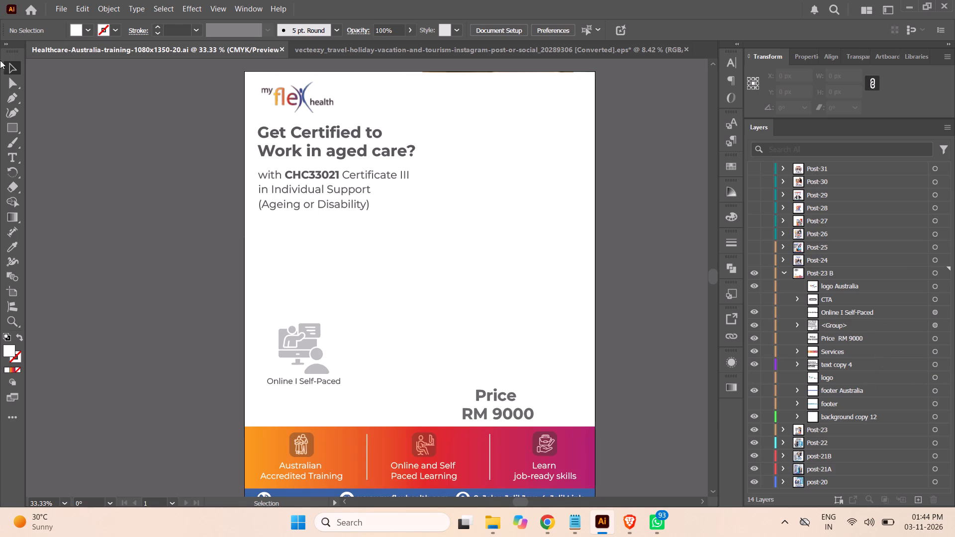
pyautogui.click(16, 131)
pyautogui.click(55, 143)
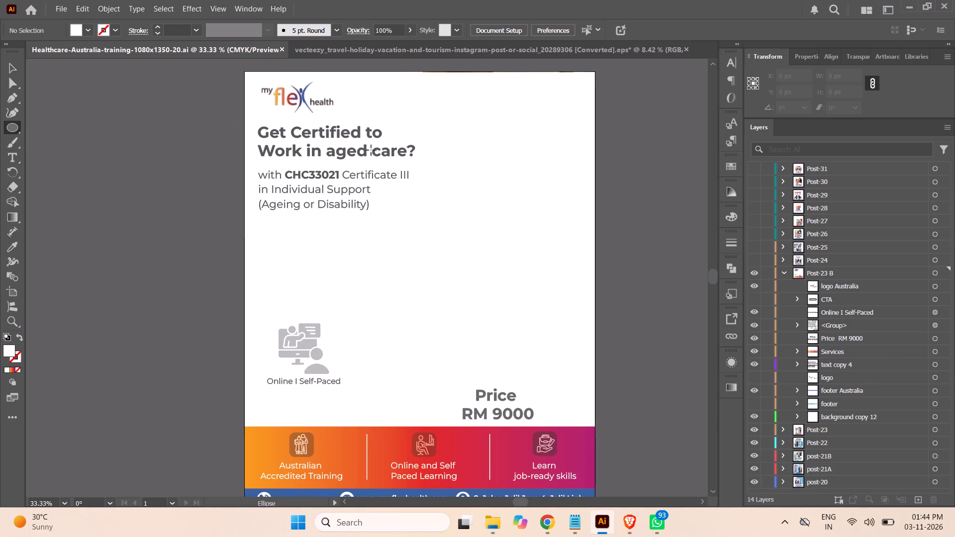
pyautogui.scroll(-1, 389, 145)
pyautogui.scroll(1, 387, 145)
pyautogui.scroll(-2, 382, 145)
pyautogui.scroll(6, 381, 145)
pyautogui.scroll(-1, 377, 142)
pyautogui.scroll(1, 377, 142)
pyautogui.moveTo(182, 77); pyautogui.dragTo(331, 230)
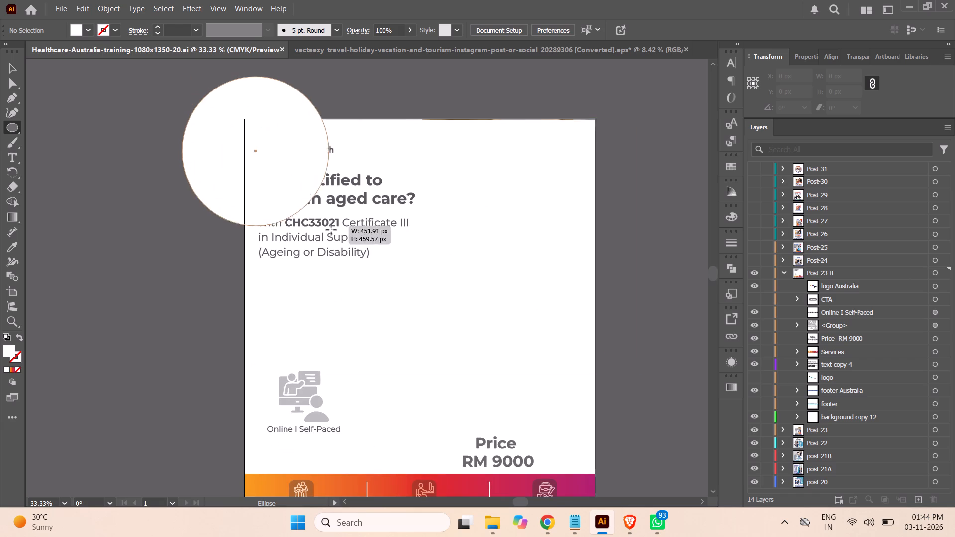
pyautogui.moveTo(331, 230); pyautogui.dragTo(400, 270)
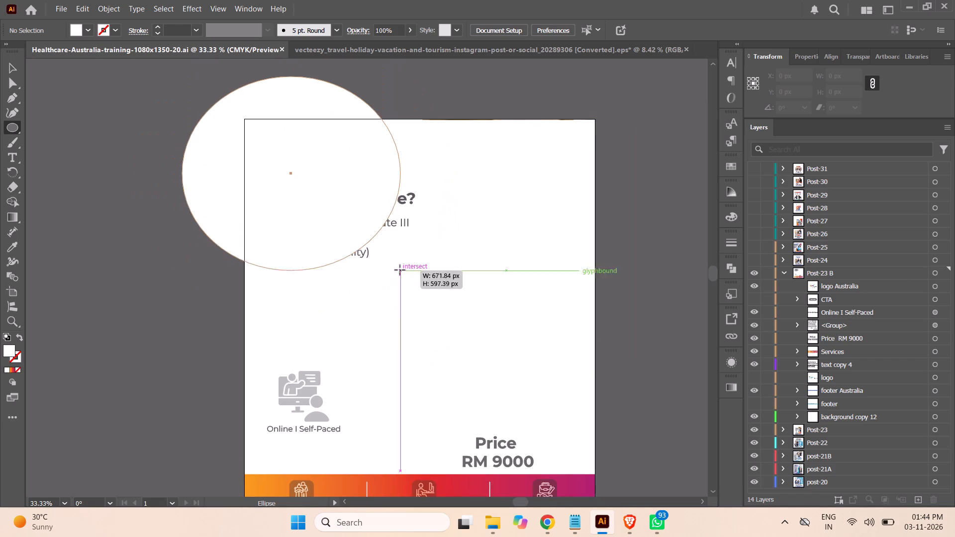
pyautogui.moveTo(400, 270); pyautogui.dragTo(437, 310)
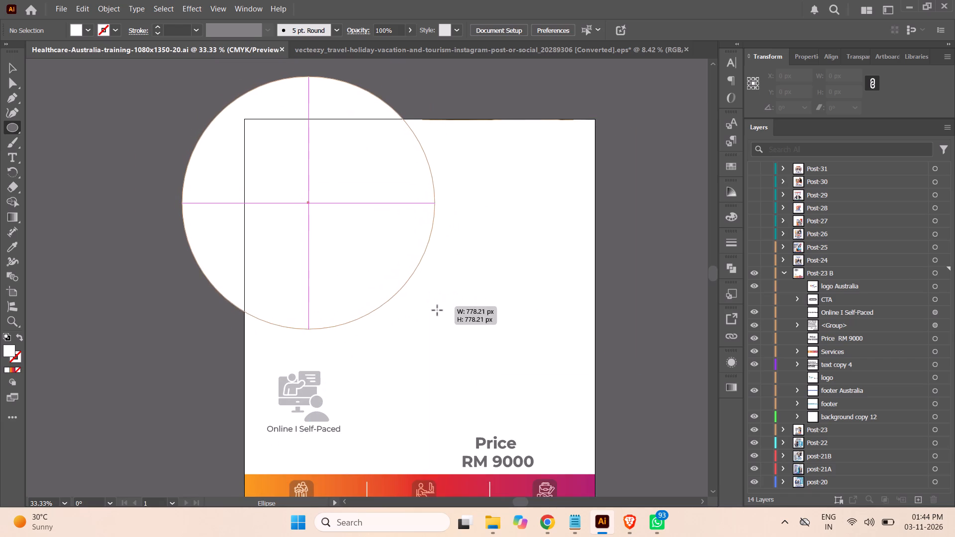
pyautogui.moveTo(437, 310); pyautogui.dragTo(449, 325)
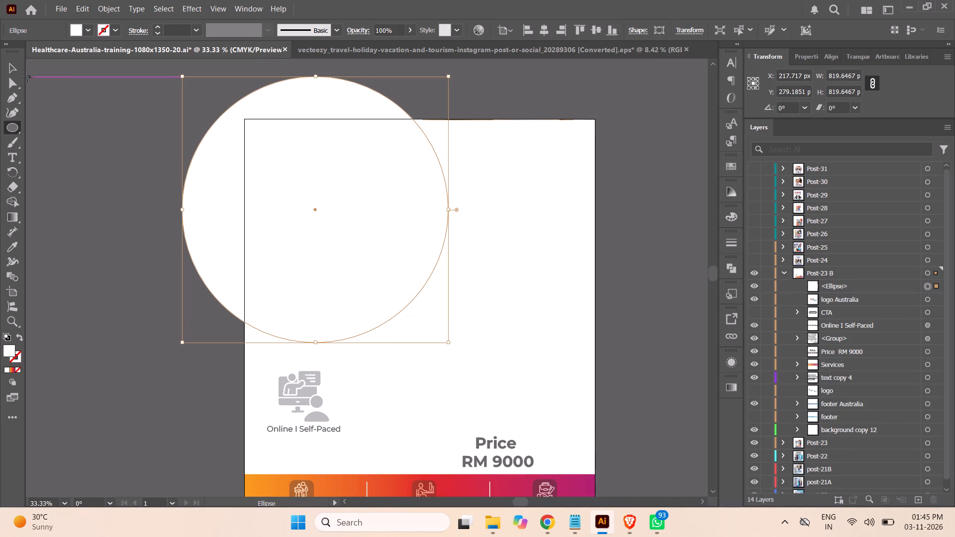
# Duplicate the large white circle within the Post-23 B layer.
pyautogui.click(14, 69)
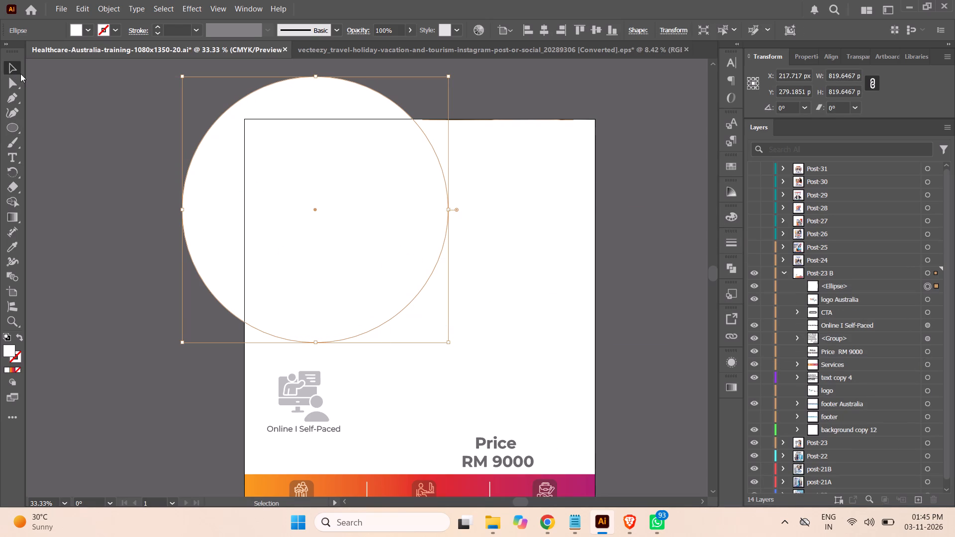
pyautogui.click(14, 68)
pyautogui.click(116, 108)
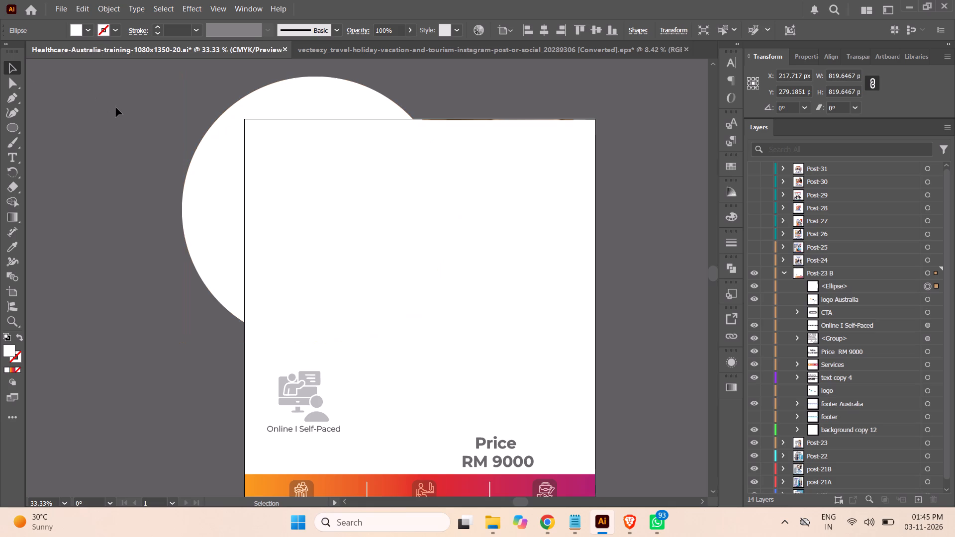
pyautogui.click(858, 284)
pyautogui.moveTo(862, 284); pyautogui.dragTo(923, 501)
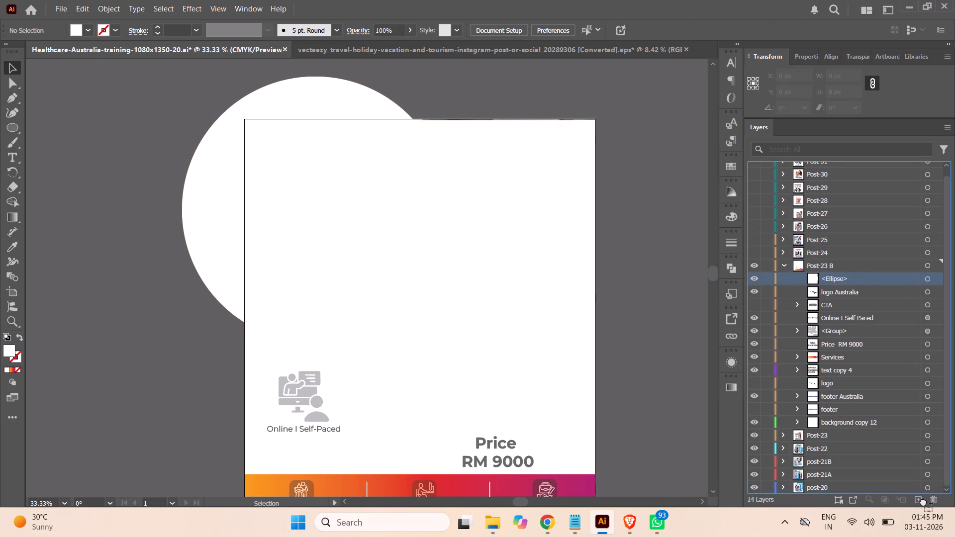
pyautogui.moveTo(923, 501); pyautogui.dragTo(921, 500)
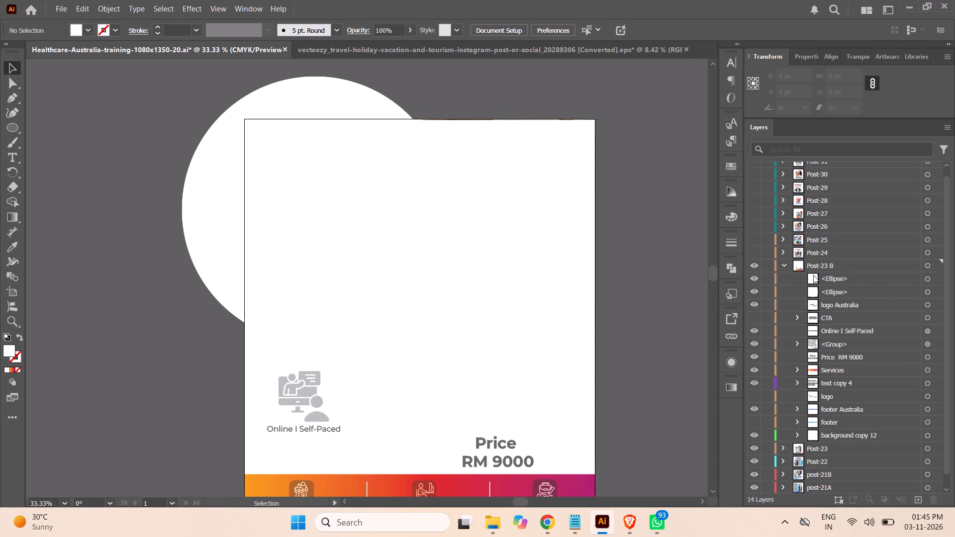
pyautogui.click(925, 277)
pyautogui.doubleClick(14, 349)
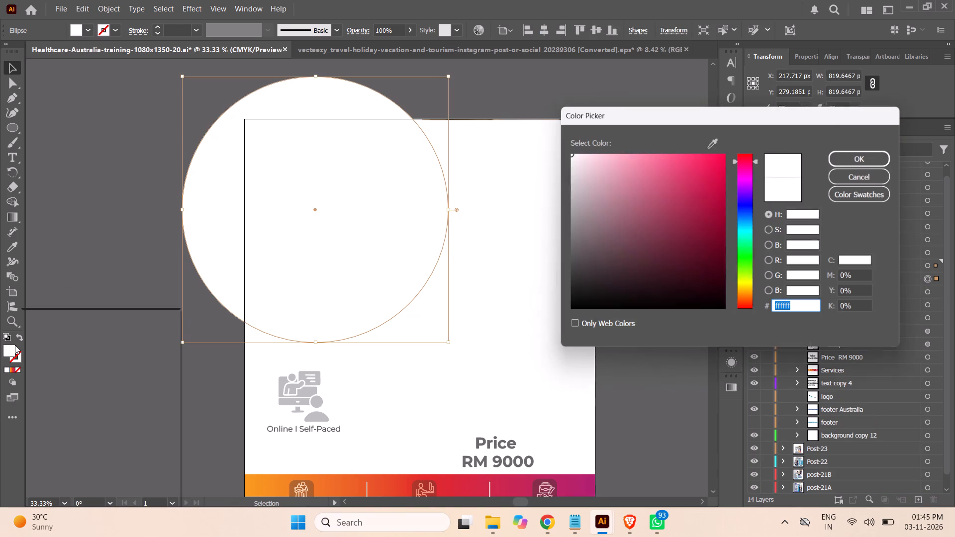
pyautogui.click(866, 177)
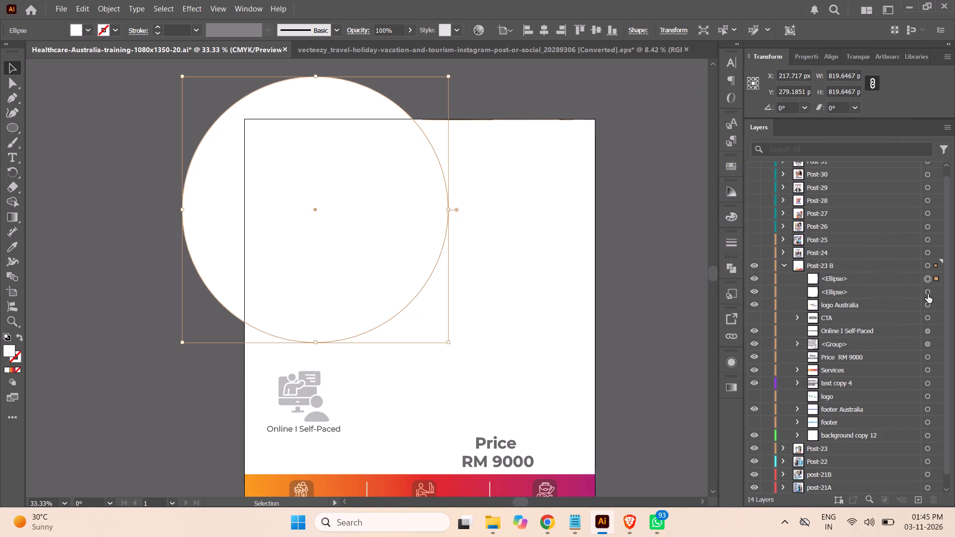
# Change the fill of the lower of the two stacked circles in Post-23 B to a mid grey.
pyautogui.click(928, 293)
pyautogui.doubleClick(12, 351)
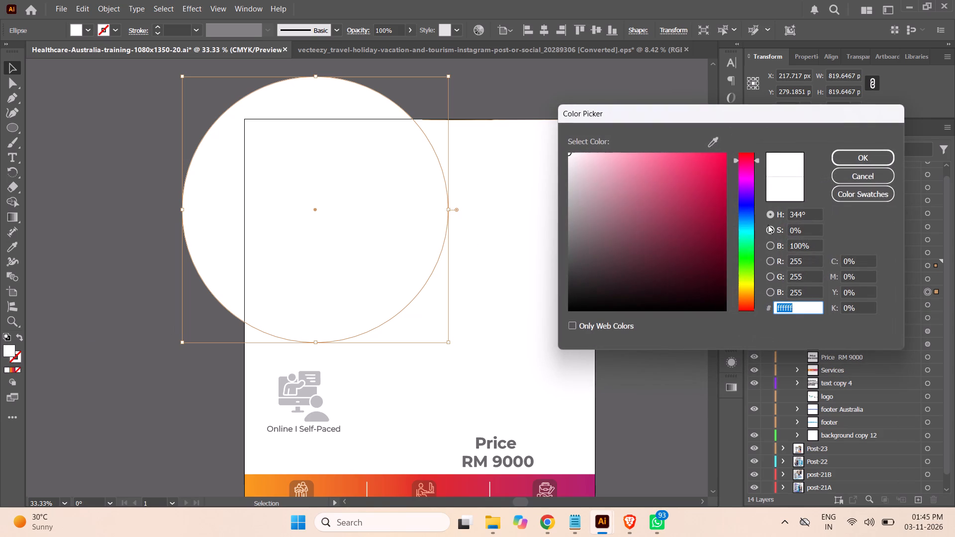
pyautogui.scroll(-5, 483, 268)
pyautogui.scroll(1, 483, 271)
pyautogui.scroll(-1, 484, 271)
pyautogui.scroll(1, 490, 270)
pyautogui.scroll(-1, 490, 270)
pyautogui.click(672, 215)
pyautogui.click(859, 159)
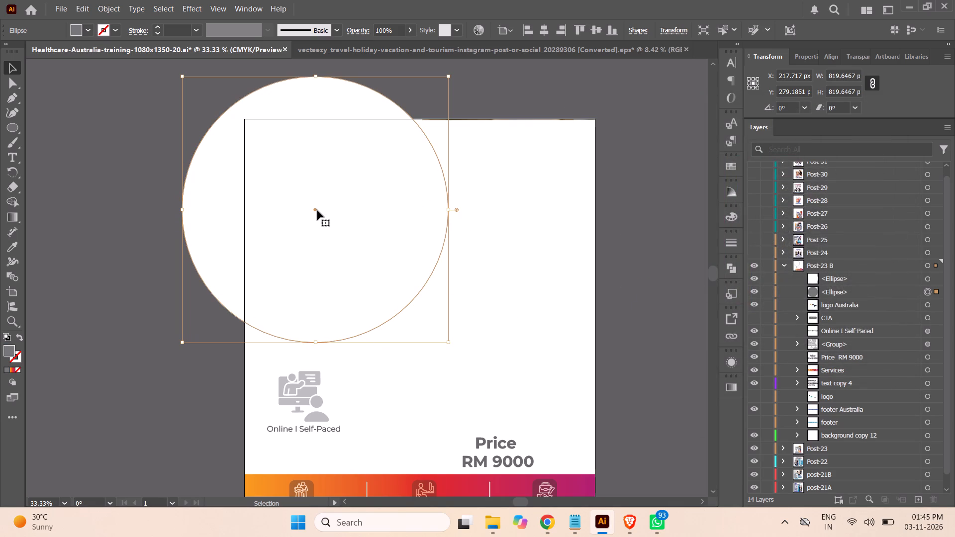
# Offset the grey circle from the white one by about 43 px to the right and 40 px upward.
pyautogui.moveTo(317, 210); pyautogui.dragTo(329, 212)
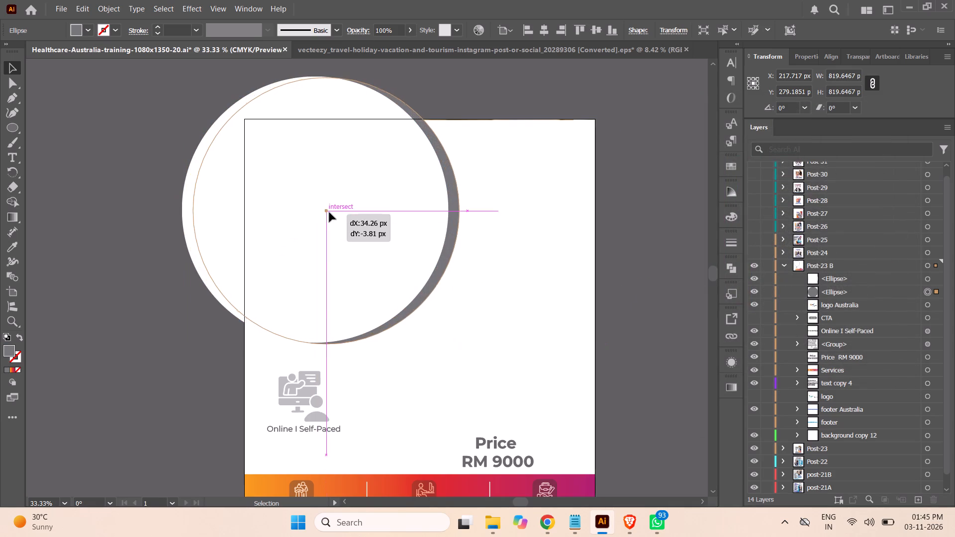
pyautogui.moveTo(329, 212); pyautogui.dragTo(332, 209)
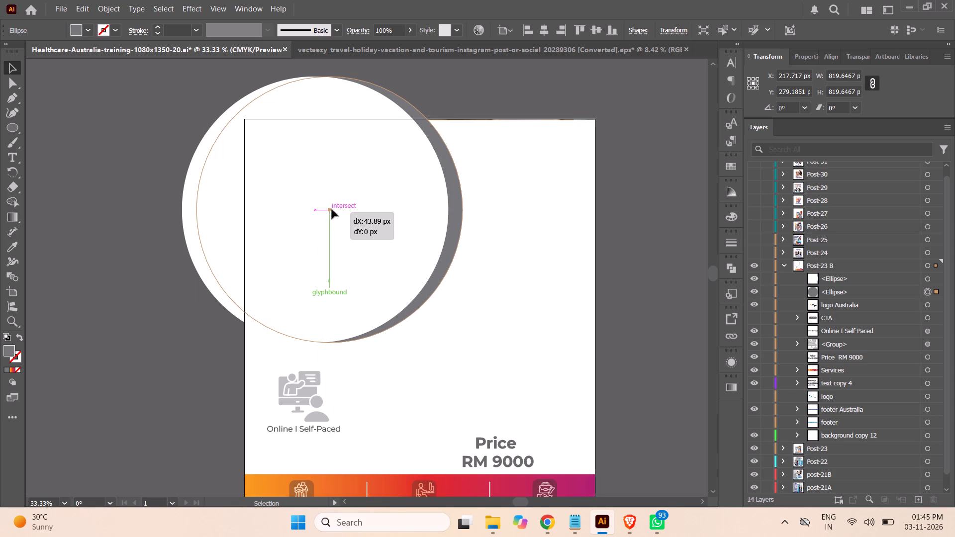
pyautogui.moveTo(332, 209); pyautogui.dragTo(333, 205)
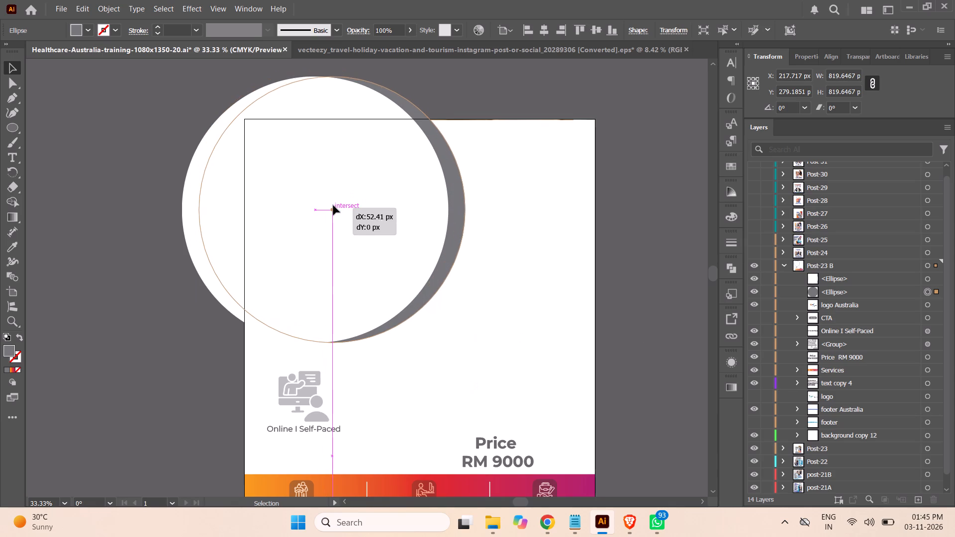
pyautogui.moveTo(333, 205); pyautogui.dragTo(334, 200)
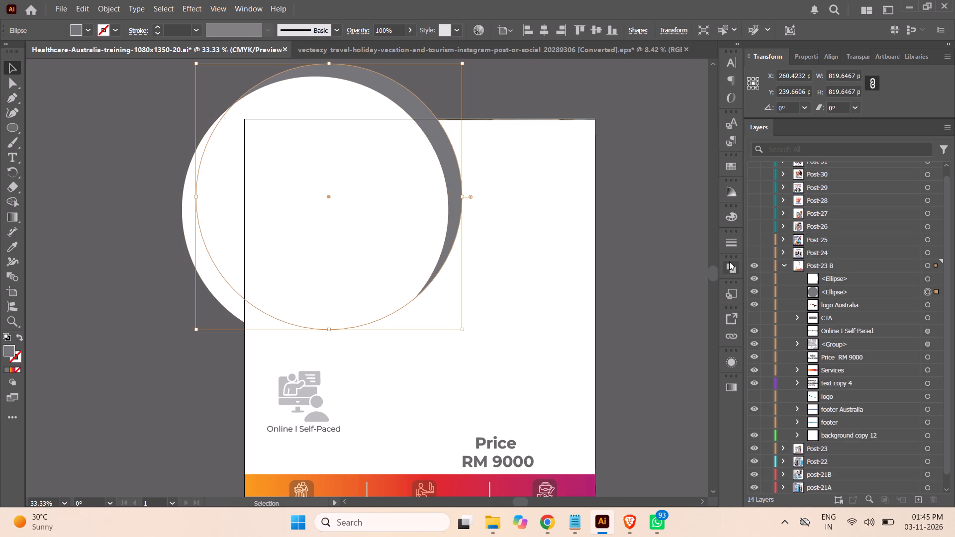
# Make another duplicate of the white circle in Post-23 B, keeping it above the grey circle.
pyautogui.keyDown('shift'); pyautogui.click(927, 277); pyautogui.keyUp('shift')
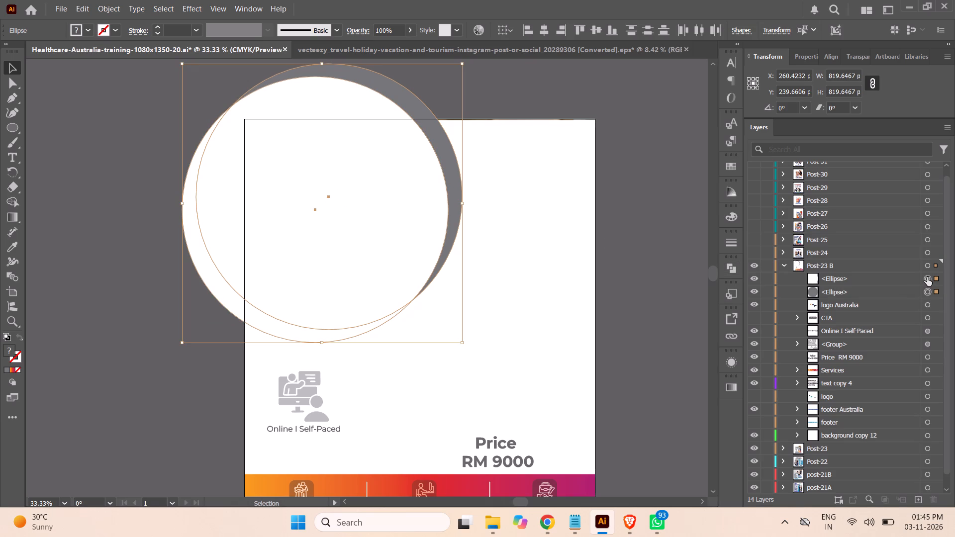
pyautogui.click(885, 278)
pyautogui.click(868, 276)
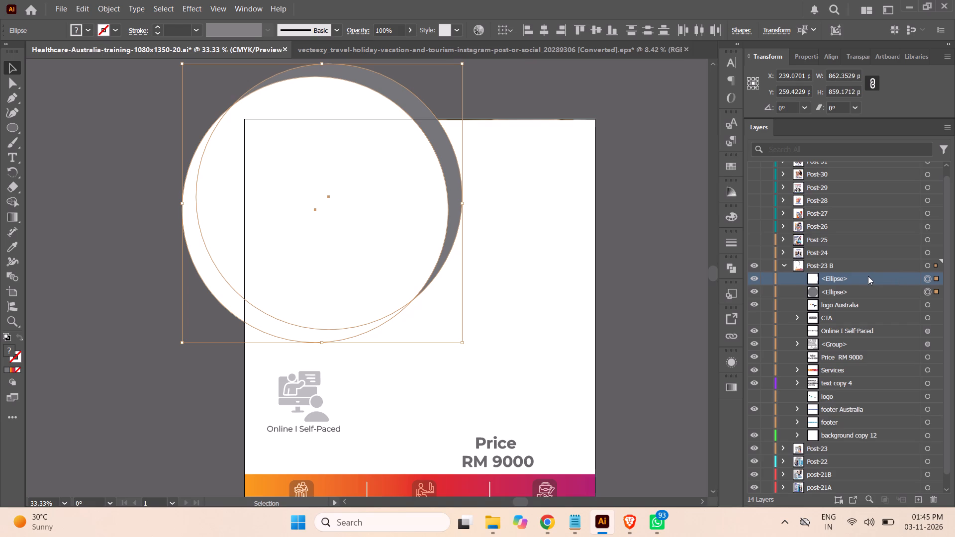
pyautogui.moveTo(868, 276); pyautogui.dragTo(917, 481)
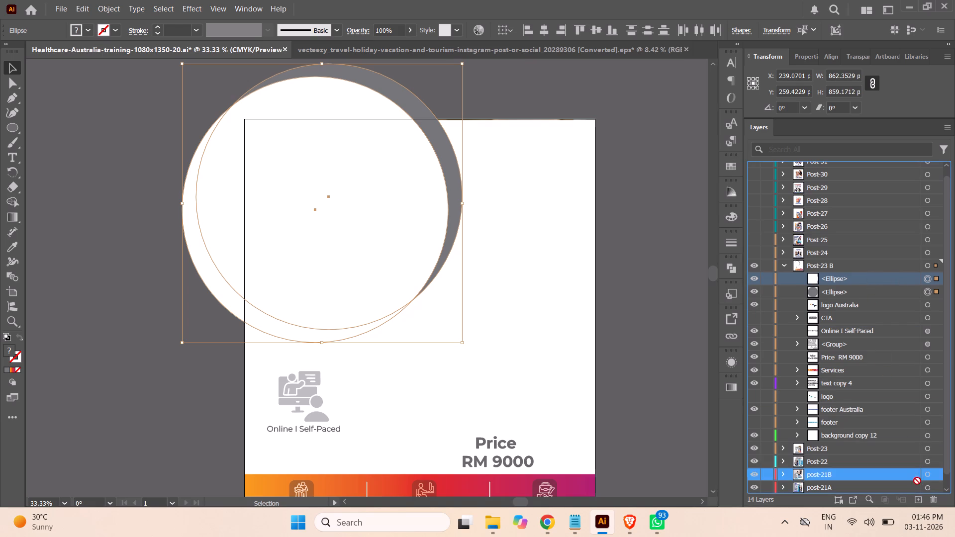
pyautogui.moveTo(917, 481); pyautogui.dragTo(918, 499)
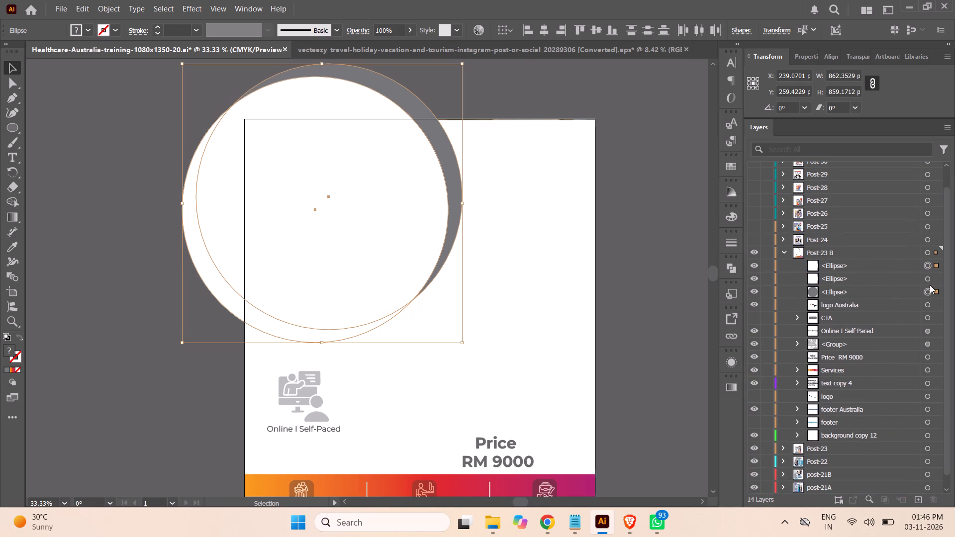
# Subtract the lower white circle from the grey circle with Minus Front to form a grey crescent.
pyautogui.click(927, 280)
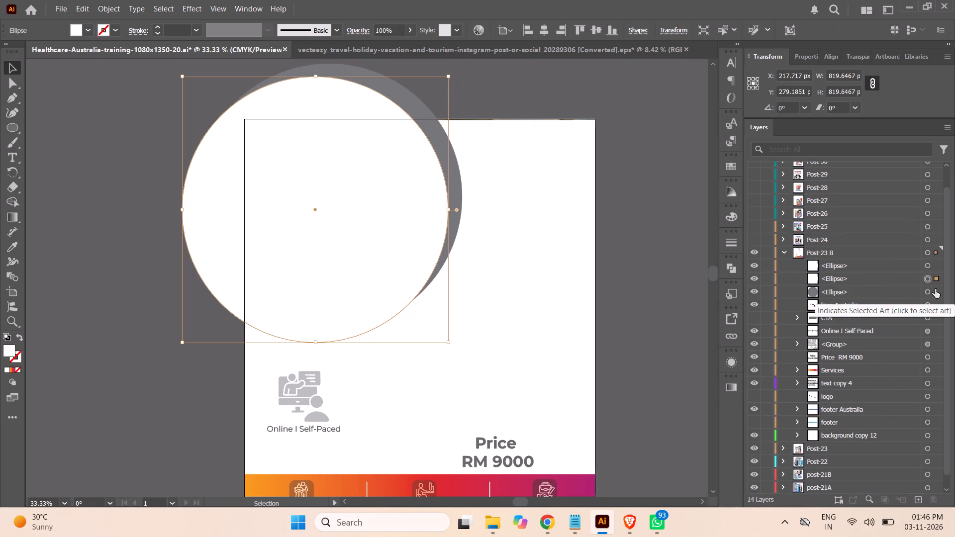
pyautogui.keyDown('shift'); pyautogui.click(928, 291); pyautogui.keyUp('shift')
pyautogui.click(871, 277)
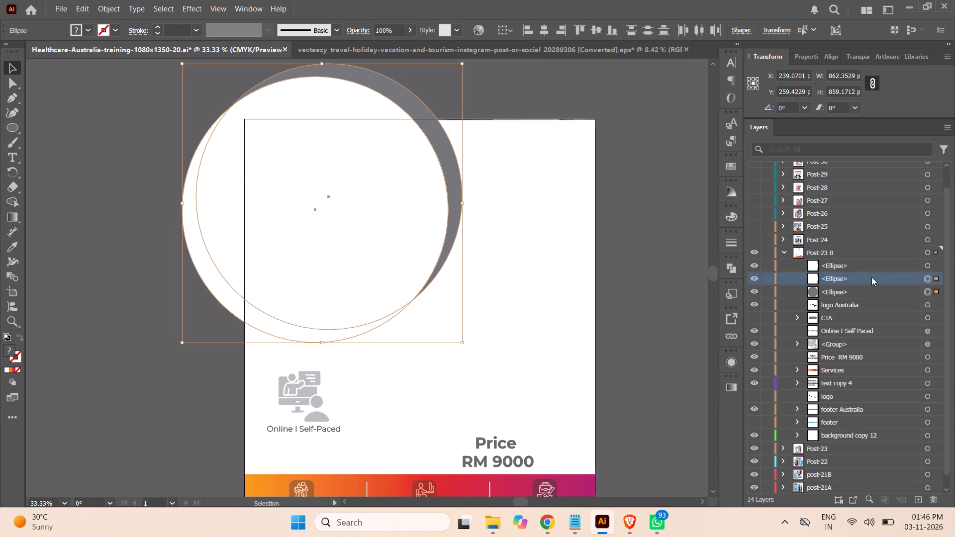
pyautogui.keyDown('shift'); pyautogui.click(867, 290); pyautogui.keyUp('shift')
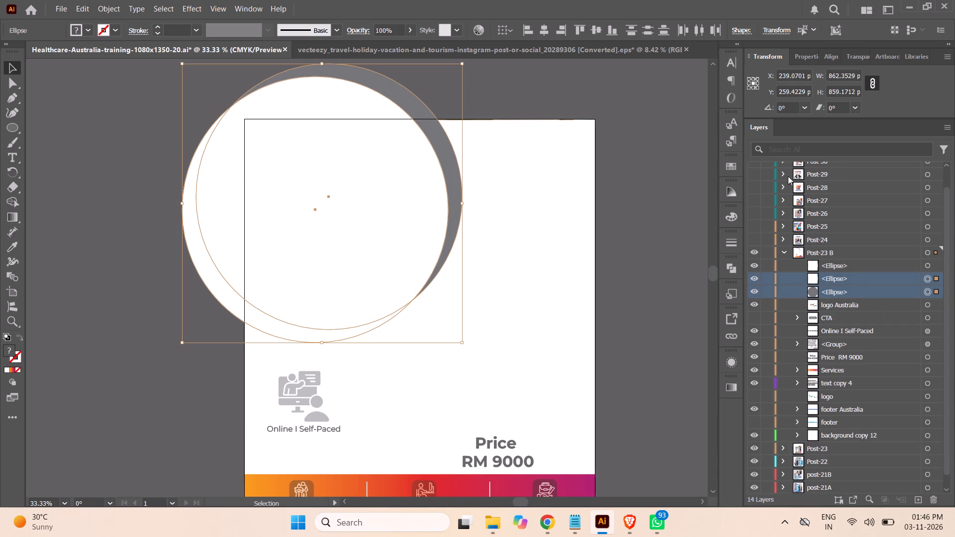
pyautogui.click(731, 266)
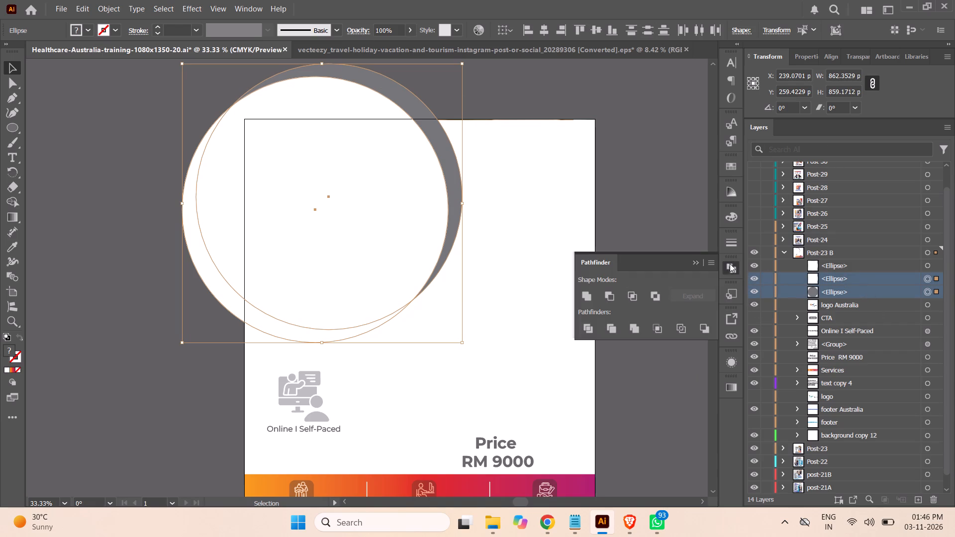
pyautogui.click(612, 298)
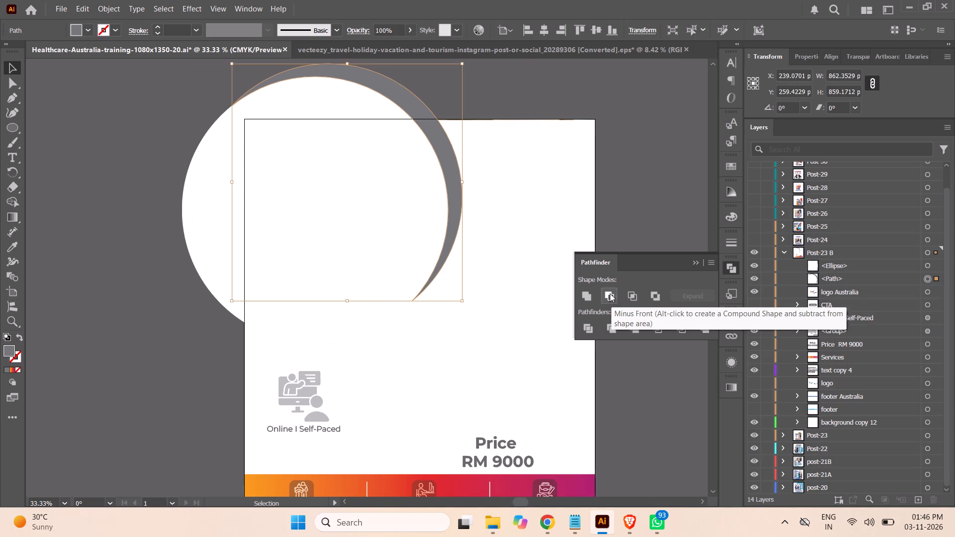
pyautogui.click(663, 186)
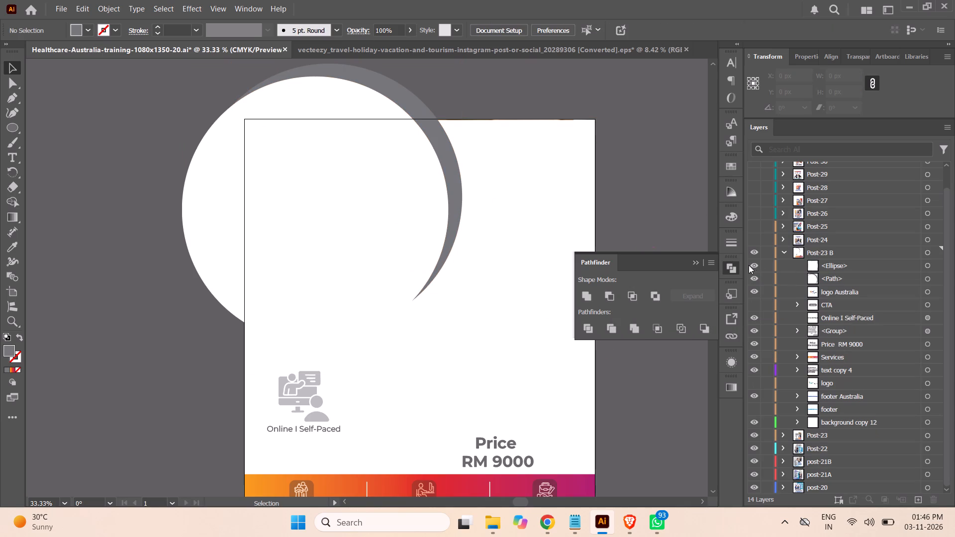
# Hide the remaining white circle in Post-23 B.
pyautogui.click(753, 266)
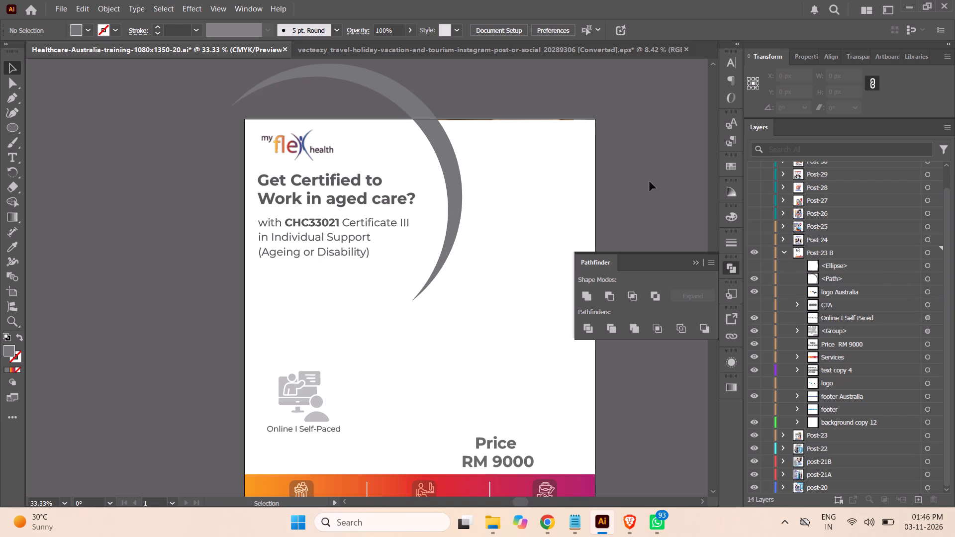
pyautogui.click(694, 262)
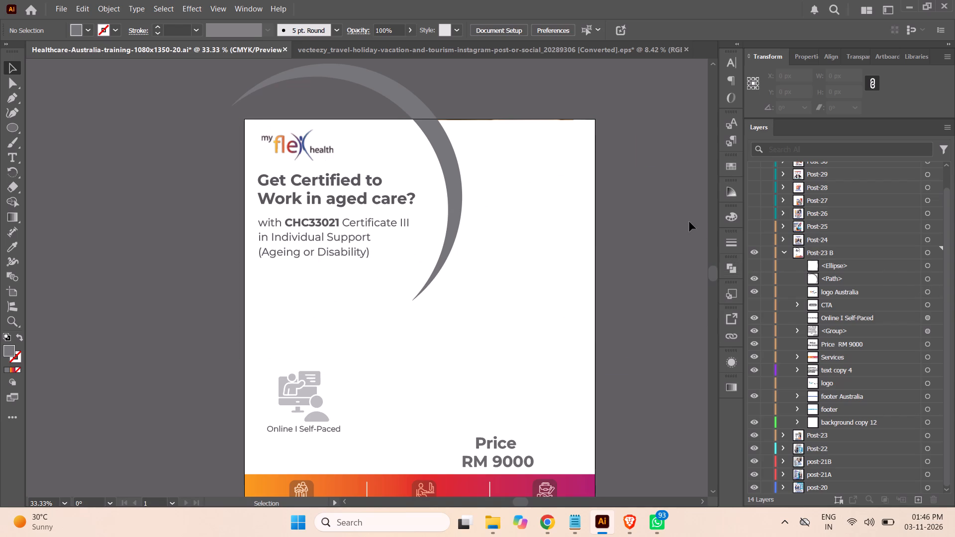
# Draw a grey rectangle about 1164 by 330 px above the artboard, covering the crescent's overhanging top.
pyautogui.scroll(5, 689, 221)
pyautogui.click(19, 133)
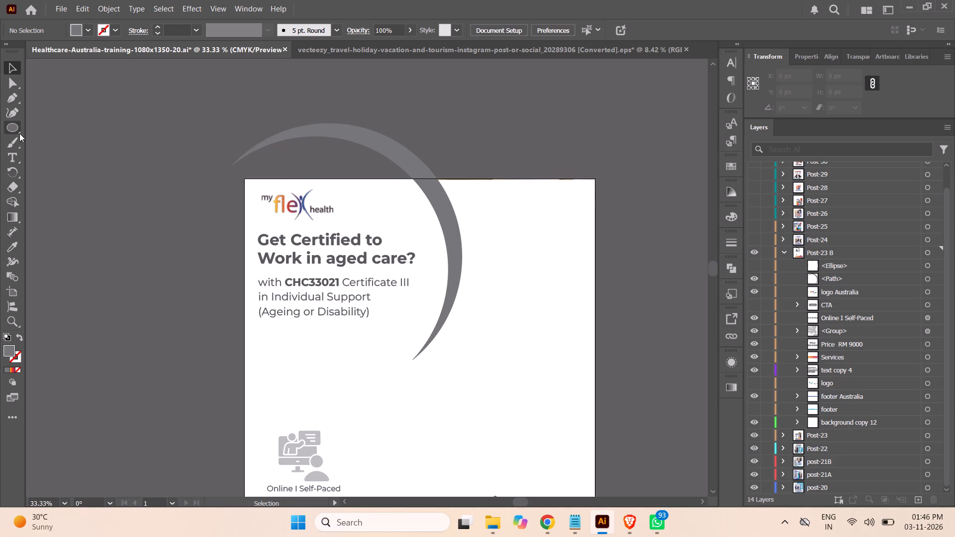
pyautogui.click(56, 126)
pyautogui.moveTo(123, 68); pyautogui.dragTo(223, 114)
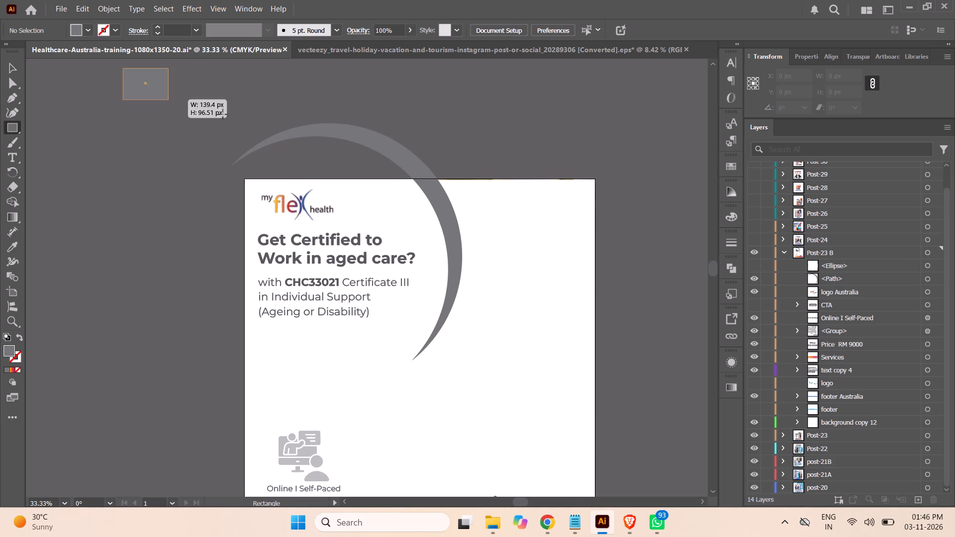
pyautogui.moveTo(223, 114); pyautogui.dragTo(497, 177)
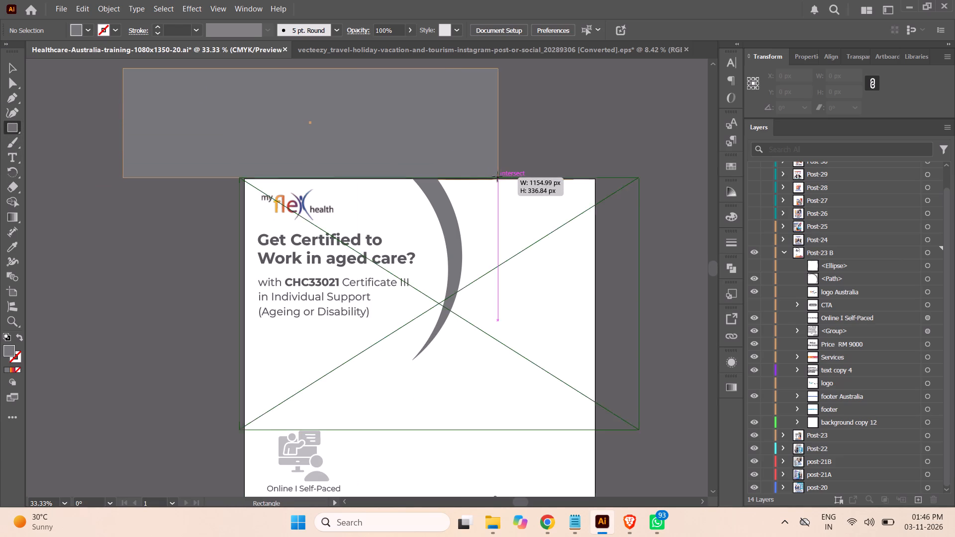
pyautogui.moveTo(497, 177); pyautogui.dragTo(501, 175)
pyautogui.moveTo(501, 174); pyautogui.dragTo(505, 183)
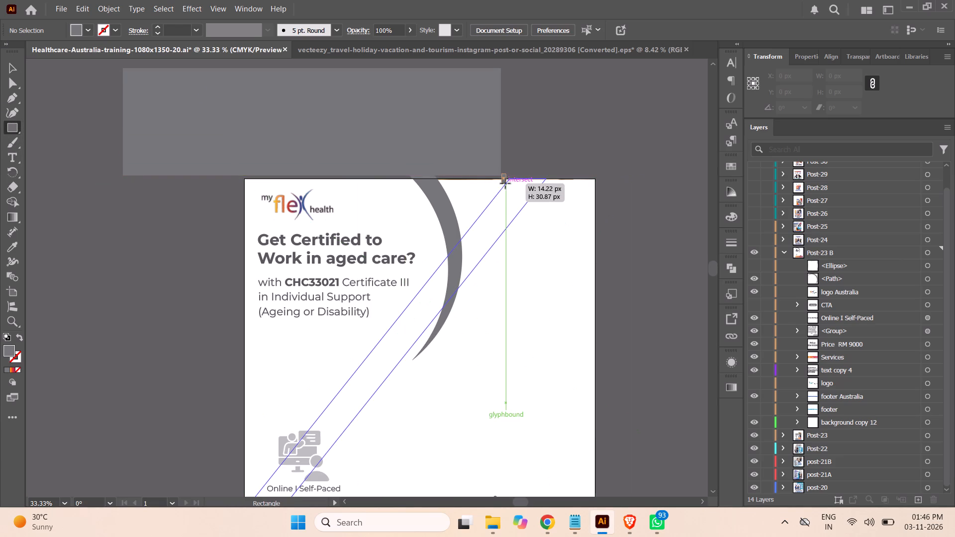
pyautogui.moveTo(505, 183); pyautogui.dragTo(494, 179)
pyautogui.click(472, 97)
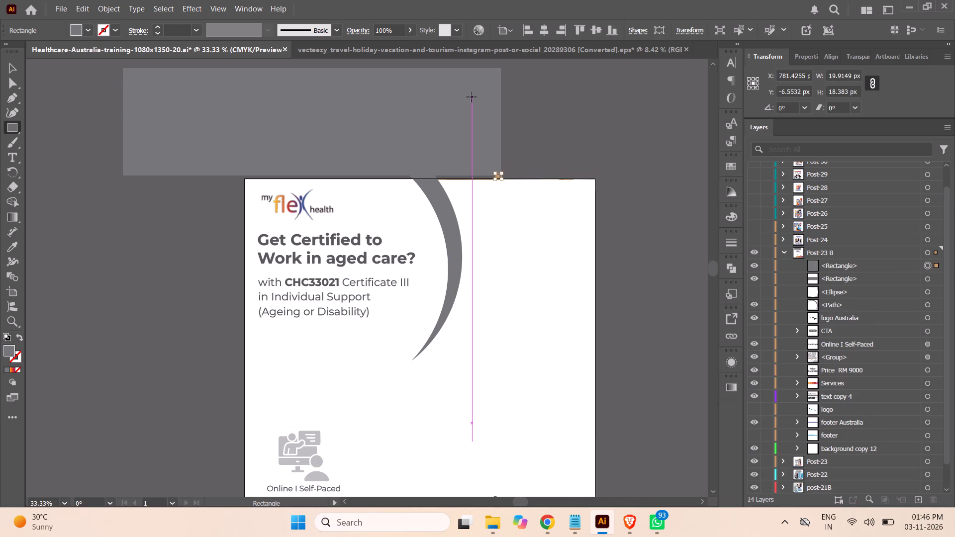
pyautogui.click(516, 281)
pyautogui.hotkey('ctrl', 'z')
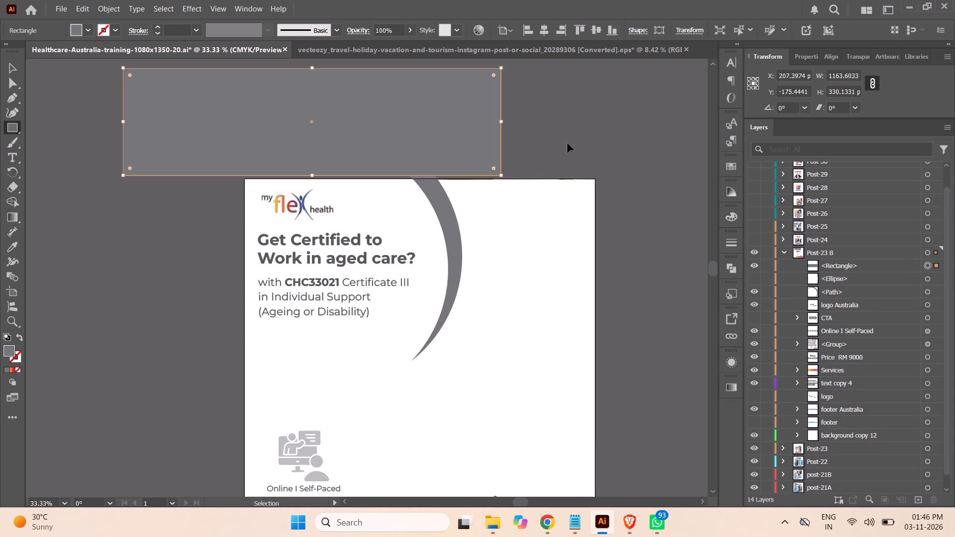
# Extend the rectangle's bottom edge down to the artboard's top edge, making it about 341 px high.
pyautogui.click(310, 176)
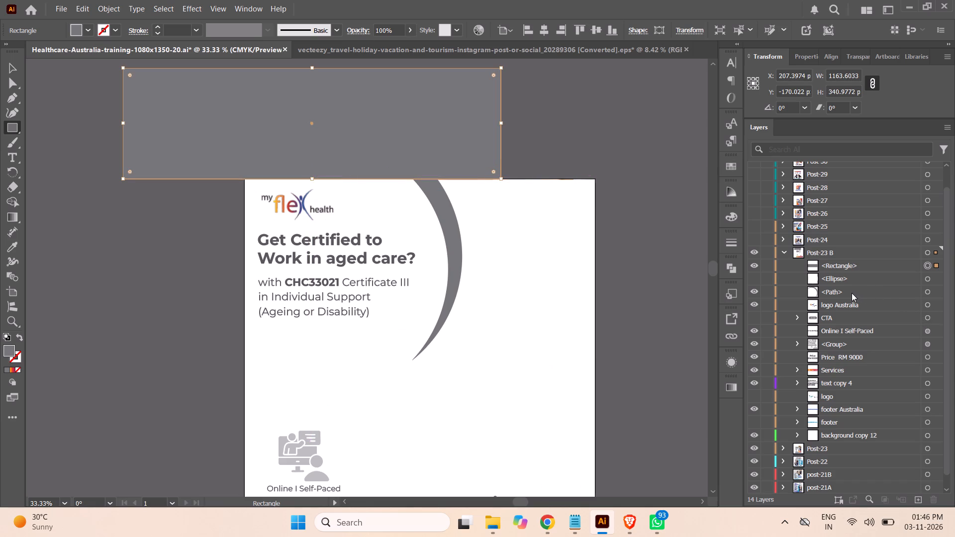
# Move the crescent path directly below the grey rectangle in Post-23 B and subtract the rectangle from it with Minus Front.
pyautogui.moveTo(851, 292); pyautogui.dragTo(851, 271)
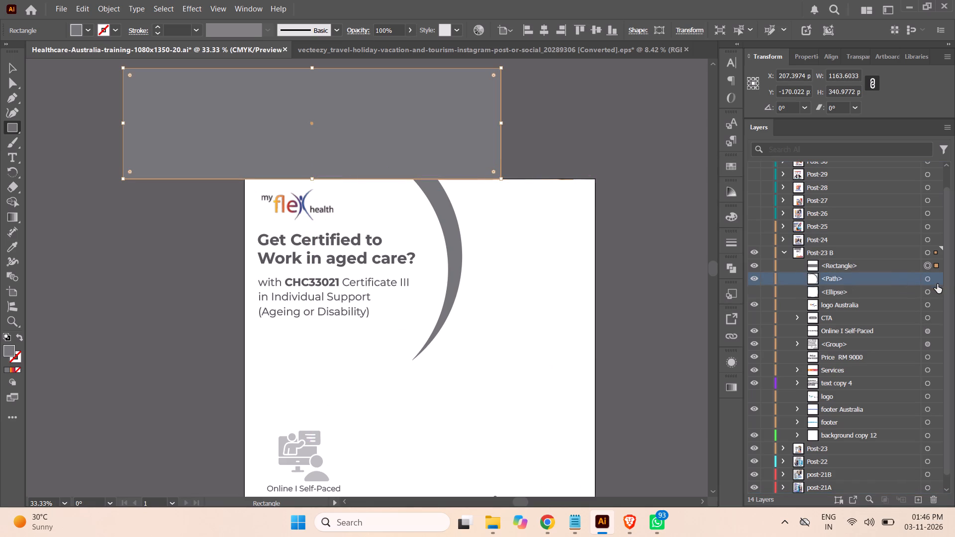
pyautogui.keyDown('shift'); pyautogui.click(927, 278); pyautogui.keyUp('shift')
pyautogui.click(902, 267)
pyautogui.keyDown('shift'); pyautogui.click(894, 280); pyautogui.keyUp('shift')
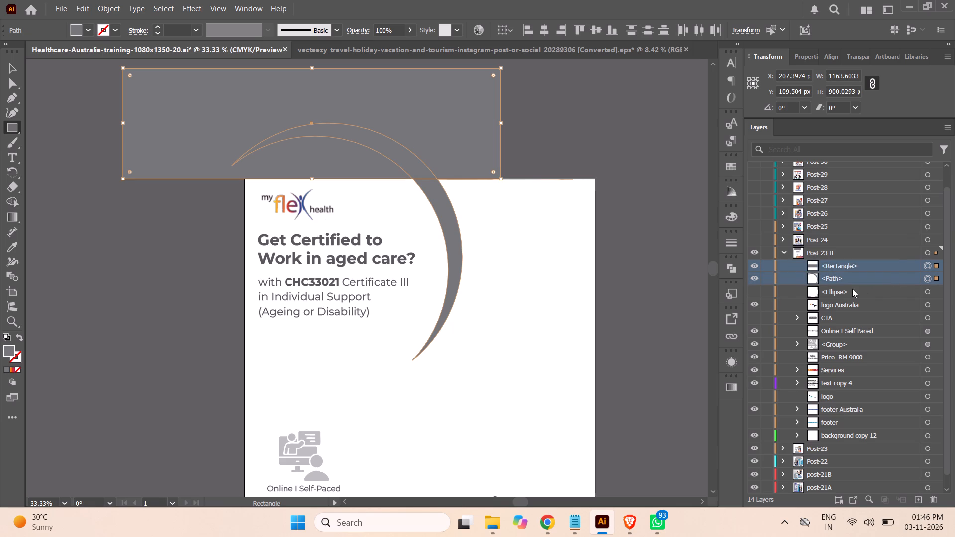
pyautogui.click(734, 270)
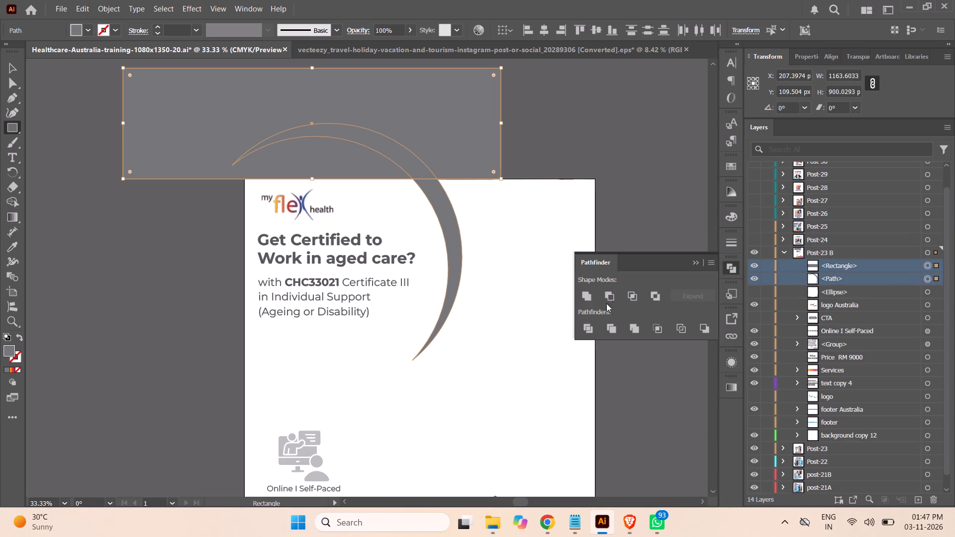
pyautogui.click(611, 296)
pyautogui.click(596, 152)
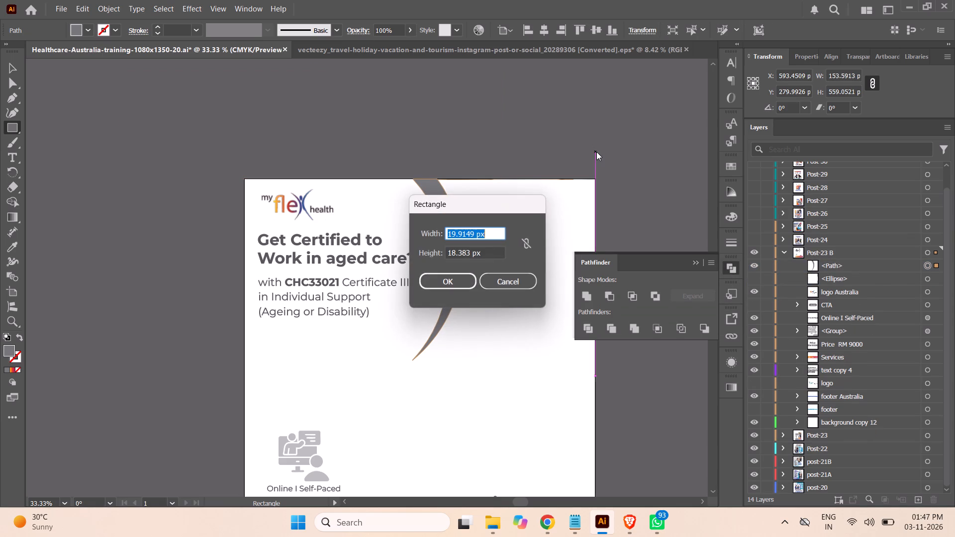
pyautogui.click(498, 284)
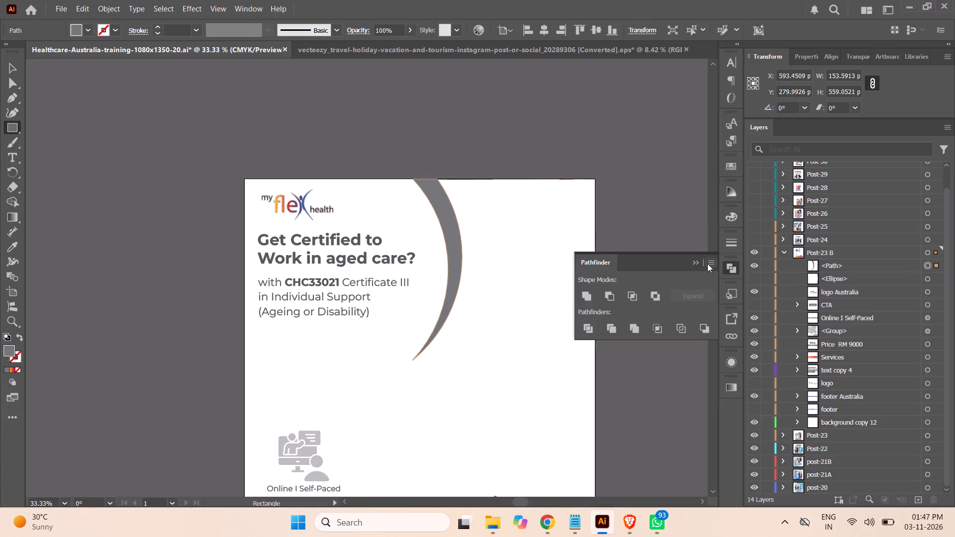
pyautogui.click(692, 261)
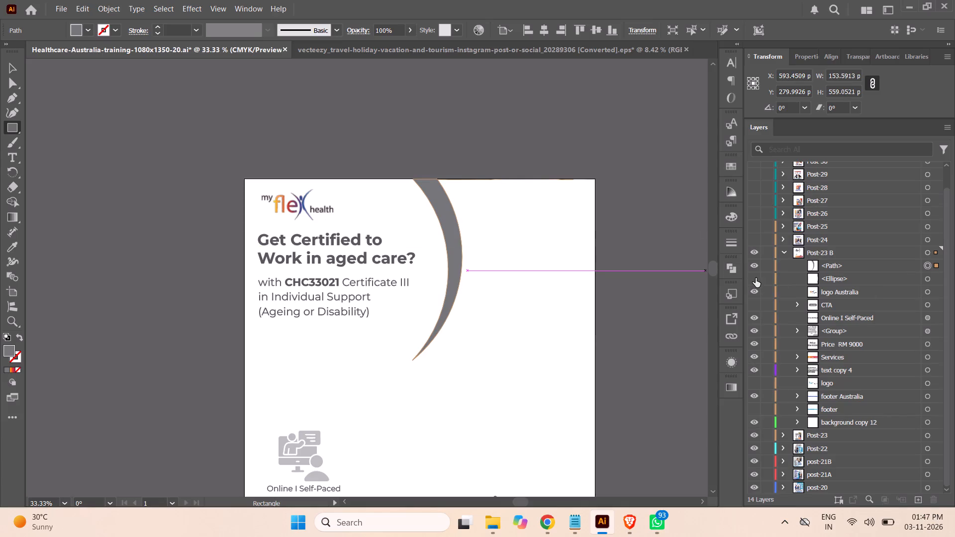
# Recolour the trimmed crescent with the footer bar's blue, sampled using the Eyedropper, and deselect it.
pyautogui.scroll(-5, 654, 198)
pyautogui.scroll(3, 647, 192)
pyautogui.scroll(-2, 647, 192)
pyautogui.scroll(1, 646, 193)
pyautogui.scroll(-1, 644, 193)
pyautogui.scroll(4, 642, 195)
pyautogui.scroll(-3, 641, 195)
pyautogui.scroll(1, 641, 197)
pyautogui.scroll(-6, 641, 197)
pyautogui.scroll(1, 645, 199)
pyautogui.scroll(-3, 645, 199)
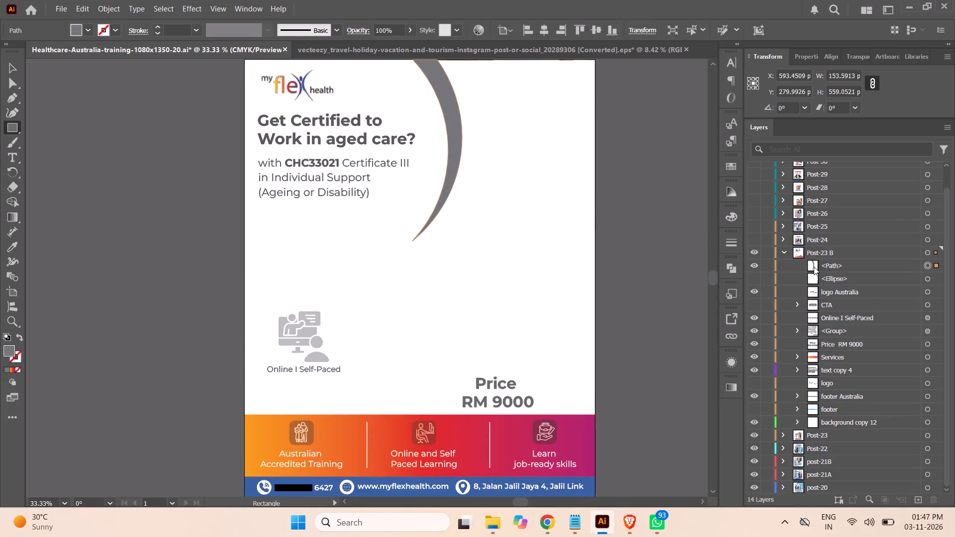
pyautogui.click(927, 266)
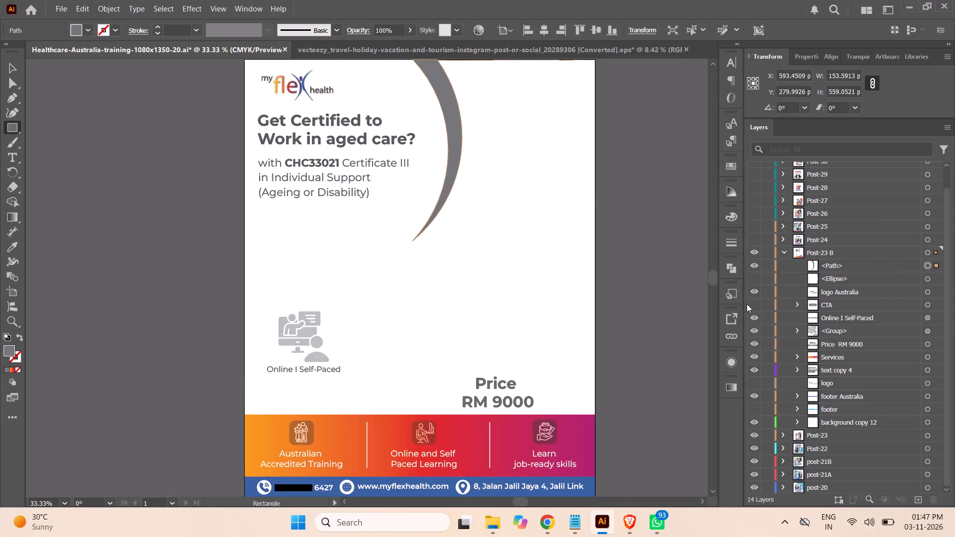
pyautogui.click(15, 244)
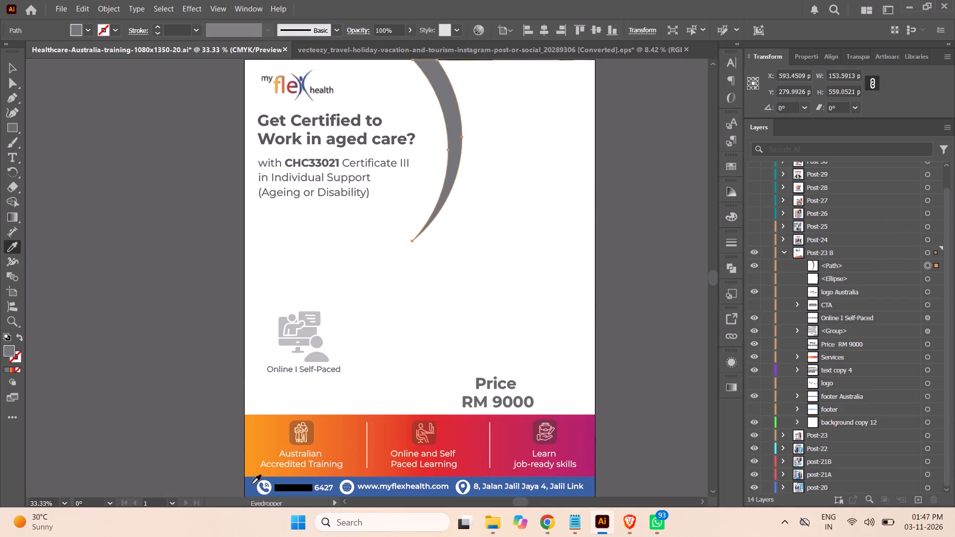
pyautogui.click(251, 484)
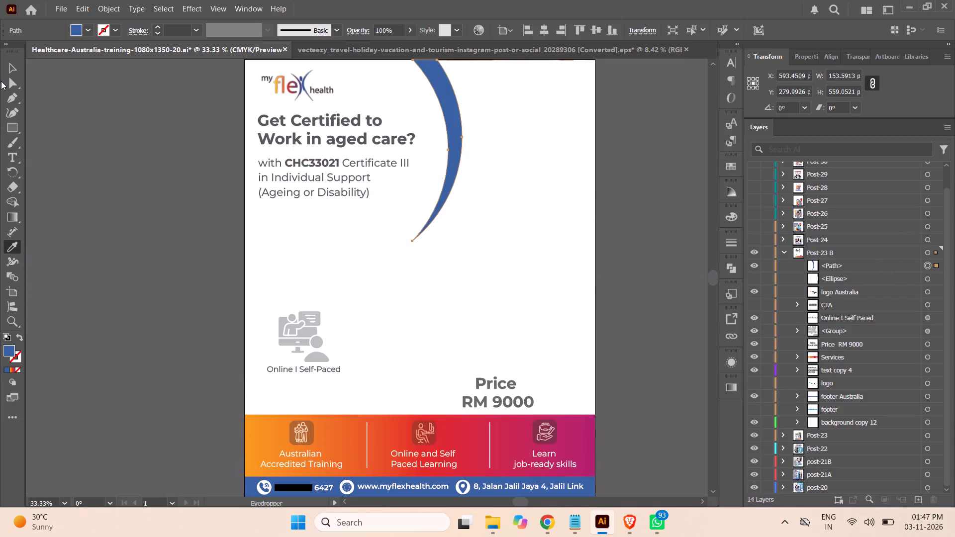
pyautogui.click(12, 72)
pyautogui.click(116, 191)
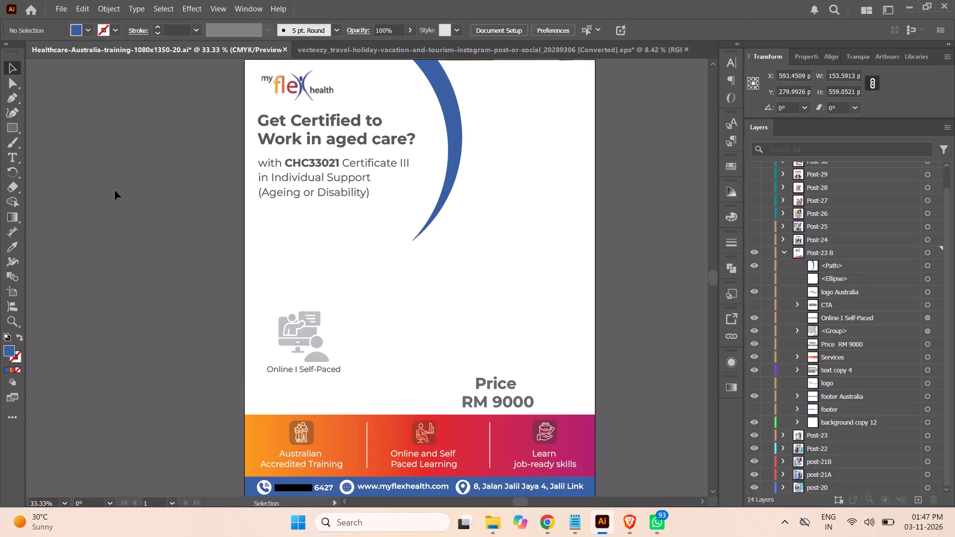
# Save the document.
pyautogui.hotkey('ctrl', 's')
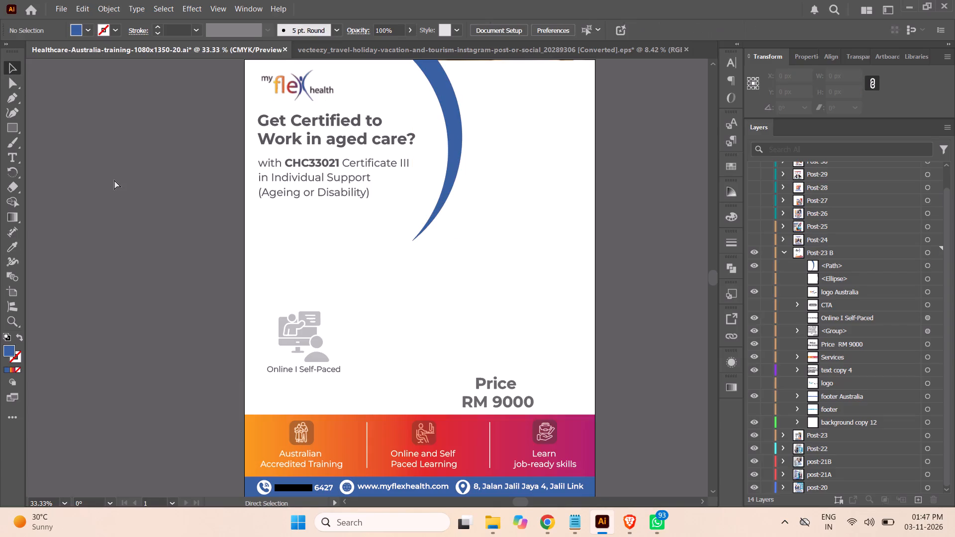
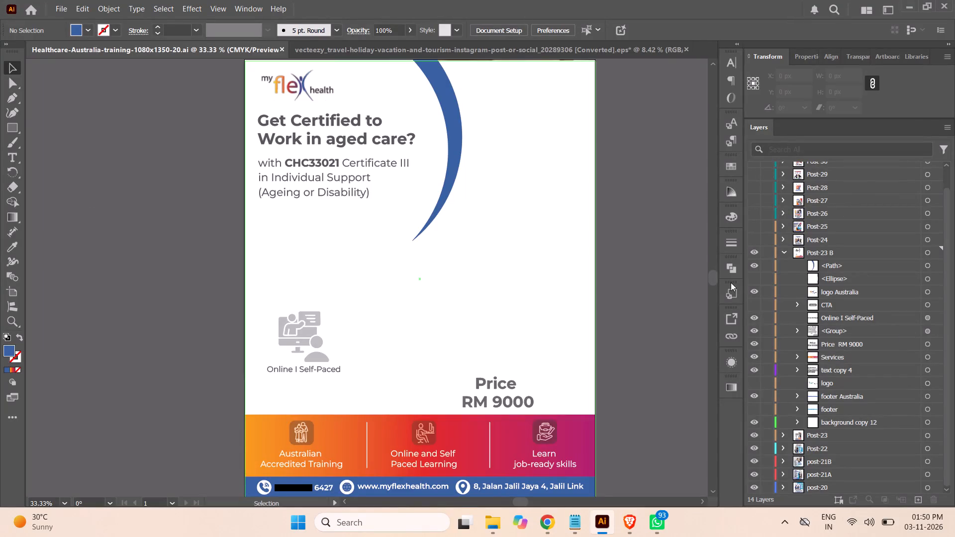
# Unhide the white ellipse in Post-23 B and draw a rectangle about 1374 by 198 px covering its part above the artboard.
pyautogui.click(753, 279)
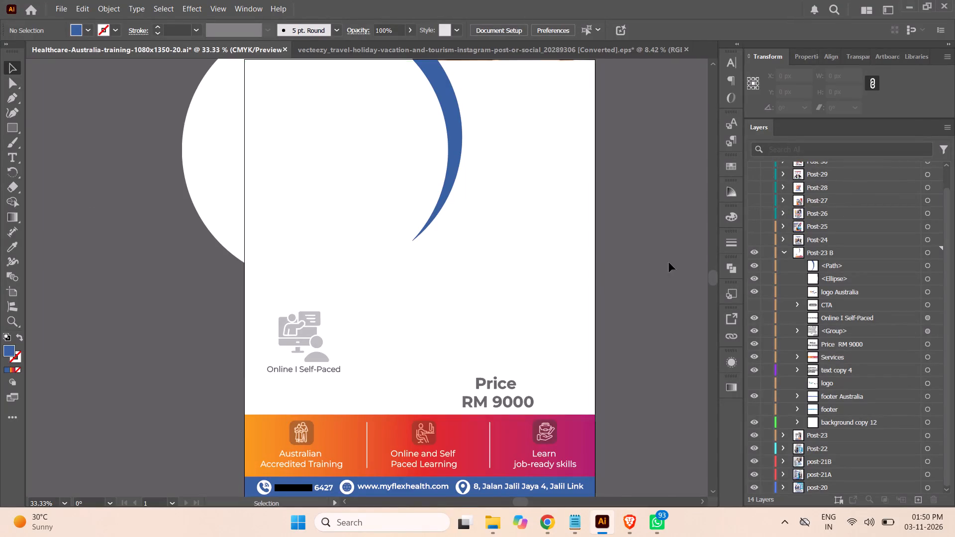
pyautogui.scroll(6, 635, 267)
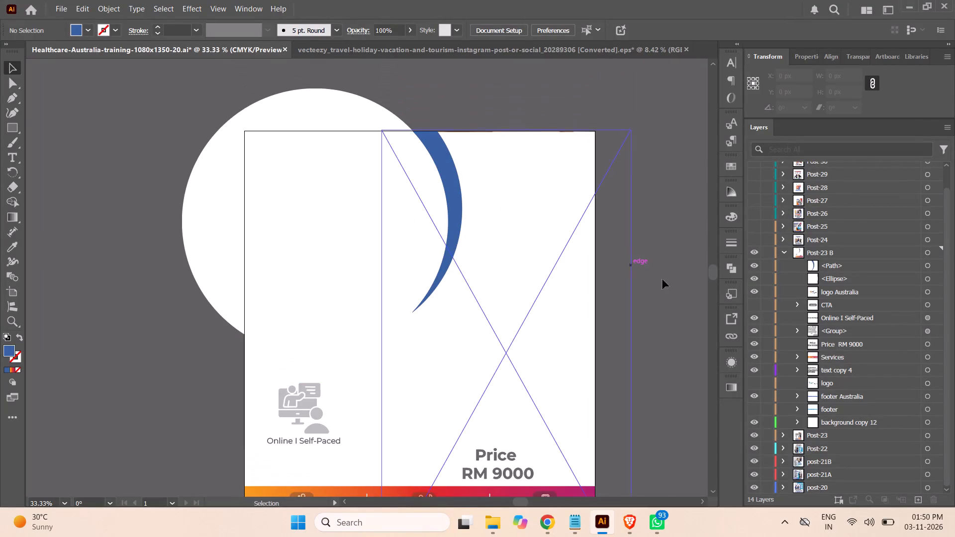
pyautogui.click(860, 280)
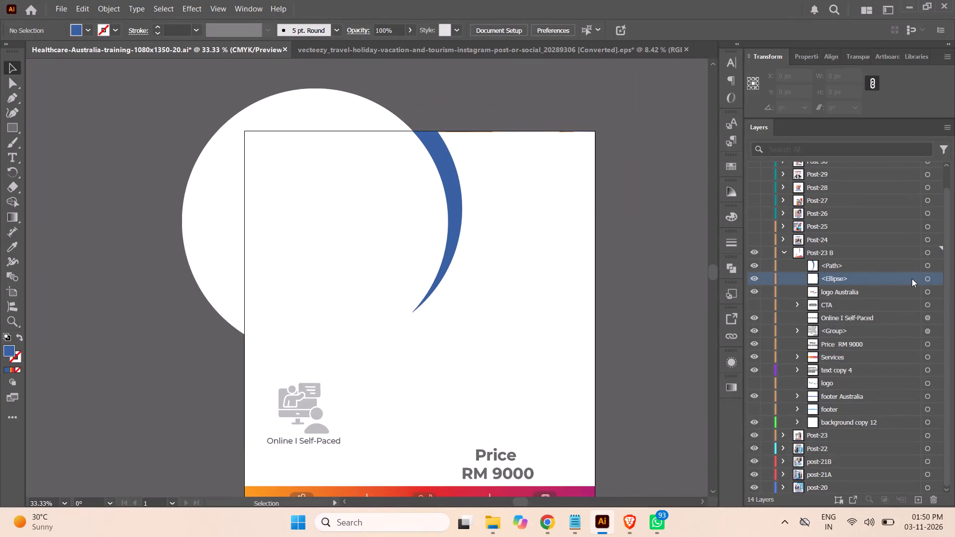
pyautogui.click(927, 280)
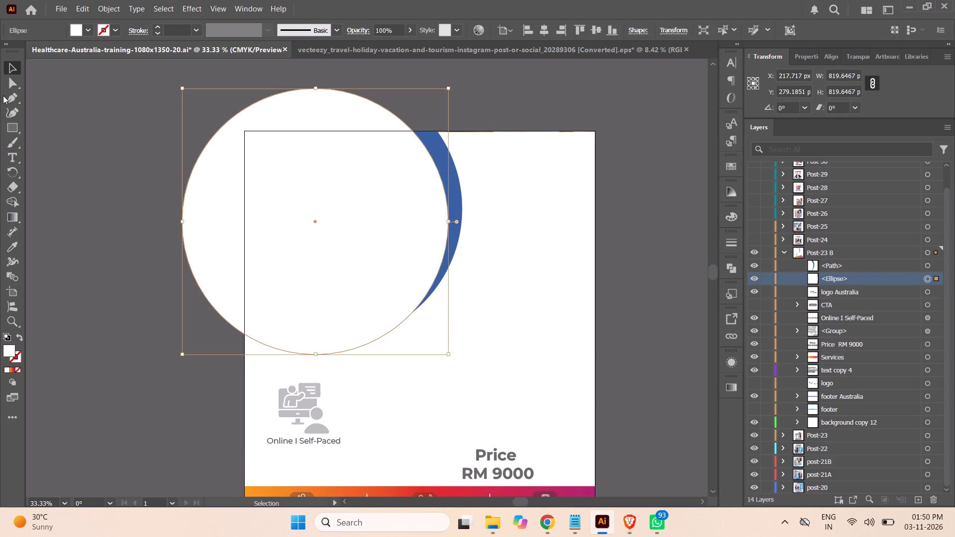
pyautogui.click(7, 125)
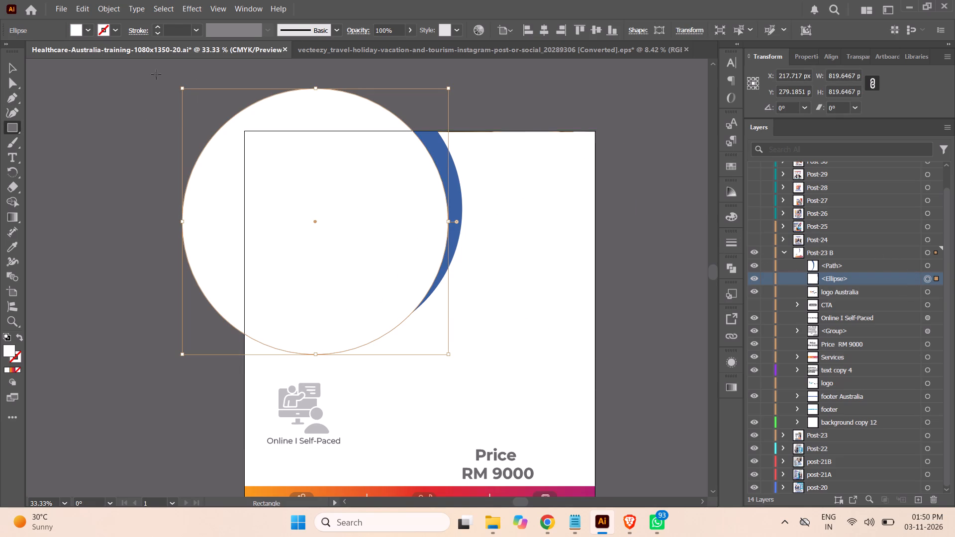
pyautogui.moveTo(124, 67); pyautogui.dragTo(560, 127)
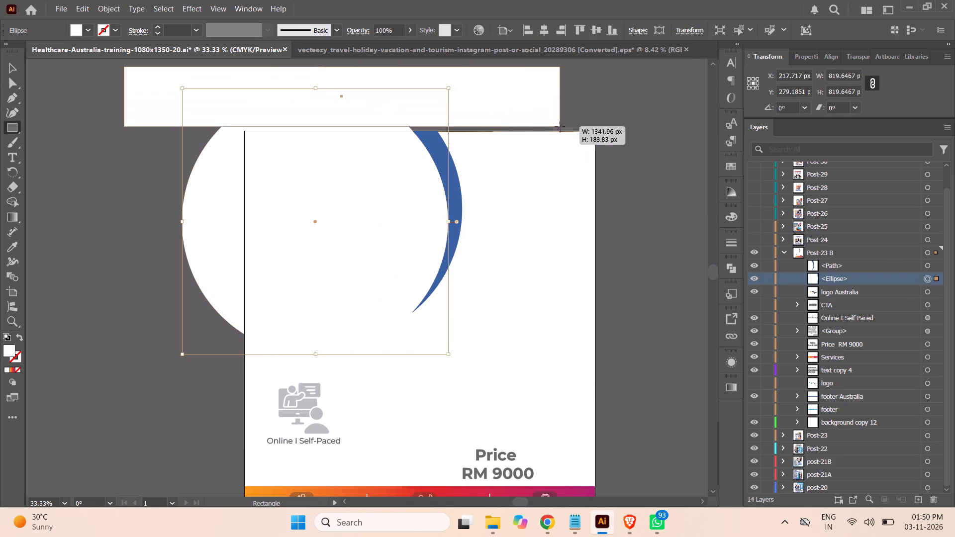
pyautogui.moveTo(560, 127); pyautogui.dragTo(569, 132)
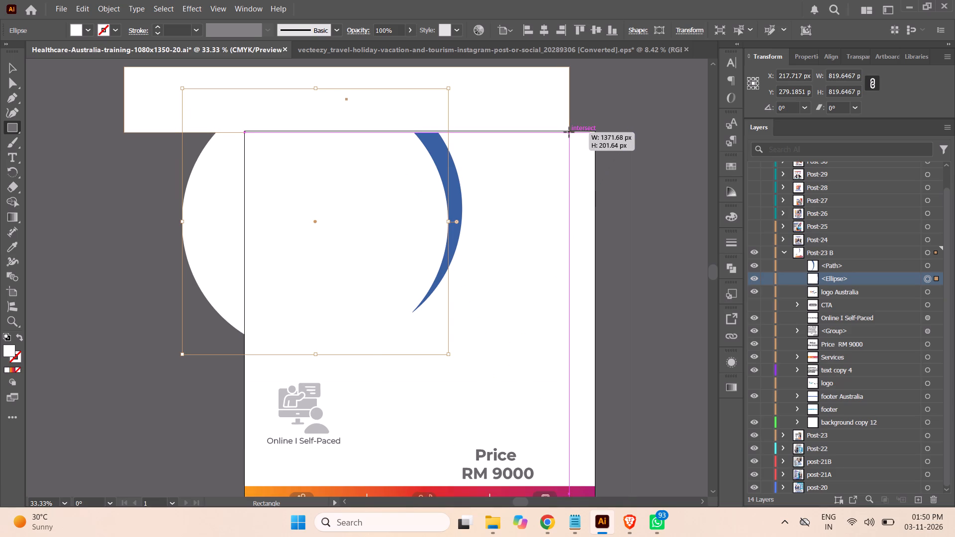
pyautogui.moveTo(569, 132); pyautogui.dragTo(570, 130)
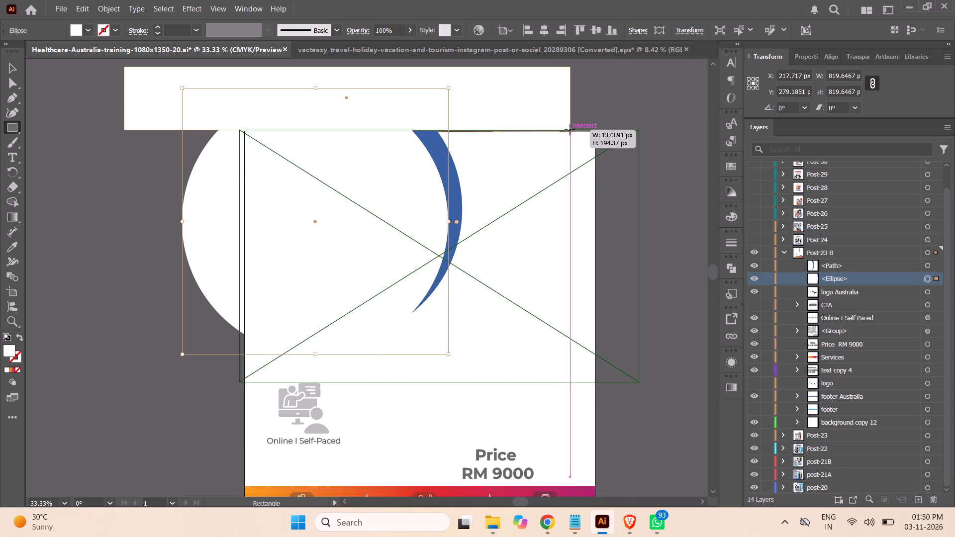
pyautogui.moveTo(570, 130); pyautogui.dragTo(571, 131)
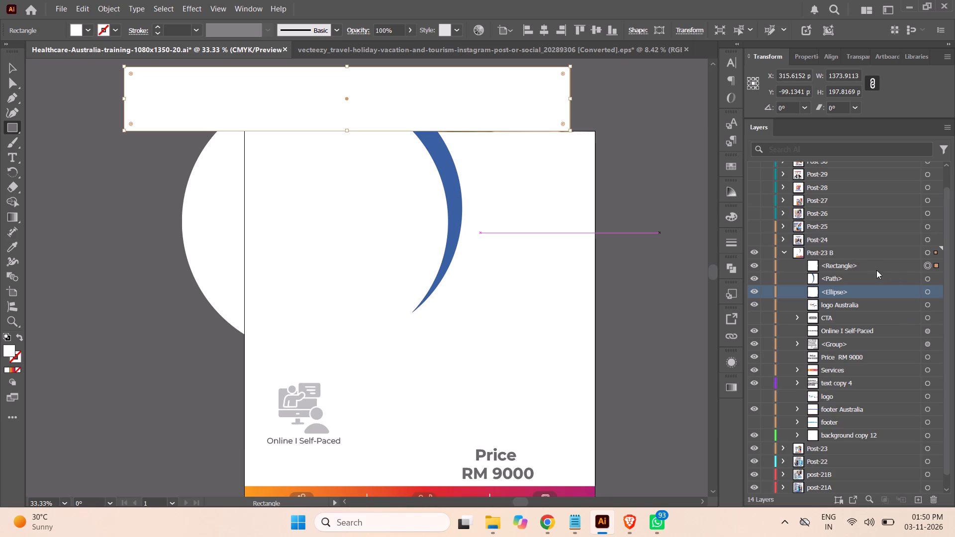
# Move the new rectangle directly above the ellipse in the stacking order and subtract it from the ellipse with Minus Front.
pyautogui.moveTo(870, 264); pyautogui.dragTo(863, 283)
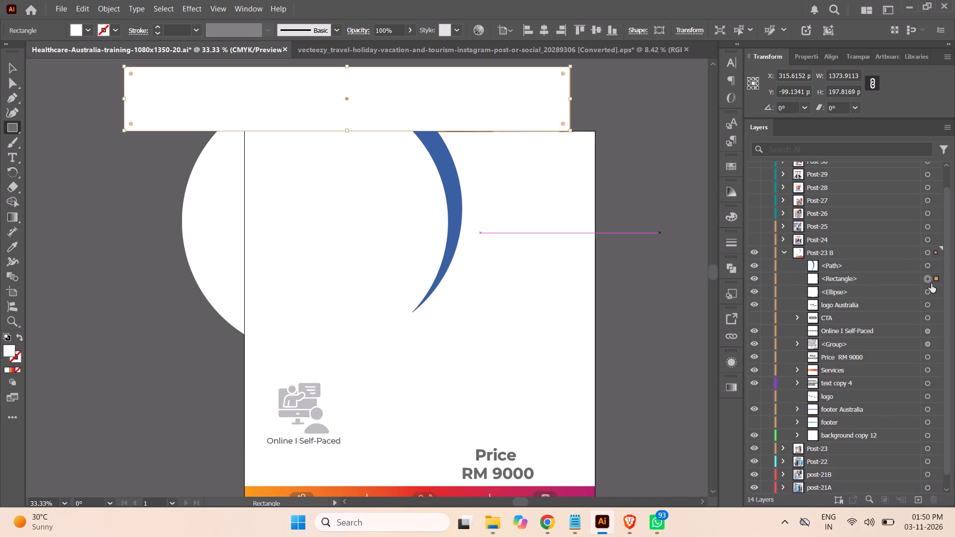
pyautogui.keyDown('shift'); pyautogui.click(928, 292); pyautogui.keyUp('shift')
pyautogui.click(888, 279)
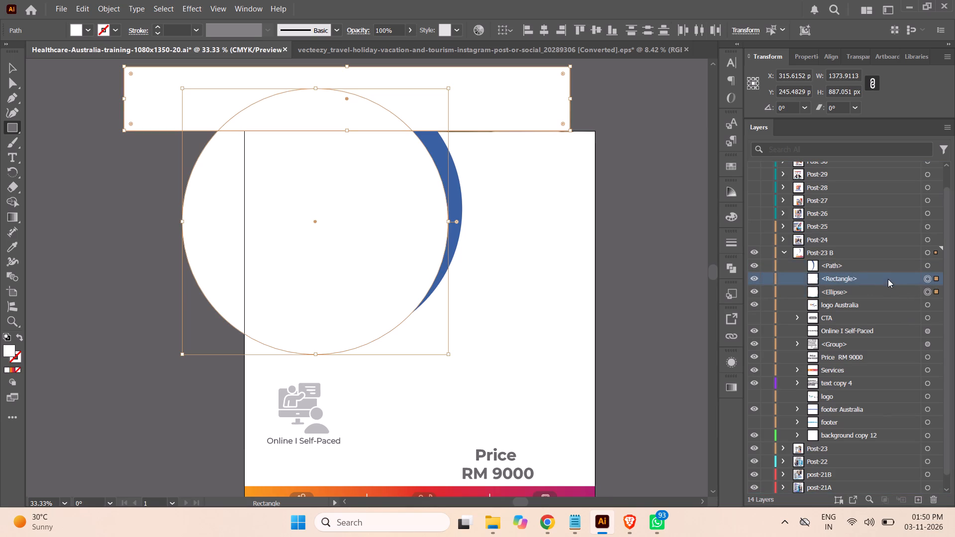
pyautogui.keyDown('shift'); pyautogui.click(879, 290); pyautogui.keyUp('shift')
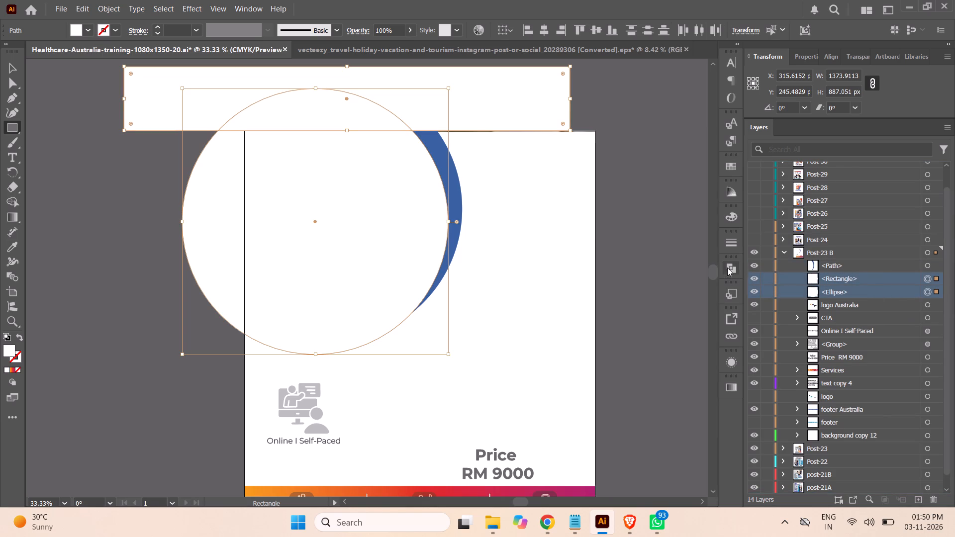
pyautogui.click(727, 267)
pyautogui.click(610, 298)
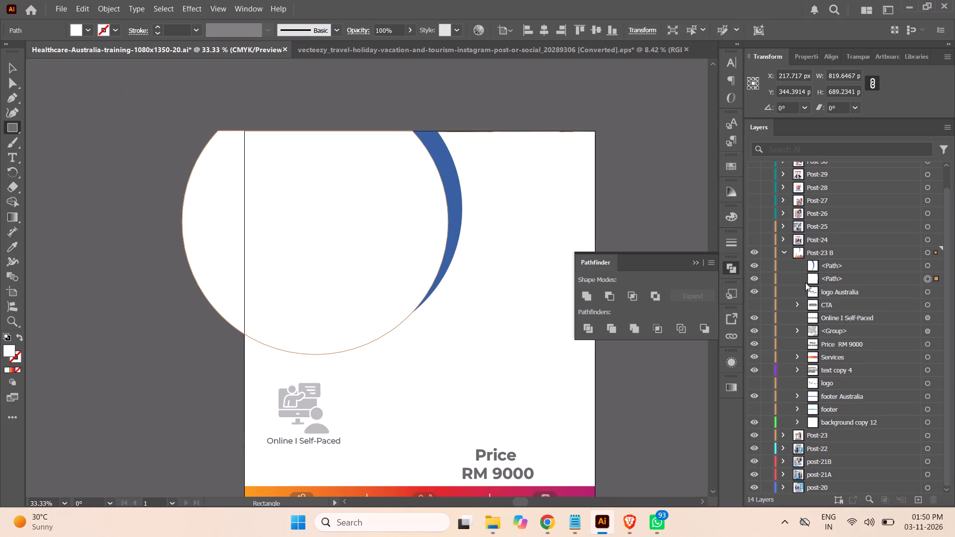
# Trim the white circle at the artboard's left edge by subtracting a new rectangle about 500 by 913 px with Minus Front.
pyautogui.moveTo(82, 88); pyautogui.dragTo(173, 168)
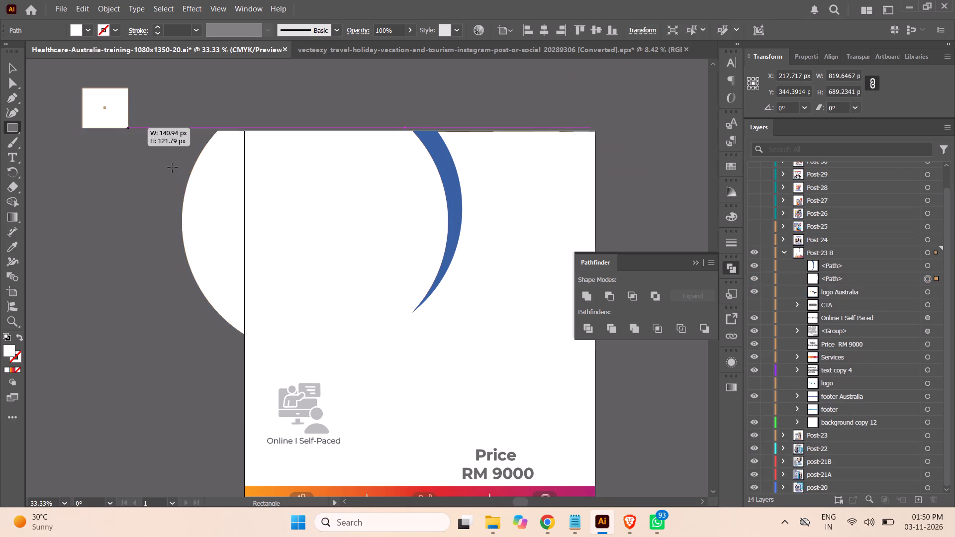
pyautogui.moveTo(173, 168); pyautogui.dragTo(244, 384)
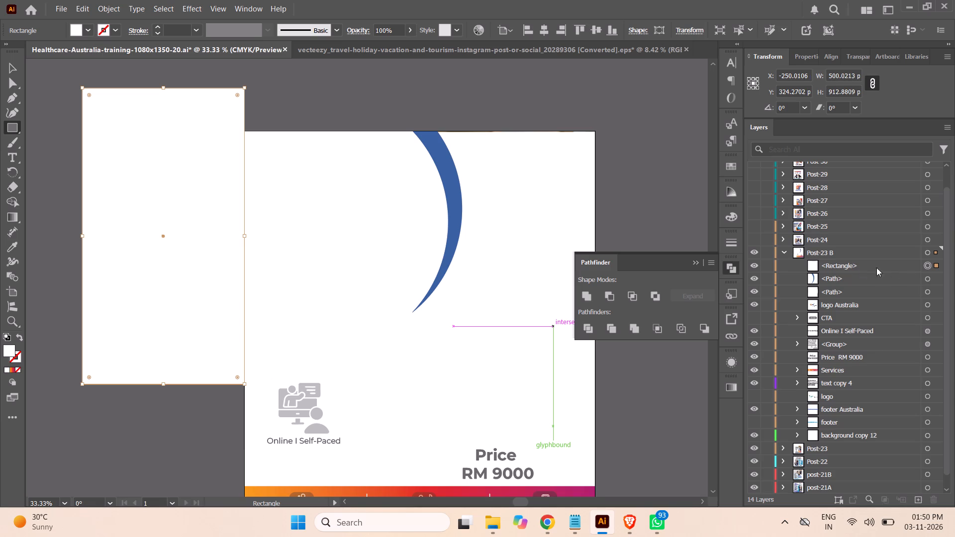
pyautogui.click(863, 262)
pyautogui.moveTo(862, 266); pyautogui.dragTo(863, 288)
pyautogui.keyDown('shift'); pyautogui.click(926, 292); pyautogui.keyUp('shift')
pyautogui.click(898, 279)
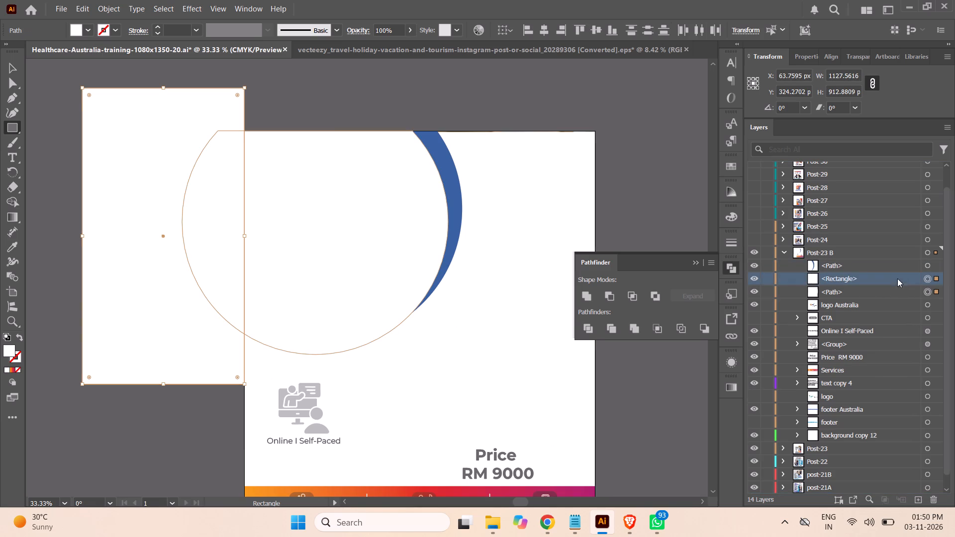
pyautogui.keyDown('shift'); pyautogui.click(892, 290); pyautogui.keyUp('shift')
pyautogui.click(609, 295)
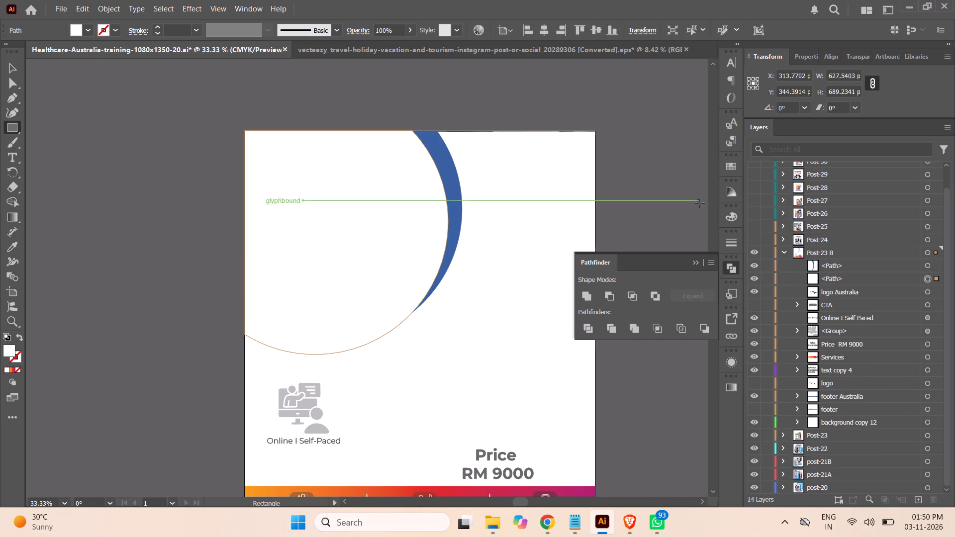
pyautogui.click(11, 68)
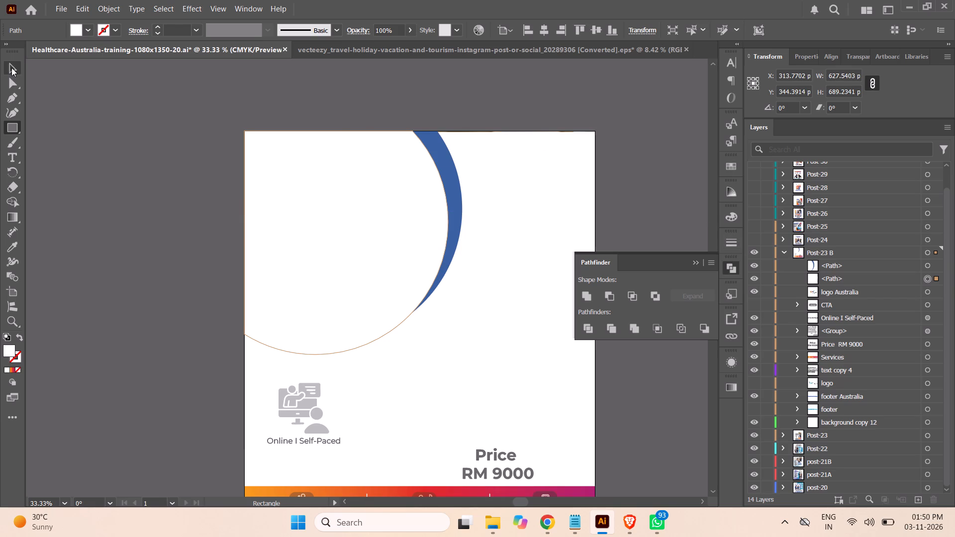
pyautogui.click(74, 111)
pyautogui.click(697, 260)
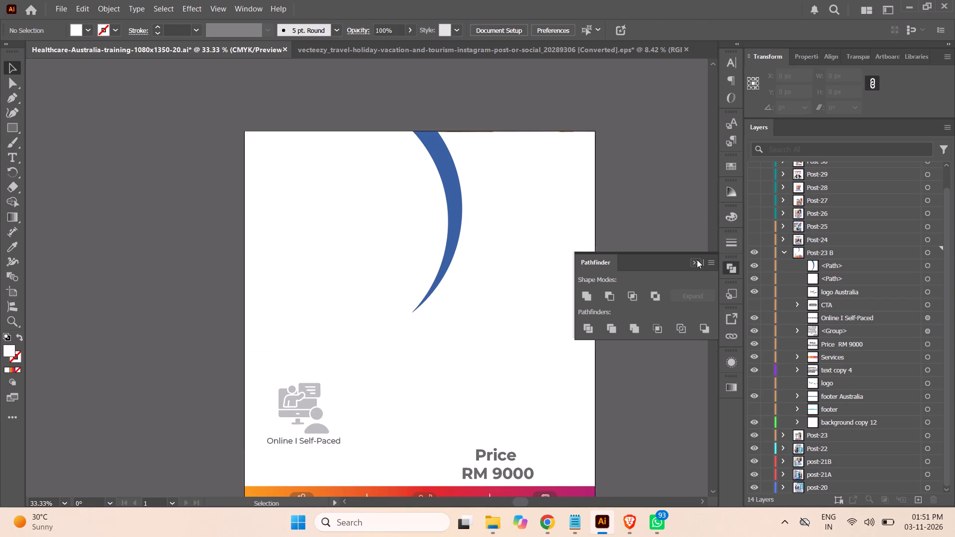
# Move the crescent and white circle paths together directly below the text copy 4 group in Post-23 B.
pyautogui.click(855, 264)
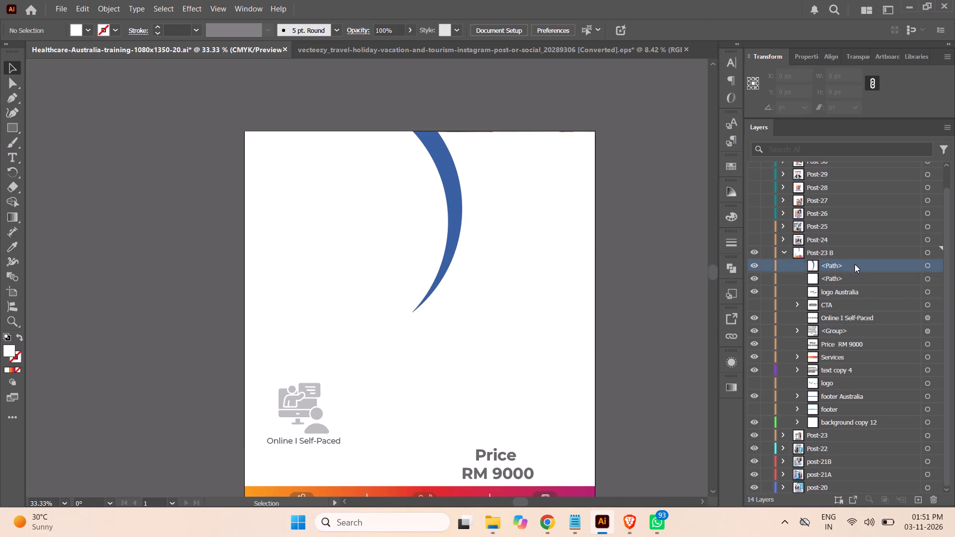
pyautogui.keyDown('shift'); pyautogui.click(854, 279); pyautogui.keyUp('shift')
pyautogui.click(929, 267)
pyautogui.keyDown('shift'); pyautogui.click(926, 280); pyautogui.keyUp('shift')
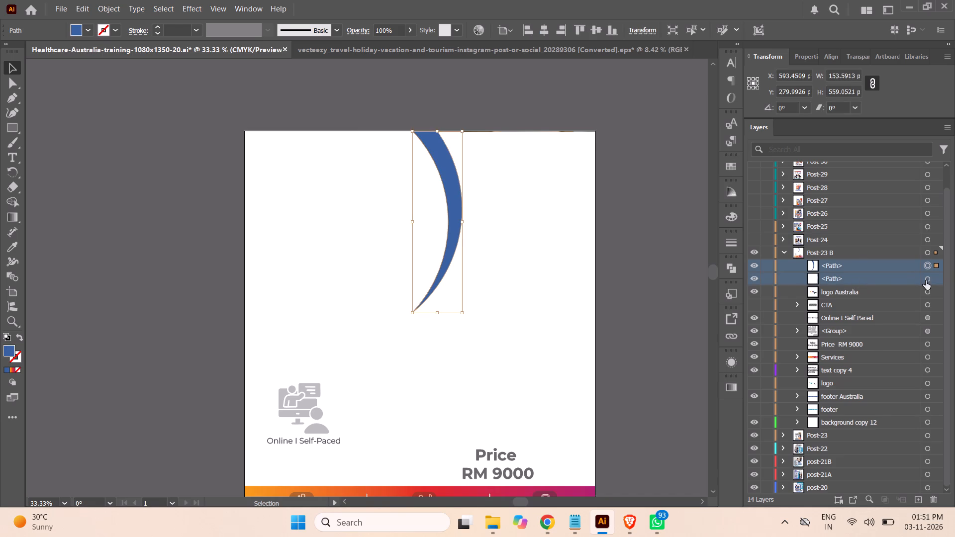
pyautogui.click(883, 264)
pyautogui.click(883, 279)
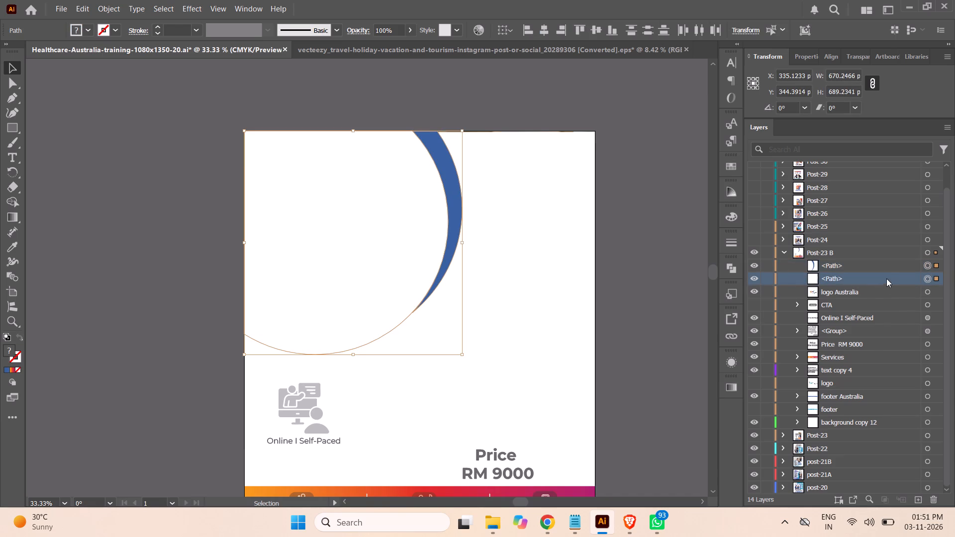
pyautogui.keyDown('shift'); pyautogui.click(883, 264); pyautogui.keyUp('shift')
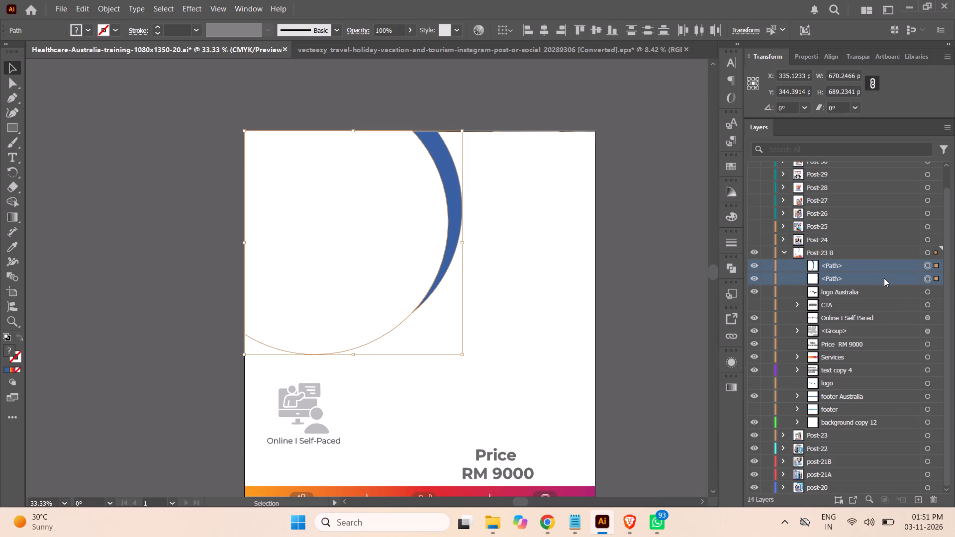
pyautogui.moveTo(884, 278); pyautogui.dragTo(865, 378)
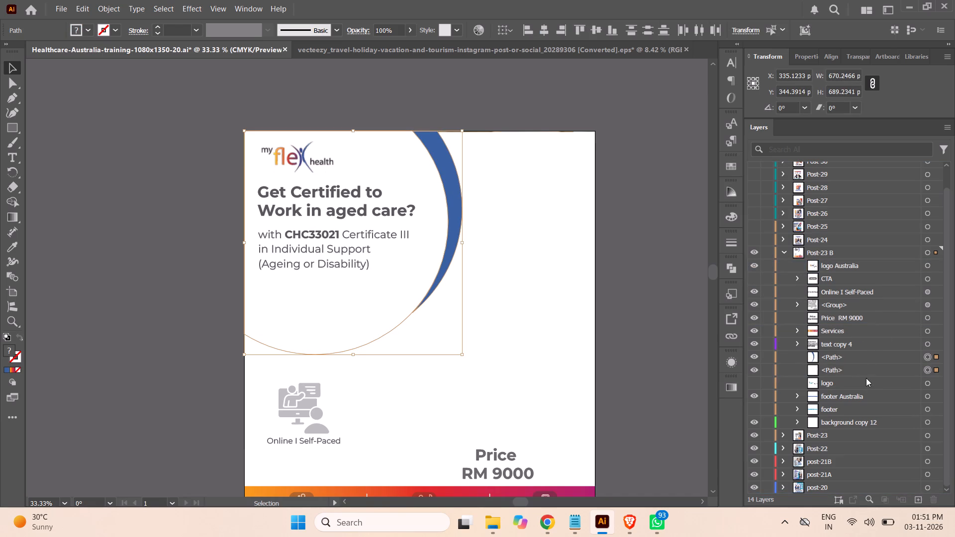
pyautogui.click(616, 245)
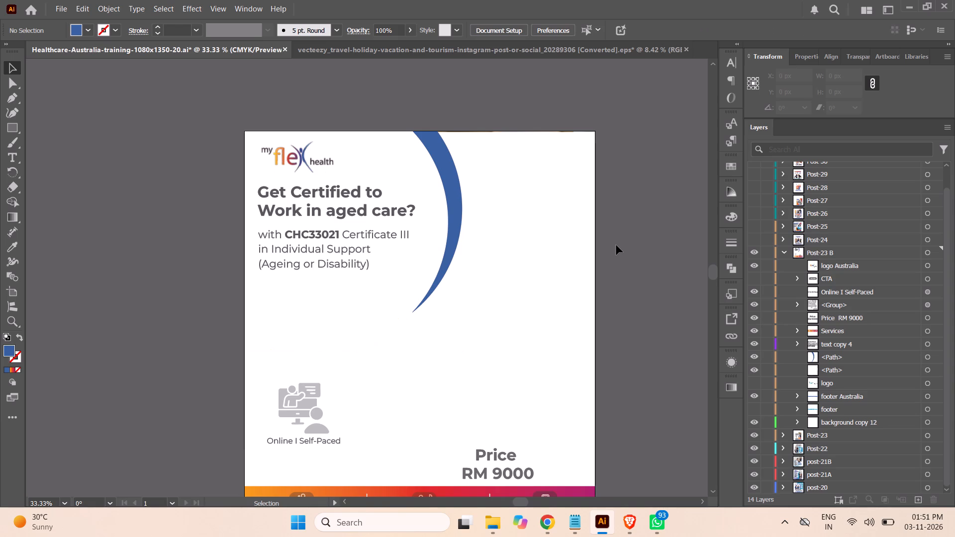
# Shift the crescent and white circle paths together horizontally about 74 px to the left, to X about 262 px, and deselect them.
pyautogui.scroll(-2, 616, 245)
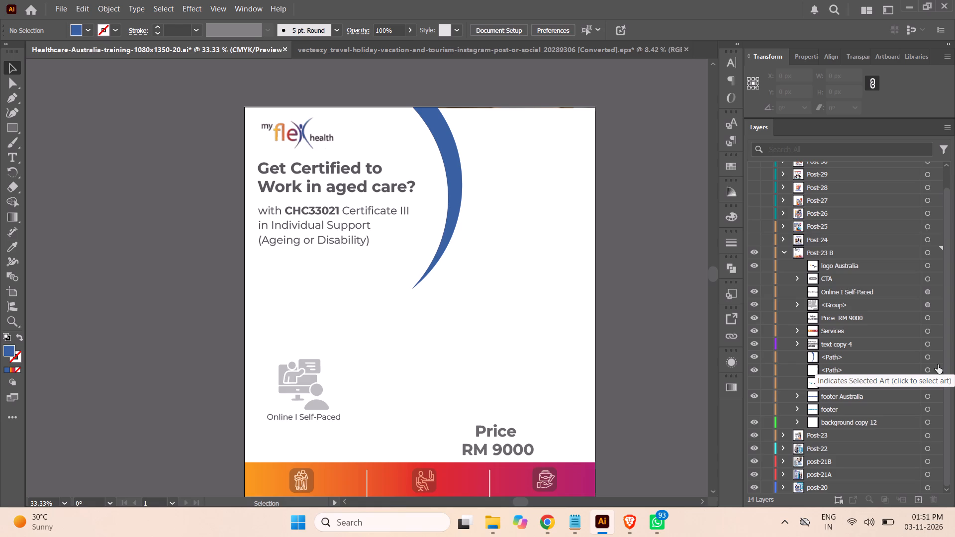
pyautogui.click(927, 357)
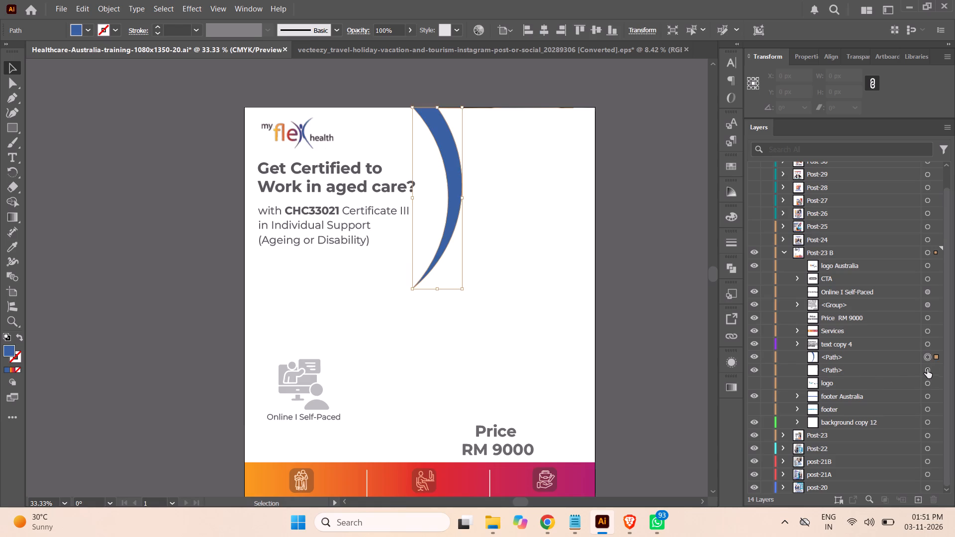
pyautogui.keyDown('shift'); pyautogui.click(927, 370); pyautogui.keyUp('shift')
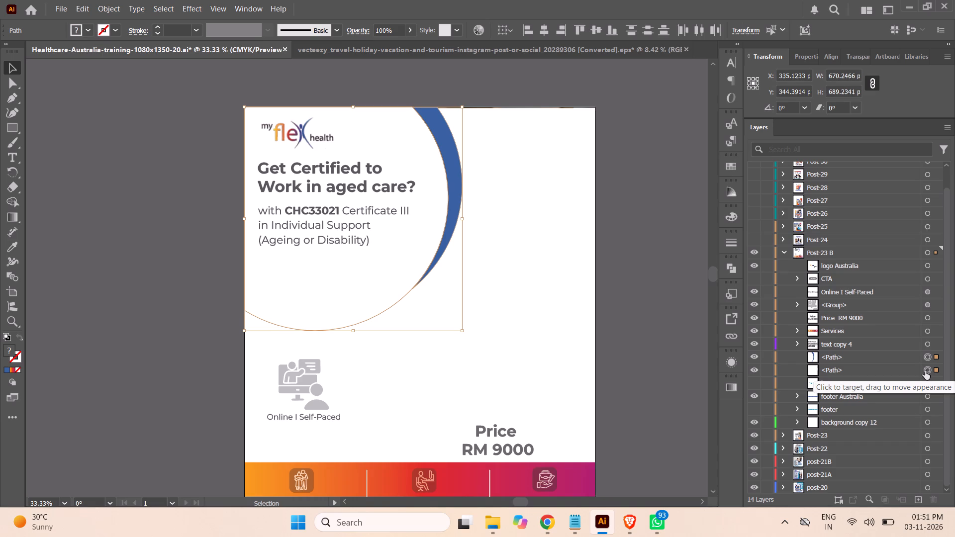
pyautogui.hotkey('shift', 'Left')
pyautogui.hotkey('shift', 'Left')
pyautogui.hotkey('shift', 'Left')
pyautogui.hotkey('shift', 'Left')
pyautogui.hotkey('shift', 'Left')
pyautogui.hotkey('shift', 'Left')
pyautogui.hotkey('shift', 'Left')
pyautogui.hotkey('shift', 'Left')
pyautogui.hotkey('shift', 'Left')
pyautogui.hotkey('shift', 'Left')
pyautogui.hotkey('shift', 'Left')
pyautogui.hotkey('shift', 'Left')
pyautogui.hotkey('shift', 'Left')
pyautogui.hotkey('shift', 'Left')
pyautogui.hotkey('shift', 'Left')
pyautogui.hotkey('shift', 'Left')
pyautogui.hotkey('shift', 'Left')
pyautogui.hotkey('shift', 'Left')
pyautogui.hotkey('shift', 'Left')
pyautogui.hotkey('shift', 'Left')
pyautogui.hotkey('shift', 'Left')
pyautogui.hotkey('shift', 'Left')
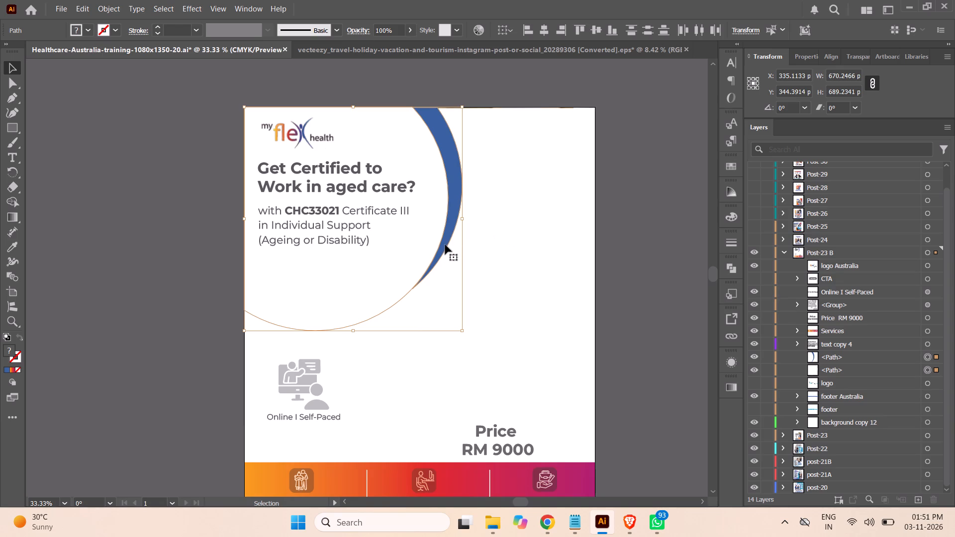
pyautogui.moveTo(444, 245); pyautogui.dragTo(423, 243)
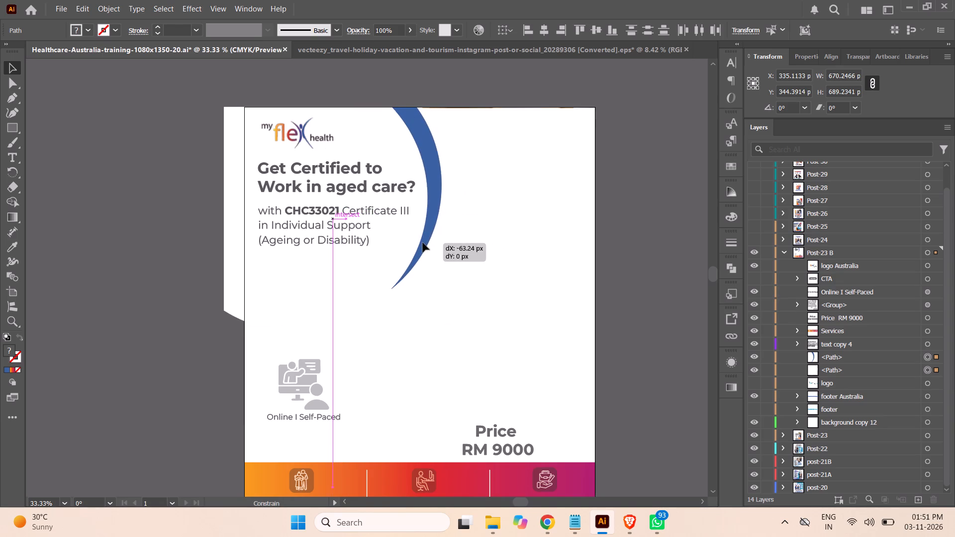
pyautogui.moveTo(423, 243); pyautogui.dragTo(420, 242)
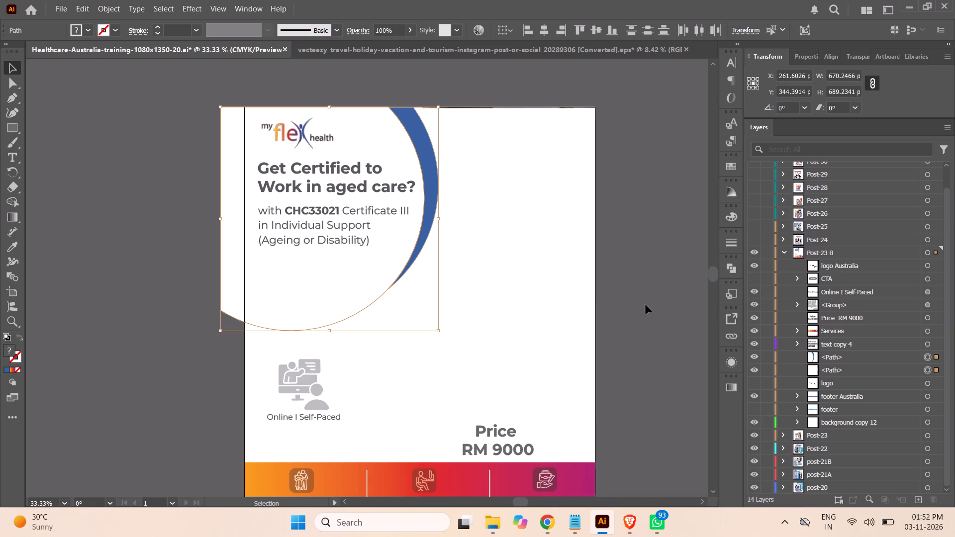
pyautogui.click(659, 302)
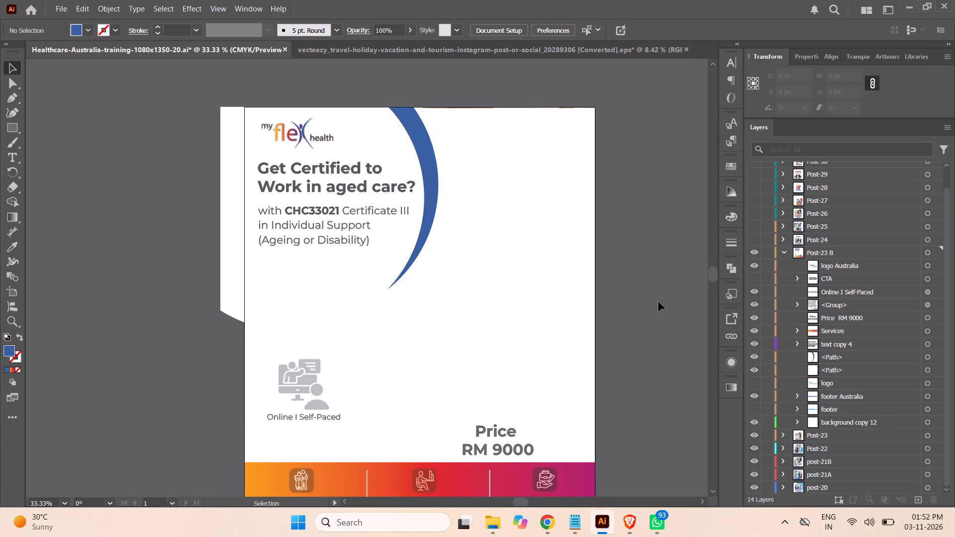
pyautogui.scroll(-6, 659, 302)
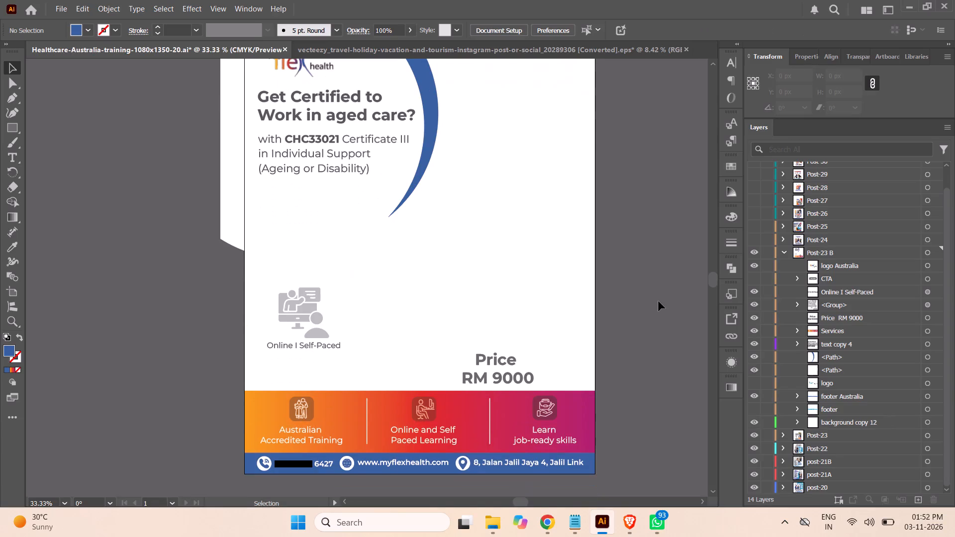
# Show the hidden CTA group in Post-23 B.
pyautogui.scroll(4, 659, 301)
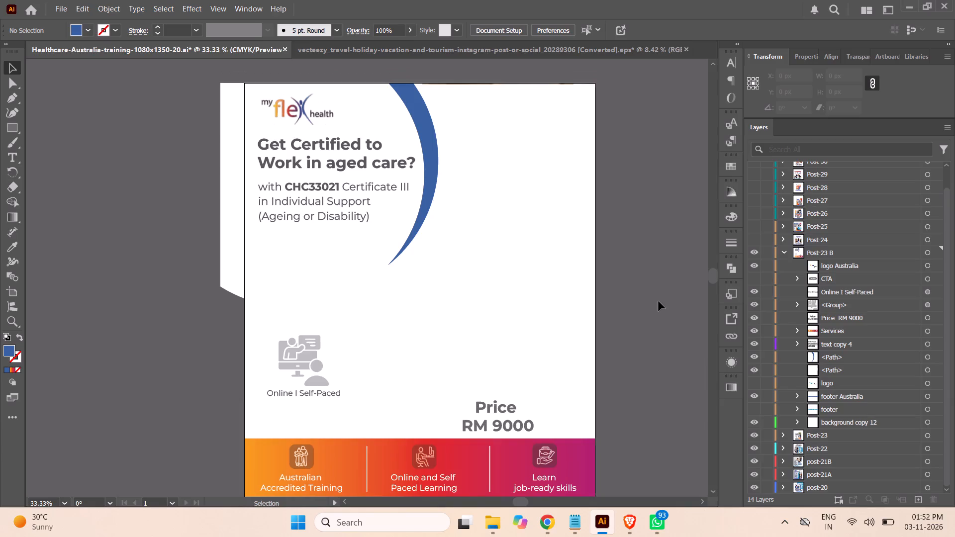
pyautogui.scroll(-10, 659, 301)
pyautogui.scroll(2, 657, 300)
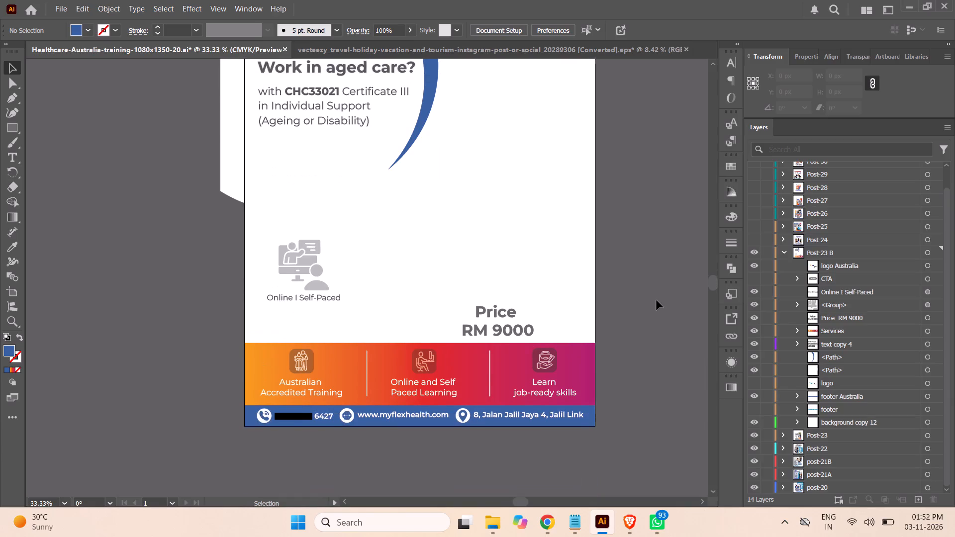
pyautogui.scroll(3, 657, 300)
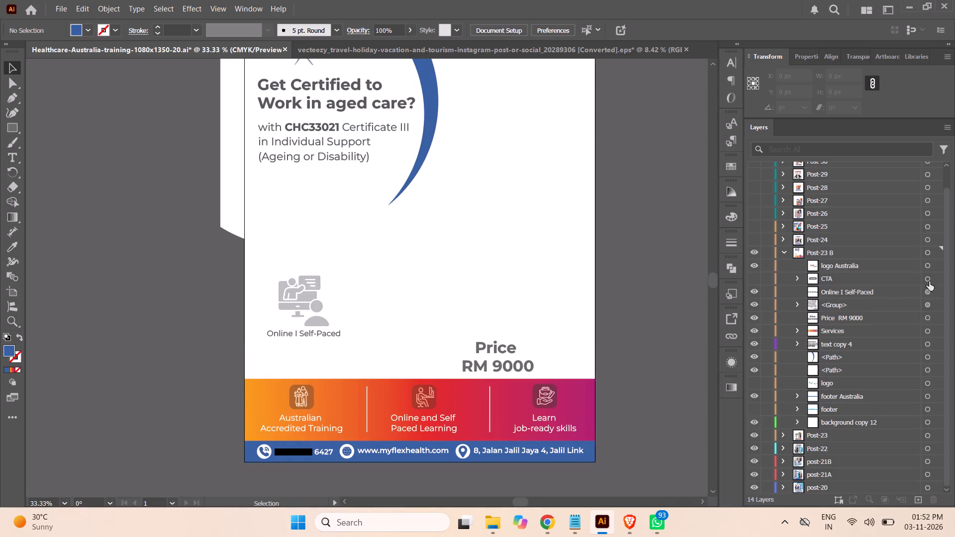
pyautogui.click(754, 279)
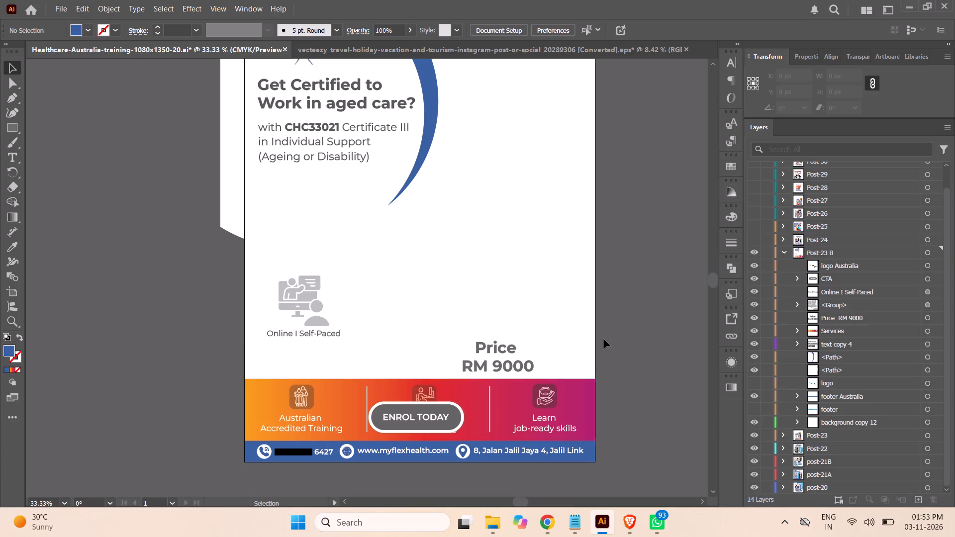
# Scale the crescent and white circle paths together proportionally down to about 547 by 562 px, keeping their upper-left corner fixed.
pyautogui.scroll(3, 637, 312)
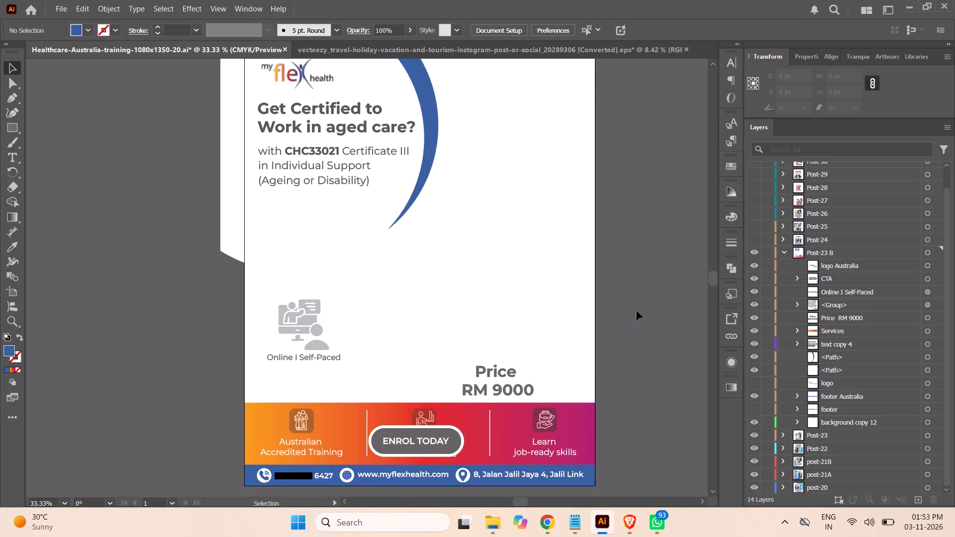
pyautogui.scroll(-1, 637, 311)
pyautogui.scroll(7, 637, 311)
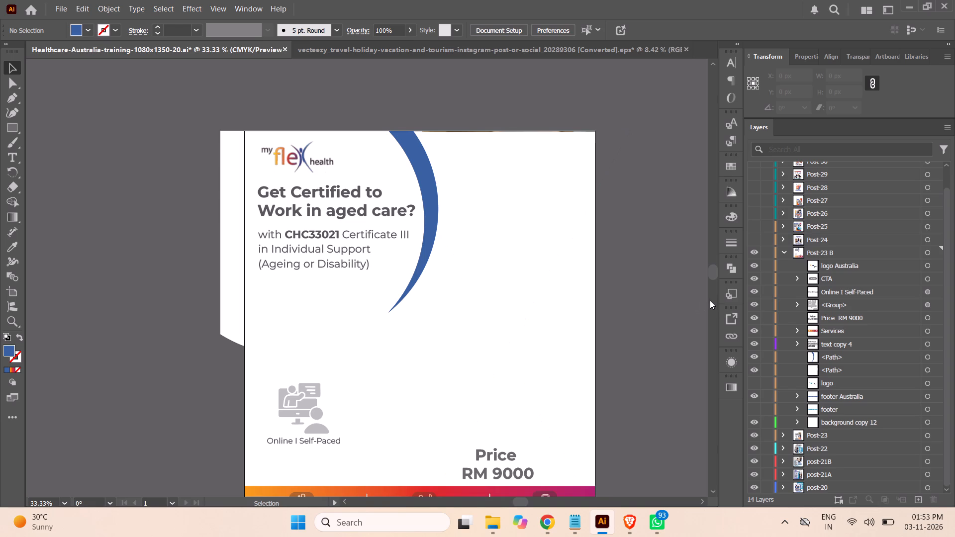
pyautogui.keyDown('shift'); pyautogui.click(927, 357); pyautogui.keyUp('shift')
pyautogui.keyDown('shift'); pyautogui.click(926, 372); pyautogui.keyUp('shift')
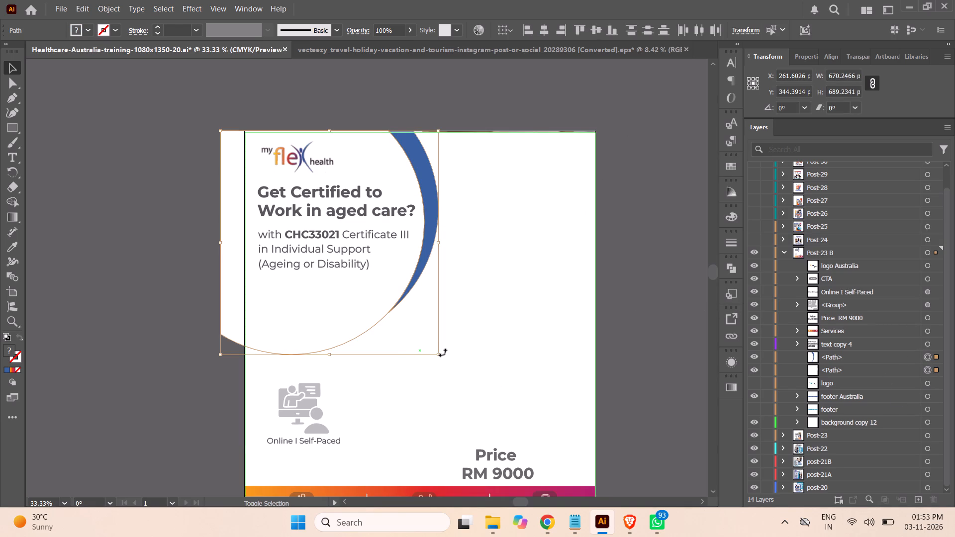
pyautogui.keyDown('shift'); pyautogui.moveTo(438, 353); pyautogui.dragTo(424, 321); pyautogui.keyUp('shift')
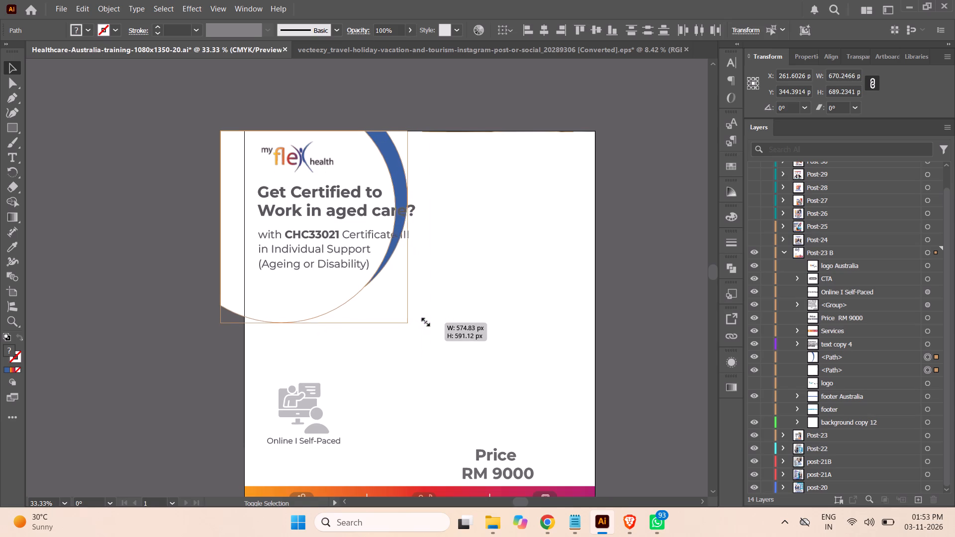
pyautogui.keyDown('shift'); pyautogui.moveTo(424, 321); pyautogui.dragTo(422, 313); pyautogui.keyUp('shift')
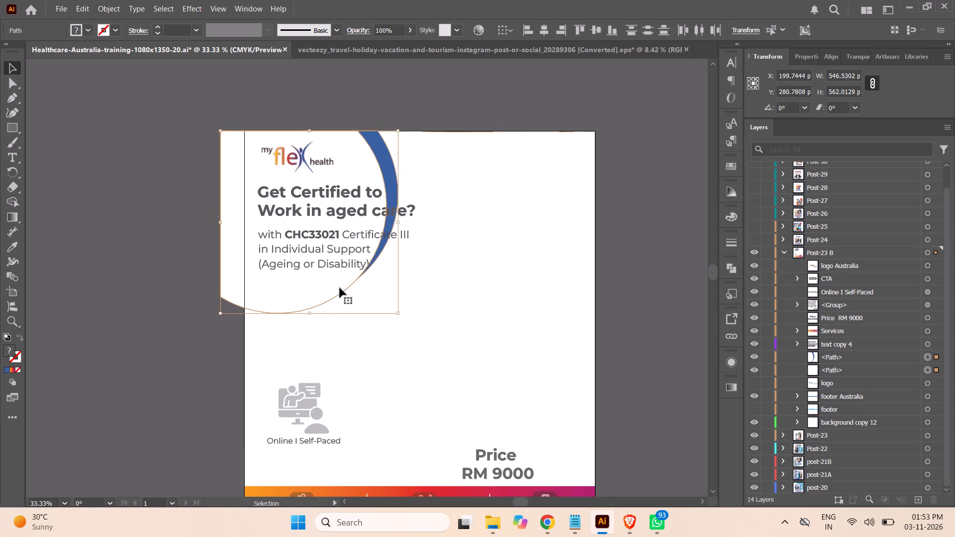
# Shift the crescent and white circle horizontally to X about 273 px, so their straight side meets the artboard's left edge.
pyautogui.moveTo(341, 293); pyautogui.dragTo(364, 295)
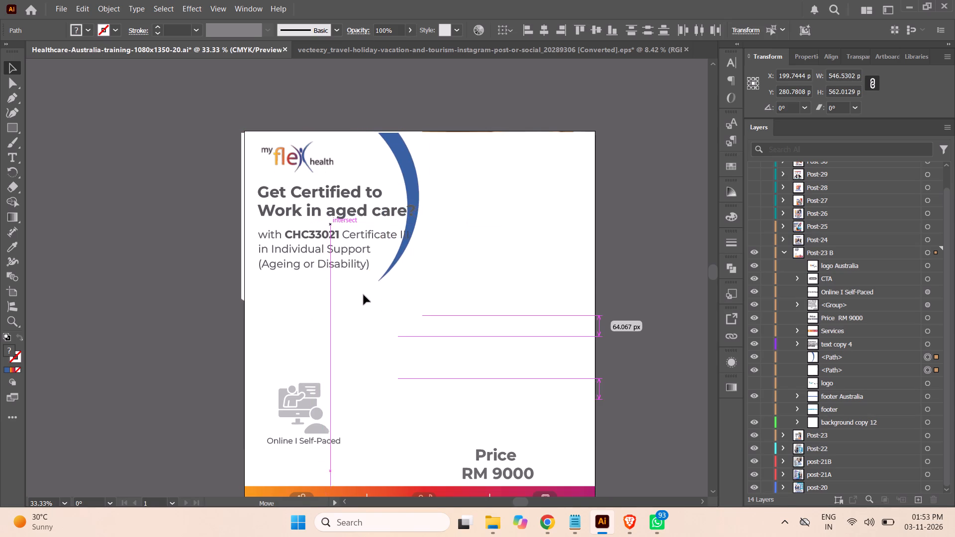
pyautogui.moveTo(364, 295); pyautogui.dragTo(367, 293)
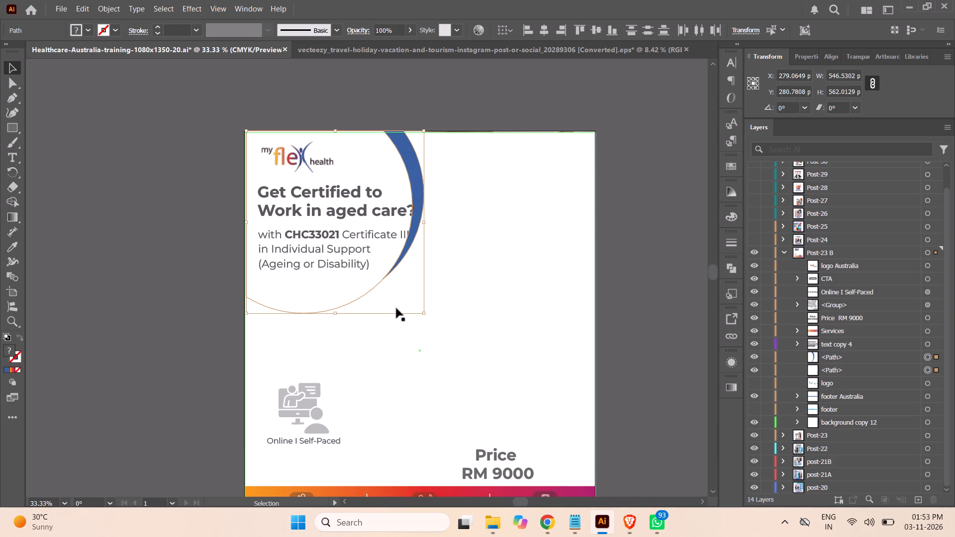
pyautogui.click(365, 295)
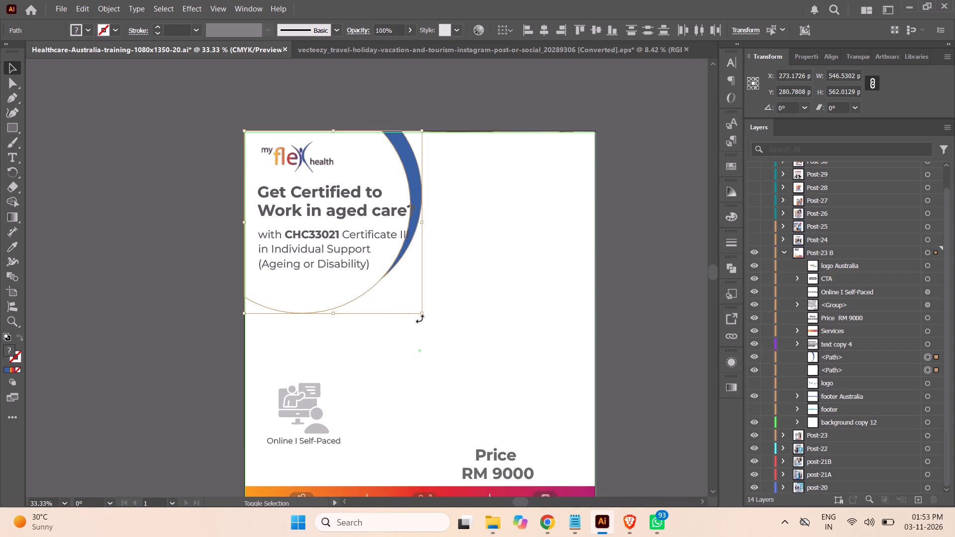
# Enlarge the crescent and white circle together proportionally to about 585 by 602 px to clear the headline, and deselect them.
pyautogui.keyDown('shift'); pyautogui.moveTo(422, 312); pyautogui.dragTo(435, 323); pyautogui.keyUp('shift')
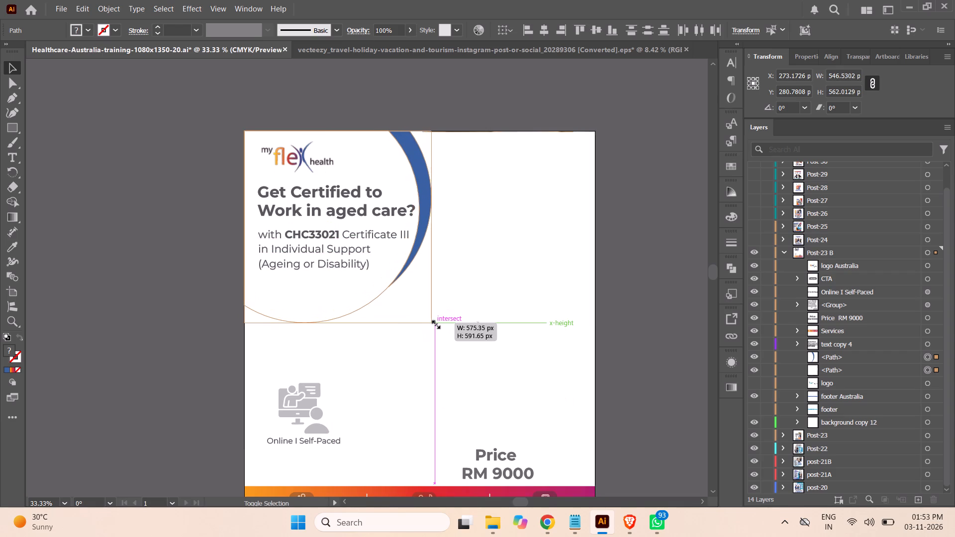
pyautogui.keyDown('shift'); pyautogui.moveTo(435, 323); pyautogui.dragTo(435, 325); pyautogui.keyUp('shift')
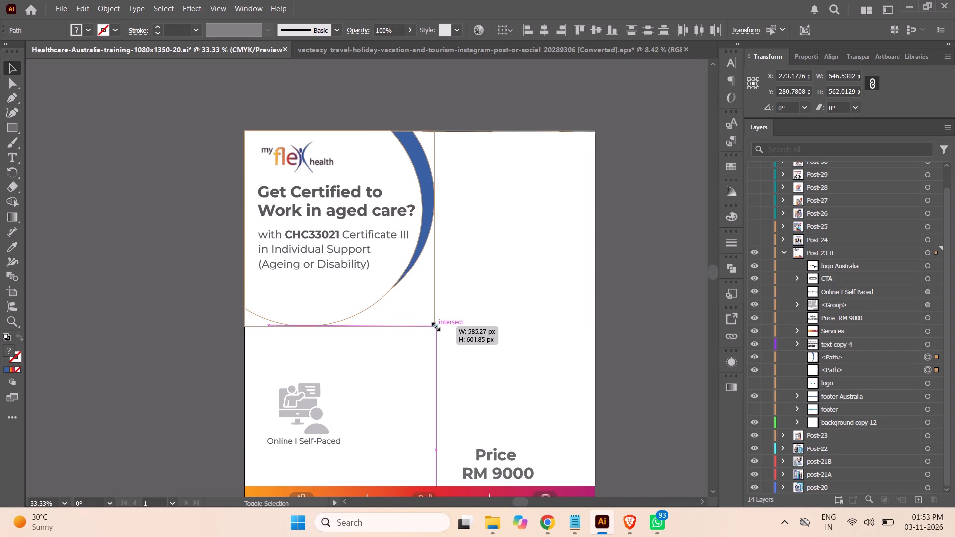
pyautogui.keyDown('shift'); pyautogui.moveTo(435, 325); pyautogui.dragTo(434, 325); pyautogui.keyUp('shift')
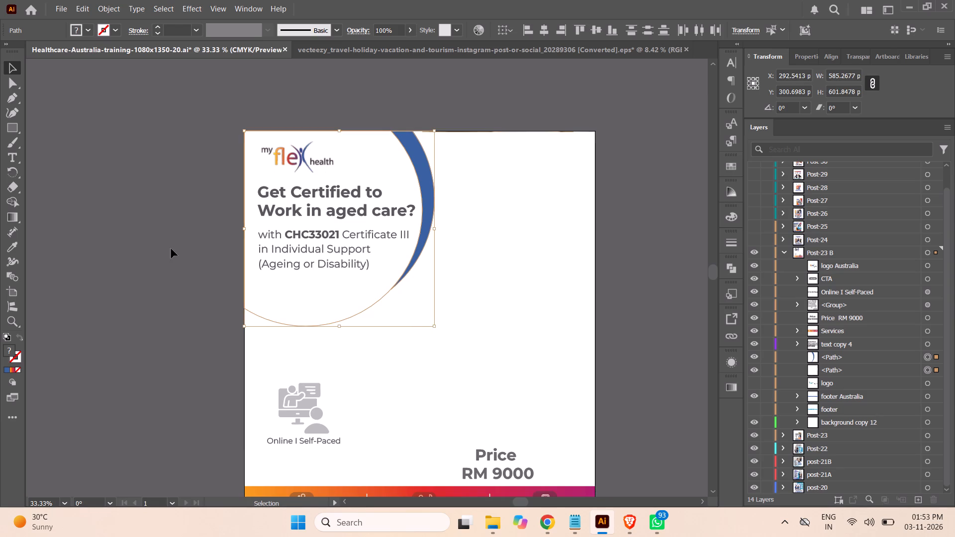
pyautogui.click(171, 249)
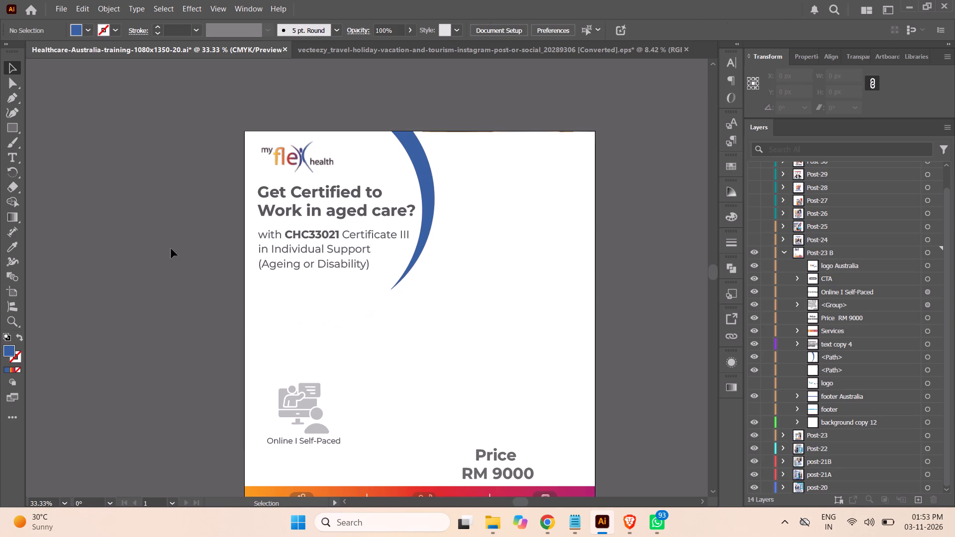
# Move the ENROL TODAY group up about 180 px to just above the services band and centre it horizontally on the artboard.
pyautogui.scroll(-1, 173, 252)
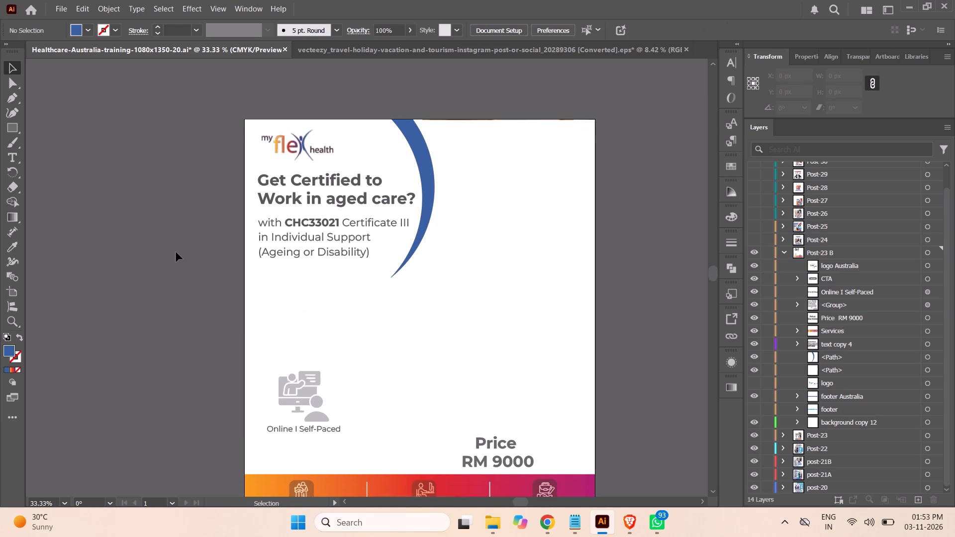
pyautogui.scroll(-2, 177, 252)
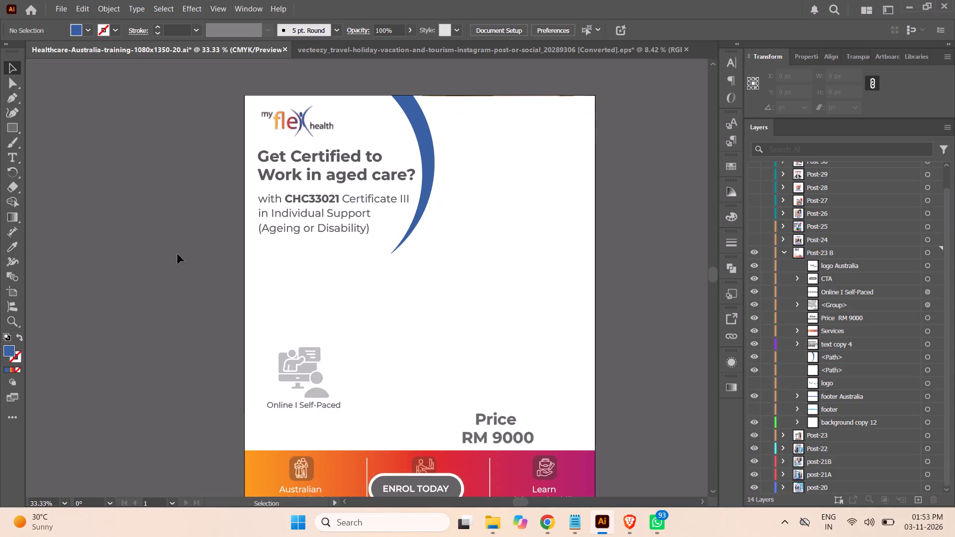
pyautogui.scroll(-2, 178, 254)
pyautogui.scroll(2, 178, 254)
pyautogui.scroll(-1, 178, 254)
pyautogui.scroll(1, 178, 254)
pyautogui.scroll(-3, 178, 254)
pyautogui.scroll(1, 178, 254)
pyautogui.scroll(-2, 178, 254)
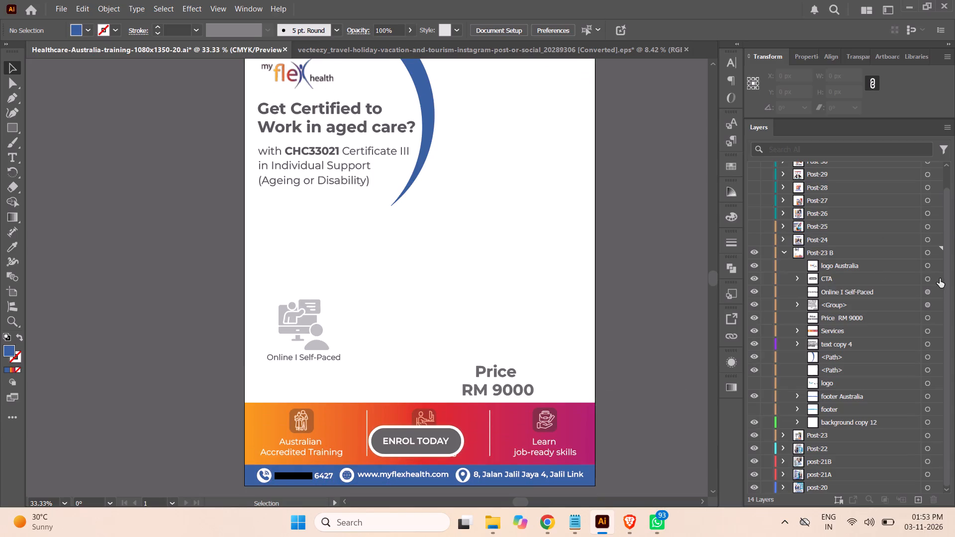
pyautogui.click(926, 279)
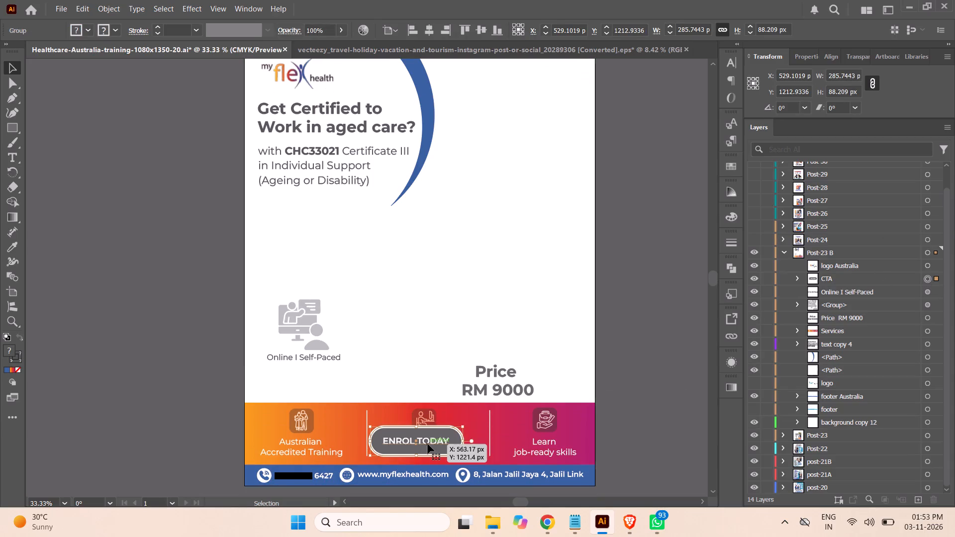
pyautogui.moveTo(428, 444); pyautogui.dragTo(427, 379)
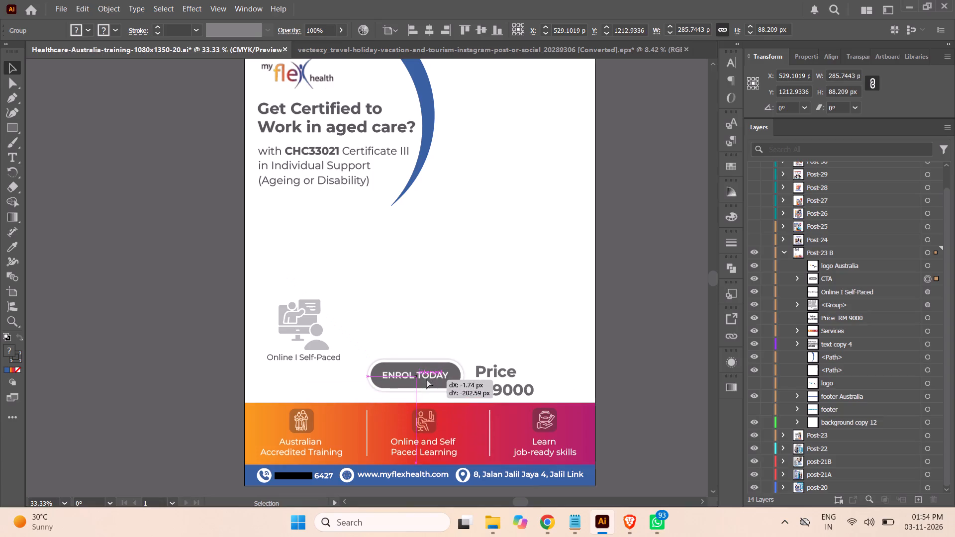
pyautogui.moveTo(427, 379); pyautogui.dragTo(427, 389)
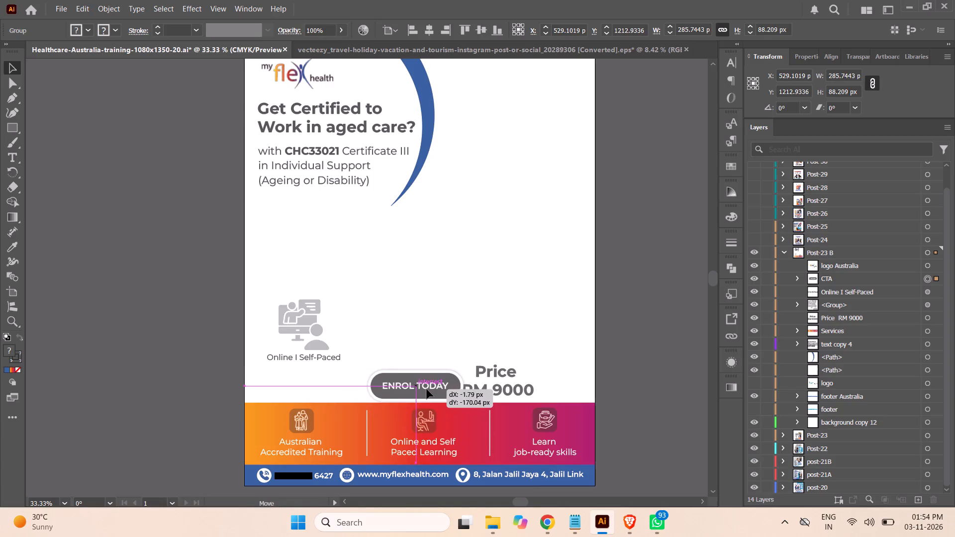
pyautogui.moveTo(427, 389); pyautogui.dragTo(427, 386)
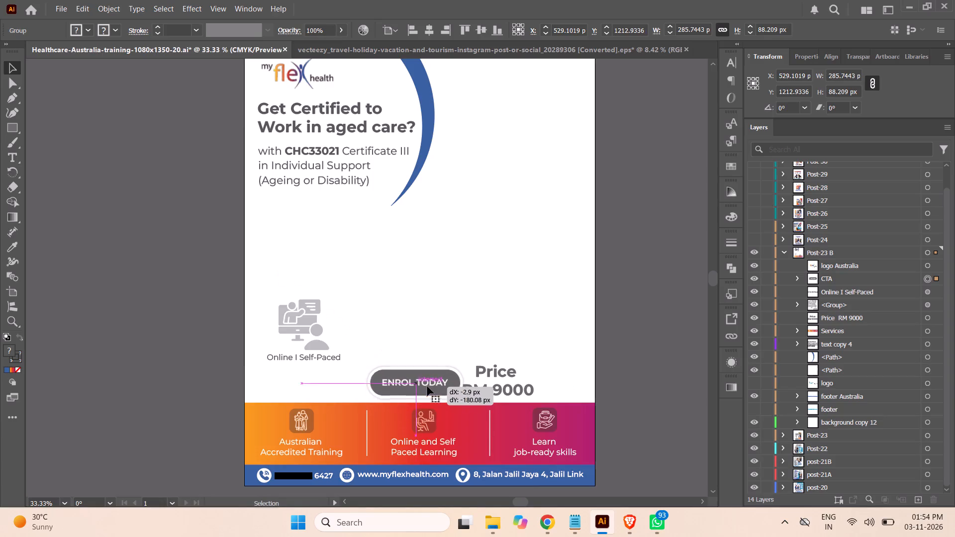
pyautogui.click(430, 31)
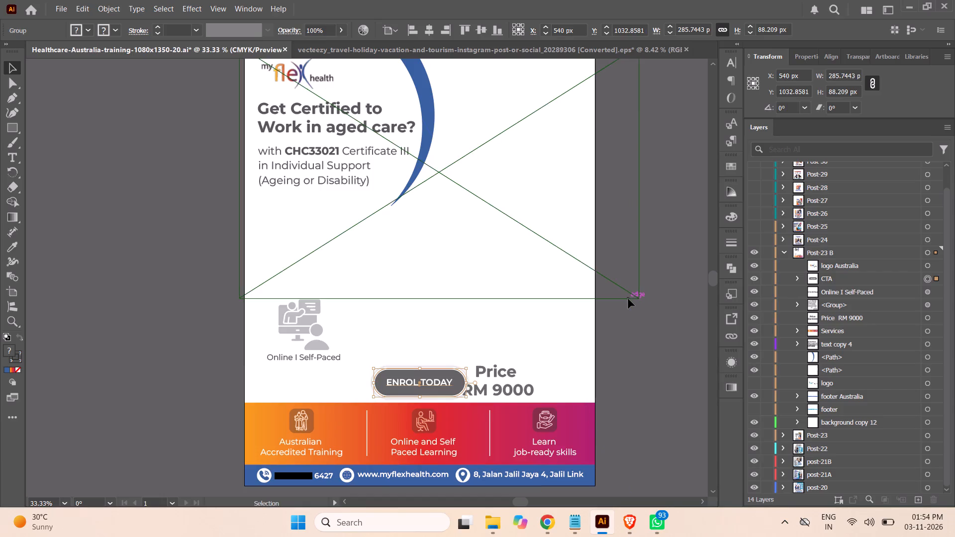
pyautogui.click(669, 346)
# Add a new fill to the "Get Certified to Work in aged care?" headline using the orange-red-magenta linear gradient.
pyautogui.scroll(-1, 671, 310)
pyautogui.scroll(4, 671, 310)
pyautogui.scroll(-2, 670, 310)
pyautogui.scroll(4, 670, 310)
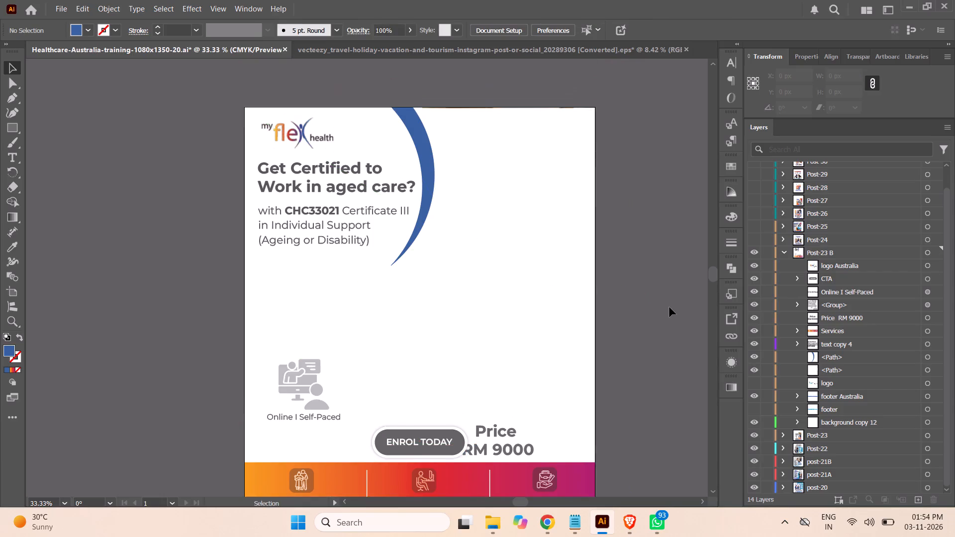
pyautogui.scroll(2, 668, 306)
pyautogui.scroll(-2, 667, 305)
pyautogui.scroll(1, 667, 305)
pyautogui.scroll(-2, 667, 305)
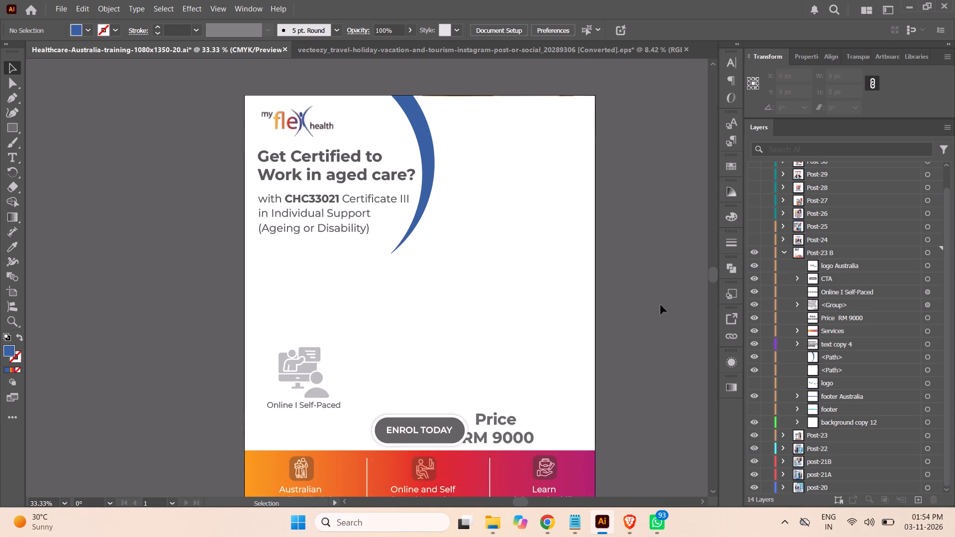
pyautogui.click(385, 174)
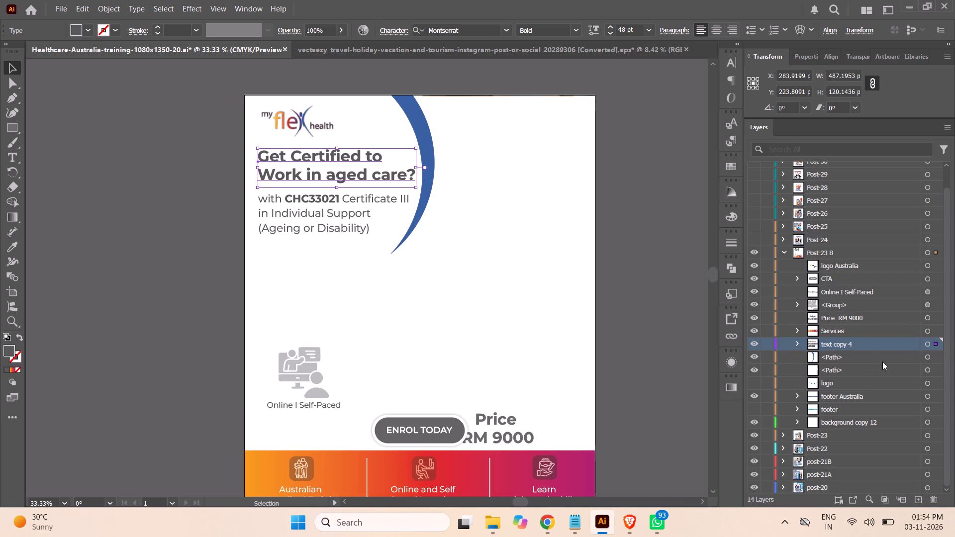
pyautogui.click(797, 343)
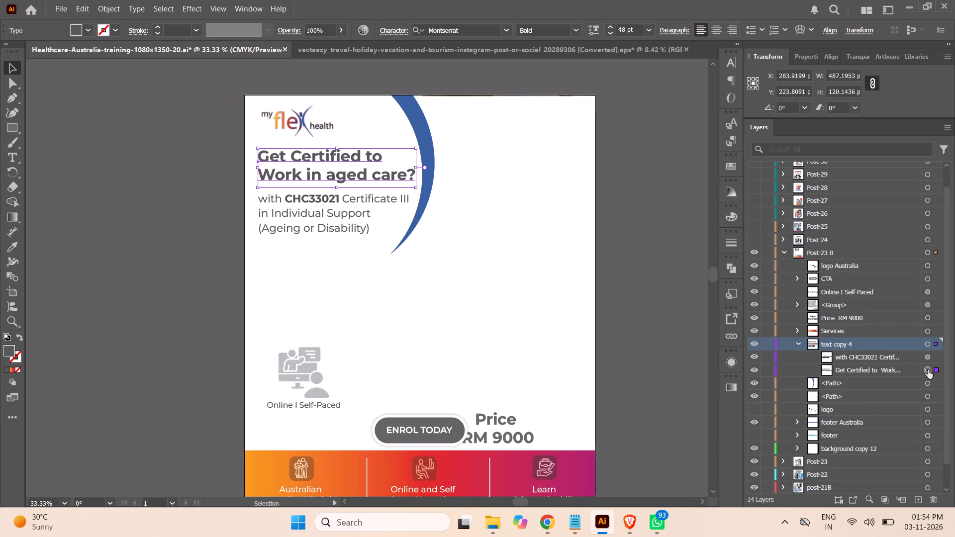
pyautogui.click(928, 369)
pyautogui.click(730, 361)
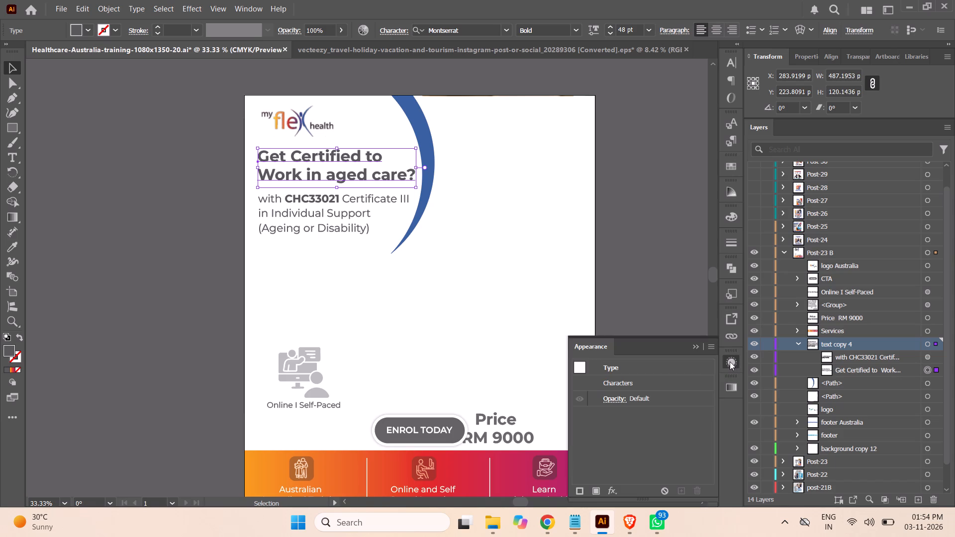
pyautogui.click(595, 493)
pyautogui.click(647, 417)
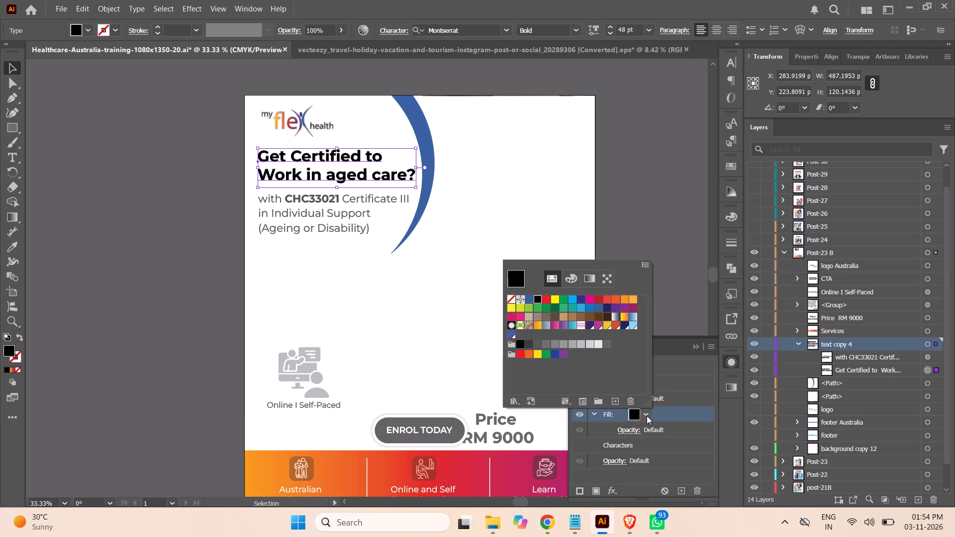
pyautogui.click(588, 279)
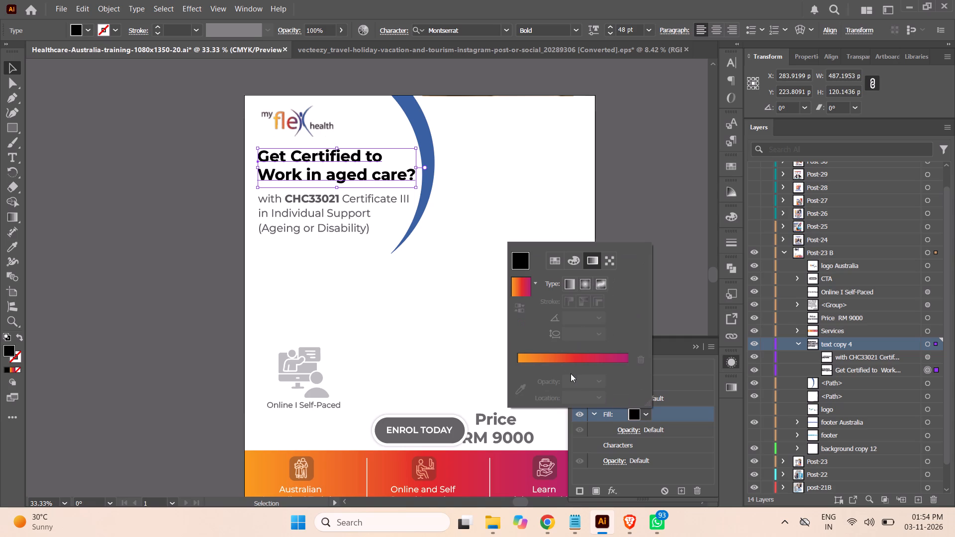
pyautogui.click(565, 359)
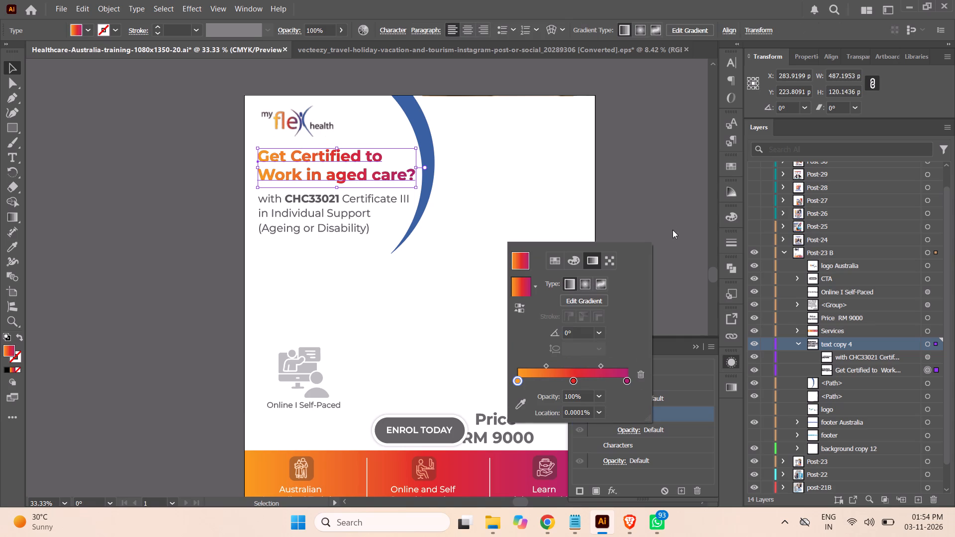
pyautogui.click(672, 230)
pyautogui.click(665, 250)
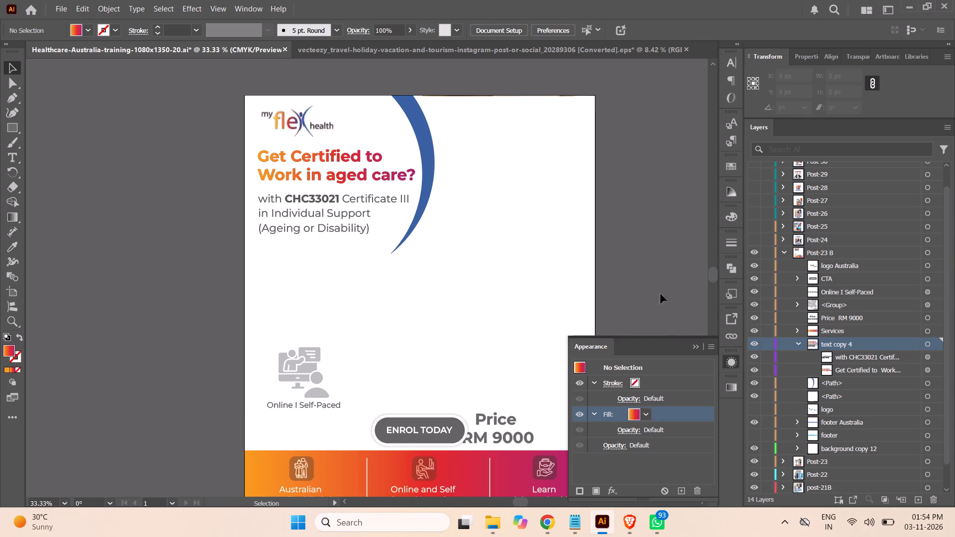
pyautogui.click(695, 346)
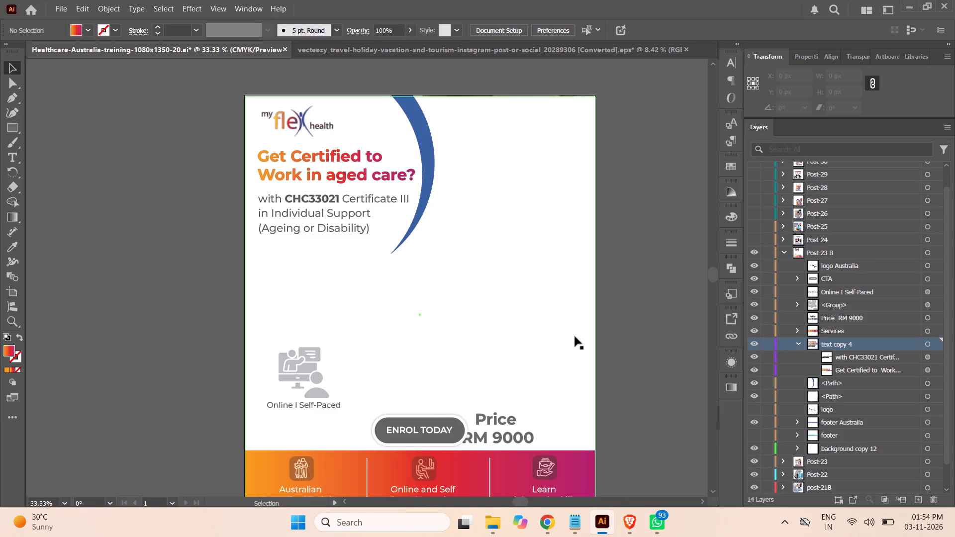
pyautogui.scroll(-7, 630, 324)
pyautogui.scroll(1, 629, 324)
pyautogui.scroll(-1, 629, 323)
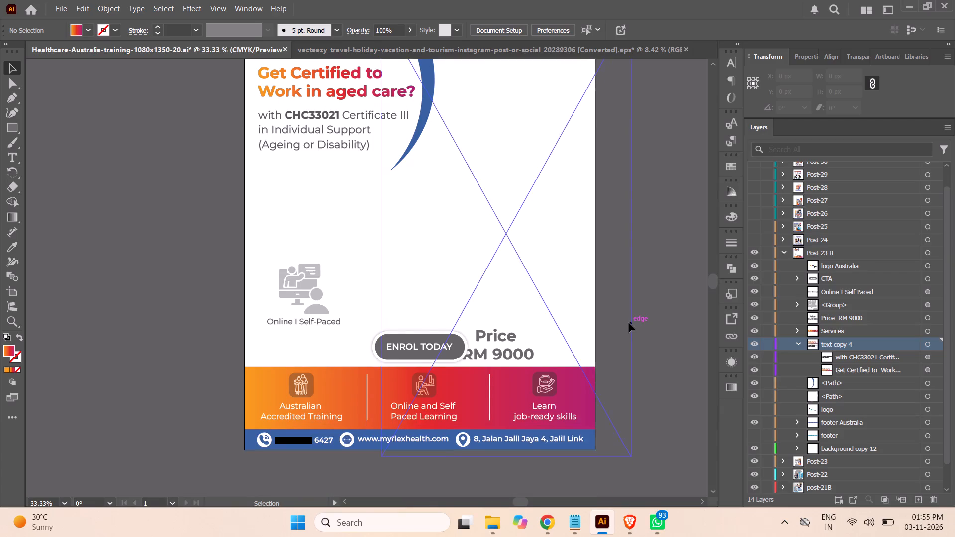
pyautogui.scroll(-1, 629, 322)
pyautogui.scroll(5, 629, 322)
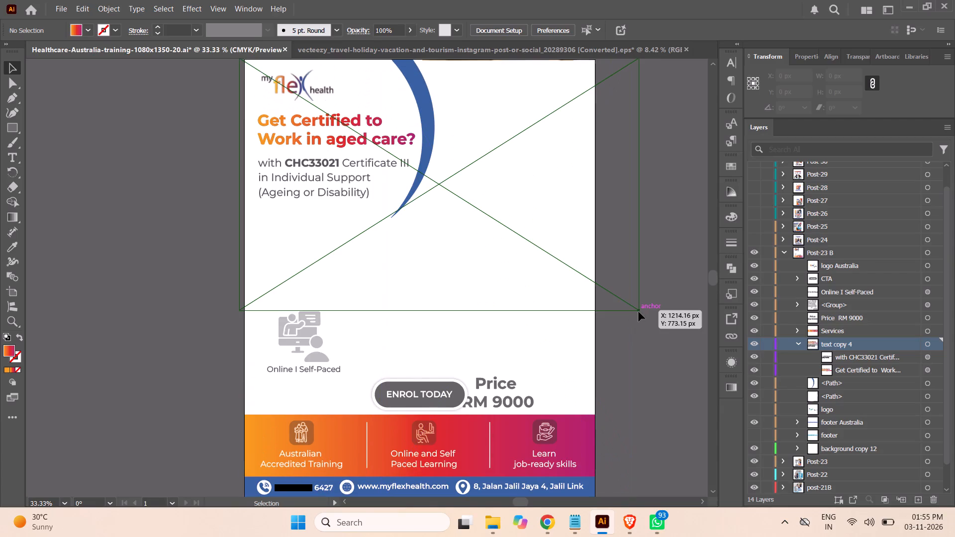
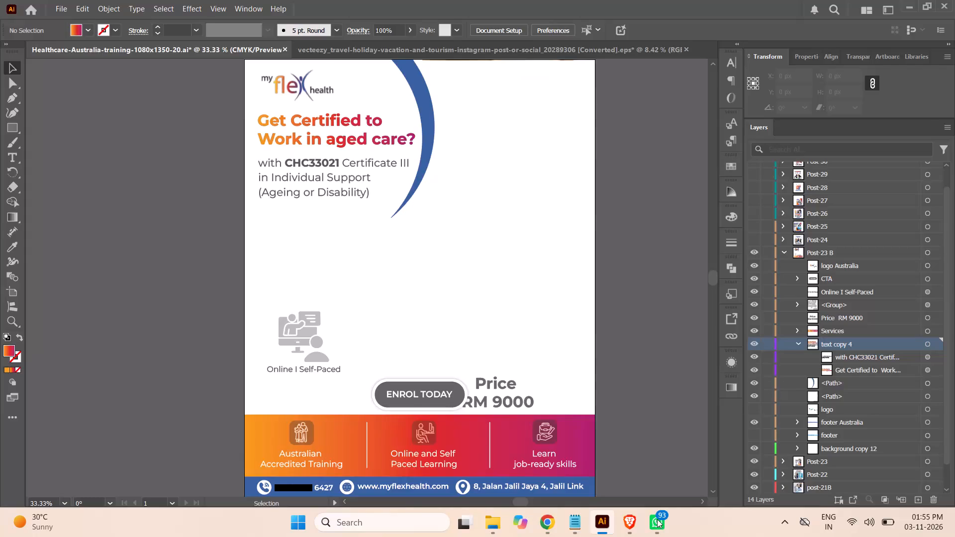
# Draw a circle about 717 px in diameter below the course subtitle, overlapping the artboard's left edge and the services band.
pyautogui.click(797, 344)
pyautogui.click(857, 356)
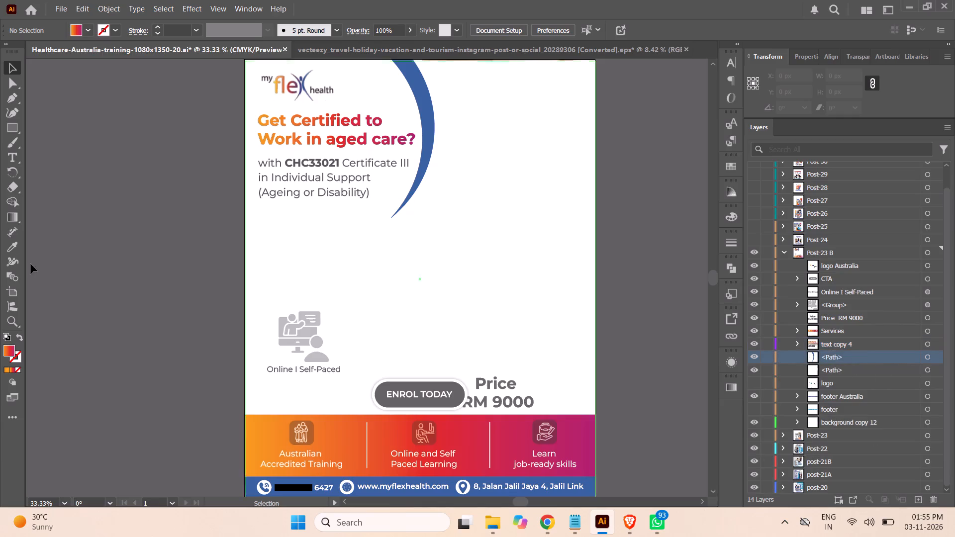
pyautogui.click(20, 131)
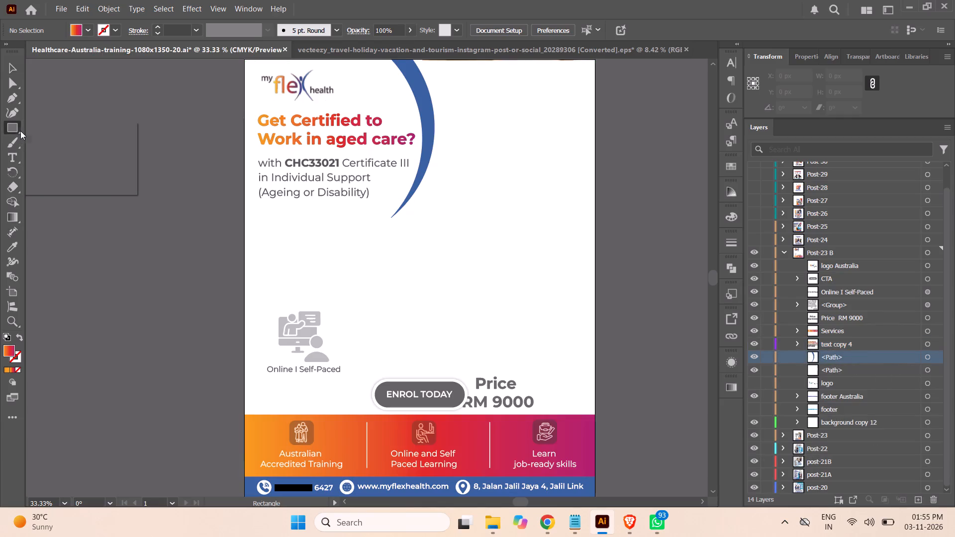
pyautogui.click(55, 143)
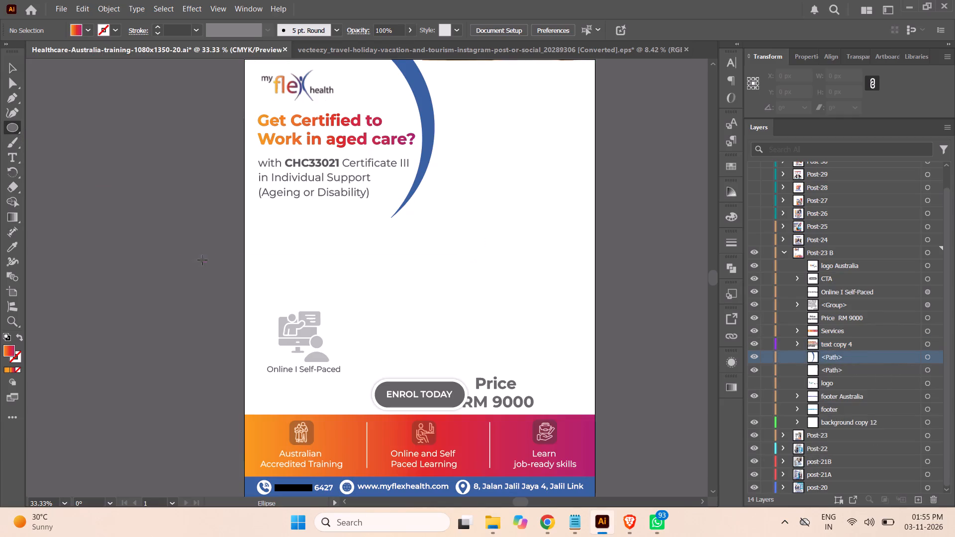
pyautogui.keyDown('shift'); pyautogui.moveTo(200, 220); pyautogui.dragTo(345, 403); pyautogui.keyUp('shift')
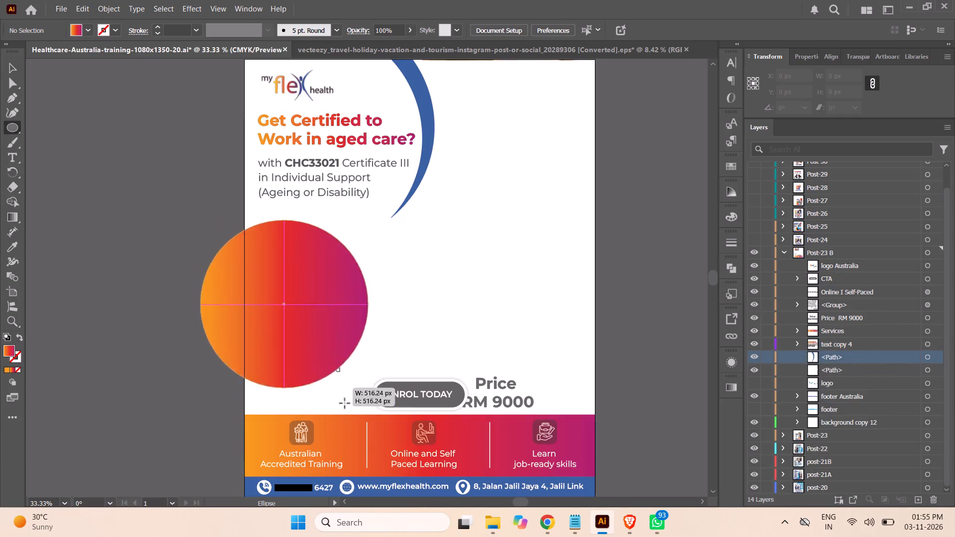
pyautogui.keyDown('shift'); pyautogui.moveTo(345, 403); pyautogui.dragTo(387, 468); pyautogui.keyUp('shift')
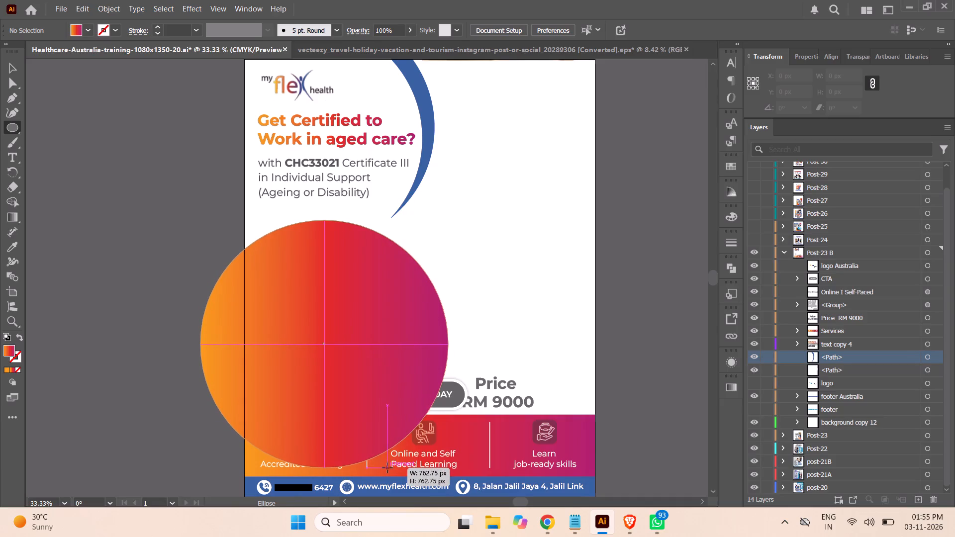
pyautogui.keyDown('shift'); pyautogui.moveTo(387, 468); pyautogui.dragTo(380, 453); pyautogui.keyUp('shift')
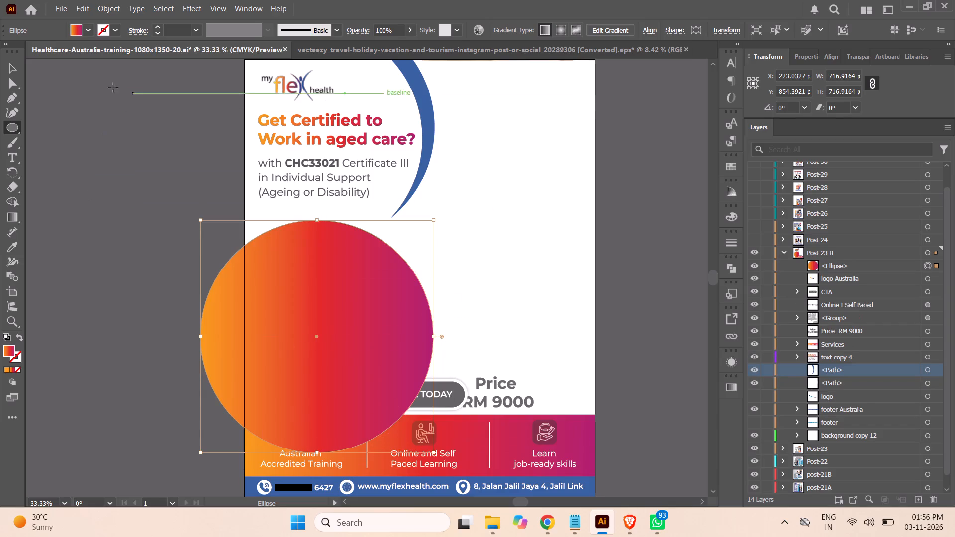
# Fill the new circle with the blue sampled from the contact footer bar, and deselect it.
pyautogui.click(10, 248)
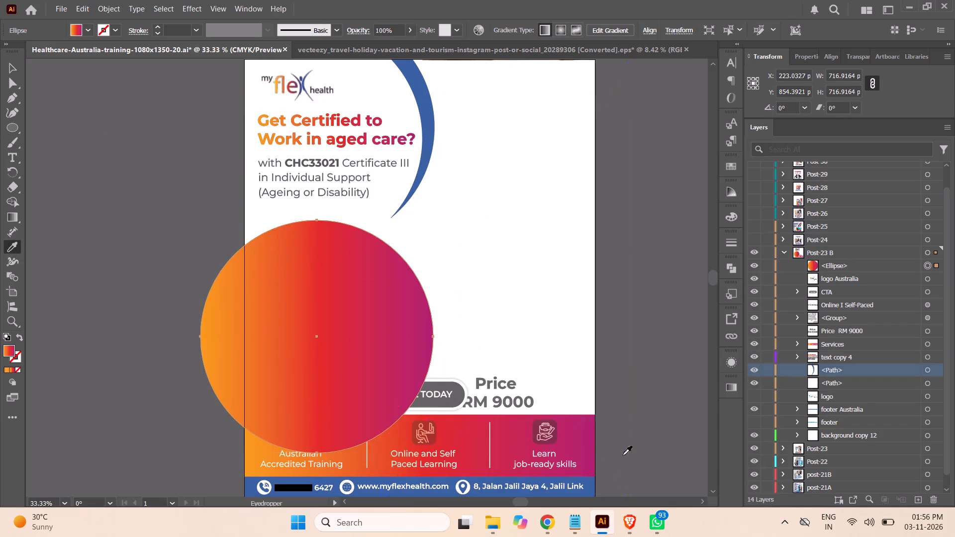
pyautogui.click(591, 492)
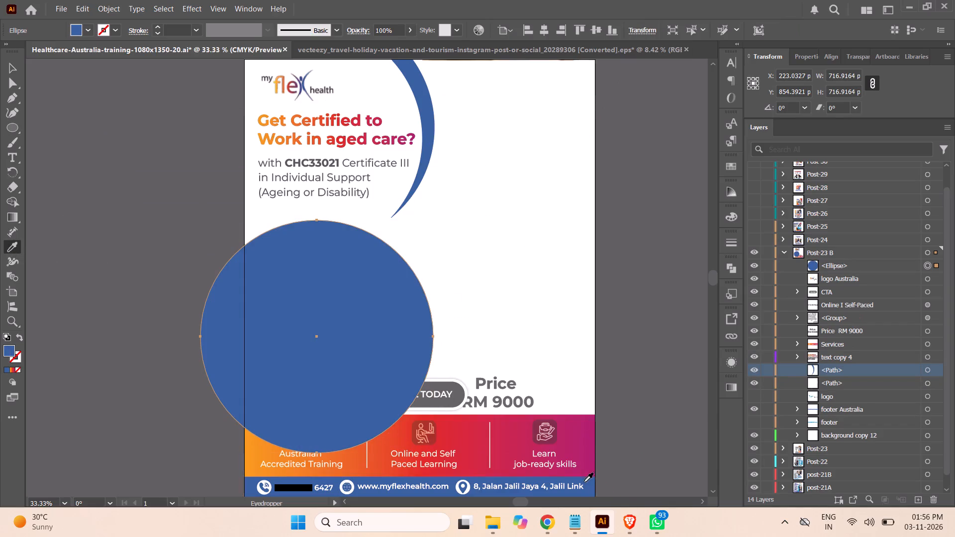
pyautogui.click(6, 66)
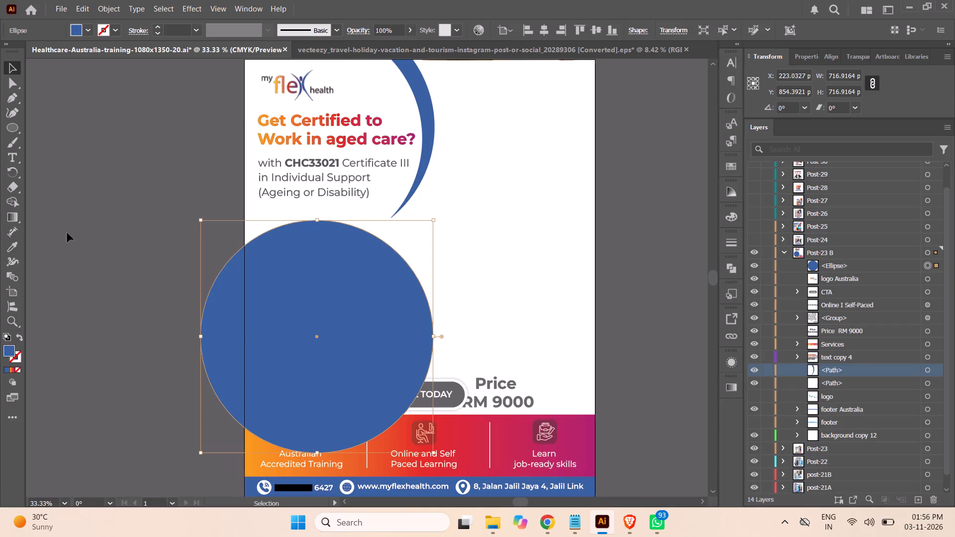
pyautogui.click(55, 207)
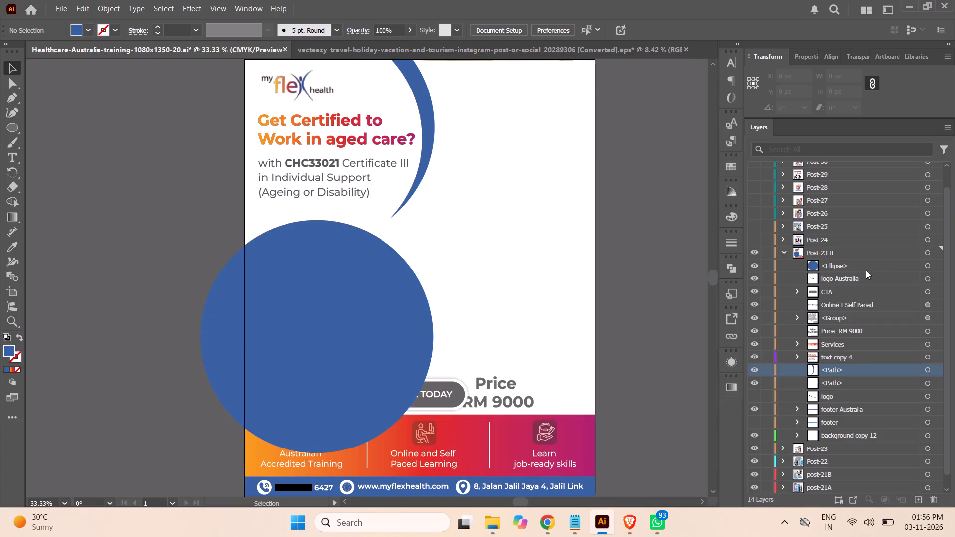
# Move the blue circle down the Post-23 B stacking order to directly below text copy 4, above the crescent path.
pyautogui.click(860, 265)
pyautogui.moveTo(860, 265); pyautogui.dragTo(850, 366)
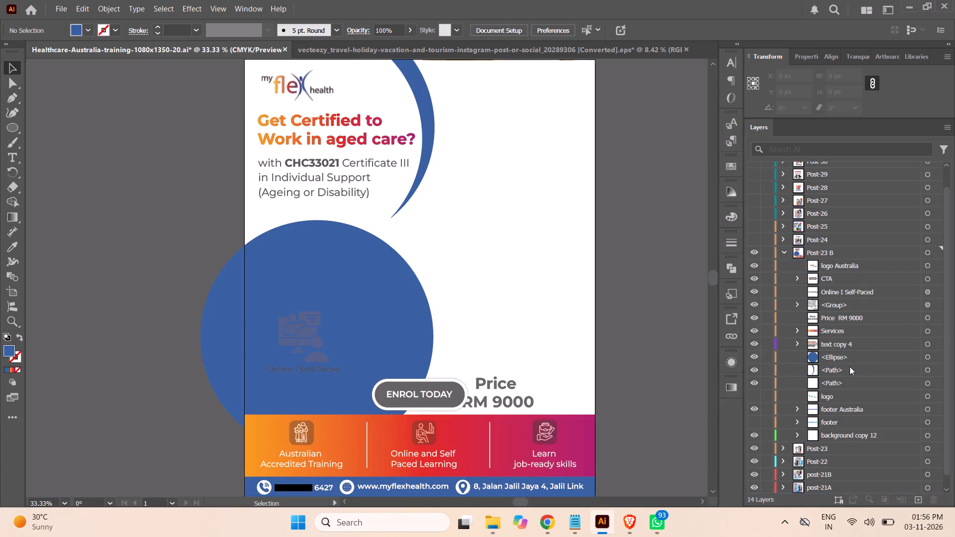
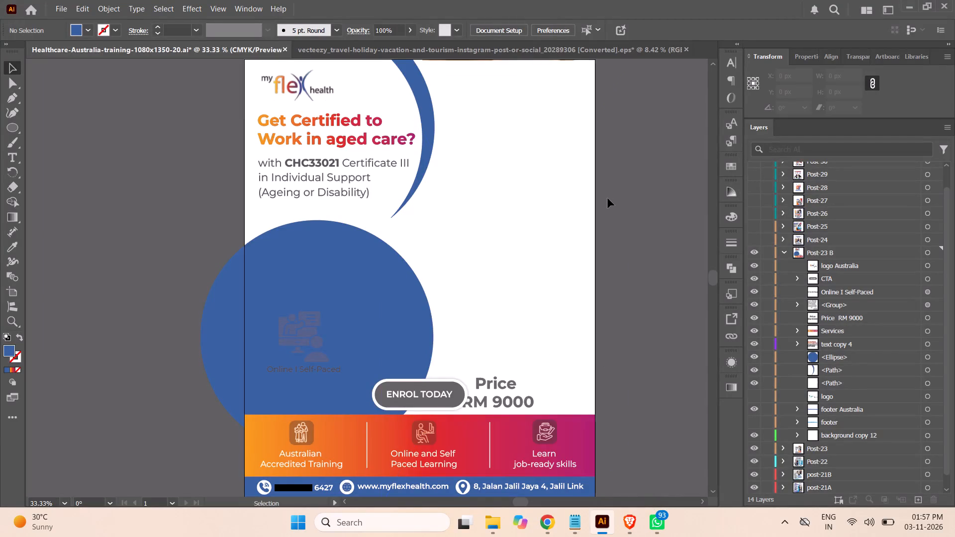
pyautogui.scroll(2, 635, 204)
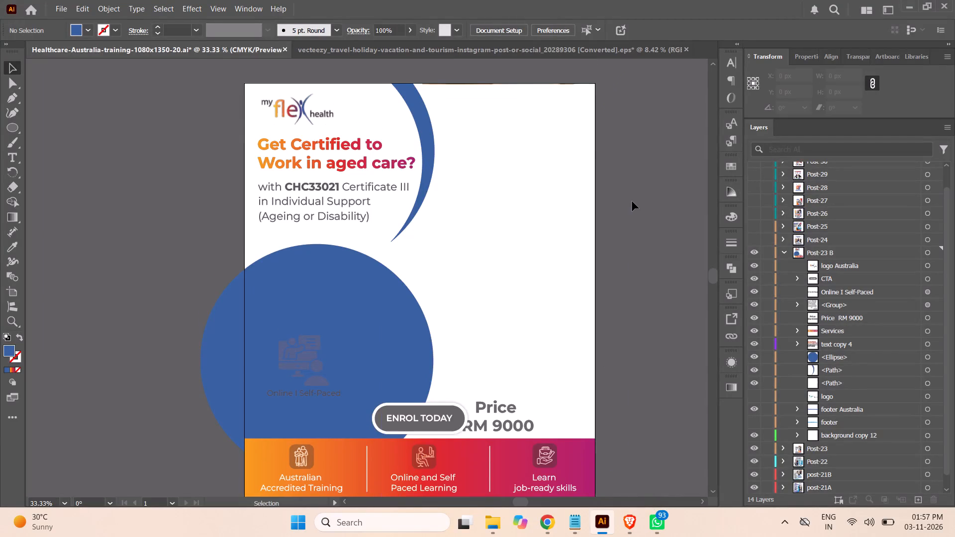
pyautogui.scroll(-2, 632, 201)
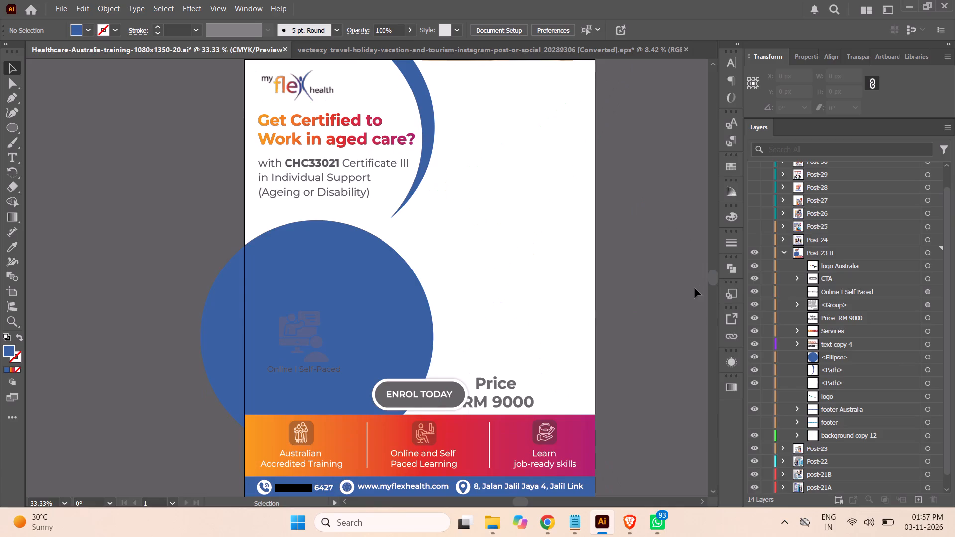
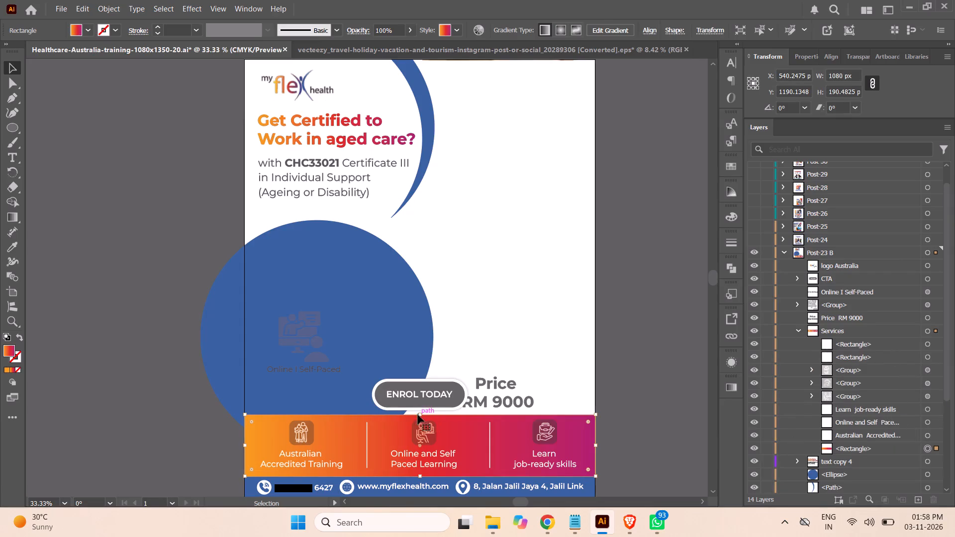
# Extend the gradient rectangle behind the services row upward to a height of about 207 px.
pyautogui.click(417, 412)
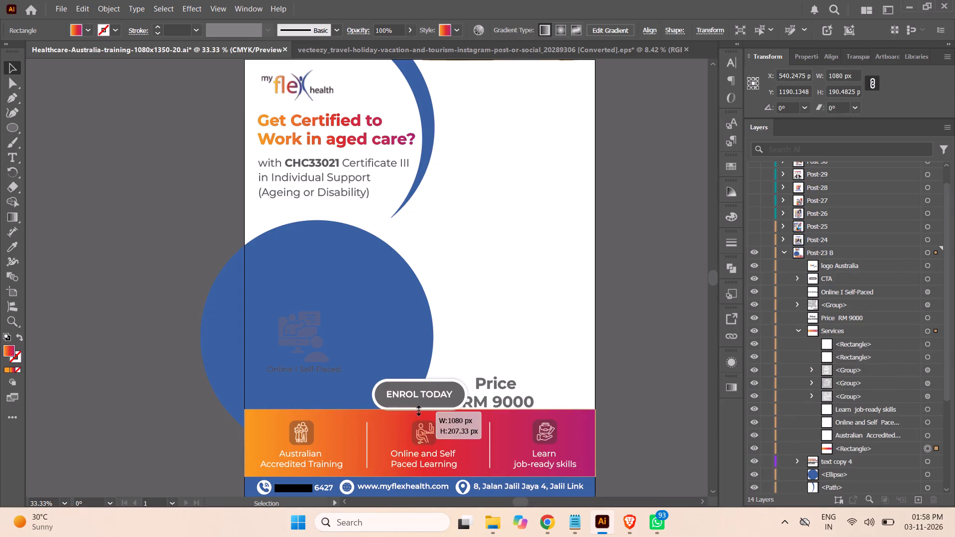
pyautogui.click(657, 382)
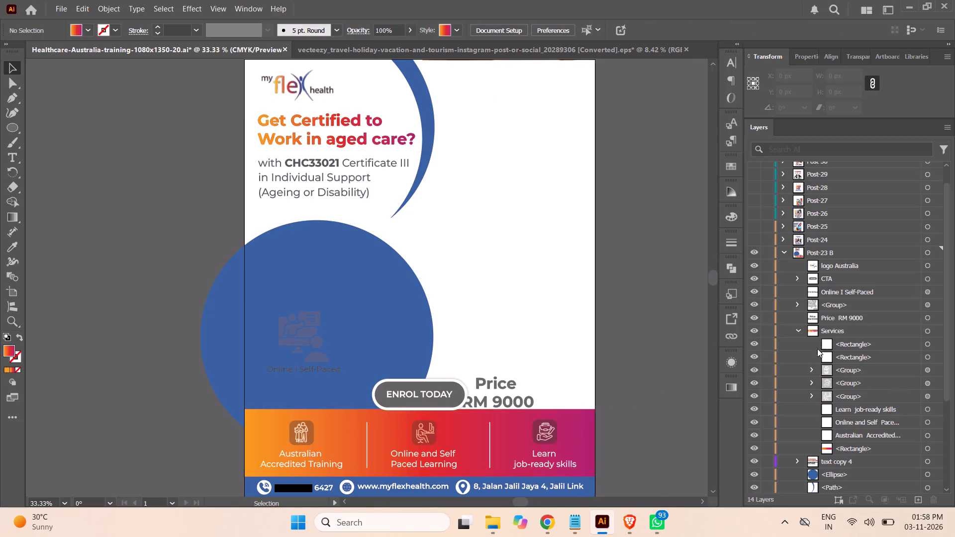
# Move the blue circle up about 40 px and slightly right, to about X 233, Y 814 px.
pyautogui.click(796, 328)
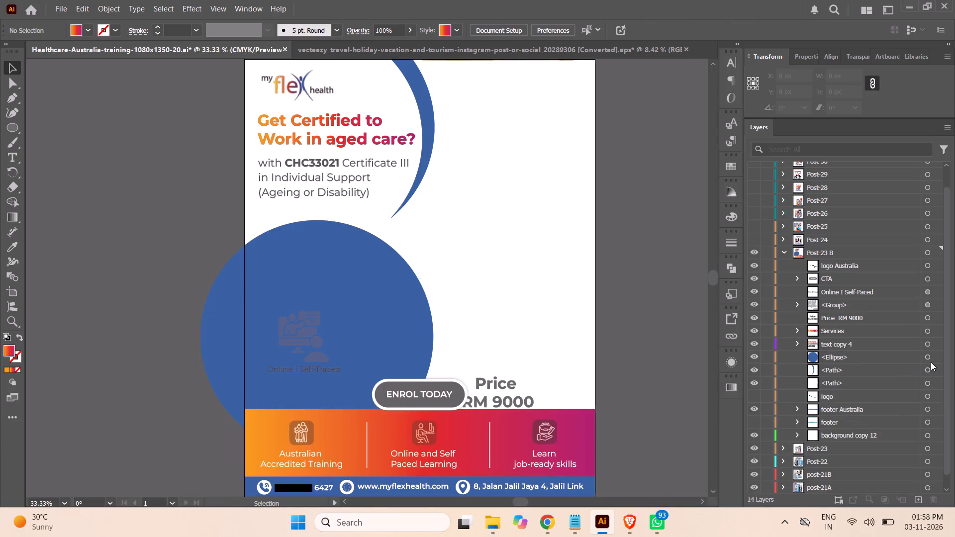
pyautogui.click(929, 359)
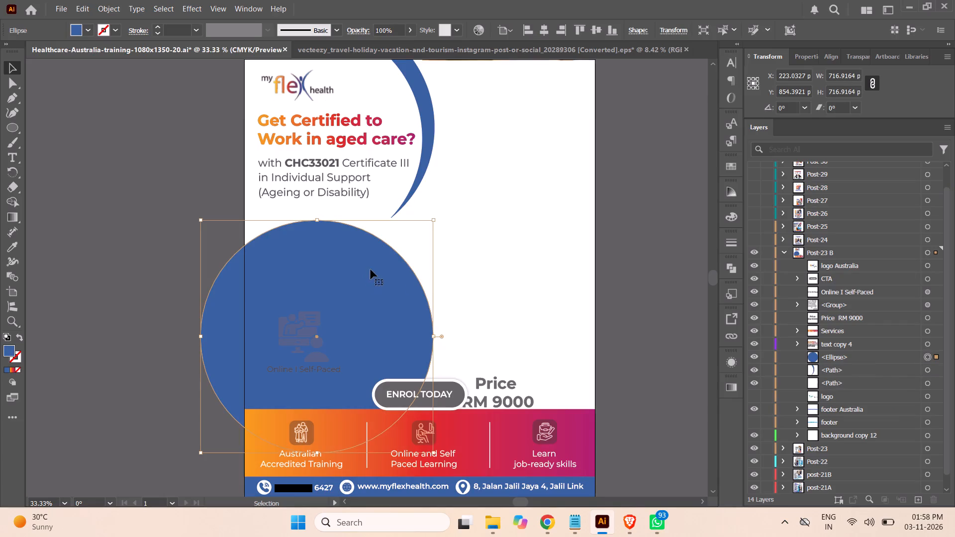
pyautogui.moveTo(379, 249); pyautogui.dragTo(379, 241)
pyautogui.click(379, 240)
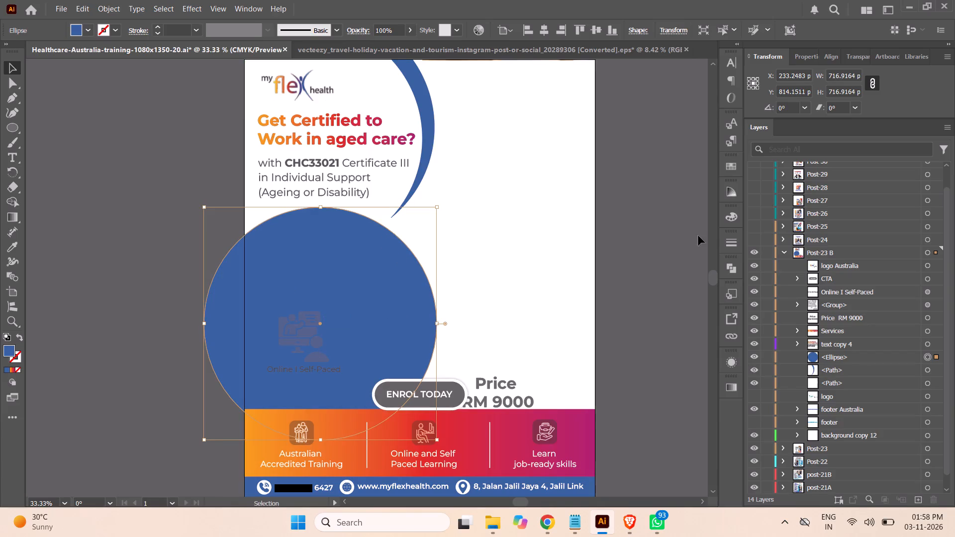
pyautogui.click(667, 233)
# Examine the whole post layout from the logo down to the contact footer.
pyautogui.scroll(2, 617, 242)
pyautogui.scroll(-2, 617, 241)
pyautogui.scroll(5, 617, 241)
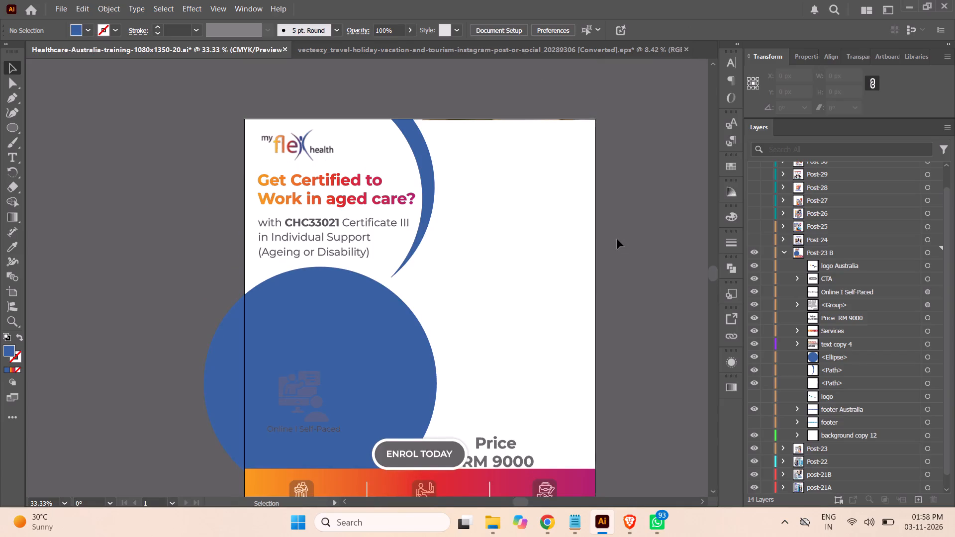
pyautogui.scroll(-3, 617, 239)
pyautogui.scroll(2, 617, 239)
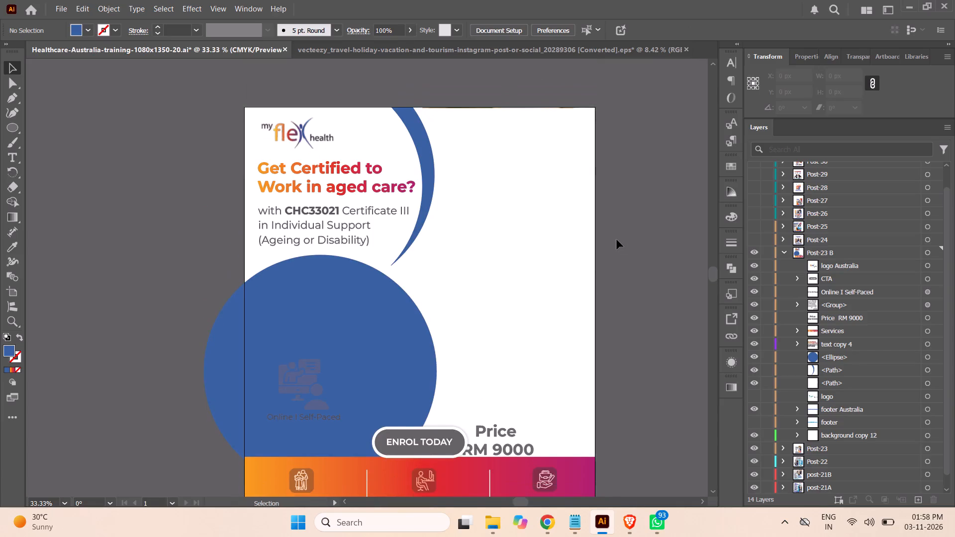
pyautogui.scroll(-5, 617, 240)
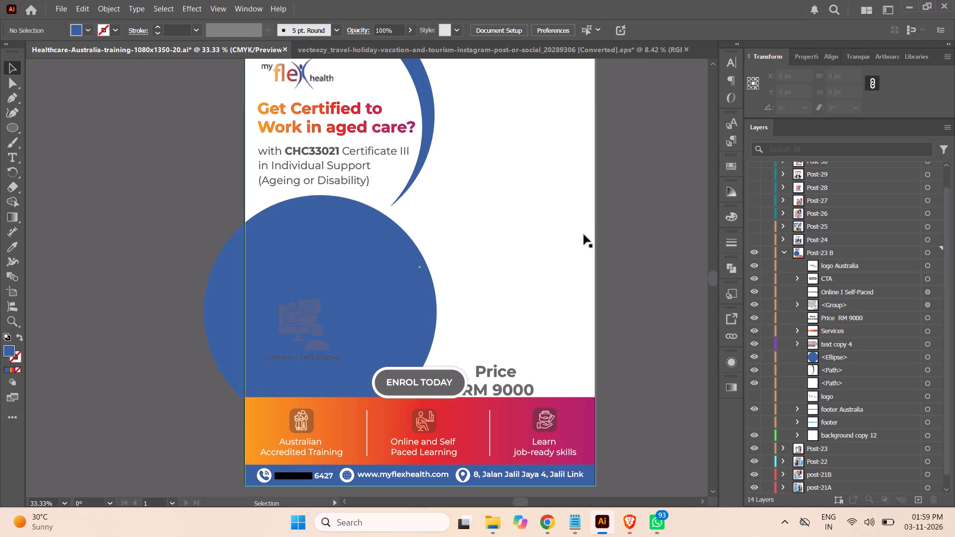
pyautogui.scroll(1, 580, 238)
pyautogui.scroll(-1, 580, 238)
pyautogui.scroll(2, 580, 238)
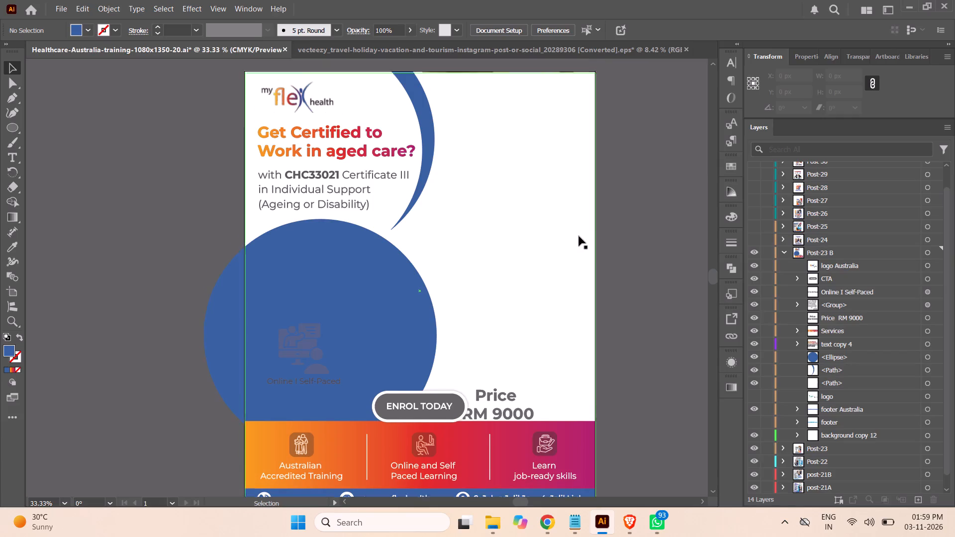
pyautogui.scroll(2, 579, 236)
pyautogui.scroll(-4, 578, 235)
pyautogui.scroll(4, 578, 234)
pyautogui.scroll(-2, 576, 239)
pyautogui.scroll(1, 576, 239)
pyautogui.scroll(-1, 576, 239)
pyautogui.scroll(1, 576, 239)
pyautogui.scroll(-3, 576, 239)
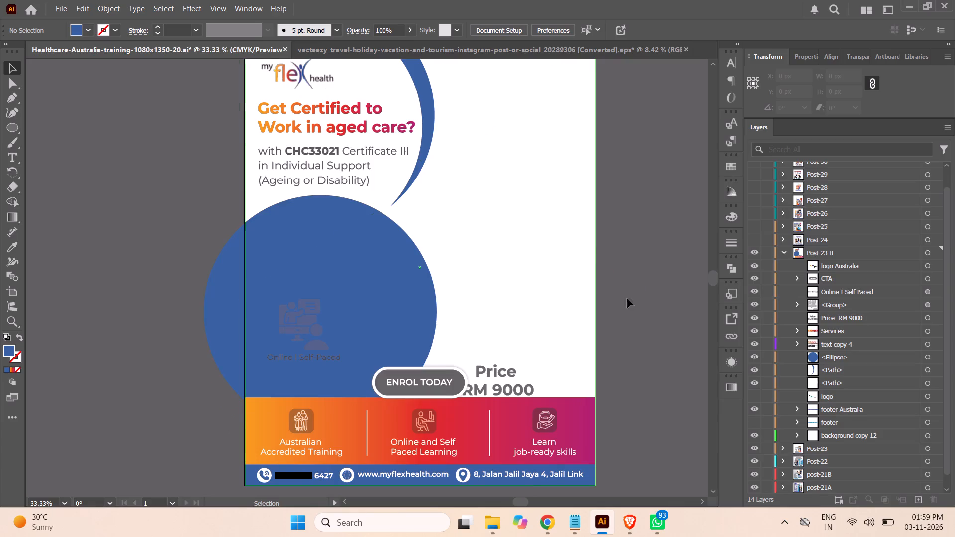
# Fill the online learning icon group on the blue circle with white (#ffffff).
pyautogui.click(926, 304)
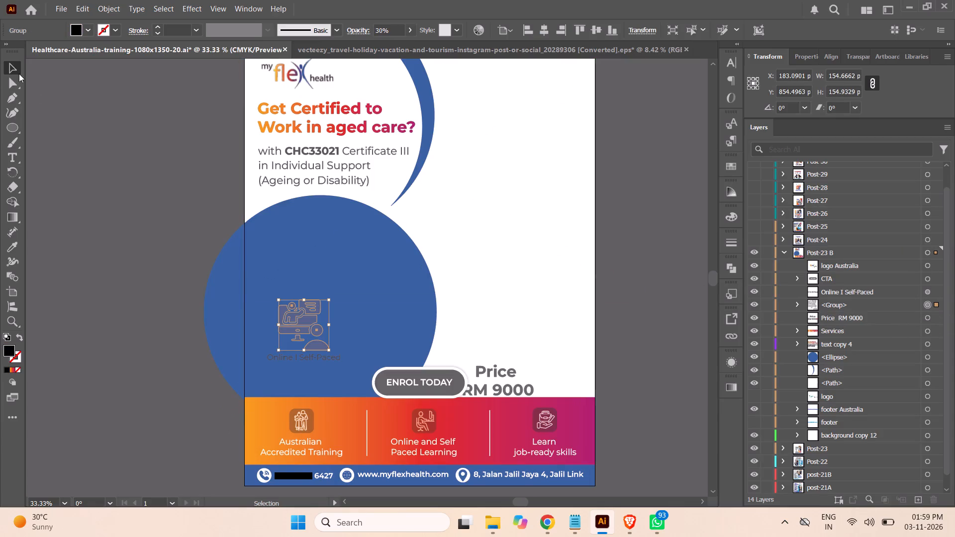
pyautogui.doubleClick(10, 347)
pyautogui.moveTo(579, 162); pyautogui.dragTo(561, 146)
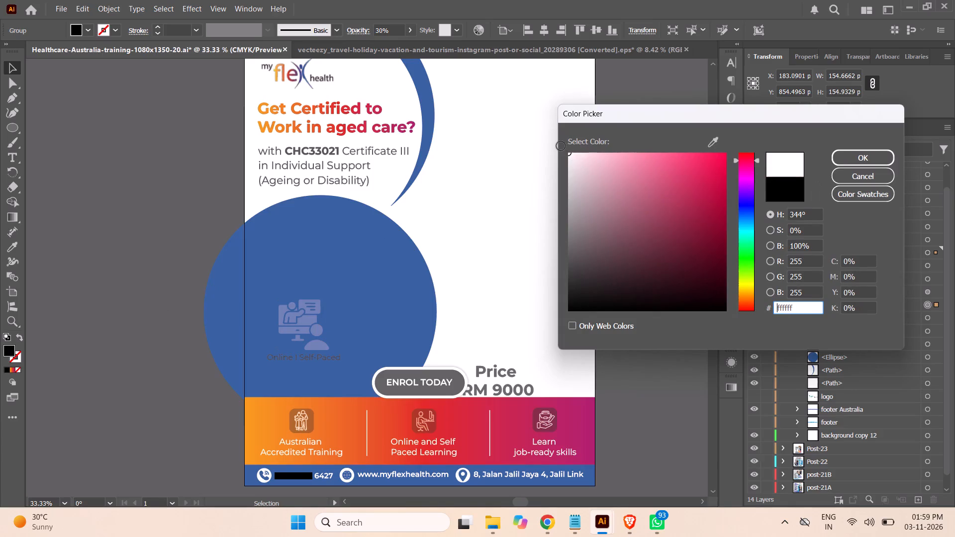
pyautogui.moveTo(561, 146); pyautogui.dragTo(539, 122)
pyautogui.click(843, 158)
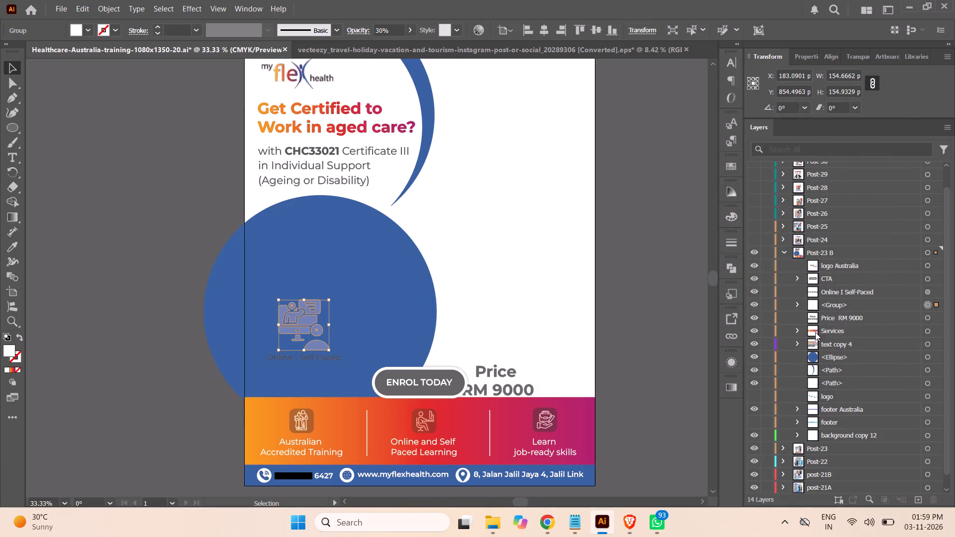
# Change the fill of the "Online I Self-Paced" caption to white (#ffffff).
pyautogui.click(928, 317)
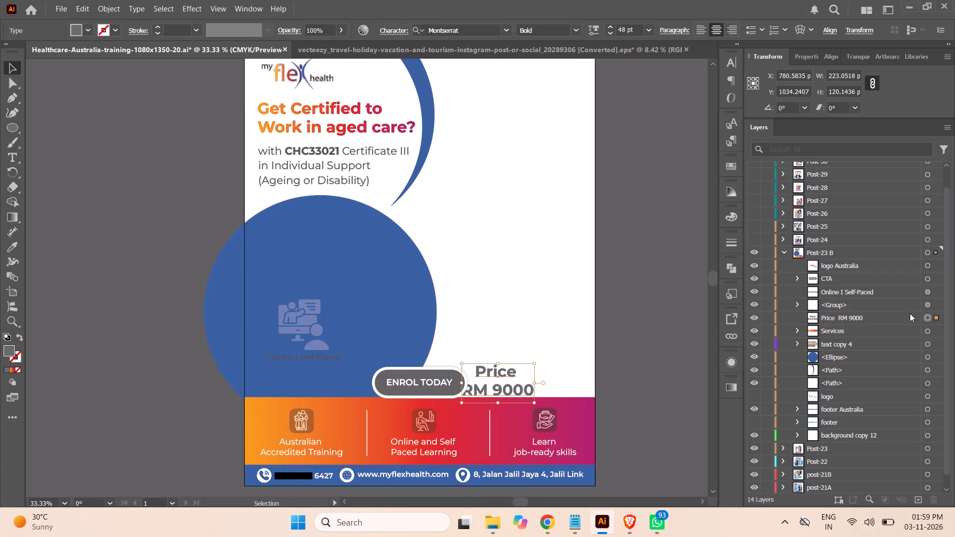
pyautogui.click(928, 290)
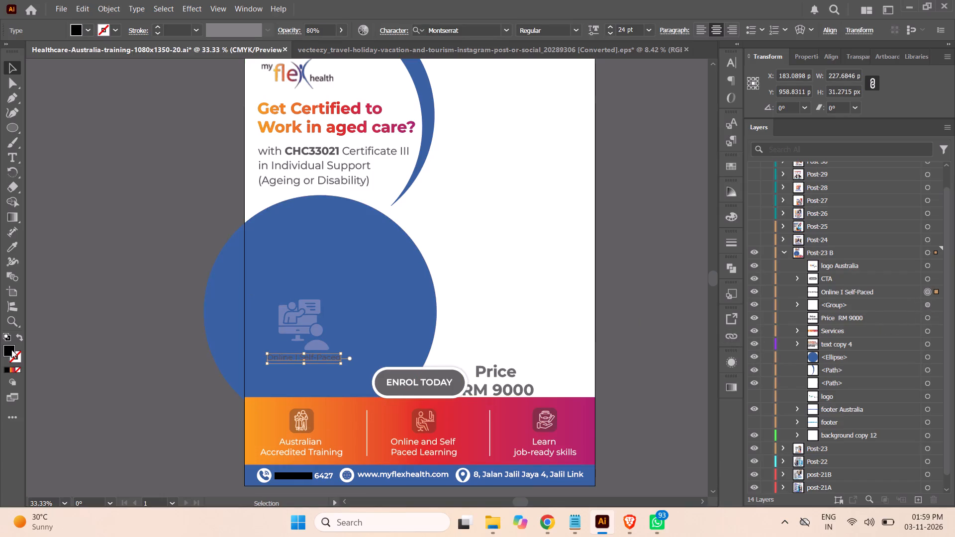
pyautogui.doubleClick(11, 350)
pyautogui.moveTo(588, 190); pyautogui.dragTo(546, 122)
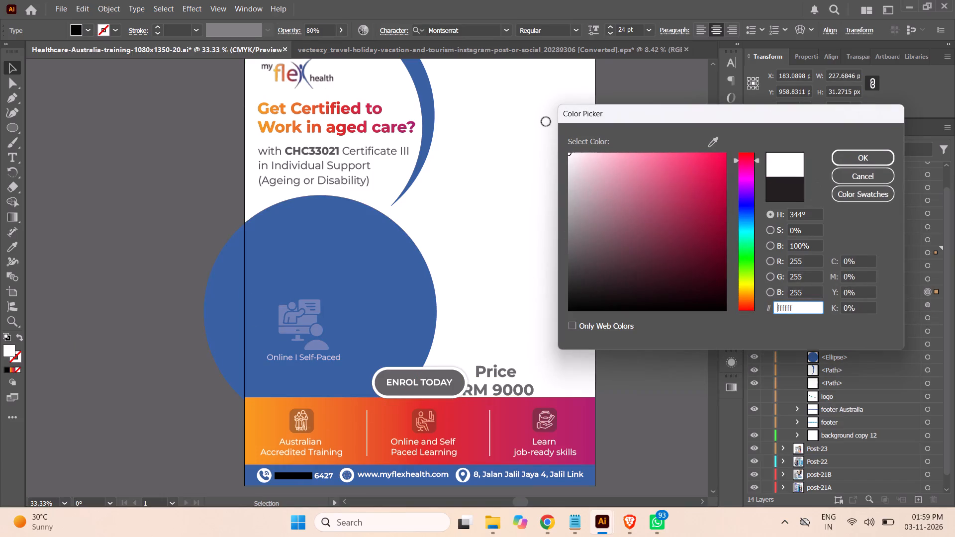
pyautogui.moveTo(546, 122); pyautogui.dragTo(538, 111)
pyautogui.click(855, 162)
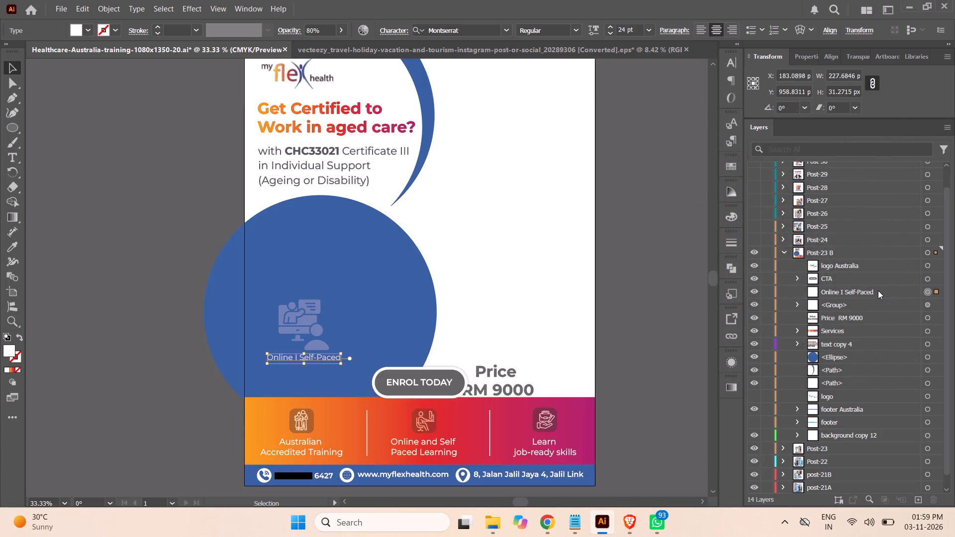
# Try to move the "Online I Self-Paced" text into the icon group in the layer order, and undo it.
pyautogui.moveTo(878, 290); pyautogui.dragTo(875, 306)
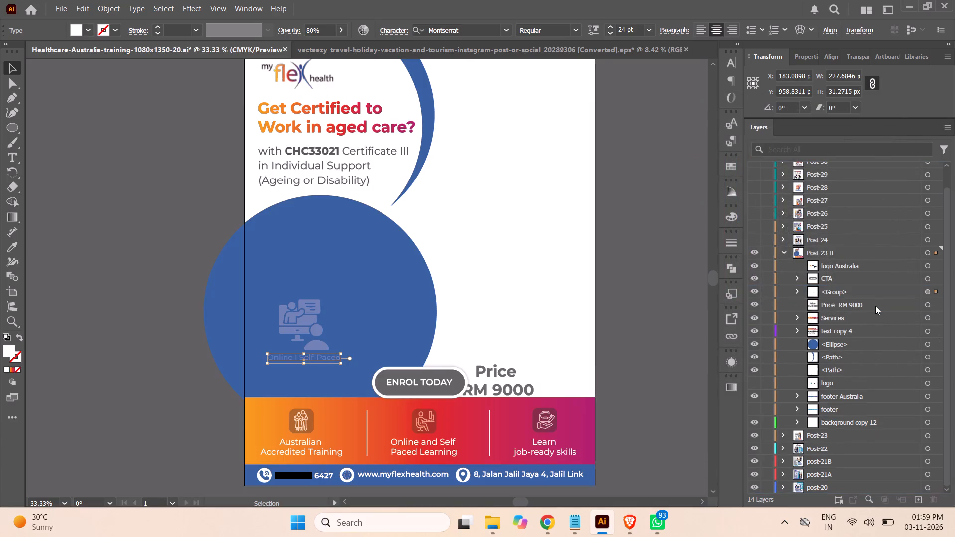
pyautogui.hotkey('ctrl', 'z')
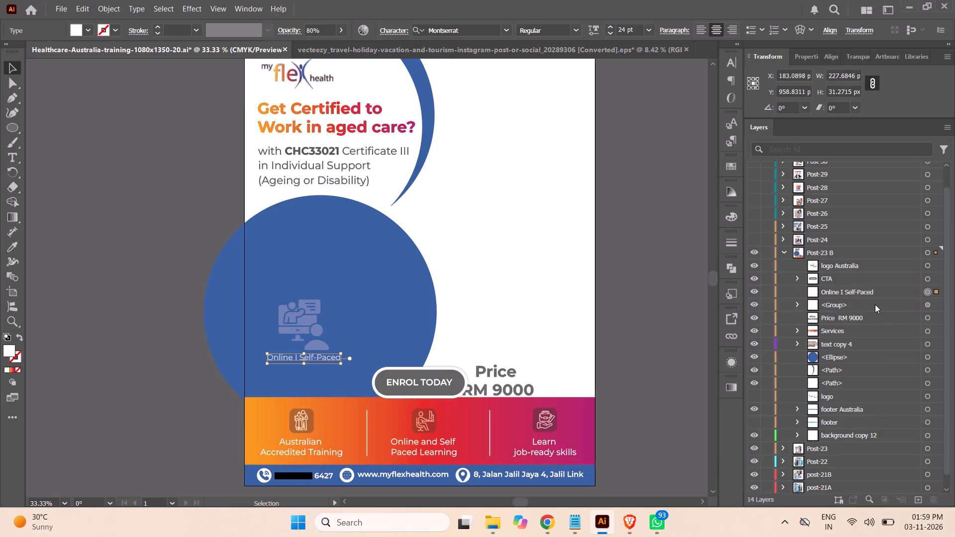
# Move the online learning icon and its caption together into the upper part of the blue circle, about X 238, Y 612 px.
pyautogui.keyDown('shift'); pyautogui.click(927, 305); pyautogui.keyUp('shift')
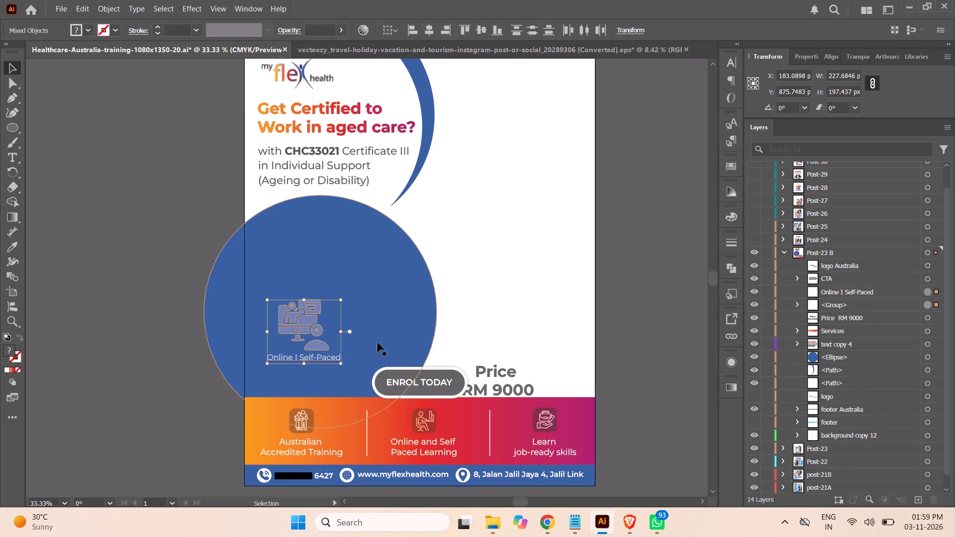
pyautogui.moveTo(311, 329); pyautogui.dragTo(328, 246)
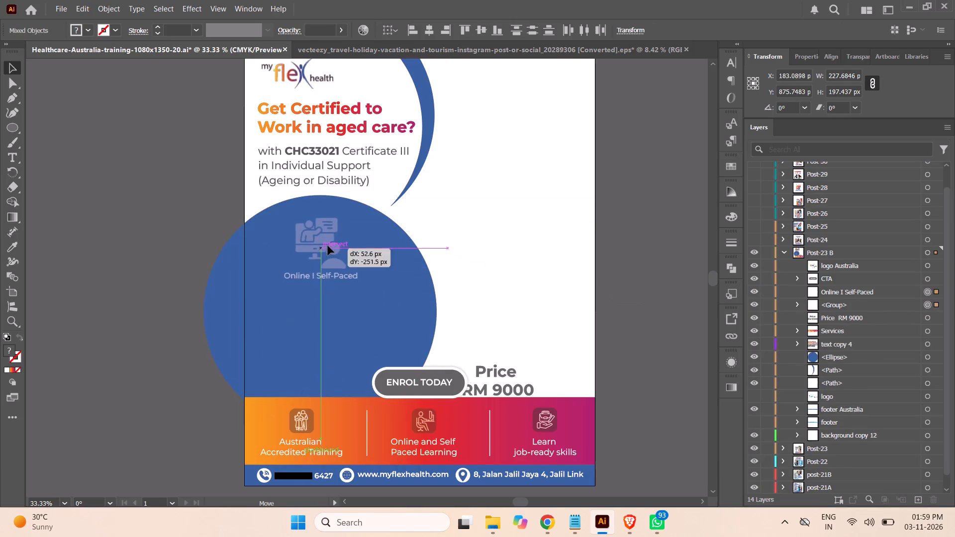
pyautogui.moveTo(328, 246); pyautogui.dragTo(328, 244)
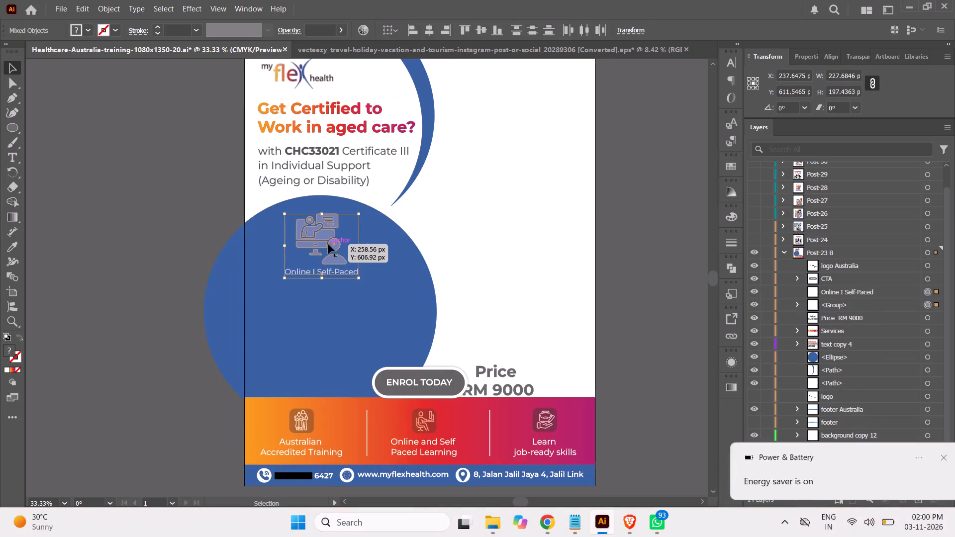
# Save the document.
pyautogui.hotkey('ctrl', 's')
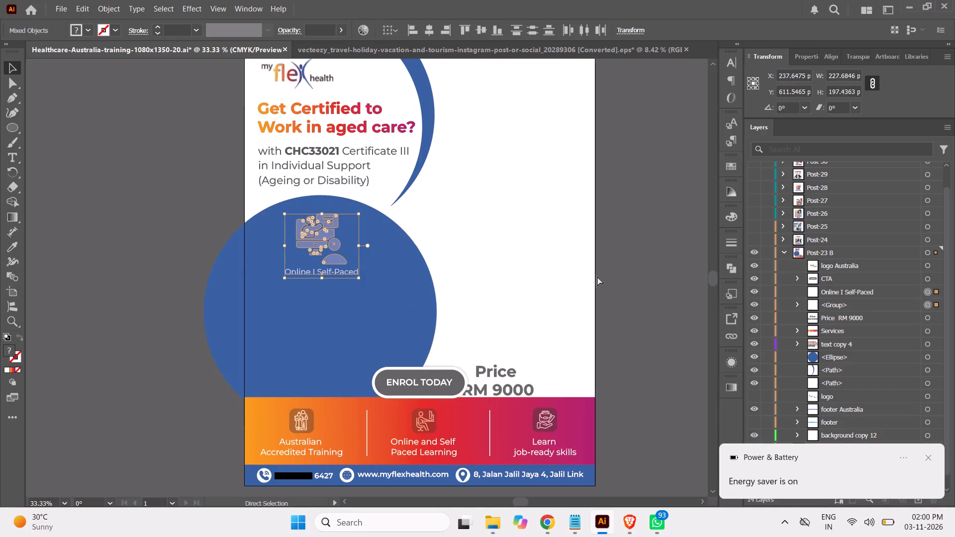
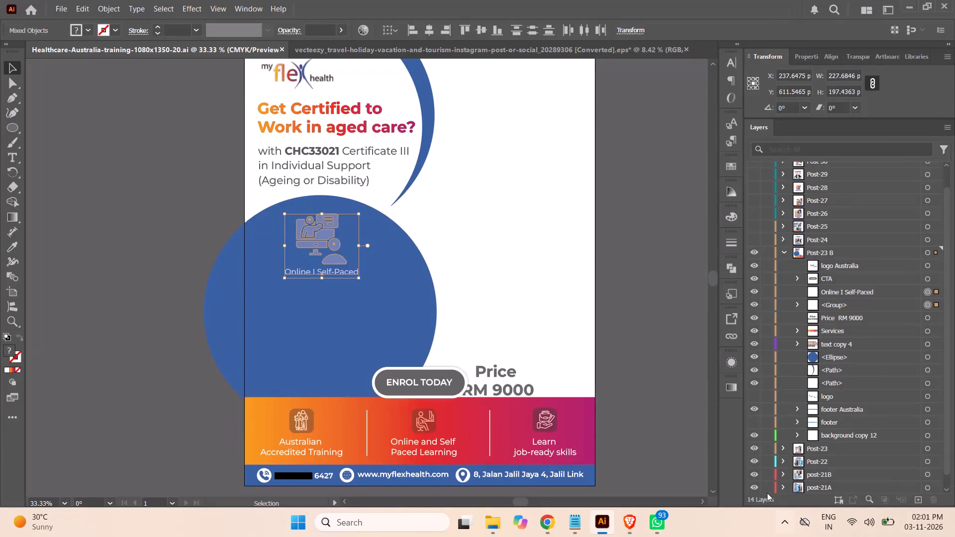
# Check the Windows notifications and open the MyASUS System Update notice.
pyautogui.click(923, 521)
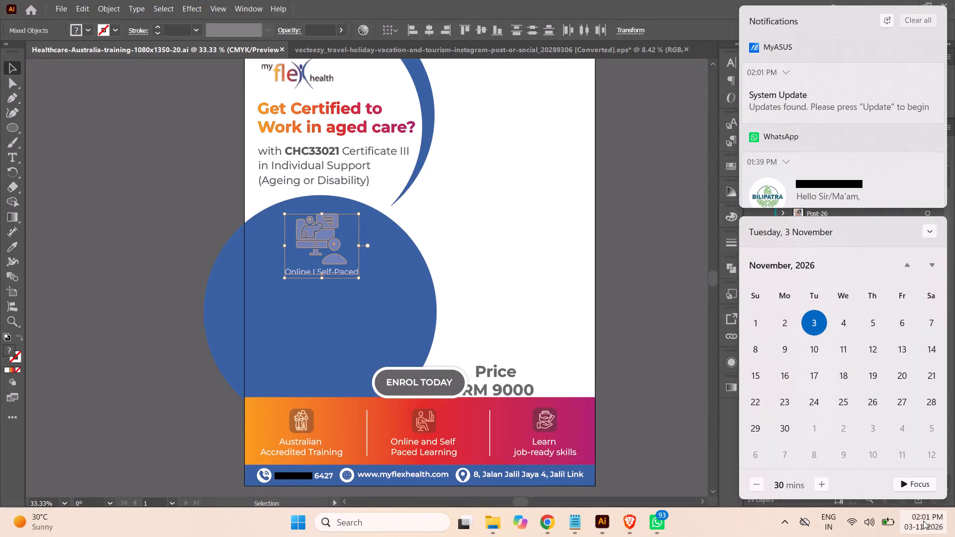
pyautogui.click(814, 102)
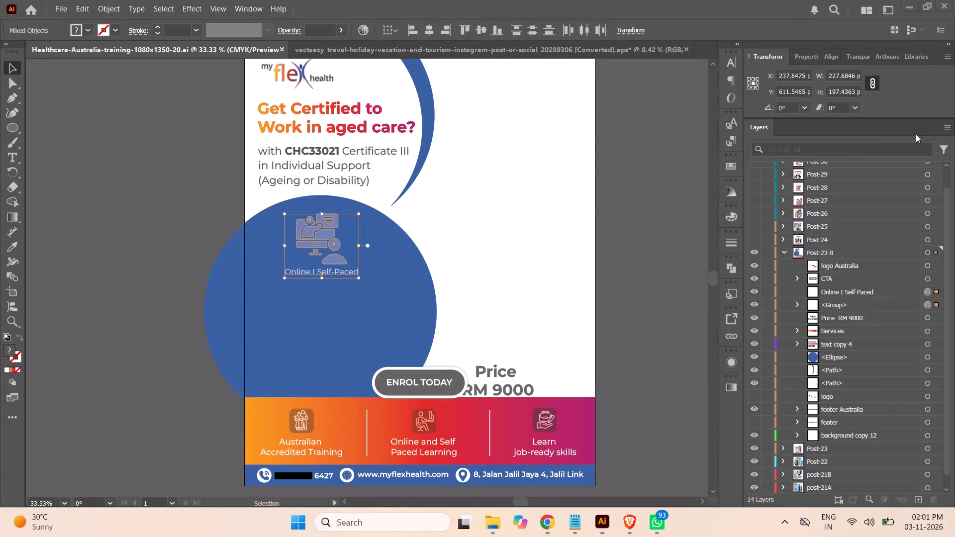
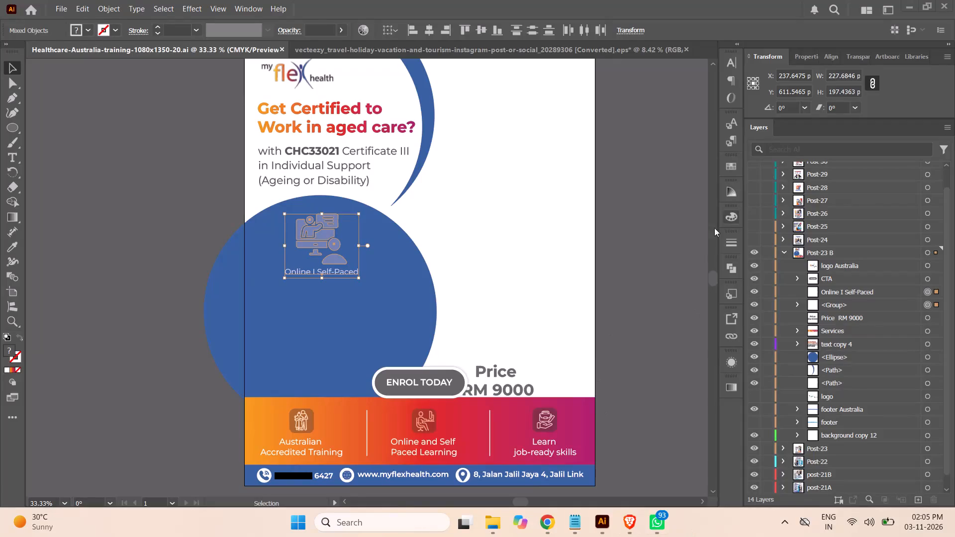
# Draw a blue rectangle about 246 by 1307 px outside the artboard's left edge, covering the part of the circle that overhangs the post.
pyautogui.click(656, 273)
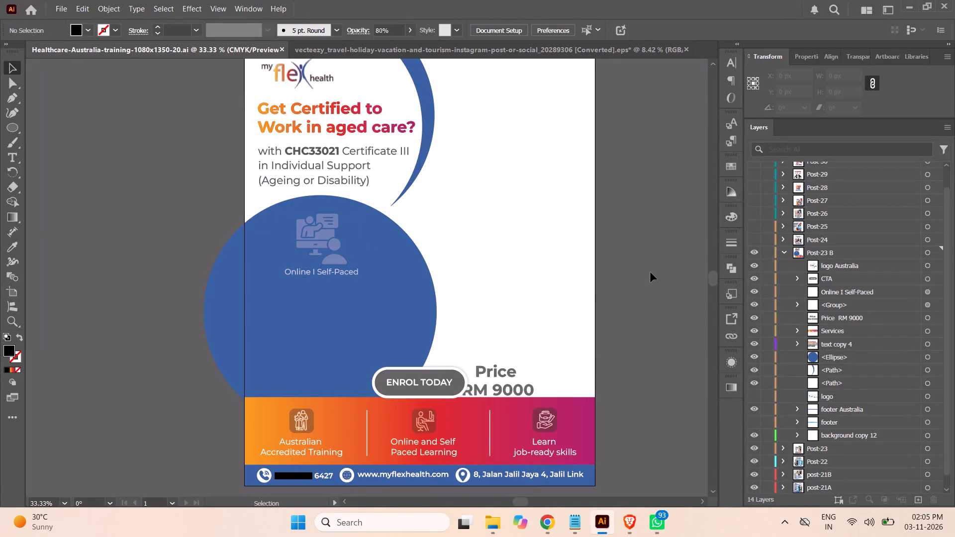
pyautogui.scroll(2, 625, 221)
pyautogui.scroll(-1, 625, 217)
pyautogui.scroll(3, 623, 215)
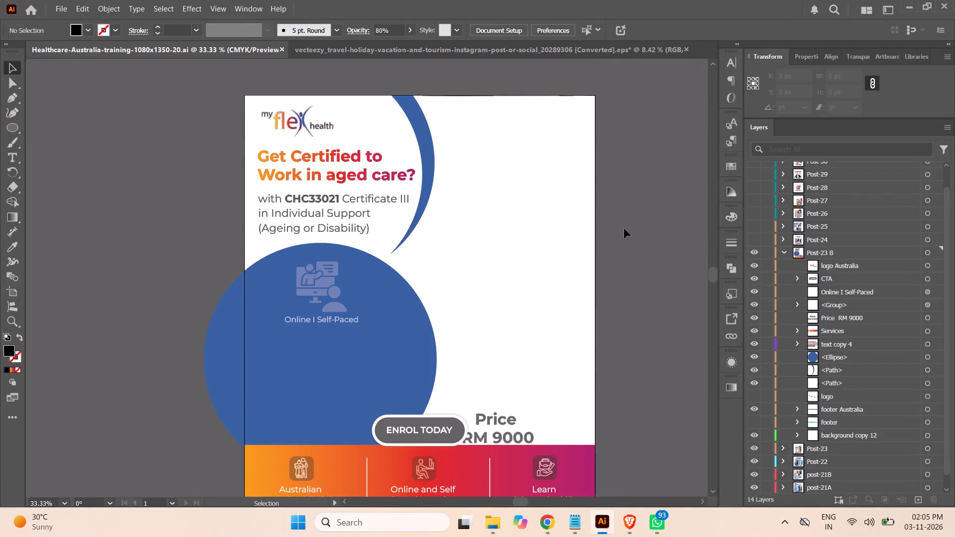
pyautogui.scroll(-1, 625, 231)
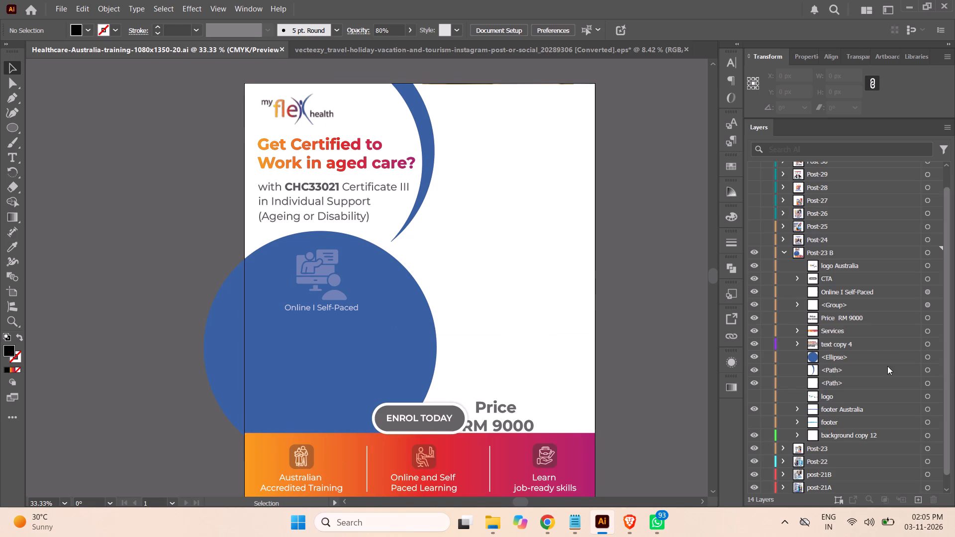
pyautogui.click(927, 356)
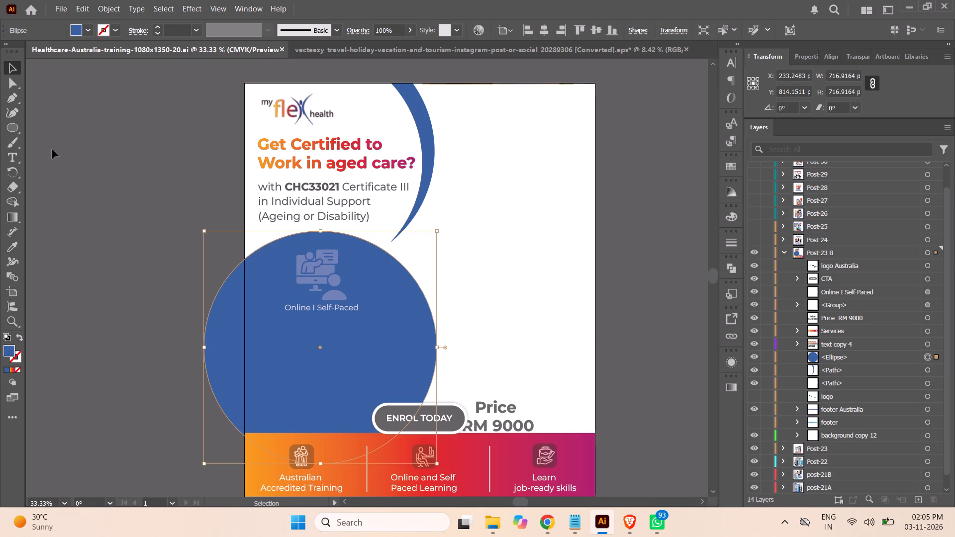
pyautogui.click(18, 134)
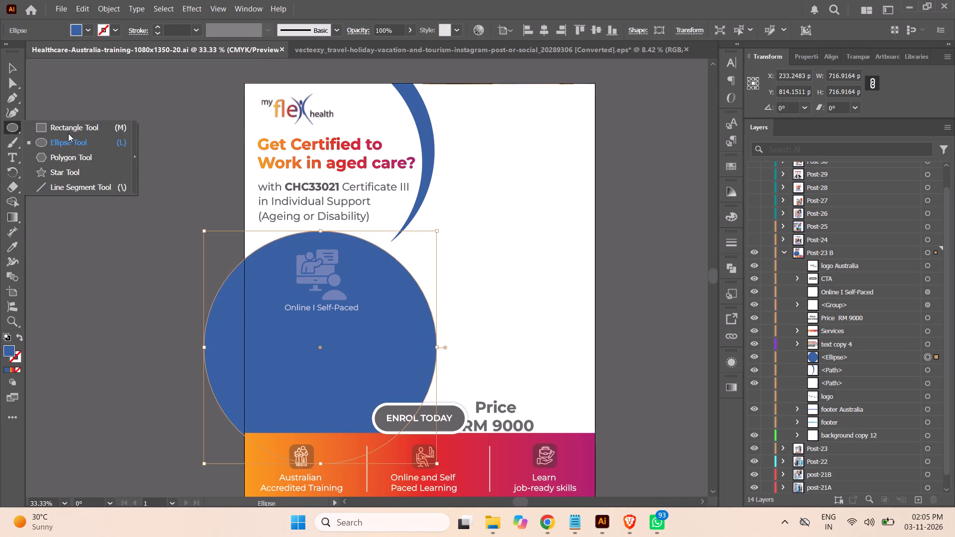
pyautogui.click(69, 131)
pyautogui.moveTo(165, 117); pyautogui.dragTo(232, 474)
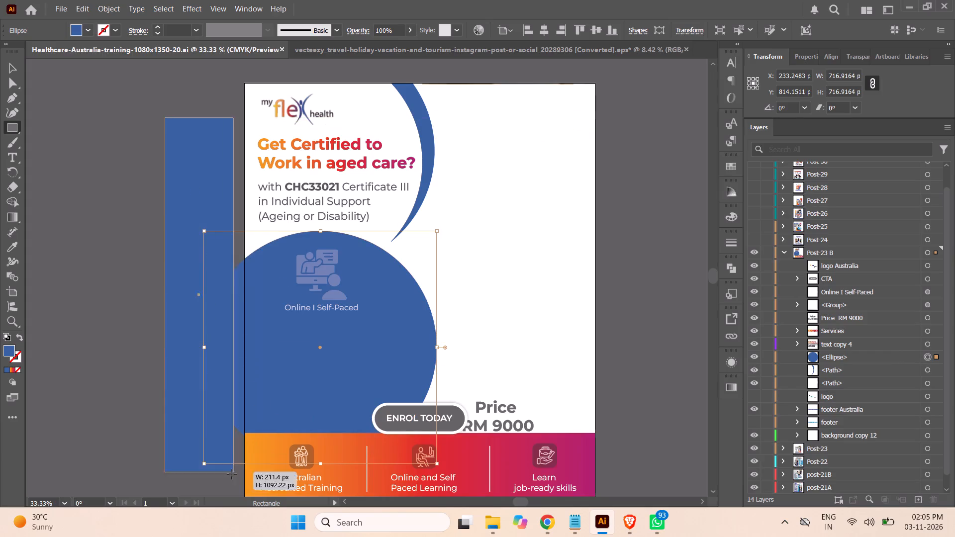
pyautogui.moveTo(232, 474); pyautogui.dragTo(245, 503)
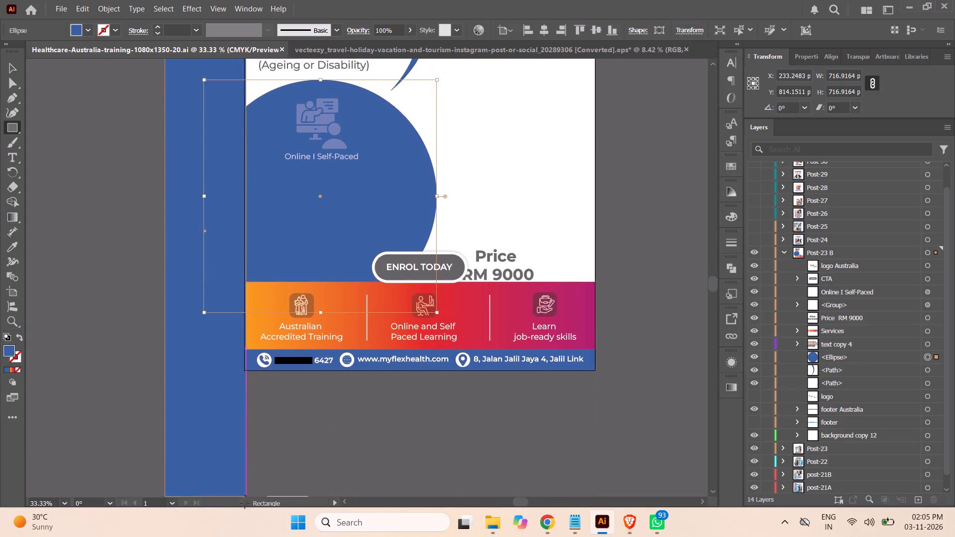
pyautogui.moveTo(245, 503); pyautogui.dragTo(243, 314)
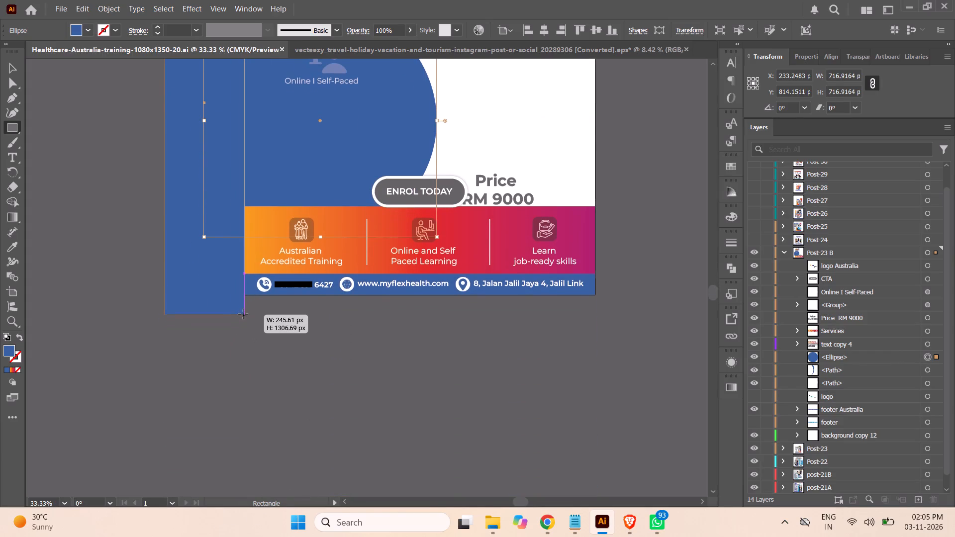
pyautogui.moveTo(243, 314); pyautogui.dragTo(242, 314)
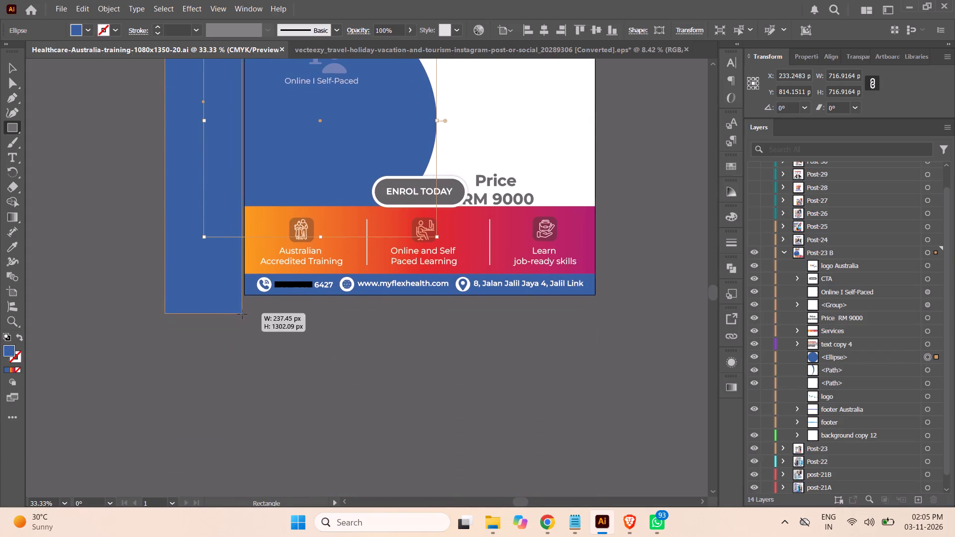
pyautogui.moveTo(242, 314); pyautogui.dragTo(243, 315)
# Move the new rectangle in the Post-23 B layer order to directly above the blue ellipse, below "text copy 4".
pyautogui.scroll(6, 374, 362)
pyautogui.scroll(-1, 374, 362)
pyautogui.scroll(3, 374, 362)
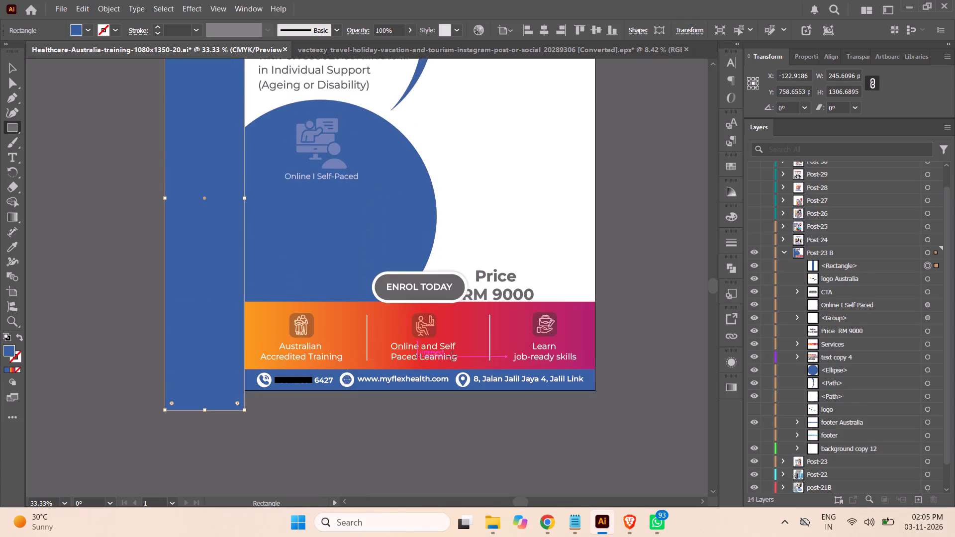
pyautogui.scroll(-3, 495, 353)
pyautogui.scroll(3, 495, 353)
pyautogui.scroll(-2, 495, 352)
pyautogui.scroll(3, 495, 352)
pyautogui.scroll(-2, 495, 352)
pyautogui.scroll(2, 495, 352)
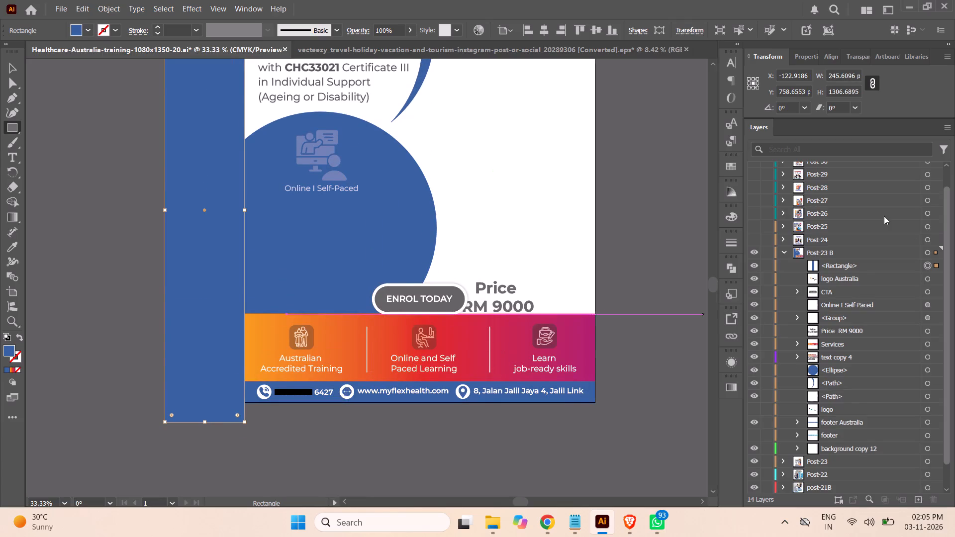
pyautogui.click(870, 263)
pyautogui.moveTo(869, 263); pyautogui.dragTo(853, 359)
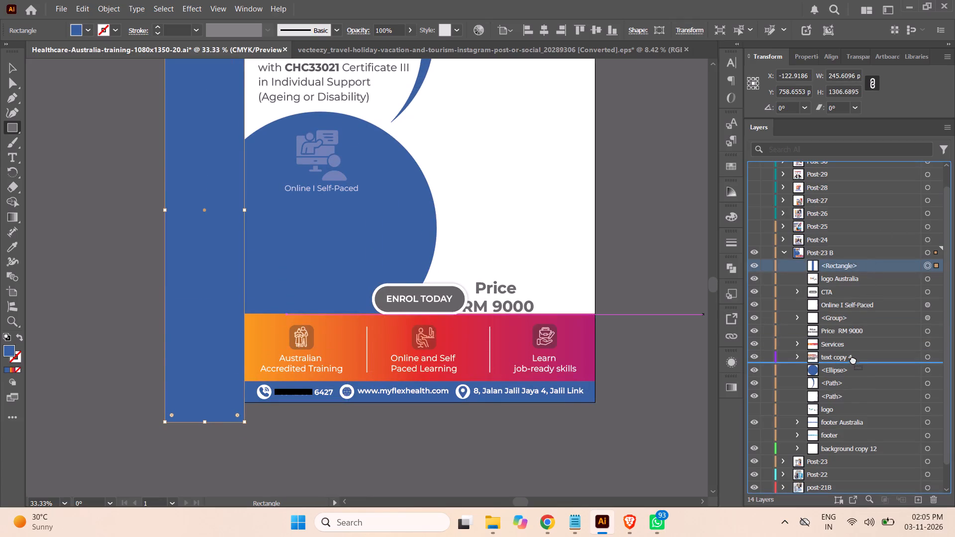
pyautogui.moveTo(853, 359); pyautogui.dragTo(853, 361)
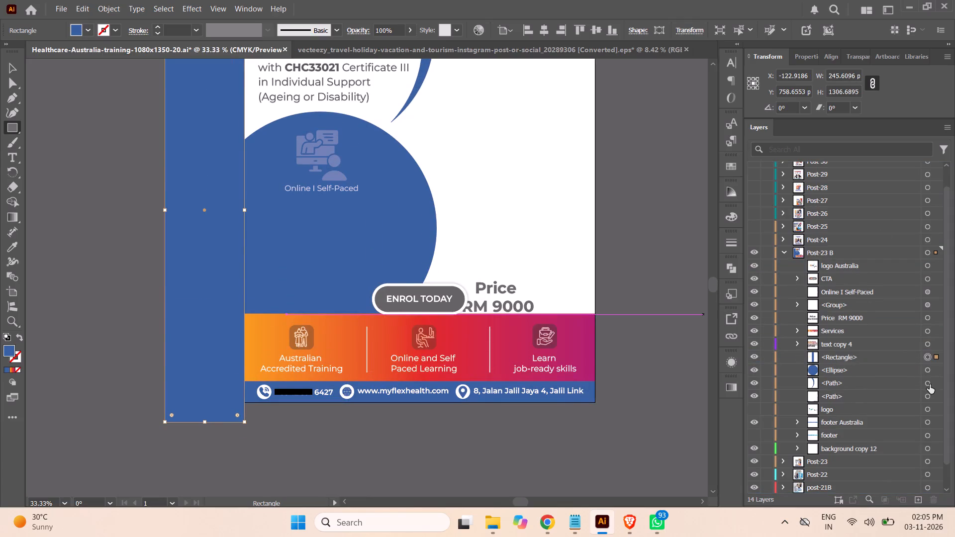
# Subtract the rectangle from the blue ellipse with Pathfinder Minus Front, trimming the circle flush with the artboard's left edge.
pyautogui.keyDown('shift'); pyautogui.click(925, 370); pyautogui.keyUp('shift')
pyautogui.click(907, 356)
pyautogui.keyDown('shift'); pyautogui.click(895, 370); pyautogui.keyUp('shift')
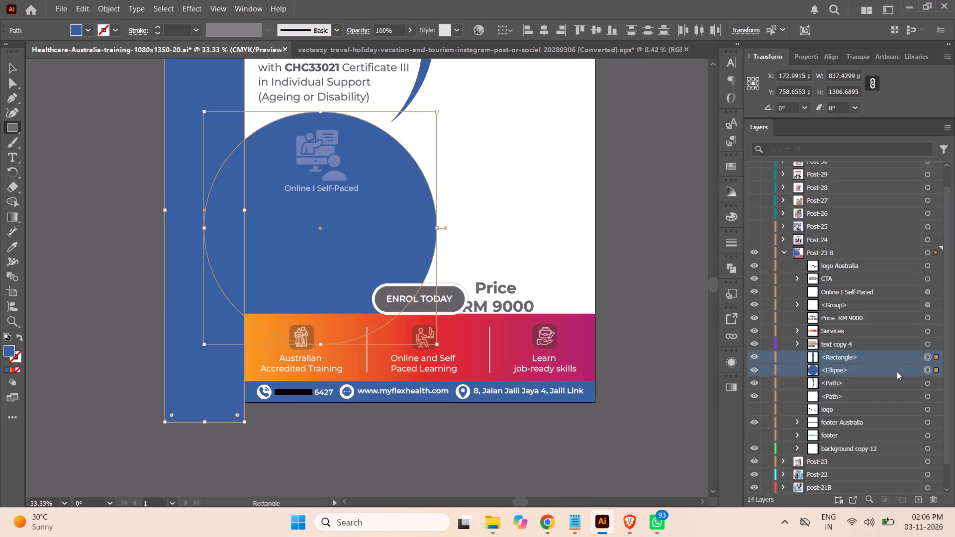
pyautogui.click(734, 269)
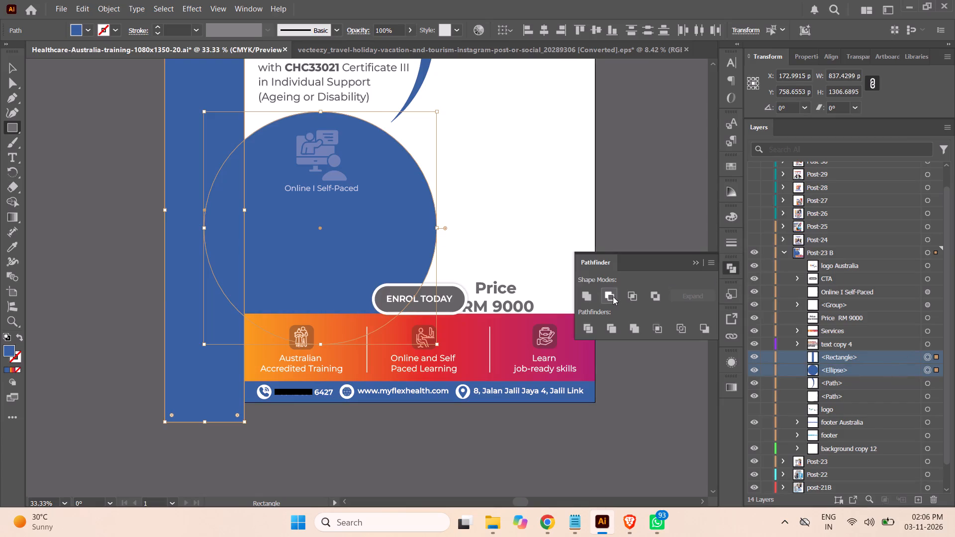
pyautogui.click(613, 296)
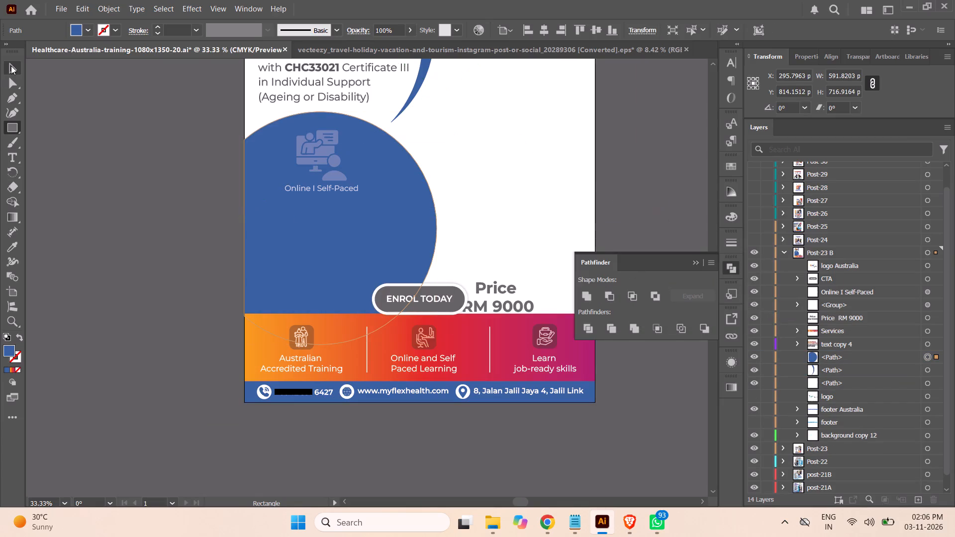
pyautogui.click(11, 66)
pyautogui.click(84, 187)
pyautogui.click(695, 263)
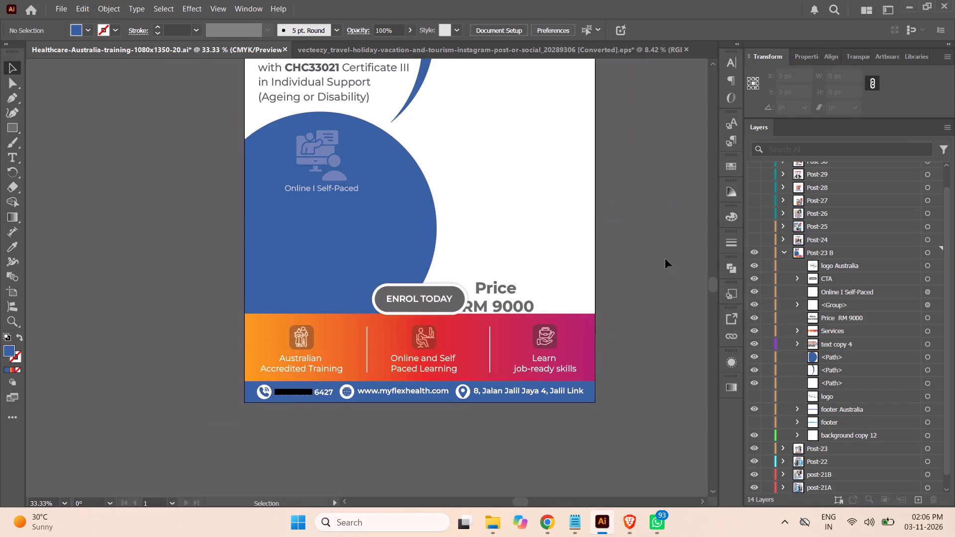
# Review the post layout around the trimmed circle, from the logo down to the services band.
pyautogui.scroll(3, 665, 221)
pyautogui.scroll(-2, 666, 220)
pyautogui.scroll(10, 666, 220)
pyautogui.scroll(-1, 668, 213)
pyautogui.scroll(1, 668, 213)
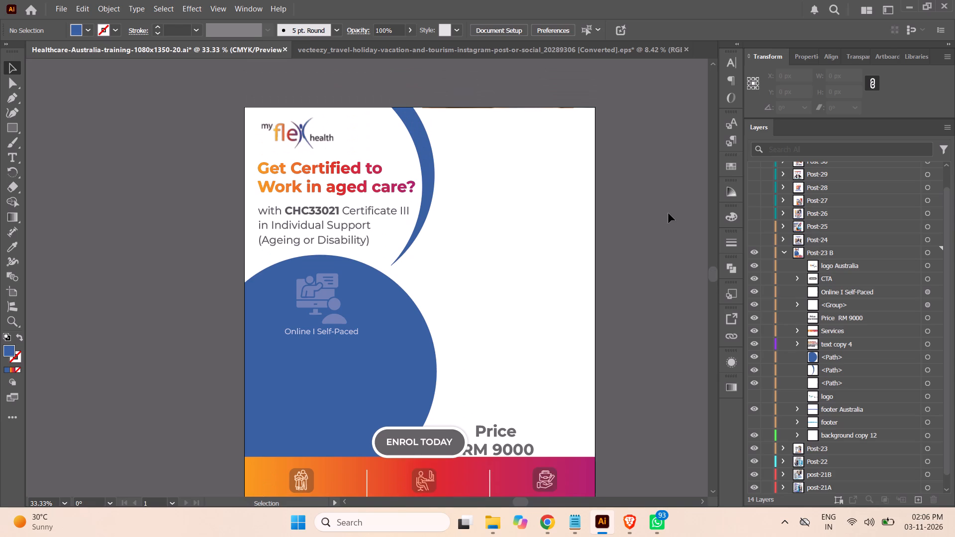
pyautogui.scroll(2, 668, 213)
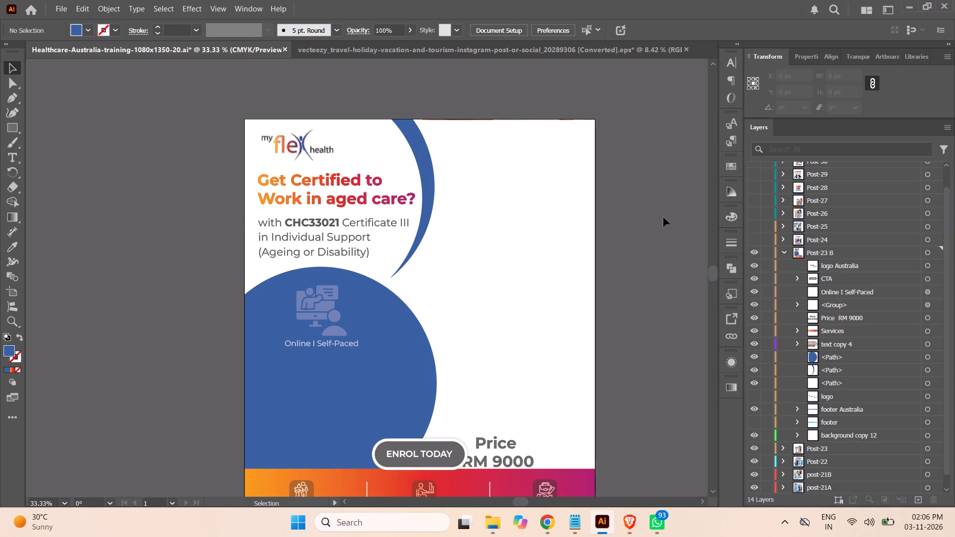
pyautogui.scroll(2, 664, 217)
pyautogui.scroll(-3, 664, 217)
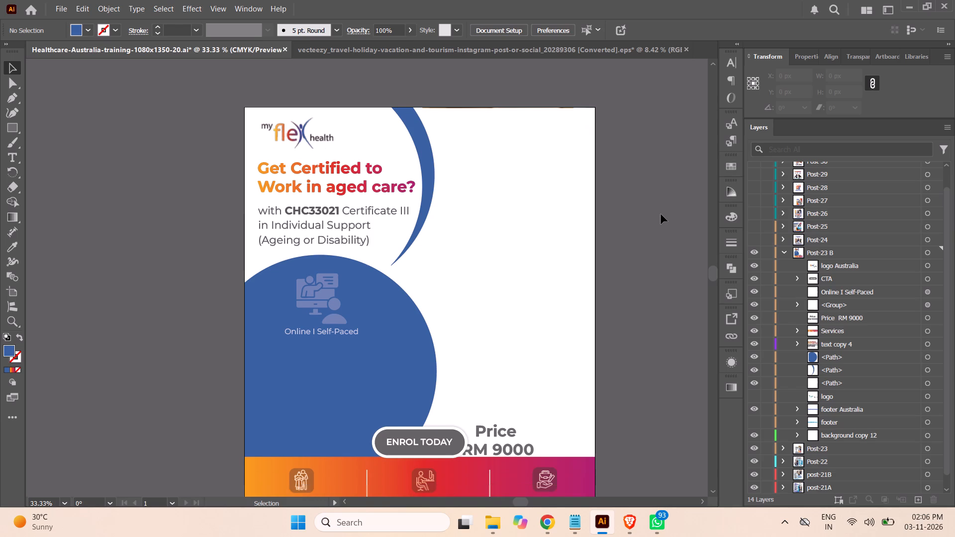
pyautogui.scroll(-2, 661, 214)
pyautogui.scroll(1, 661, 214)
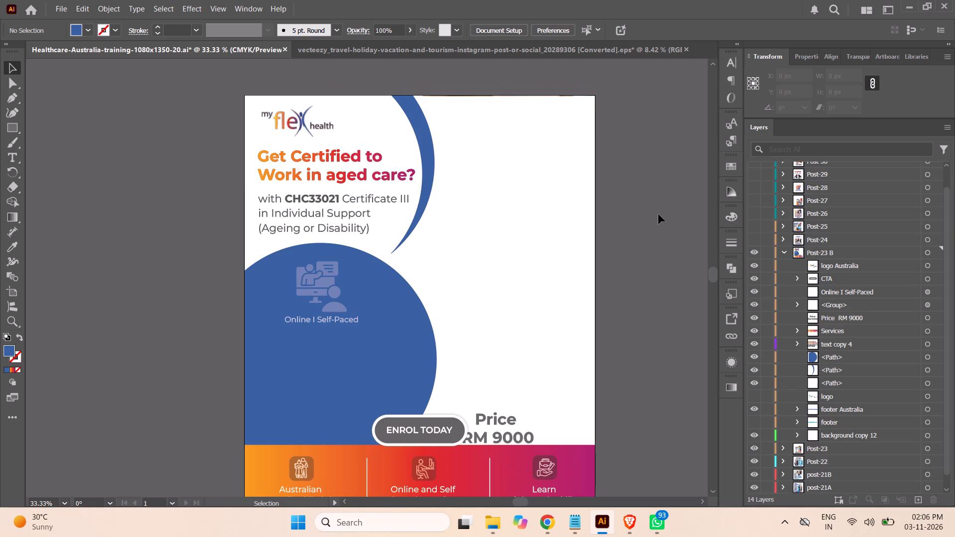
pyautogui.scroll(-1, 658, 213)
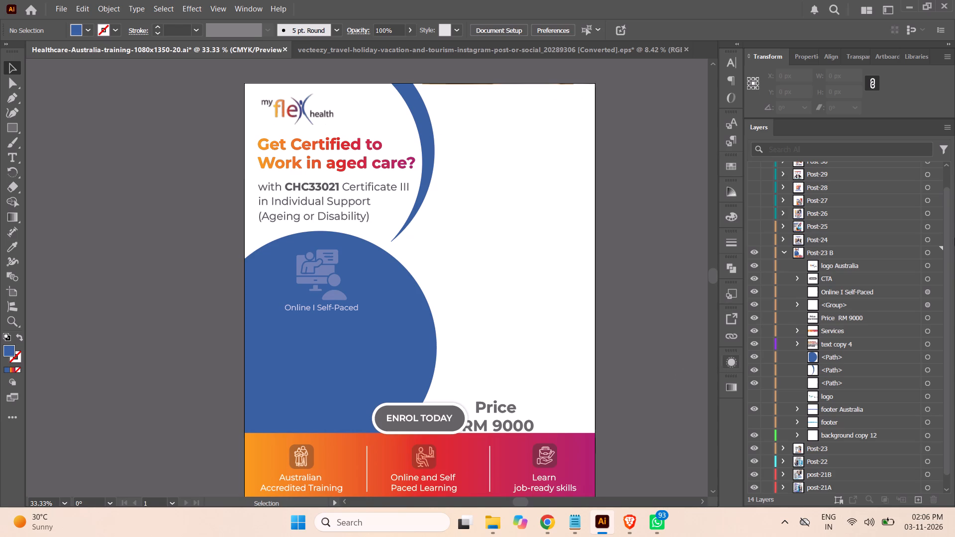
# Move the ENROL TODAY button group into the lower part of the blue circle, centred beneath the "Online I Self-Paced" caption.
pyautogui.click(926, 277)
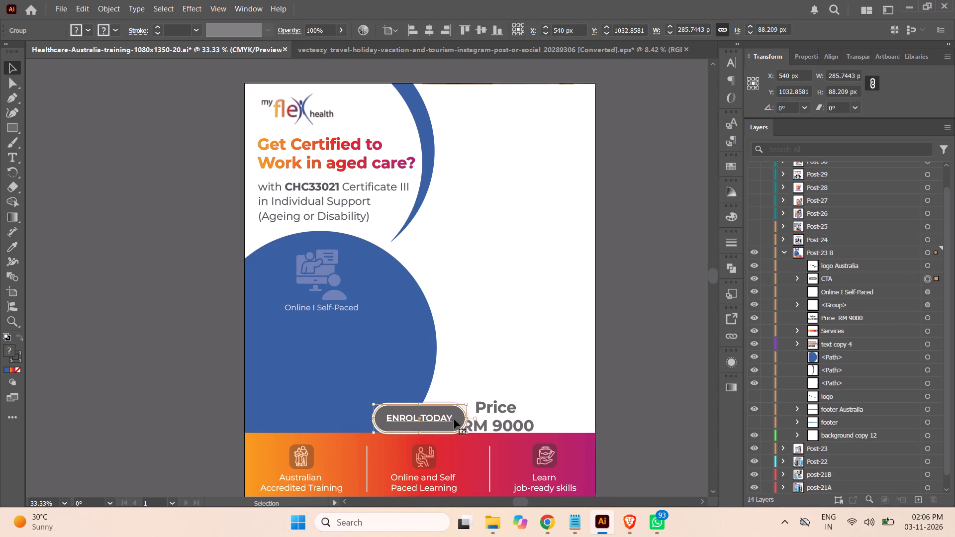
pyautogui.moveTo(453, 419); pyautogui.dragTo(358, 406)
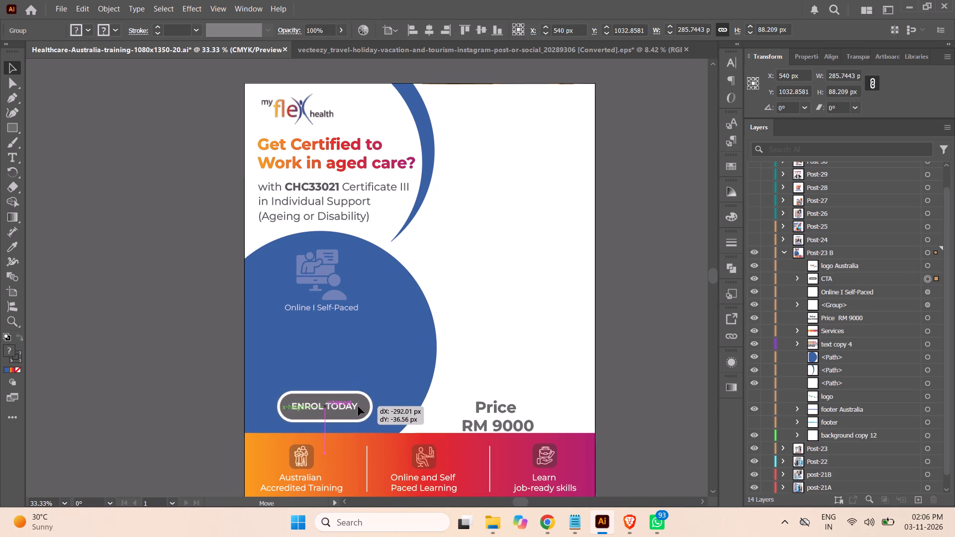
pyautogui.moveTo(358, 406); pyautogui.dragTo(342, 404)
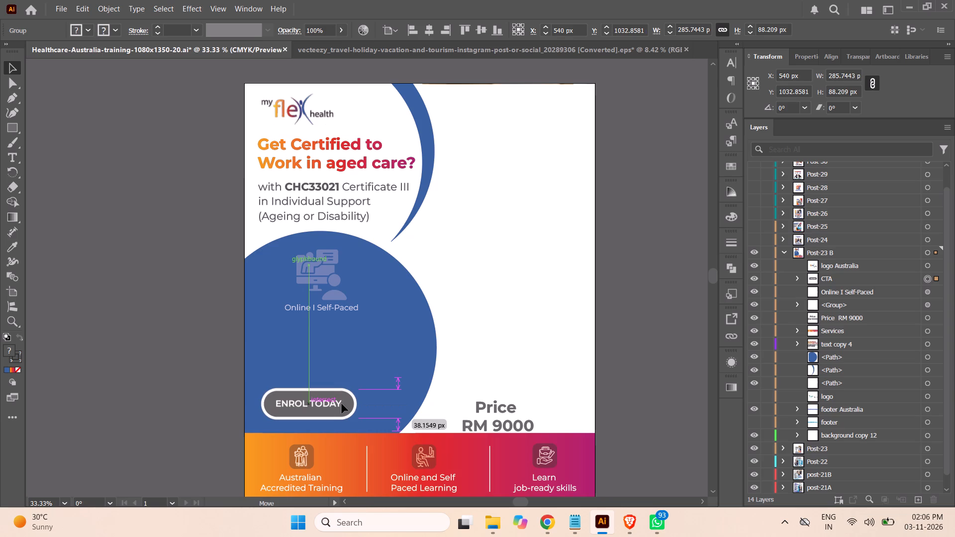
pyautogui.moveTo(342, 404); pyautogui.dragTo(342, 404)
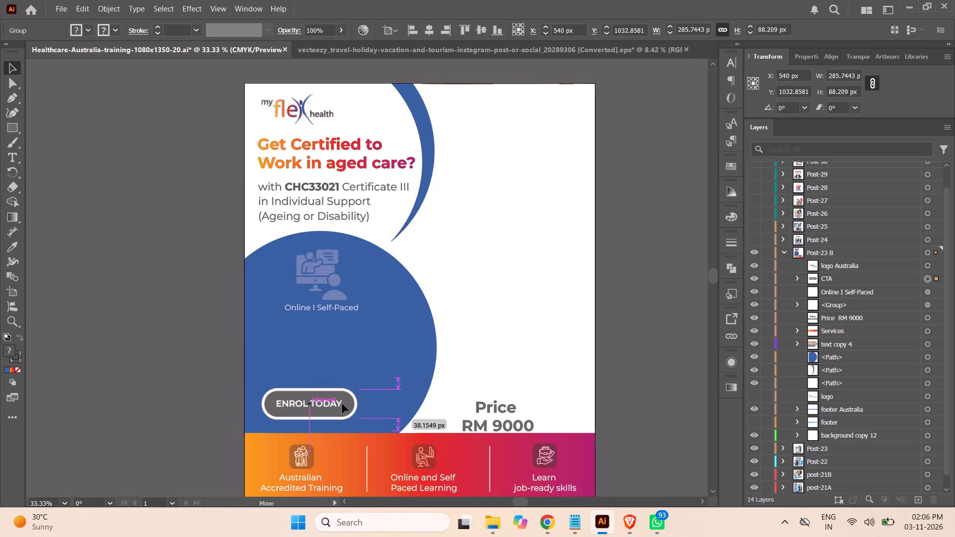
pyautogui.moveTo(342, 404); pyautogui.dragTo(355, 403)
pyautogui.click(355, 403)
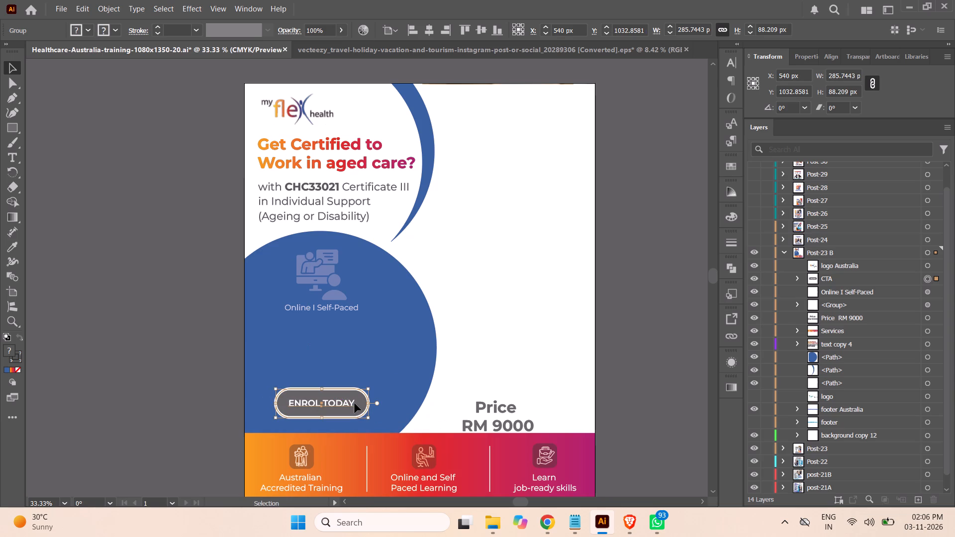
pyautogui.click(677, 360)
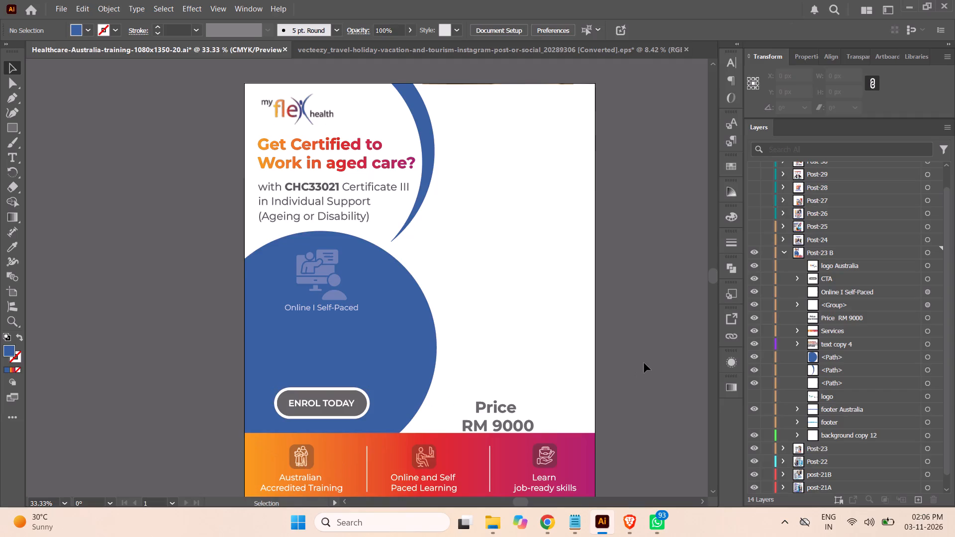
# Review the button's new placement against the whole post, from the logo down to the footer.
pyautogui.scroll(3, 648, 316)
pyautogui.scroll(-2, 648, 316)
pyautogui.scroll(1, 644, 315)
pyautogui.scroll(-2, 643, 315)
pyautogui.scroll(1, 642, 315)
pyautogui.scroll(-2, 641, 315)
pyautogui.scroll(1, 641, 315)
pyautogui.scroll(-1, 640, 315)
pyautogui.scroll(2, 635, 315)
pyautogui.scroll(-3, 635, 315)
pyautogui.scroll(2, 635, 315)
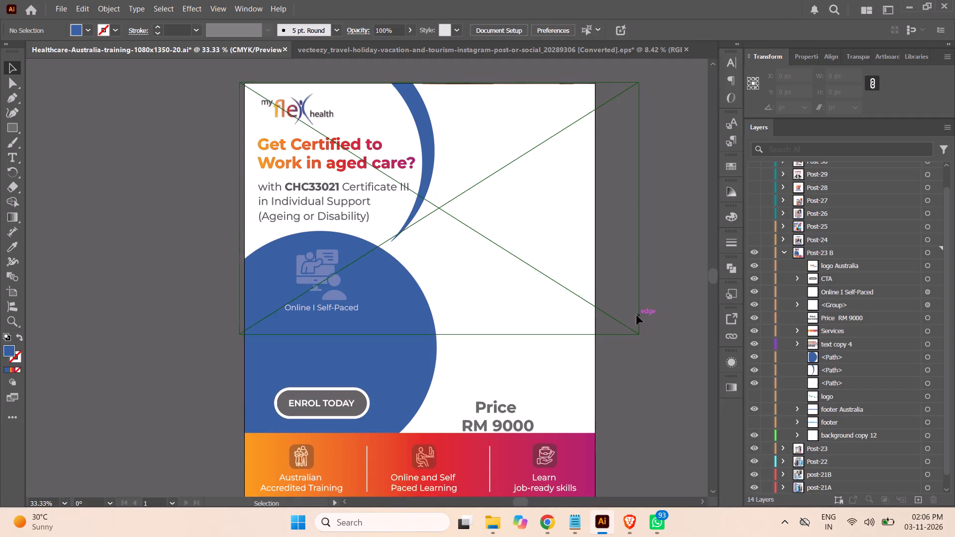
pyautogui.scroll(-2, 637, 315)
pyautogui.scroll(1, 637, 315)
pyautogui.scroll(-5, 637, 315)
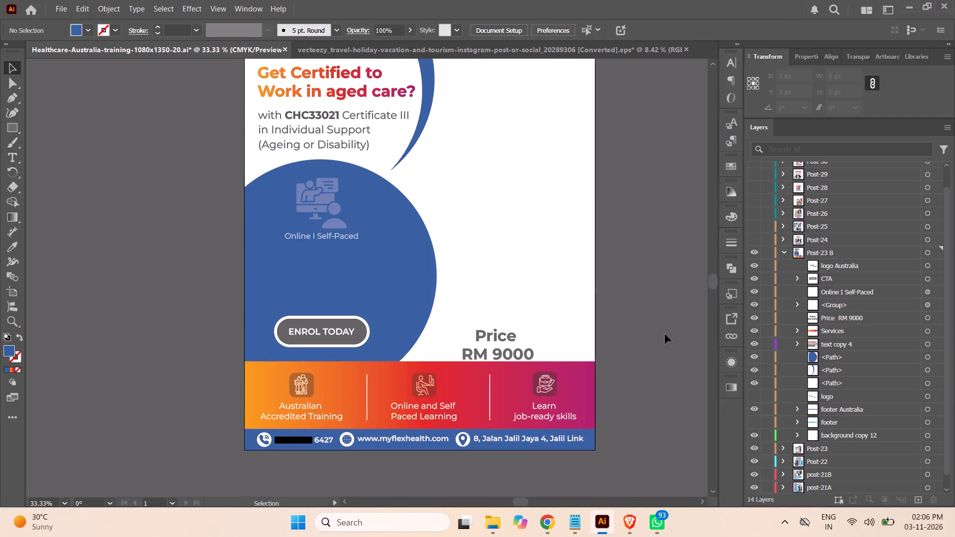
pyautogui.scroll(4, 665, 334)
pyautogui.scroll(-2, 664, 329)
pyautogui.scroll(4, 664, 329)
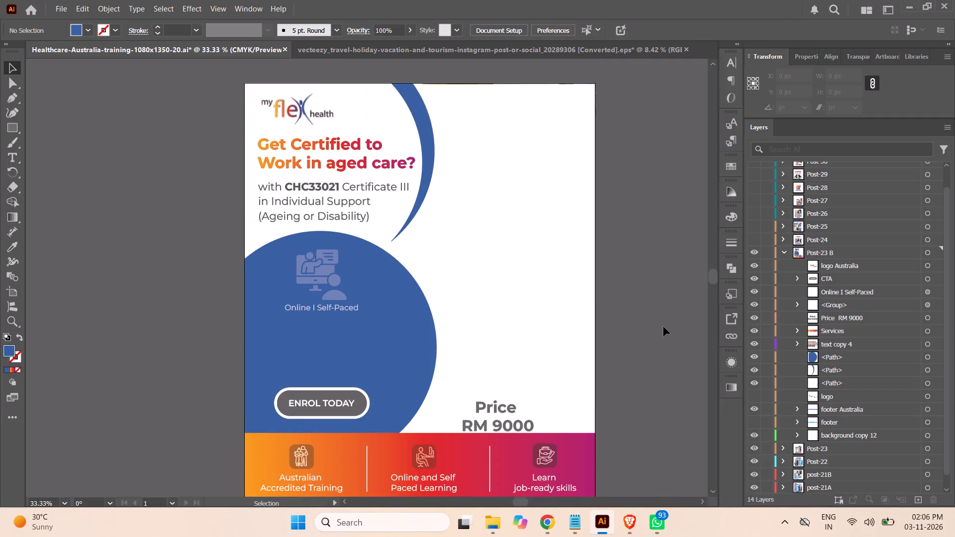
pyautogui.scroll(2, 664, 327)
pyautogui.scroll(-1, 663, 326)
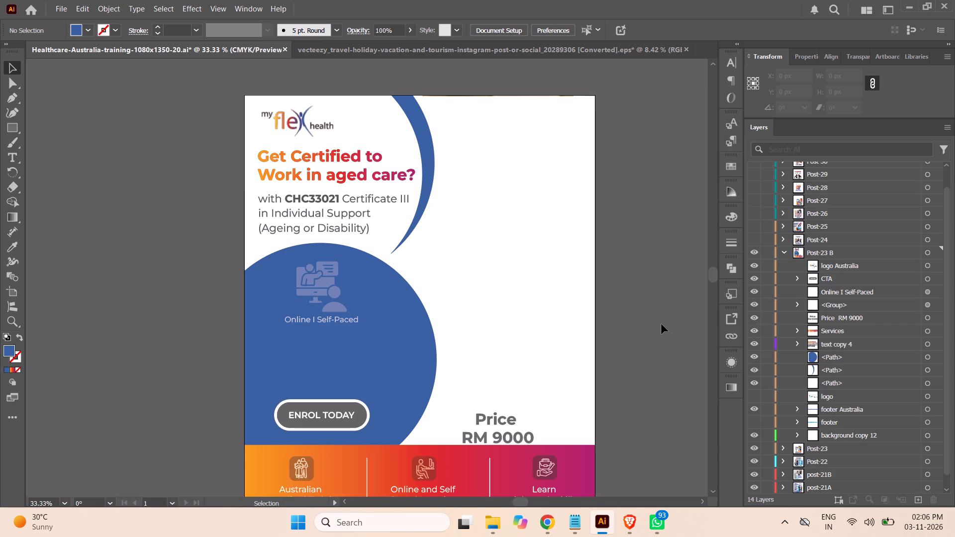
# Scale the blue circle down proportionally to about 551 × 668 px, keeping it flush with the artboard's left edge.
pyautogui.click(927, 359)
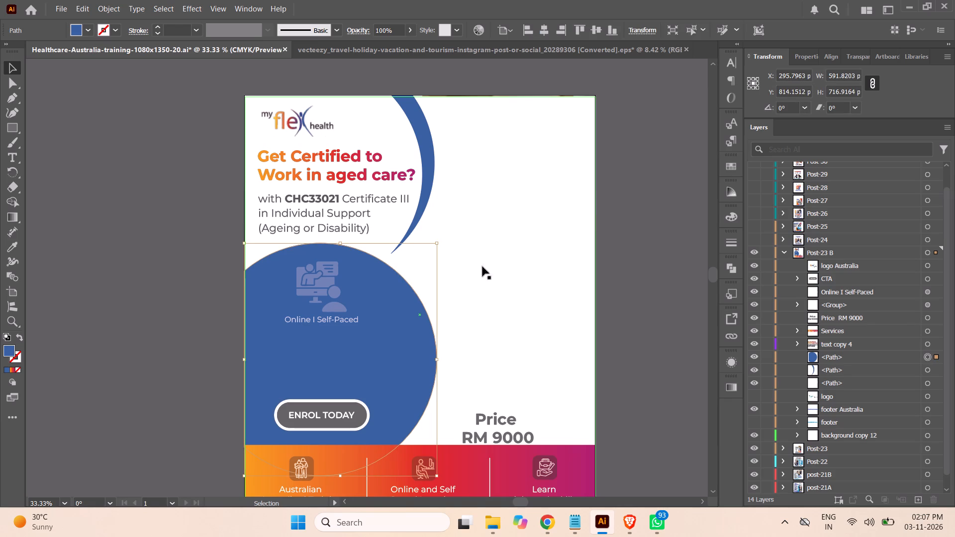
pyautogui.keyDown('shift'); pyautogui.moveTo(436, 241); pyautogui.dragTo(433, 254); pyautogui.keyUp('shift')
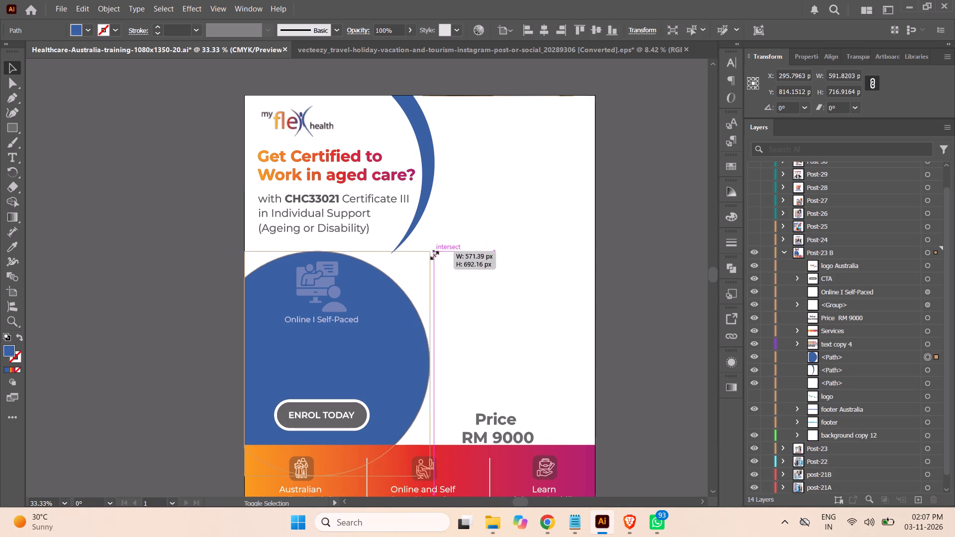
pyautogui.keyDown('shift'); pyautogui.moveTo(433, 254); pyautogui.dragTo(431, 259); pyautogui.keyUp('shift')
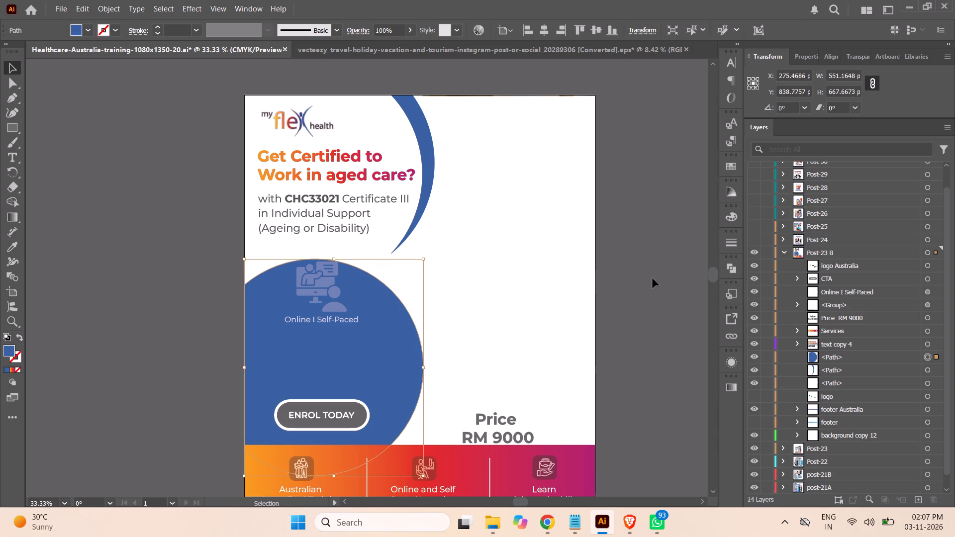
# Move the online-learning icon and its "Online I Self-Paced" caption together down the blue circle, just above the ENROL TODAY button.
pyautogui.click(927, 292)
pyautogui.keyDown('shift'); pyautogui.click(925, 307); pyautogui.keyUp('shift')
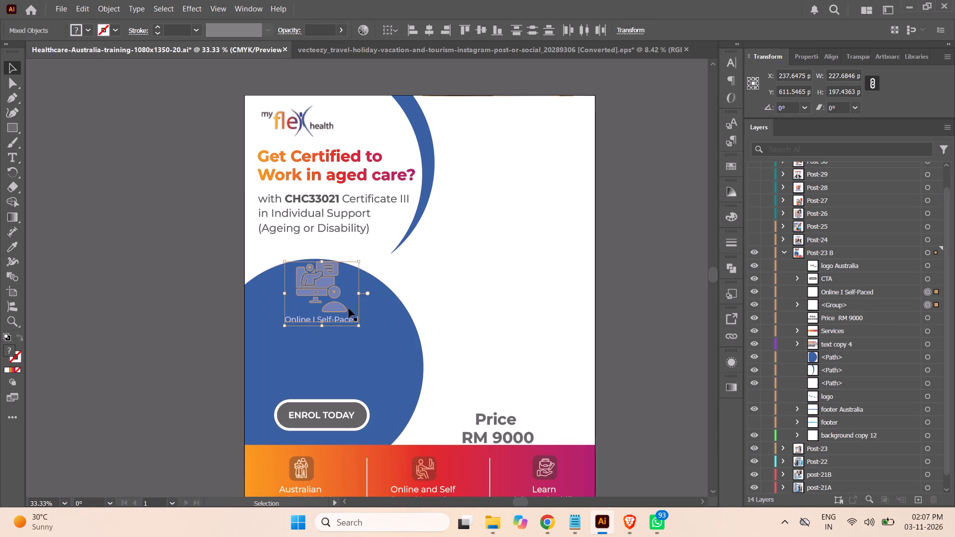
pyautogui.moveTo(339, 310); pyautogui.dragTo(337, 363)
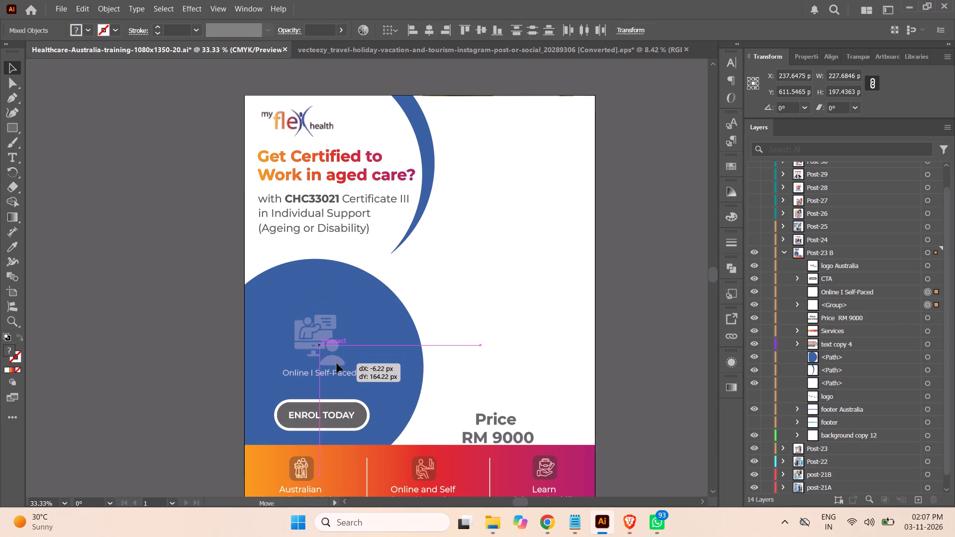
pyautogui.moveTo(337, 363); pyautogui.dragTo(338, 371)
pyautogui.click(610, 278)
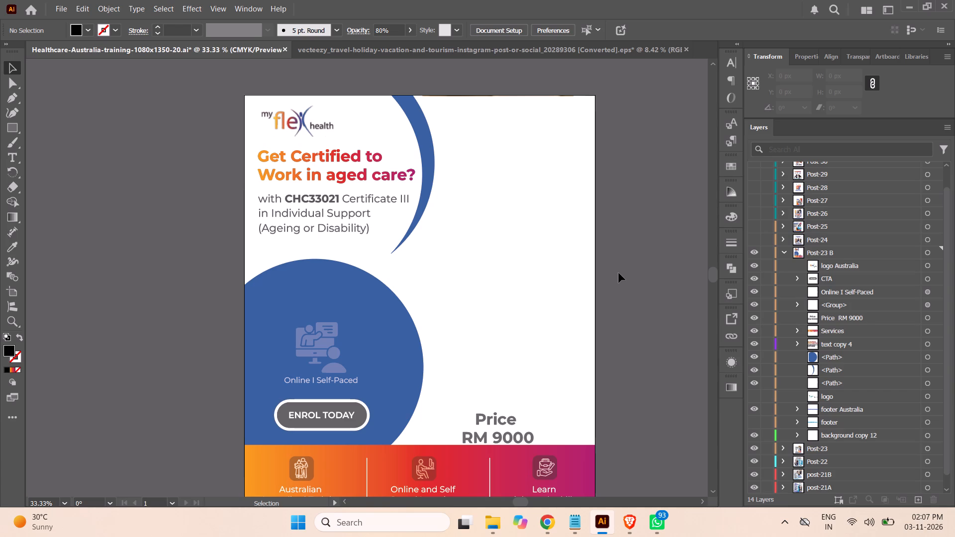
# Shrink the blue circle proportionally to about 467 × 565 px, anchored at its lower-left corner, so it closely surrounds the icon and button.
pyautogui.click(927, 357)
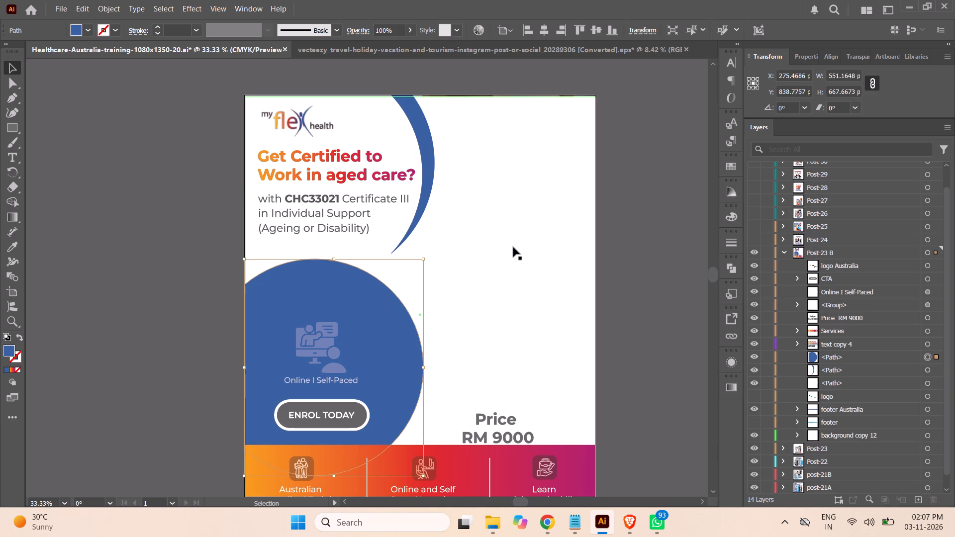
pyautogui.keyDown('shift'); pyautogui.moveTo(425, 258); pyautogui.dragTo(423, 260); pyautogui.keyUp('shift')
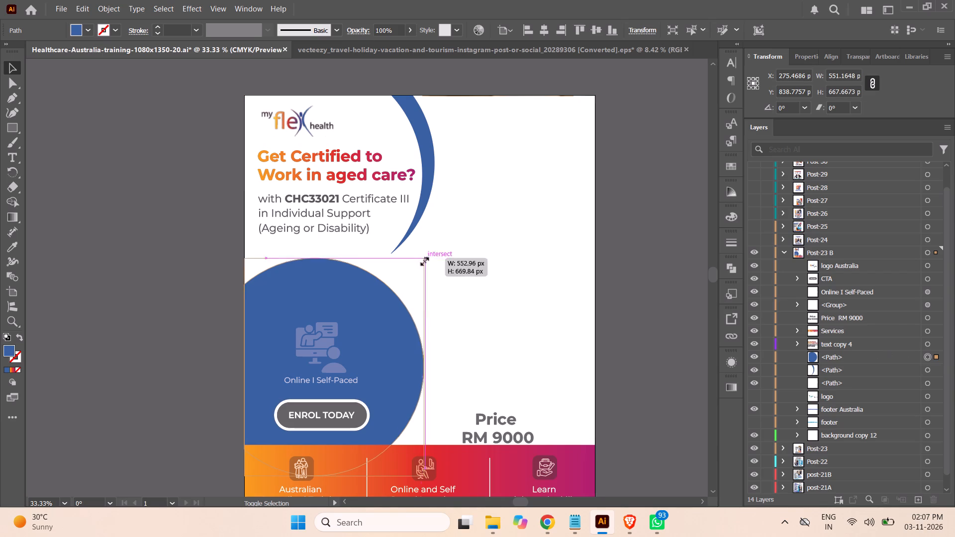
pyautogui.keyDown('shift'); pyautogui.moveTo(423, 260); pyautogui.dragTo(408, 293); pyautogui.keyUp('shift')
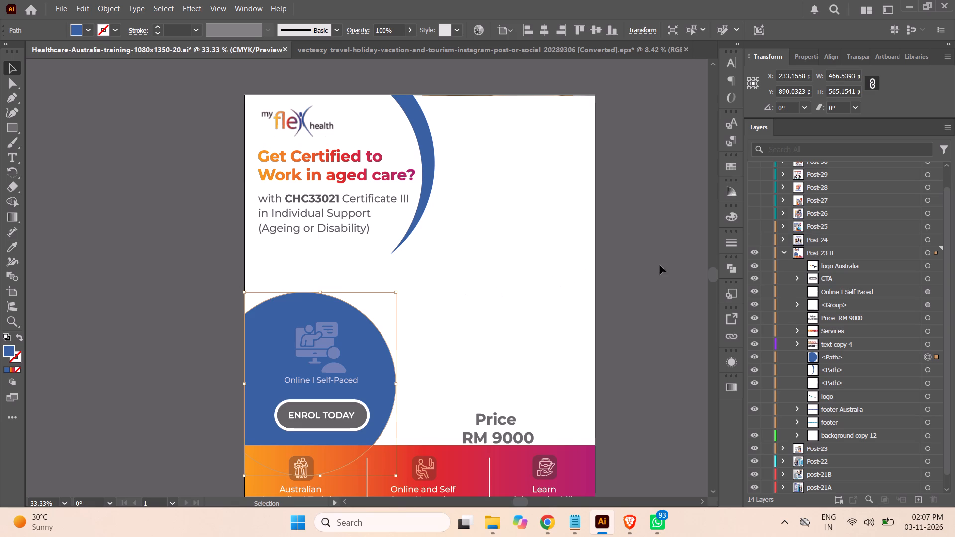
pyautogui.click(660, 265)
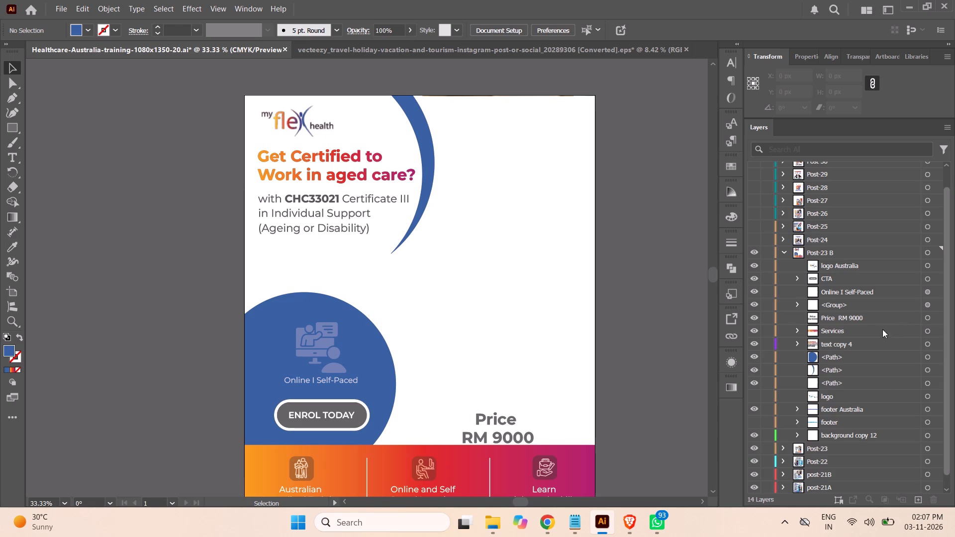
# Shift the ENROL TODAY button group left by about 45 px inside the smaller blue circle.
pyautogui.click(928, 280)
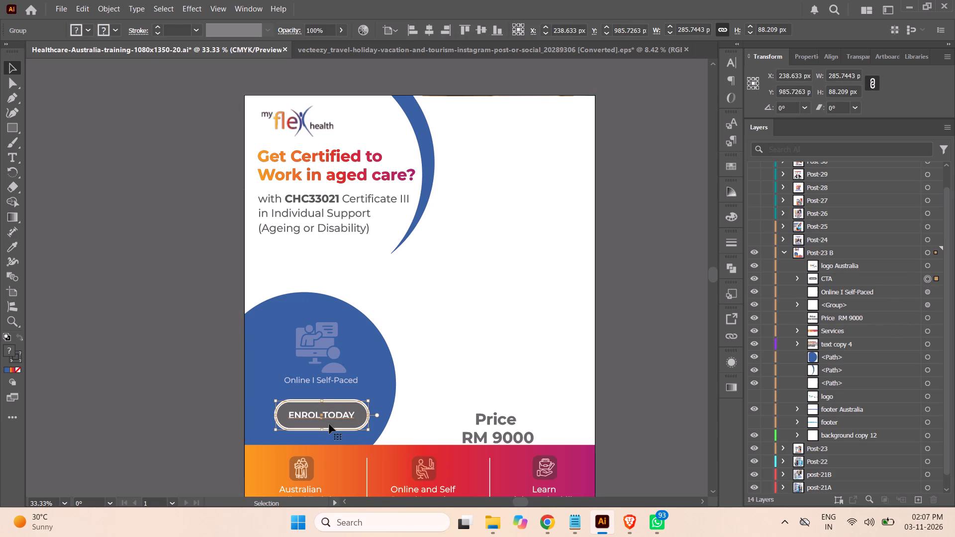
pyautogui.moveTo(329, 424); pyautogui.dragTo(315, 425)
# Move the online-learning icon and "Online I Self-Paced" caption together to the left, centring them above the ENROL TODAY button.
pyautogui.click(929, 294)
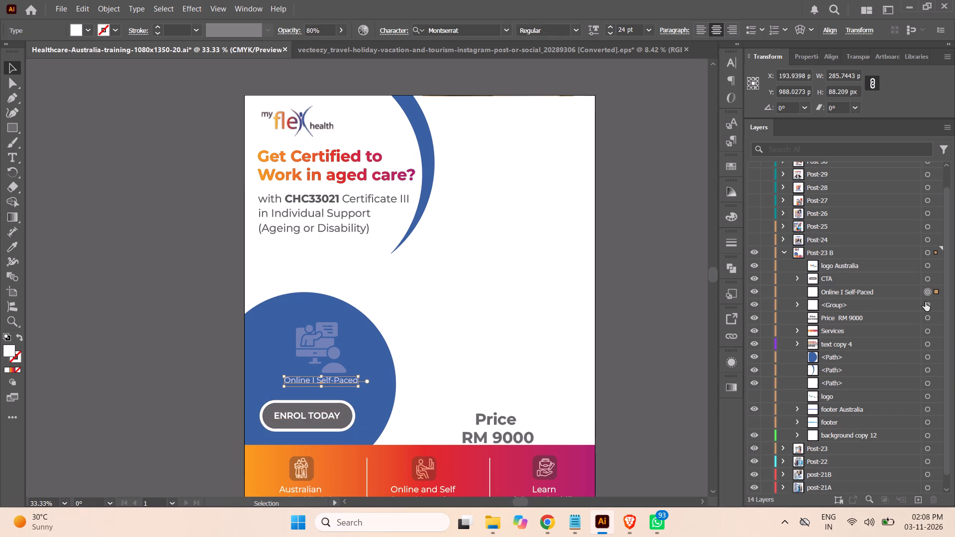
pyautogui.keyDown('shift'); pyautogui.click(929, 305); pyautogui.keyUp('shift')
pyautogui.moveTo(337, 371); pyautogui.dragTo(334, 370)
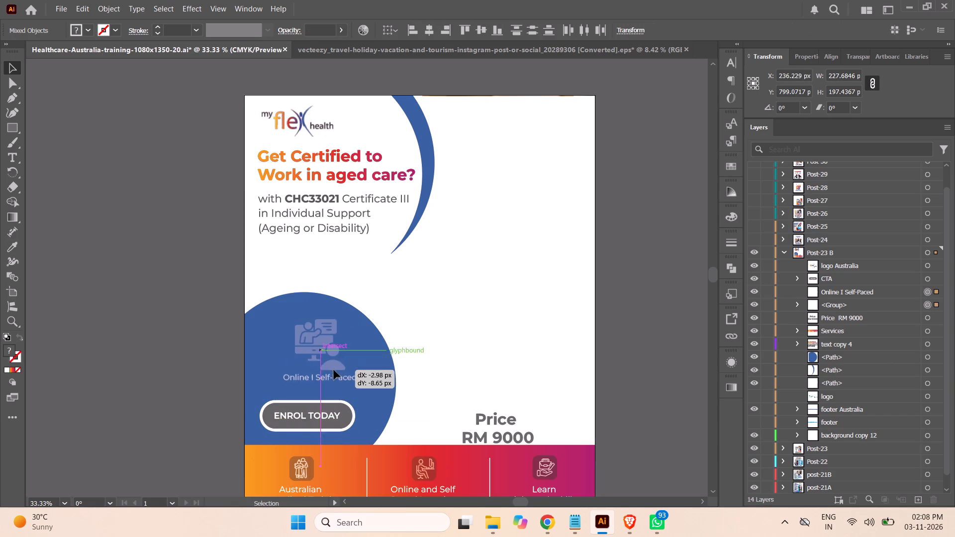
pyautogui.moveTo(334, 370); pyautogui.dragTo(322, 374)
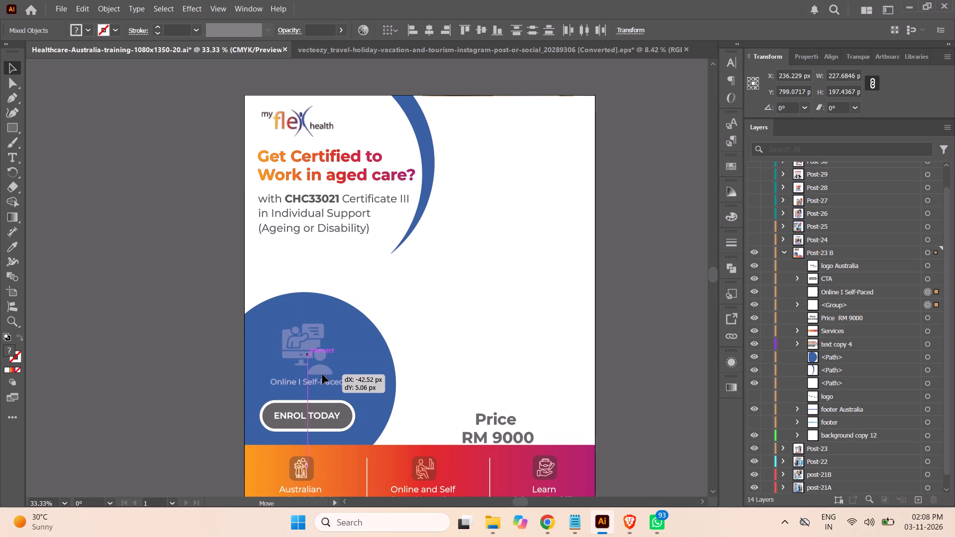
pyautogui.moveTo(322, 374); pyautogui.dragTo(317, 375)
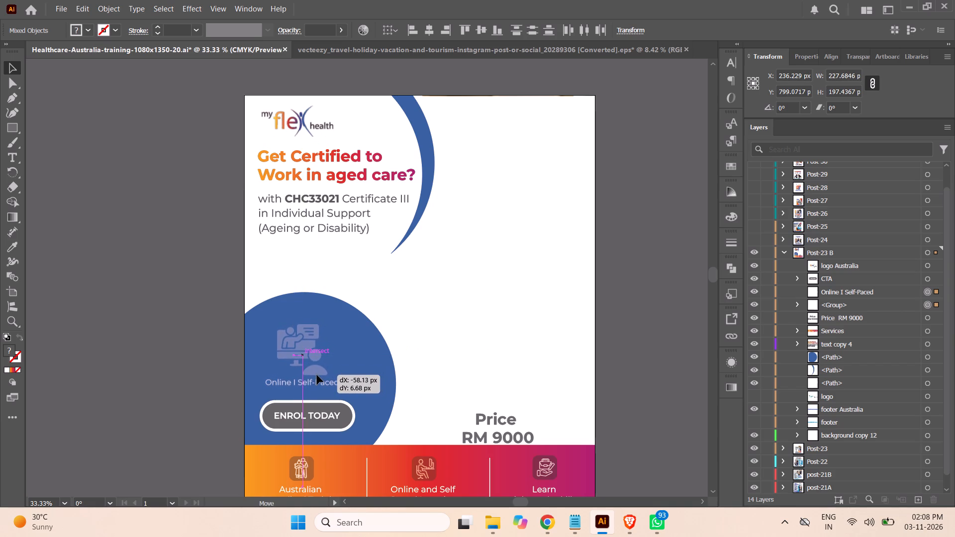
pyautogui.moveTo(317, 375); pyautogui.dragTo(317, 376)
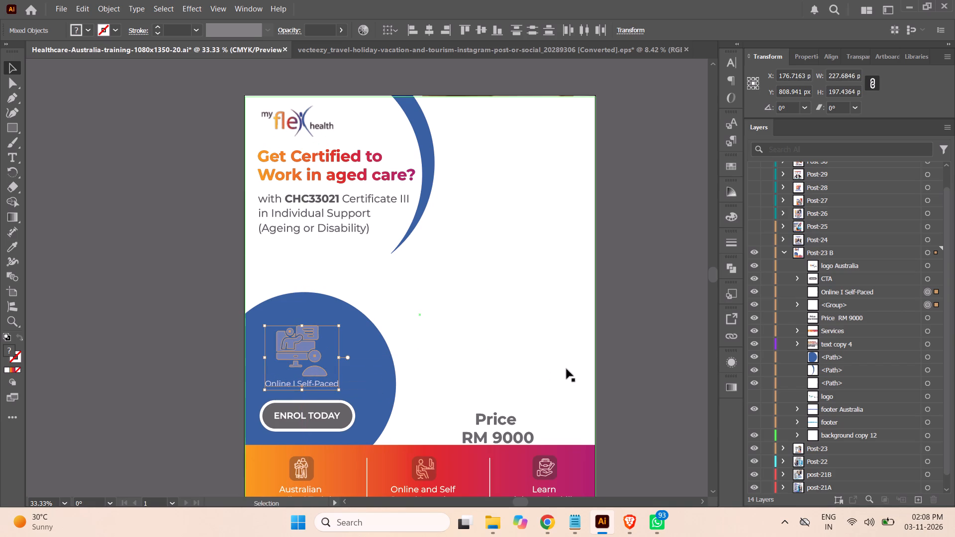
pyautogui.click(631, 346)
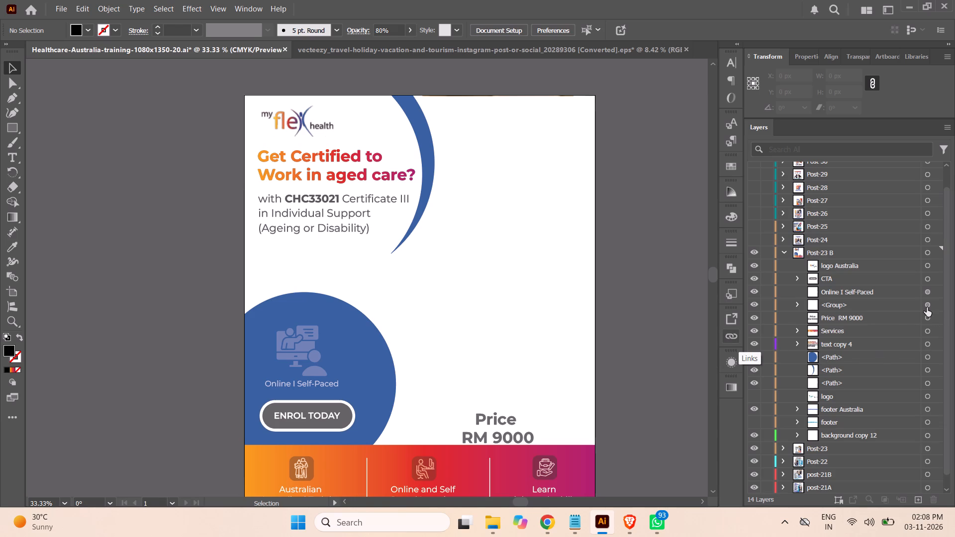
pyautogui.click(930, 292)
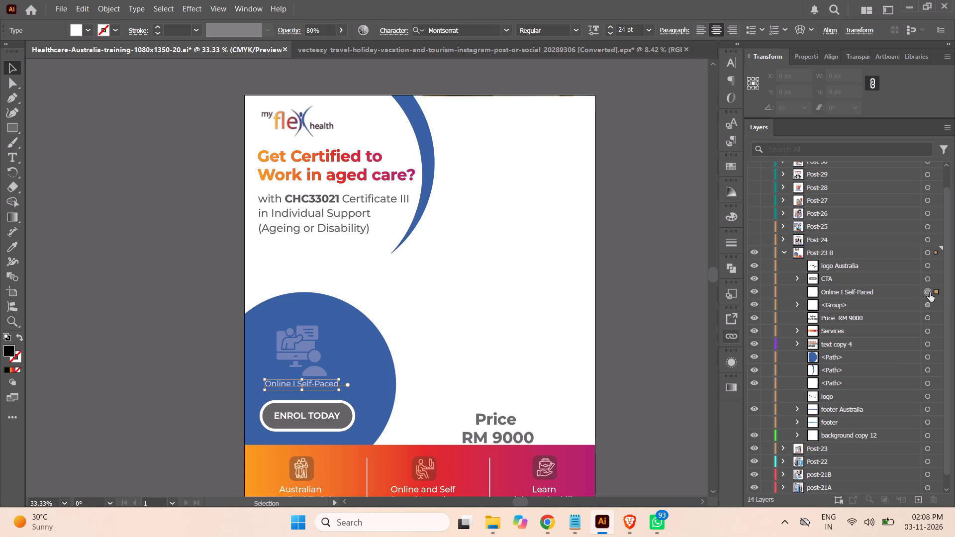
pyautogui.keyDown('shift'); pyautogui.click(926, 306); pyautogui.keyUp('shift')
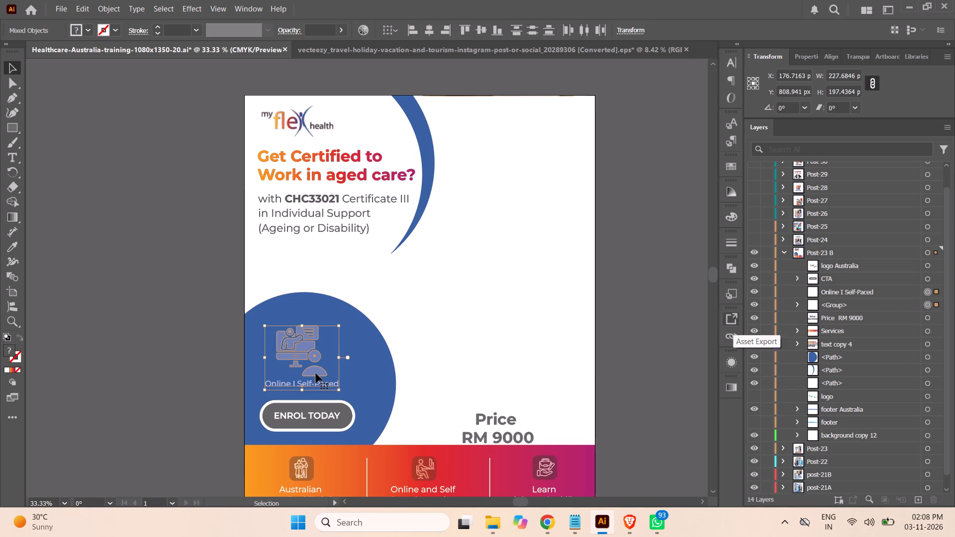
pyautogui.moveTo(316, 372); pyautogui.dragTo(324, 375)
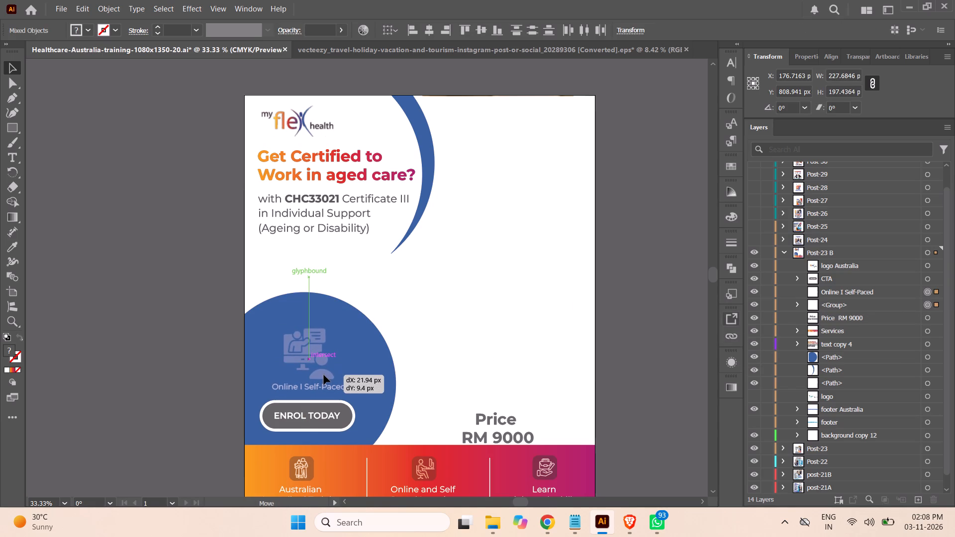
pyautogui.moveTo(324, 375); pyautogui.dragTo(324, 374)
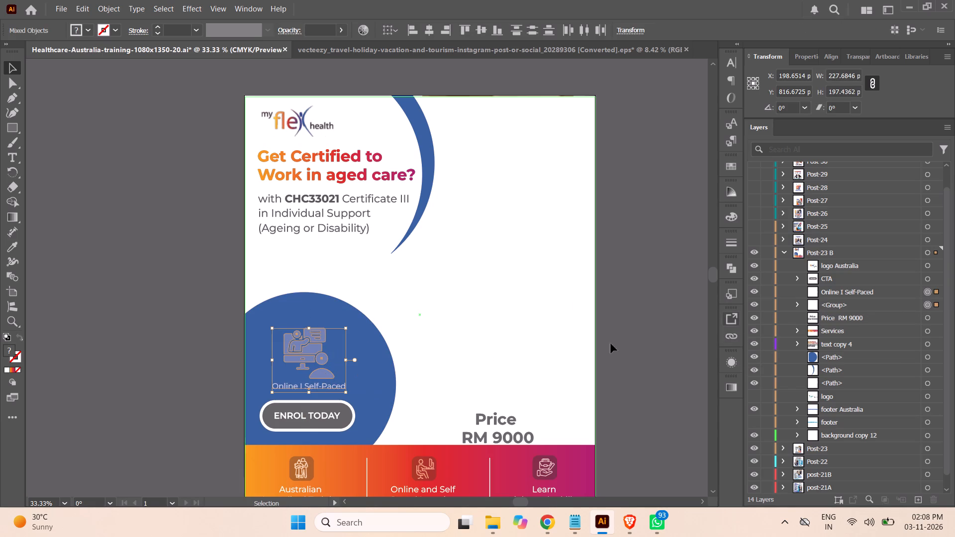
pyautogui.click(166, 333)
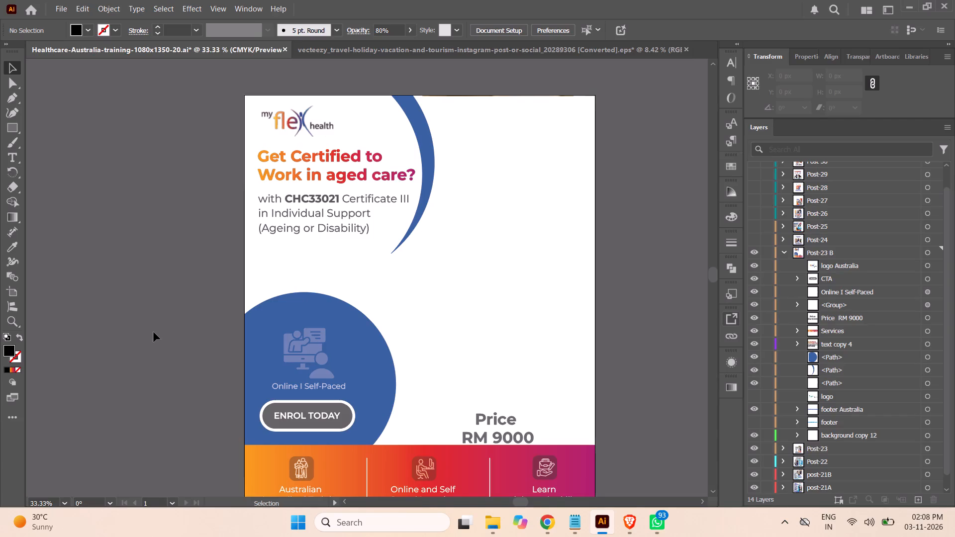
# Move the "Price RM 9000" text into the gap between the "(Ageing or Disability)" line and the top of the blue circle.
pyautogui.scroll(-1, 154, 332)
pyautogui.scroll(1, 154, 332)
pyautogui.scroll(-2, 153, 332)
pyautogui.scroll(1, 152, 332)
pyautogui.scroll(-2, 152, 332)
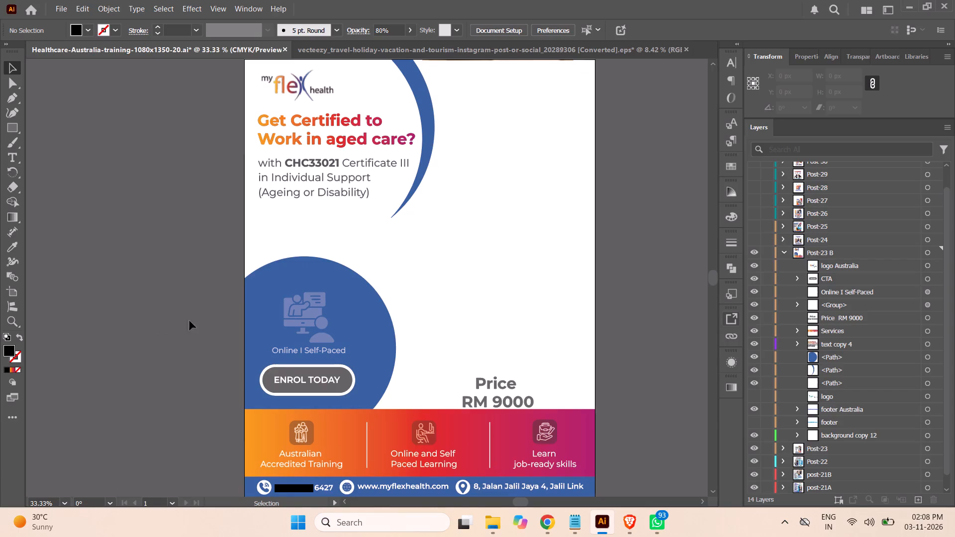
pyautogui.click(500, 402)
pyautogui.moveTo(500, 402); pyautogui.dragTo(473, 350)
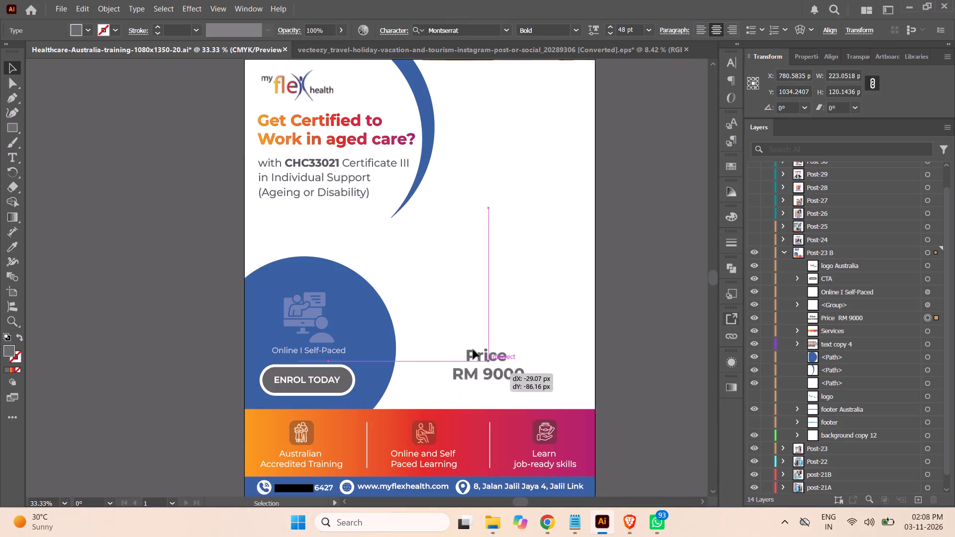
pyautogui.moveTo(473, 350); pyautogui.dragTo(313, 238)
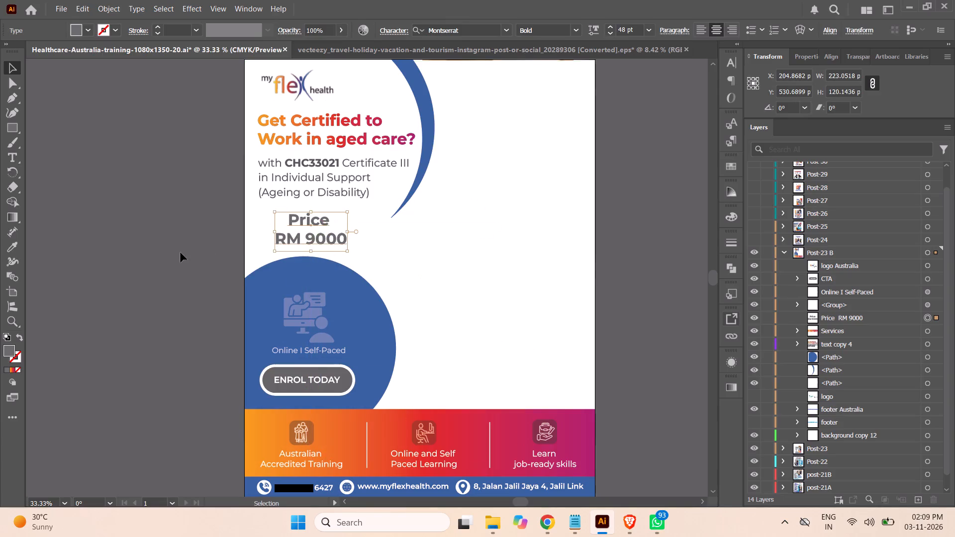
pyautogui.click(180, 253)
# Check the rearranged Post-23 B layout and save the Healthcare-Australia-training document.
pyautogui.scroll(6, 175, 283)
pyautogui.scroll(2, 650, 257)
pyautogui.scroll(-3, 649, 256)
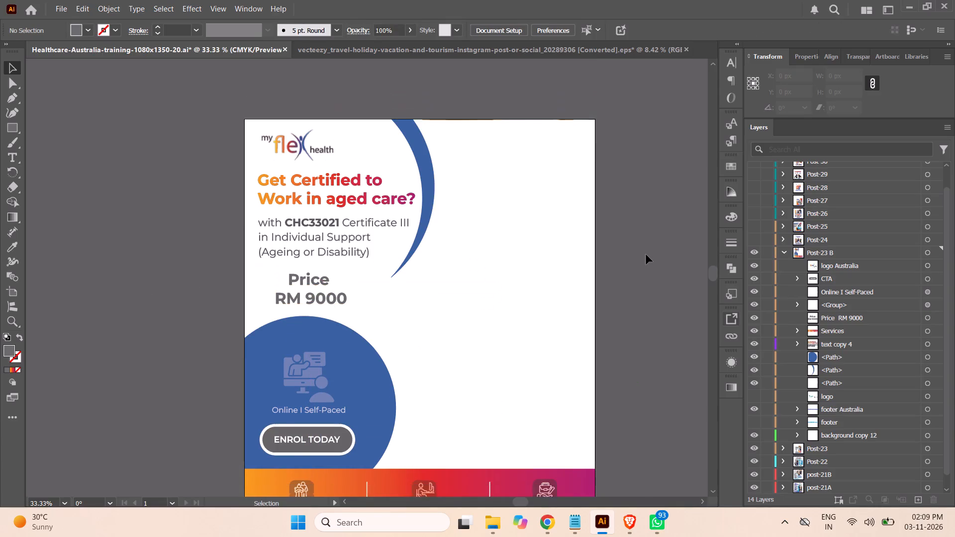
pyautogui.scroll(-4, 646, 255)
pyautogui.scroll(1, 639, 257)
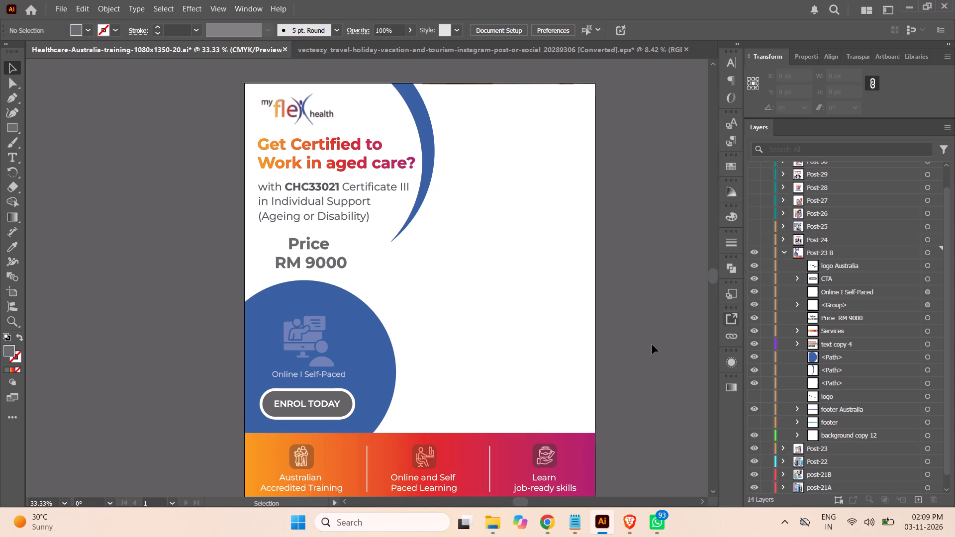
pyautogui.hotkey('ctrl', 's')
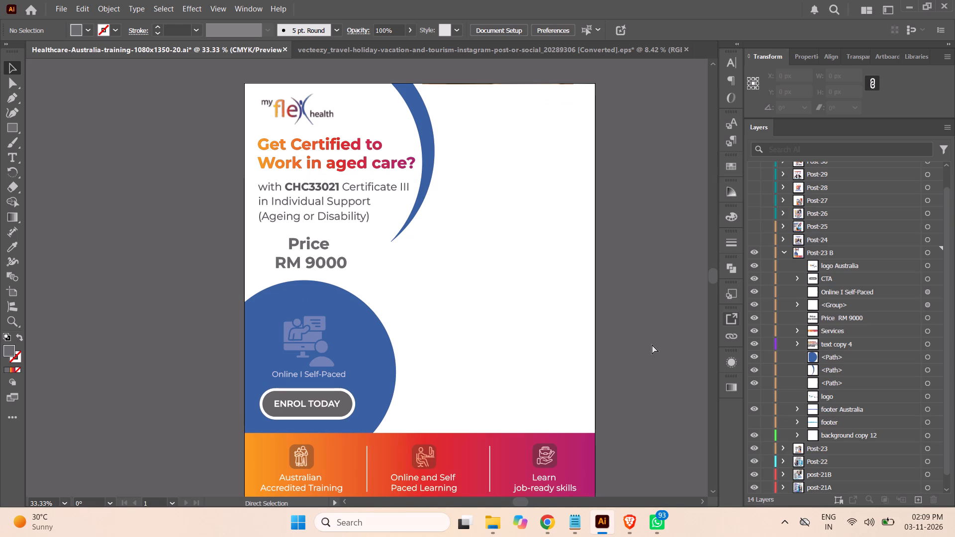
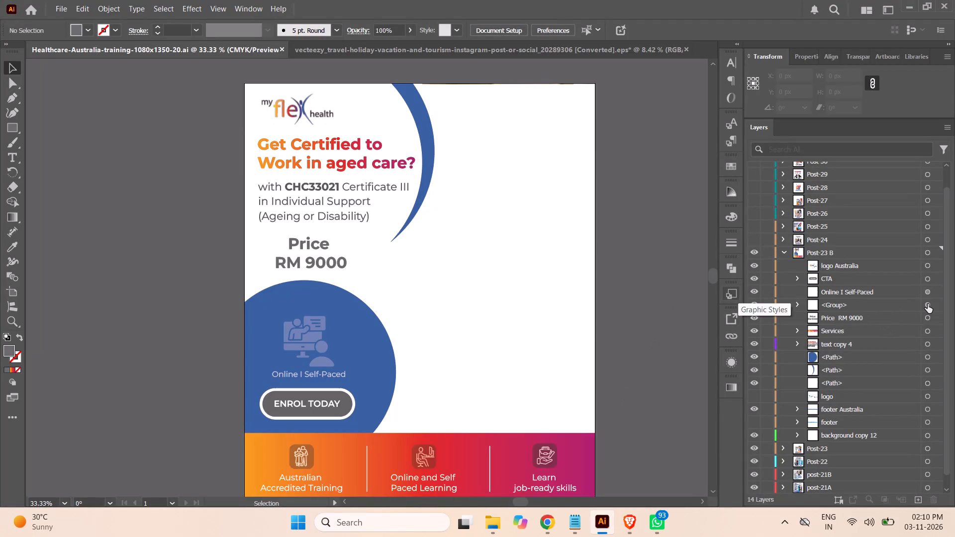
# Set the opacity of the online-learning icon group in the blue circle to 50%.
pyautogui.click(928, 304)
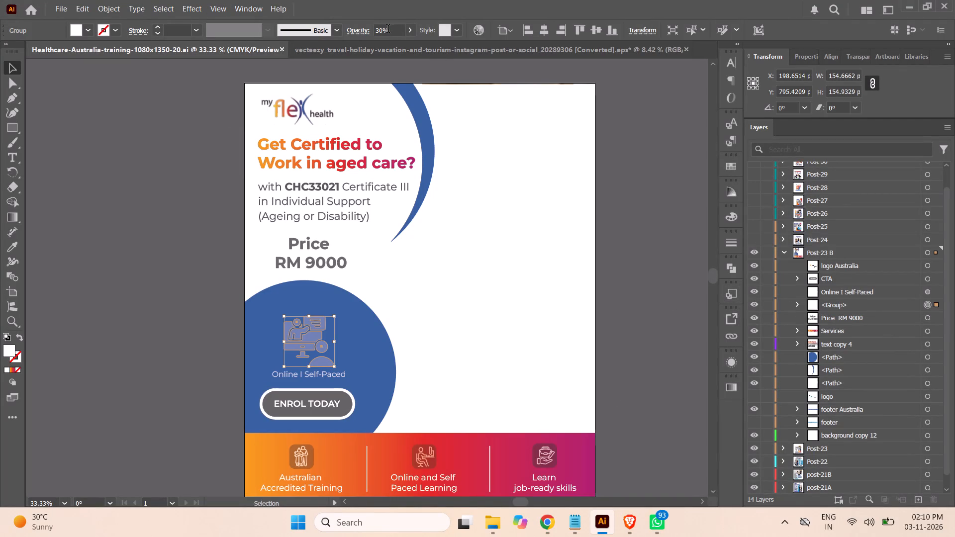
pyautogui.moveTo(392, 32); pyautogui.dragTo(348, 32)
pyautogui.write('50')
pyautogui.press('Return')
pyautogui.click(669, 282)
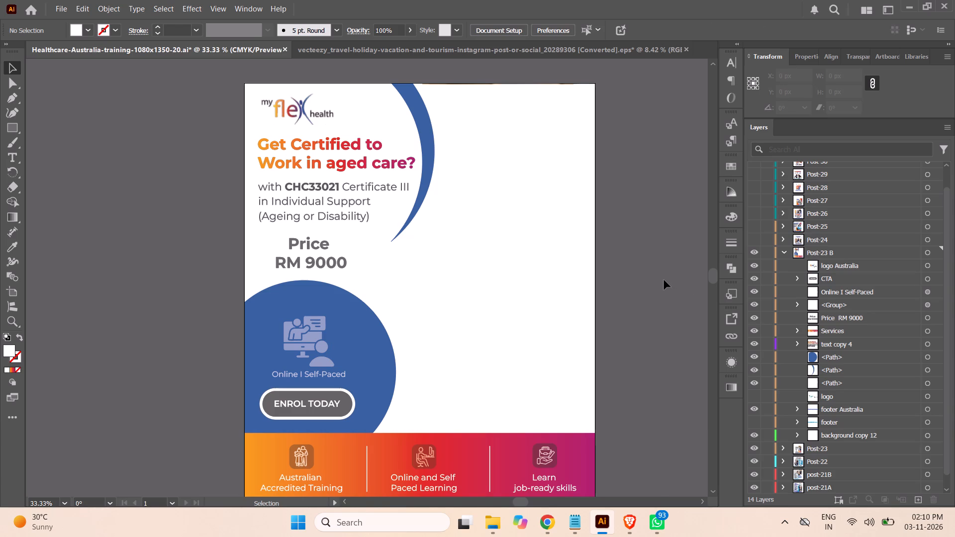
# Enlarge the white circle shape and its blue crescent together, proportionally from the artboard's top-left corner, to about 610 × 627 px.
pyautogui.scroll(3, 664, 244)
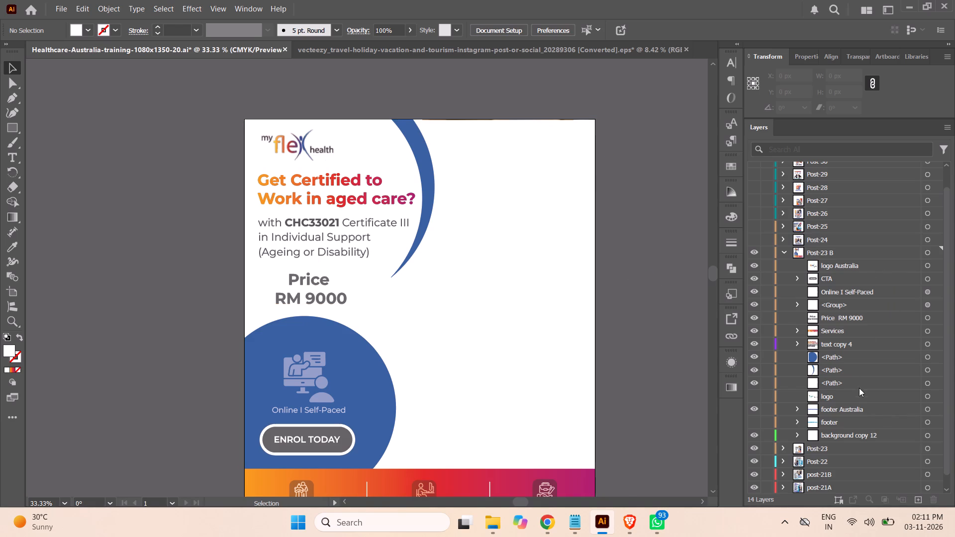
pyautogui.click(926, 384)
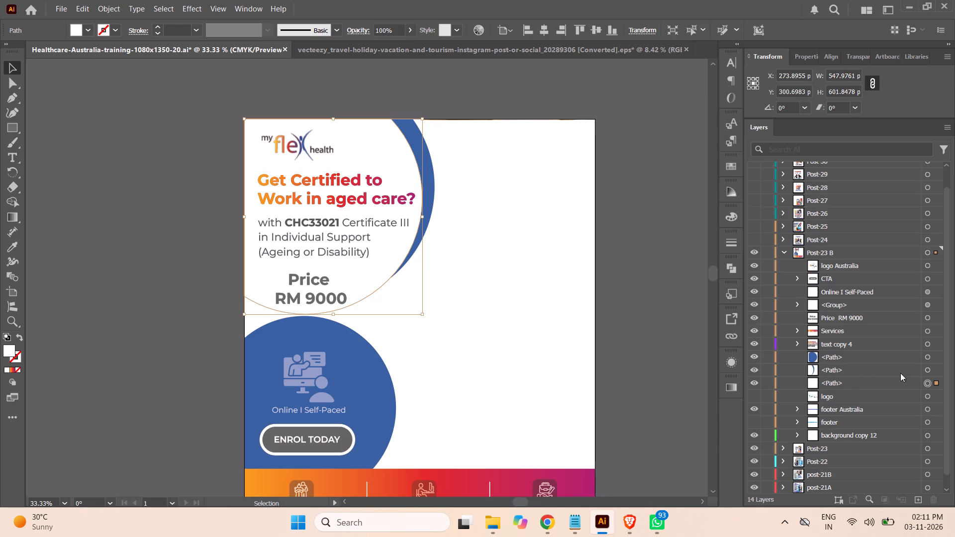
pyautogui.keyDown('shift'); pyautogui.click(926, 372); pyautogui.keyUp('shift')
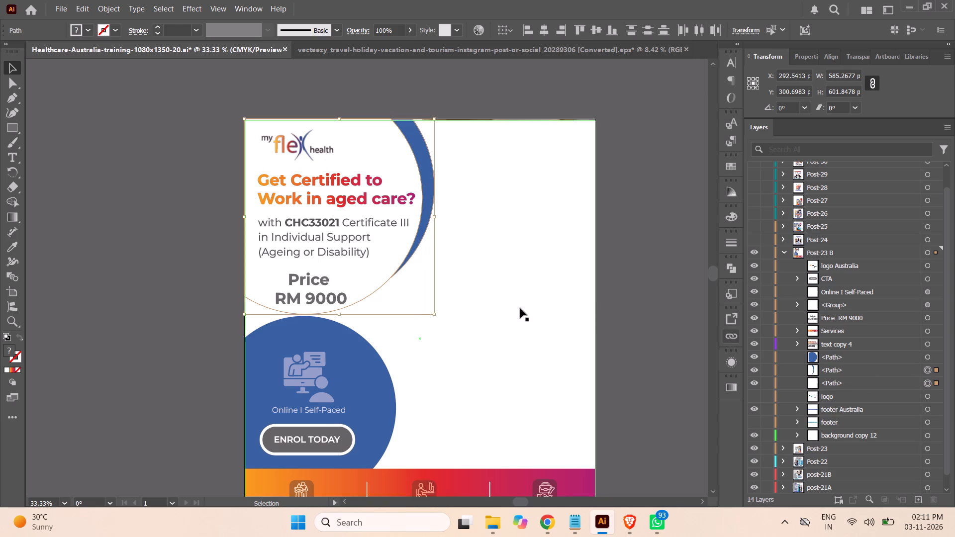
pyautogui.keyDown('shift'); pyautogui.moveTo(436, 315); pyautogui.dragTo(442, 328); pyautogui.keyUp('shift')
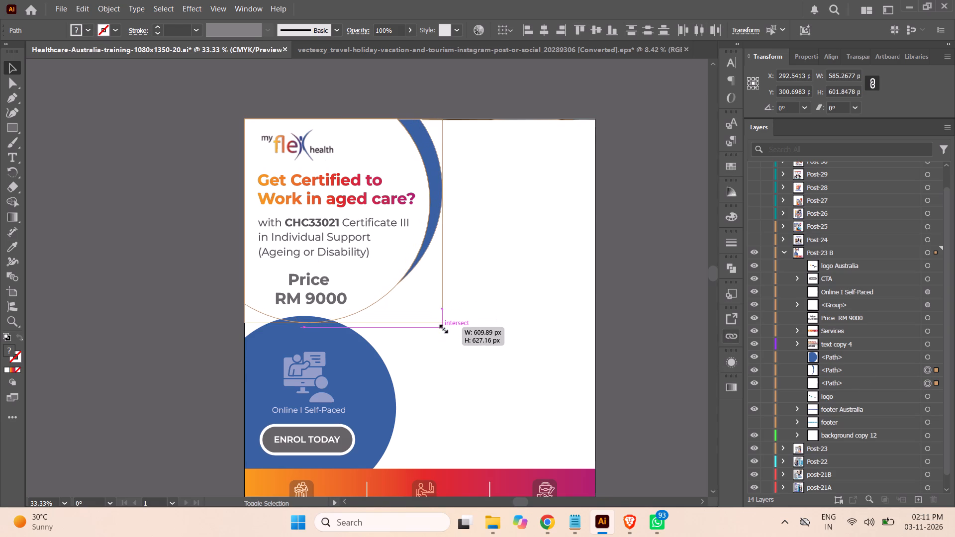
pyautogui.keyDown('shift'); pyautogui.moveTo(442, 328); pyautogui.dragTo(443, 330); pyautogui.keyUp('shift')
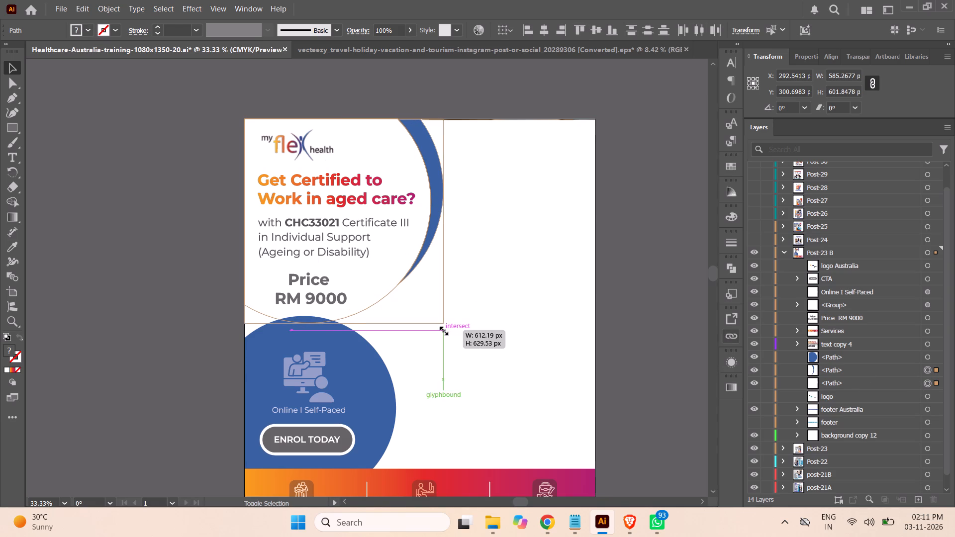
pyautogui.keyDown('shift'); pyautogui.moveTo(443, 330); pyautogui.dragTo(442, 329); pyautogui.keyUp('shift')
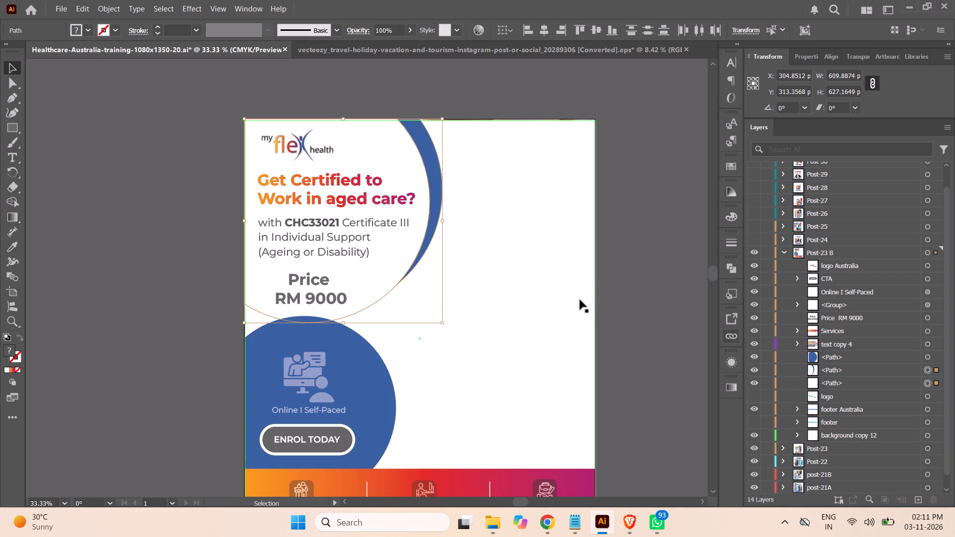
pyautogui.click(637, 282)
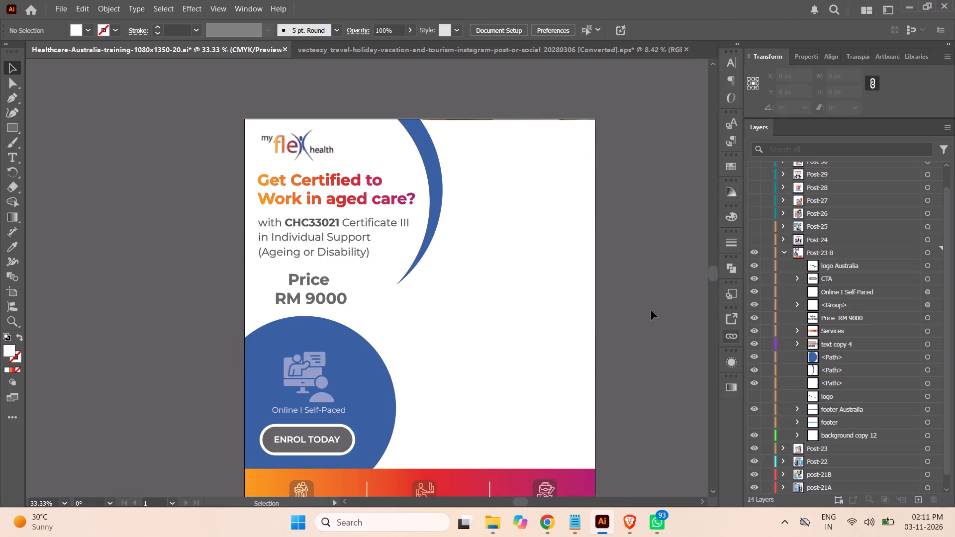
pyautogui.scroll(-6, 636, 294)
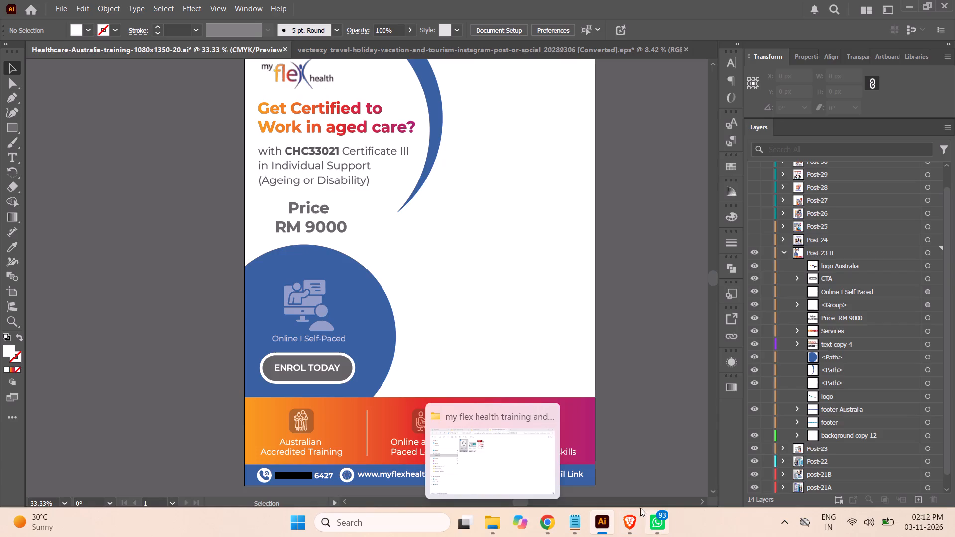
# Switch to the Brave browser, close the Pexels nursing-students photo page and bring up the "australian nurse training" results.
pyautogui.click(628, 523)
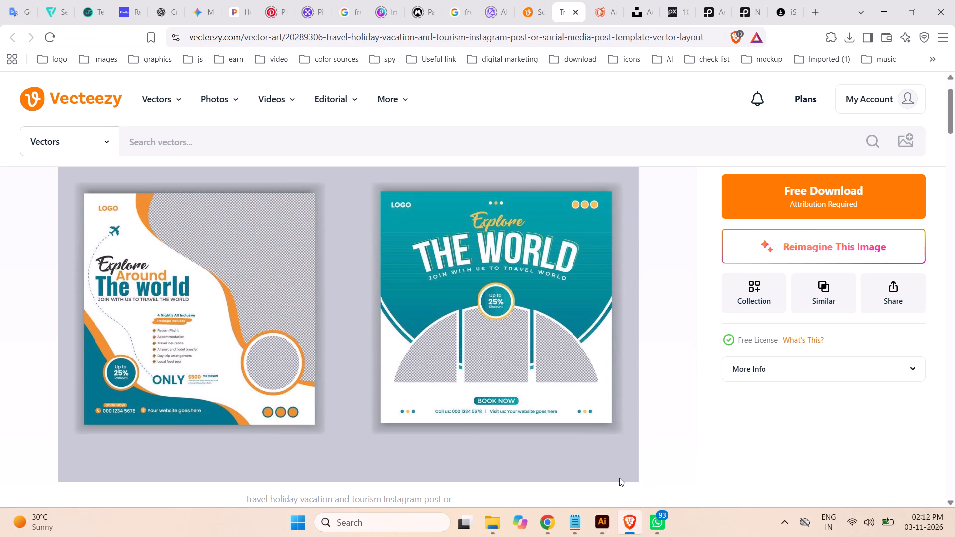
pyautogui.moveTo(952, 118); pyautogui.dragTo(952, 85)
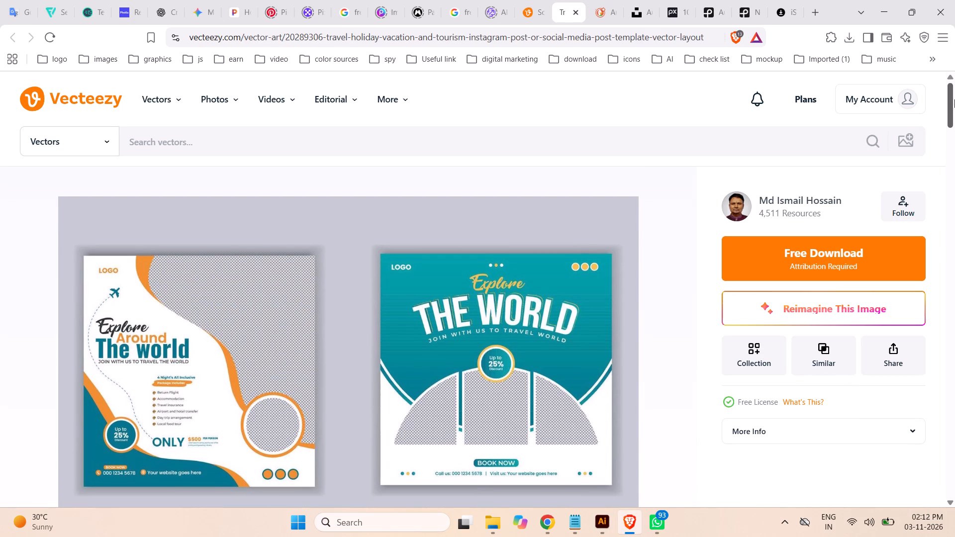
pyautogui.click(745, 9)
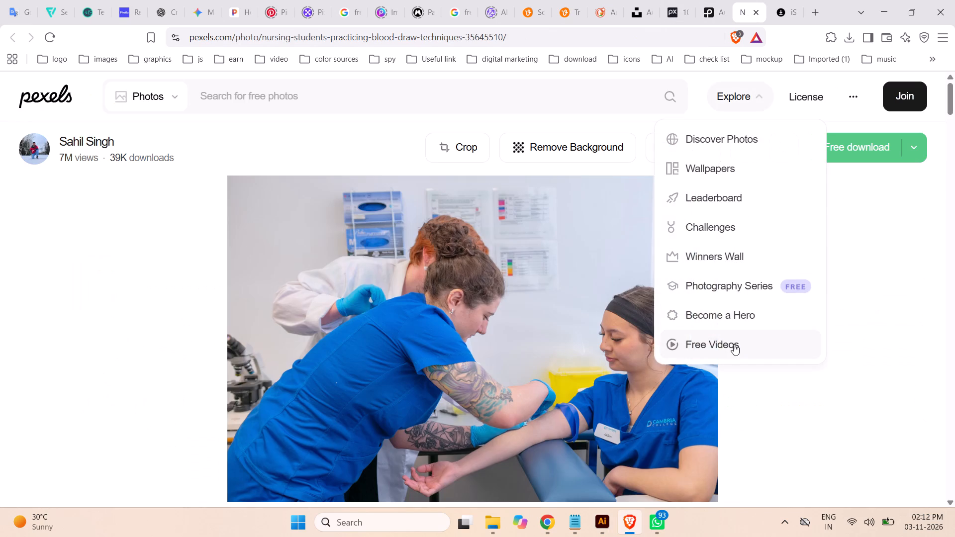
pyautogui.click(756, 11)
pyautogui.click(713, 8)
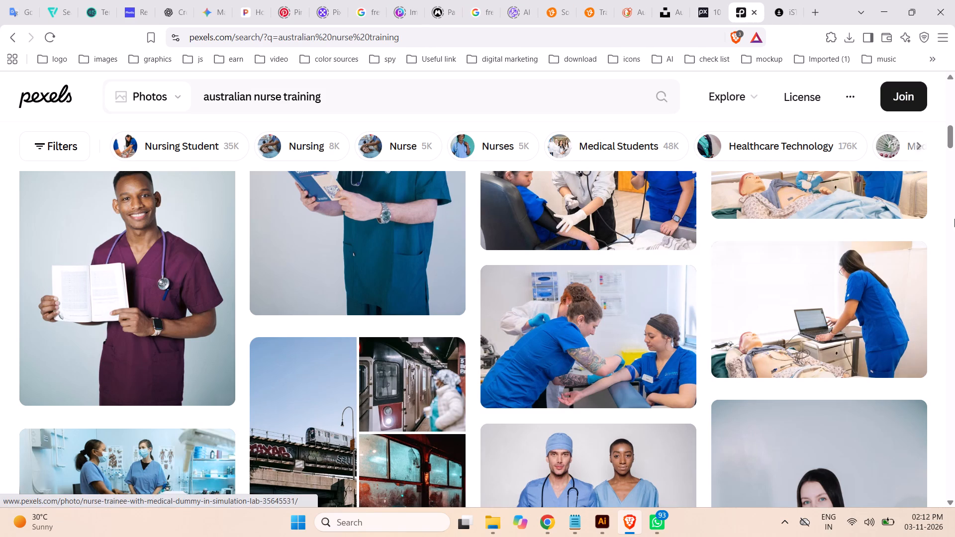
# Look through the Pexels "australian nurse training" photos for an image suited to the aged care post.
pyautogui.moveTo(950, 132); pyautogui.dragTo(954, 70)
pyautogui.click(954, 70)
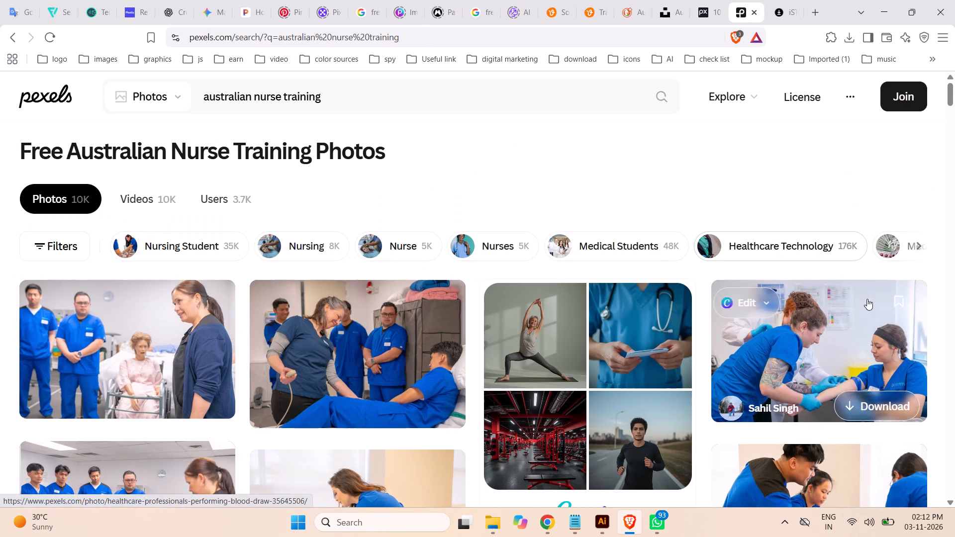
pyautogui.scroll(-4, 805, 293)
pyautogui.scroll(1, 860, 290)
pyautogui.scroll(-1, 861, 291)
pyautogui.scroll(-7, 947, 284)
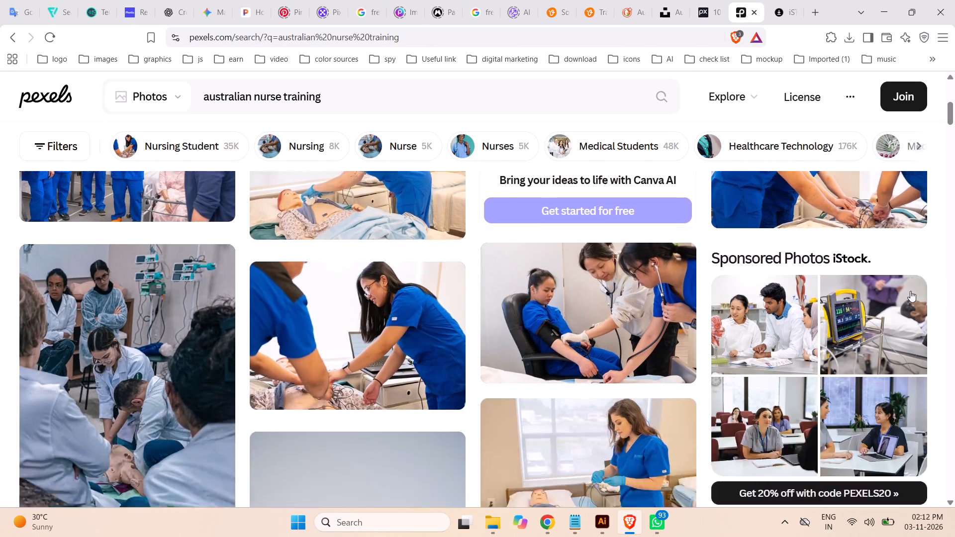
pyautogui.scroll(-6, 910, 291)
pyautogui.scroll(2, 903, 288)
pyautogui.scroll(-2, 903, 287)
pyautogui.scroll(3, 903, 287)
pyautogui.scroll(2, 486, 157)
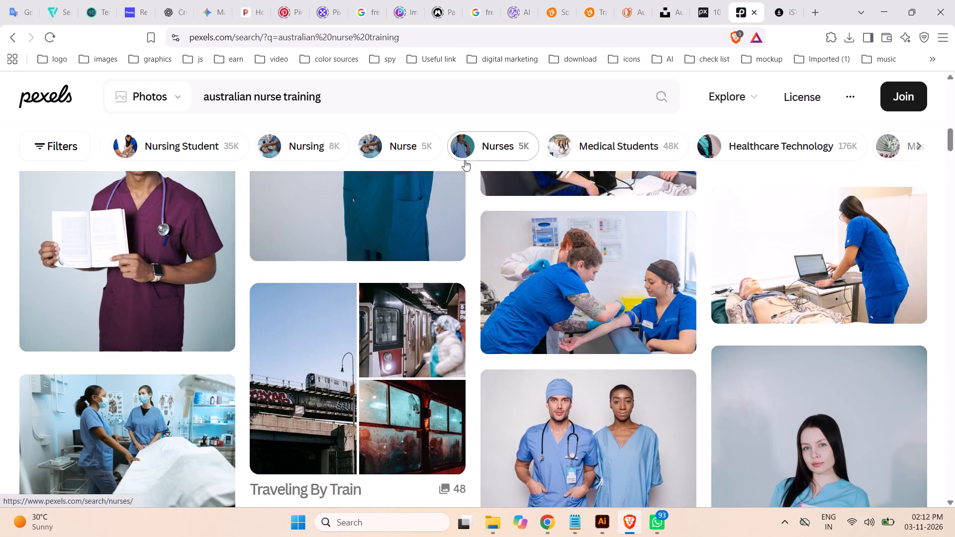
pyautogui.scroll(7, 465, 160)
pyautogui.scroll(9, 354, 110)
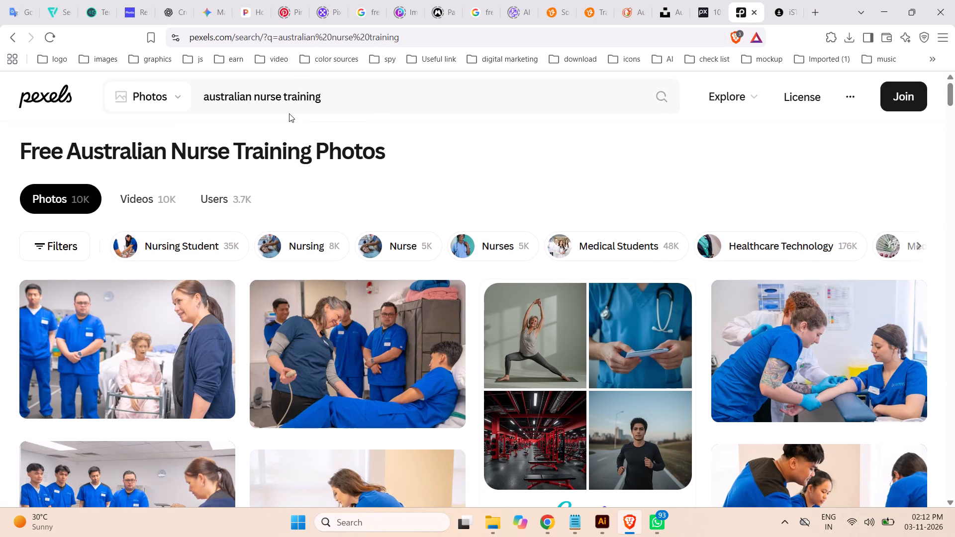
# Search Pexels photos for "australian nurse with aged patient".
pyautogui.moveTo(284, 93); pyautogui.dragTo(801, 79)
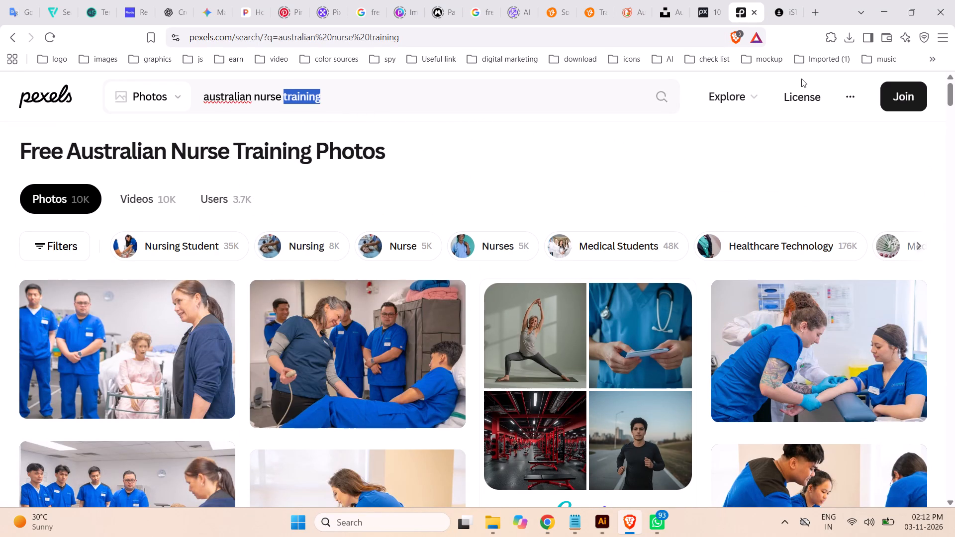
pyautogui.click(606, 525)
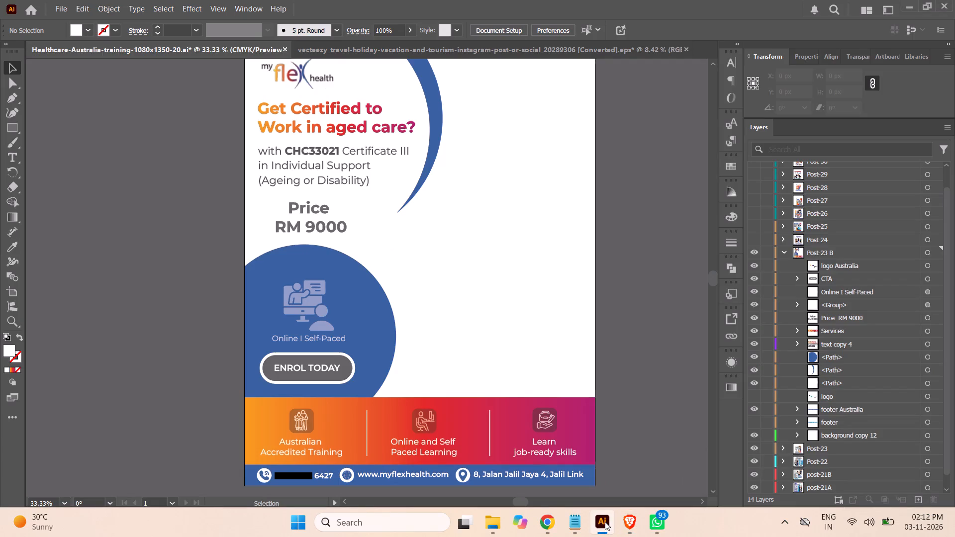
pyautogui.click(605, 522)
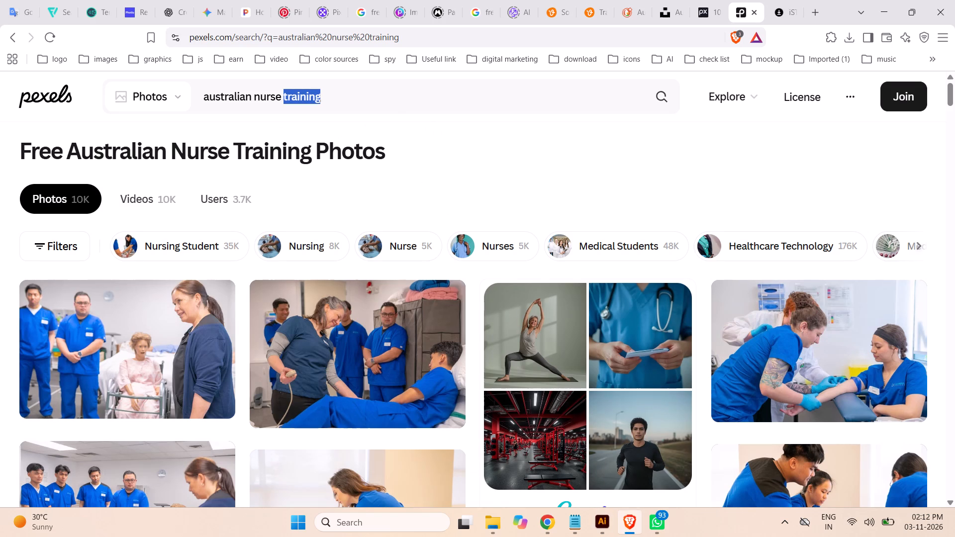
pyautogui.write('with aged pai')
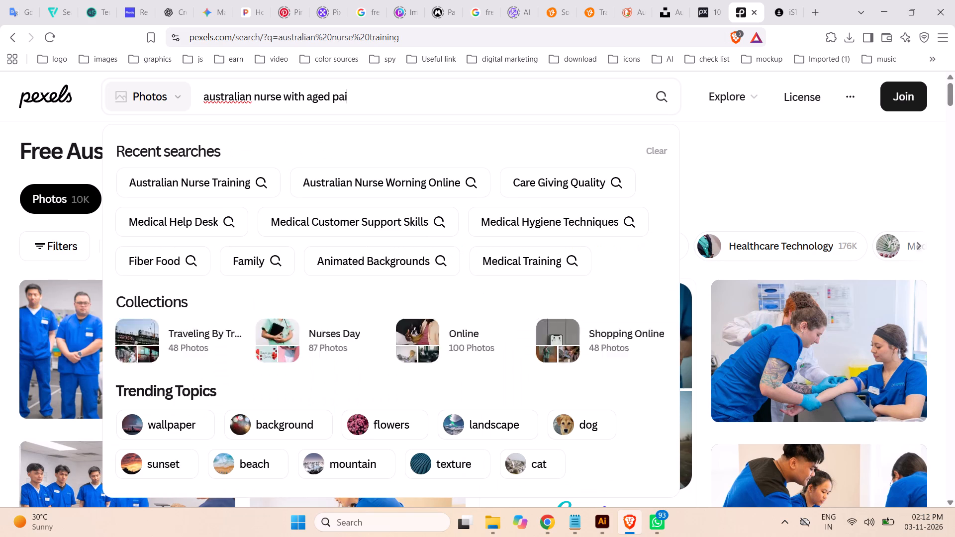
pyautogui.press('t')
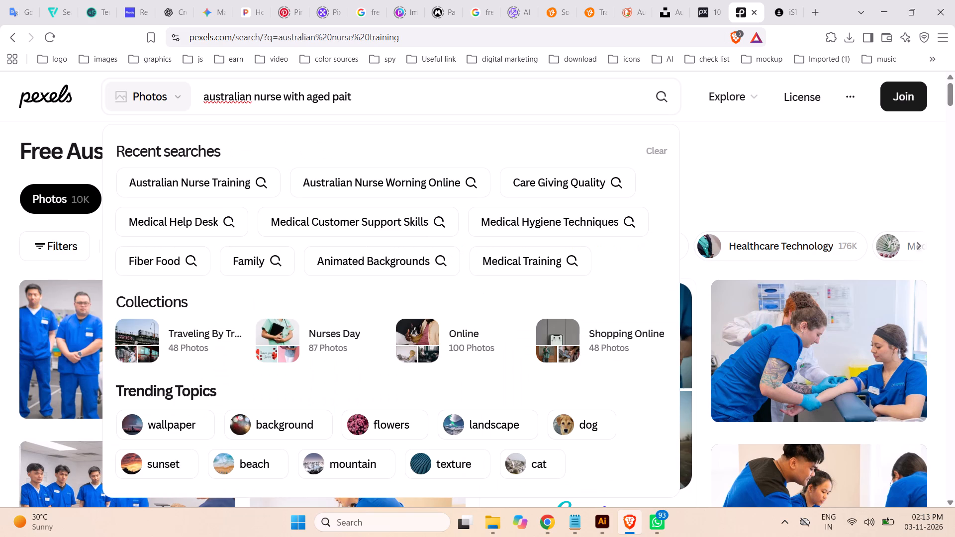
pyautogui.press('BackSpace')
pyautogui.press('BackSpace')
pyautogui.write('tient')
pyautogui.press('Return')
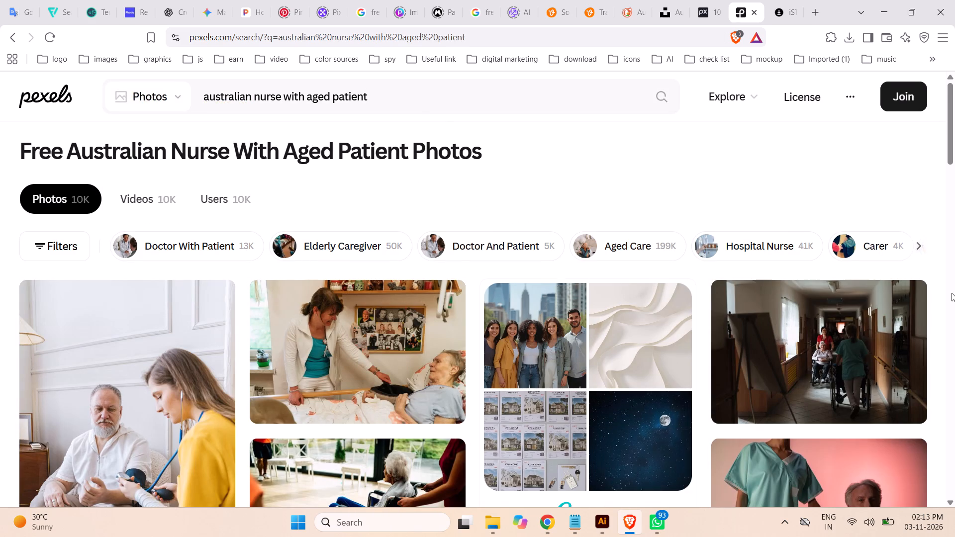
# Look through the Pexels "australian nurse with aged patient" photos for an image suited to the aged care post.
pyautogui.scroll(-4, 933, 278)
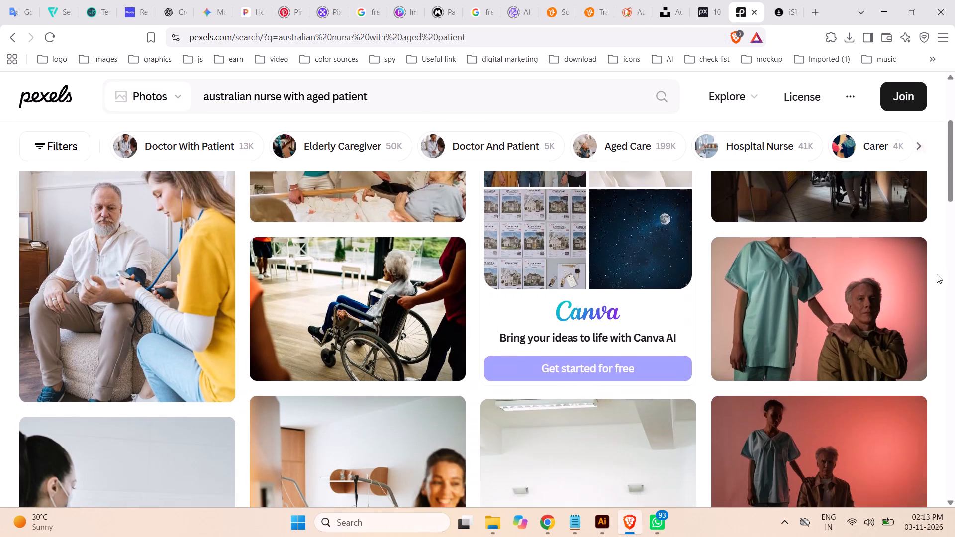
pyautogui.scroll(-3, 919, 261)
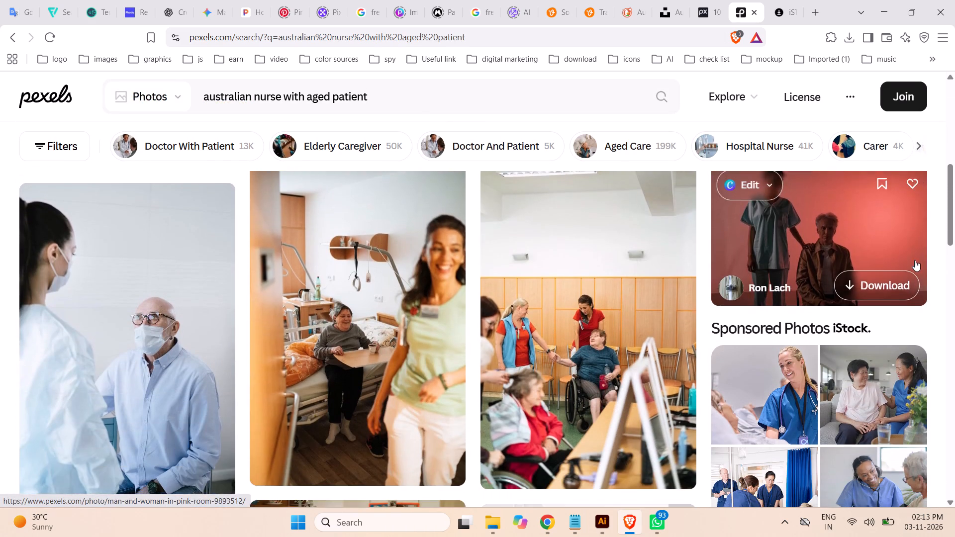
pyautogui.scroll(-1, 915, 260)
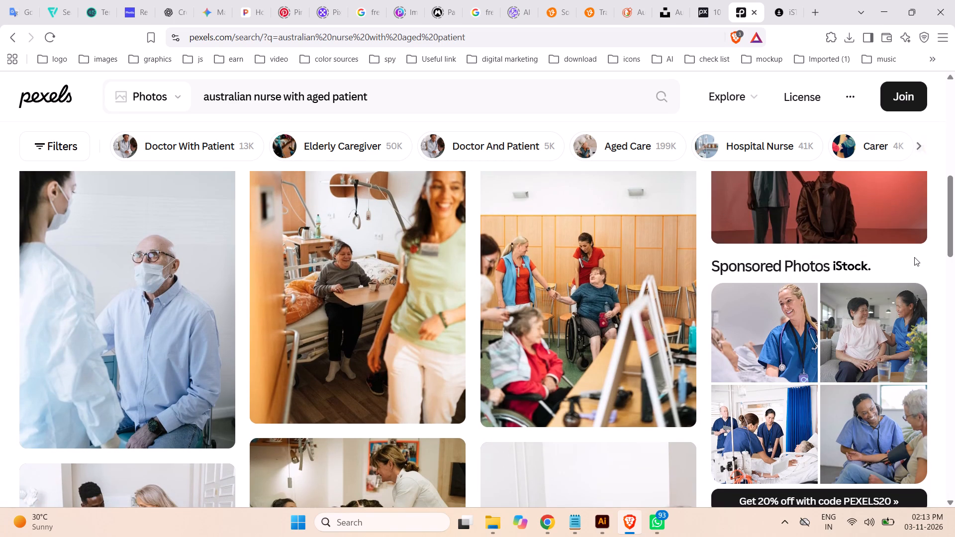
pyautogui.scroll(-1, 915, 264)
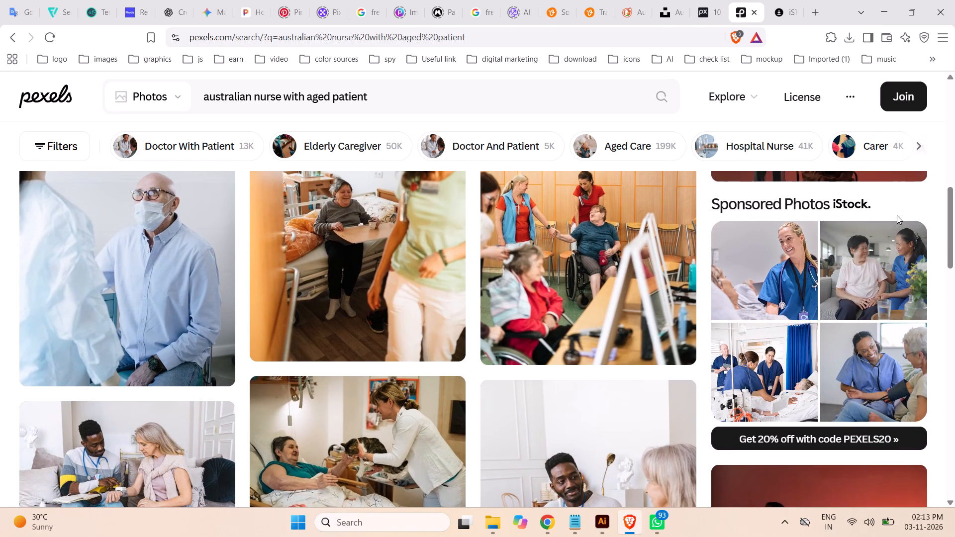
pyautogui.scroll(-3, 893, 227)
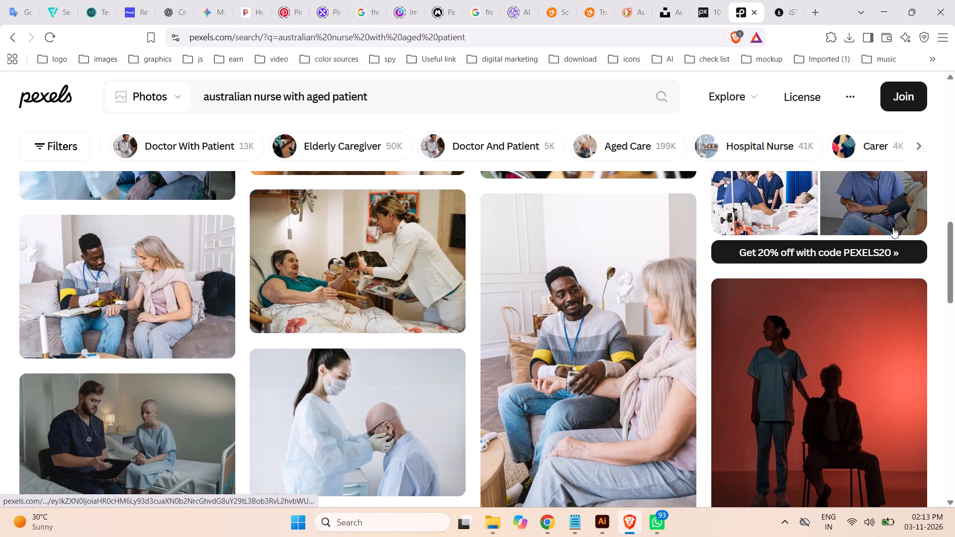
pyautogui.scroll(-3, 893, 227)
pyautogui.scroll(2, 893, 227)
pyautogui.scroll(-1, 895, 228)
pyautogui.scroll(1, 895, 228)
pyautogui.scroll(-2, 895, 228)
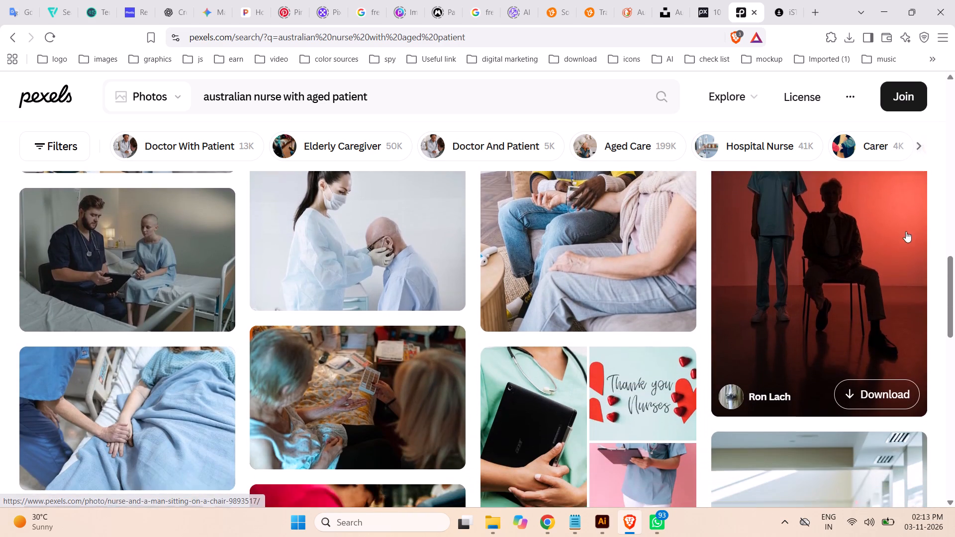
pyautogui.scroll(-4, 906, 231)
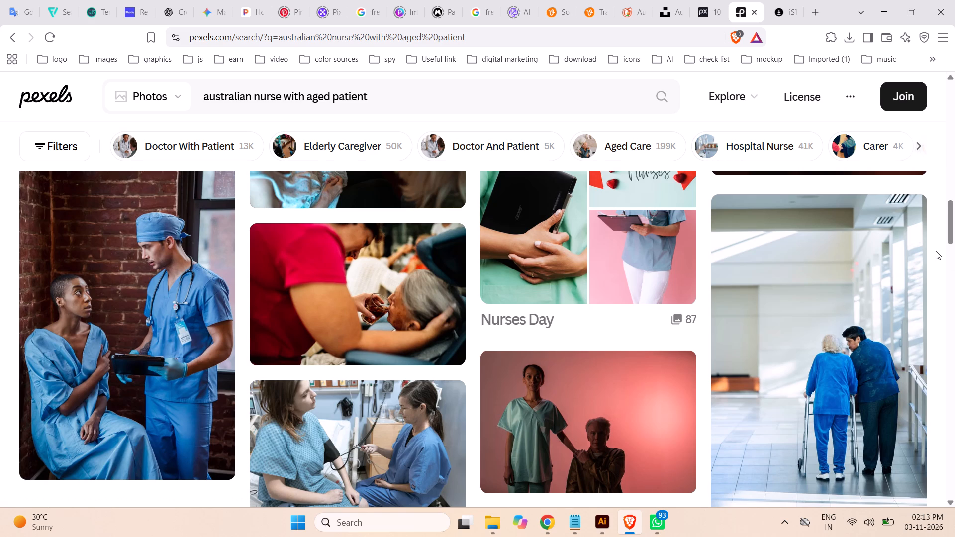
pyautogui.scroll(-4, 936, 251)
pyautogui.scroll(1, 921, 246)
pyautogui.scroll(-3, 917, 245)
pyautogui.scroll(1, 909, 240)
pyautogui.scroll(-2, 909, 240)
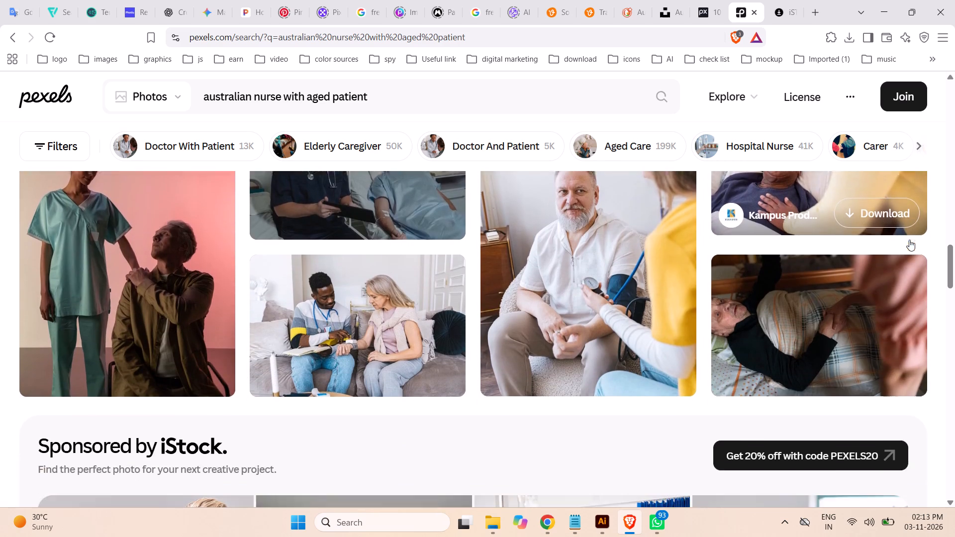
pyautogui.scroll(-7, 909, 240)
pyautogui.scroll(4, 912, 240)
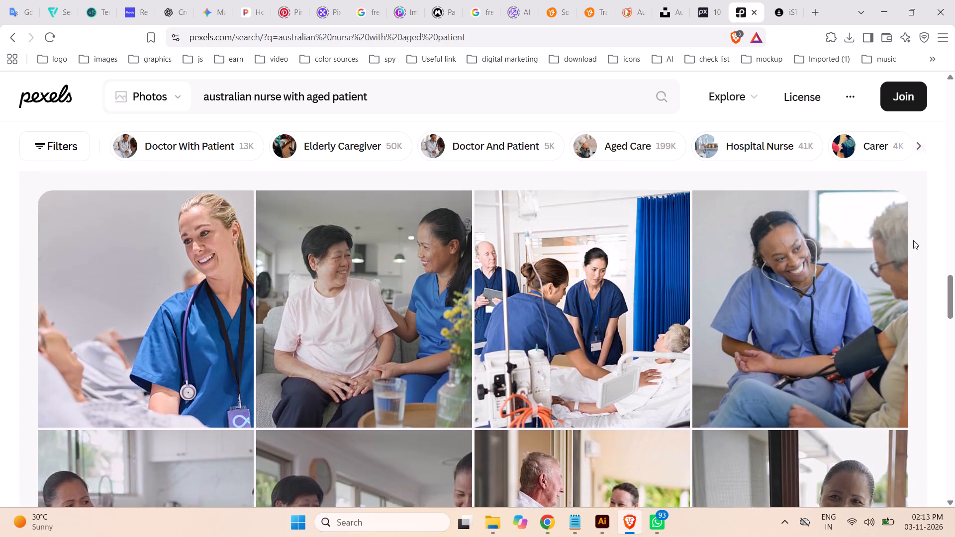
pyautogui.scroll(-2, 913, 240)
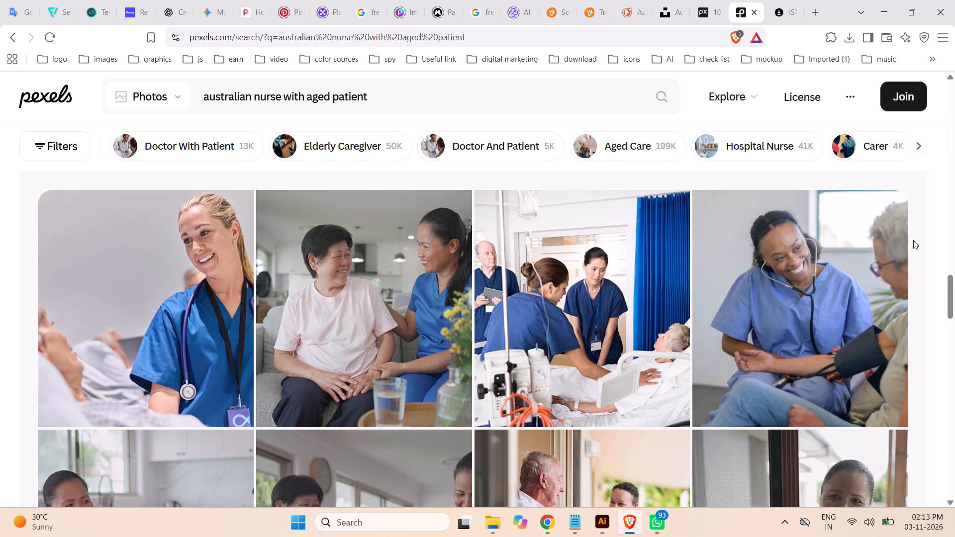
pyautogui.scroll(-11, 913, 240)
pyautogui.scroll(3, 911, 238)
pyautogui.scroll(-1, 911, 238)
pyautogui.scroll(1, 911, 238)
pyautogui.scroll(-1, 911, 238)
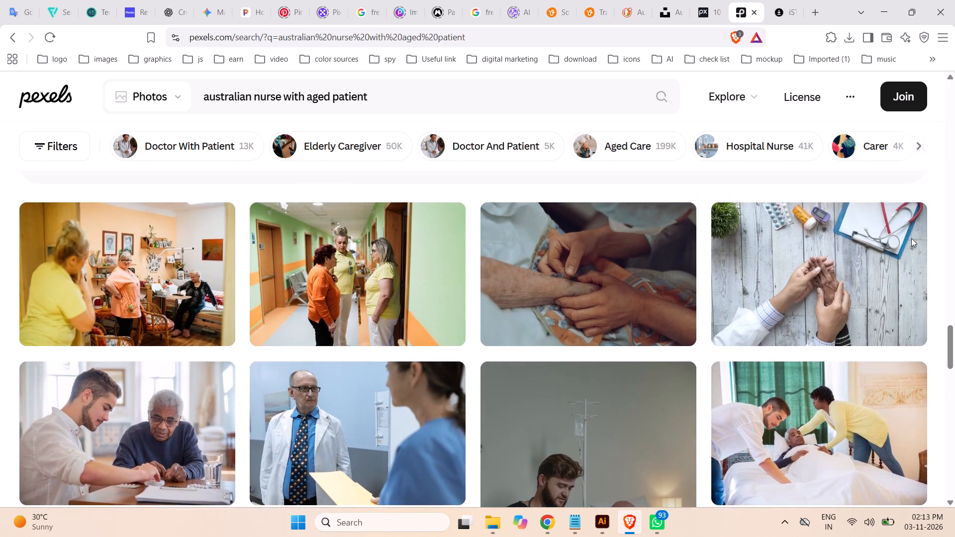
pyautogui.scroll(-4, 911, 238)
pyautogui.scroll(2, 909, 237)
pyautogui.scroll(-1, 909, 237)
pyautogui.scroll(1, 909, 237)
pyautogui.scroll(-2, 909, 237)
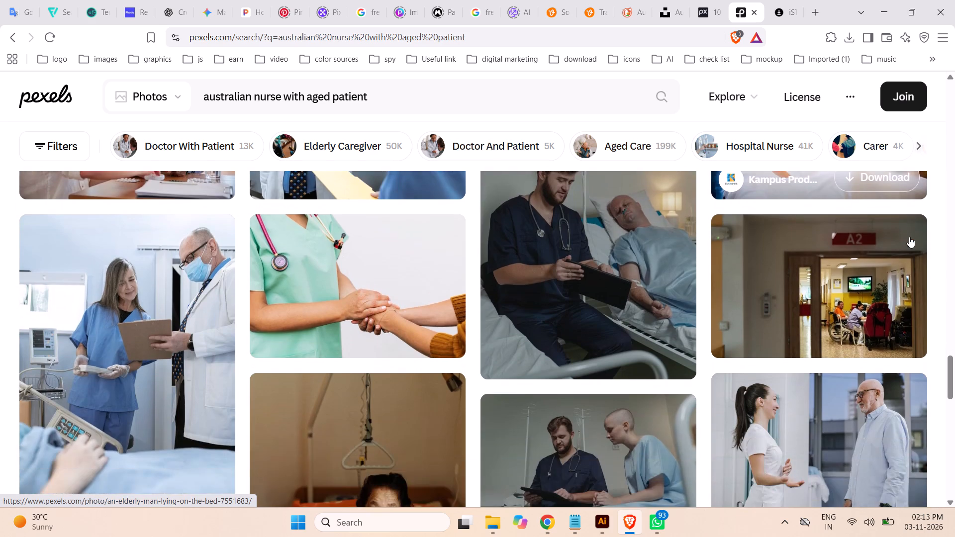
pyautogui.scroll(-2, 909, 237)
pyautogui.scroll(1, 909, 237)
pyautogui.scroll(-5, 909, 237)
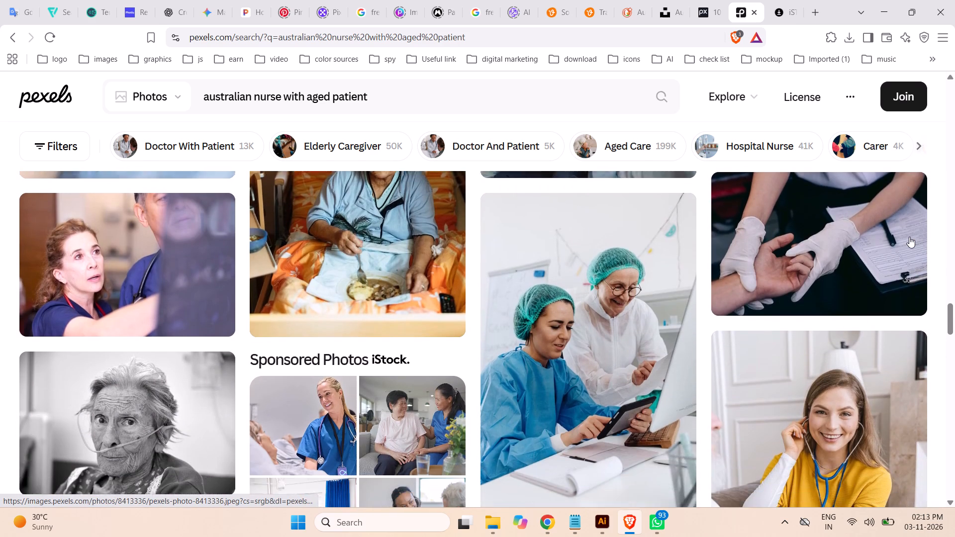
pyautogui.scroll(-2, 909, 237)
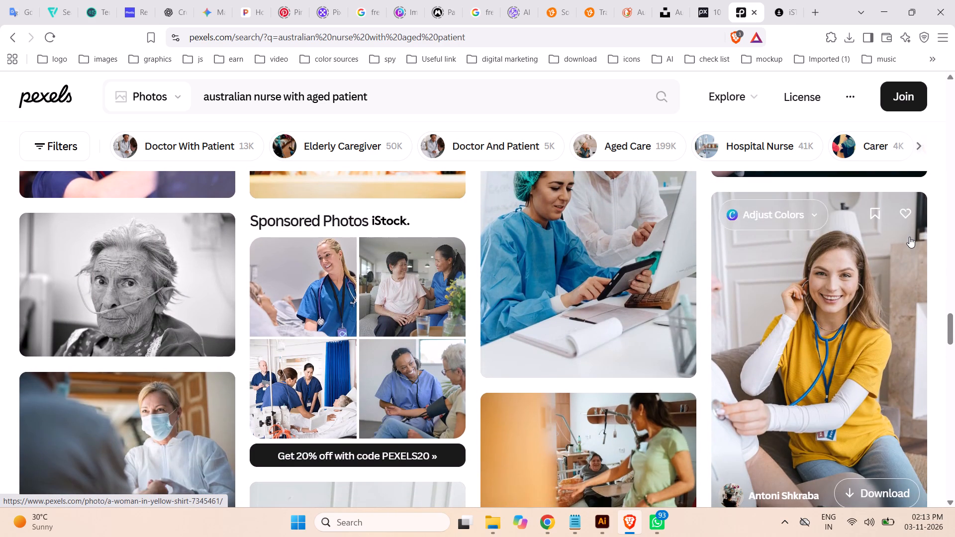
pyautogui.scroll(-1, 909, 237)
pyautogui.scroll(1, 909, 237)
pyautogui.scroll(-7, 909, 237)
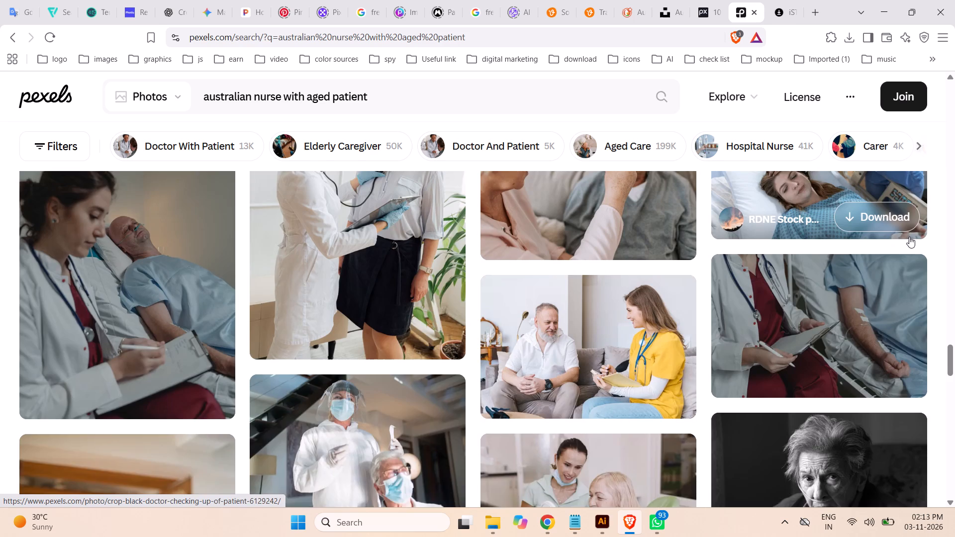
pyautogui.scroll(1, 909, 237)
pyautogui.scroll(-2, 909, 237)
pyautogui.scroll(3, 909, 237)
pyautogui.scroll(-1, 909, 237)
pyautogui.scroll(2, 909, 237)
# Copy the Pexels search phrase and search Pixabay images for "australian nurse with aged patient".
pyautogui.moveTo(376, 105); pyautogui.dragTo(166, 105)
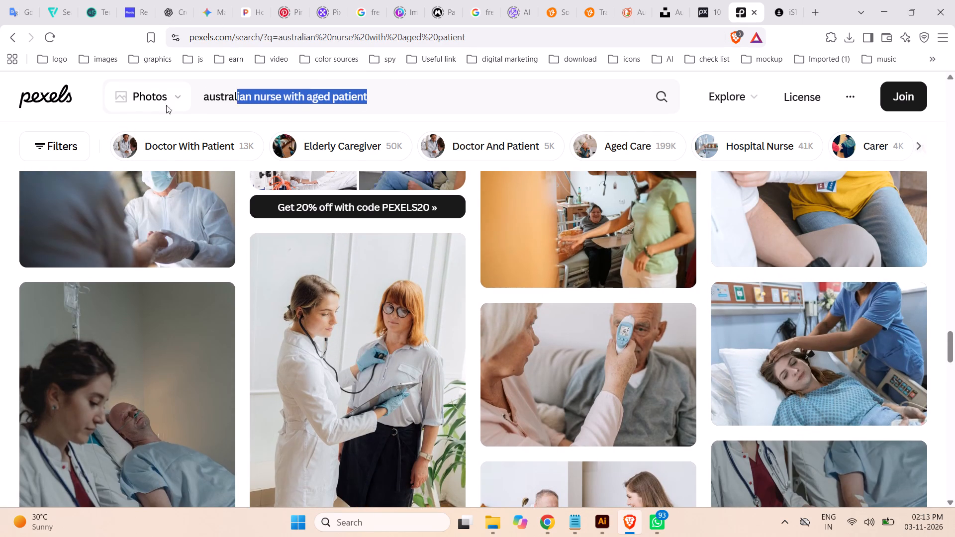
pyautogui.moveTo(166, 105); pyautogui.dragTo(142, 101)
pyautogui.rightClick(299, 98)
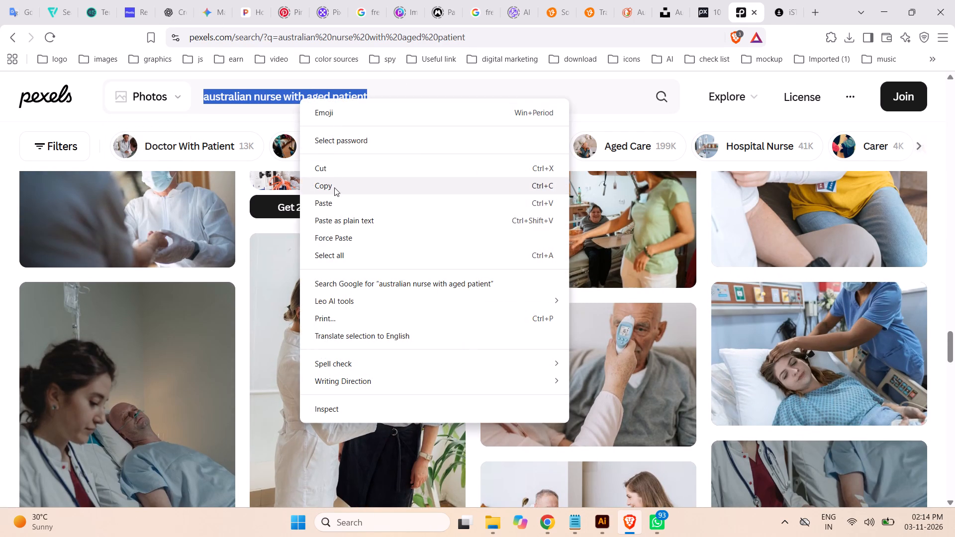
pyautogui.click(334, 187)
pyautogui.click(706, 11)
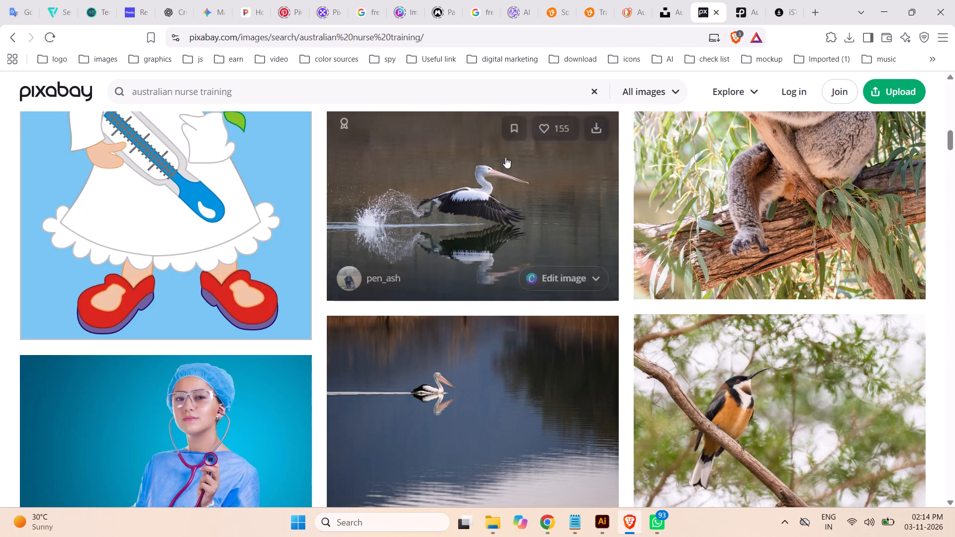
pyautogui.moveTo(256, 96); pyautogui.dragTo(86, 97)
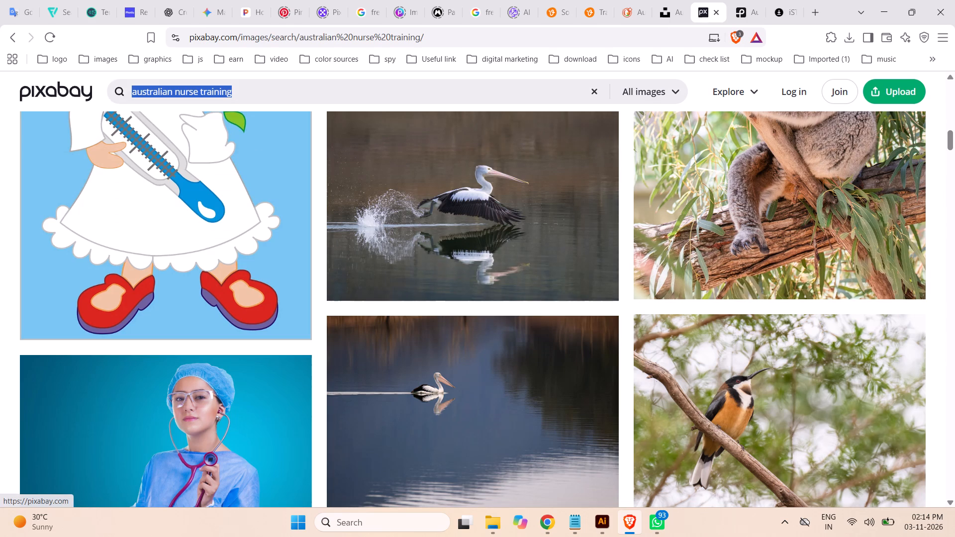
pyautogui.rightClick(159, 94)
pyautogui.click(196, 198)
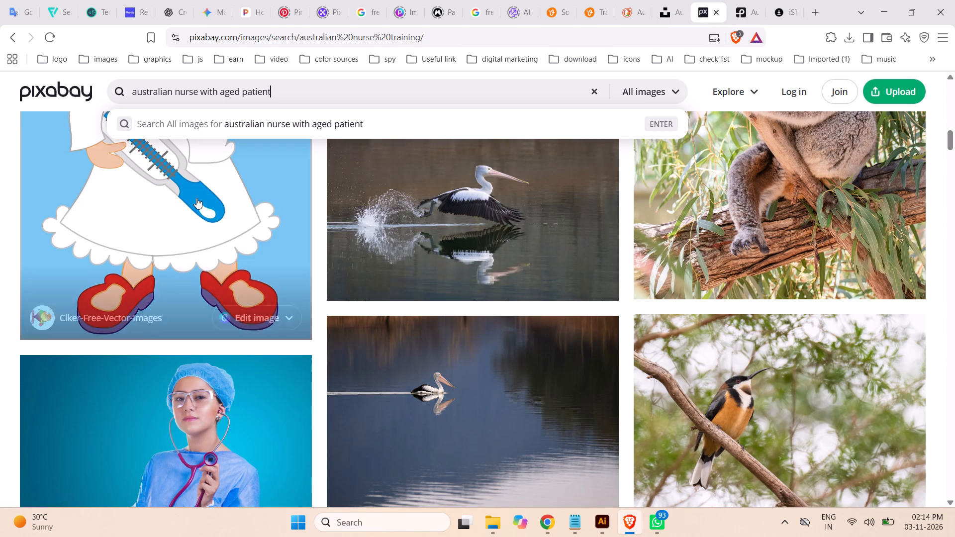
pyautogui.press('Return')
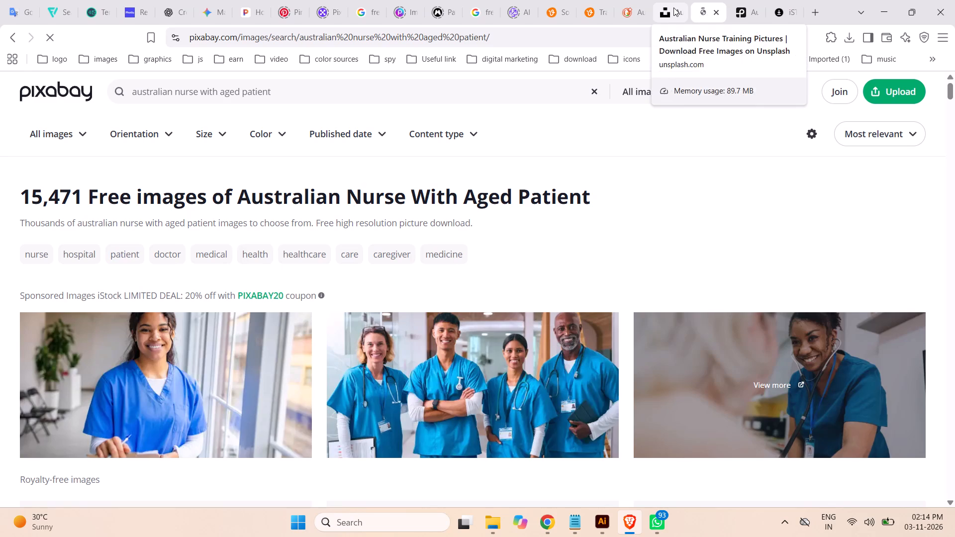
# Search Unsplash photos for the same phrase, "australian nurse with aged patient".
pyautogui.click(673, 7)
pyautogui.moveTo(229, 91); pyautogui.dragTo(0, 91)
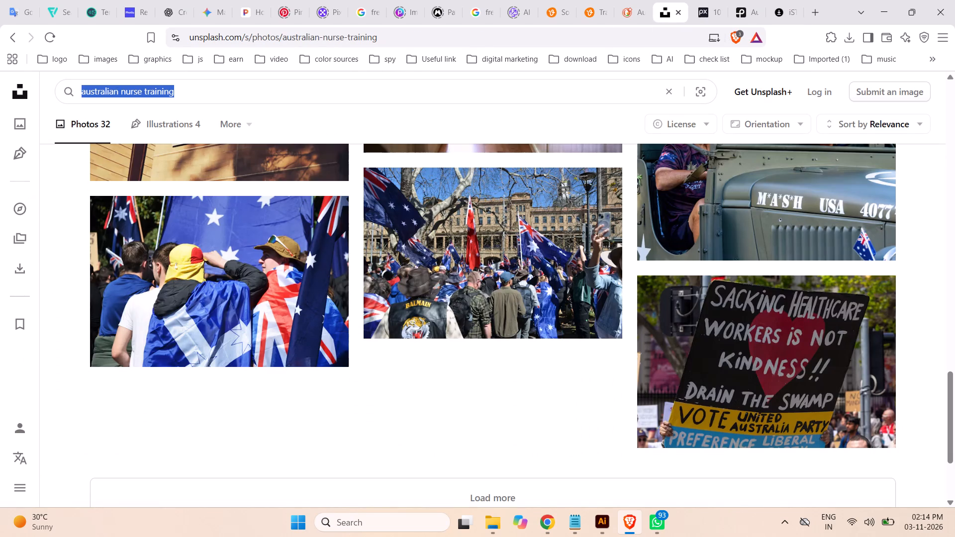
pyautogui.rightClick(136, 93)
pyautogui.click(183, 203)
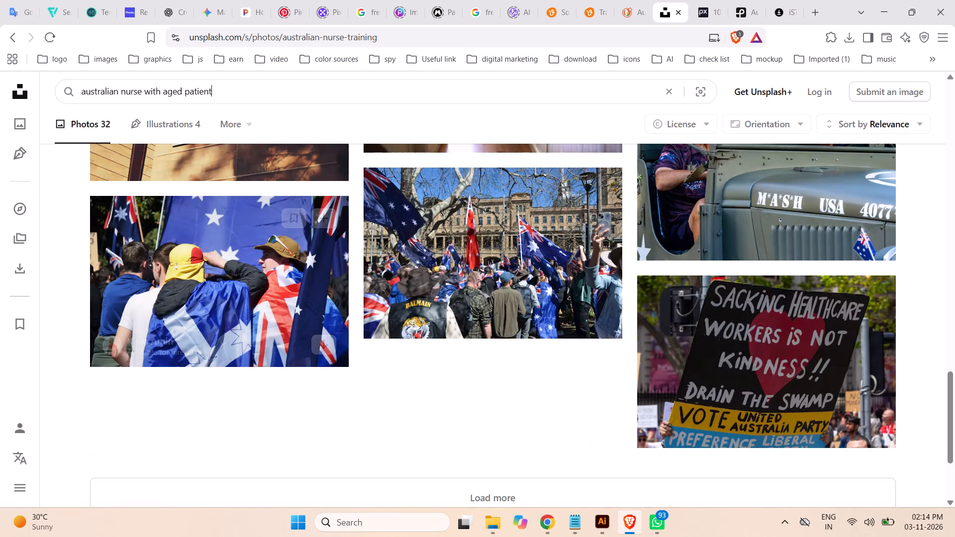
pyautogui.press('Return')
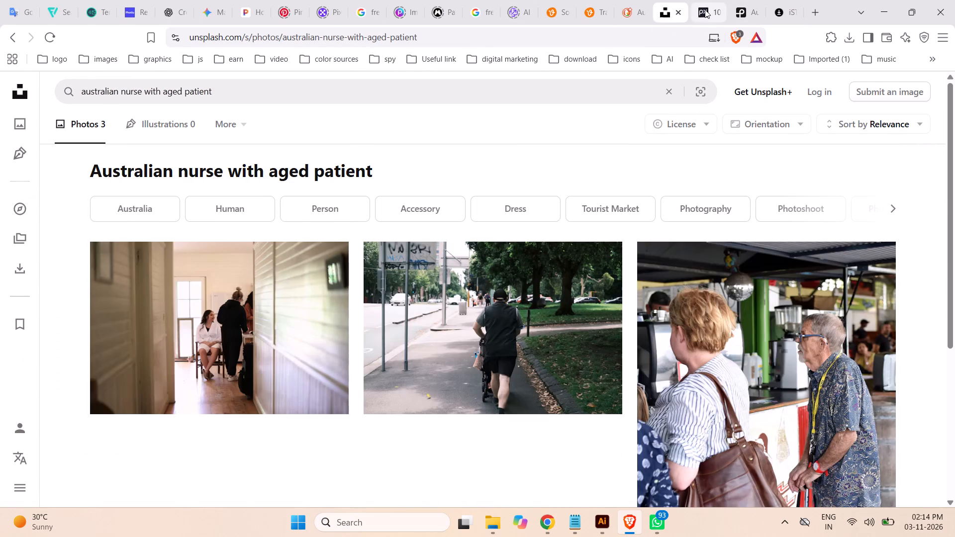
# Look through the Pixabay "australian nurse with aged patient" images for a photo suited to the aged care post.
pyautogui.click(705, 8)
pyautogui.scroll(-1, 927, 285)
pyautogui.scroll(1, 943, 282)
pyautogui.scroll(-5, 943, 282)
pyautogui.scroll(3, 920, 264)
pyautogui.scroll(-3, 916, 261)
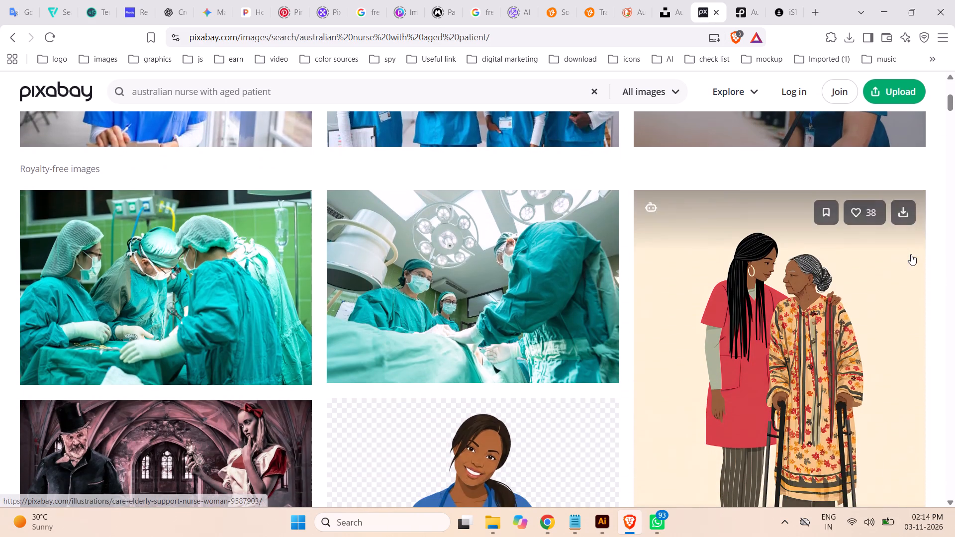
pyautogui.scroll(-5, 954, 259)
pyautogui.scroll(-2, 904, 245)
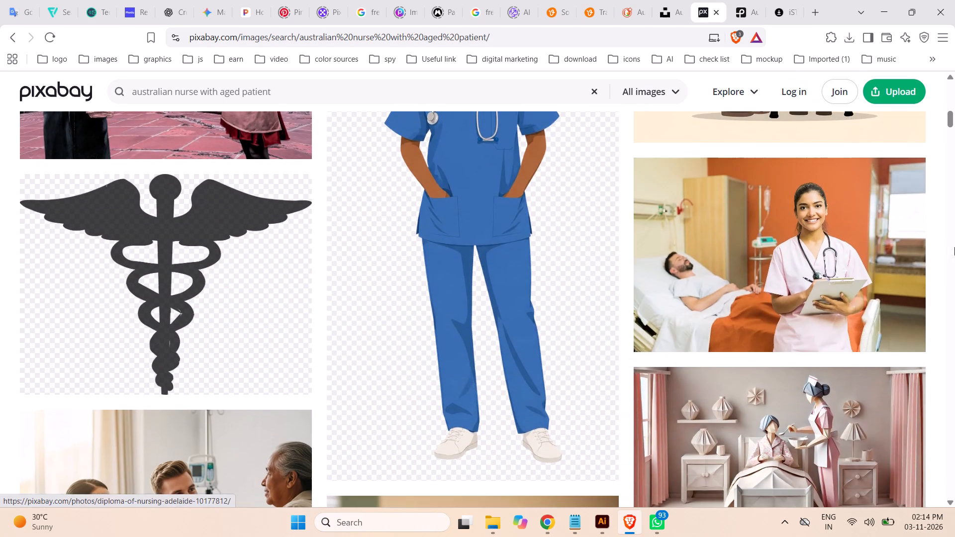
pyautogui.scroll(-2, 895, 255)
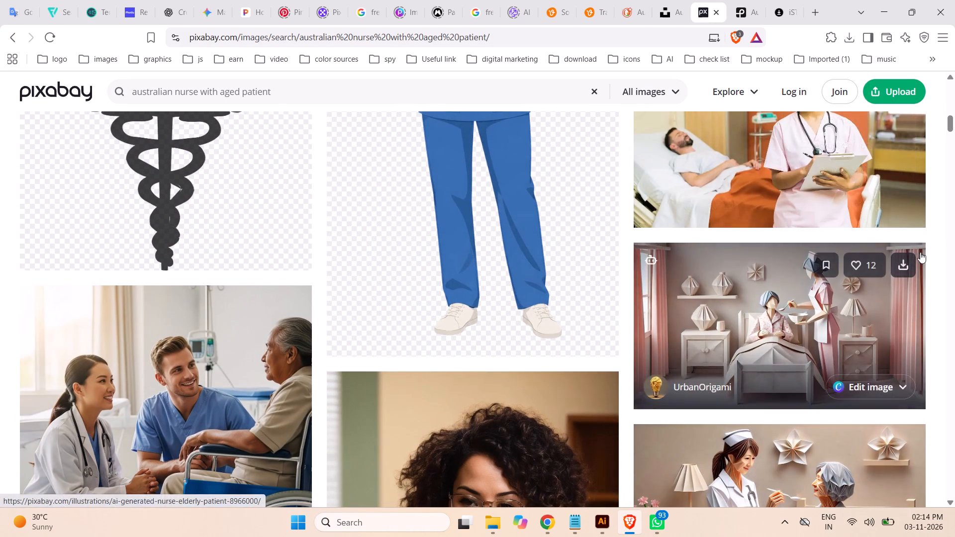
pyautogui.scroll(-3, 952, 253)
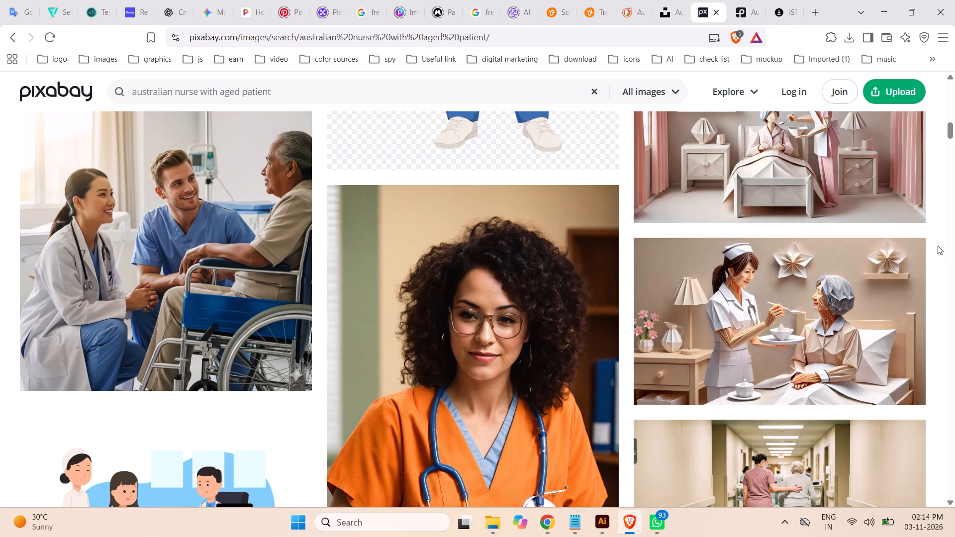
pyautogui.scroll(-3, 938, 246)
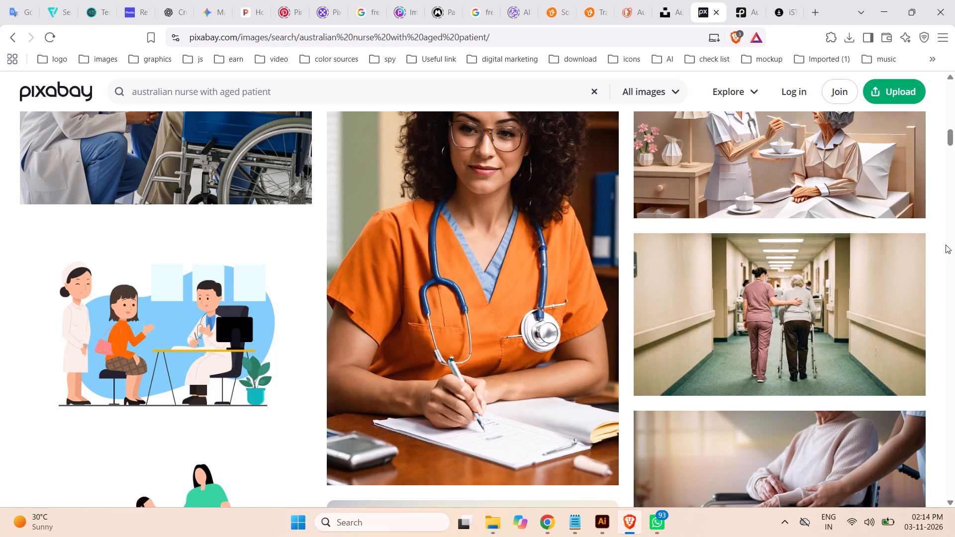
pyautogui.scroll(-3, 886, 288)
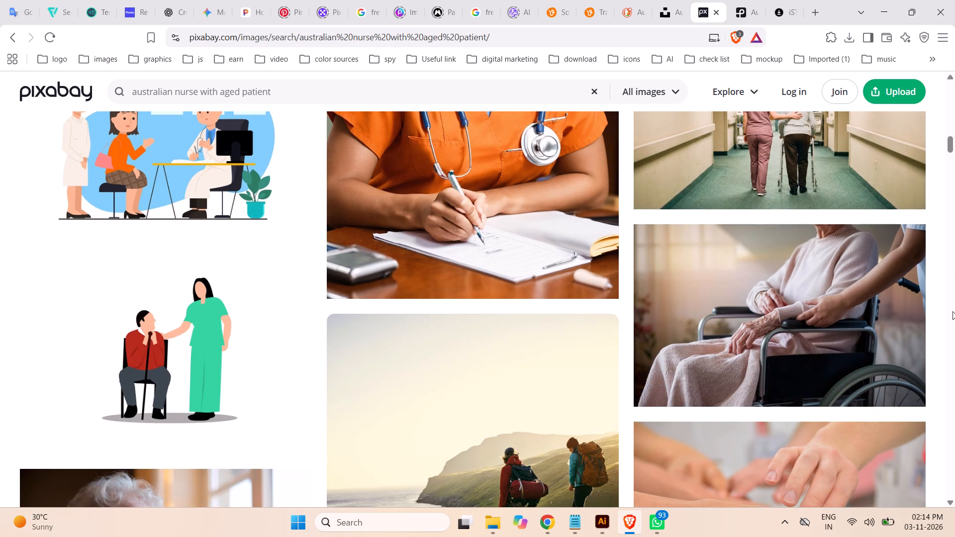
pyautogui.scroll(-2, 908, 300)
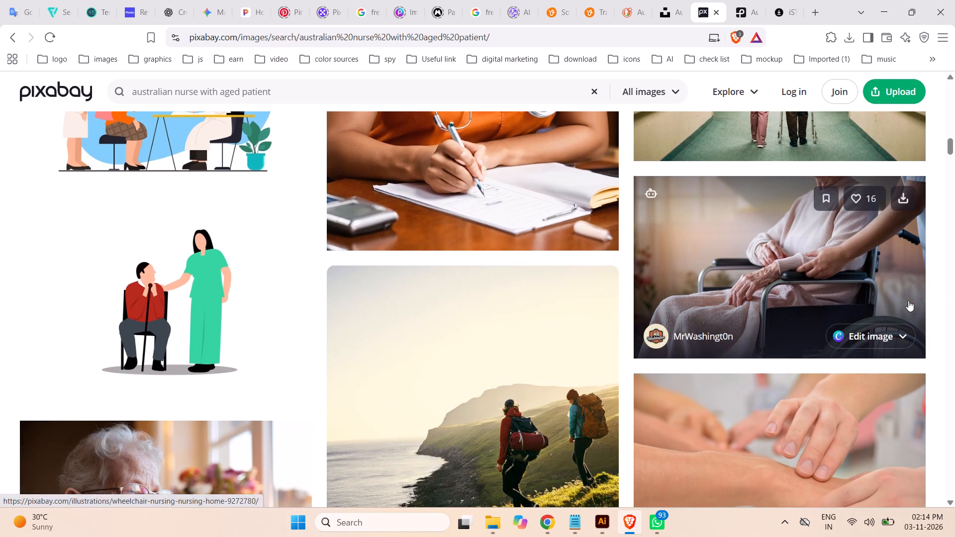
pyautogui.scroll(-5, 908, 300)
pyautogui.scroll(1, 907, 283)
pyautogui.scroll(-3, 902, 295)
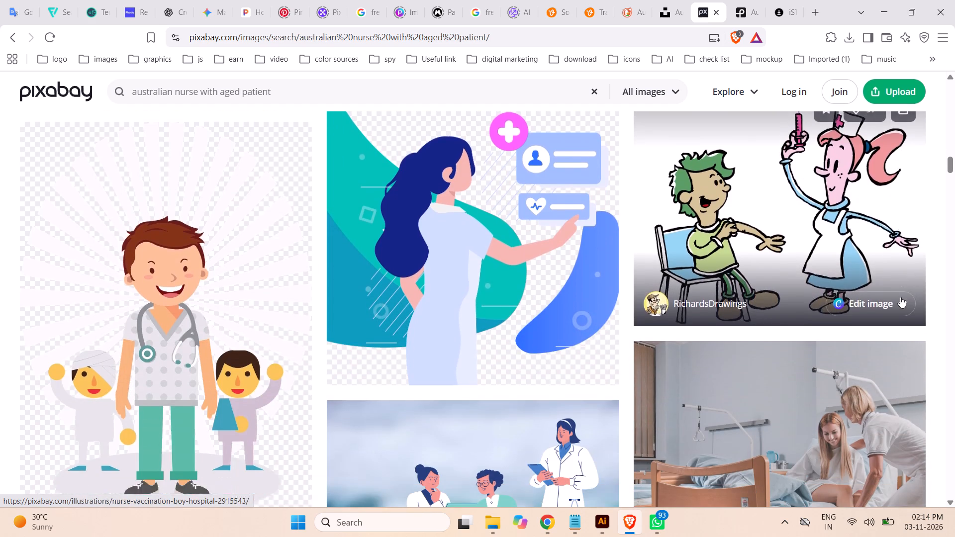
pyautogui.scroll(-3, 900, 294)
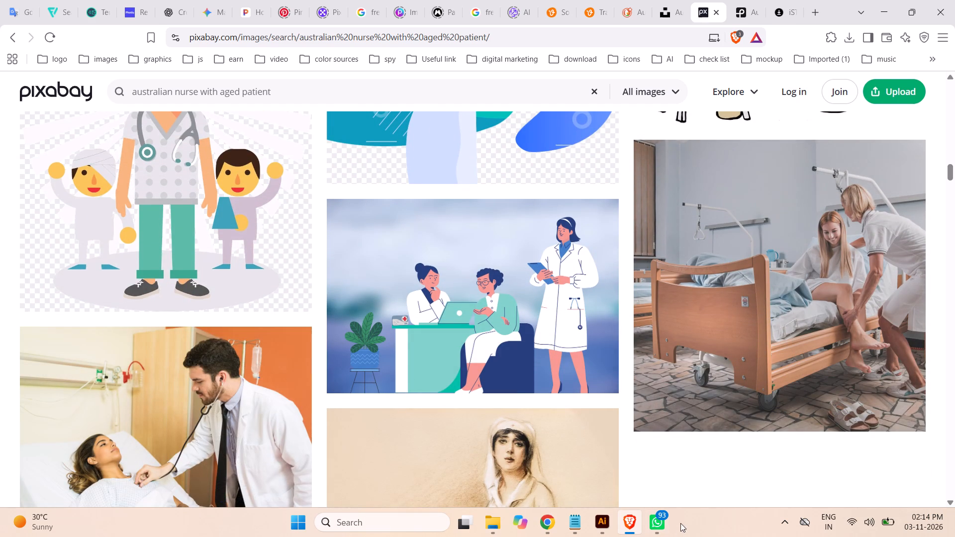
pyautogui.scroll(-3, 788, 380)
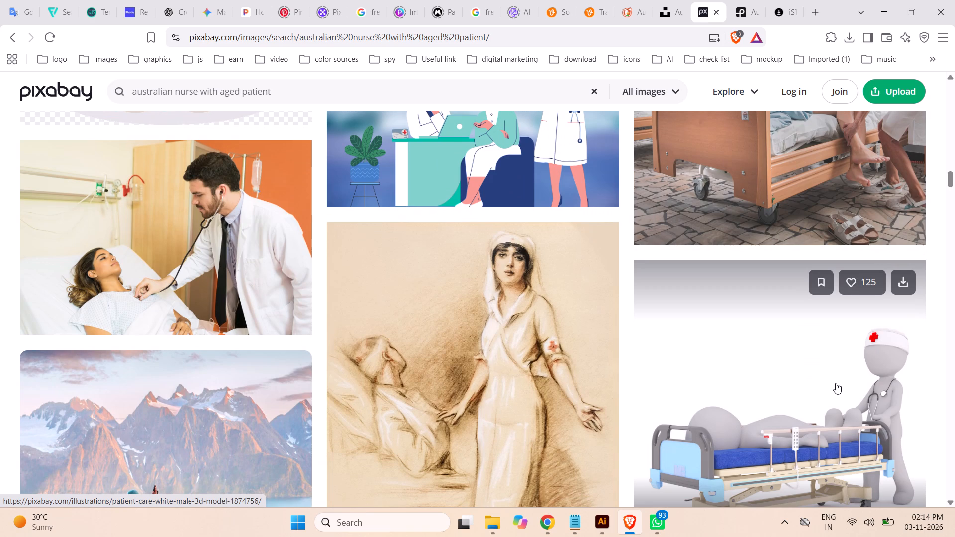
pyautogui.scroll(-6, 893, 374)
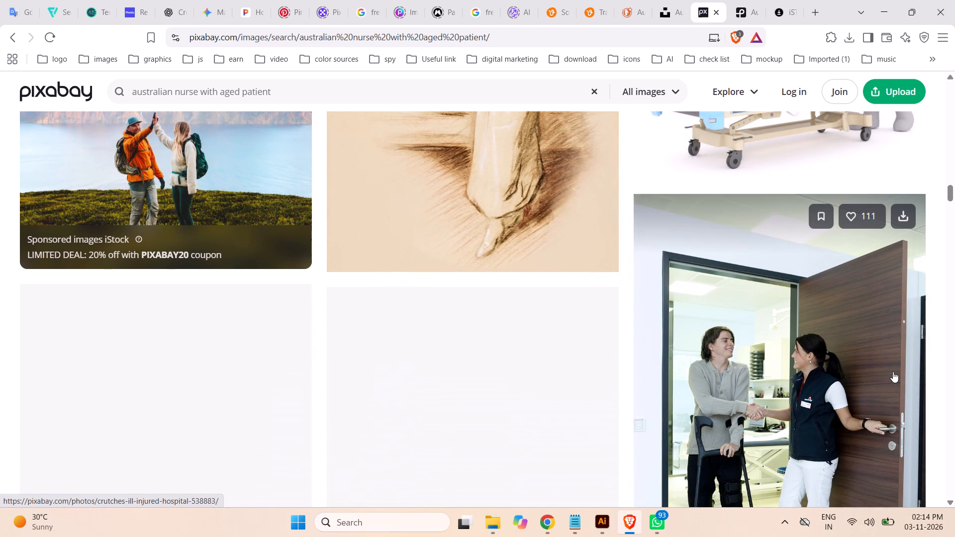
pyautogui.scroll(-1, 893, 371)
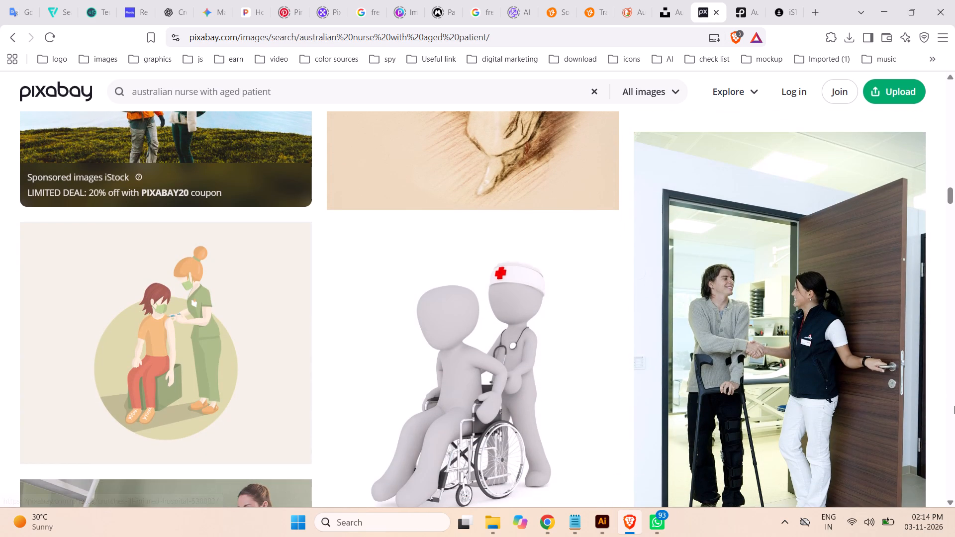
pyautogui.scroll(-1, 954, 406)
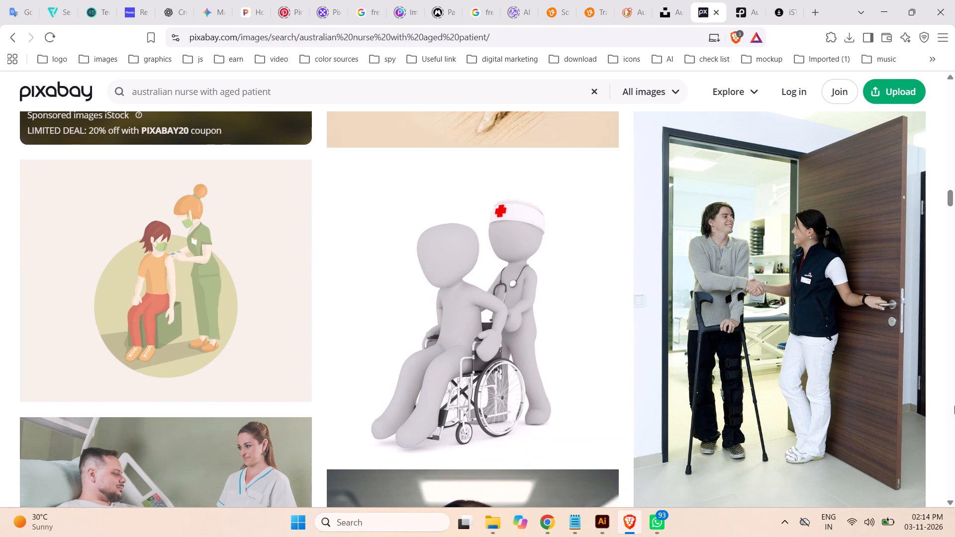
pyautogui.scroll(1, 954, 406)
pyautogui.scroll(-4, 954, 406)
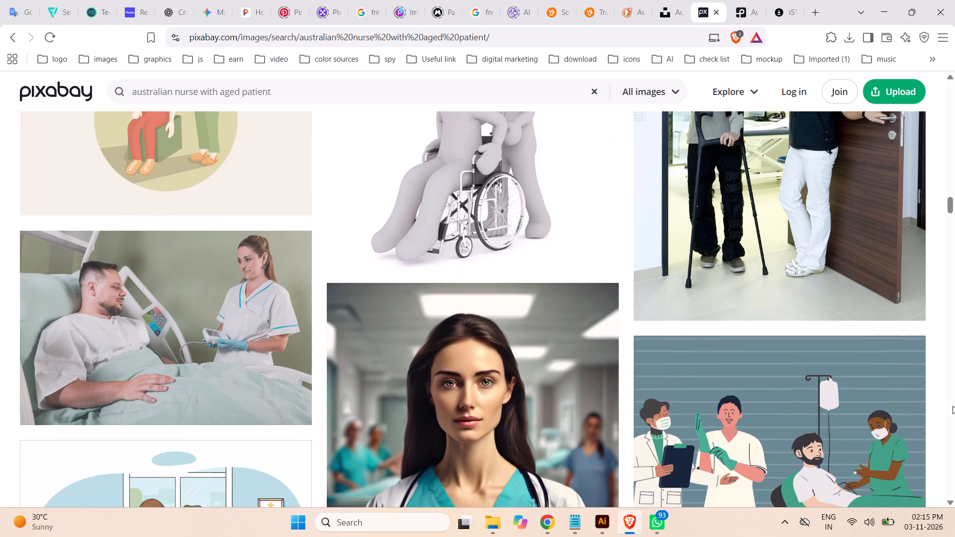
pyautogui.scroll(-3, 953, 412)
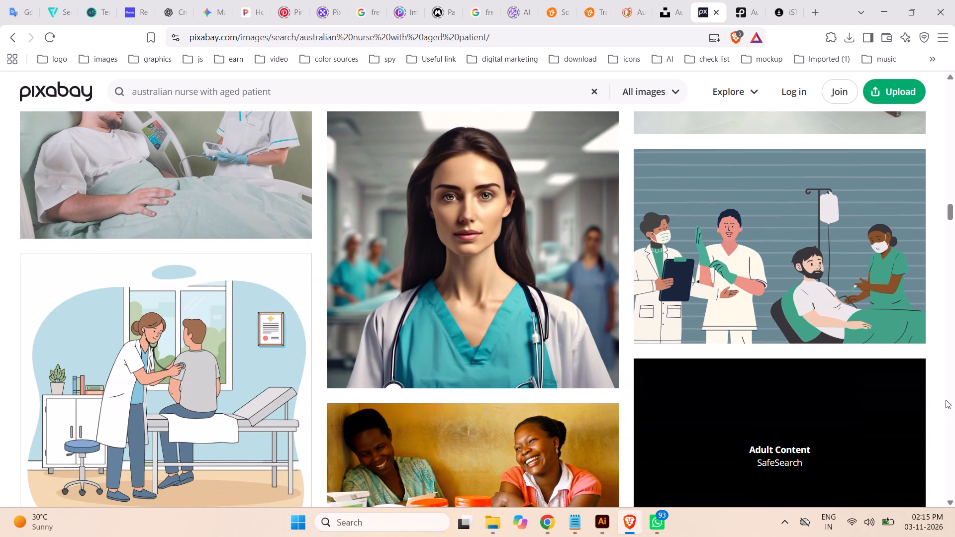
pyautogui.scroll(-1, 946, 400)
pyautogui.scroll(1, 946, 400)
pyautogui.scroll(-6, 946, 400)
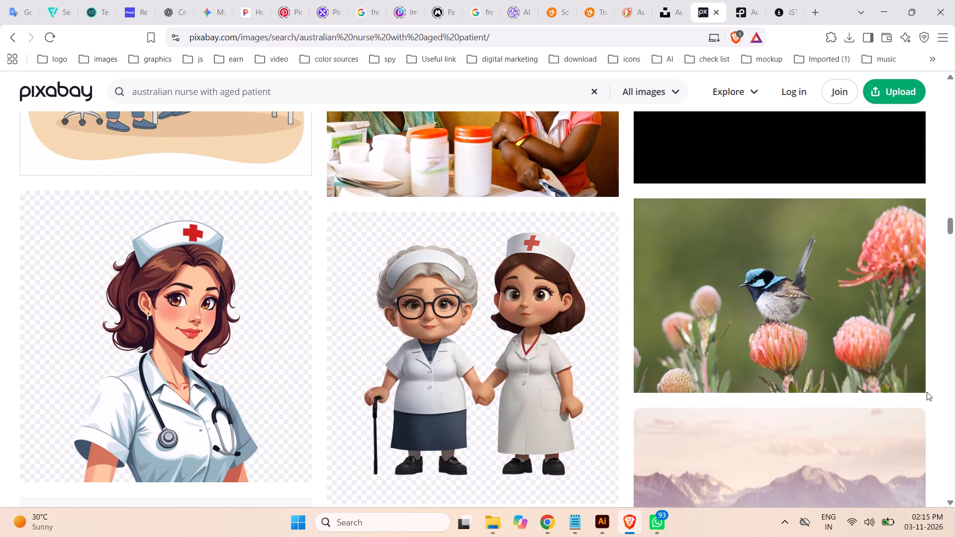
pyautogui.scroll(-1, 927, 392)
pyautogui.scroll(1, 927, 392)
pyautogui.scroll(-7, 927, 392)
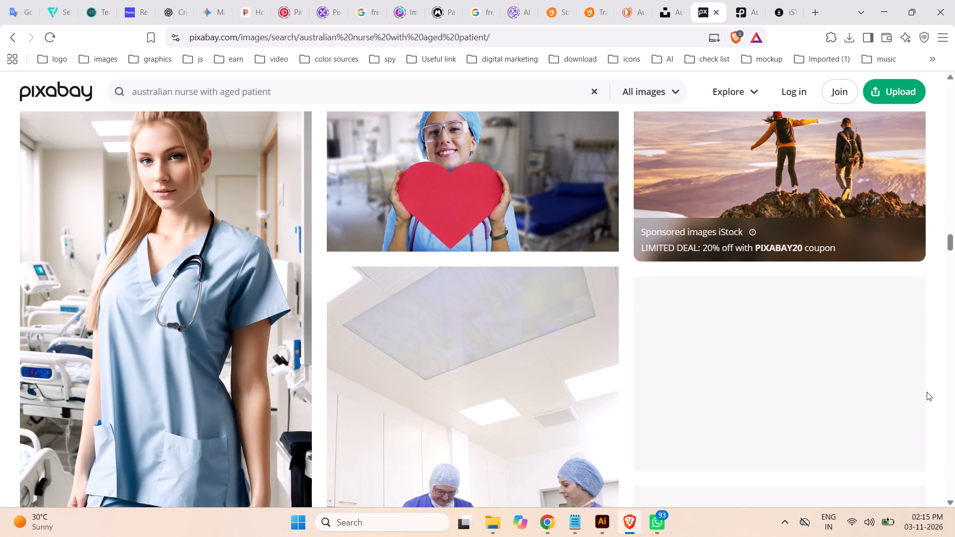
pyautogui.scroll(-3, 927, 392)
pyautogui.scroll(1, 927, 392)
pyautogui.scroll(-2, 927, 392)
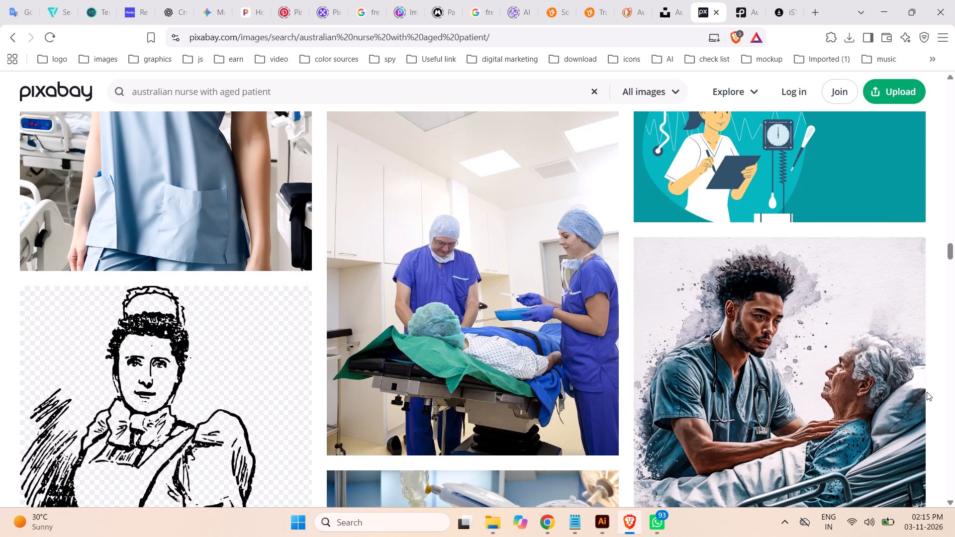
pyautogui.scroll(-4, 925, 391)
pyautogui.scroll(1, 925, 391)
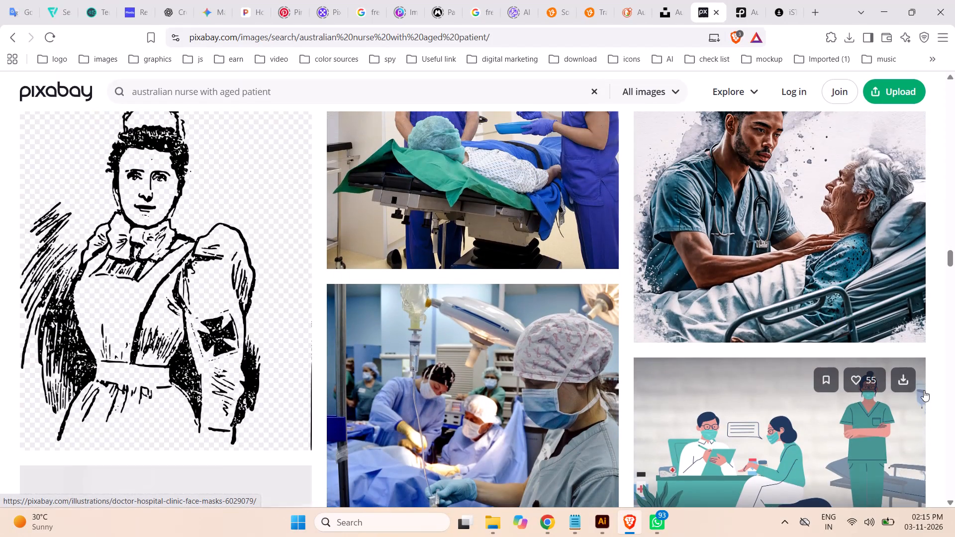
pyautogui.scroll(-2, 924, 390)
pyautogui.scroll(2, 924, 390)
pyautogui.scroll(-5, 923, 391)
pyautogui.scroll(1, 923, 393)
pyautogui.scroll(-1, 923, 393)
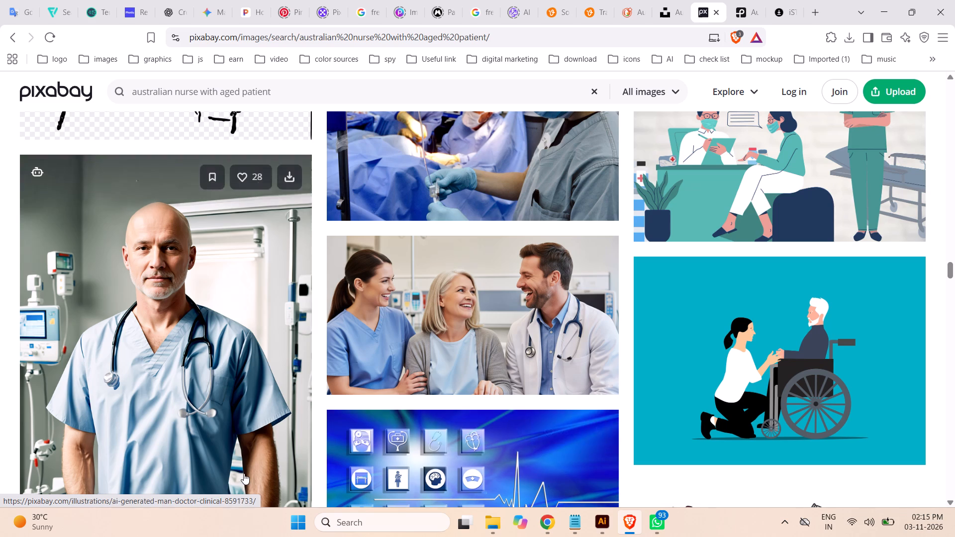
pyautogui.scroll(-4, 745, 287)
pyautogui.scroll(3, 734, 268)
pyautogui.scroll(-8, 734, 268)
pyautogui.scroll(4, 749, 282)
pyautogui.scroll(-1, 749, 282)
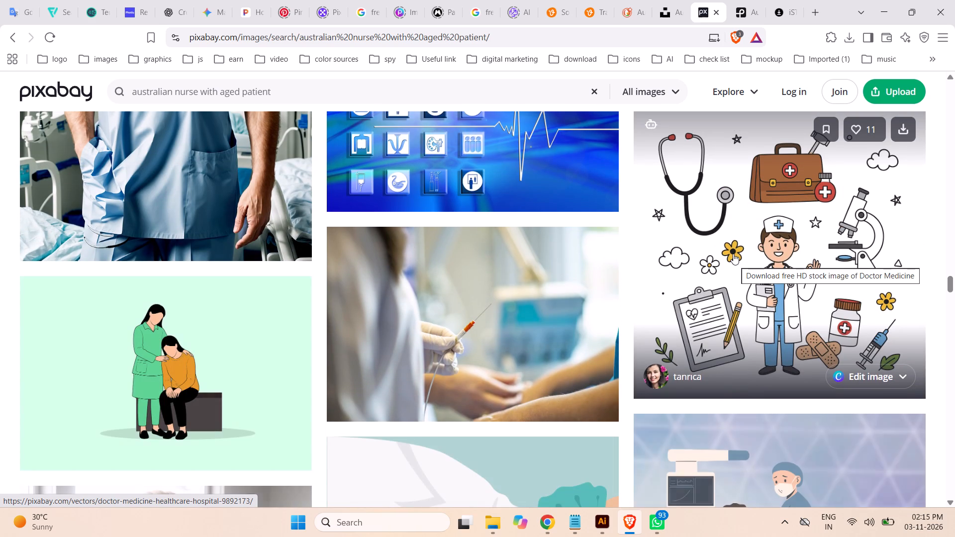
pyautogui.scroll(-4, 717, 253)
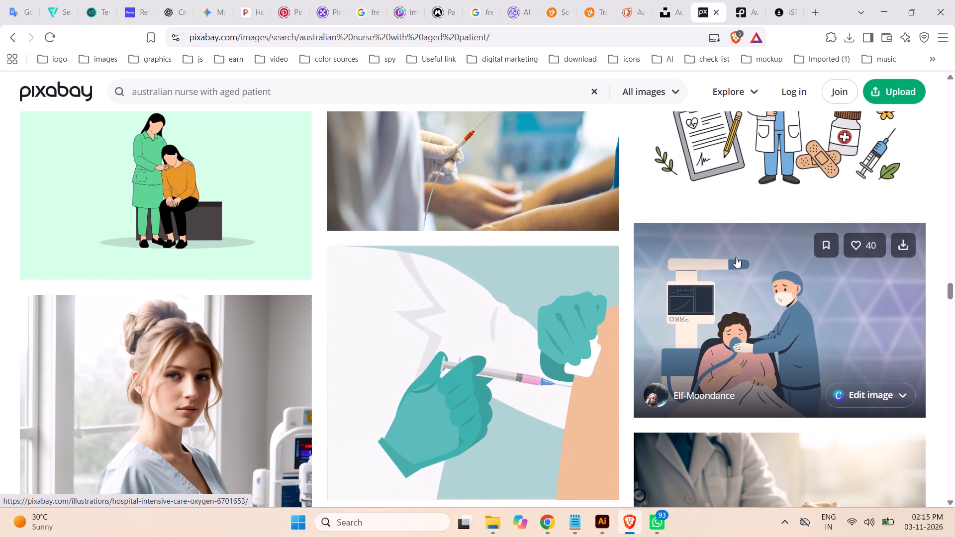
pyautogui.scroll(-8, 736, 257)
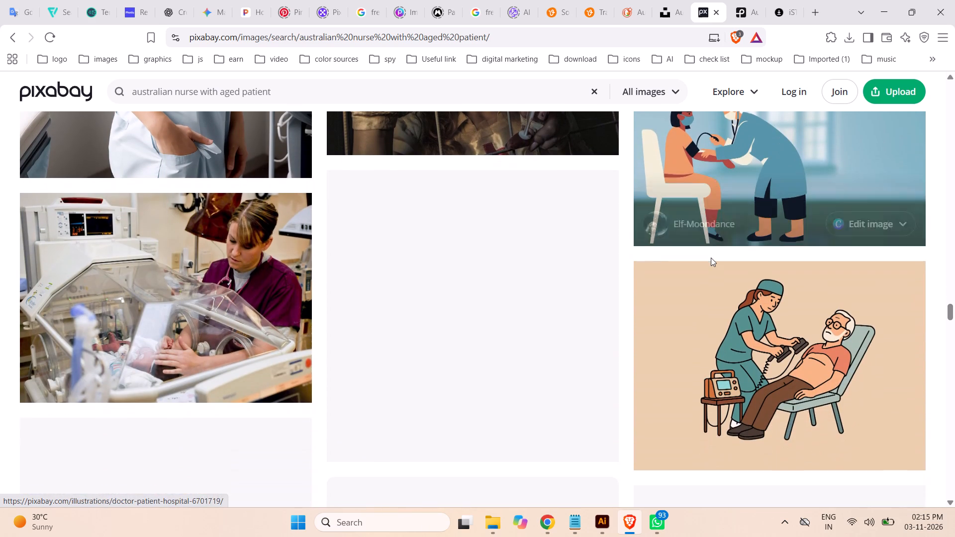
pyautogui.scroll(1, 711, 258)
pyautogui.scroll(-1, 711, 258)
pyautogui.scroll(1, 711, 258)
pyautogui.scroll(-4, 711, 258)
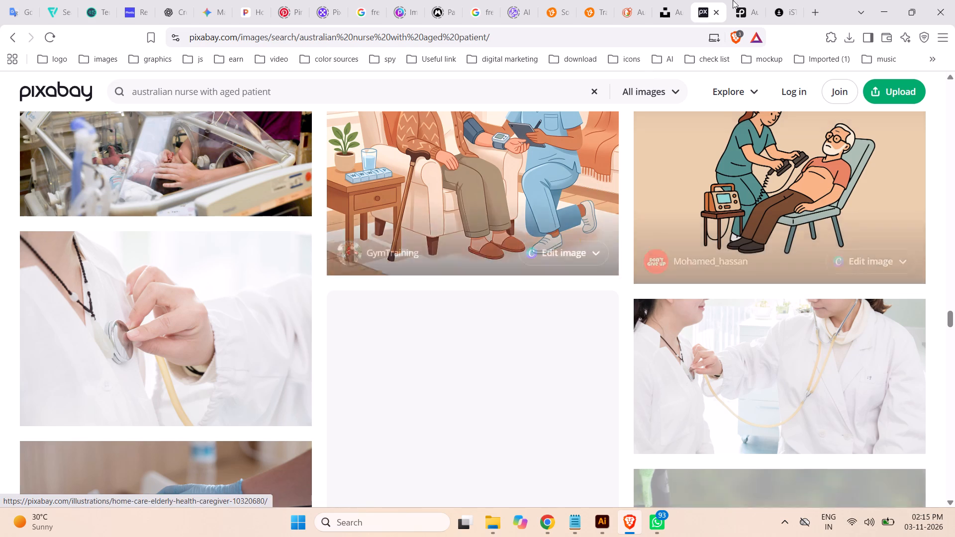
# Return to the Pexels "australian nurse with aged patient" results and look further for a suitable nurse-and-patient photo.
pyautogui.click(746, 12)
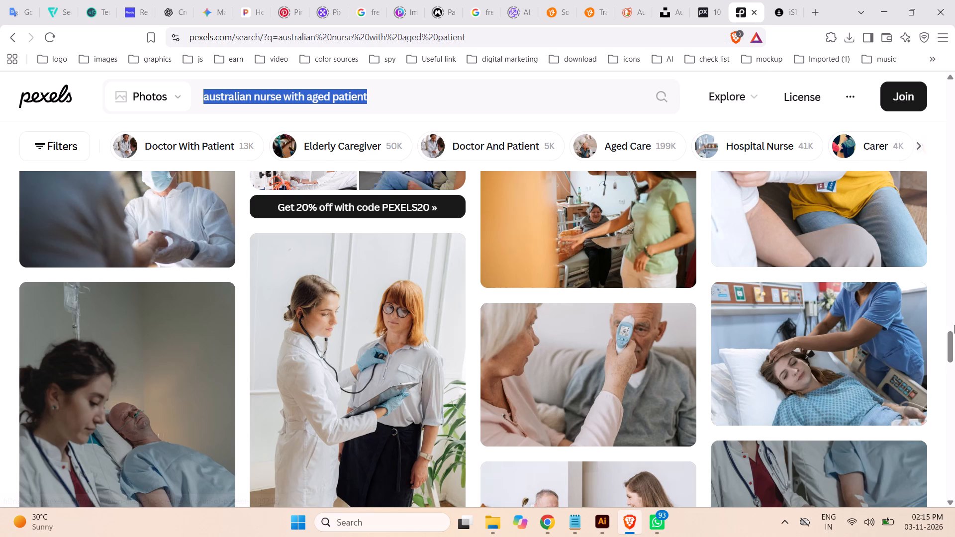
pyautogui.scroll(-2, 948, 321)
pyautogui.scroll(3, 948, 321)
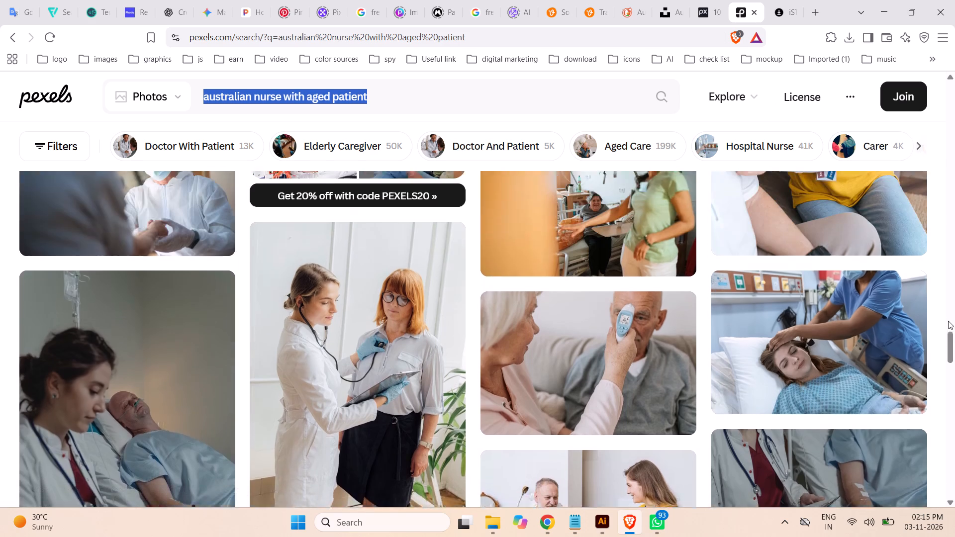
pyautogui.scroll(-4, 948, 321)
pyautogui.scroll(2, 948, 315)
# Open the Pexels photo of a nurse in blue scrubs touching a bedridden patient's forehead and examine the similar photos.
pyautogui.click(783, 294)
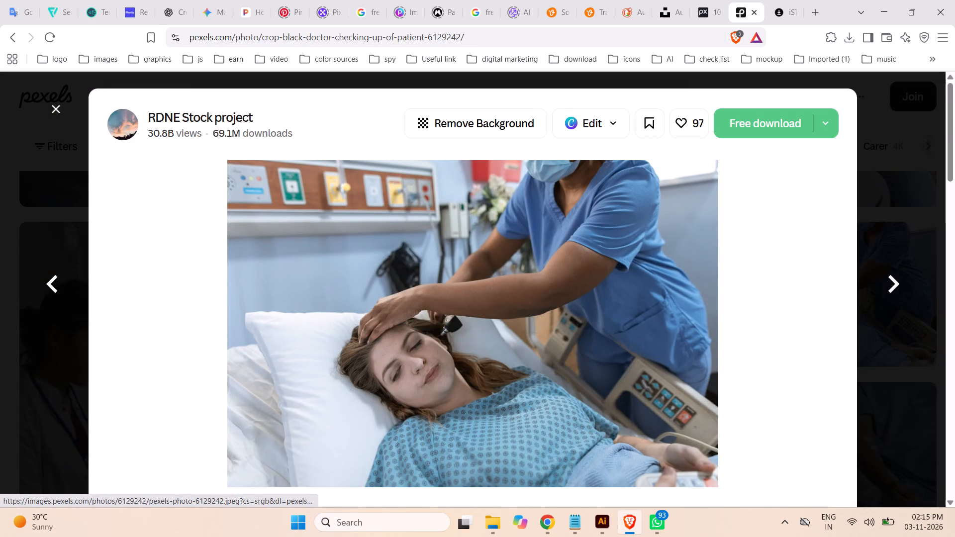
pyautogui.scroll(-4, 622, 281)
pyautogui.scroll(2, 633, 278)
pyautogui.scroll(-8, 634, 278)
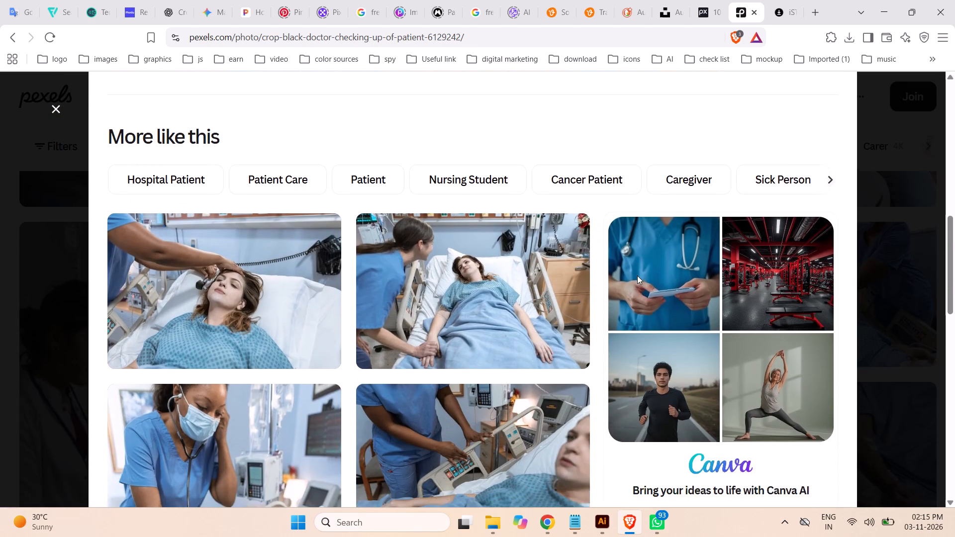
pyautogui.scroll(-2, 653, 276)
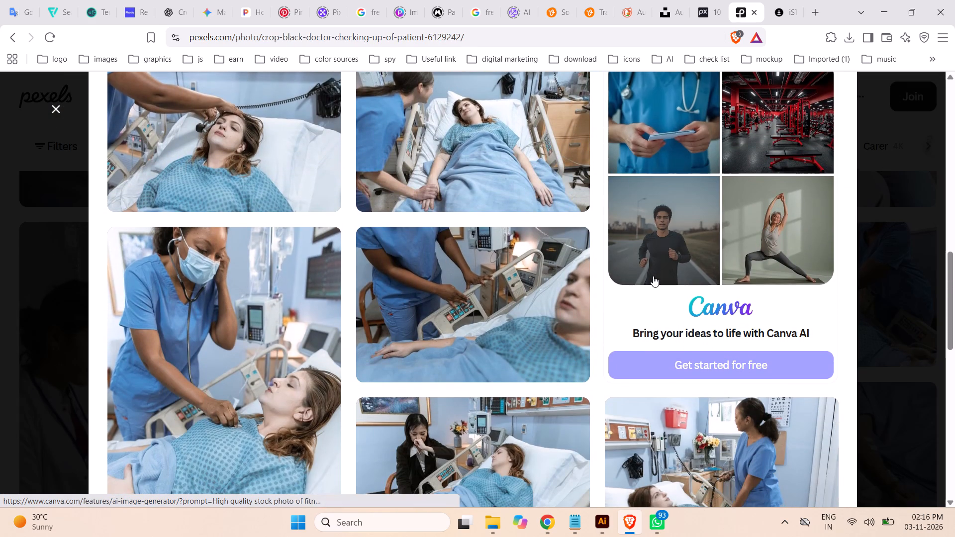
pyautogui.scroll(-1, 653, 276)
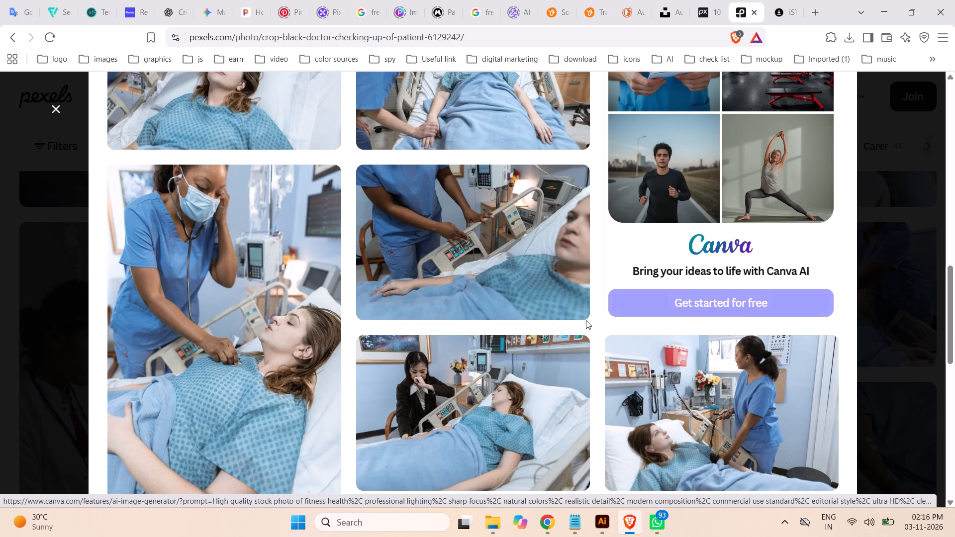
# Open the Pexels photo of a masked nurse checking a bedridden patient with a stethoscope and look through its similar photos.
pyautogui.click(230, 347)
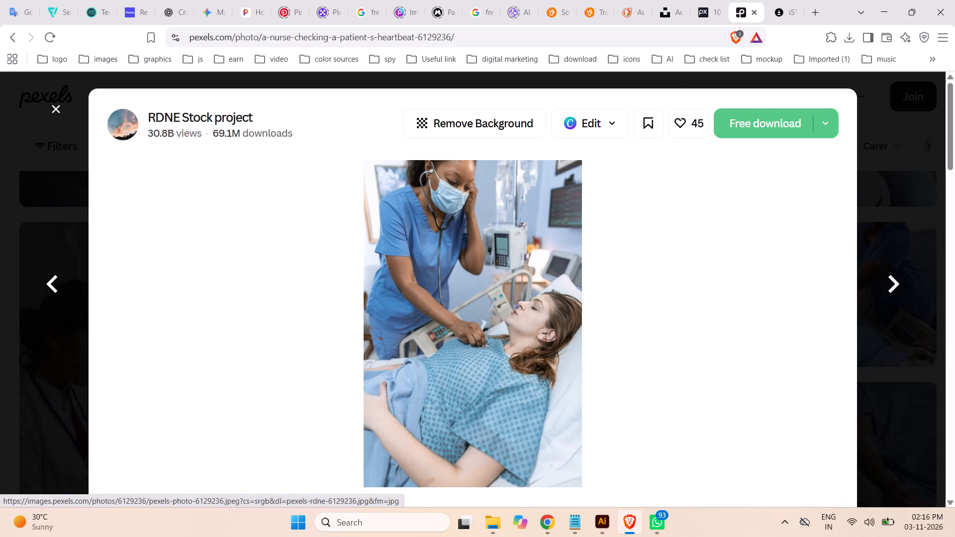
pyautogui.scroll(-5, 608, 286)
pyautogui.scroll(1, 641, 280)
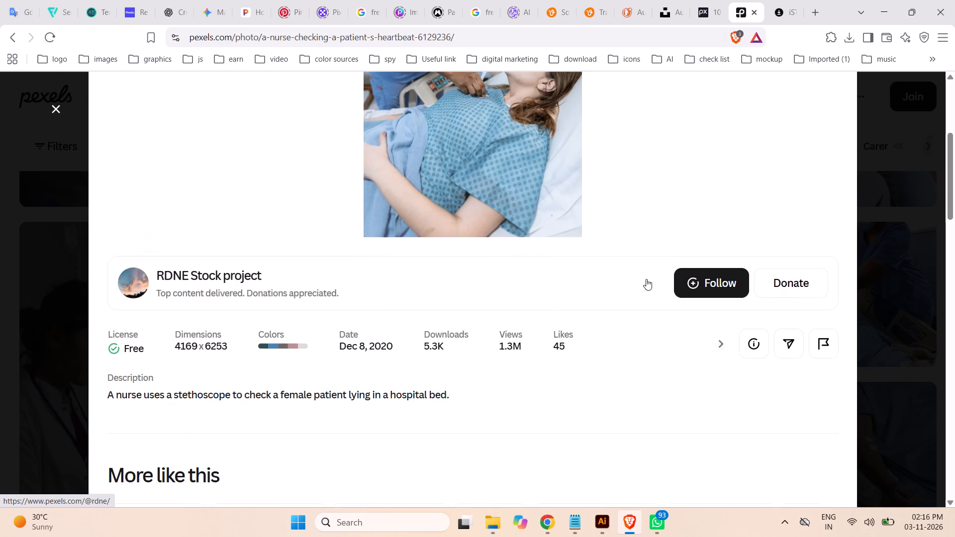
pyautogui.scroll(-7, 547, 281)
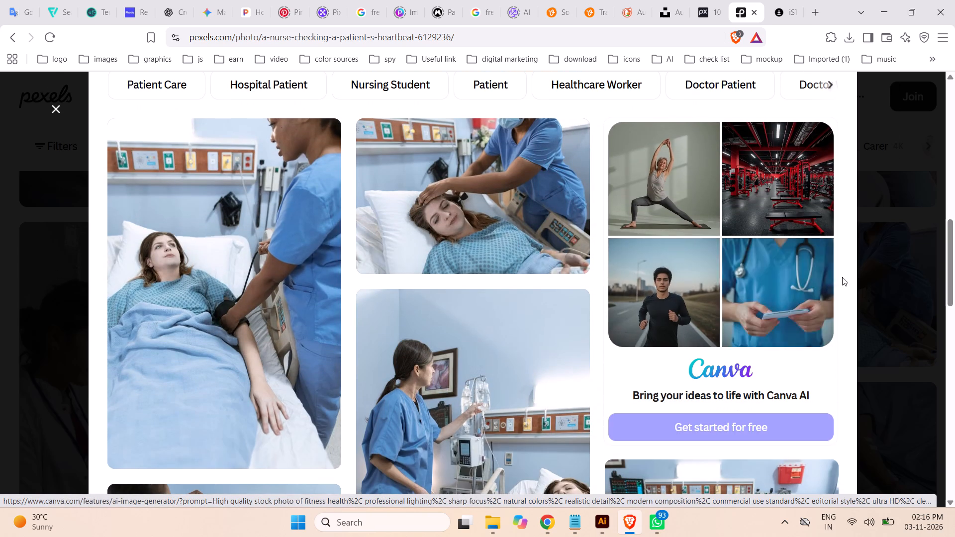
pyautogui.scroll(-2, 826, 278)
pyautogui.scroll(1, 810, 277)
pyautogui.scroll(-1, 810, 277)
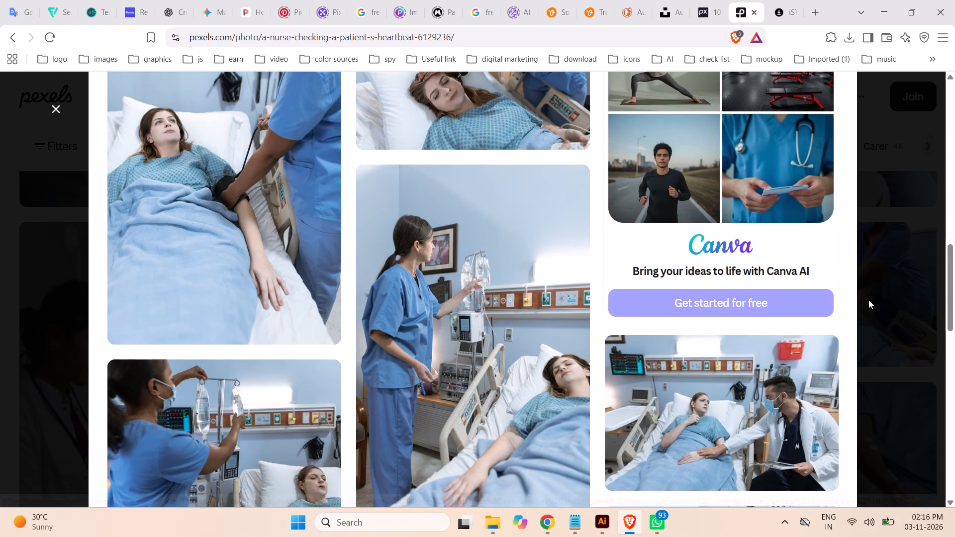
pyautogui.scroll(-1, 856, 315)
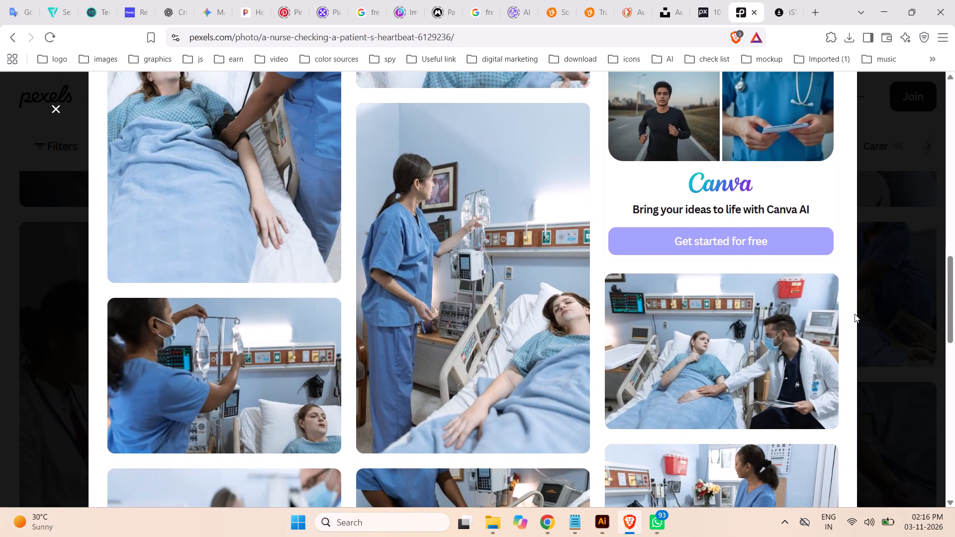
pyautogui.scroll(-1, 842, 309)
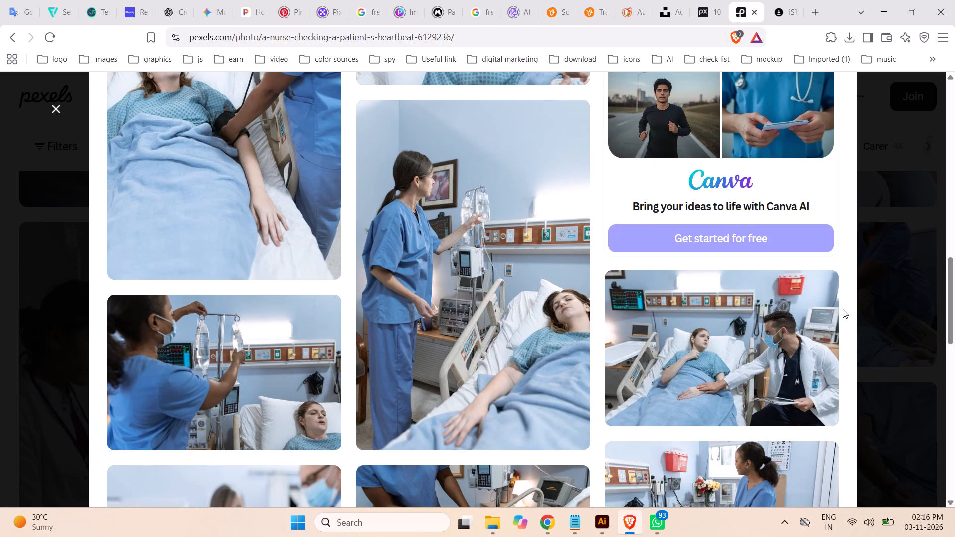
pyautogui.scroll(-5, 843, 309)
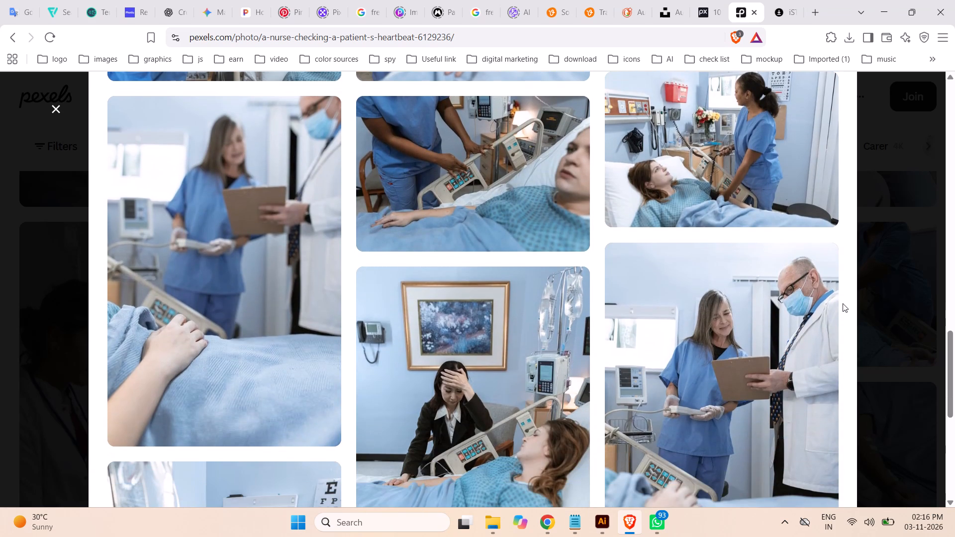
pyautogui.scroll(-1, 840, 300)
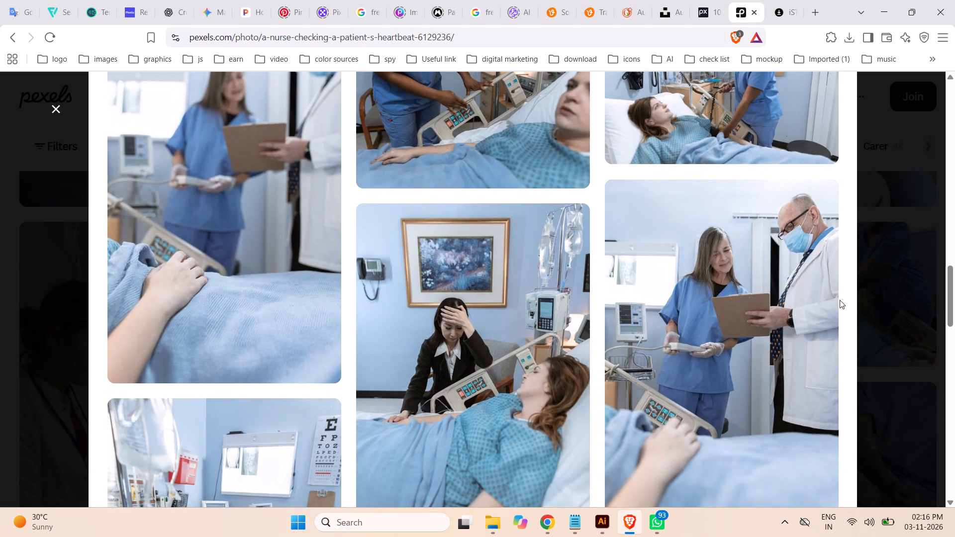
pyautogui.scroll(-4, 840, 300)
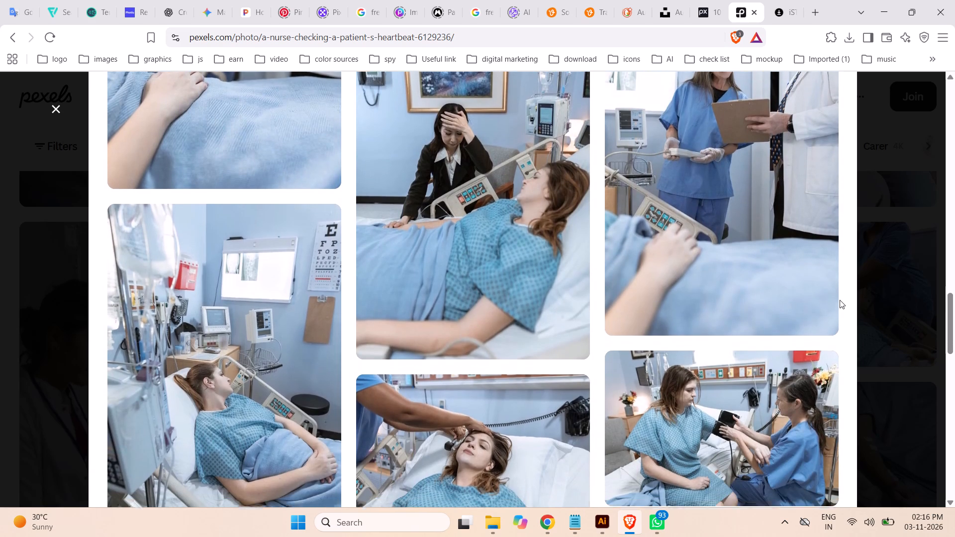
pyautogui.scroll(-5, 840, 300)
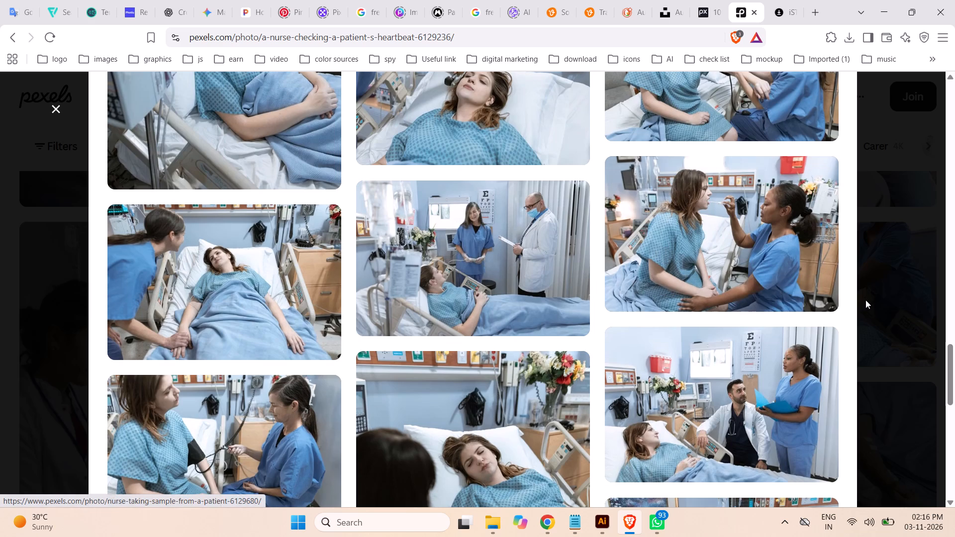
pyautogui.scroll(-5, 865, 300)
pyautogui.scroll(1, 866, 305)
pyautogui.scroll(-4, 866, 305)
pyautogui.scroll(2, 842, 295)
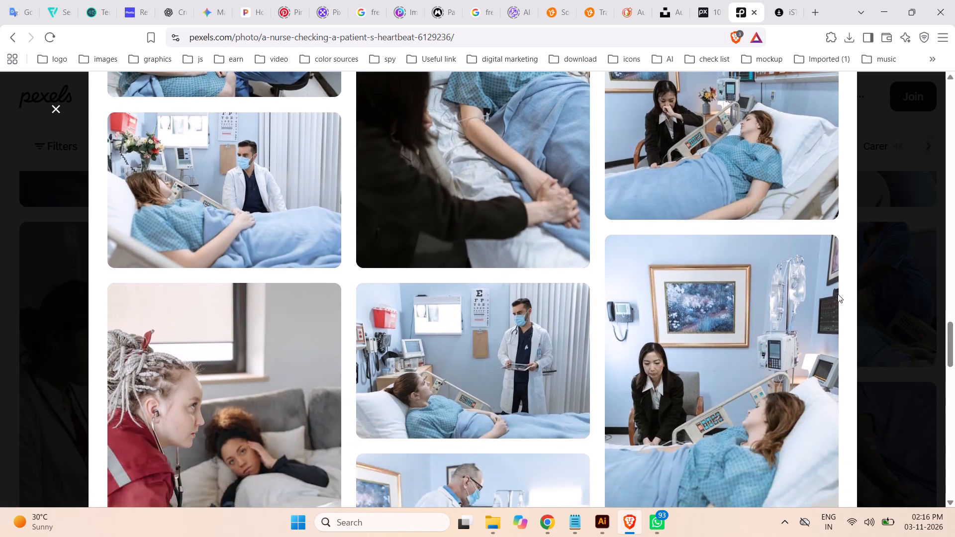
pyautogui.scroll(-6, 728, 282)
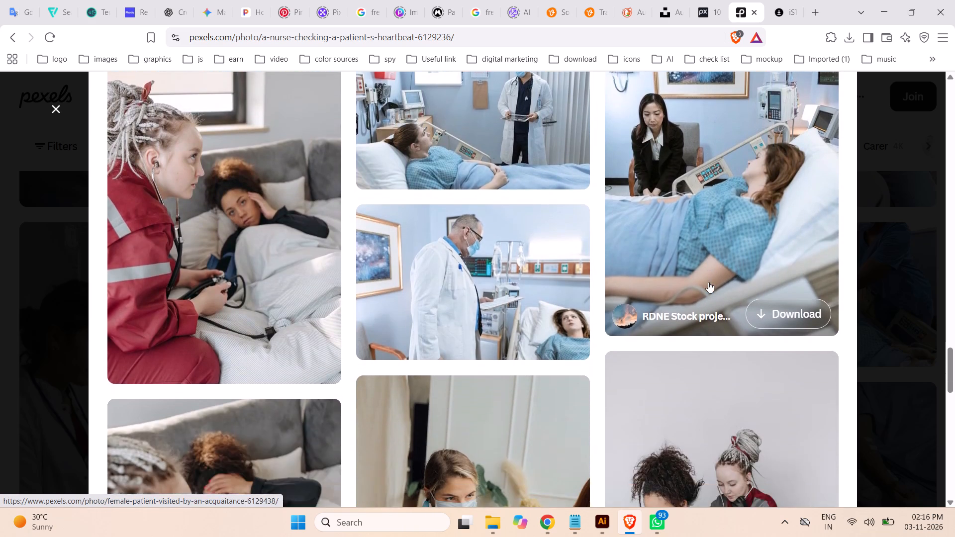
pyautogui.scroll(-3, 708, 282)
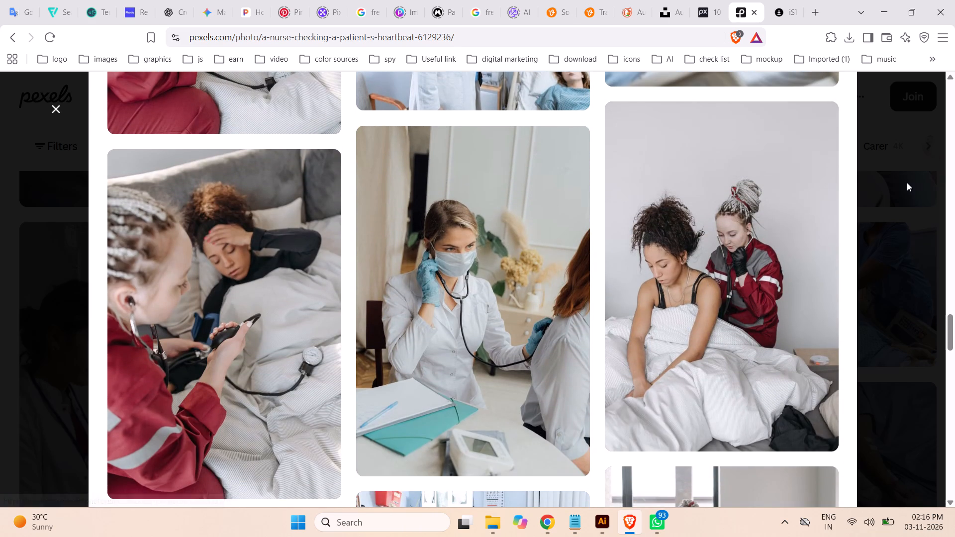
# Return to the Pexels "australian nurse with aged patient" results and look further down for a suitable photo.
pyautogui.click(907, 182)
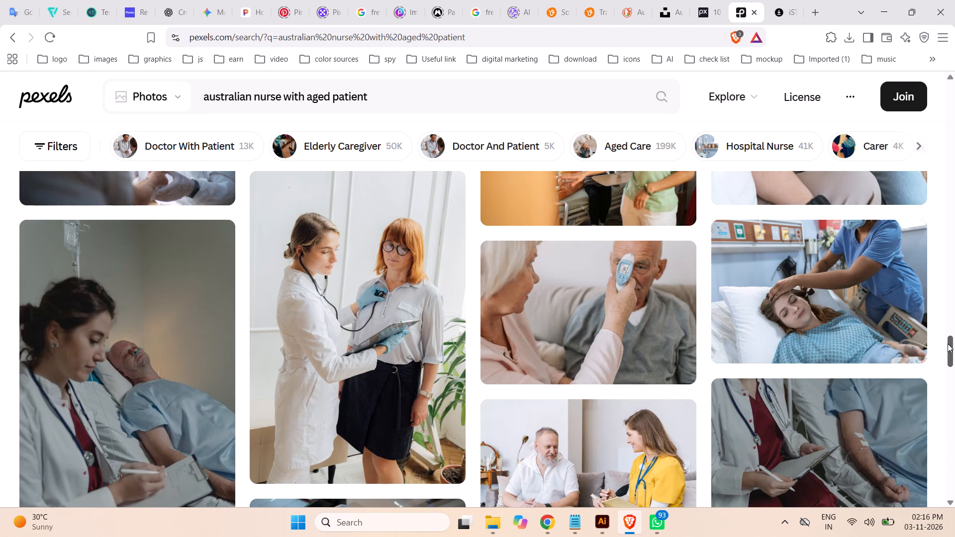
pyautogui.moveTo(950, 346); pyautogui.dragTo(954, 378)
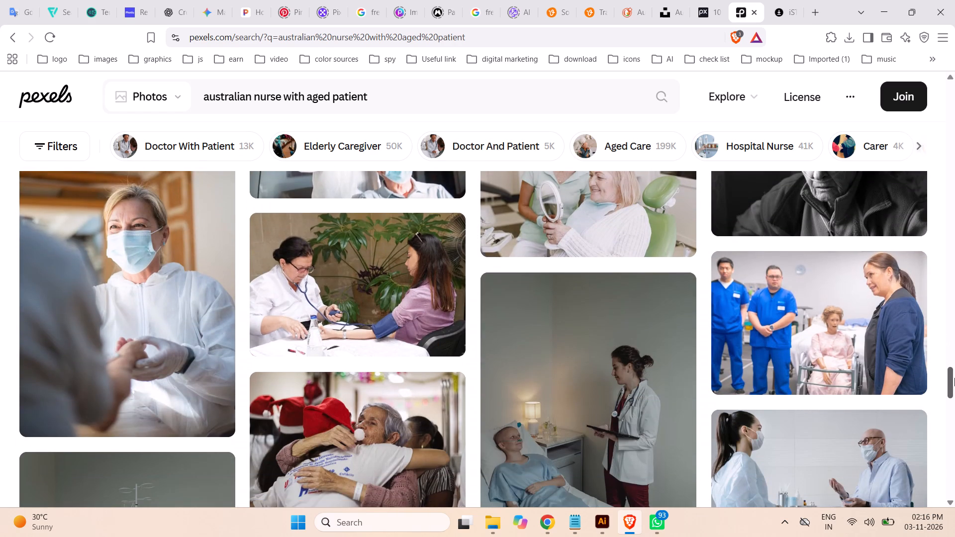
pyautogui.moveTo(954, 378); pyautogui.dragTo(952, 385)
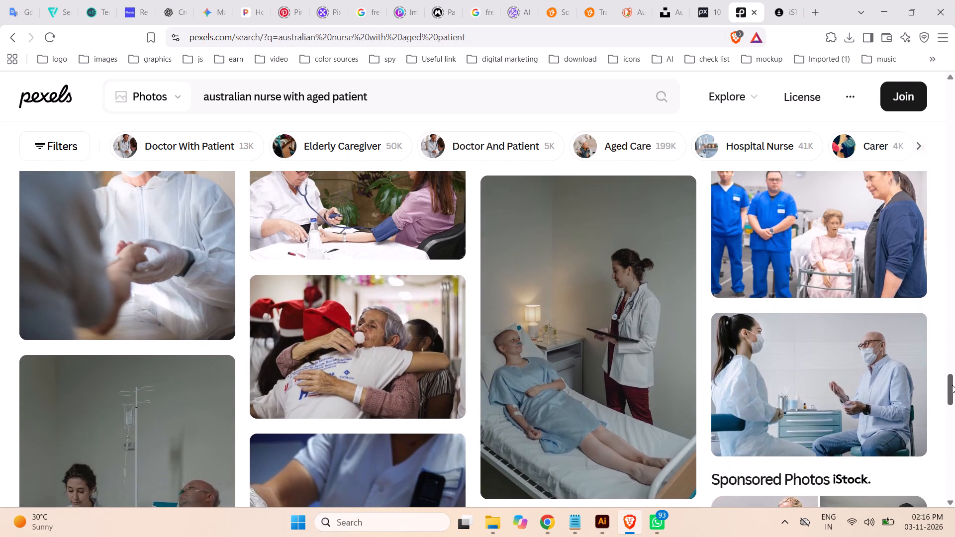
pyautogui.moveTo(952, 385); pyautogui.dragTo(953, 400)
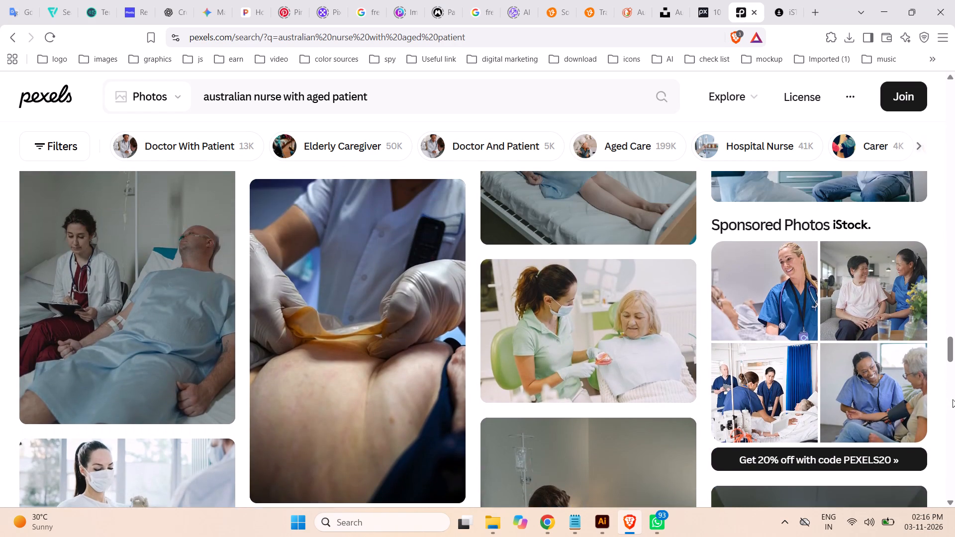
# Open the sponsored iStock photo of a smiling blonde carer in blue scrubs with a patient and examine its similar images.
pyautogui.click(765, 311)
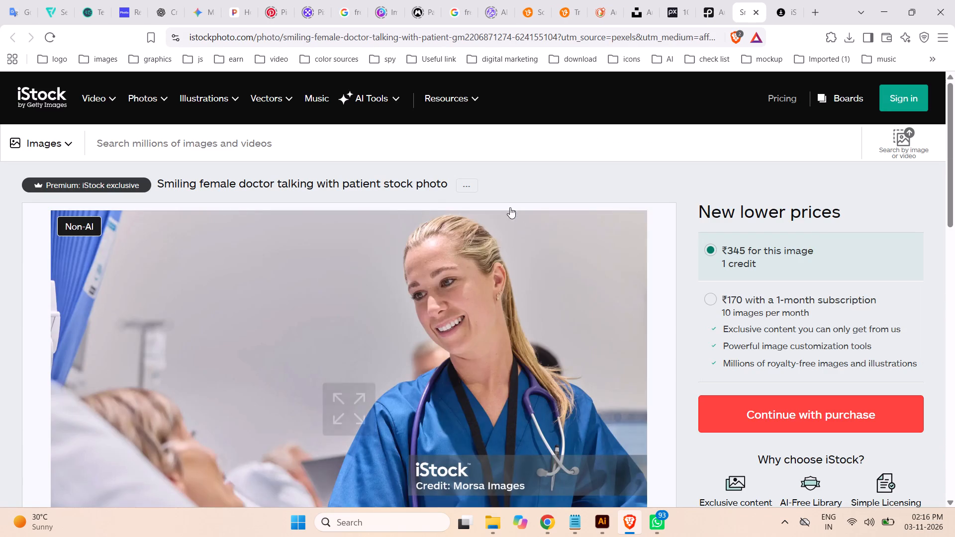
pyautogui.scroll(-4, 516, 258)
pyautogui.scroll(1, 562, 228)
pyautogui.scroll(-2, 560, 222)
pyautogui.scroll(1, 558, 206)
pyautogui.scroll(-3, 556, 203)
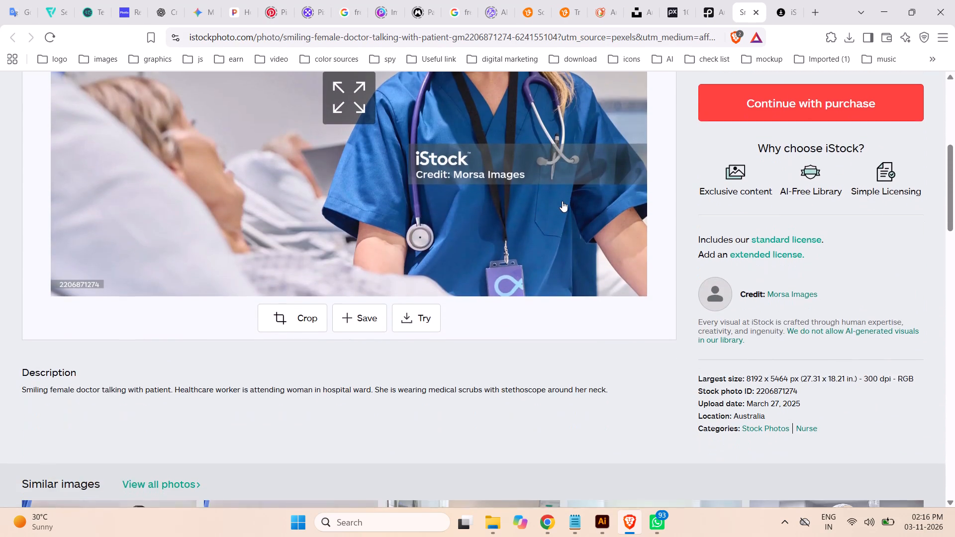
pyautogui.scroll(-3, 562, 201)
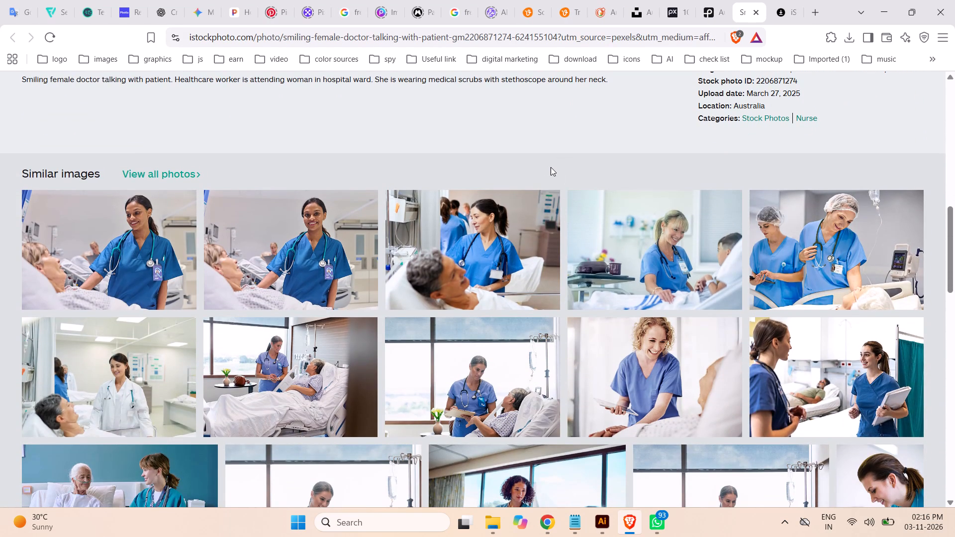
pyautogui.scroll(-3, 840, 217)
pyautogui.scroll(1, 838, 215)
pyautogui.scroll(-2, 834, 212)
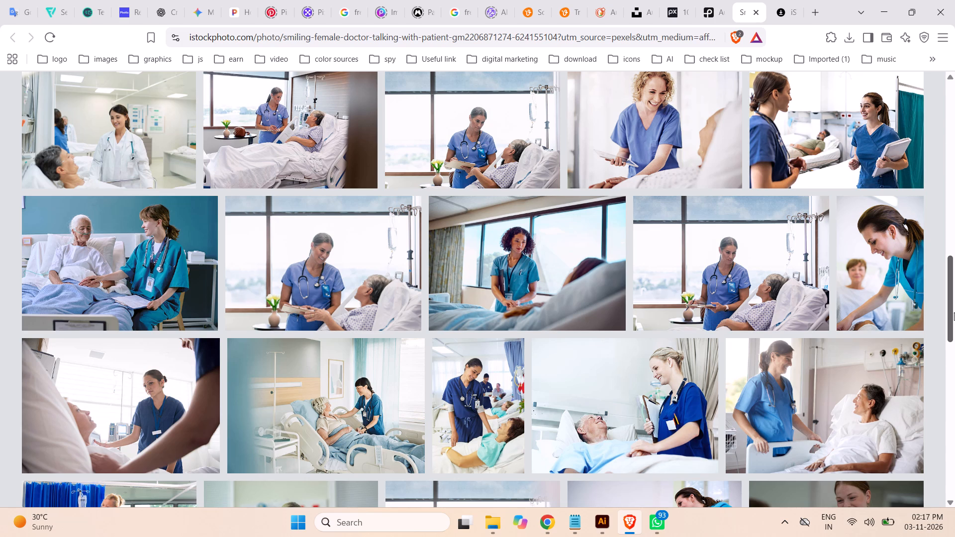
# Open the iStock photo "Doctor and Patient Talking in Hospital Room" and look through its similar images for a nurse with an elderly patient.
pyautogui.click(738, 293)
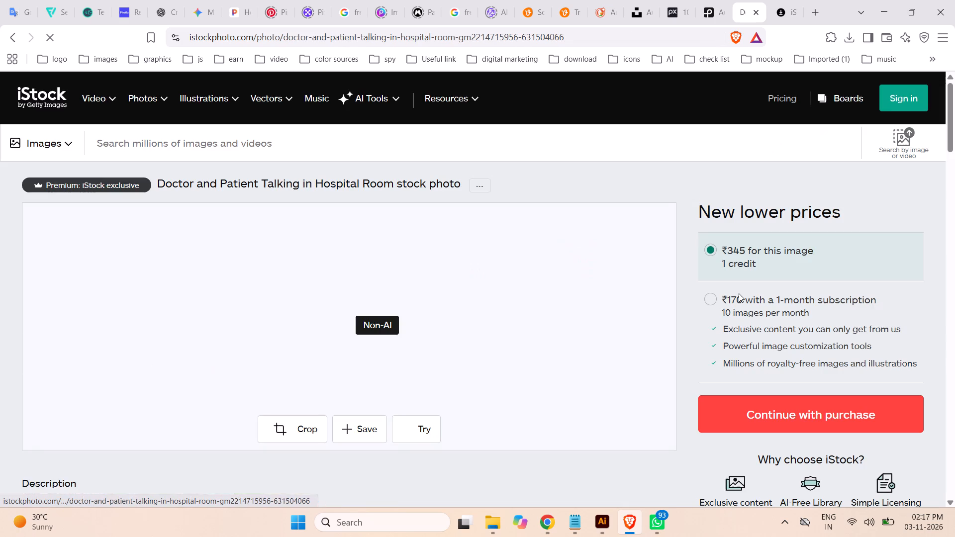
pyautogui.scroll(-1, 581, 281)
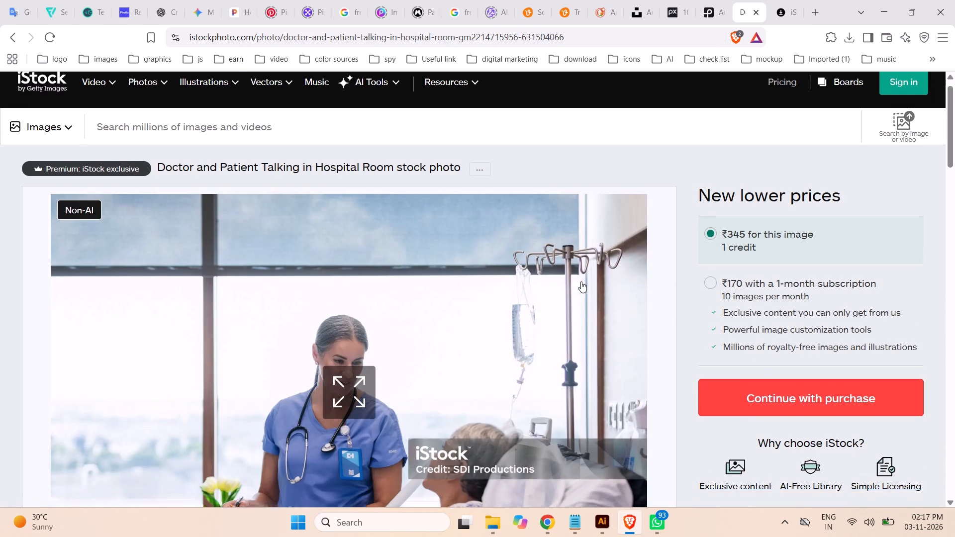
pyautogui.scroll(-2, 581, 281)
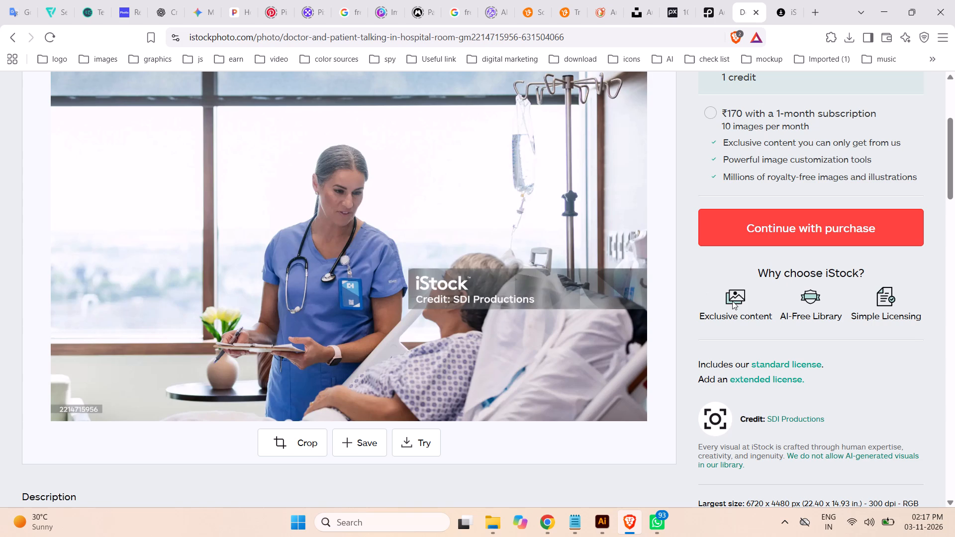
pyautogui.scroll(-1, 648, 273)
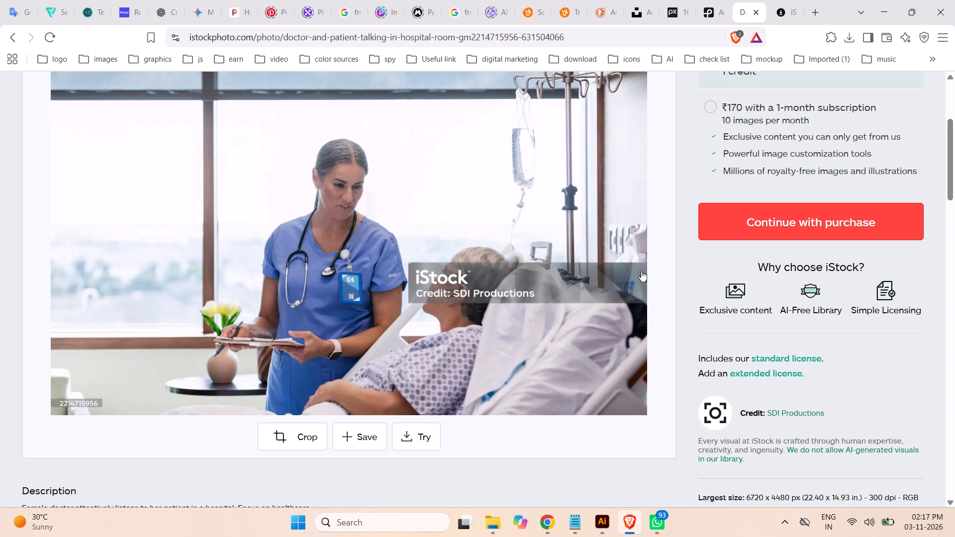
pyautogui.scroll(-5, 641, 270)
pyautogui.scroll(2, 625, 263)
pyautogui.scroll(-1, 623, 261)
pyautogui.scroll(2, 622, 259)
pyautogui.scroll(-1, 622, 259)
pyautogui.scroll(1, 622, 259)
pyautogui.scroll(-8, 622, 259)
pyautogui.scroll(3, 622, 259)
pyautogui.scroll(-1, 622, 259)
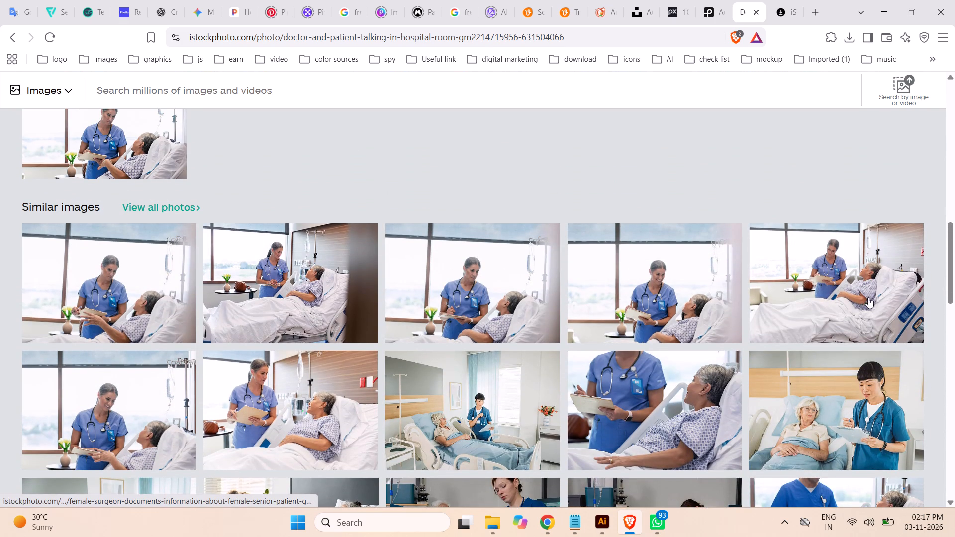
pyautogui.scroll(-2, 812, 286)
pyautogui.scroll(1, 772, 282)
pyautogui.scroll(-2, 769, 282)
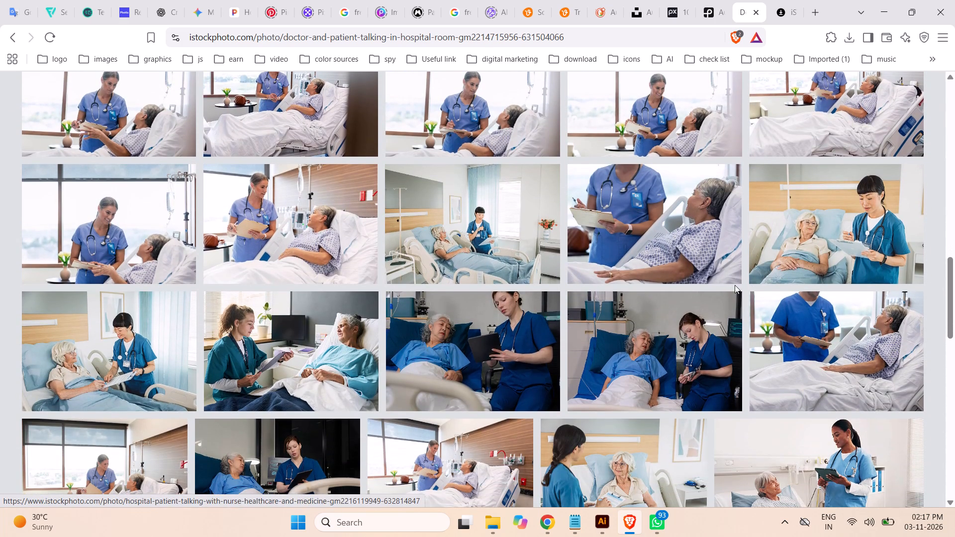
pyautogui.scroll(-1, 778, 273)
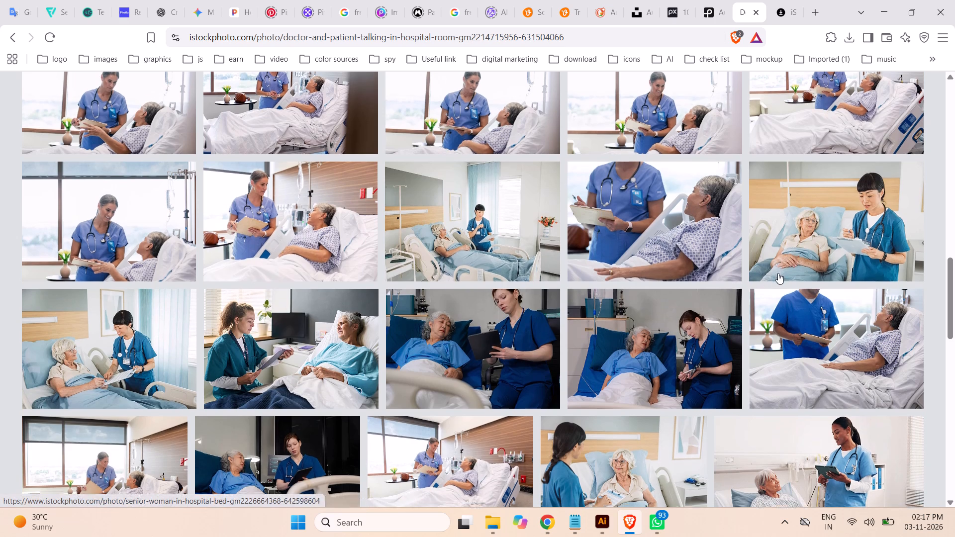
pyautogui.scroll(-2, 778, 273)
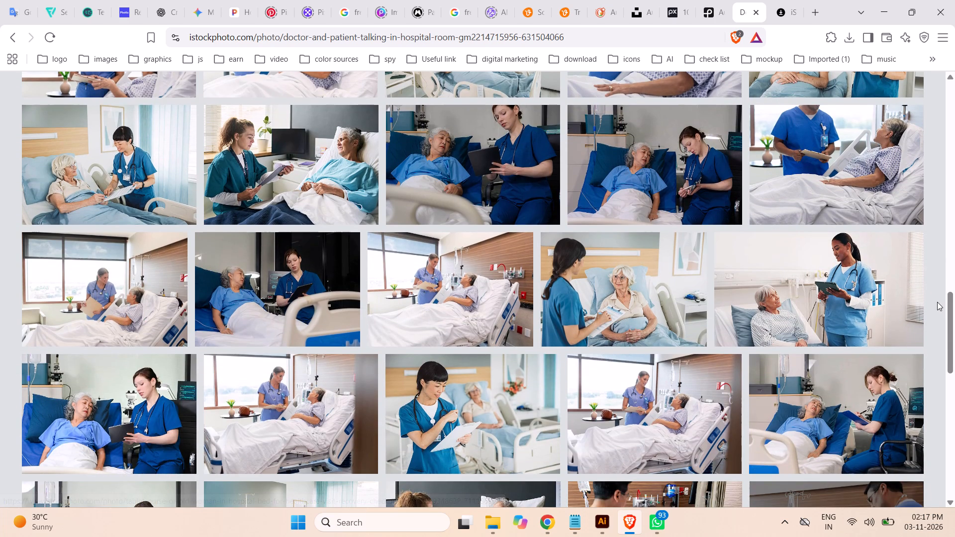
pyautogui.scroll(-5, 938, 300)
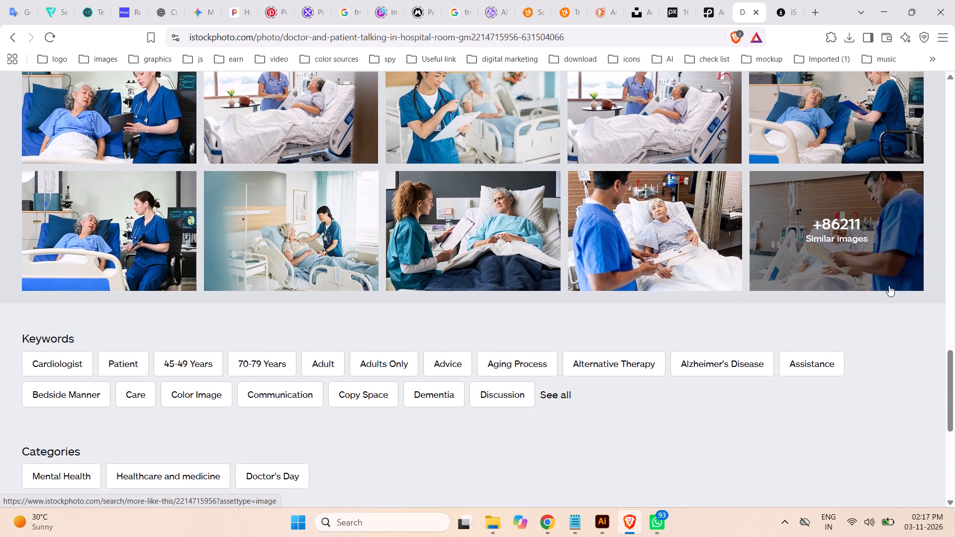
pyautogui.scroll(3, 889, 285)
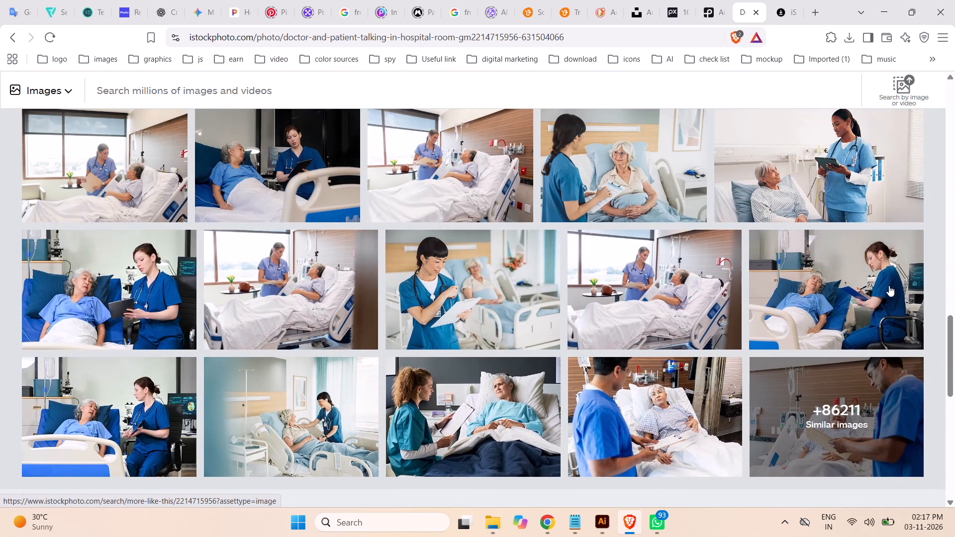
pyautogui.scroll(-1, 883, 285)
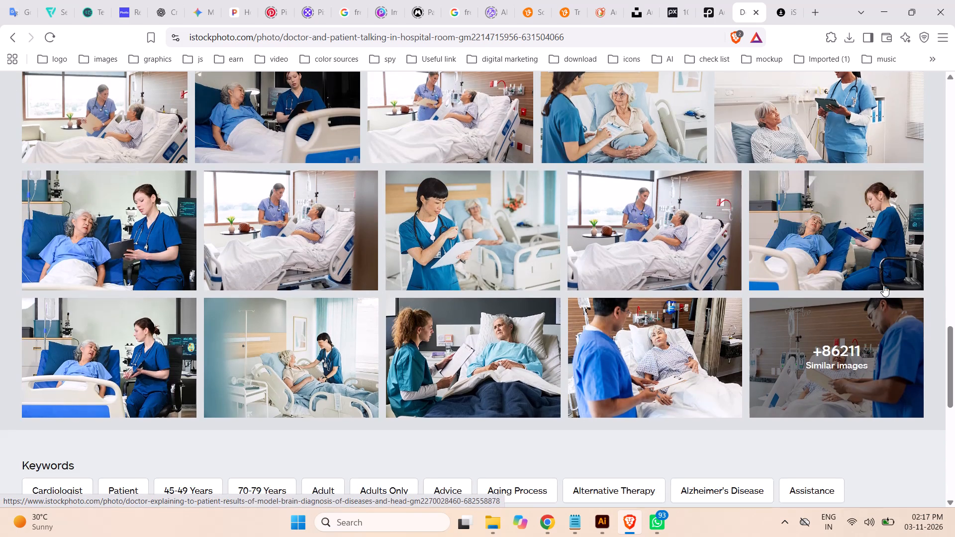
pyautogui.scroll(-1, 883, 285)
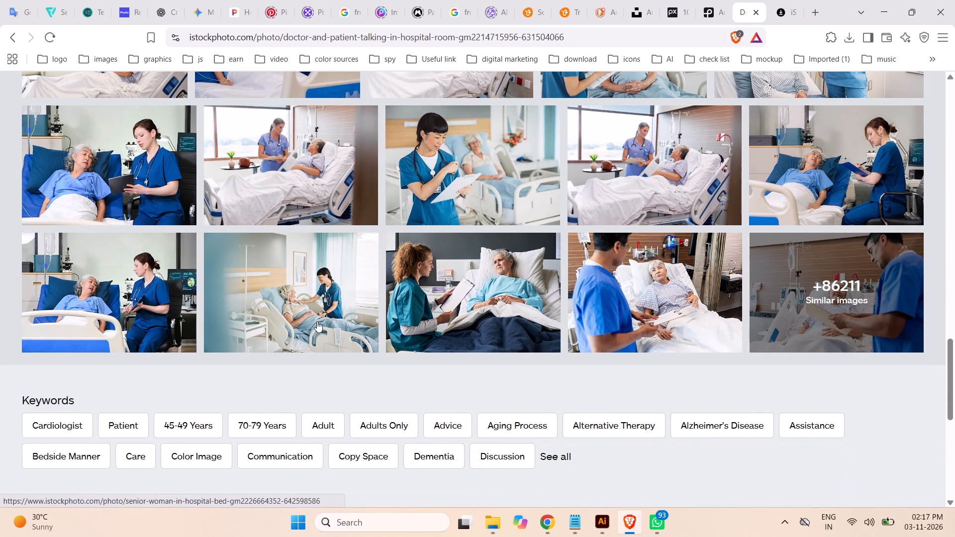
# Open the iStock photo "Senior woman in hospital bed" and look through its same-series and similar images.
pyautogui.click(317, 321)
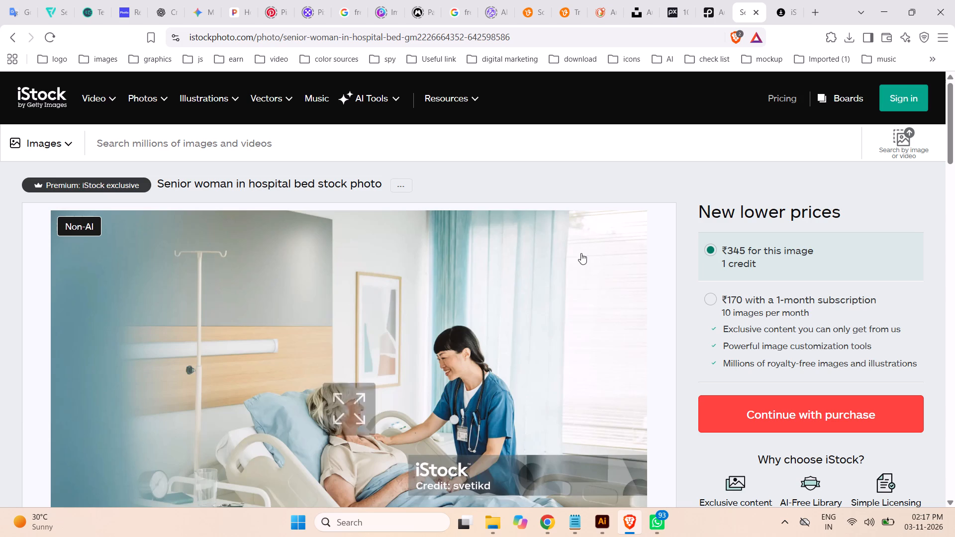
pyautogui.scroll(-1, 619, 329)
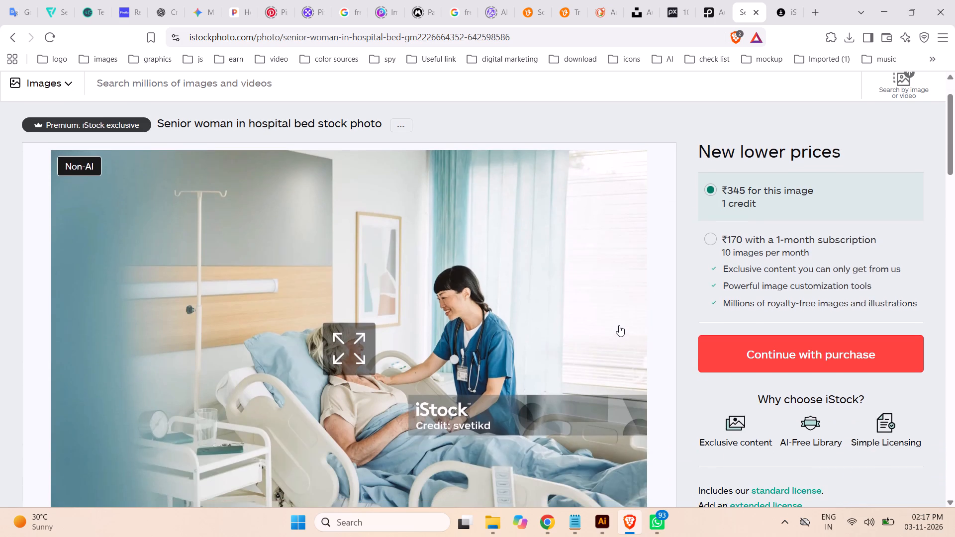
pyautogui.scroll(-6, 619, 324)
pyautogui.scroll(4, 610, 312)
pyautogui.scroll(-2, 610, 312)
pyautogui.scroll(1, 610, 312)
pyautogui.scroll(-6, 609, 309)
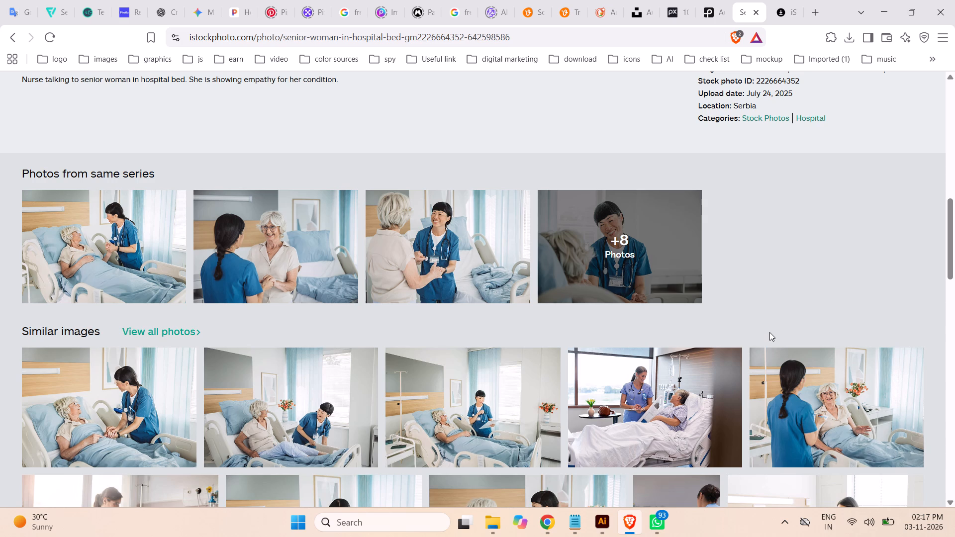
# Search iStock images for "australian nurse with aged patient".
pyautogui.moveTo(948, 263); pyautogui.dragTo(952, 80)
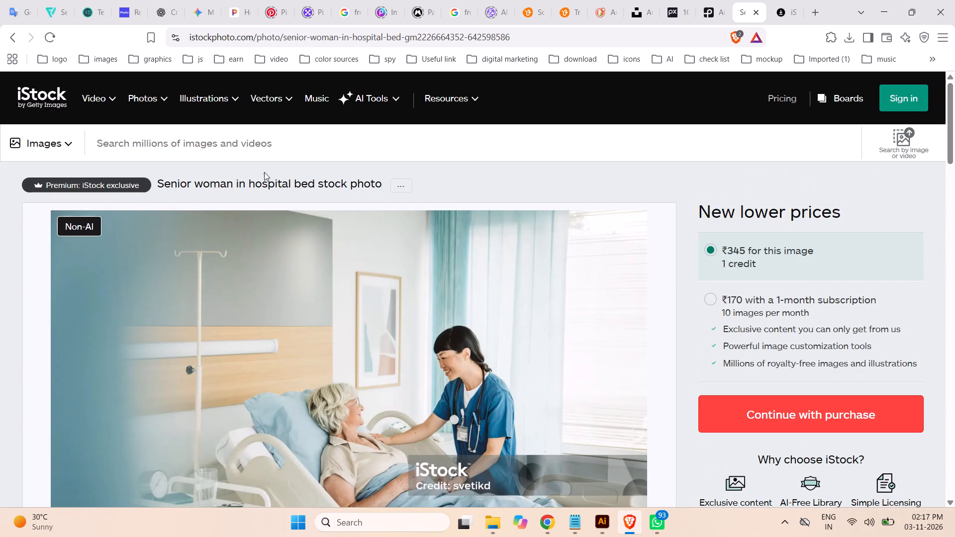
pyautogui.rightClick(157, 140)
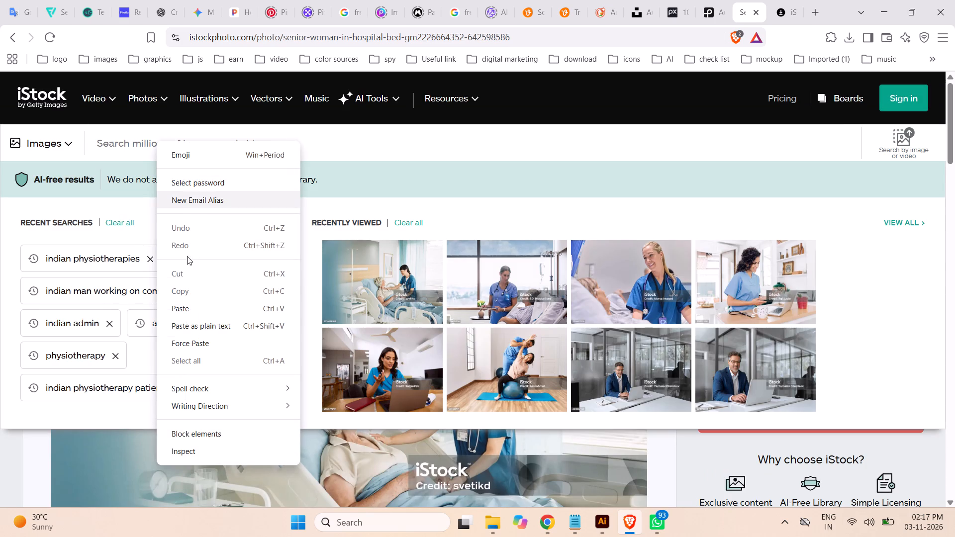
pyautogui.click(185, 309)
pyautogui.press('Return')
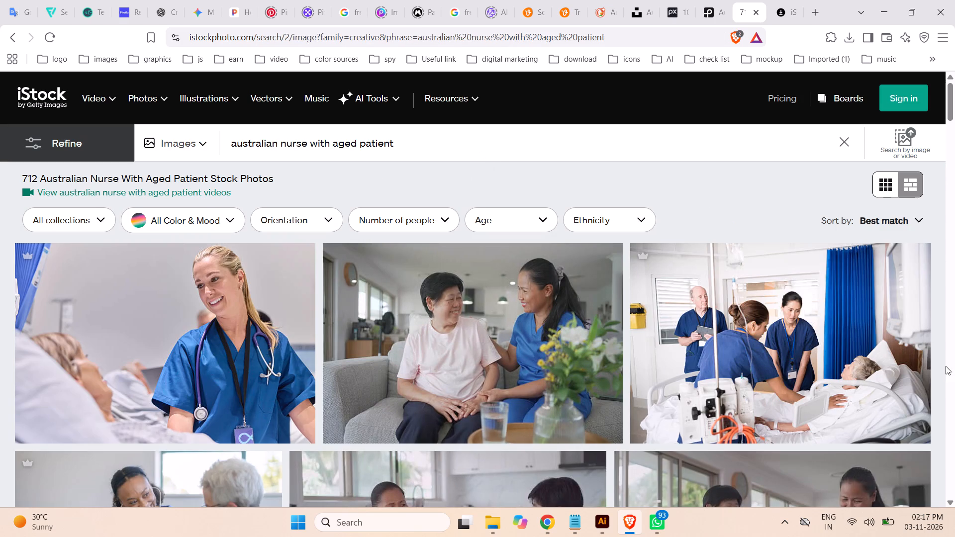
# Look through the first page of iStock results for a suitable photo of a nurse caring for an elderly patient.
pyautogui.scroll(-4, 936, 302)
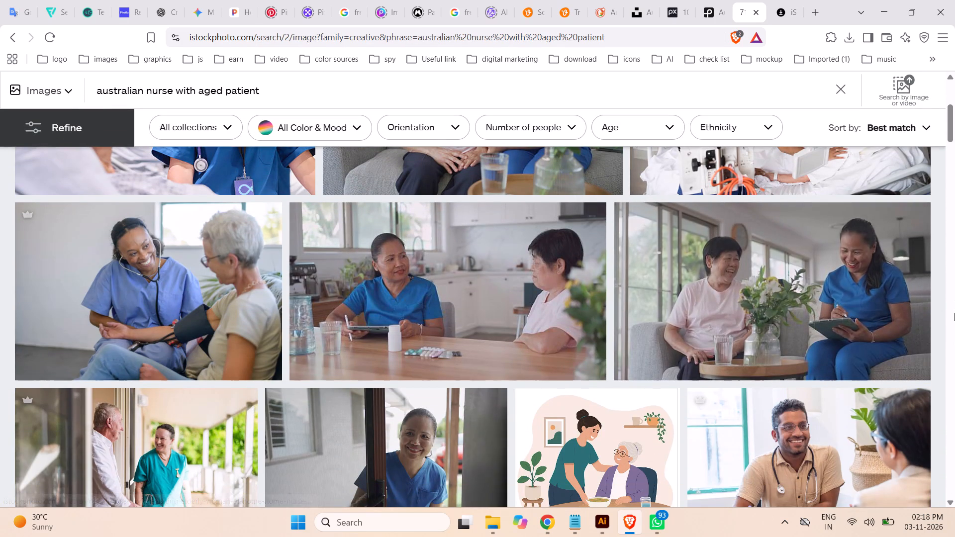
pyautogui.scroll(1, 954, 313)
pyautogui.scroll(-3, 954, 313)
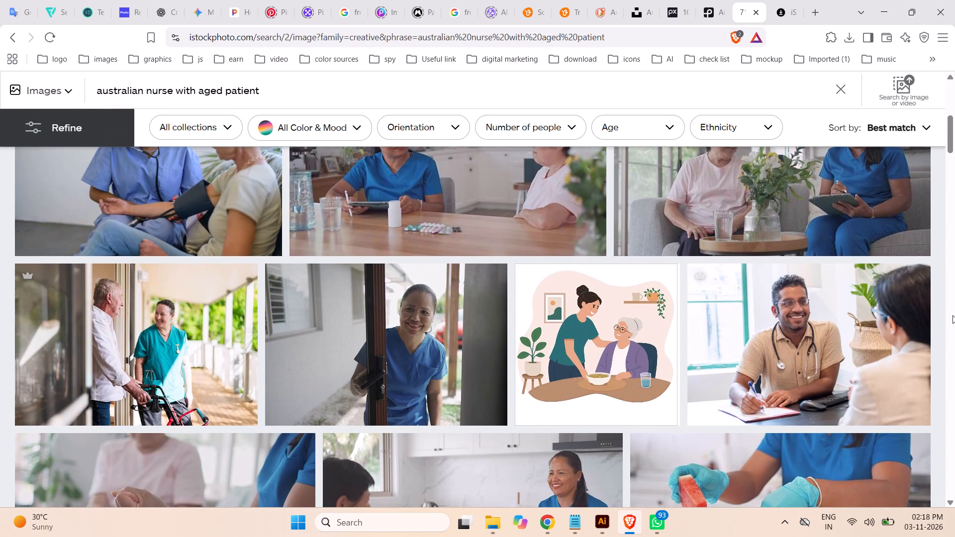
pyautogui.scroll(-1, 953, 315)
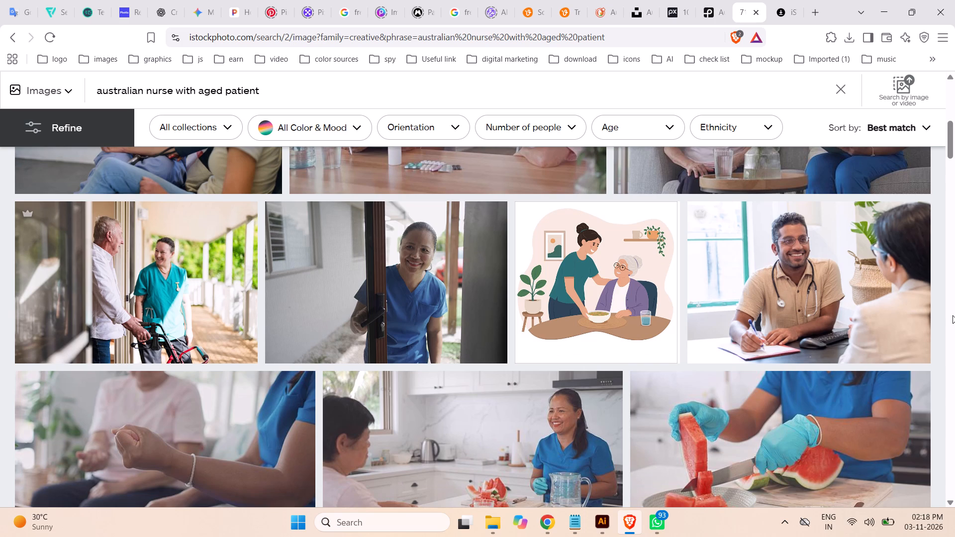
pyautogui.scroll(-5, 953, 315)
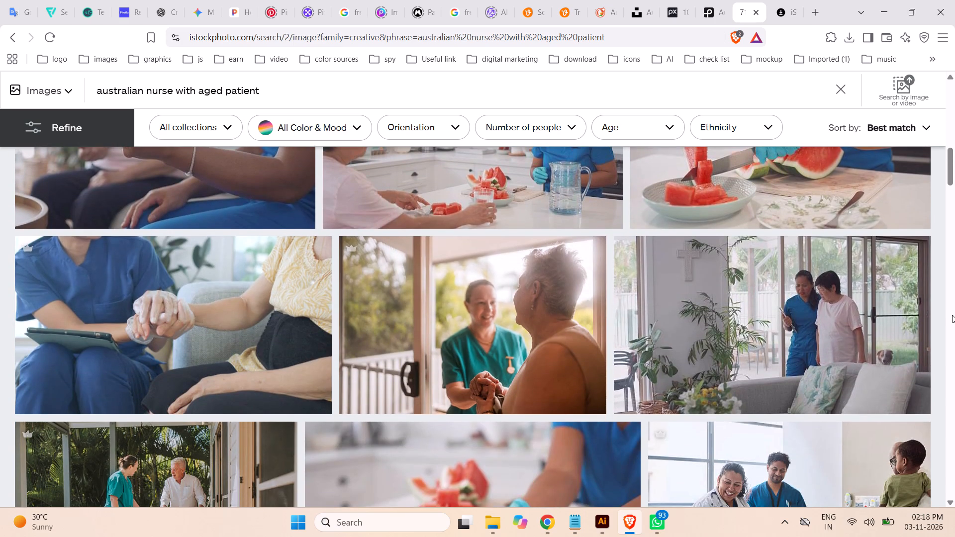
pyautogui.scroll(-5, 952, 315)
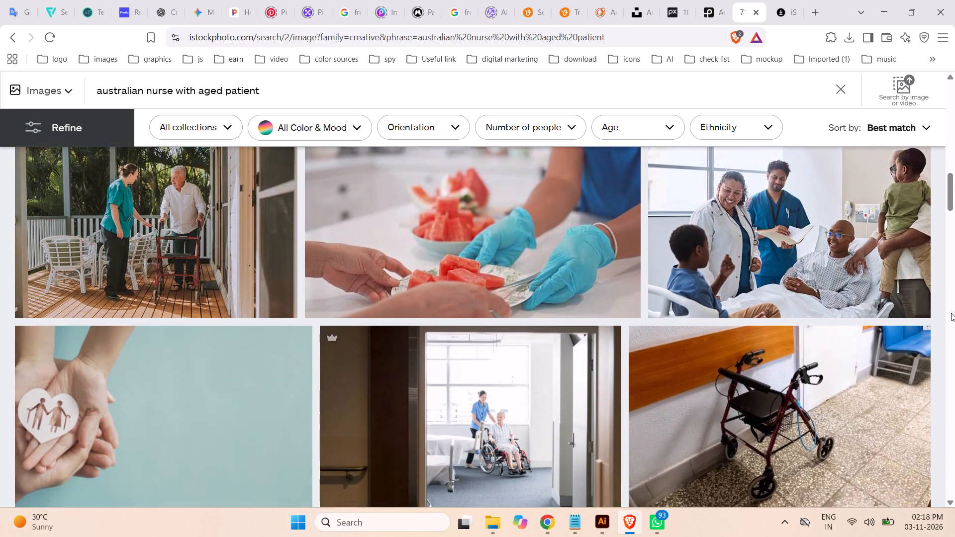
pyautogui.scroll(-1, 951, 313)
pyautogui.scroll(1, 951, 313)
pyautogui.scroll(-2, 951, 313)
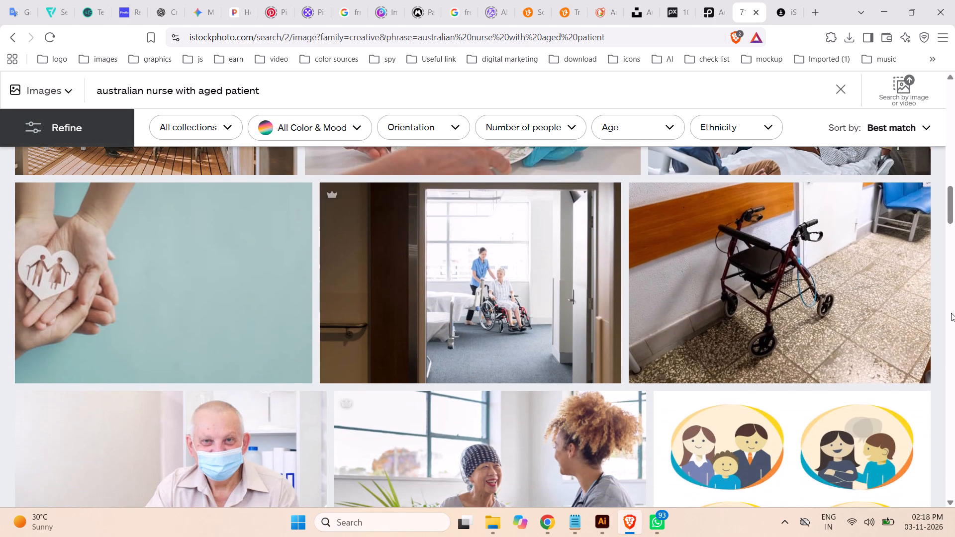
pyautogui.scroll(-3, 951, 313)
pyautogui.scroll(2, 951, 313)
pyautogui.scroll(-1, 951, 313)
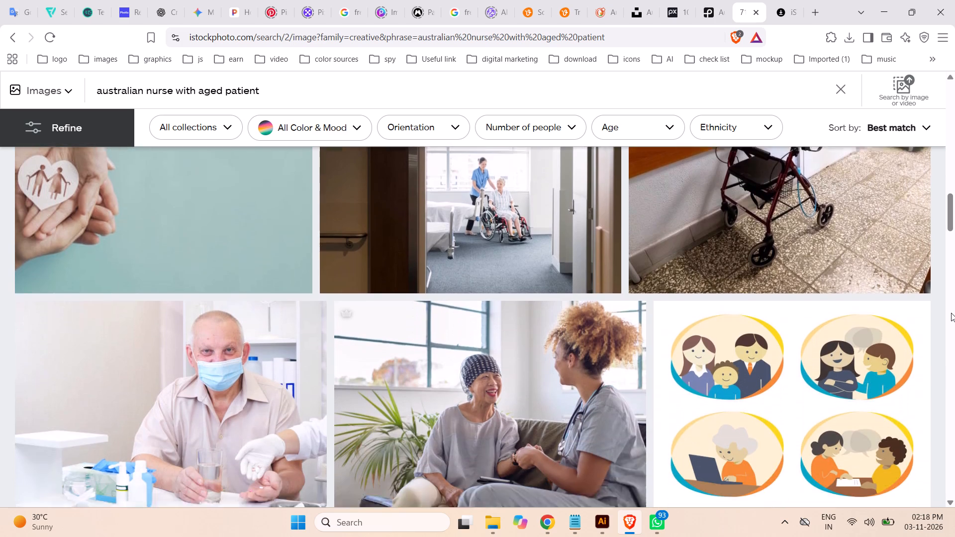
pyautogui.scroll(-9, 951, 313)
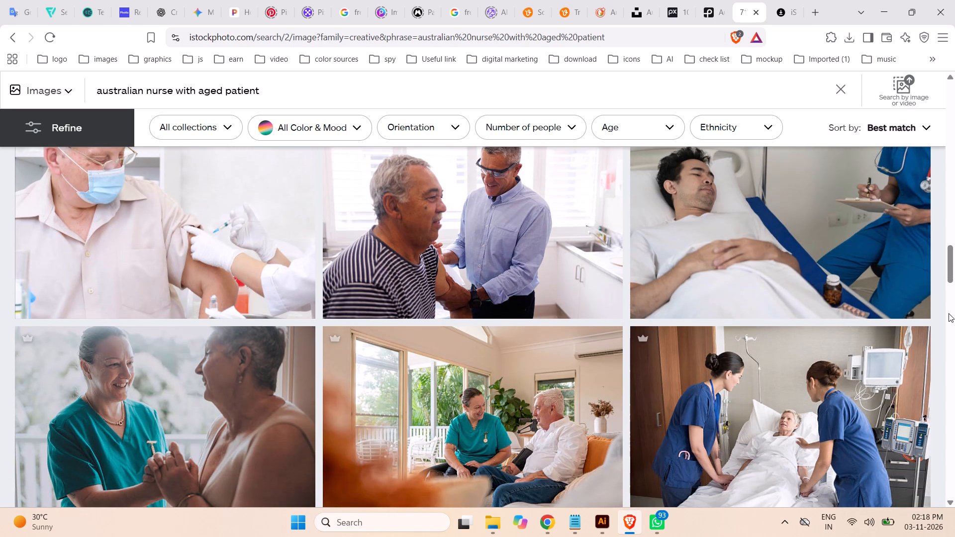
pyautogui.scroll(-1, 949, 313)
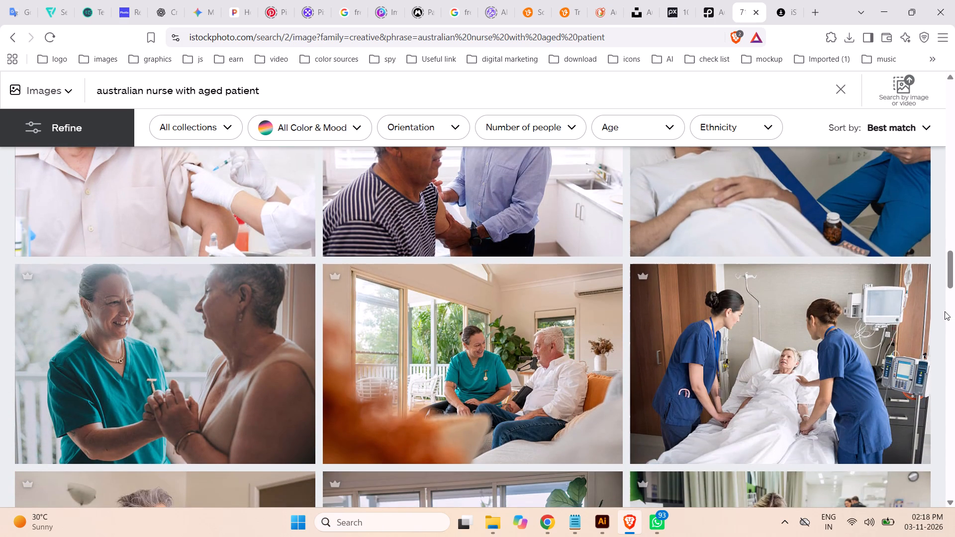
pyautogui.scroll(-8, 945, 310)
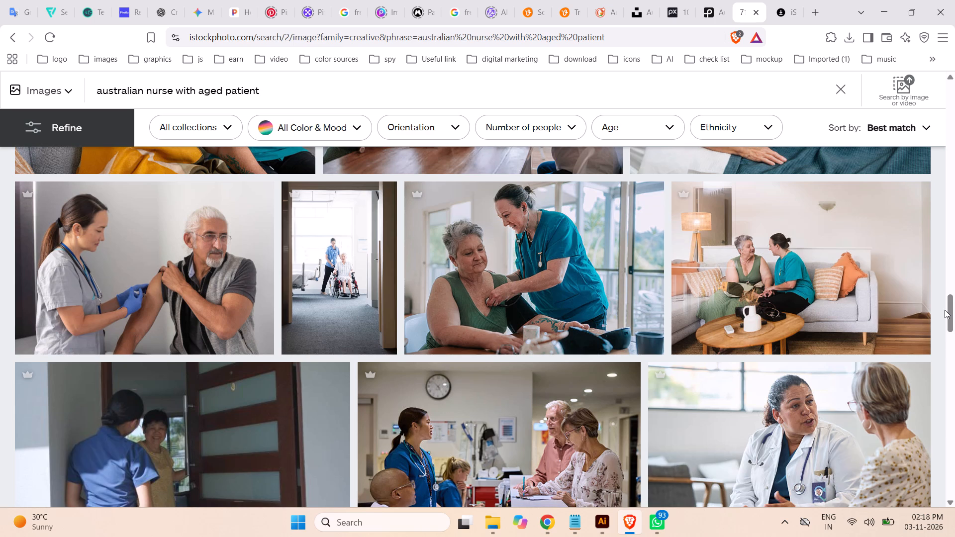
pyautogui.scroll(-8, 945, 310)
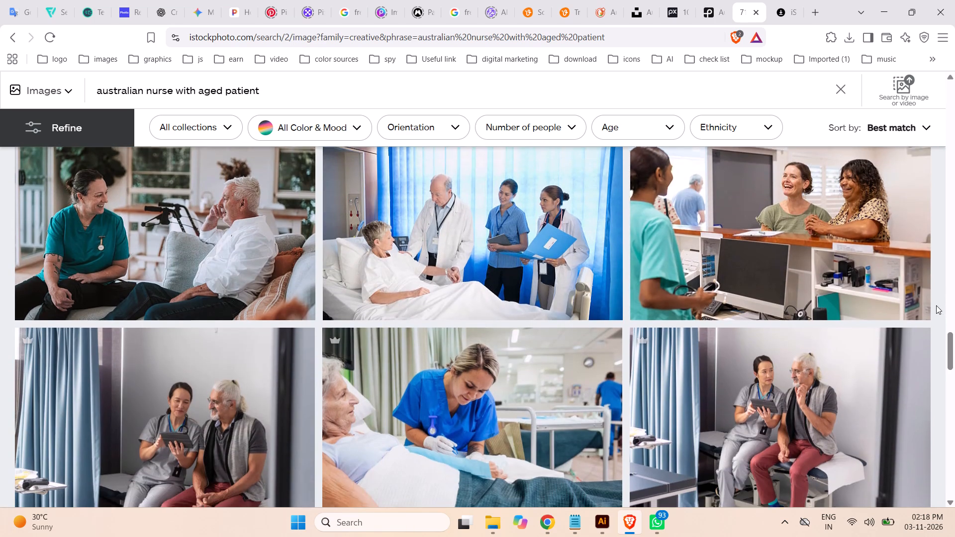
pyautogui.scroll(-7, 936, 305)
pyautogui.scroll(1, 936, 305)
pyautogui.scroll(-1, 936, 305)
pyautogui.scroll(1, 936, 305)
pyautogui.scroll(-3, 936, 305)
pyautogui.scroll(5, 936, 305)
pyautogui.scroll(-1, 936, 303)
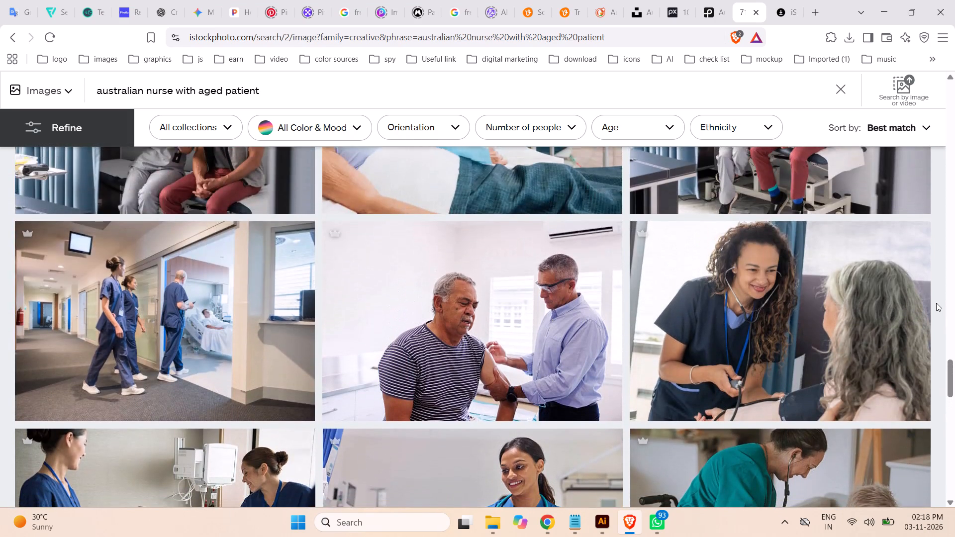
pyautogui.scroll(-8, 936, 303)
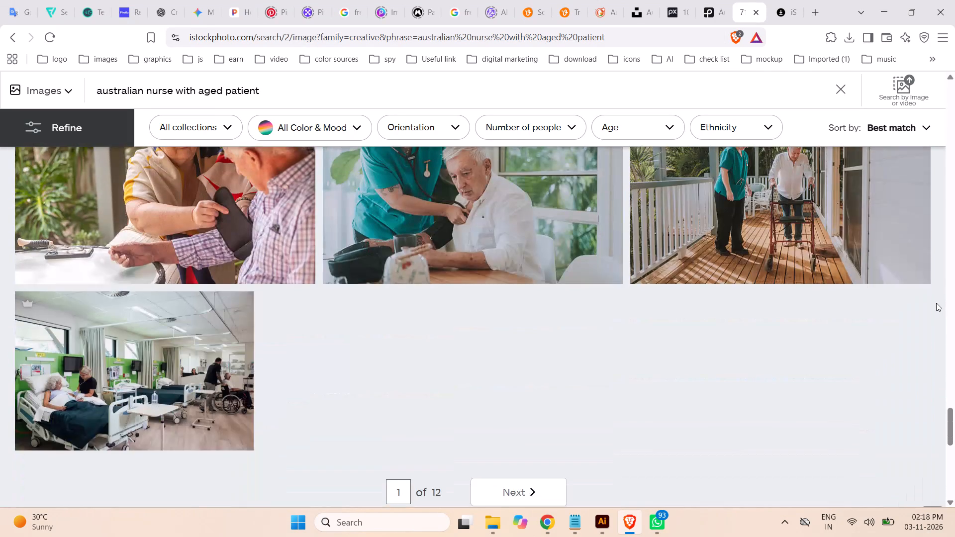
pyautogui.scroll(3, 936, 303)
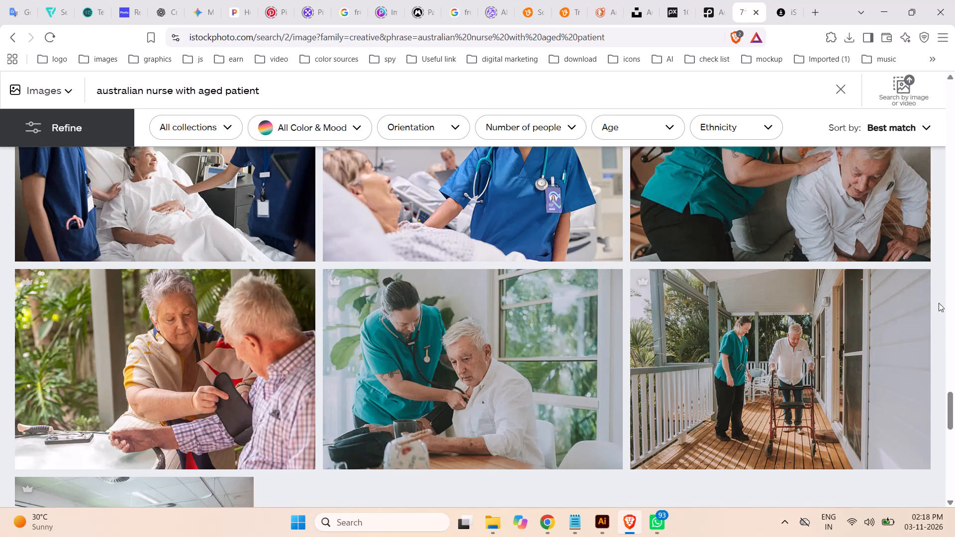
pyautogui.scroll(-3, 703, 355)
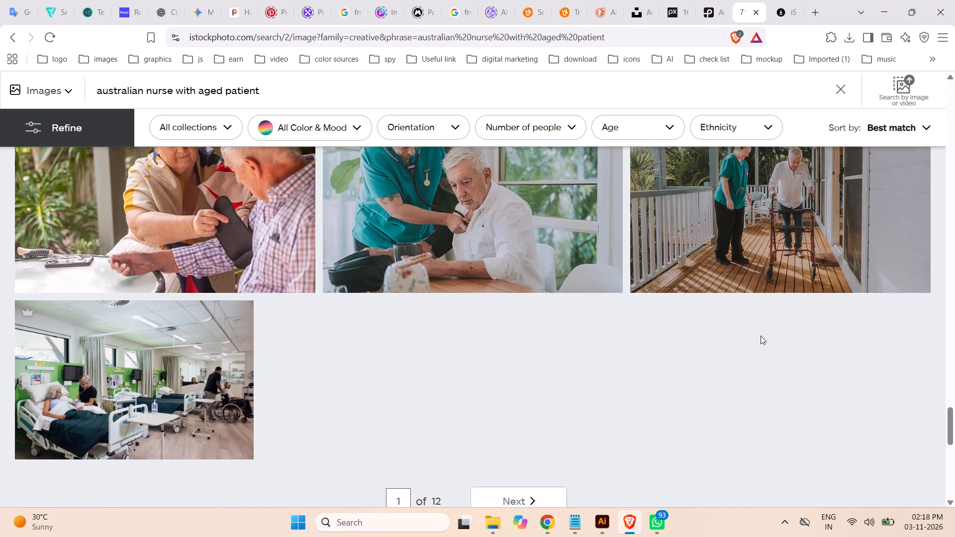
pyautogui.scroll(-3, 761, 336)
# Look through the second page of iStock results for a suitable photo of a nurse caring for an elderly patient.
pyautogui.click(510, 306)
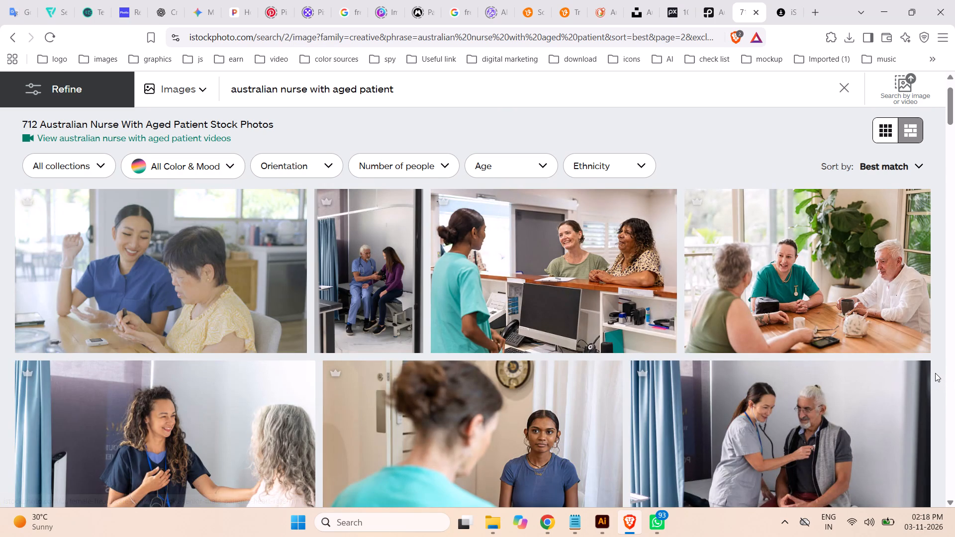
pyautogui.scroll(-3, 935, 373)
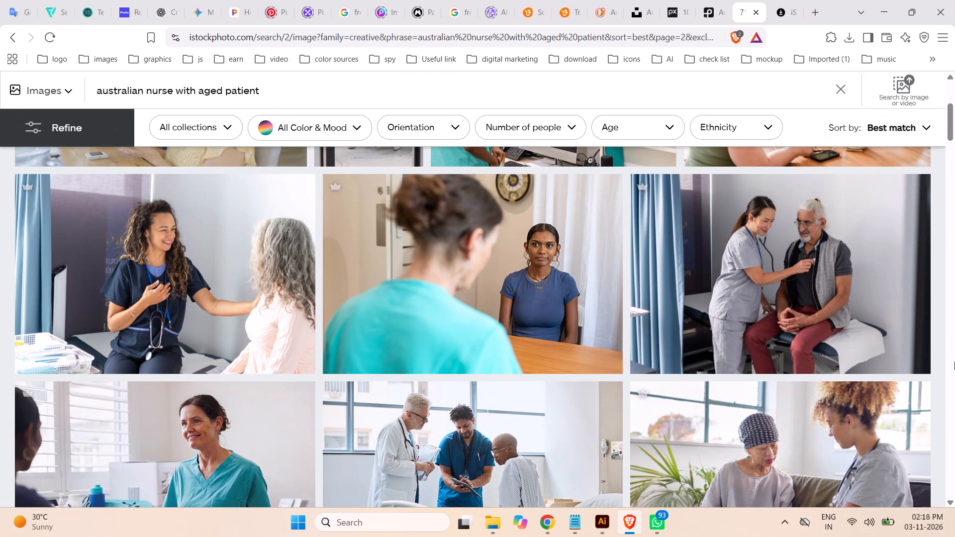
pyautogui.scroll(-1, 954, 361)
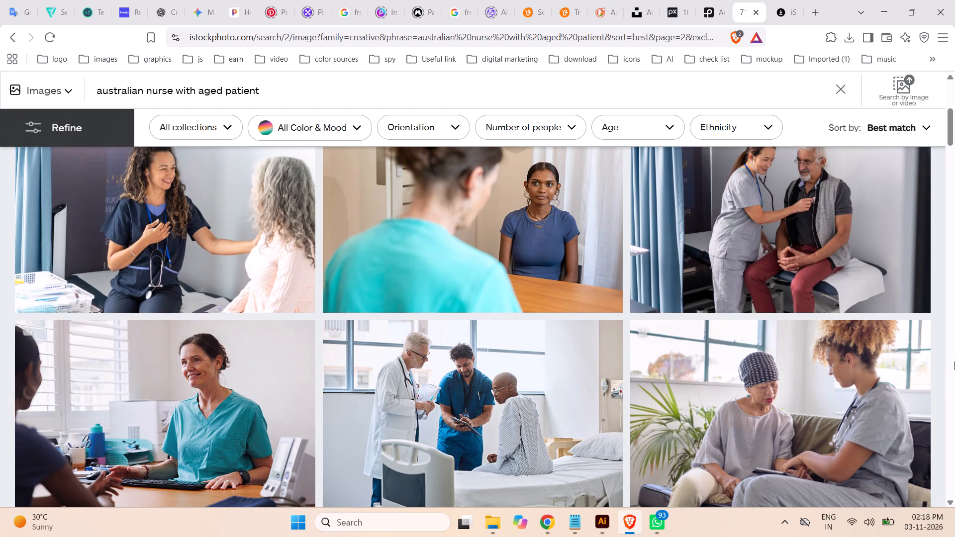
pyautogui.scroll(-2, 954, 361)
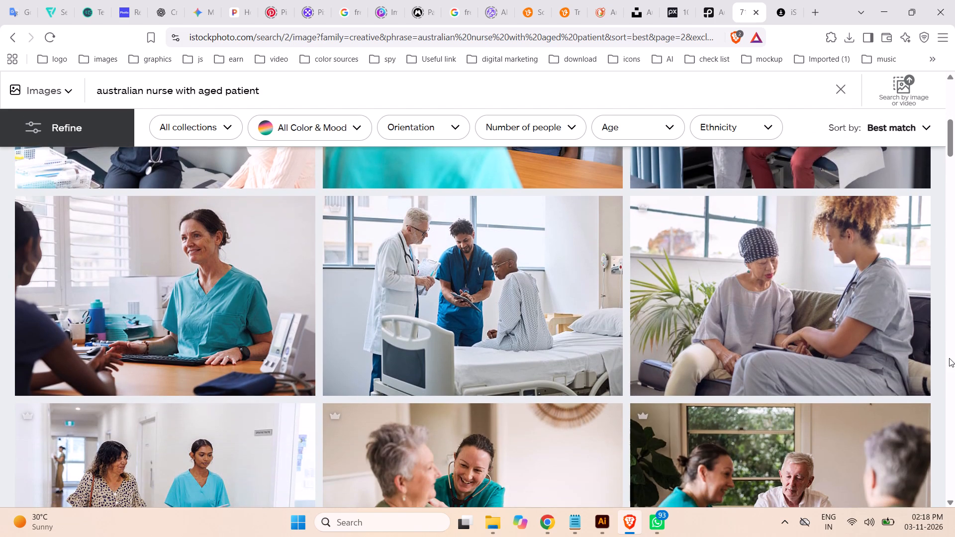
pyautogui.scroll(-4, 949, 358)
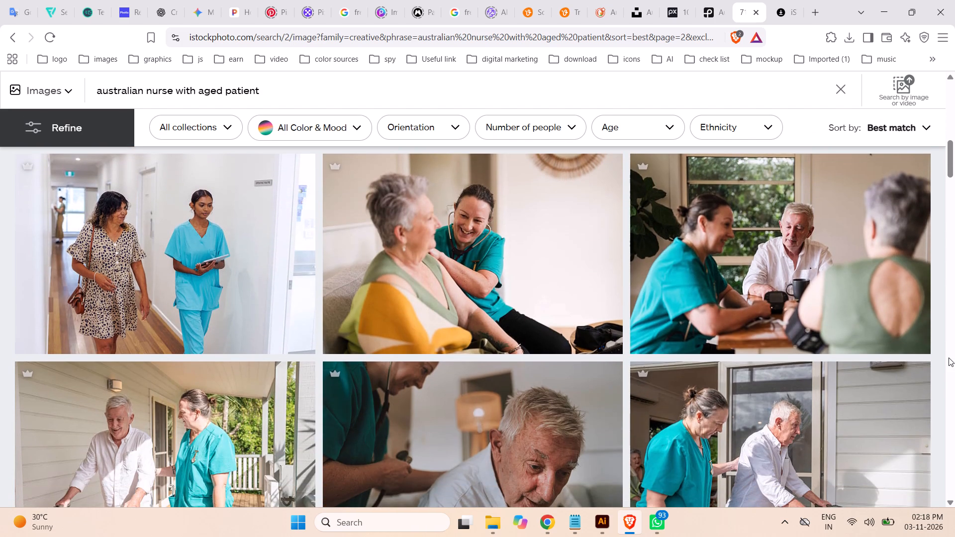
pyautogui.scroll(-9, 948, 357)
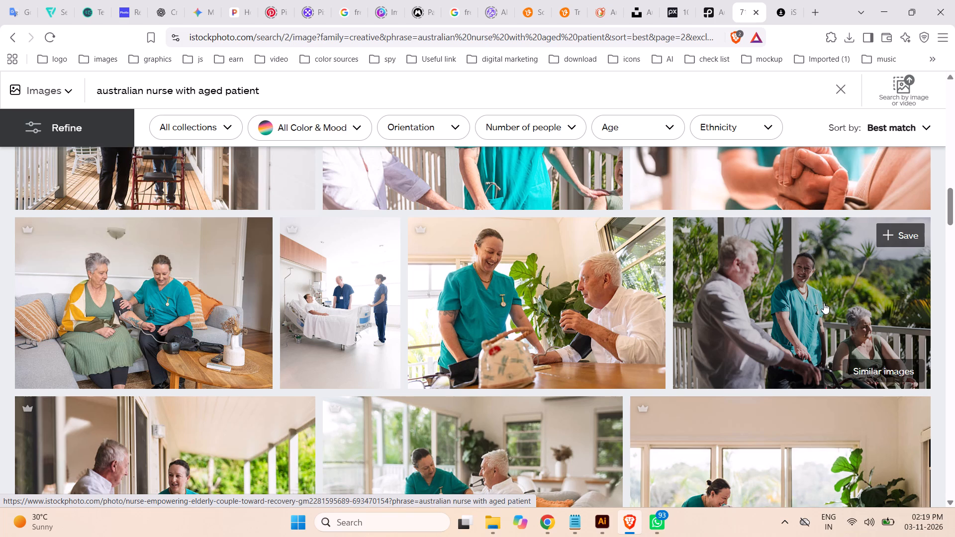
pyautogui.scroll(-3, 824, 302)
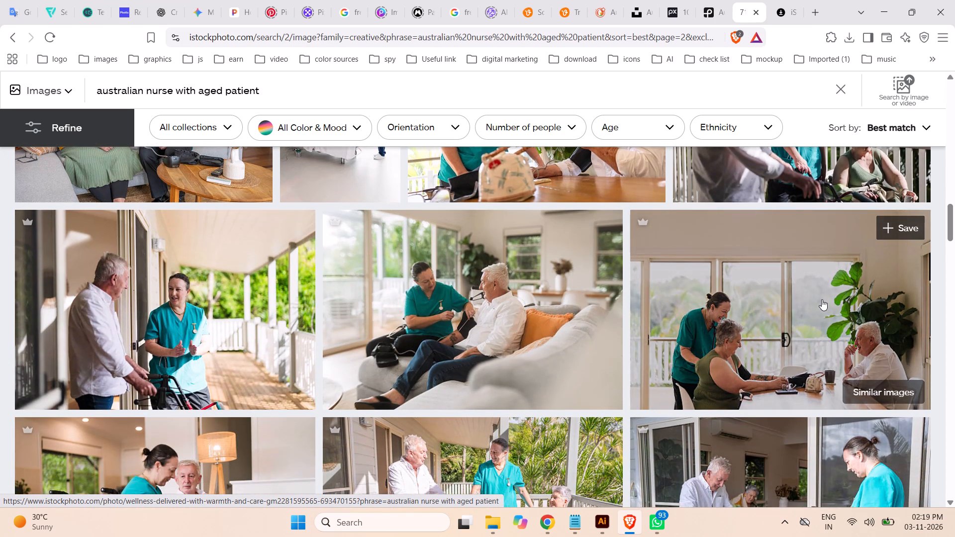
pyautogui.scroll(-3, 822, 299)
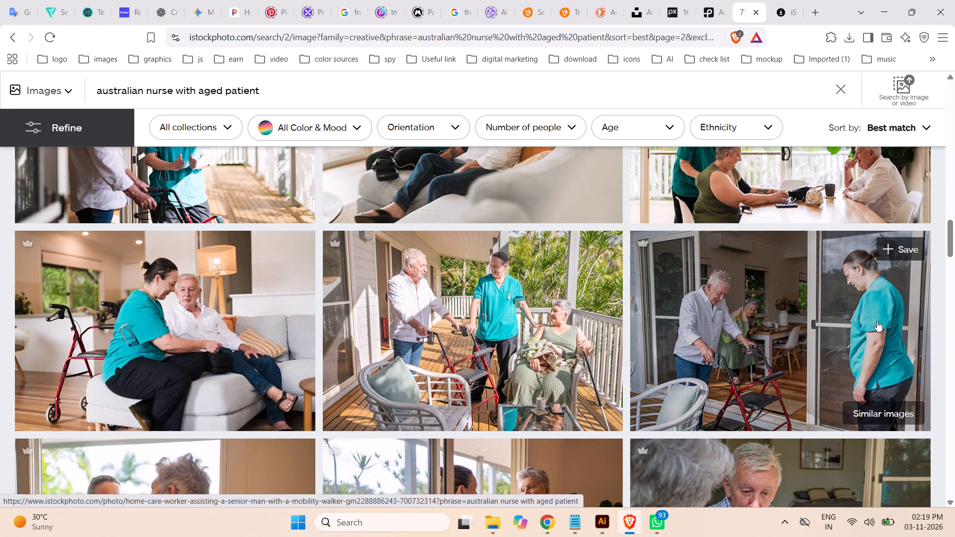
pyautogui.scroll(-4, 834, 327)
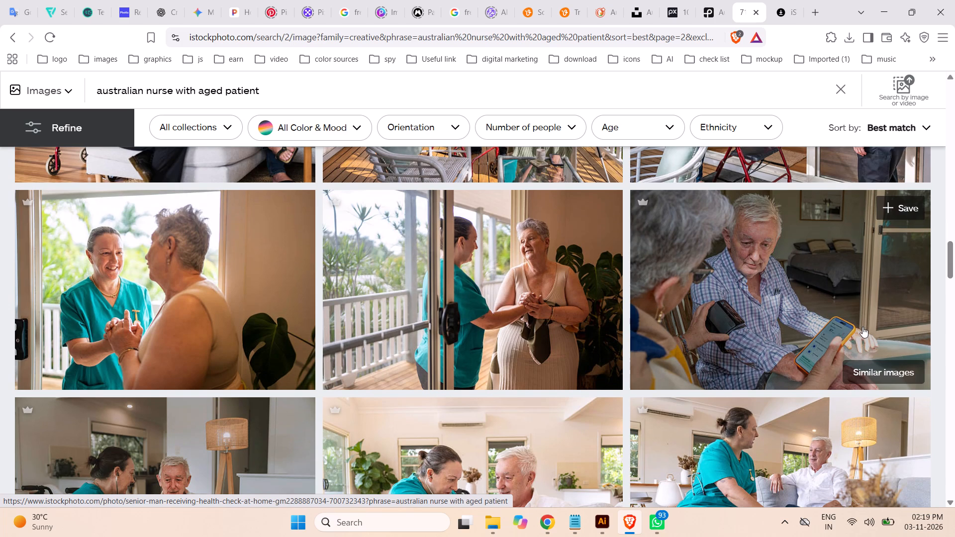
pyautogui.scroll(-4, 864, 327)
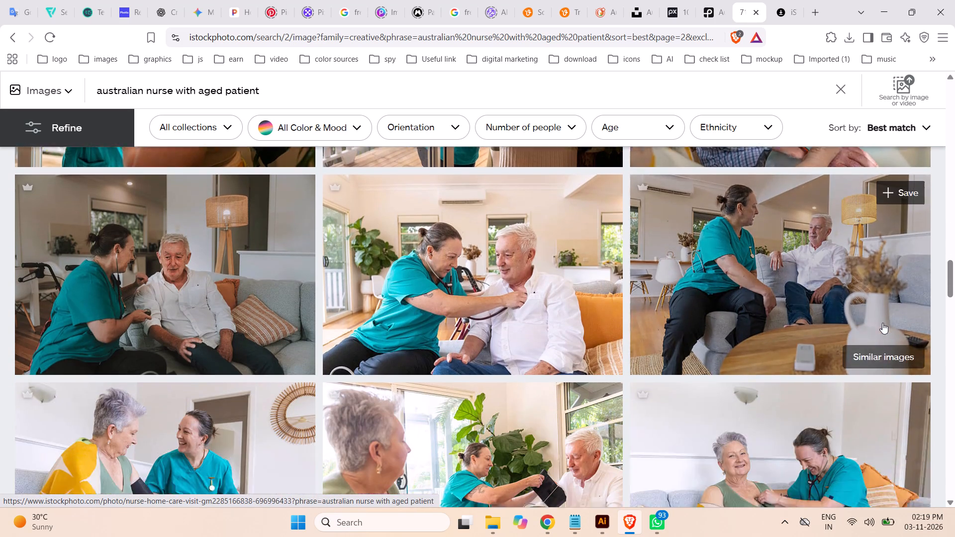
pyautogui.scroll(-4, 882, 323)
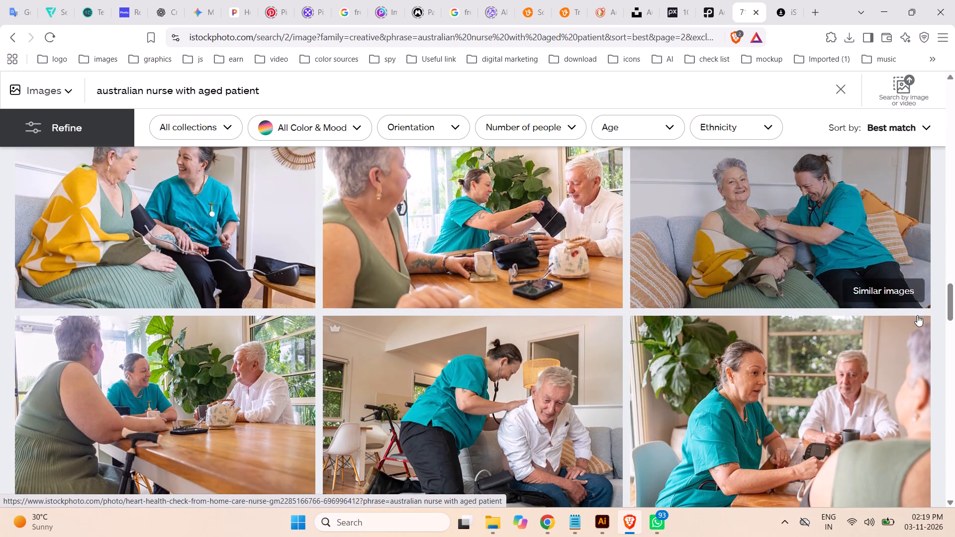
pyautogui.scroll(-4, 917, 315)
pyautogui.scroll(1, 917, 315)
pyautogui.scroll(-1, 917, 315)
pyautogui.scroll(1, 917, 315)
pyautogui.scroll(-1, 917, 315)
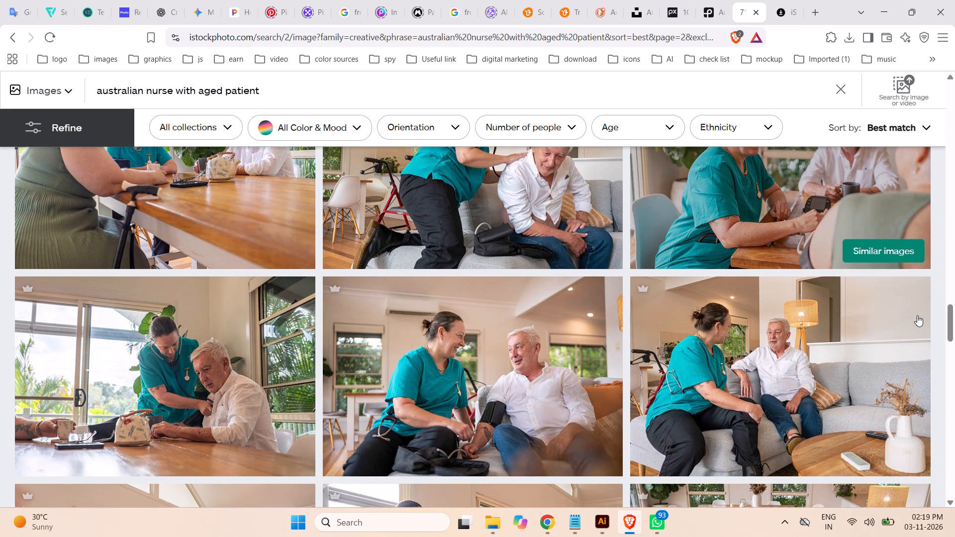
pyautogui.scroll(-4, 916, 314)
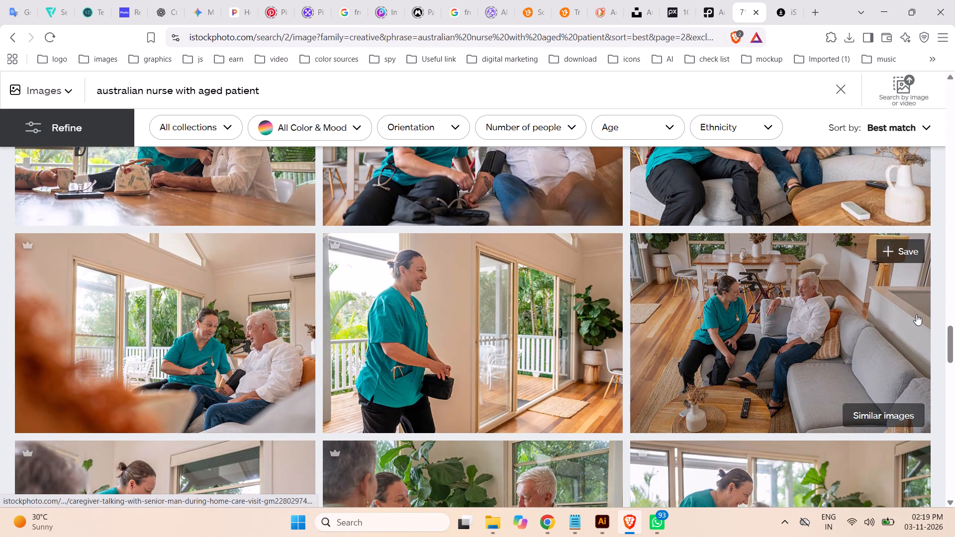
pyautogui.scroll(-3, 916, 314)
pyautogui.scroll(4, 916, 314)
pyautogui.scroll(-2, 916, 314)
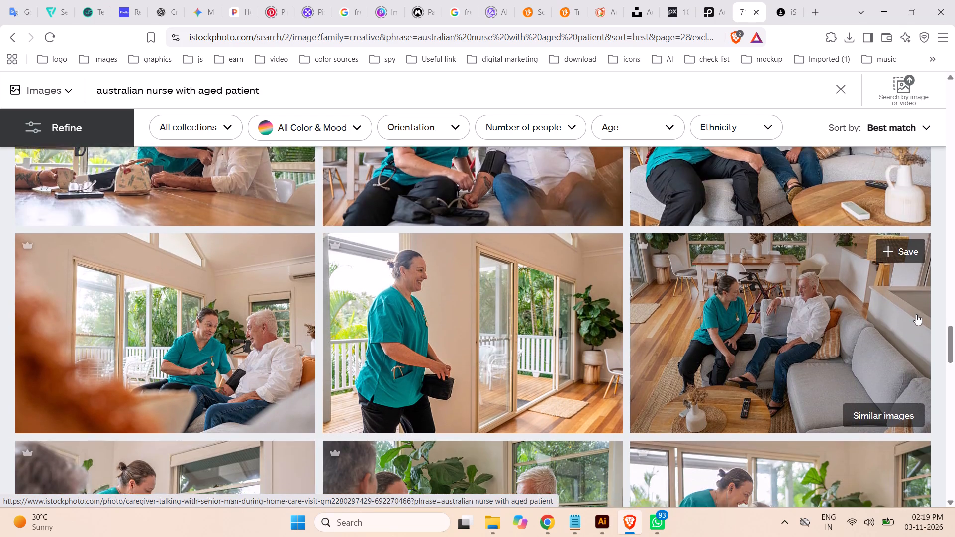
pyautogui.scroll(-10, 916, 314)
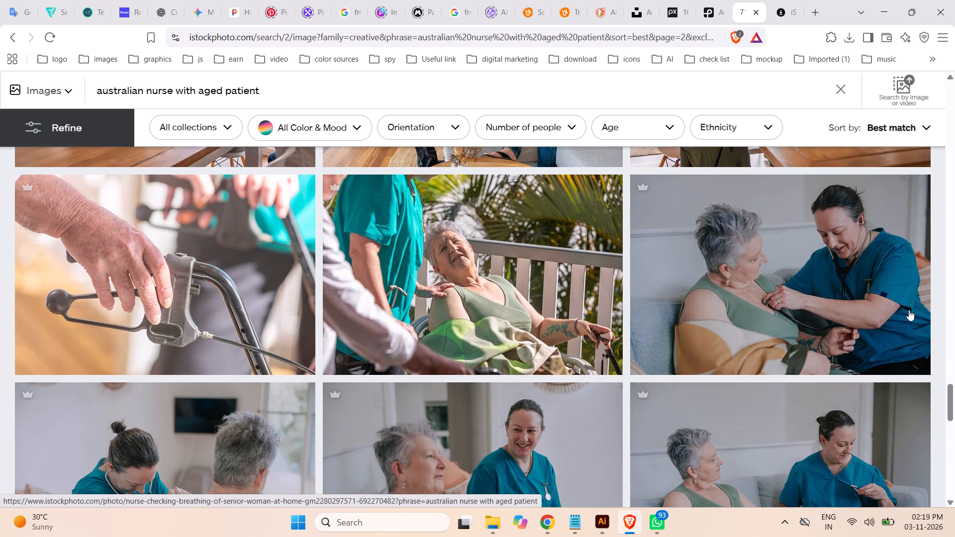
pyautogui.scroll(-4, 909, 310)
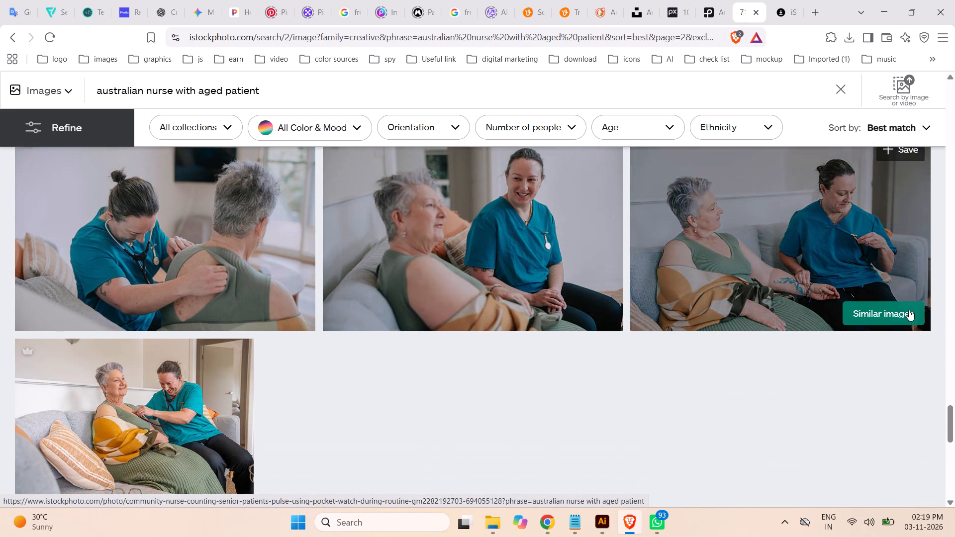
pyautogui.scroll(-5, 909, 310)
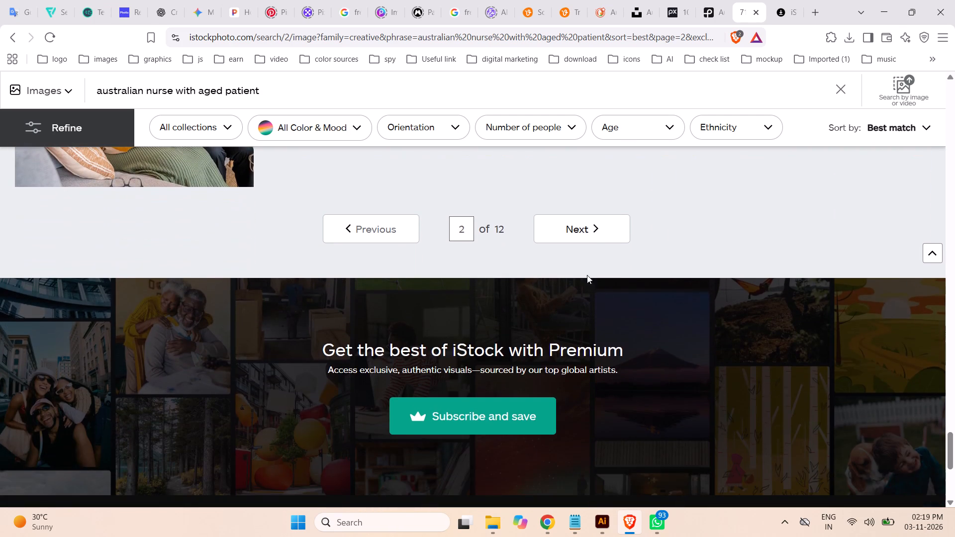
# Open the third page of iStock results and examine its first rows for a suitable nurse-with-elderly-patient photo.
pyautogui.click(579, 226)
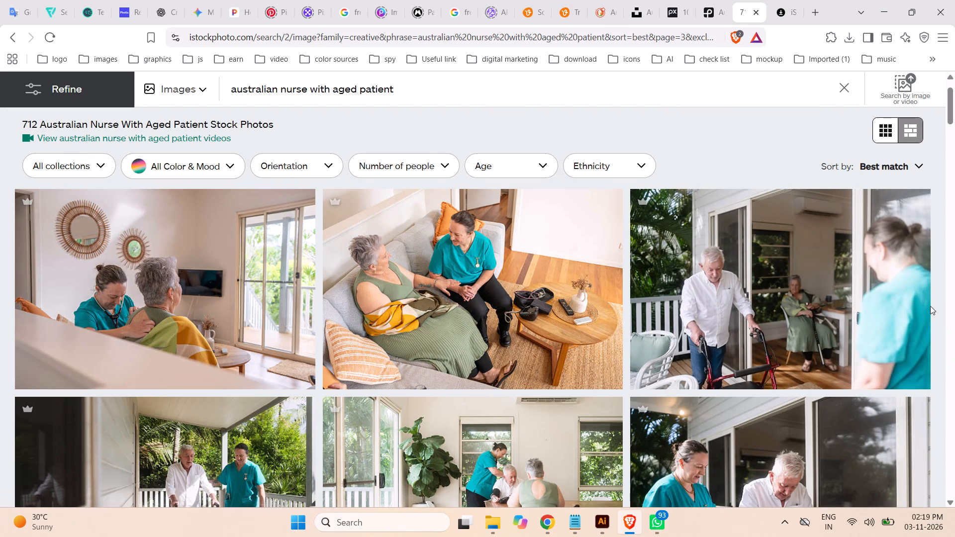
pyautogui.scroll(-3, 930, 306)
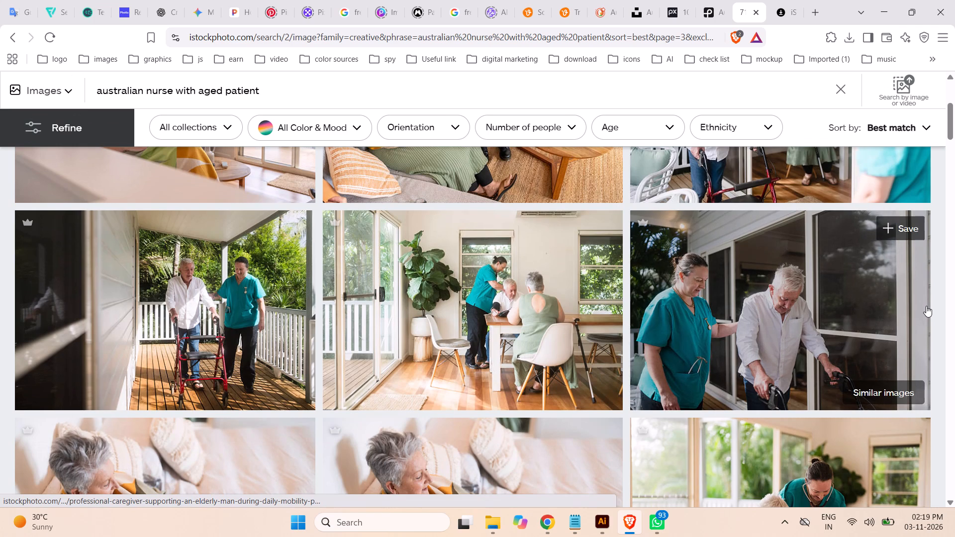
pyautogui.scroll(-4, 924, 307)
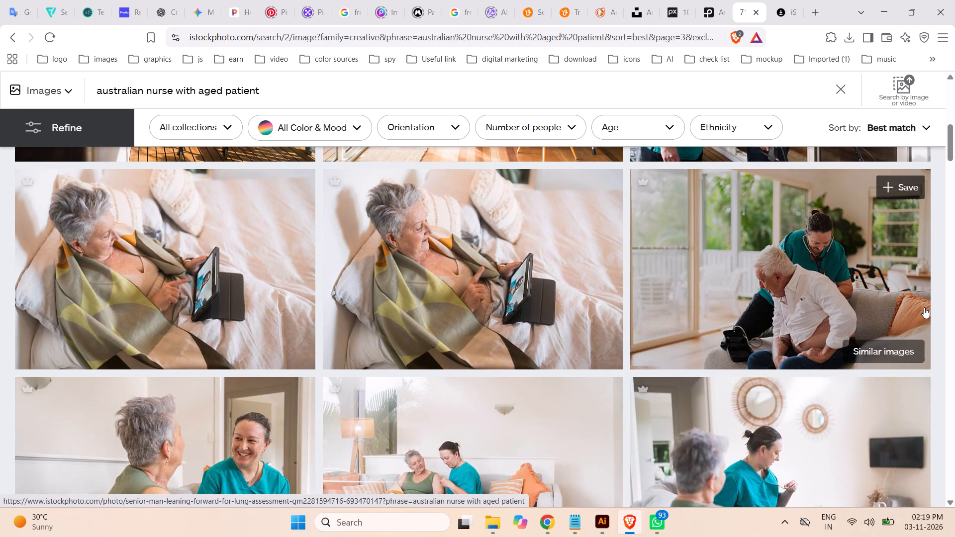
pyautogui.scroll(-1, 924, 307)
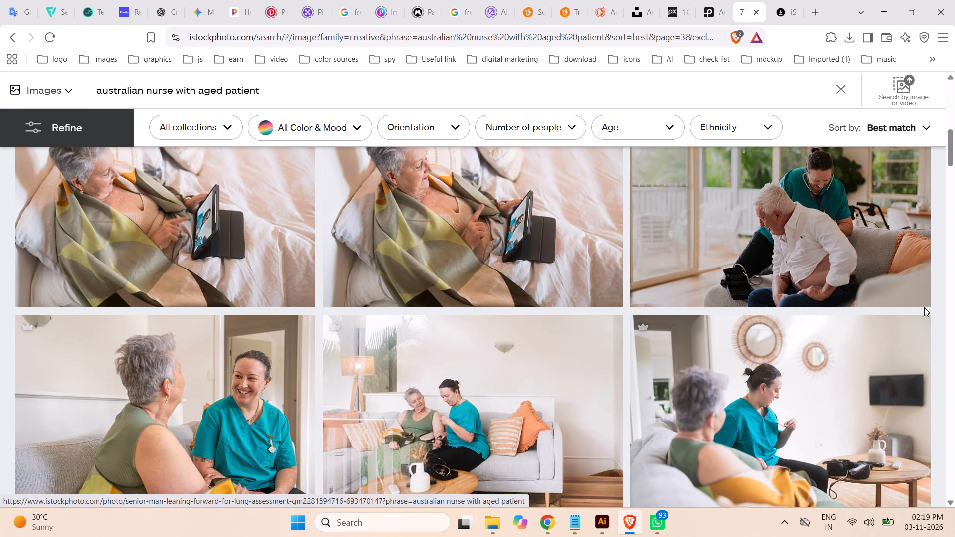
pyautogui.scroll(-1, 923, 308)
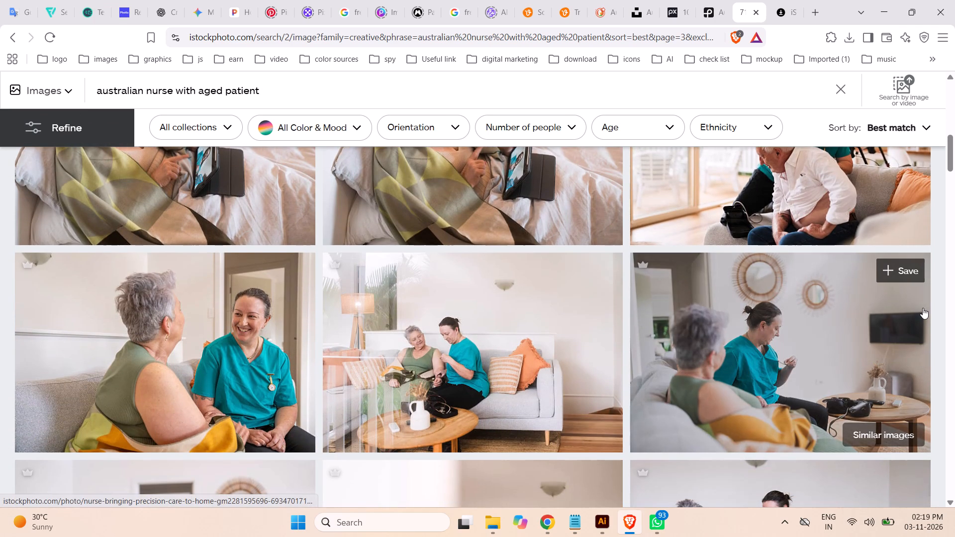
# Switch to Illustrator and review the Post-23 B layout and its empty photo area.
pyautogui.click(599, 520)
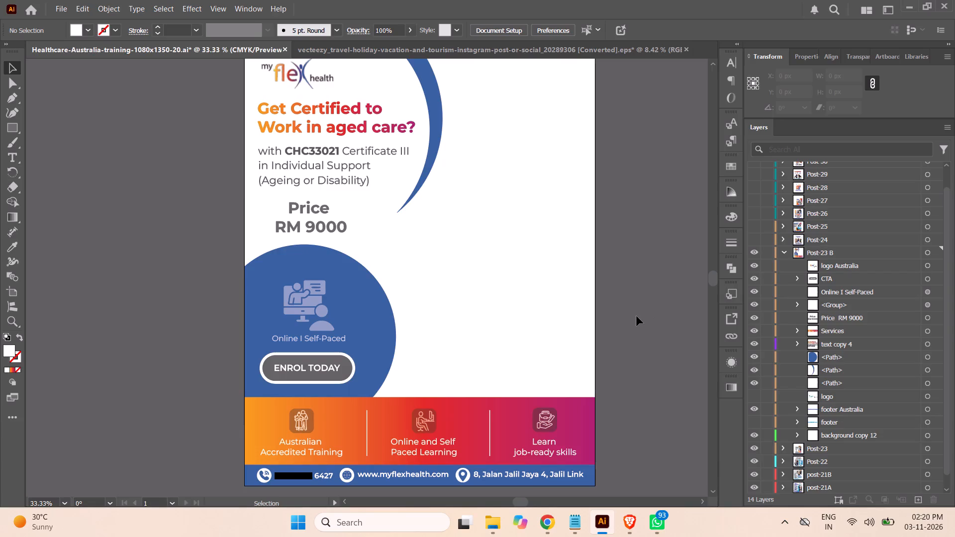
pyautogui.scroll(2, 638, 313)
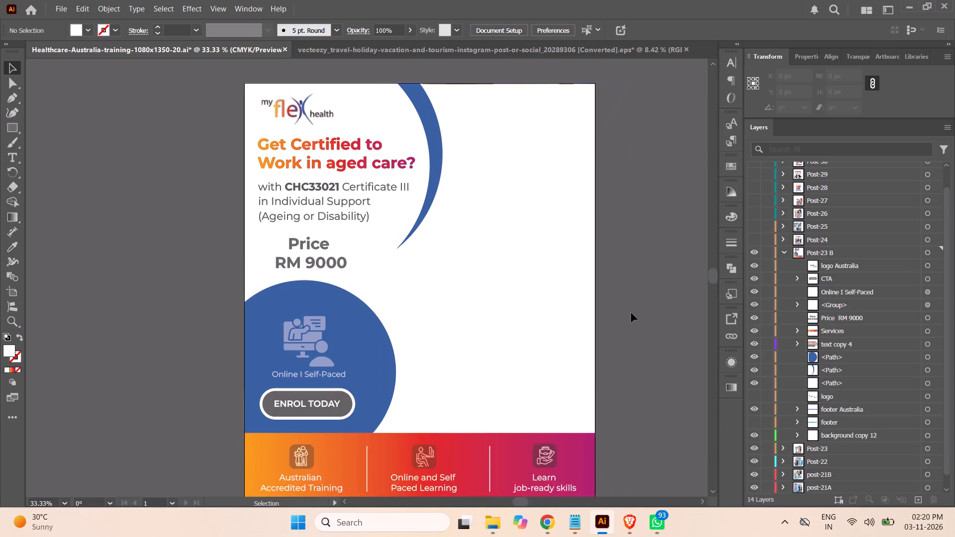
pyautogui.scroll(2, 631, 313)
pyautogui.scroll(-5, 630, 313)
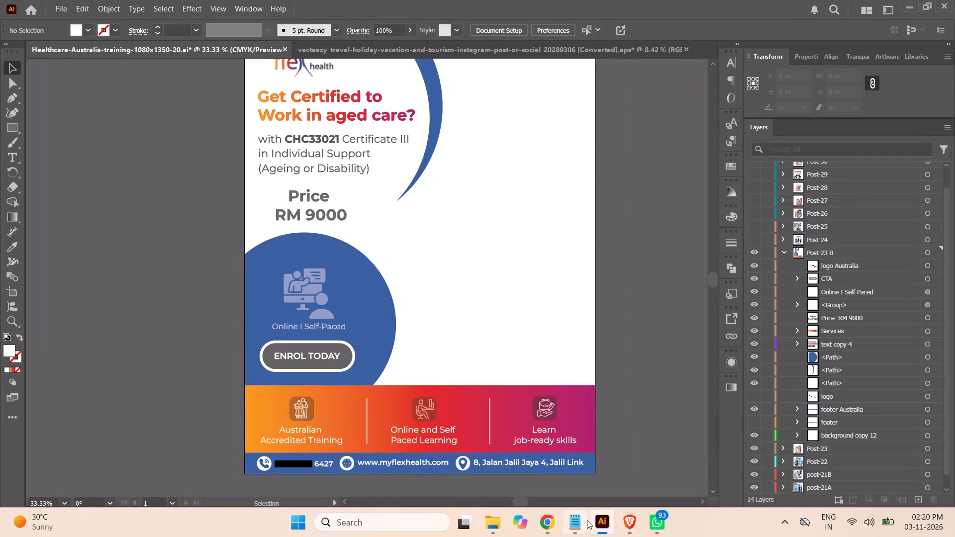
# Return to the iStock results in Brave and look further through the third page for a fitting nurse-and-patient photo.
pyautogui.click(625, 523)
pyautogui.scroll(-3, 799, 340)
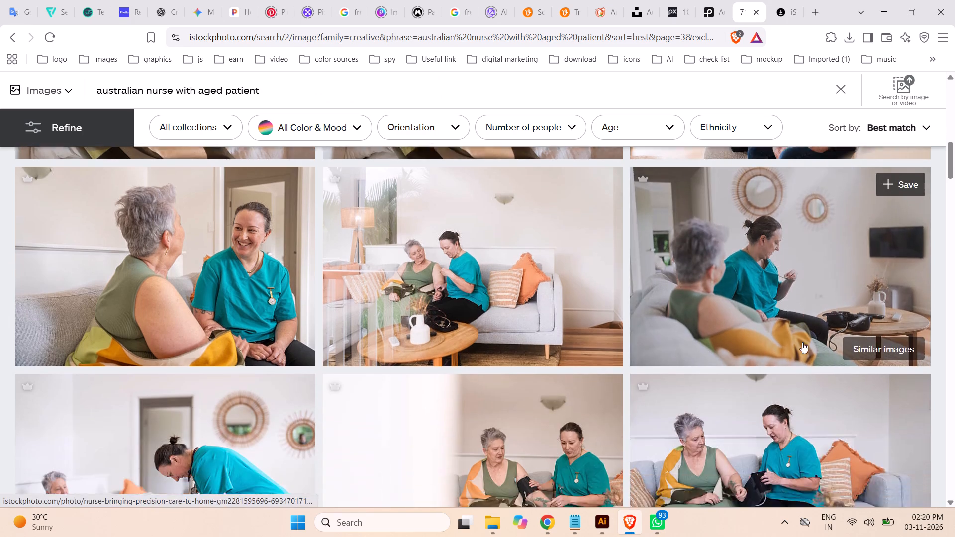
pyautogui.scroll(-2, 802, 342)
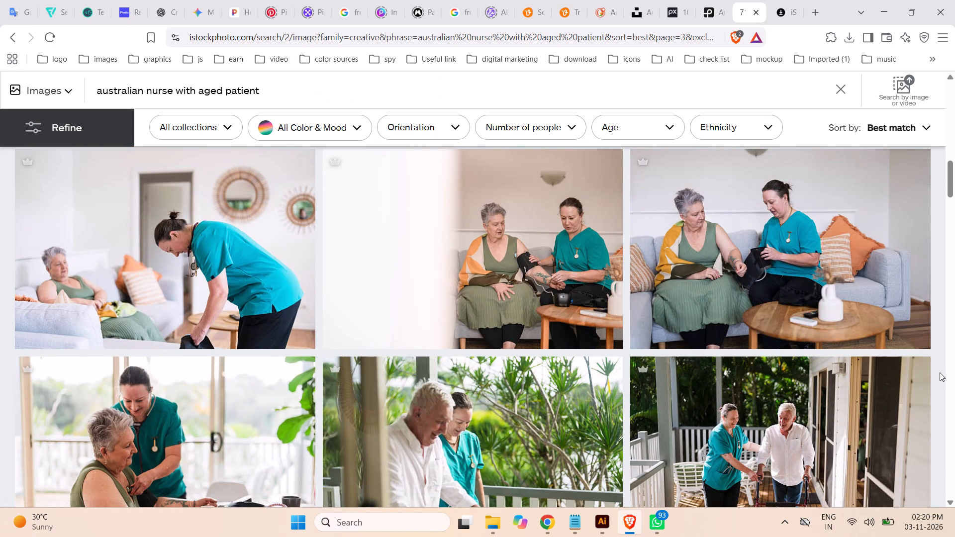
pyautogui.scroll(-5, 940, 372)
pyautogui.scroll(2, 933, 364)
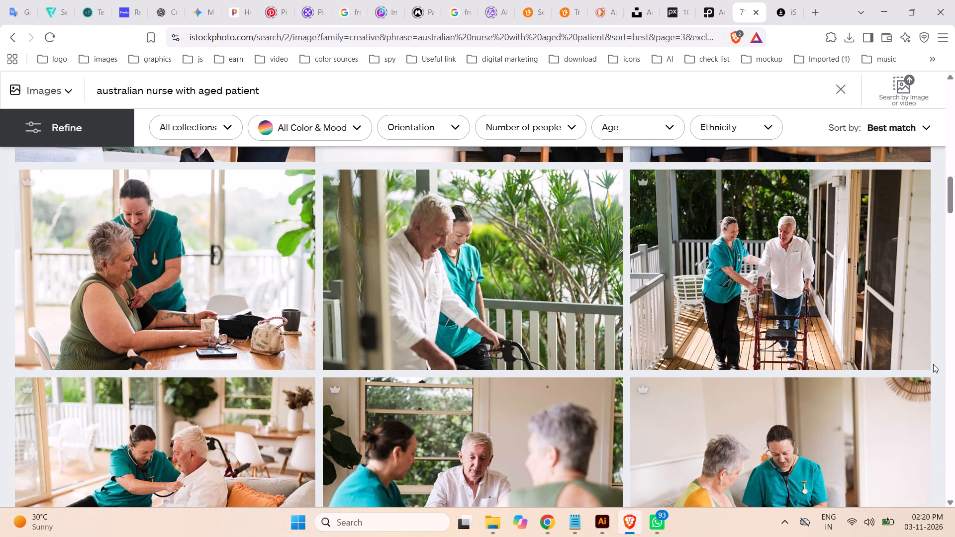
pyautogui.scroll(-3, 933, 364)
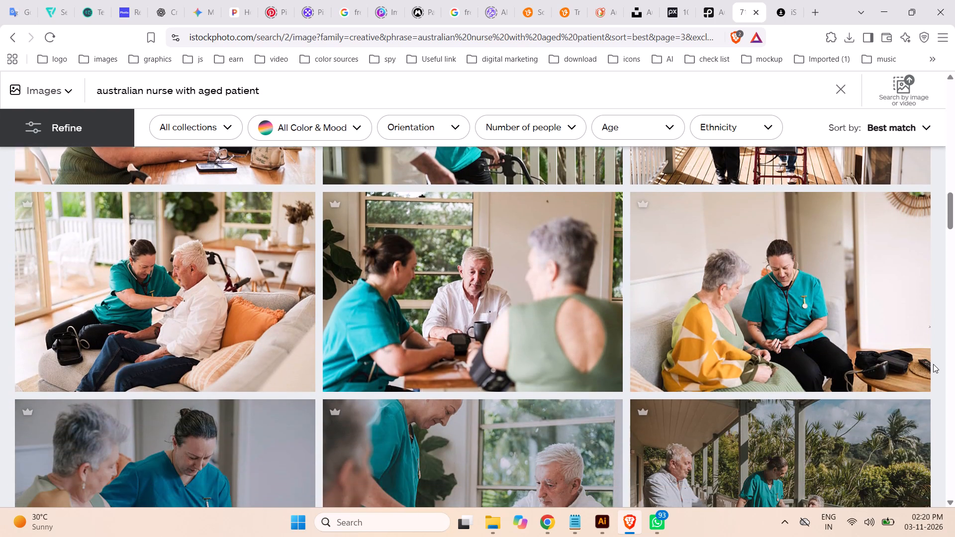
pyautogui.scroll(-8, 933, 364)
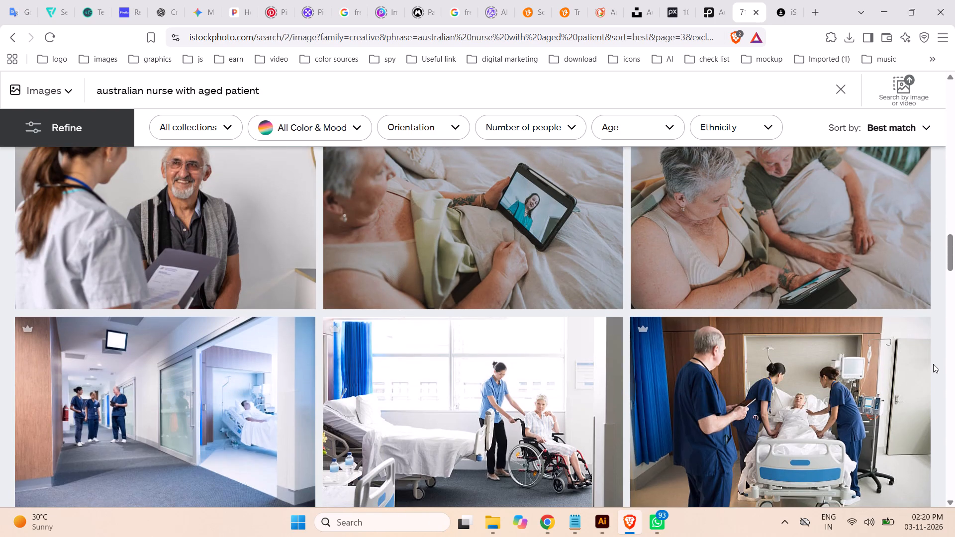
pyautogui.scroll(2, 931, 362)
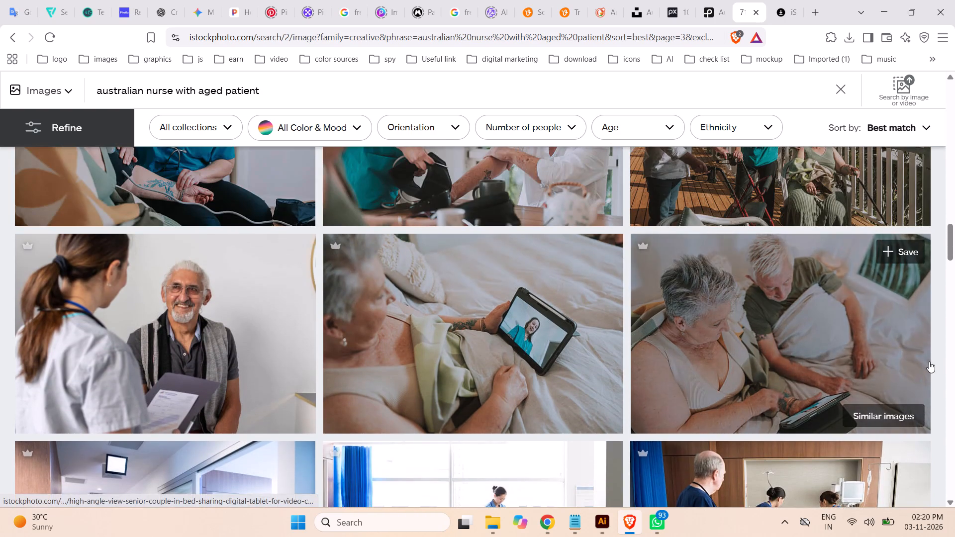
pyautogui.scroll(-2, 929, 361)
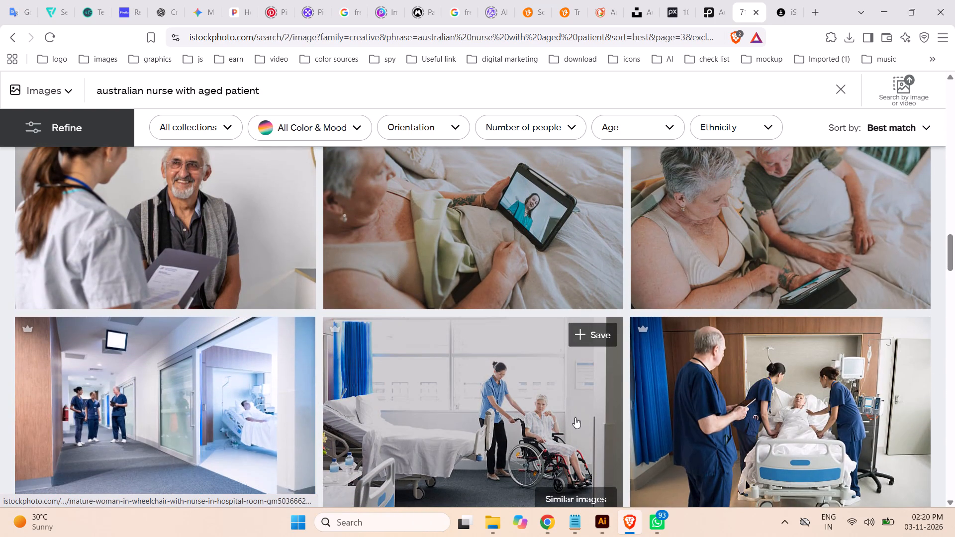
# Open the iStock photo of a mature woman in a wheelchair with a nurse in a hospital room and examine its similar images.
pyautogui.click(547, 411)
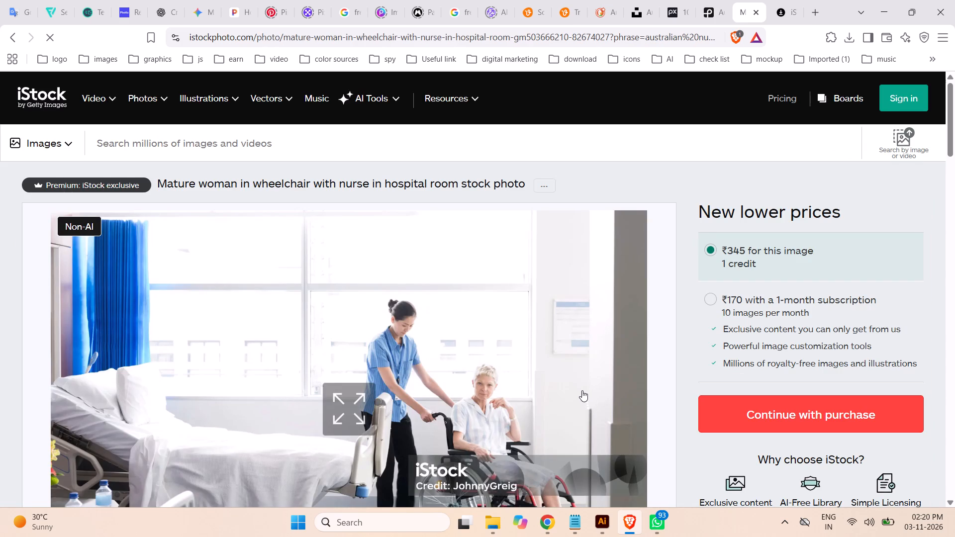
pyautogui.scroll(-5, 577, 386)
pyautogui.scroll(2, 568, 374)
pyautogui.scroll(-4, 564, 371)
pyautogui.scroll(2, 564, 371)
pyautogui.scroll(-3, 564, 371)
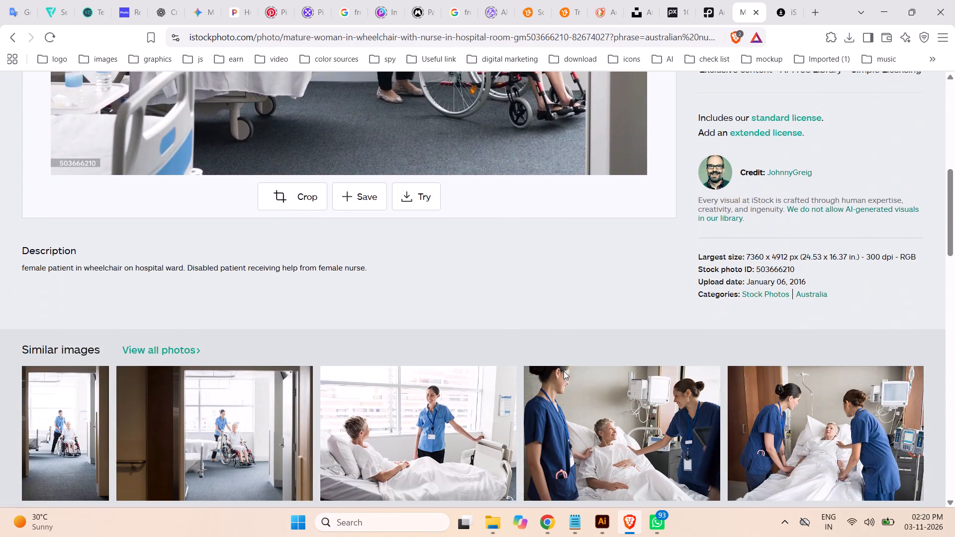
pyautogui.scroll(-1, 564, 371)
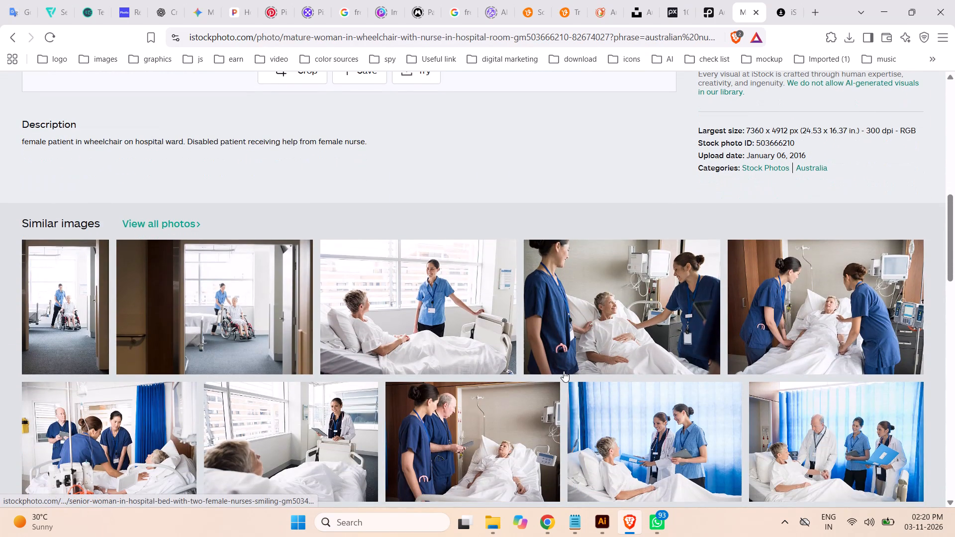
# Open the similar photo of the wheelchair patient and nurse seen through an open door and look through its similar images.
pyautogui.click(70, 330)
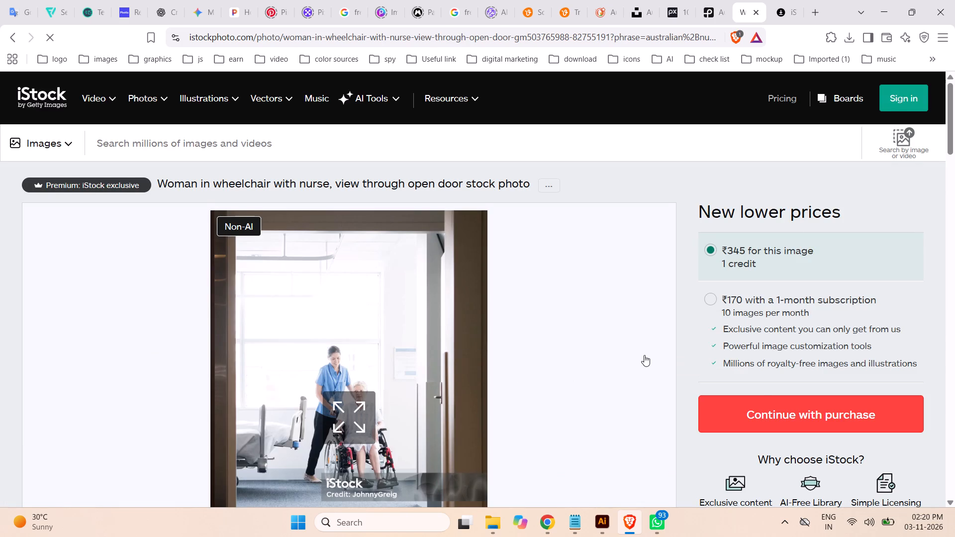
pyautogui.scroll(-11, 602, 351)
pyautogui.scroll(1, 601, 351)
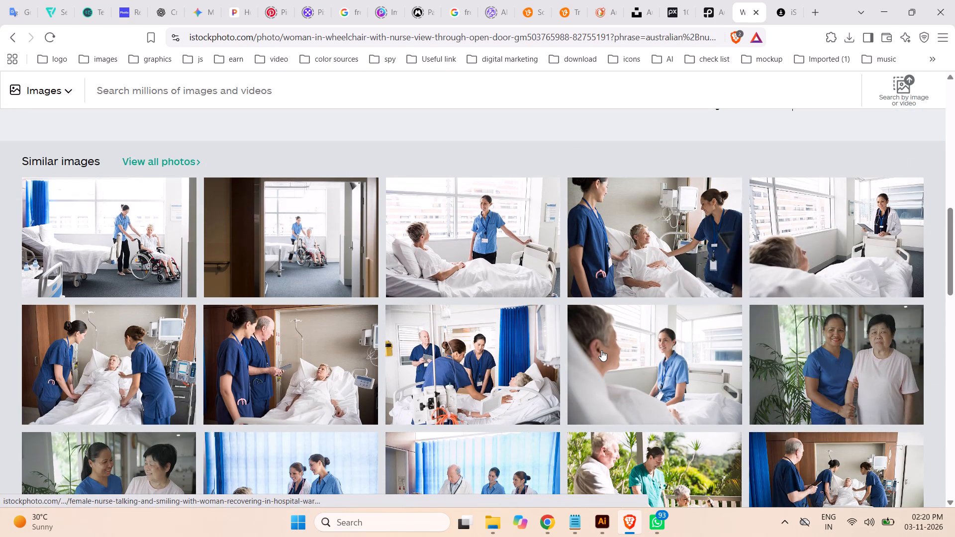
pyautogui.scroll(-2, 601, 350)
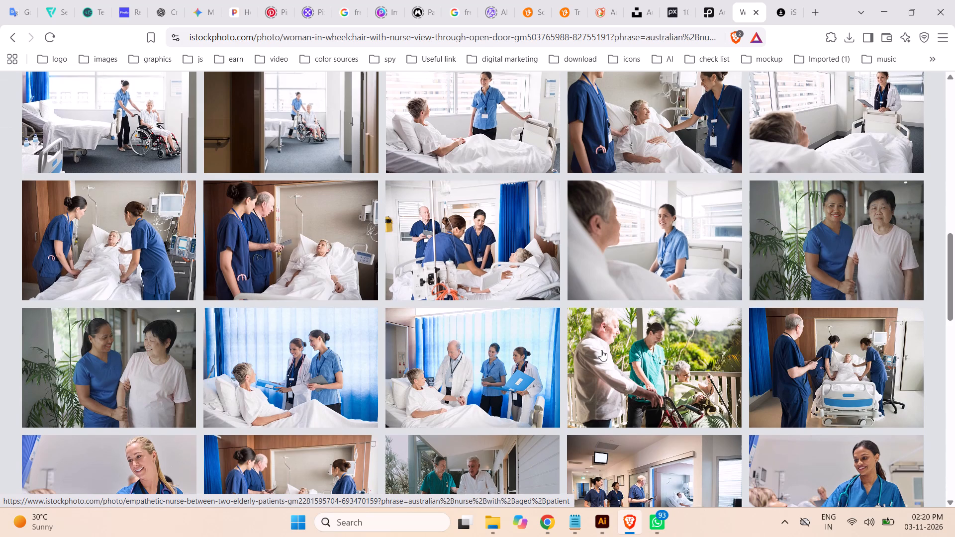
pyautogui.scroll(-2, 601, 350)
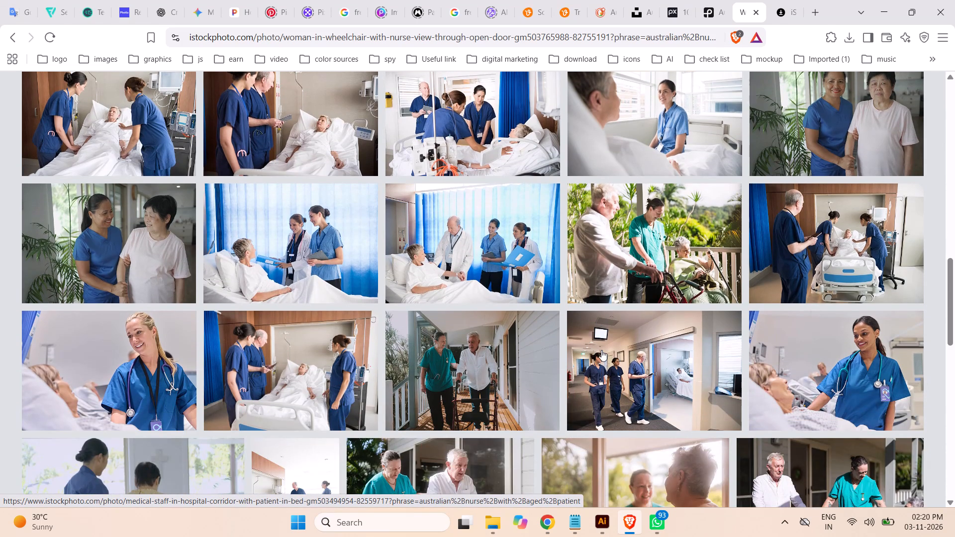
pyautogui.scroll(1, 601, 350)
pyautogui.scroll(-2, 601, 350)
pyautogui.scroll(1, 601, 350)
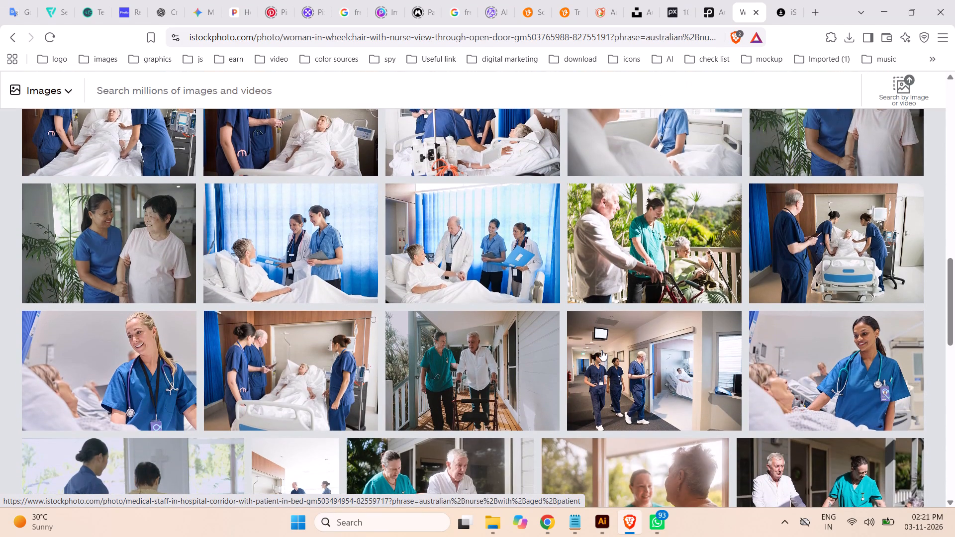
pyautogui.scroll(-4, 601, 350)
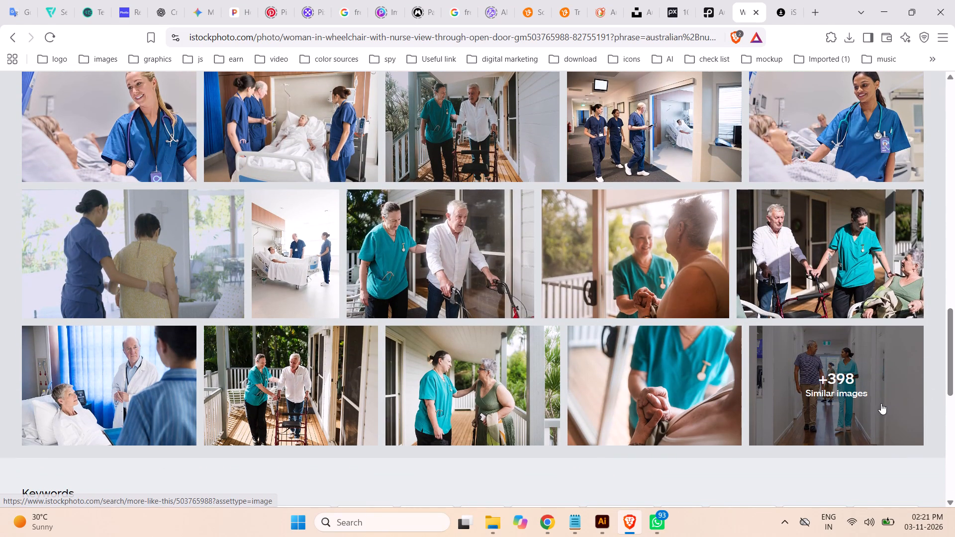
# Open the full set of similar images and look through its first rows for a suitable nurse-and-patient photo.
pyautogui.click(836, 382)
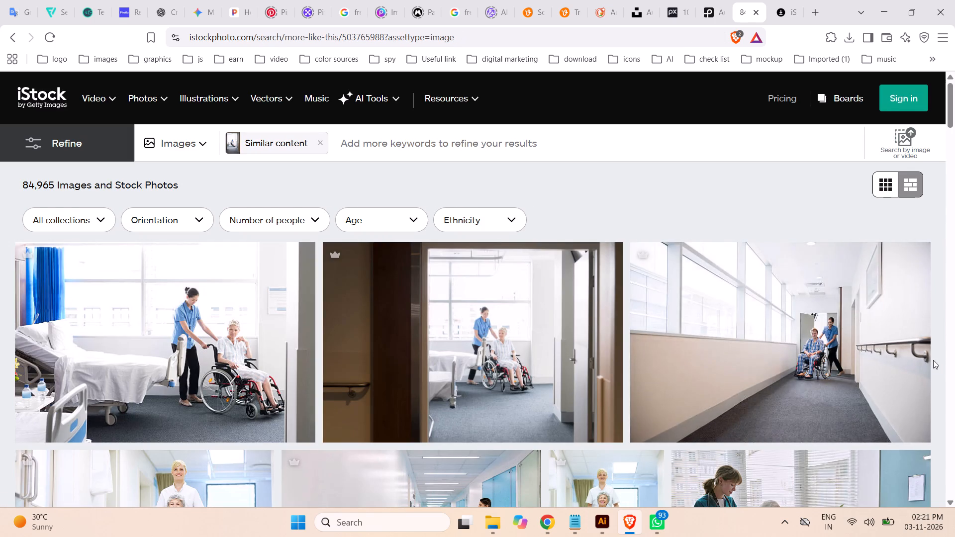
pyautogui.scroll(-1, 876, 360)
pyautogui.scroll(1, 876, 360)
pyautogui.scroll(-1, 876, 360)
pyautogui.scroll(1, 876, 360)
pyautogui.scroll(-3, 872, 360)
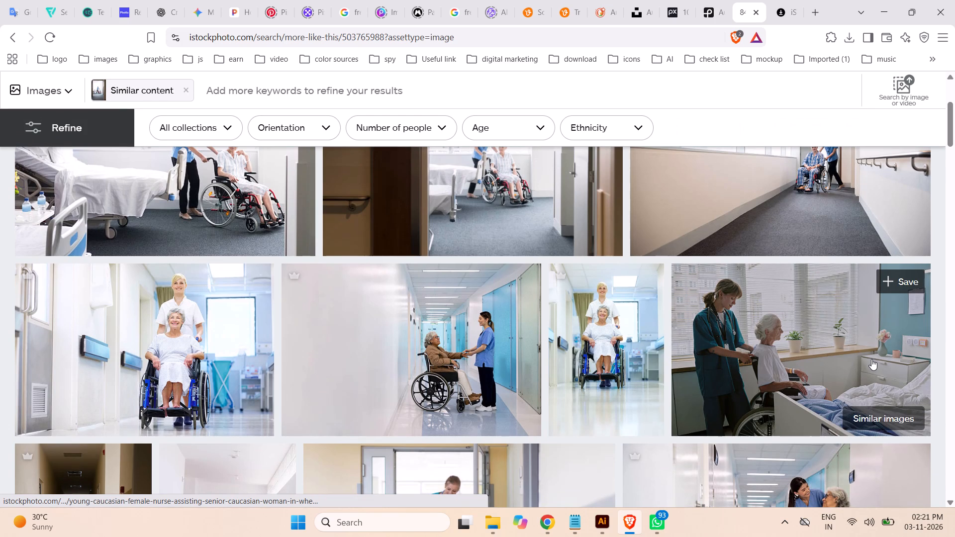
pyautogui.scroll(-4, 816, 350)
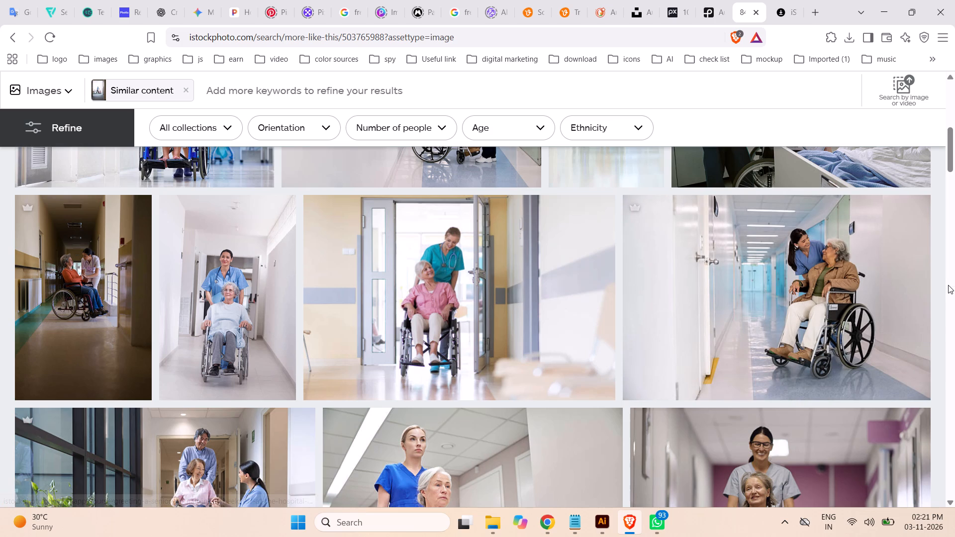
# Open the portrait-format "Patient in a wheelchair" photo and examine it along with its similar images.
pyautogui.click(225, 324)
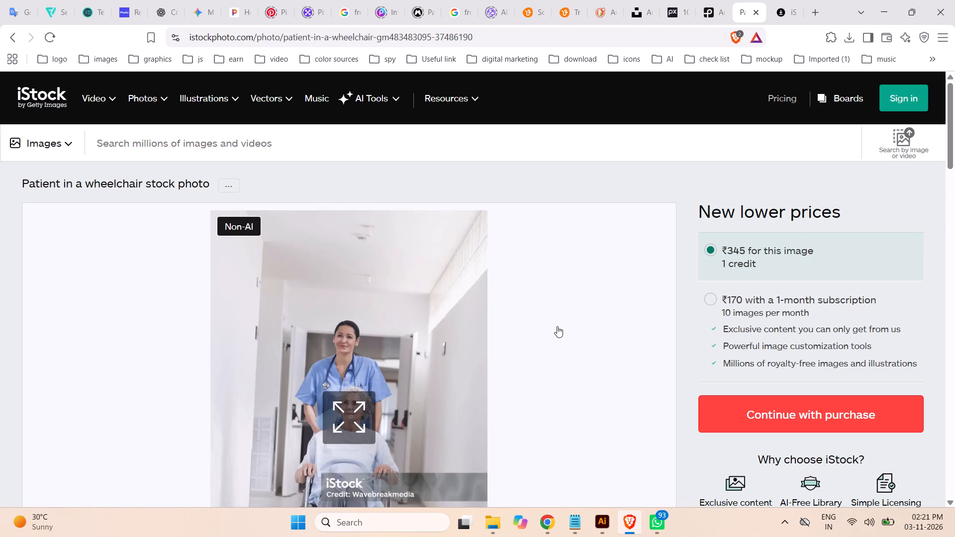
pyautogui.scroll(-1, 557, 326)
pyautogui.scroll(1, 557, 326)
pyautogui.scroll(-3, 557, 326)
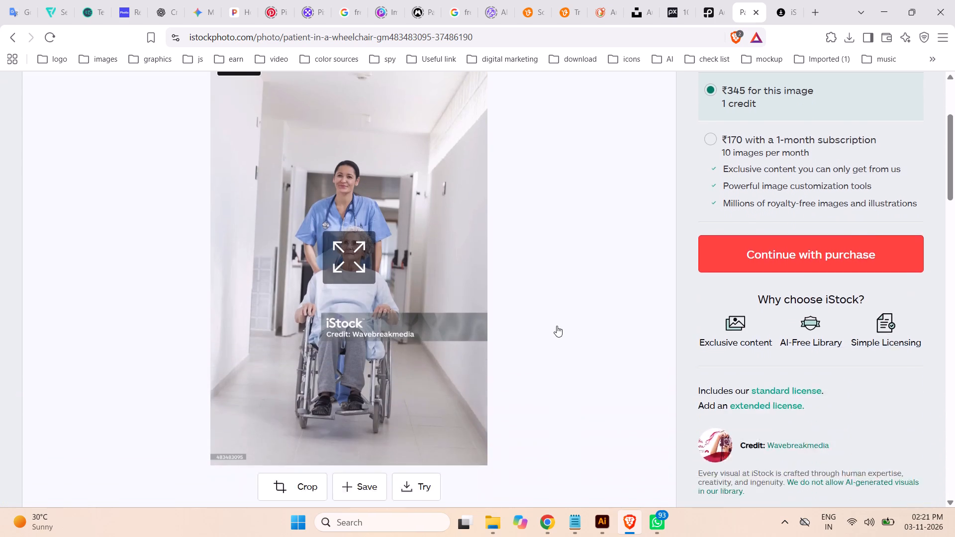
pyautogui.scroll(-5, 557, 326)
pyautogui.scroll(1, 556, 323)
pyautogui.scroll(-3, 556, 323)
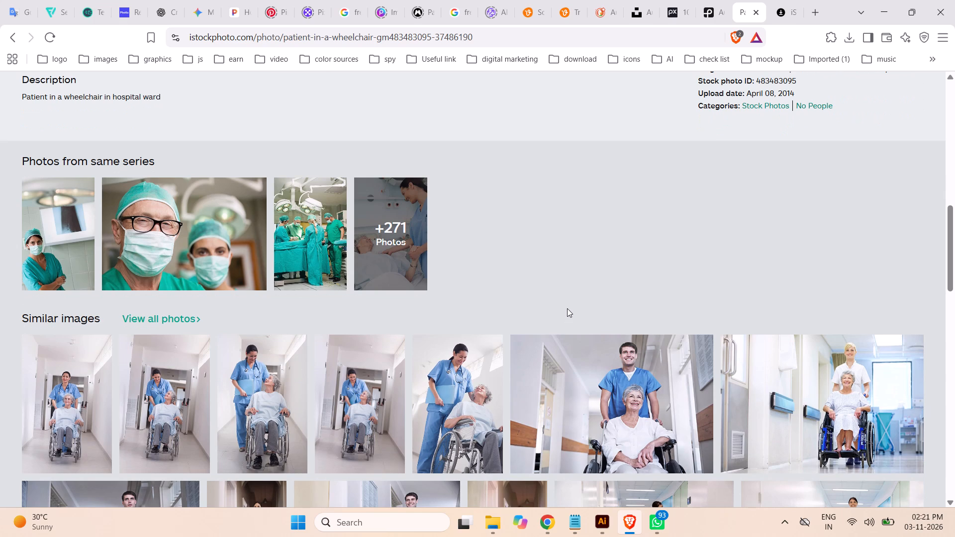
pyautogui.scroll(-1, 567, 308)
pyautogui.scroll(1, 567, 308)
pyautogui.scroll(-3, 567, 308)
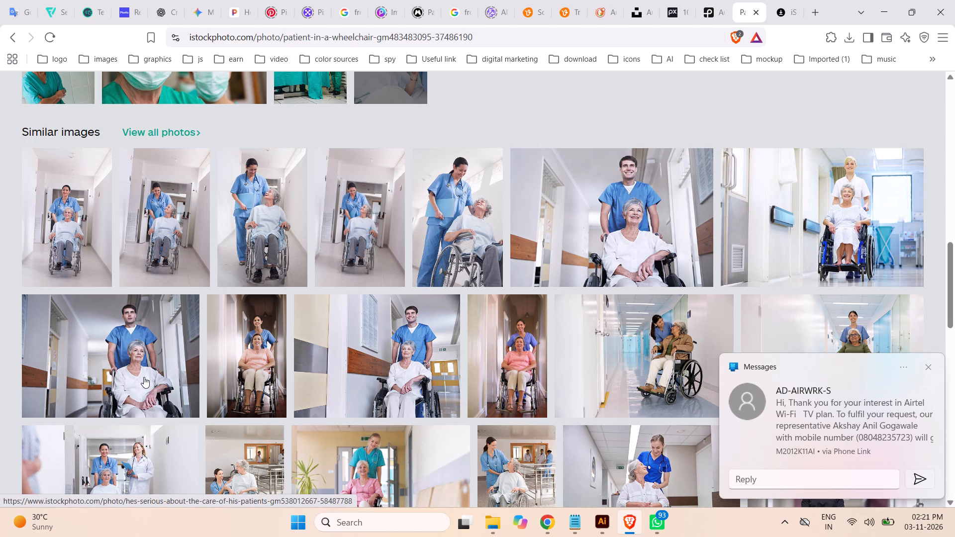
# Open the "He's serious about the care of his patients" photo and examine it, its series and its similar images.
pyautogui.click(144, 377)
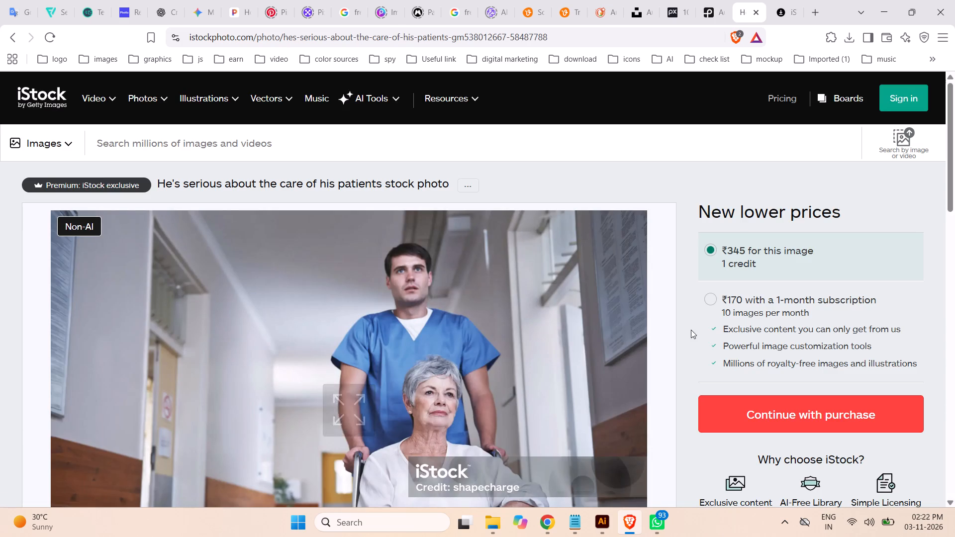
pyautogui.scroll(-1, 615, 324)
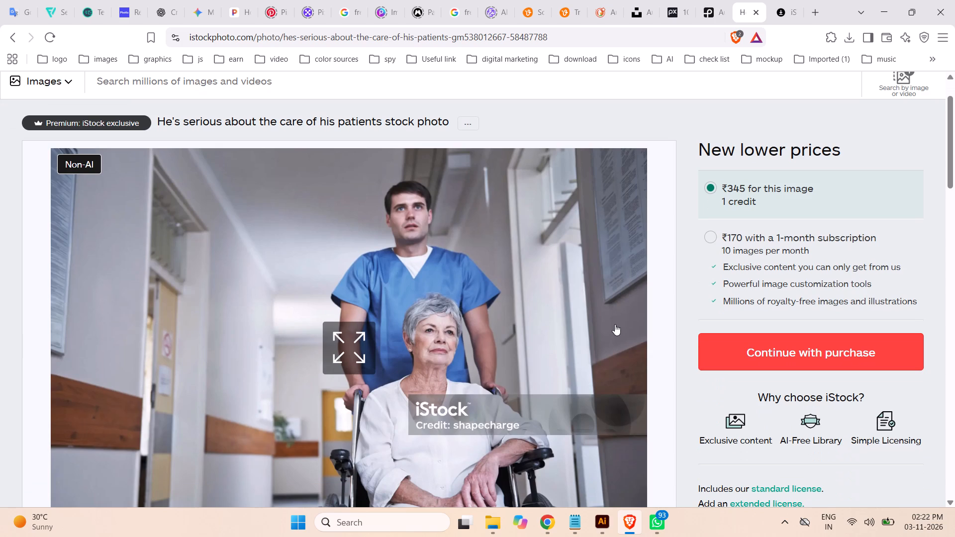
pyautogui.scroll(-5, 615, 324)
pyautogui.scroll(1, 615, 324)
pyautogui.scroll(-4, 615, 324)
pyautogui.scroll(2, 615, 324)
pyautogui.scroll(-1, 615, 324)
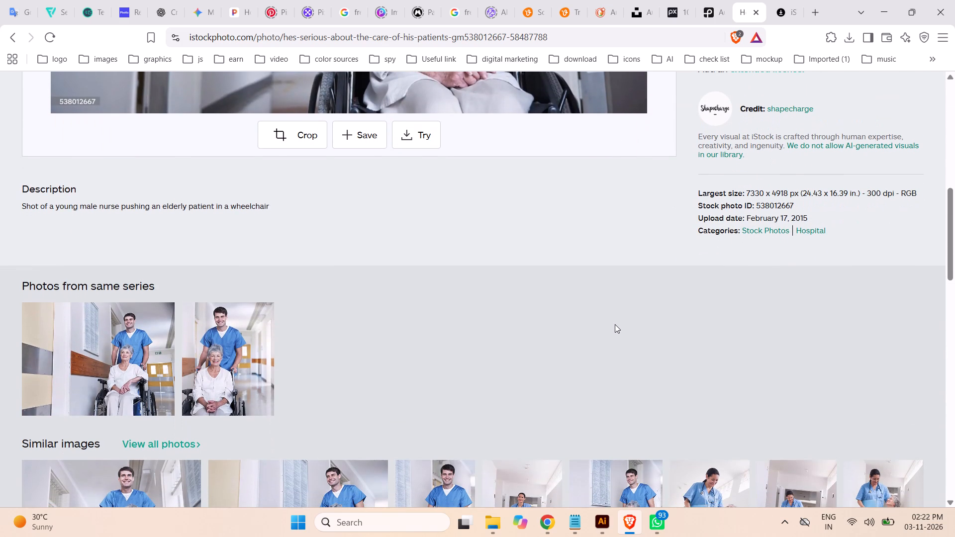
pyautogui.scroll(-2, 613, 324)
pyautogui.scroll(1, 613, 324)
pyautogui.scroll(-1, 613, 324)
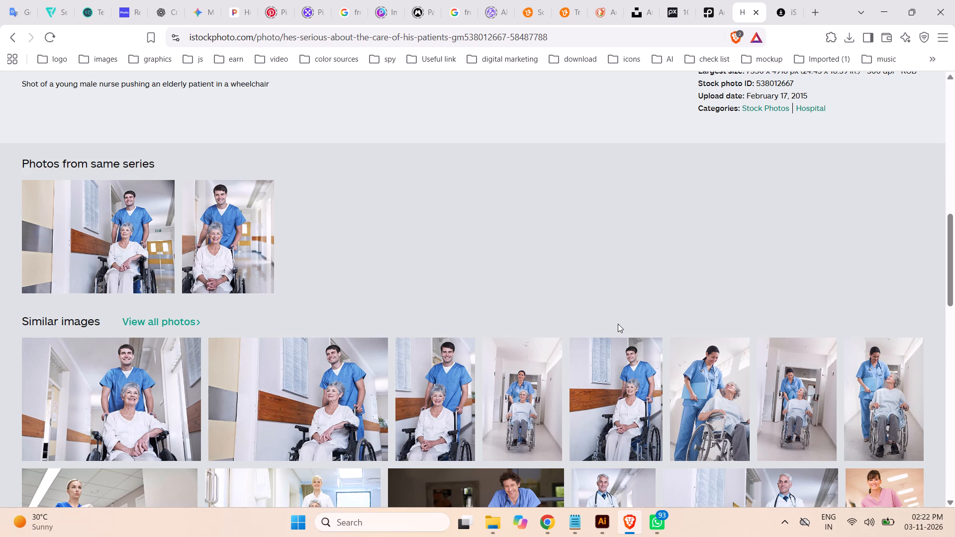
pyautogui.scroll(-3, 618, 324)
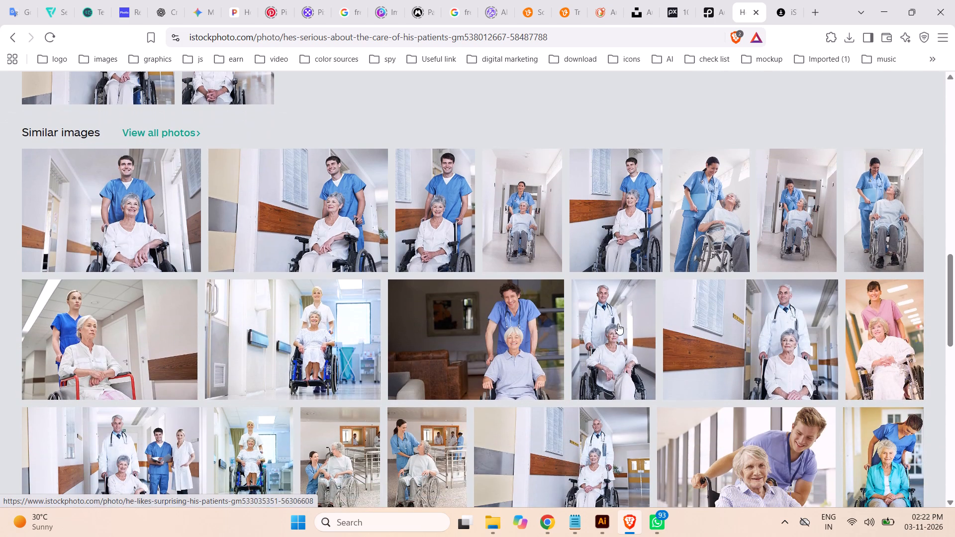
pyautogui.scroll(3, 618, 324)
pyautogui.scroll(-3, 618, 324)
pyautogui.scroll(2, 618, 324)
pyautogui.moveTo(950, 294); pyautogui.dragTo(950, 225)
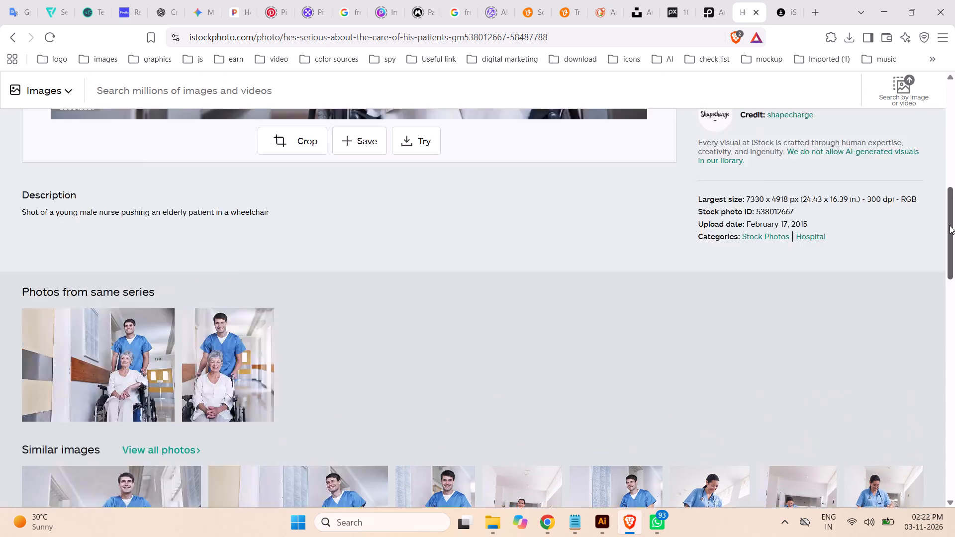
pyautogui.moveTo(950, 225); pyautogui.dragTo(933, 131)
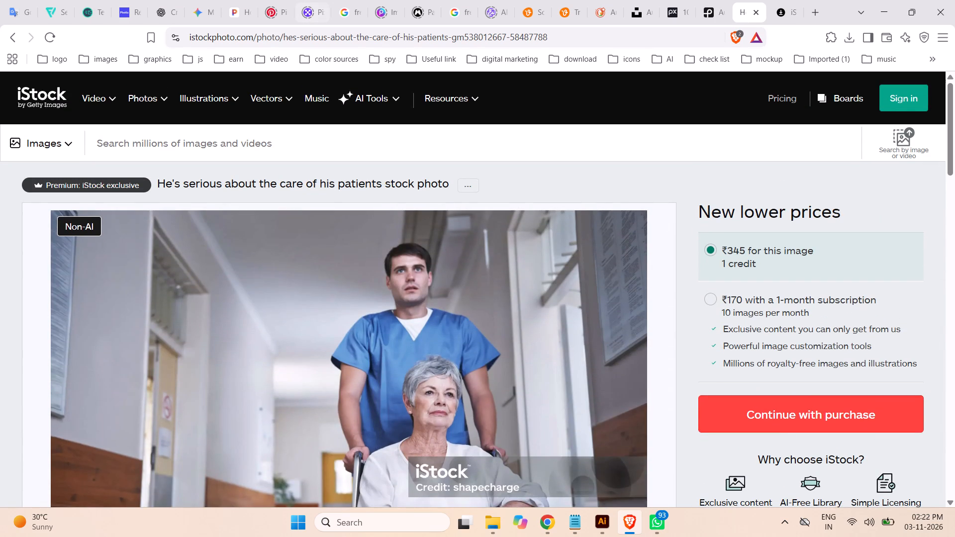
# Copy the male-nurse wheelchair photo's page address and submit it to the Steptodown iStock downloader in place of the old link.
pyautogui.click(374, 30)
pyautogui.hotkey('ctrl', 'c')
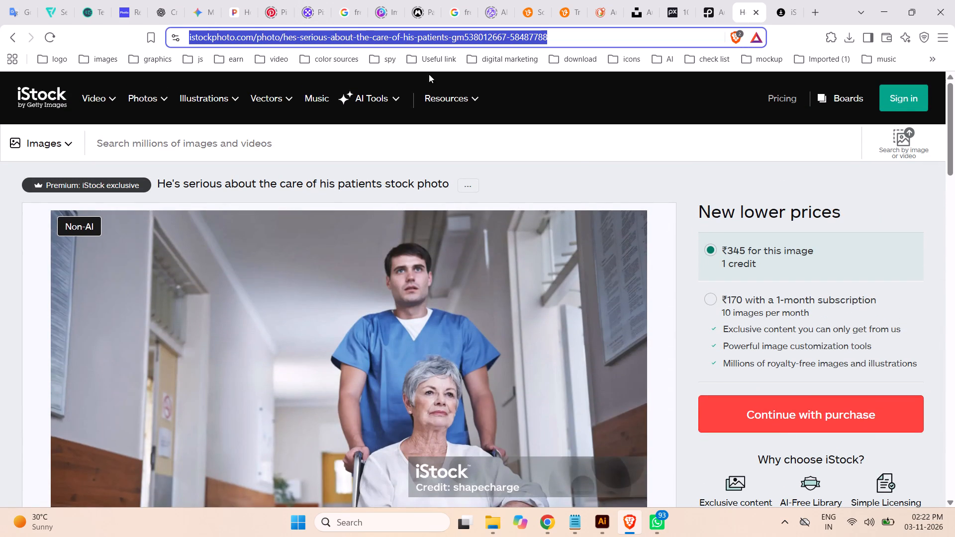
pyautogui.click(780, 8)
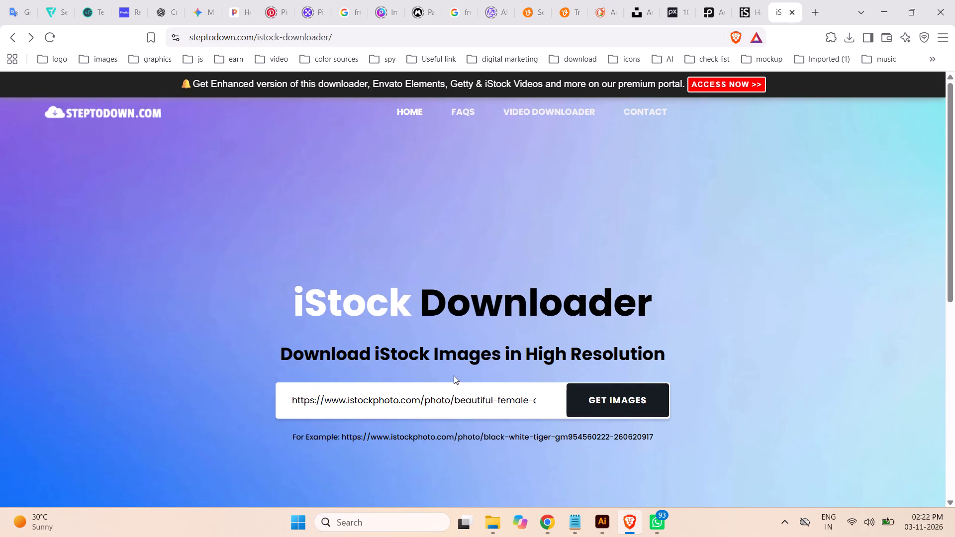
pyautogui.click(450, 397)
pyautogui.hotkey('ctrl', 'a')
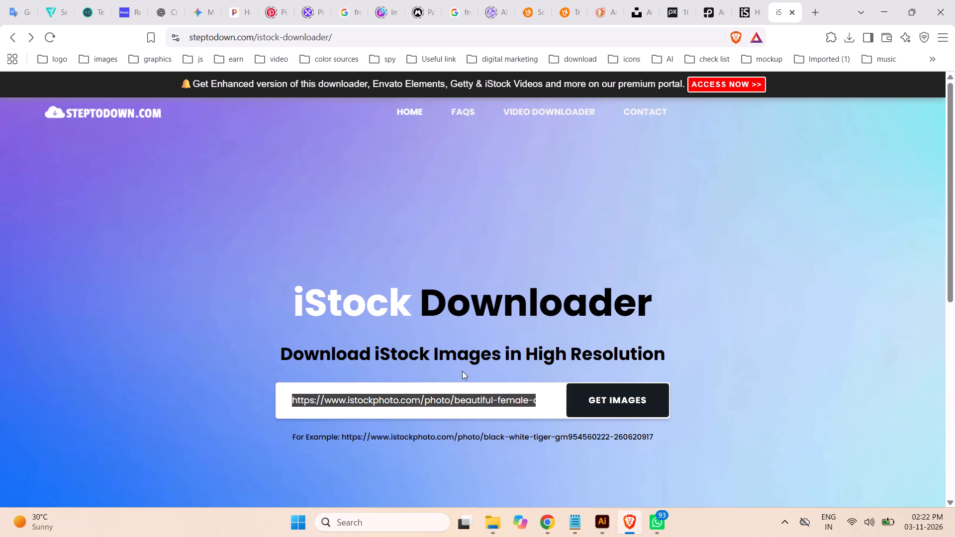
pyautogui.hotkey('ctrl', 'v')
pyautogui.click(610, 405)
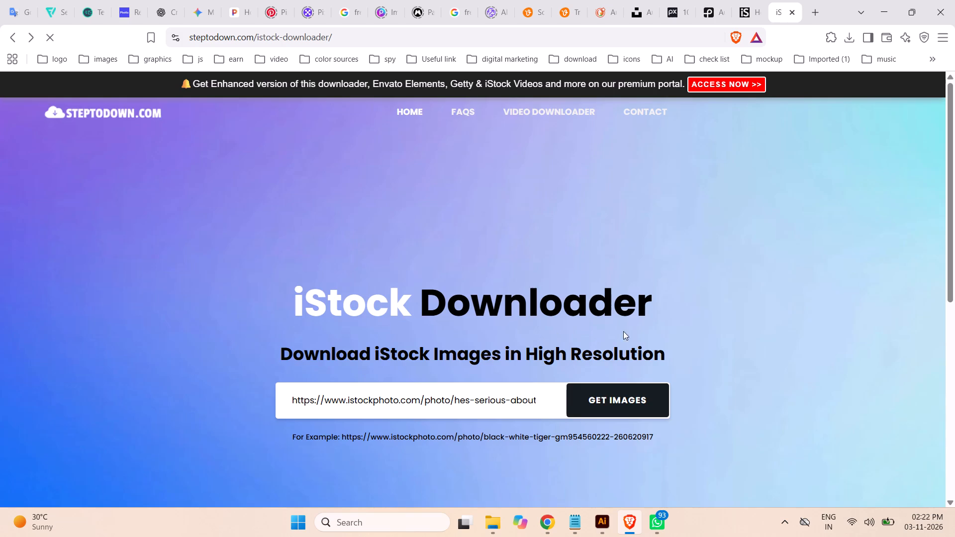
# Review the retrieved image of the male nurse with the elderly wheelchair patient and download it.
pyautogui.scroll(-1, 725, 333)
pyautogui.scroll(1, 729, 333)
pyautogui.scroll(-4, 738, 333)
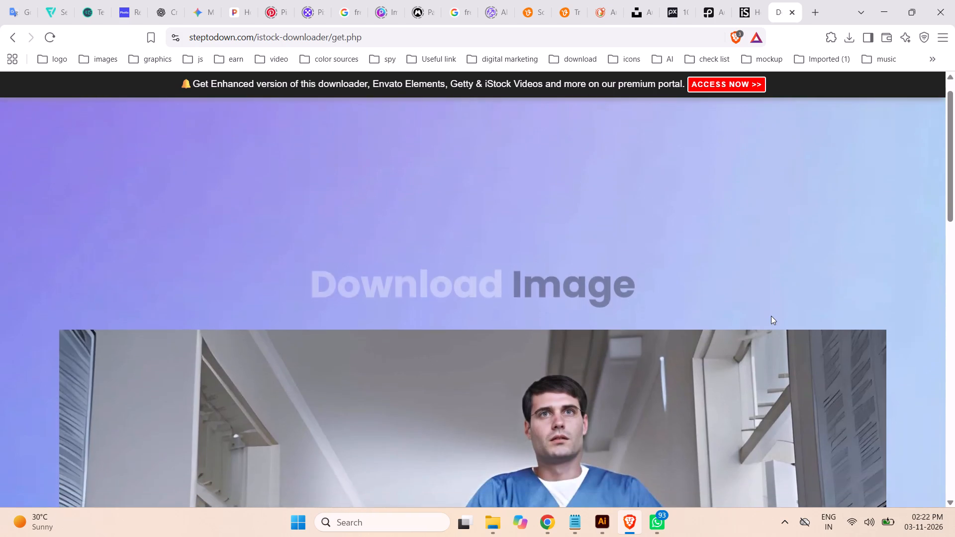
pyautogui.scroll(-5, 771, 316)
pyautogui.scroll(3, 765, 313)
pyautogui.scroll(-1, 763, 313)
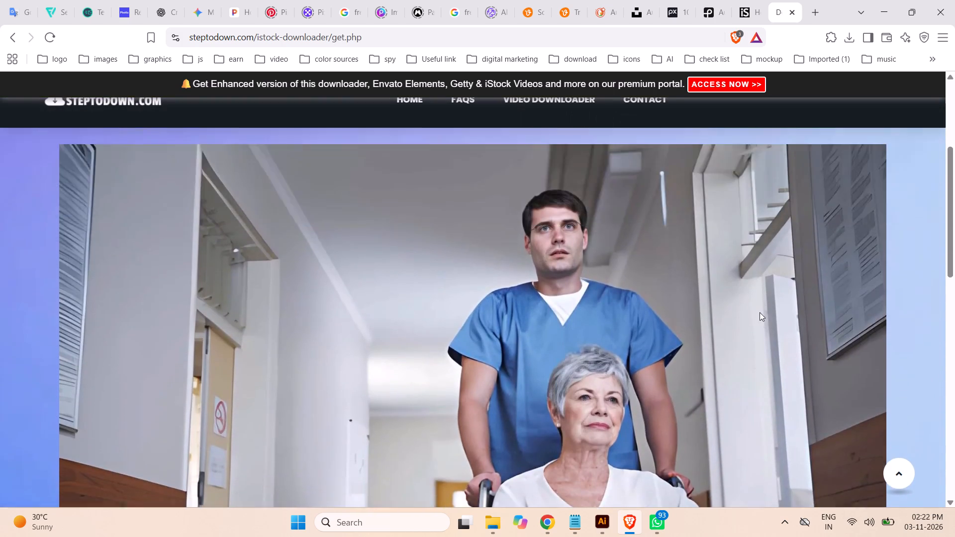
pyautogui.scroll(-5, 760, 312)
pyautogui.scroll(3, 694, 306)
pyautogui.scroll(-1, 694, 306)
pyautogui.scroll(1, 694, 306)
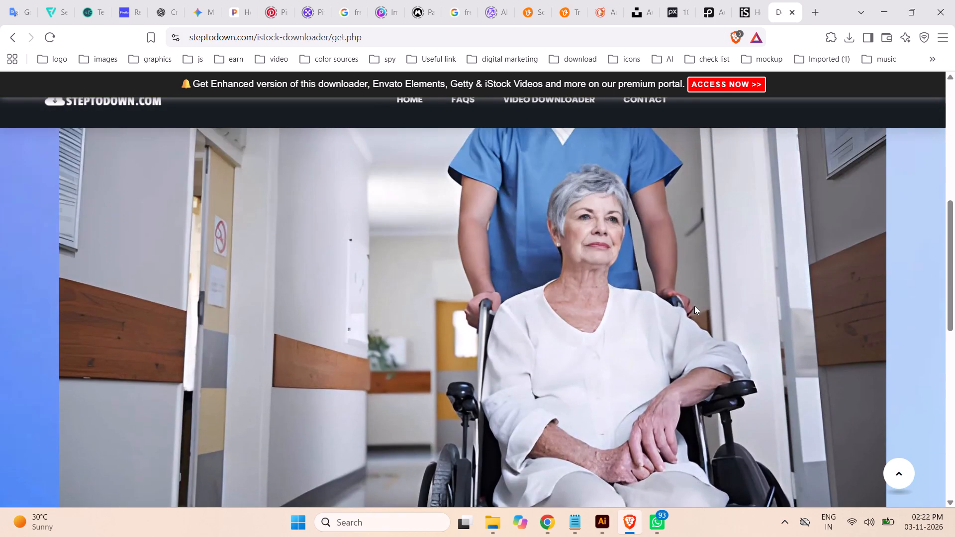
pyautogui.scroll(-4, 583, 339)
pyautogui.click(458, 370)
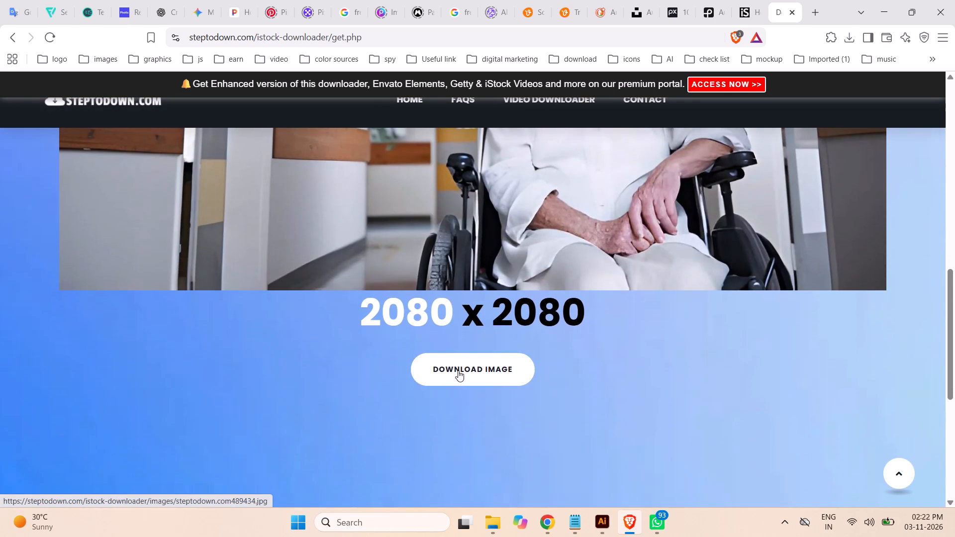
# Move the downloaded steptodown.com489434.jpg from Downloads into the Health Services folder.
pyautogui.click(498, 522)
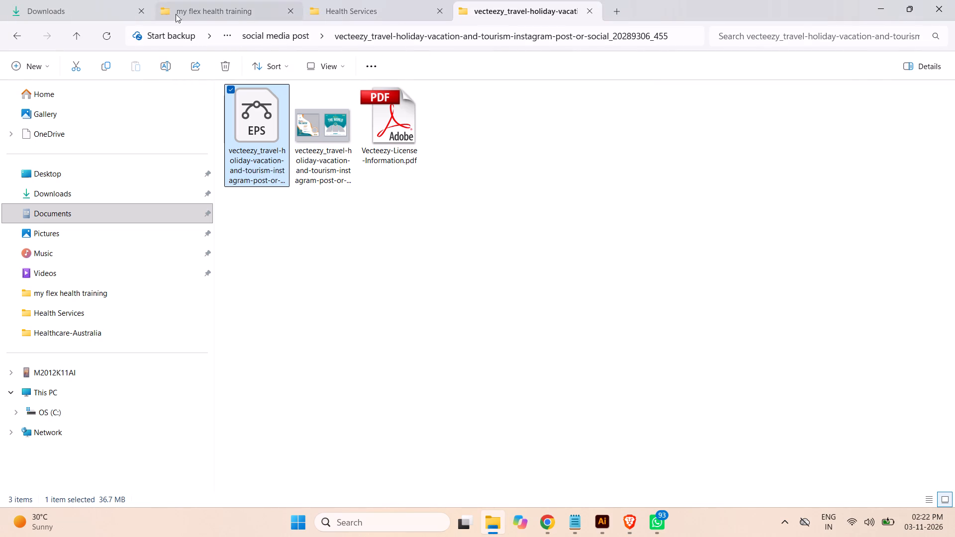
pyautogui.click(56, 12)
pyautogui.click(384, 152)
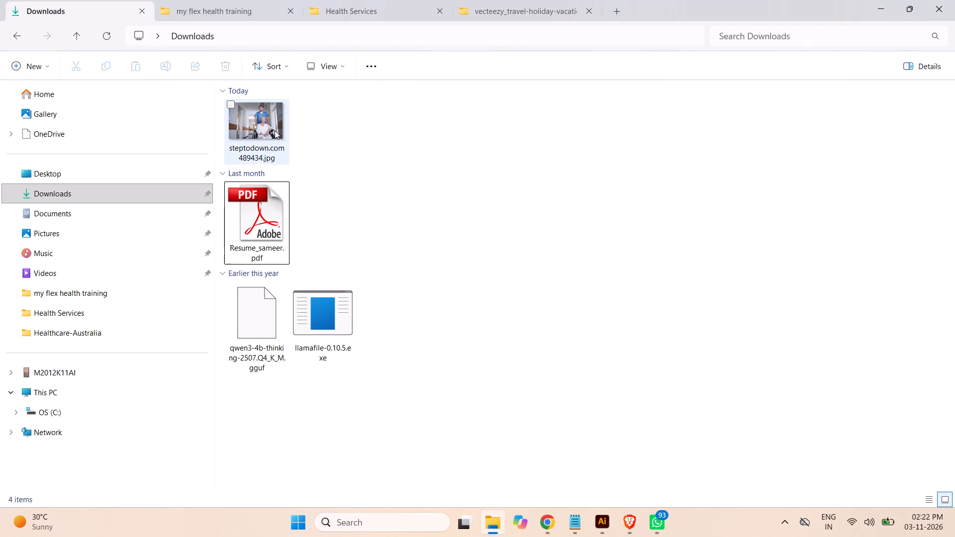
pyautogui.click(274, 130)
pyautogui.hotkey('ctrl', 'x')
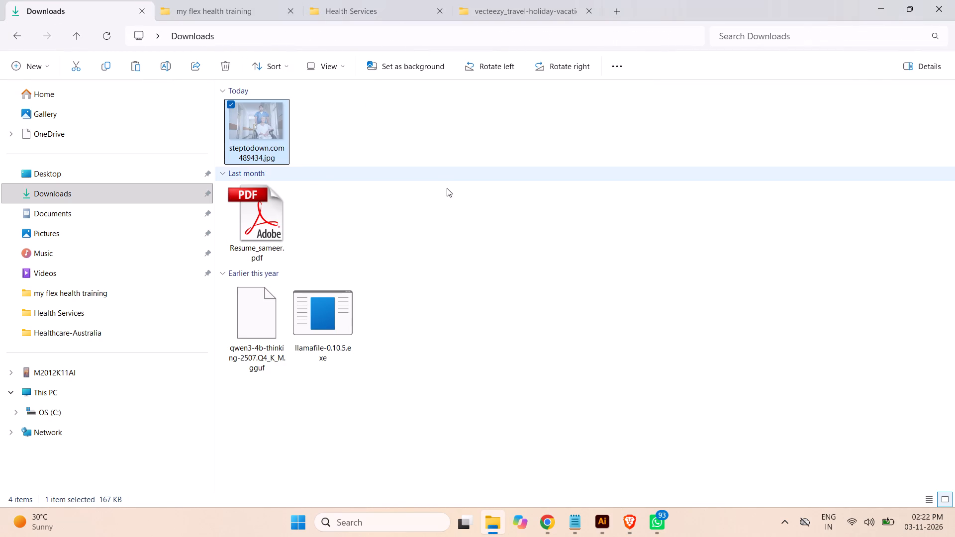
pyautogui.click(378, 8)
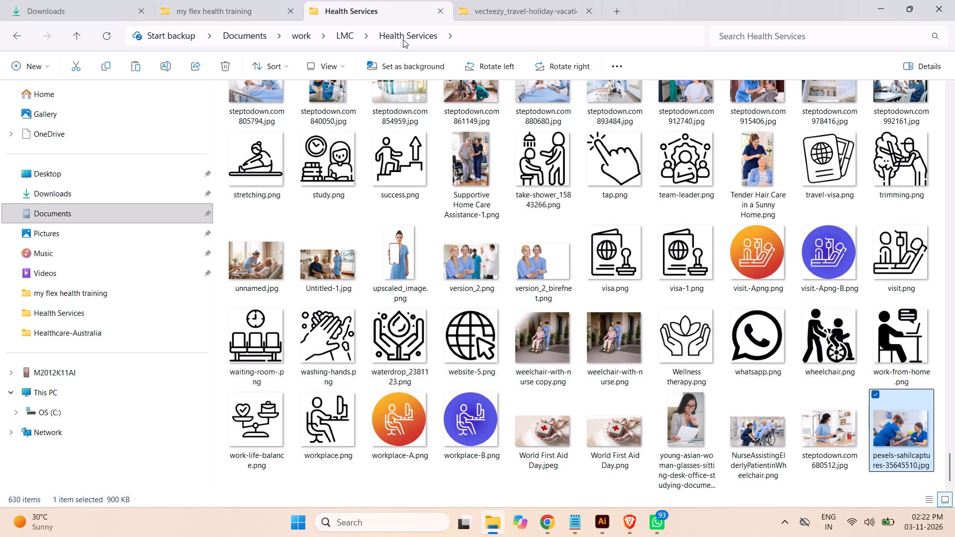
pyautogui.hotkey('ctrl', 'v')
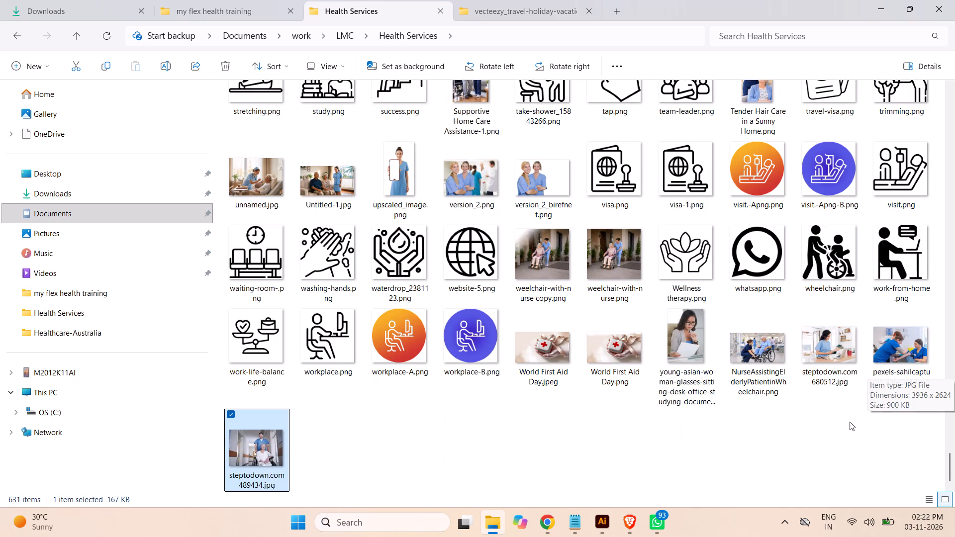
# Place steptodown.com489434.jpg in the Illustrator training post and move it into the background copy 12 sublayer, above its rectangle.
pyautogui.moveTo(272, 459); pyautogui.dragTo(271, 458)
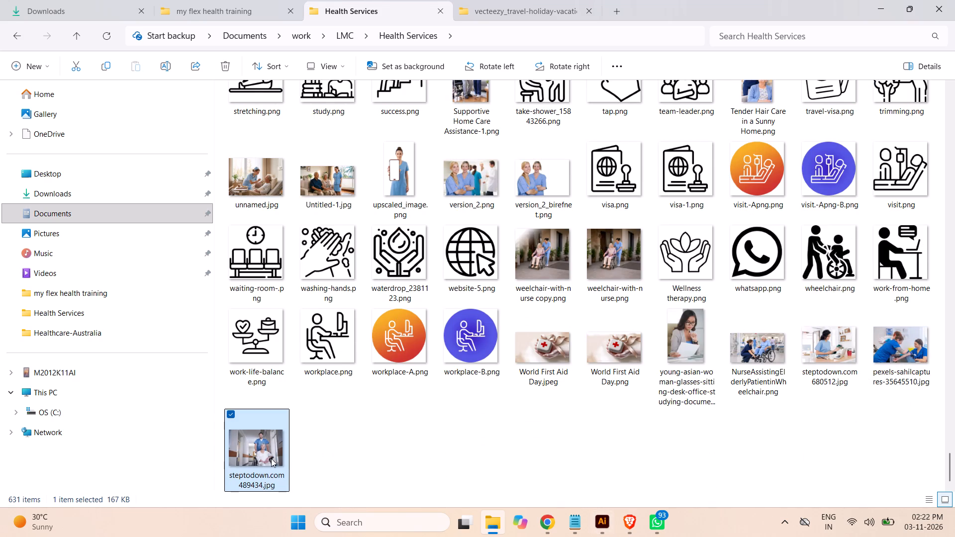
pyautogui.moveTo(271, 458); pyautogui.dragTo(463, 345)
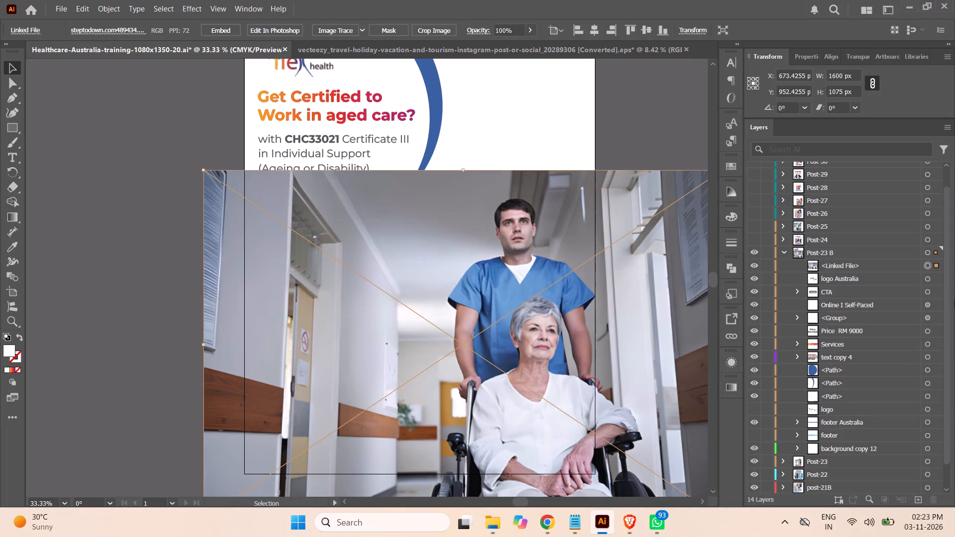
pyautogui.click(798, 448)
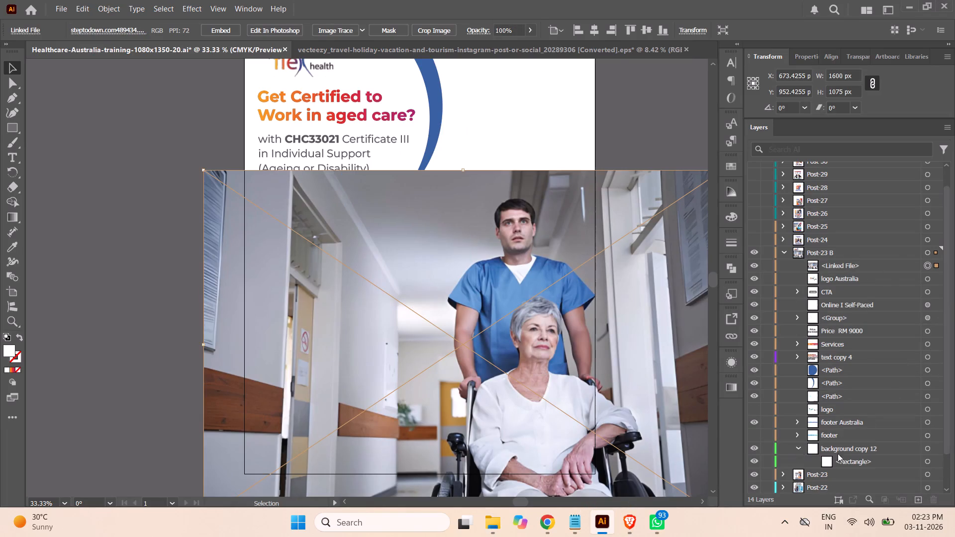
pyautogui.click(859, 268)
pyautogui.moveTo(858, 265); pyautogui.dragTo(858, 288)
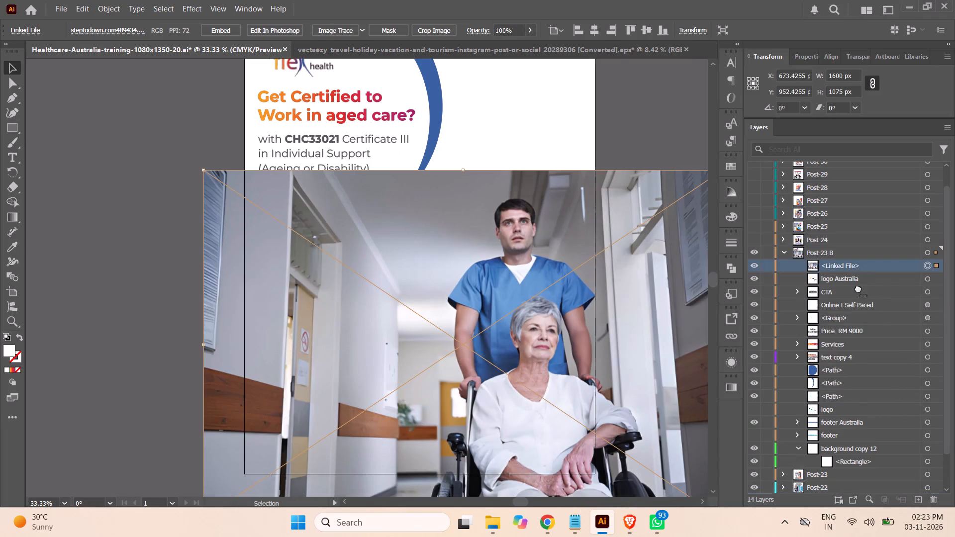
pyautogui.moveTo(858, 288); pyautogui.dragTo(843, 453)
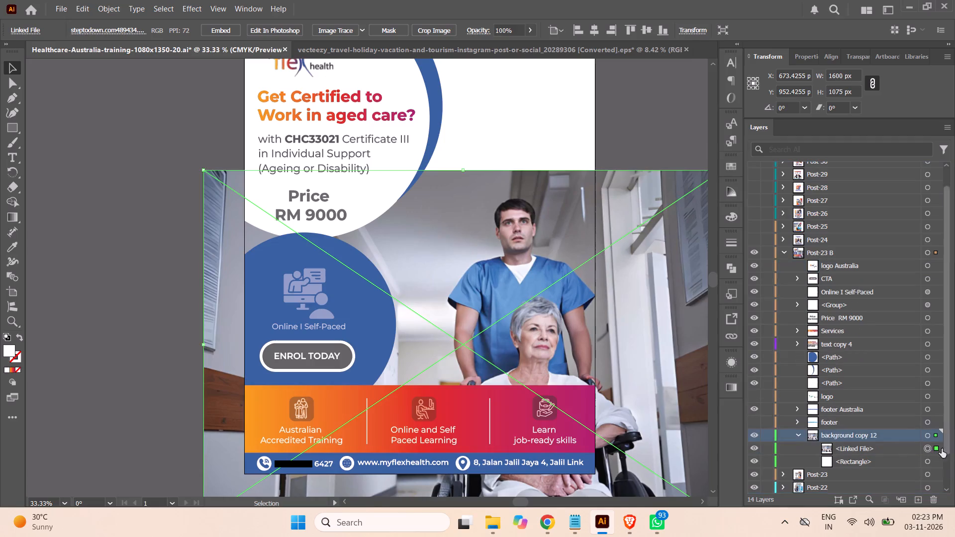
# Move the photo up to fill the area above the gradient services band and enlarge it to about 1625 × 1092 px.
pyautogui.hotkey('ctrl', '-')
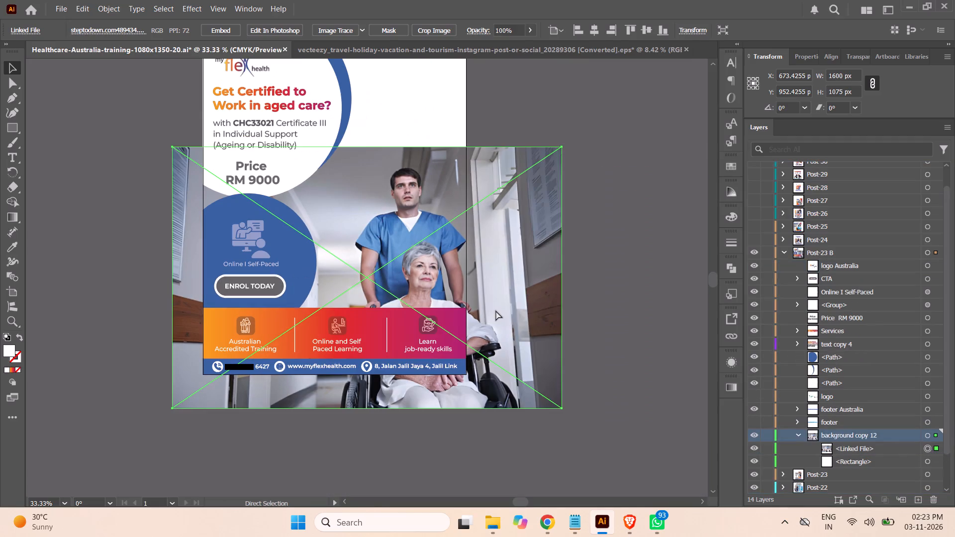
pyautogui.moveTo(512, 271); pyautogui.dragTo(506, 250)
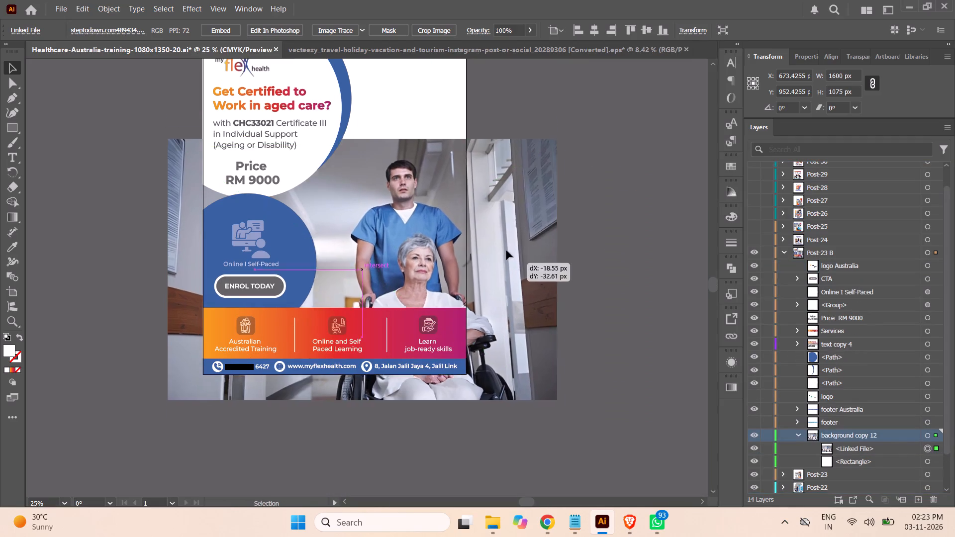
pyautogui.moveTo(506, 250); pyautogui.dragTo(495, 169)
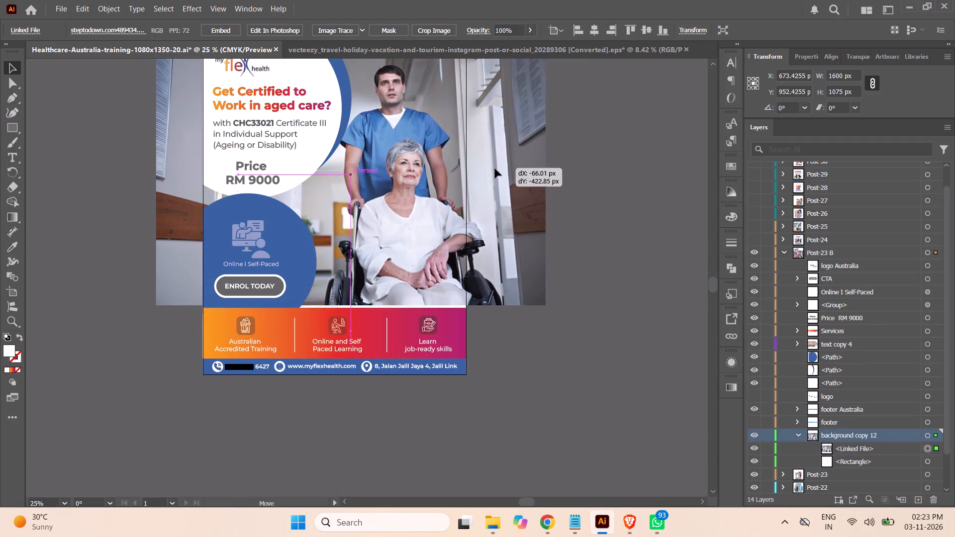
pyautogui.moveTo(495, 169); pyautogui.dragTo(492, 172)
pyautogui.scroll(3, 650, 248)
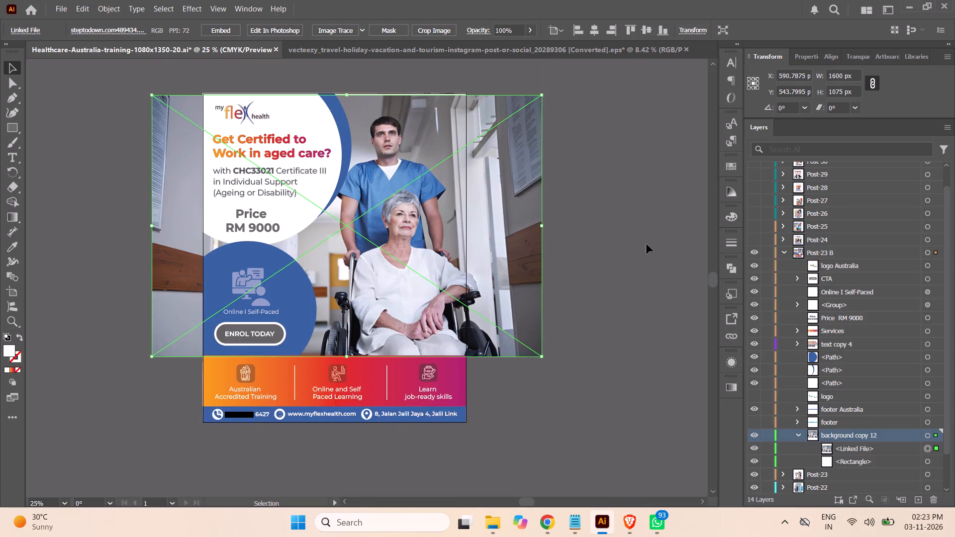
pyautogui.scroll(2, 647, 244)
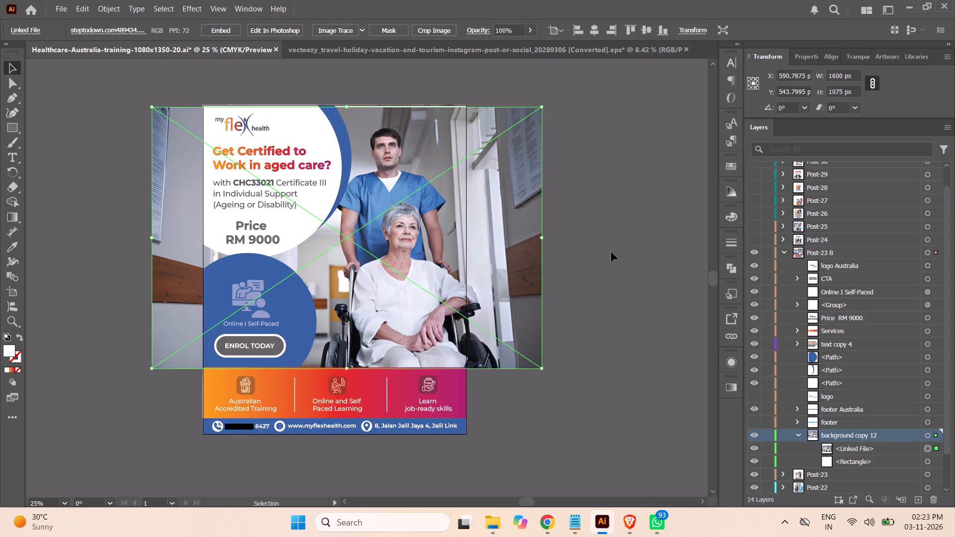
pyautogui.scroll(2, 611, 252)
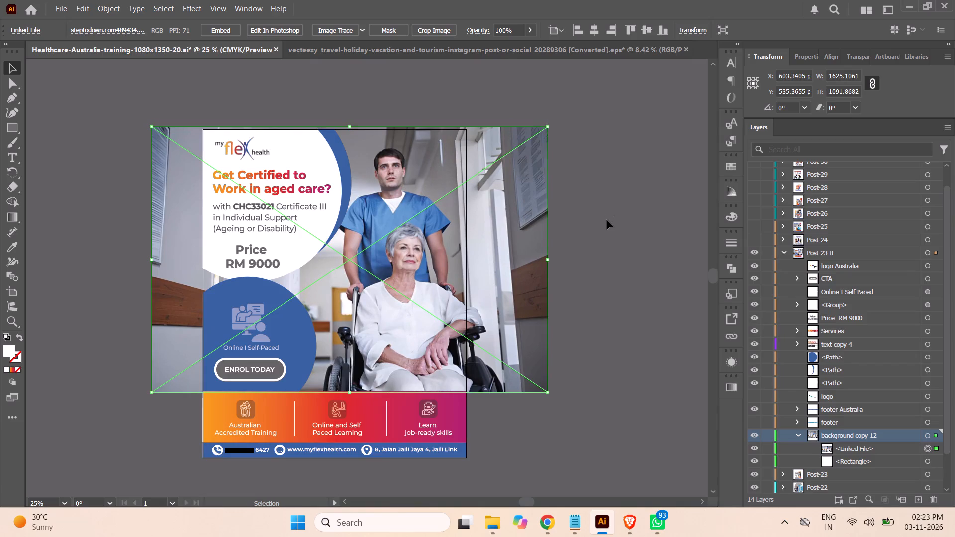
pyautogui.press('Return')
pyautogui.click(543, 358)
# Duplicate the white background rectangle, stack the copy above the nurse photo, and make a clipping mask from the two.
pyautogui.click(874, 461)
pyautogui.moveTo(873, 460); pyautogui.dragTo(917, 498)
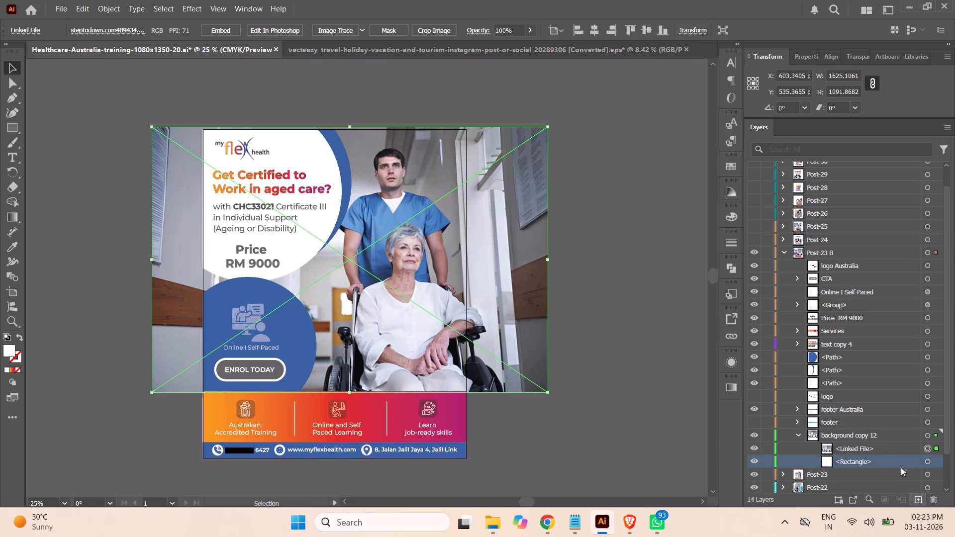
pyautogui.moveTo(898, 462); pyautogui.dragTo(919, 499)
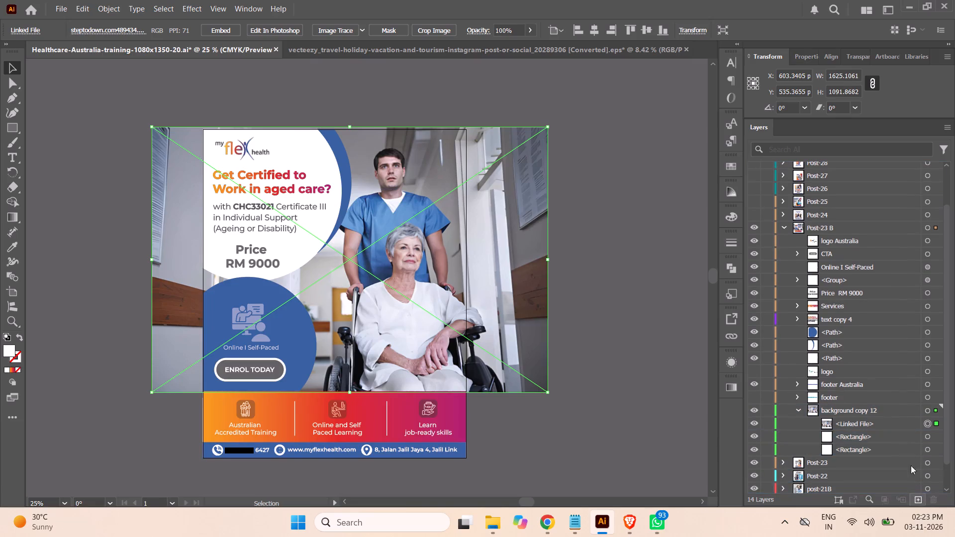
pyautogui.click(877, 437)
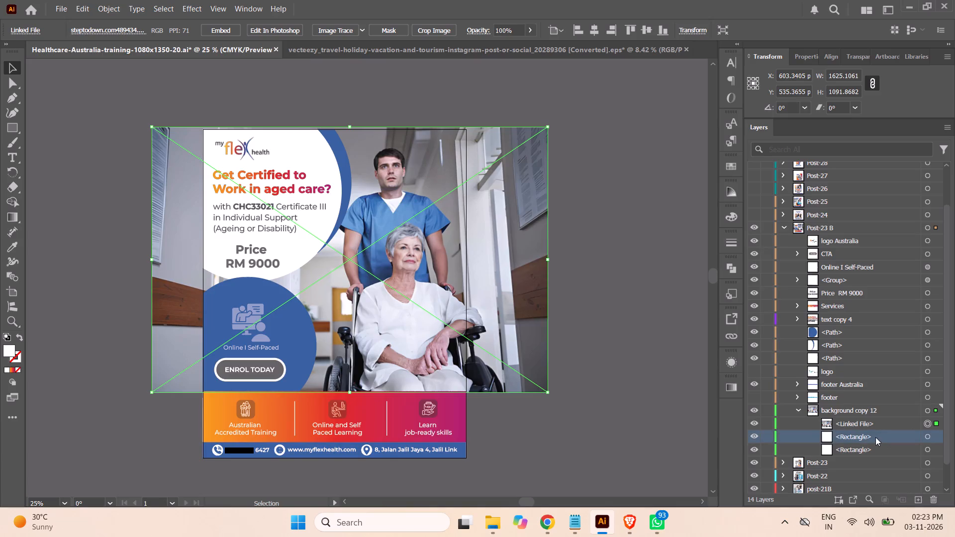
pyautogui.moveTo(875, 437); pyautogui.dragTo(877, 418)
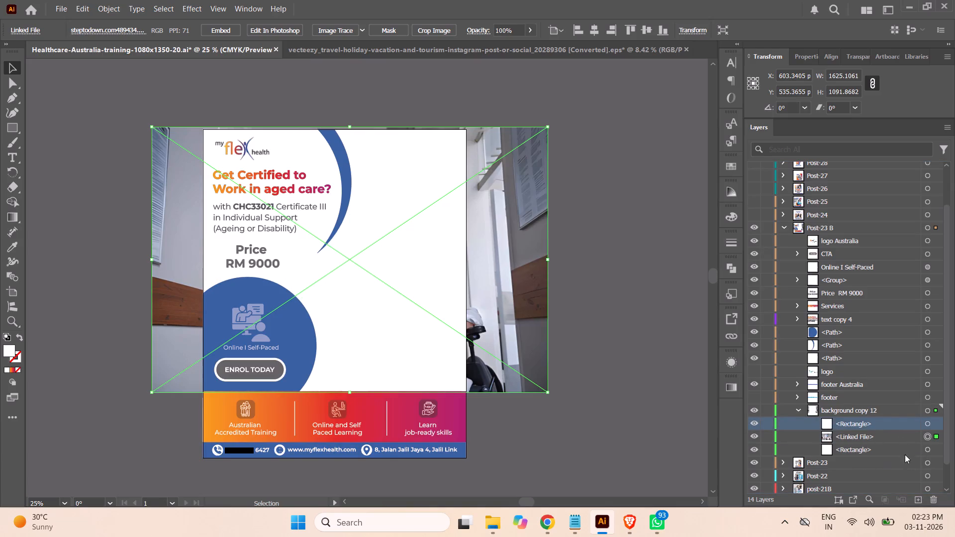
pyautogui.keyDown('shift'); pyautogui.click(927, 421); pyautogui.keyUp('shift')
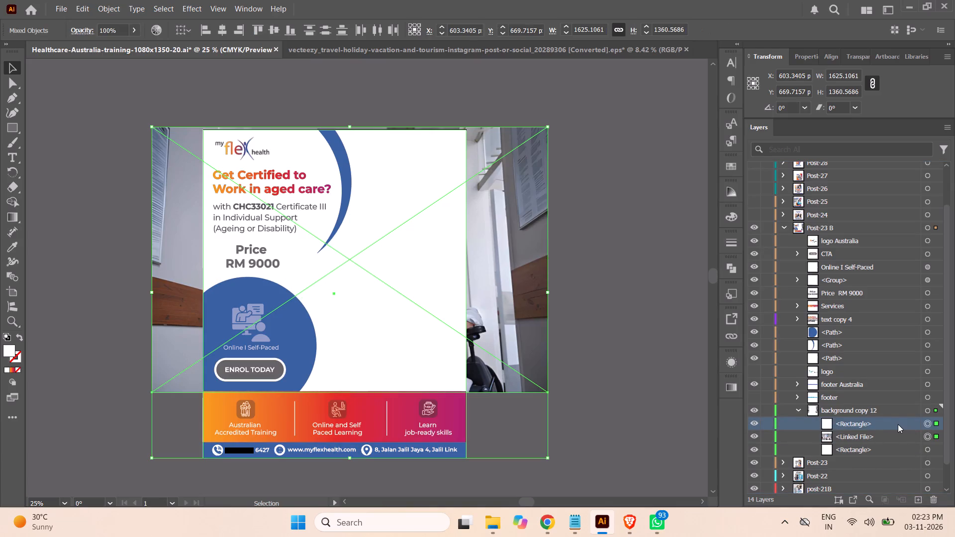
pyautogui.click(898, 424)
pyautogui.keyDown('shift'); pyautogui.click(889, 438); pyautogui.keyUp('shift')
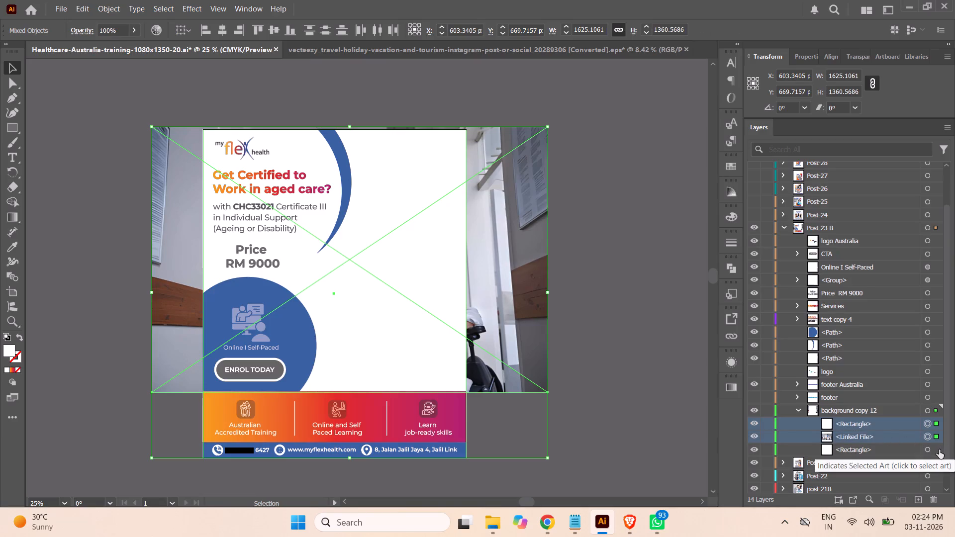
pyautogui.hotkey('ctrl', '7')
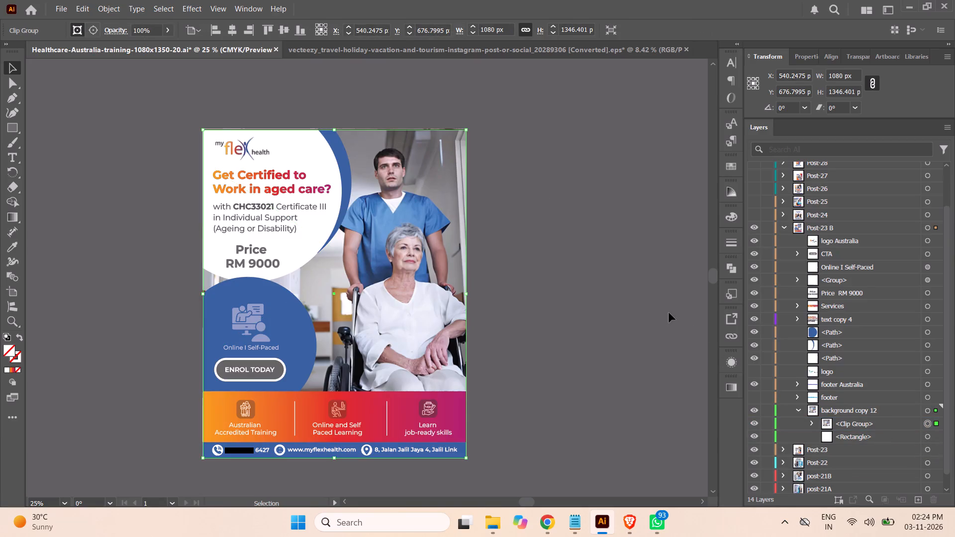
pyautogui.click(669, 312)
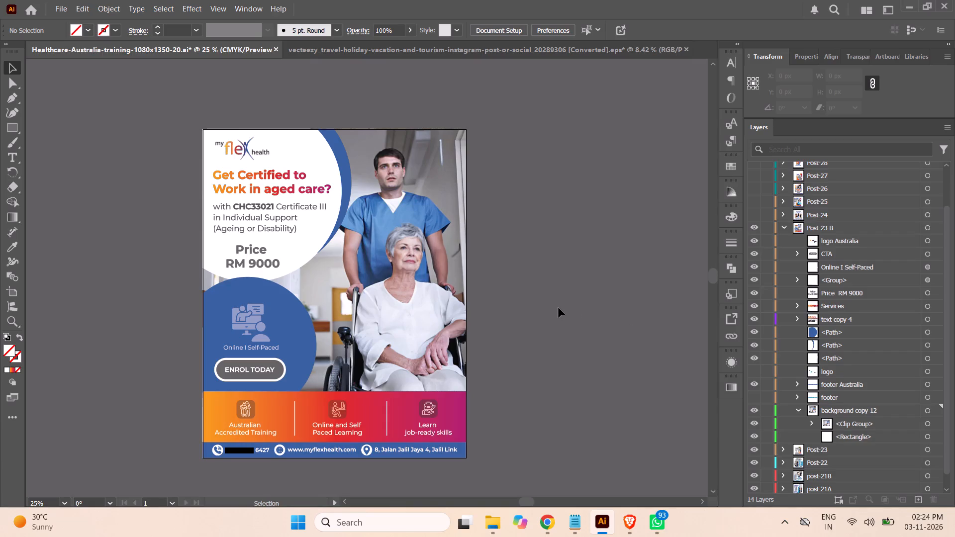
# Extend the clipping rectangle's upper edge to the artboard's top edge, making it about 1350 px high.
pyautogui.click(811, 422)
pyautogui.click(928, 450)
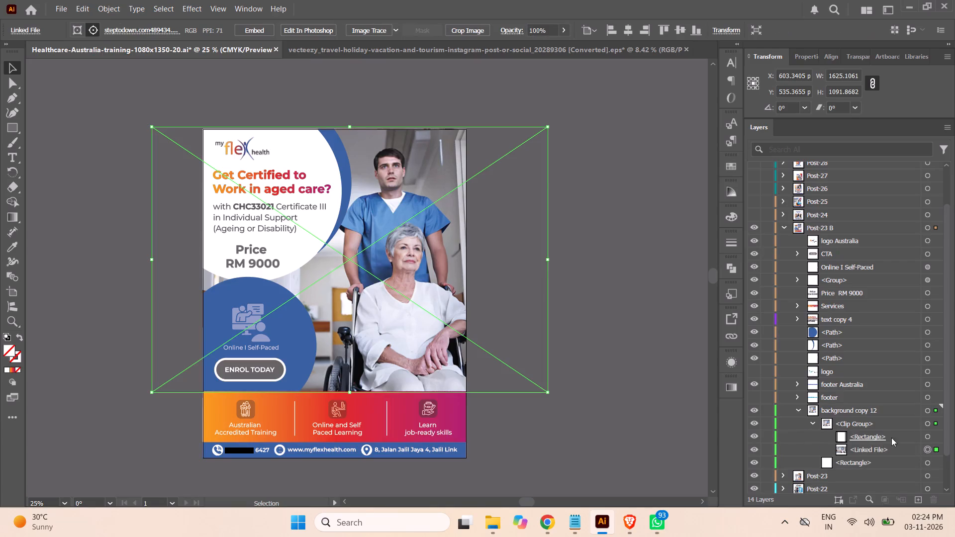
pyautogui.click(629, 300)
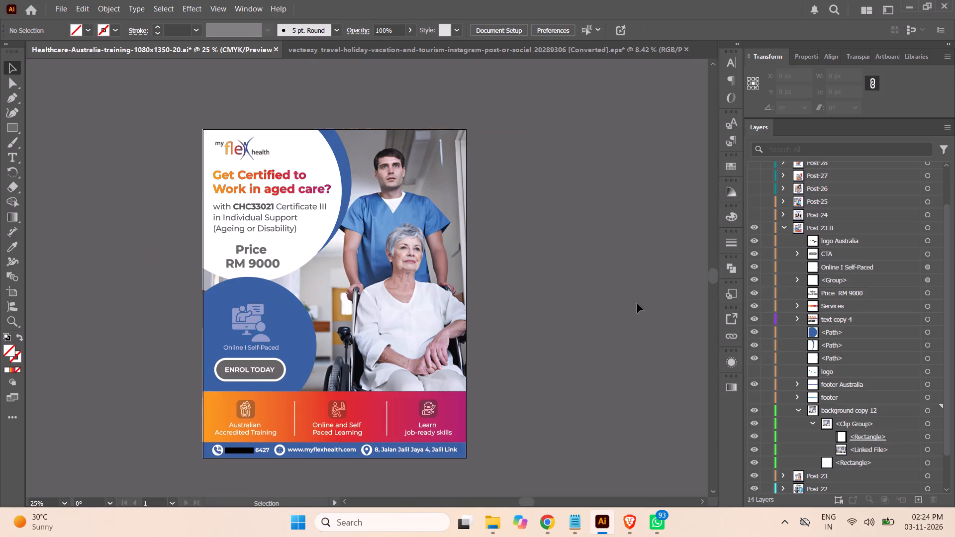
pyautogui.hotkey('ctrl', '=')
pyautogui.hotkey('ctrl', '=')
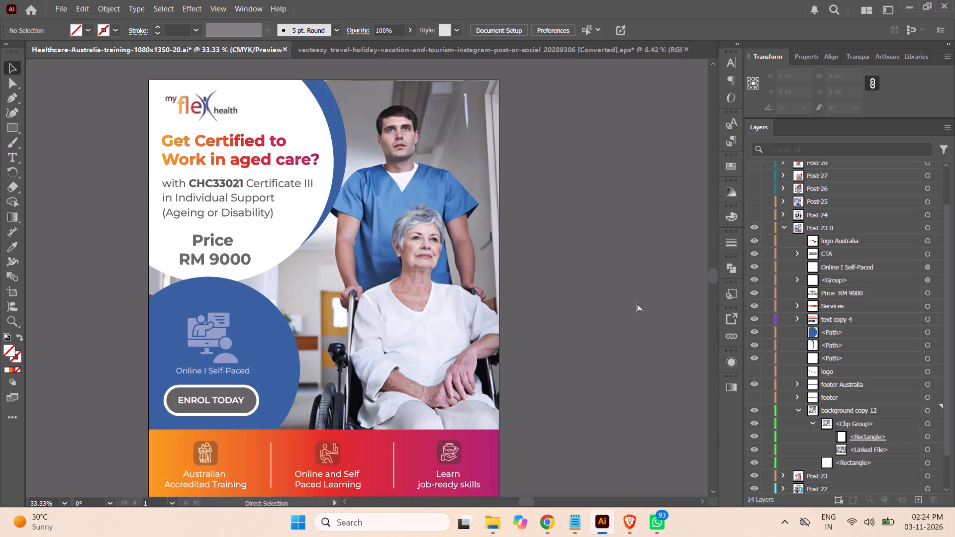
pyautogui.scroll(2, 630, 253)
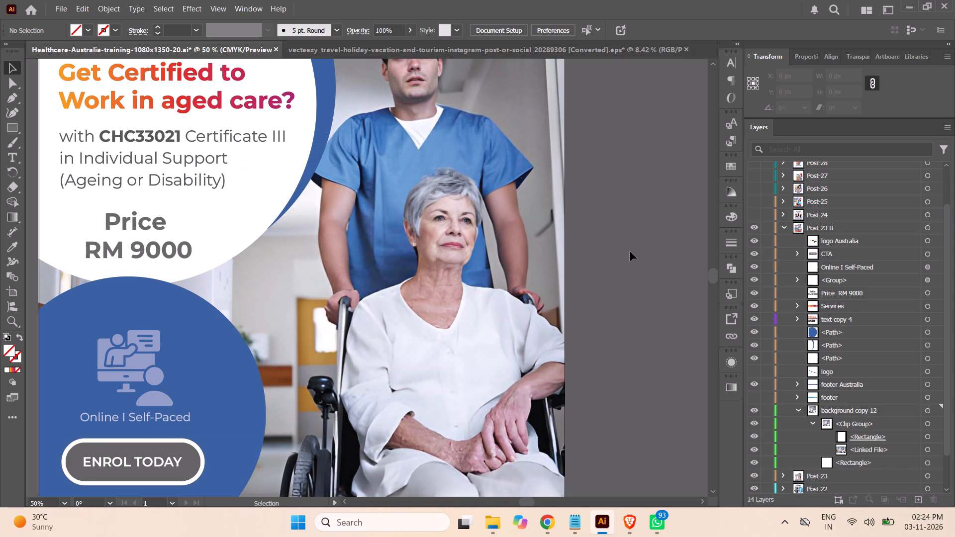
pyautogui.scroll(10, 630, 252)
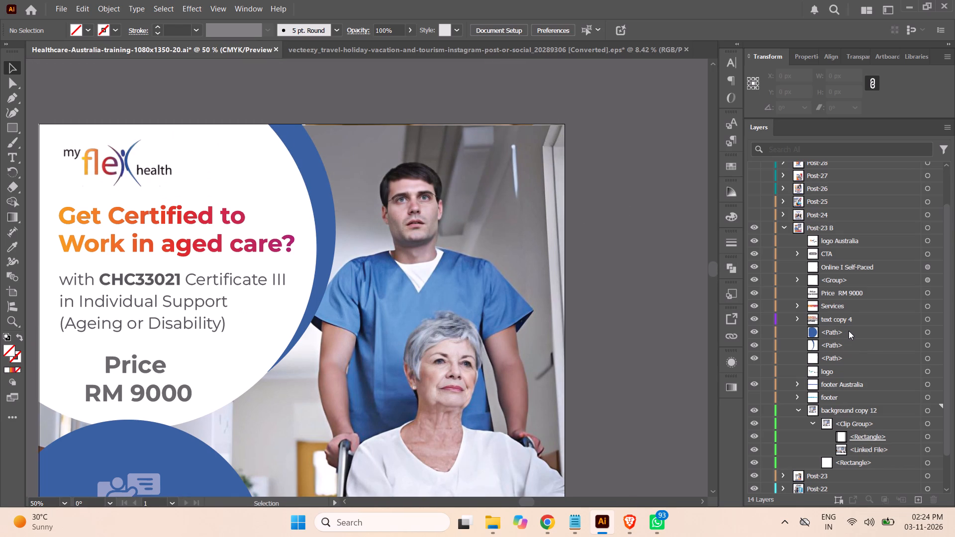
pyautogui.click(927, 435)
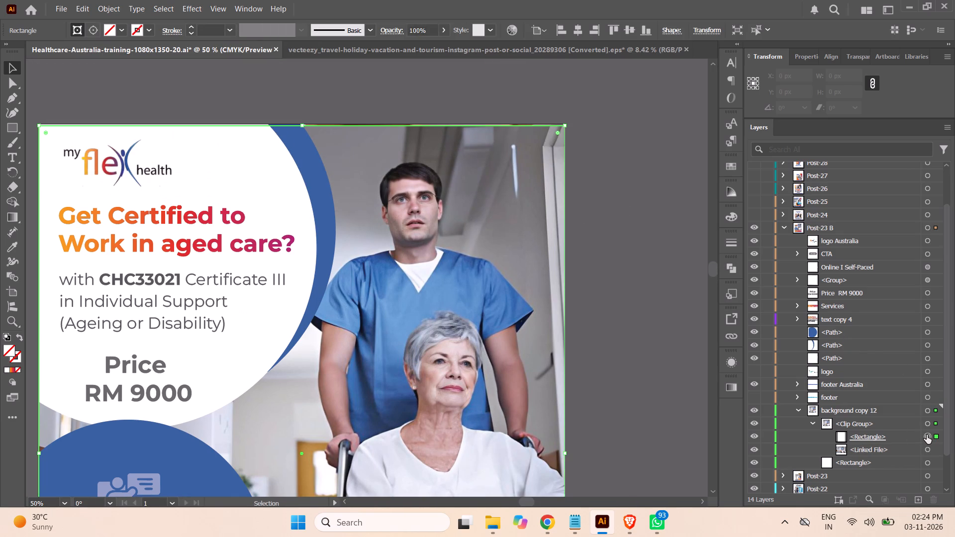
pyautogui.click(301, 126)
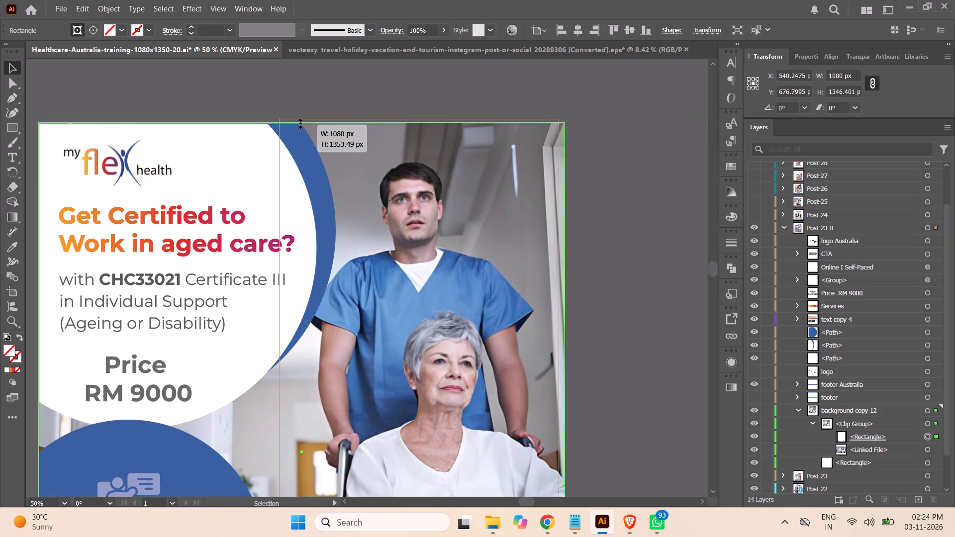
pyautogui.click(619, 100)
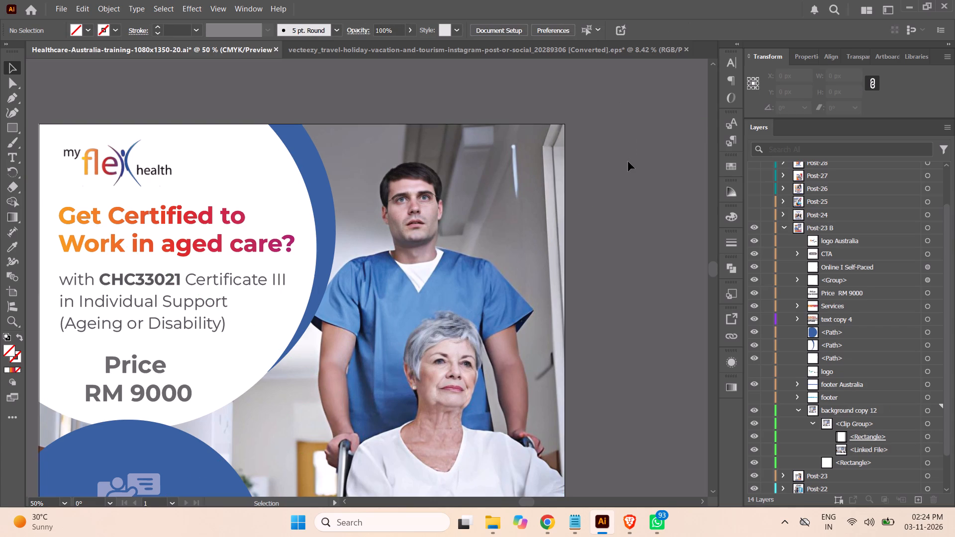
# Move the computer icon group, the Online I Self-Paced text and the ENROL TODAY CTA straight up about 39 px together within the blue circle.
pyautogui.hotkey('ctrl', '-')
pyautogui.hotkey('ctrl', '-')
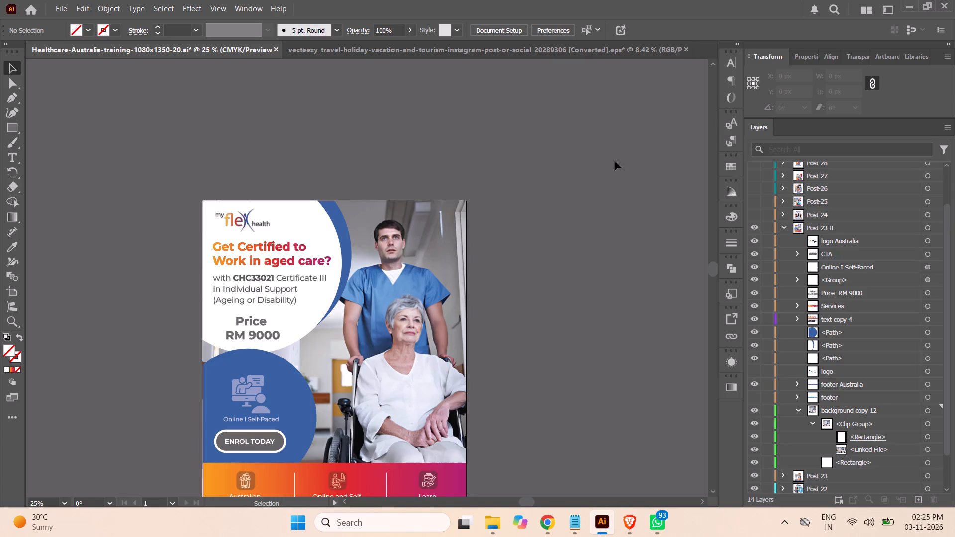
pyautogui.scroll(-5, 616, 157)
pyautogui.scroll(1, 616, 157)
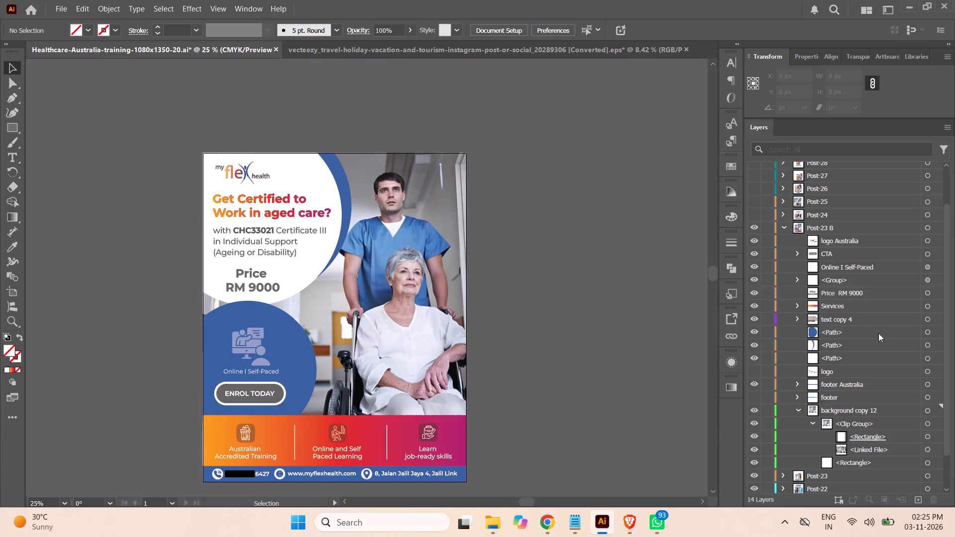
pyautogui.click(927, 279)
pyautogui.keyDown('shift'); pyautogui.click(926, 266); pyautogui.keyUp('shift')
pyautogui.keyDown('shift'); pyautogui.click(927, 253); pyautogui.keyUp('shift')
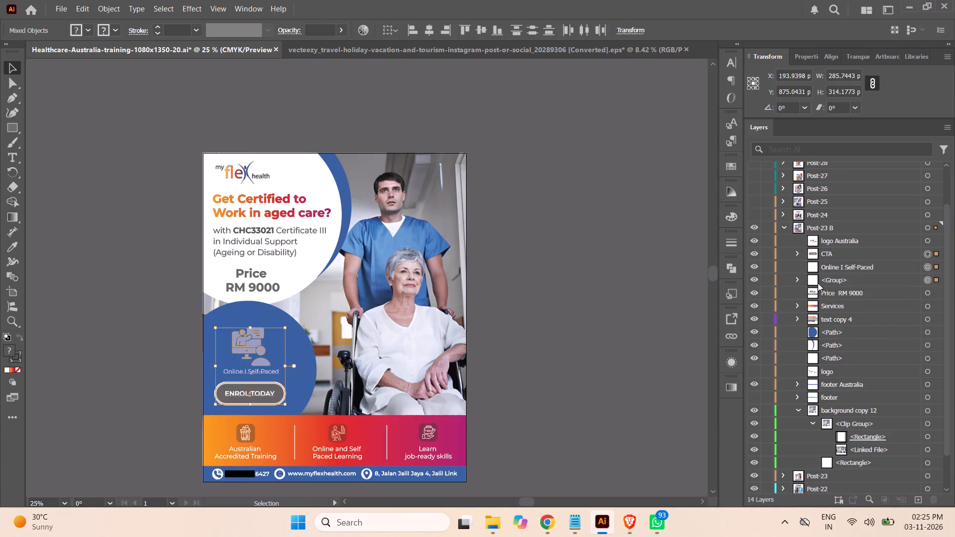
pyautogui.moveTo(264, 383); pyautogui.dragTo(262, 379)
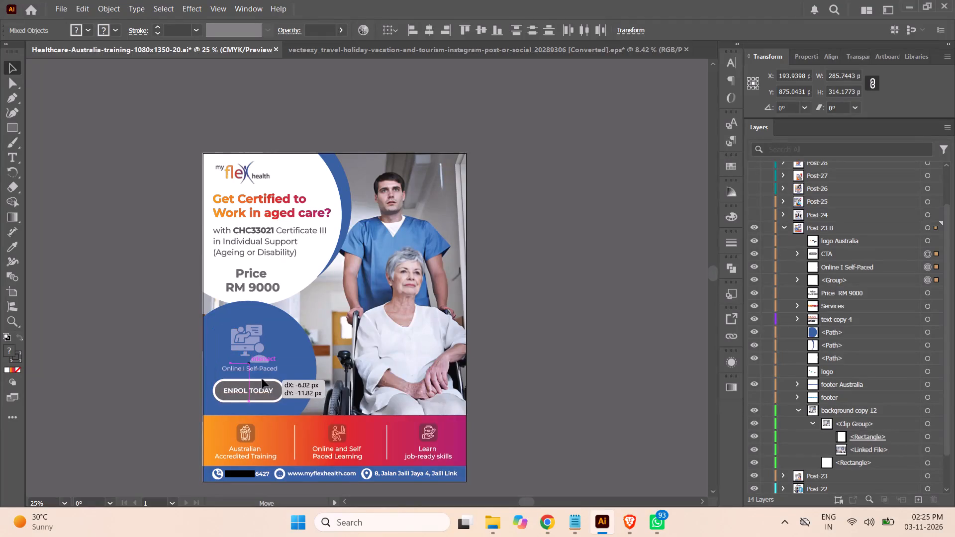
pyautogui.moveTo(262, 379); pyautogui.dragTo(264, 375)
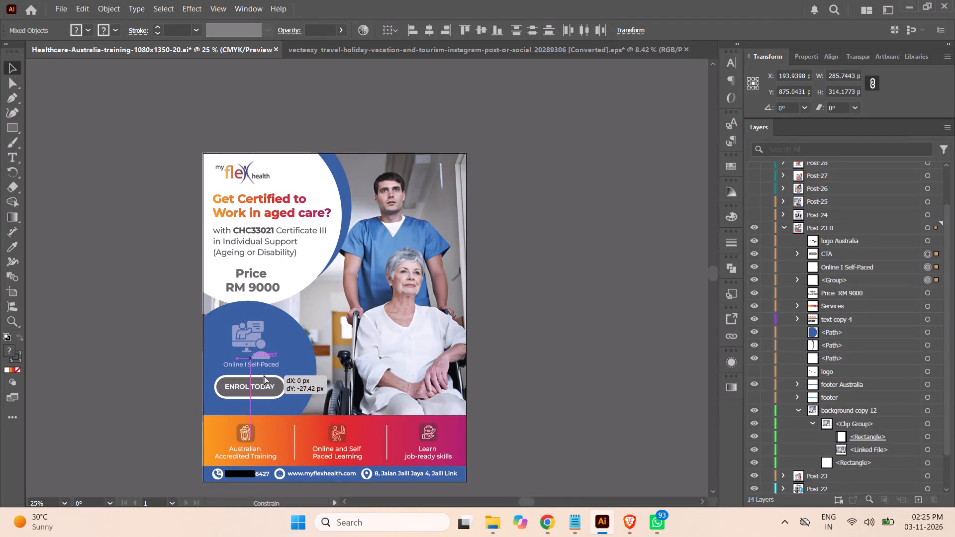
pyautogui.moveTo(264, 375); pyautogui.dragTo(263, 373)
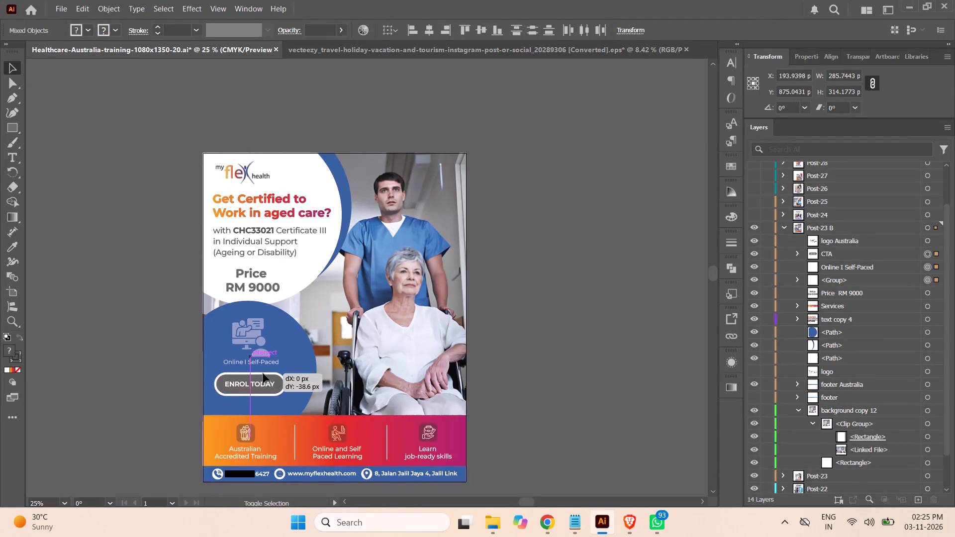
pyautogui.click(590, 315)
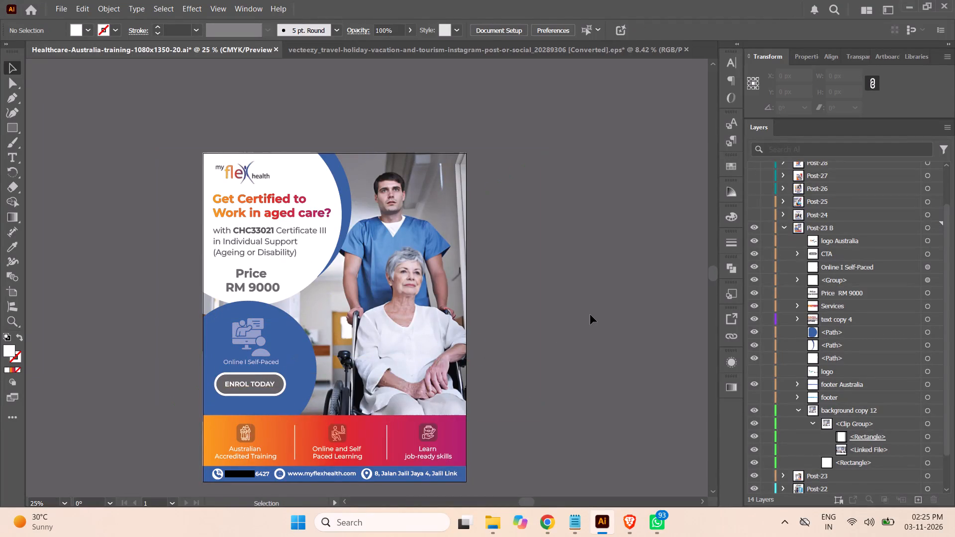
pyautogui.click(590, 315)
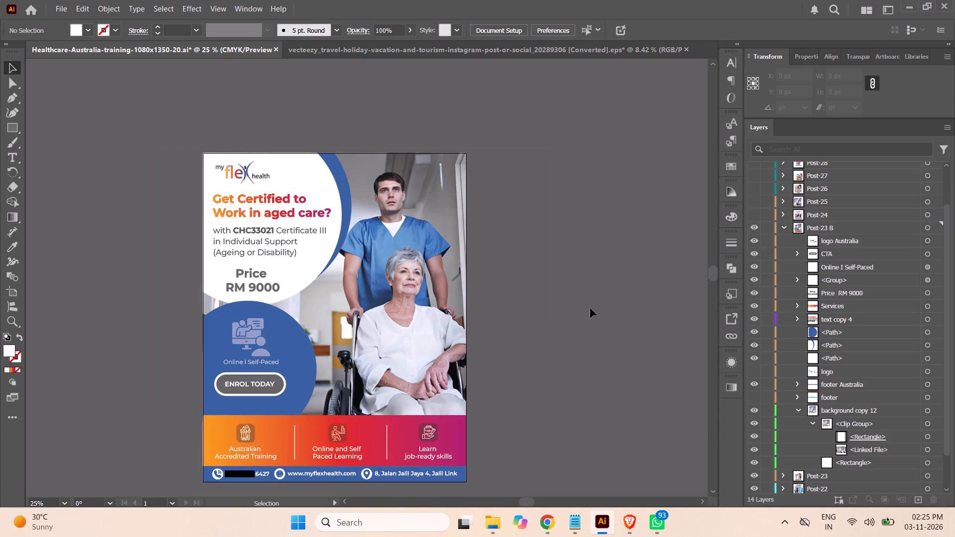
# Switch to the iStock nurse photo page in Brave and look through its same-series and similar images.
pyautogui.click(628, 517)
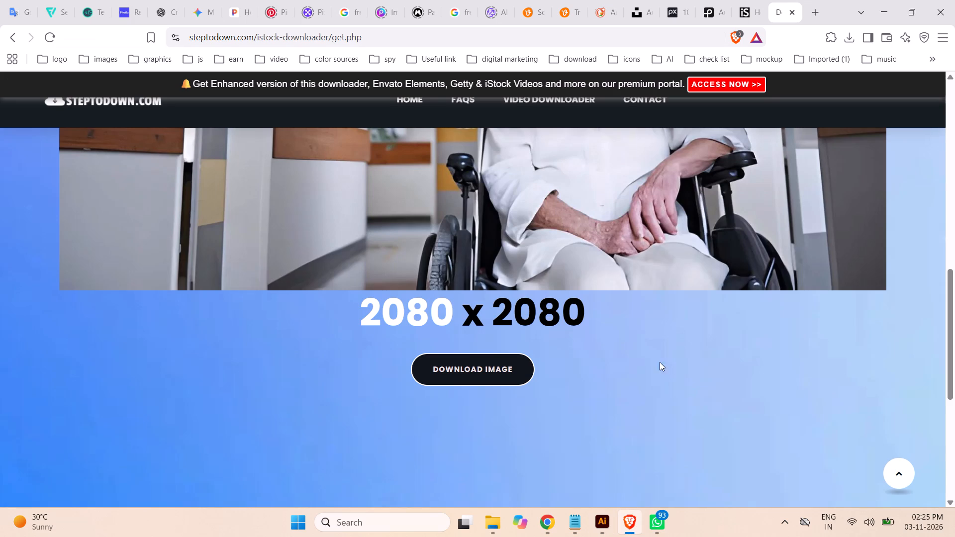
pyautogui.click(7, 37)
pyautogui.click(744, 7)
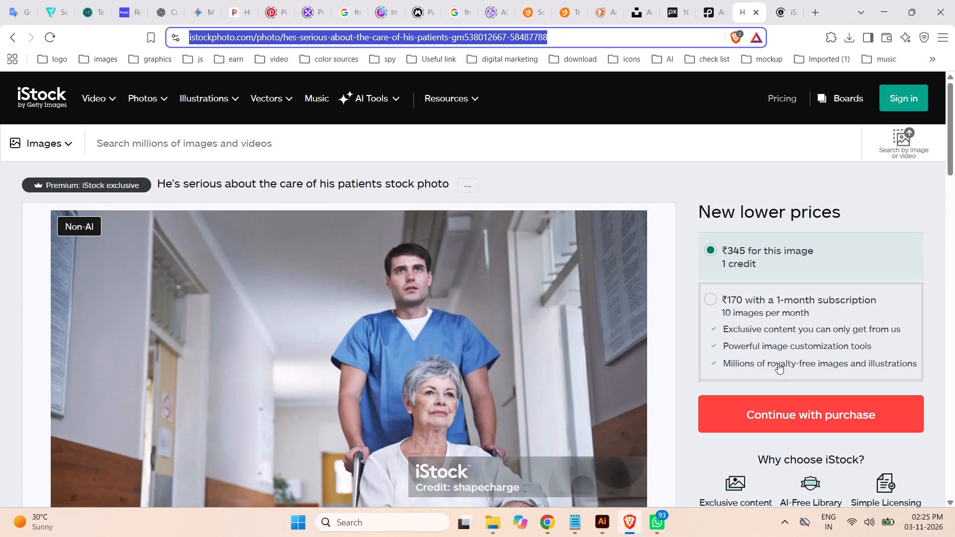
pyautogui.scroll(-2, 548, 309)
pyautogui.scroll(1, 685, 294)
pyautogui.scroll(-3, 685, 294)
pyautogui.scroll(1, 680, 288)
pyautogui.scroll(-3, 678, 286)
pyautogui.scroll(1, 589, 272)
pyautogui.scroll(-4, 589, 272)
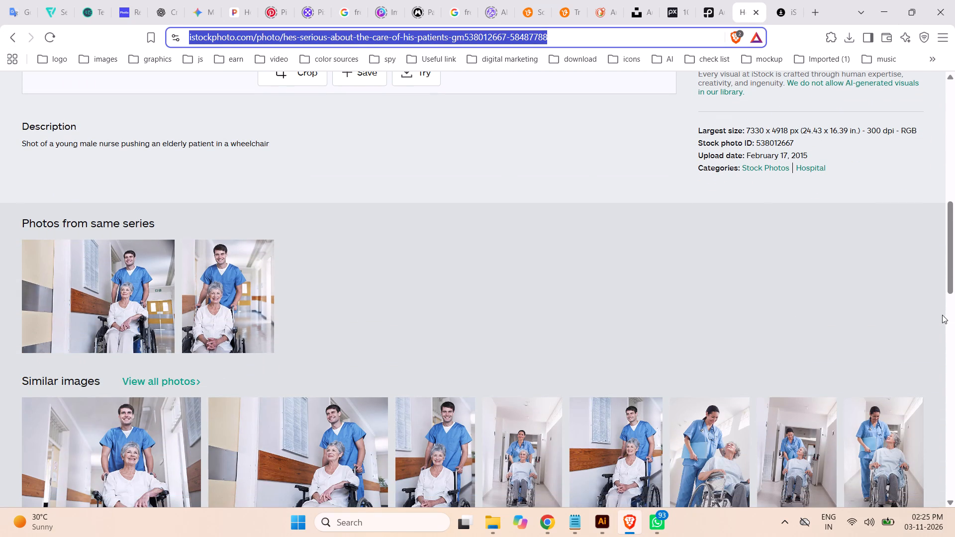
pyautogui.scroll(-2, 949, 314)
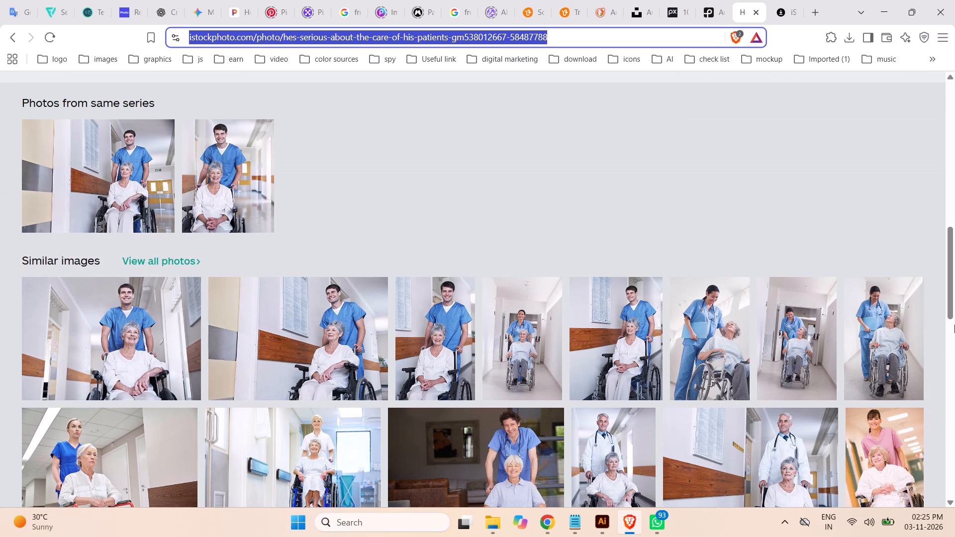
pyautogui.scroll(-4, 954, 325)
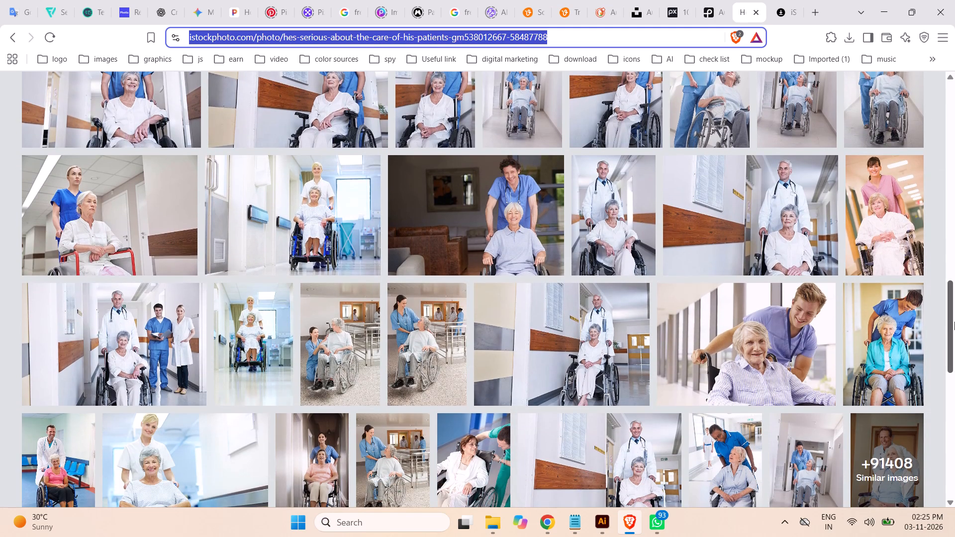
pyautogui.scroll(-3, 954, 319)
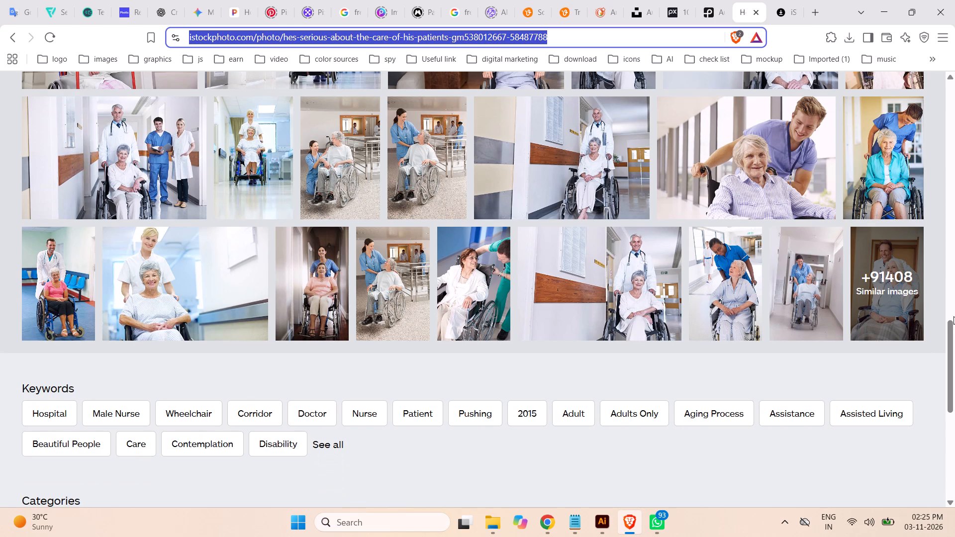
pyautogui.scroll(1, 954, 316)
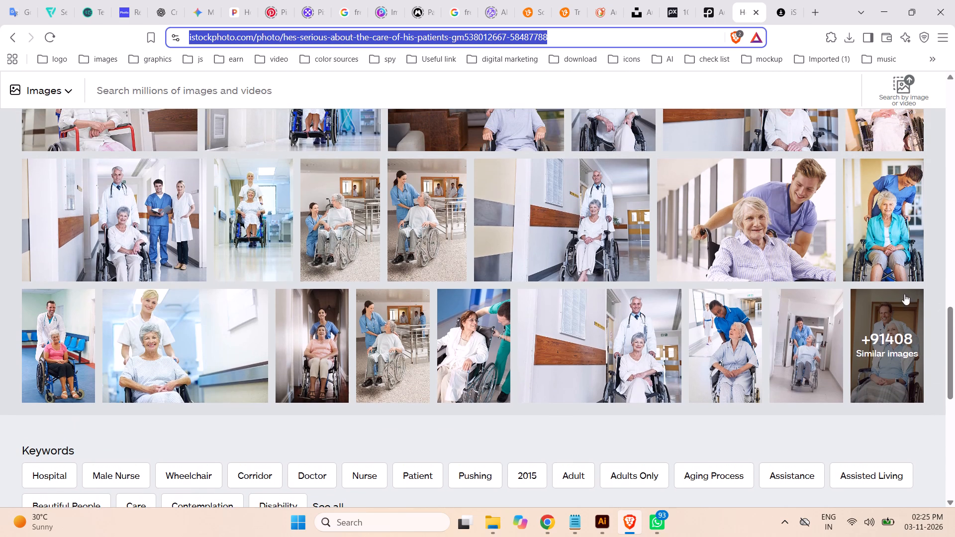
# Open the full set of similar images and examine the first page for another nurse-and-wheelchair-patient photo.
pyautogui.click(885, 344)
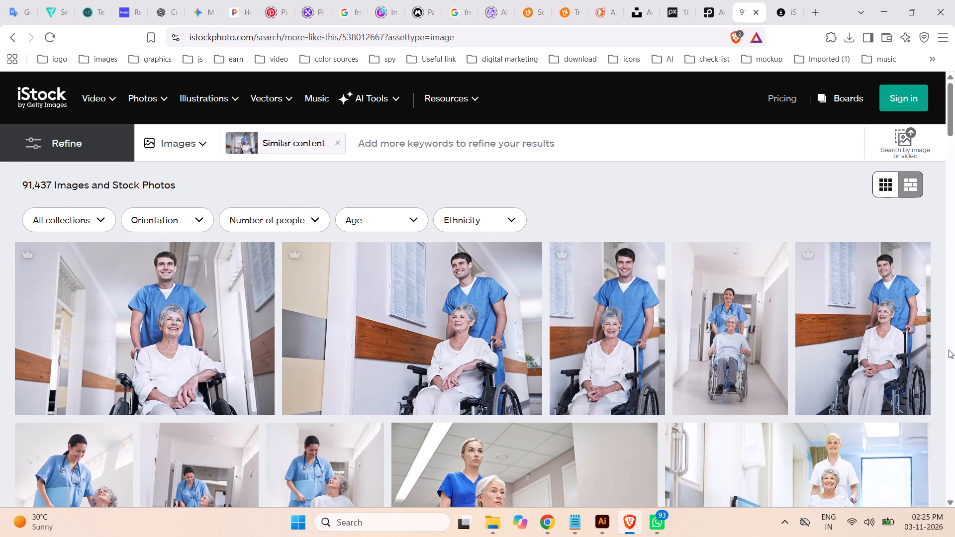
pyautogui.scroll(-5, 922, 329)
pyautogui.scroll(2, 954, 327)
pyautogui.scroll(-2, 945, 321)
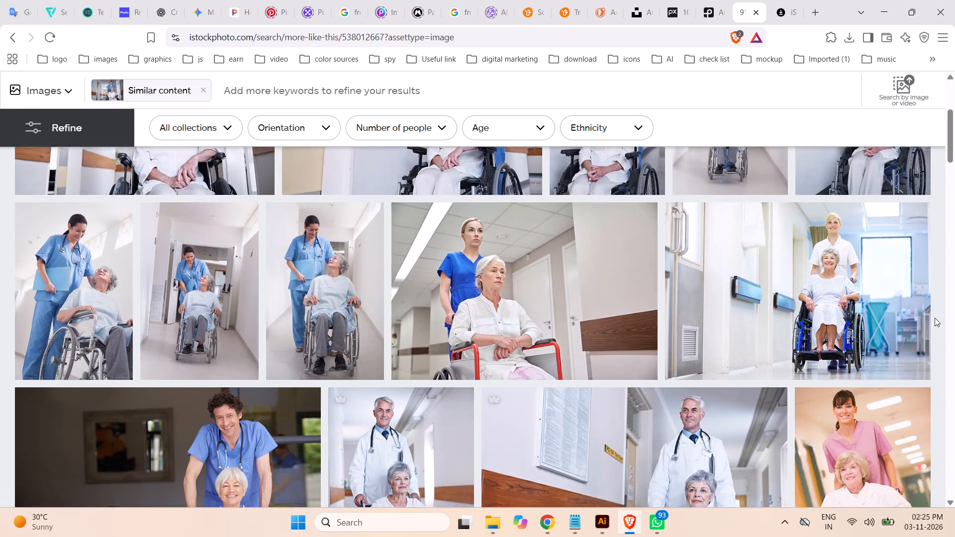
pyautogui.scroll(-1, 935, 318)
pyautogui.scroll(-1, 879, 314)
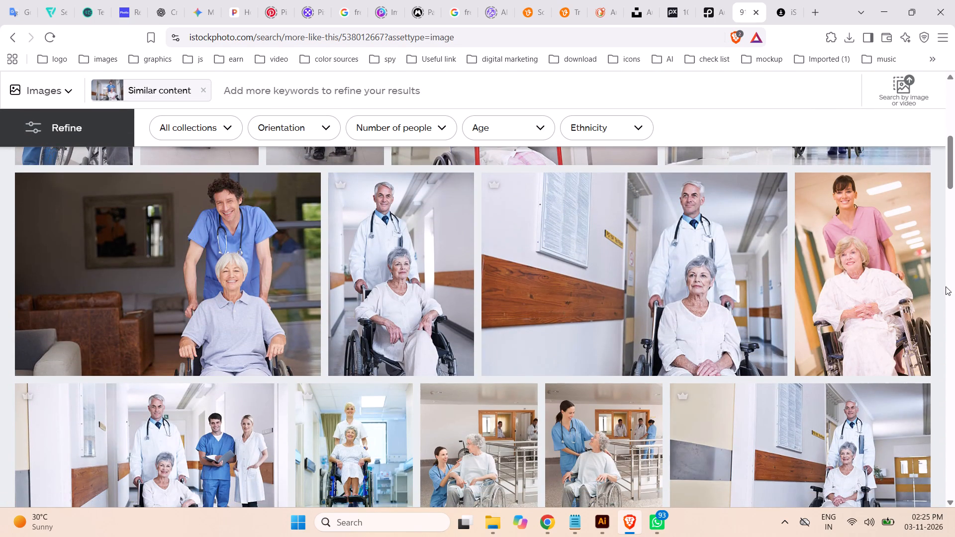
pyautogui.scroll(-3, 938, 278)
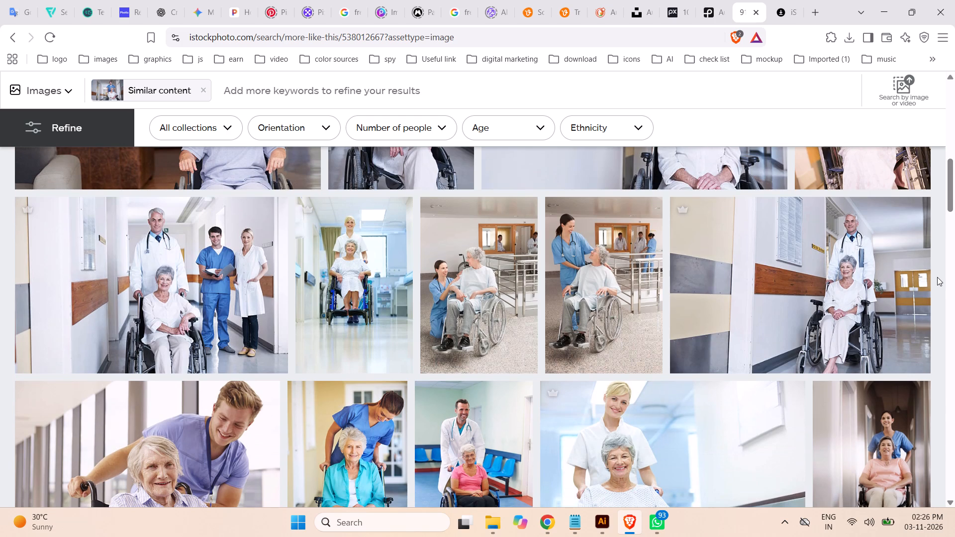
pyautogui.scroll(-2, 937, 277)
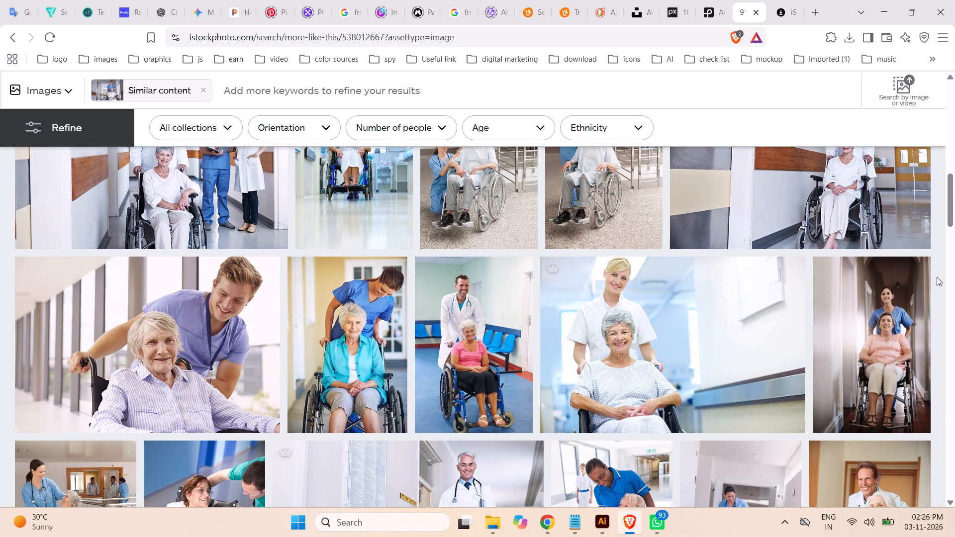
pyautogui.scroll(-3, 937, 277)
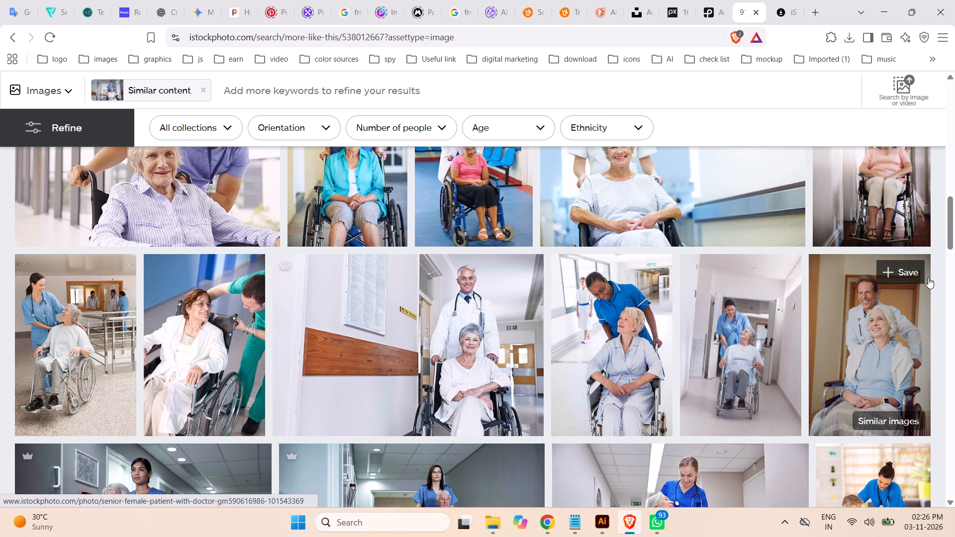
pyautogui.scroll(-2, 928, 277)
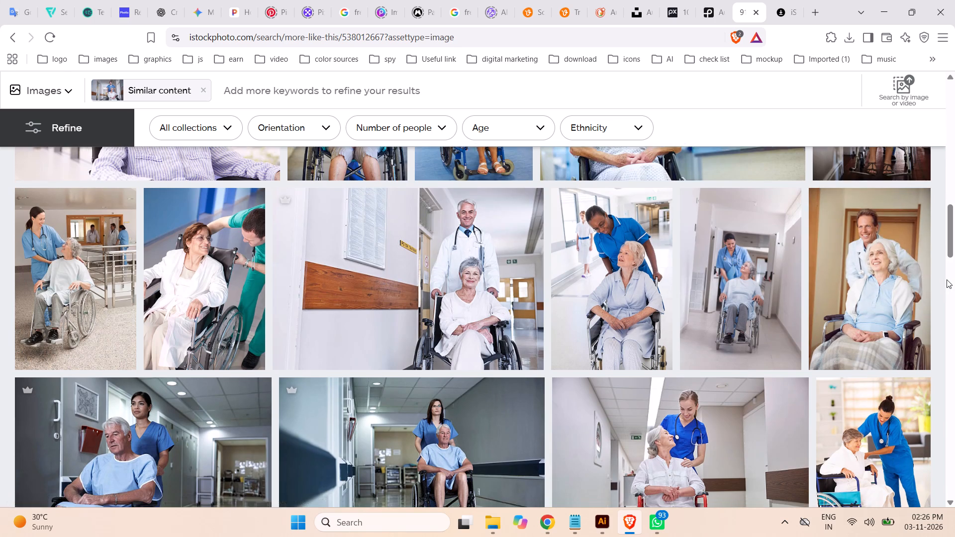
pyautogui.scroll(-1, 947, 279)
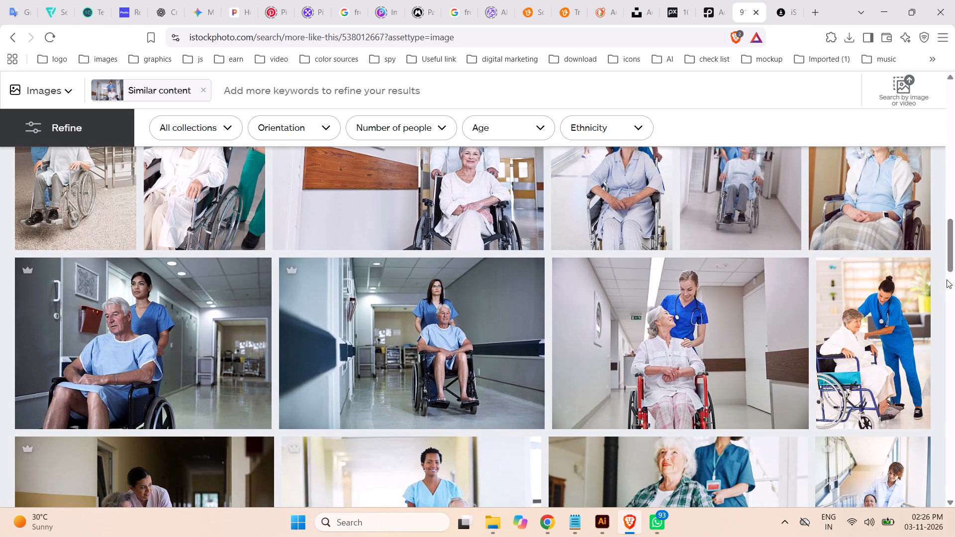
pyautogui.scroll(-2, 947, 279)
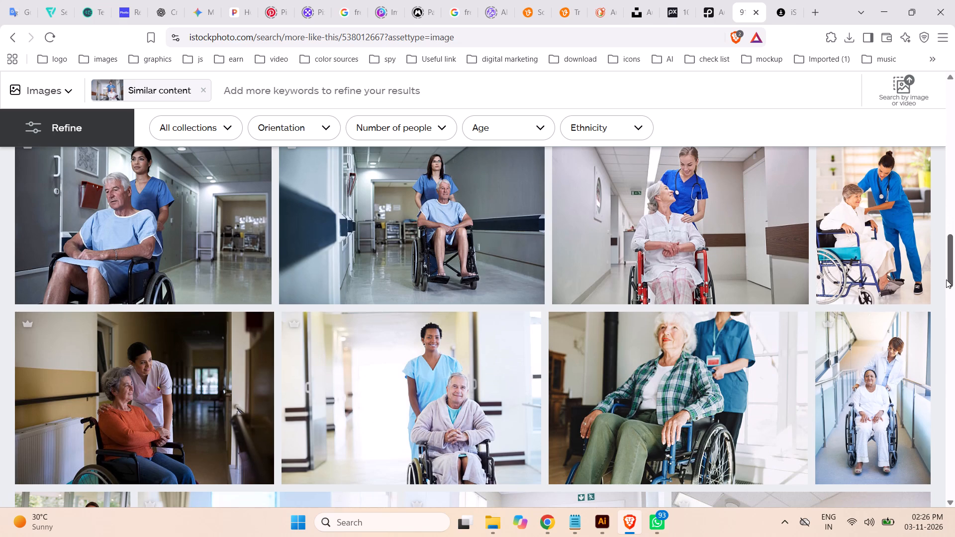
pyautogui.scroll(-3, 946, 279)
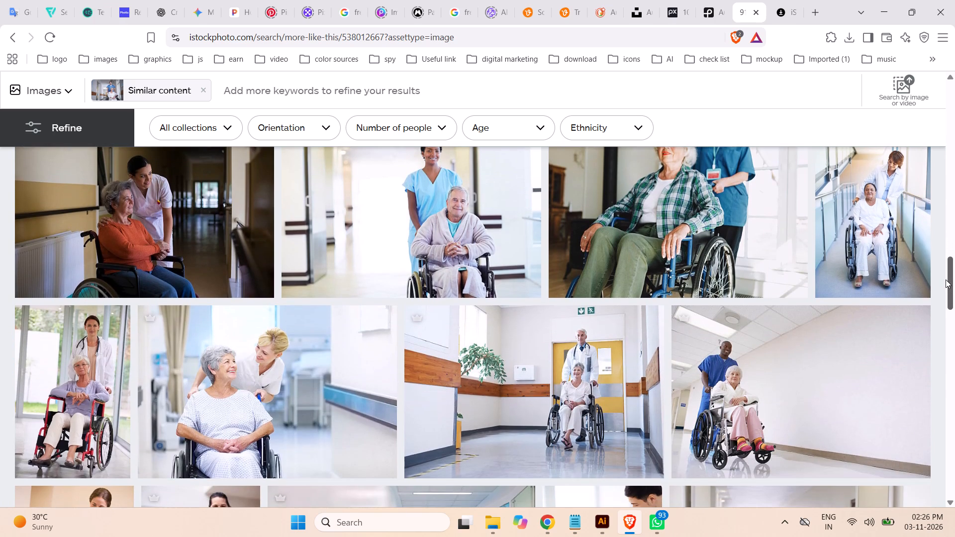
pyautogui.scroll(-1, 946, 279)
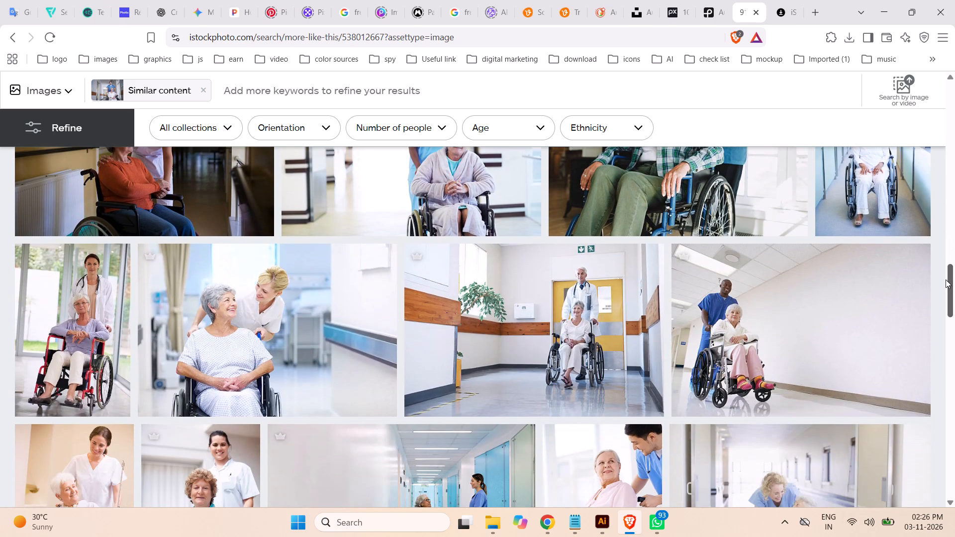
pyautogui.scroll(-2, 946, 279)
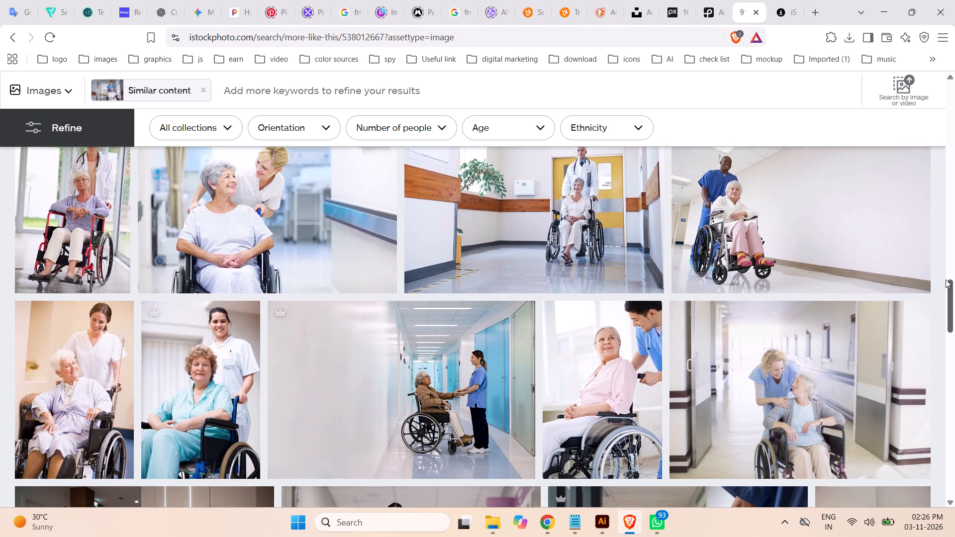
pyautogui.scroll(-1, 946, 279)
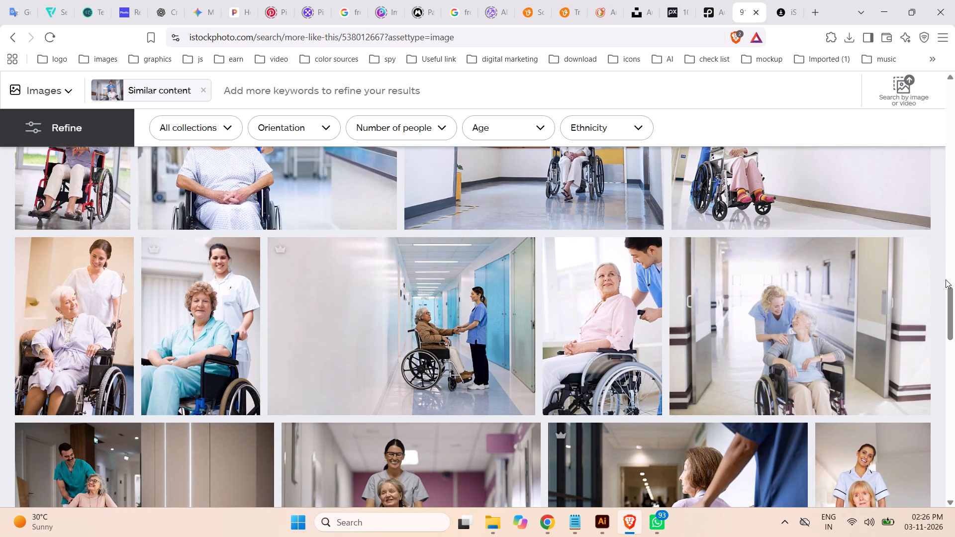
pyautogui.scroll(-3, 946, 279)
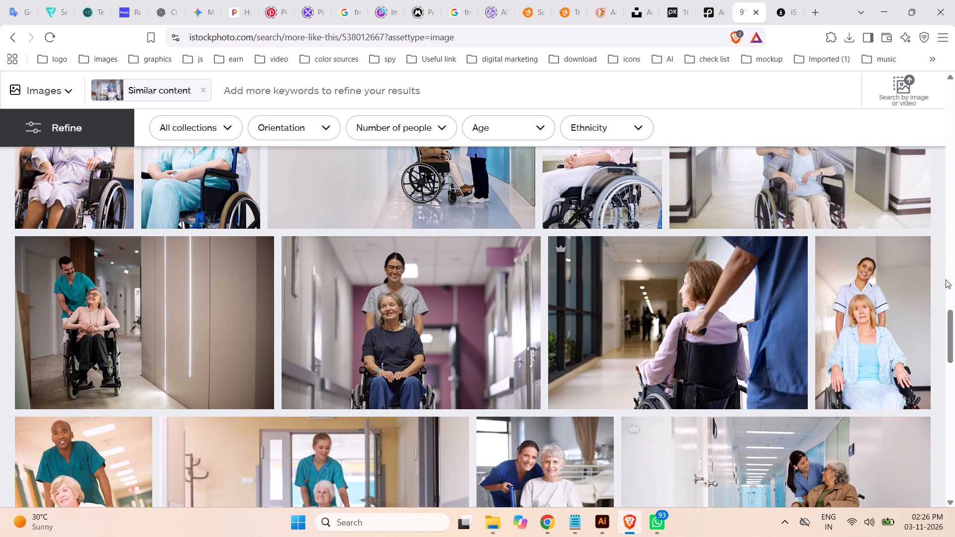
pyautogui.scroll(-3, 946, 279)
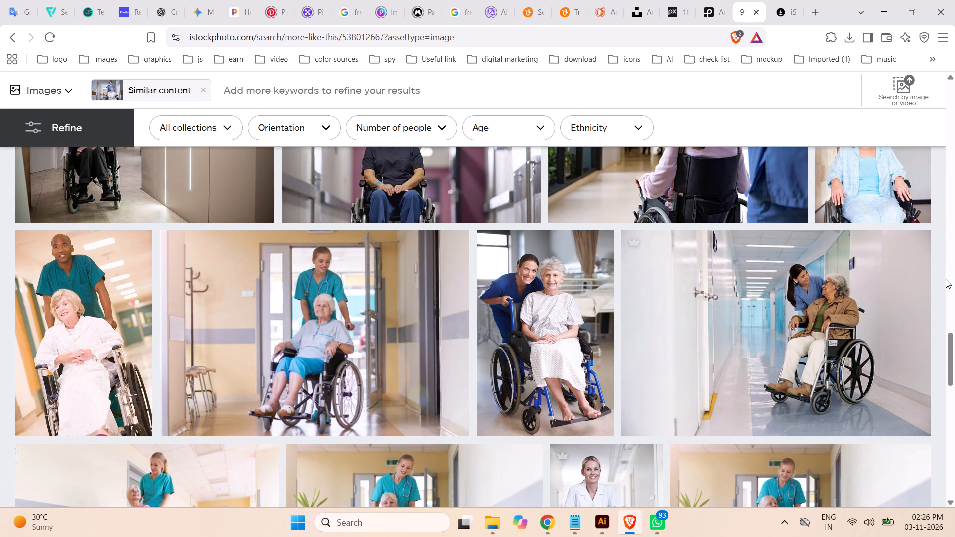
pyautogui.scroll(-1, 946, 279)
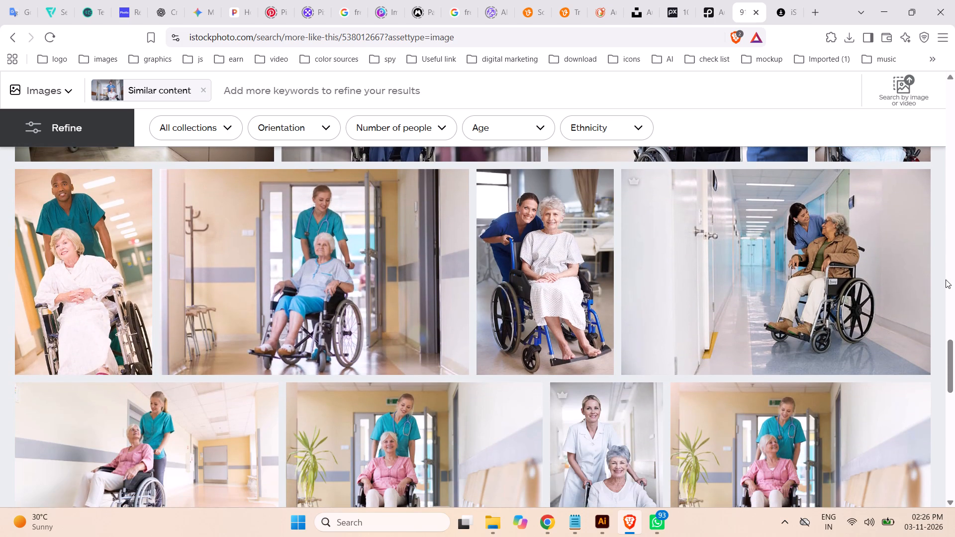
pyautogui.scroll(-3, 946, 279)
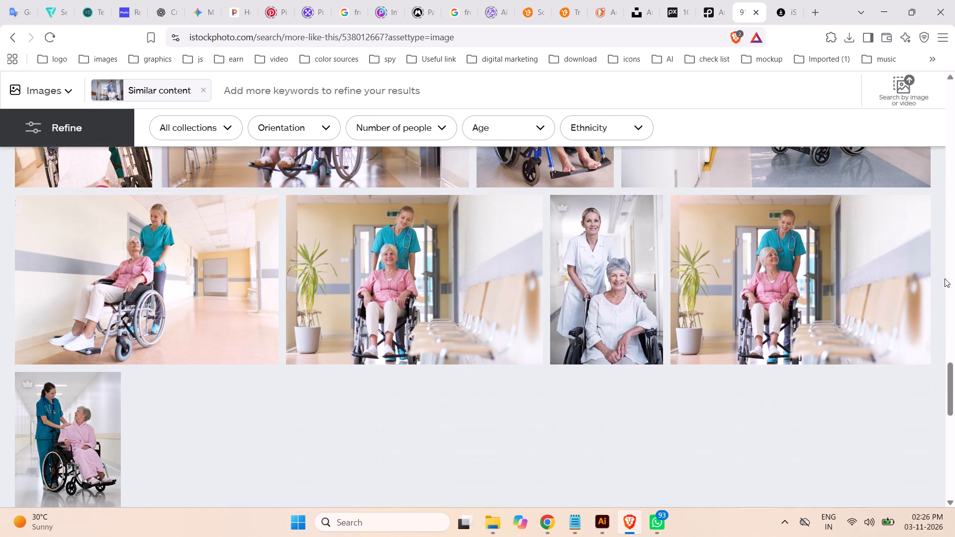
pyautogui.scroll(-2, 945, 278)
pyautogui.scroll(1, 945, 278)
pyautogui.scroll(-2, 945, 278)
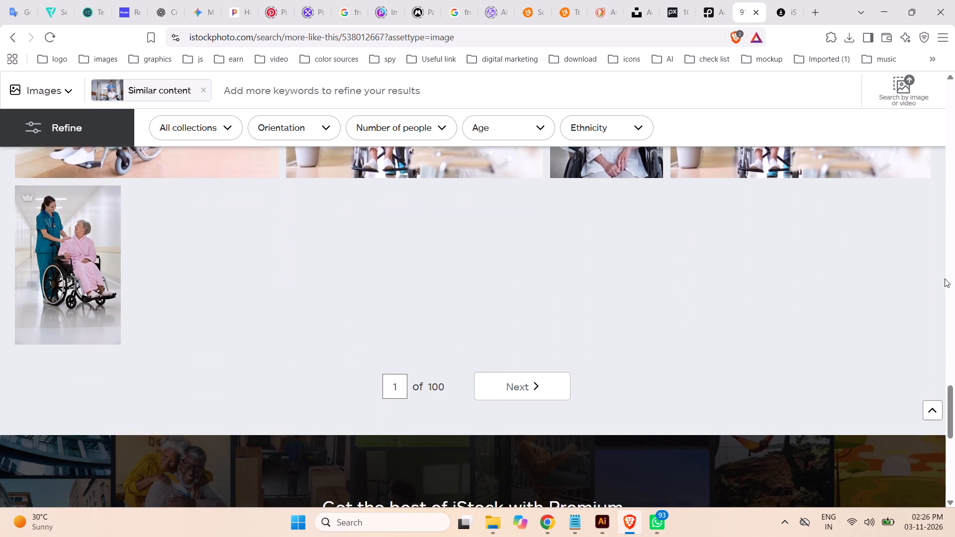
pyautogui.scroll(-1, 945, 278)
# Go to page 2 of the similar images and examine its results for another nurse-and-wheelchair-patient photo.
pyautogui.click(520, 325)
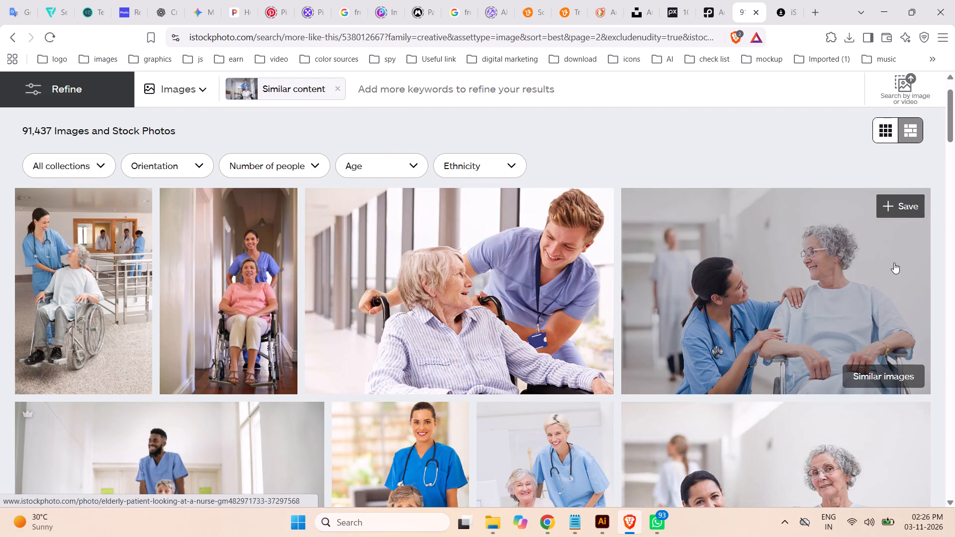
pyautogui.scroll(-1, 894, 263)
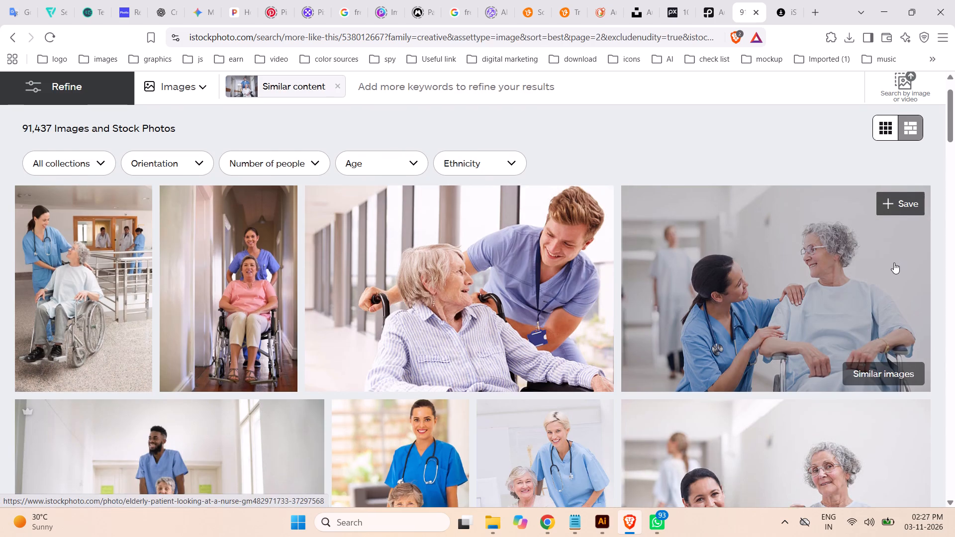
pyautogui.scroll(-2, 894, 263)
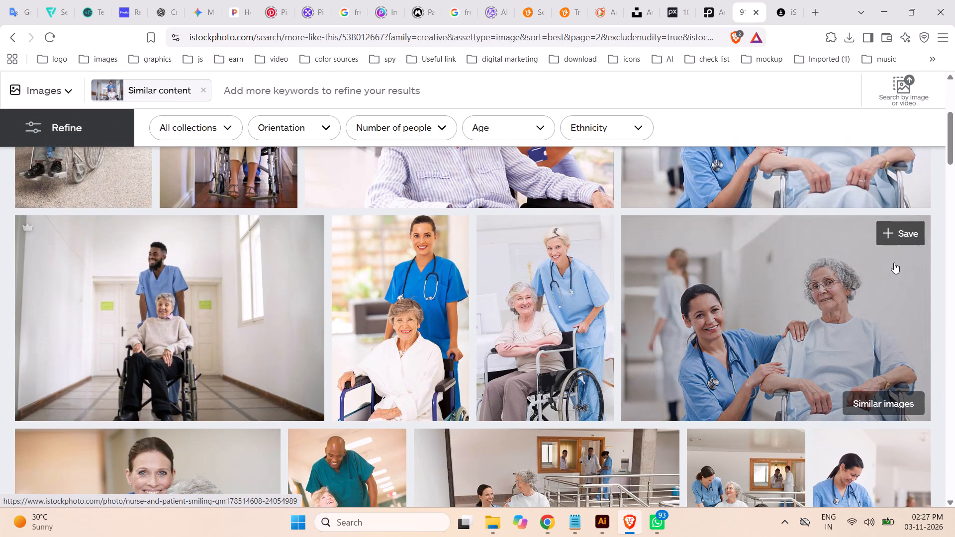
pyautogui.scroll(1, 894, 263)
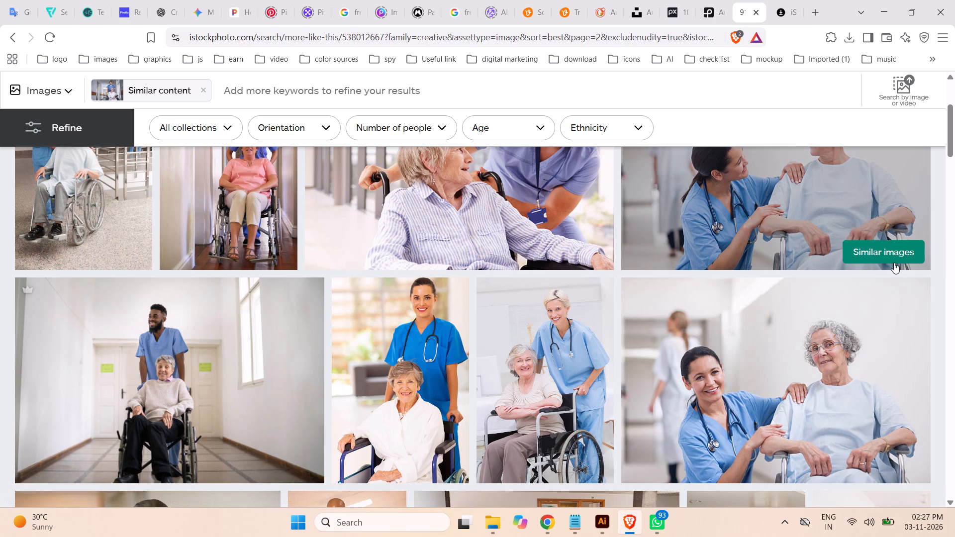
pyautogui.scroll(-1, 894, 263)
pyautogui.scroll(2, 894, 263)
pyautogui.scroll(-5, 894, 263)
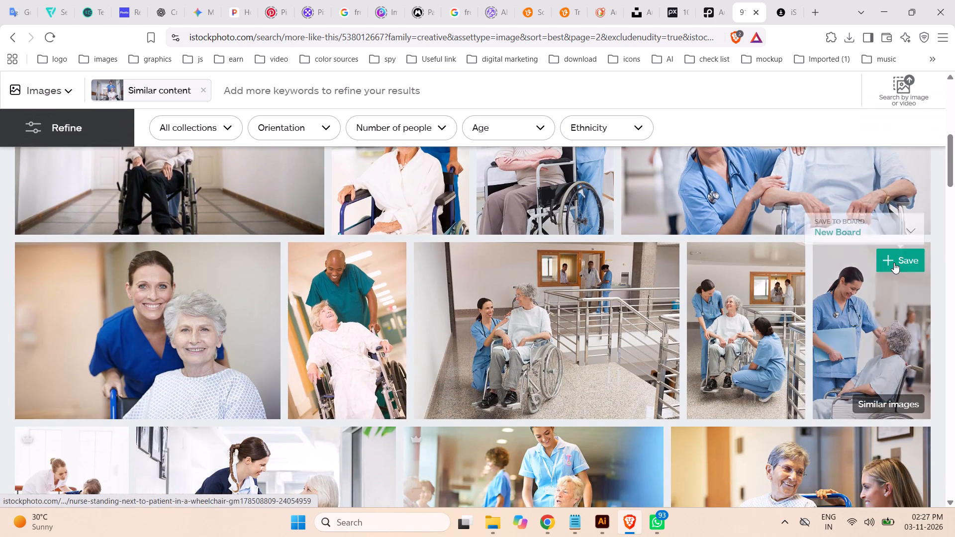
pyautogui.scroll(-3, 892, 261)
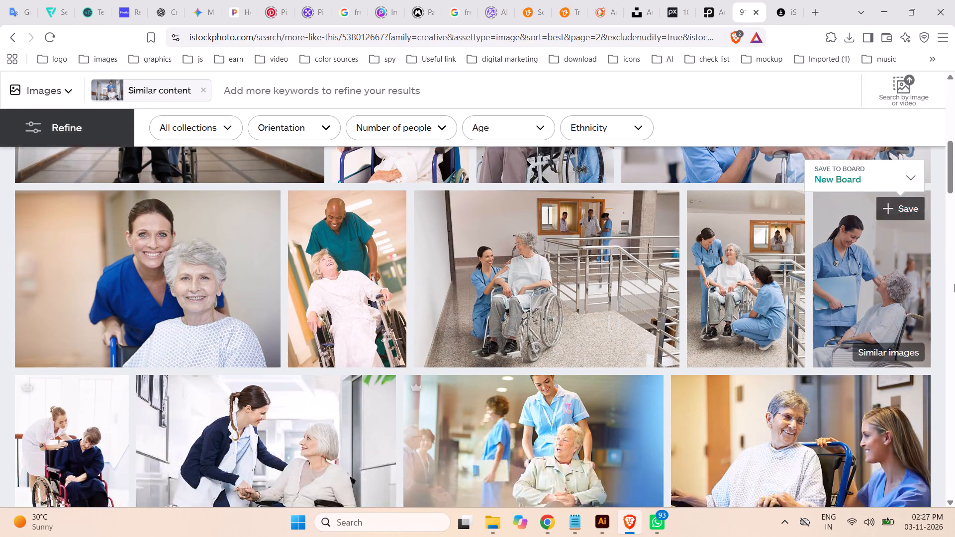
pyautogui.scroll(4, 950, 285)
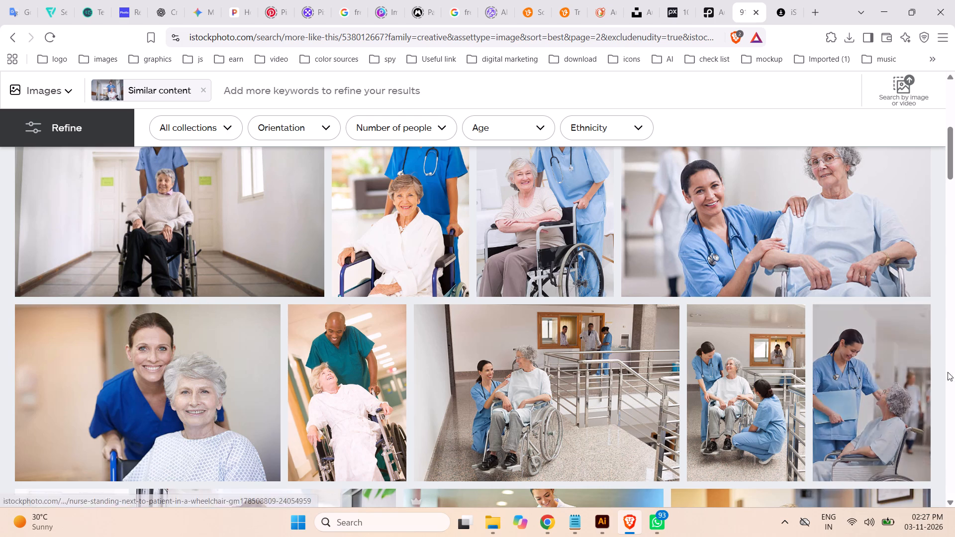
pyautogui.scroll(-3, 954, 334)
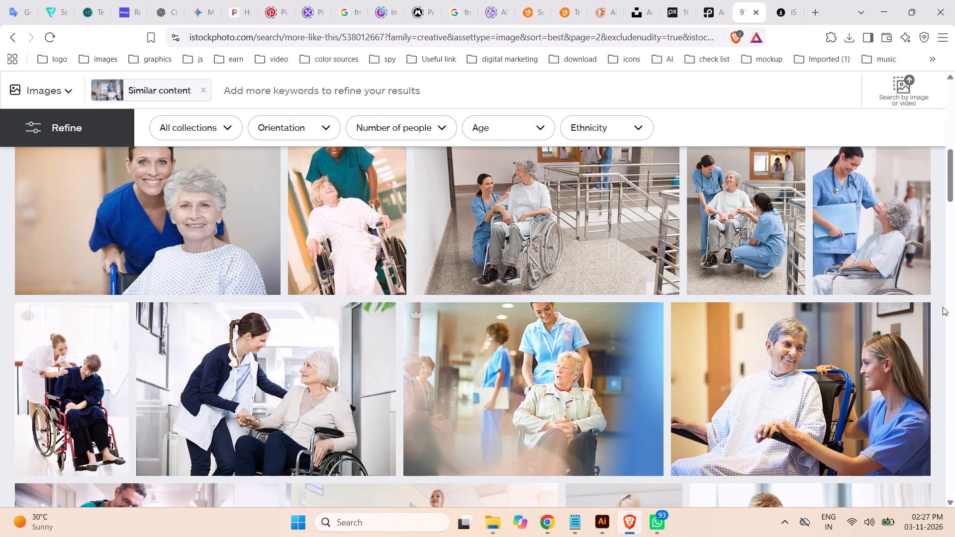
pyautogui.scroll(-3, 942, 306)
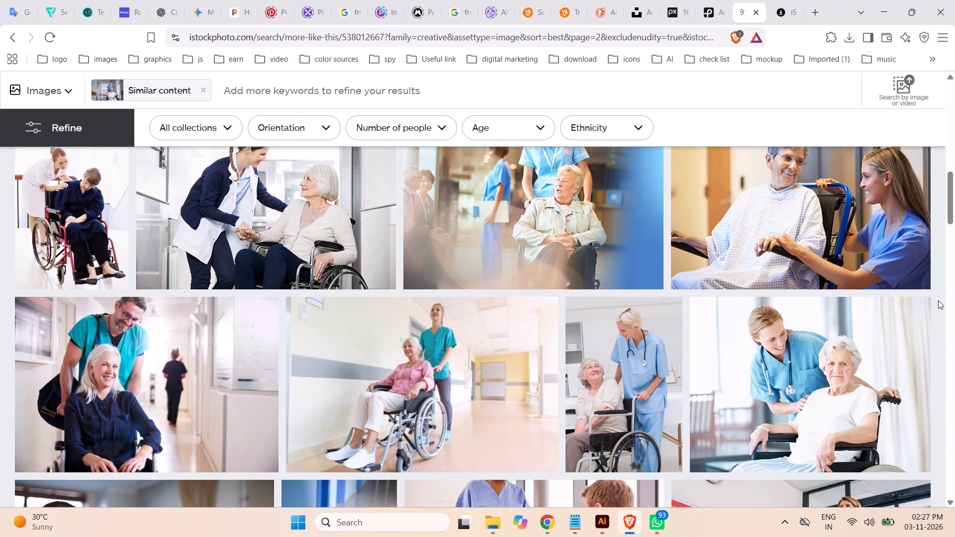
pyautogui.scroll(-2, 938, 300)
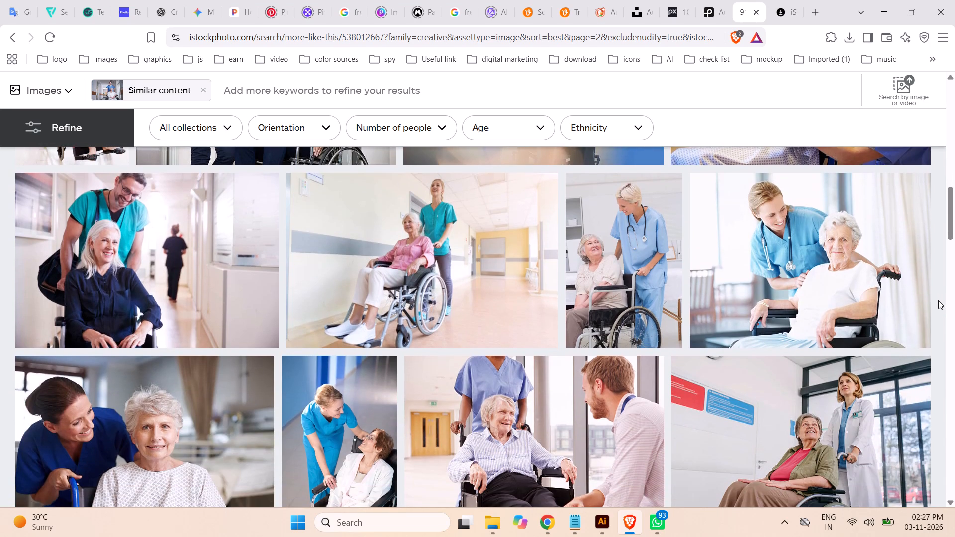
pyautogui.scroll(-1, 938, 300)
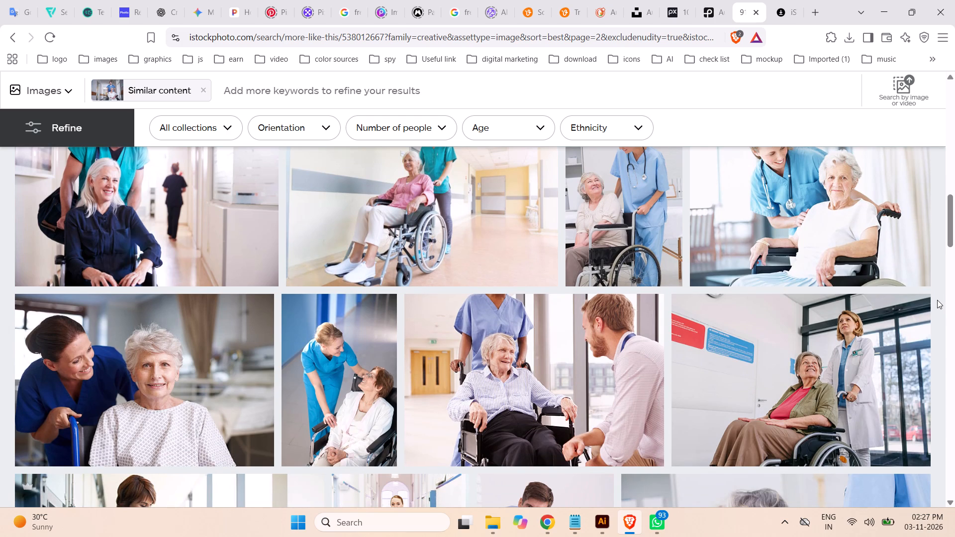
pyautogui.scroll(-4, 937, 300)
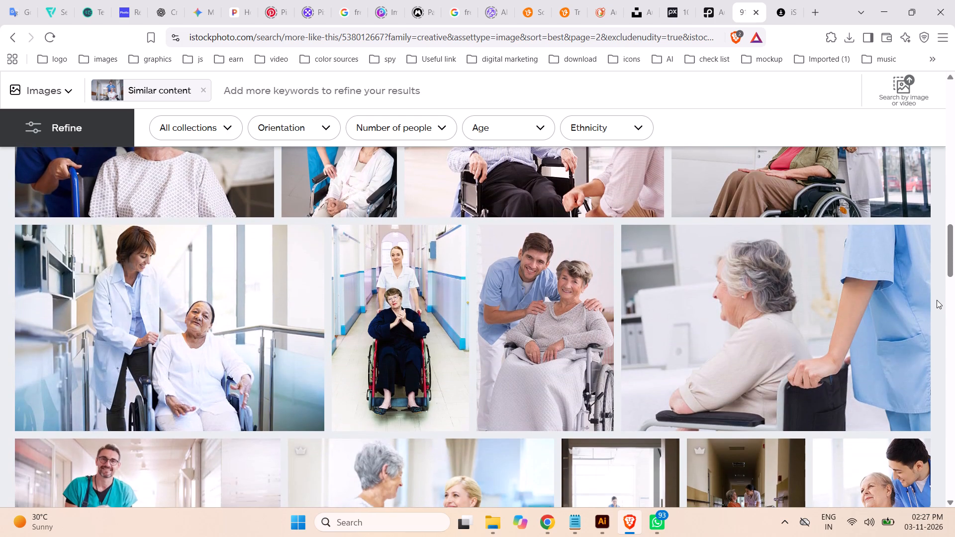
pyautogui.scroll(-3, 937, 300)
pyautogui.scroll(1, 937, 300)
pyautogui.scroll(-2, 937, 300)
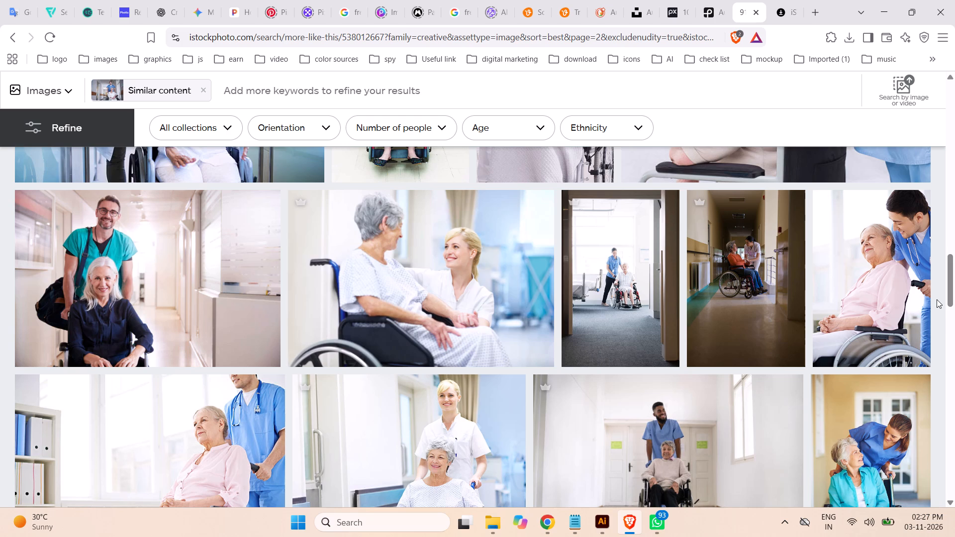
pyautogui.scroll(-2, 937, 299)
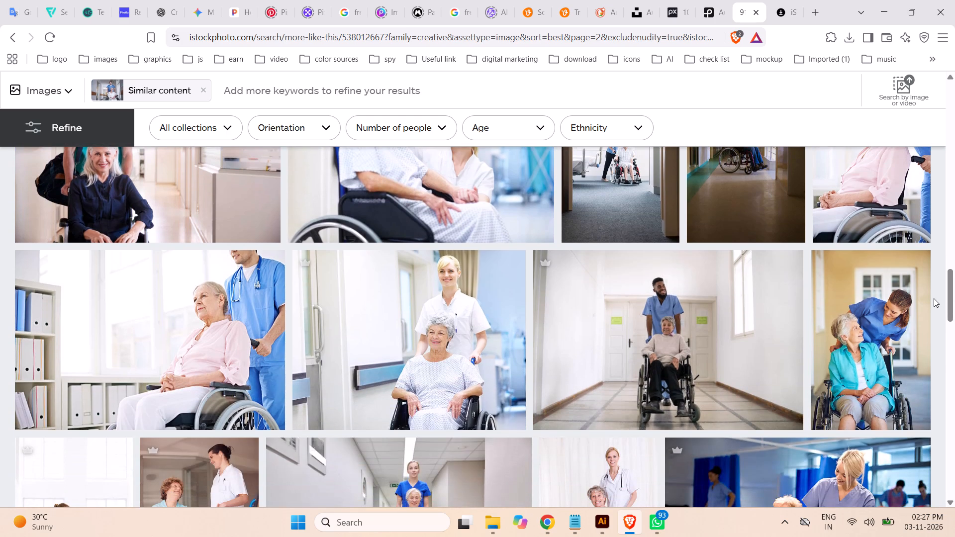
pyautogui.scroll(-1, 933, 297)
pyautogui.scroll(1, 933, 297)
pyautogui.scroll(-3, 933, 297)
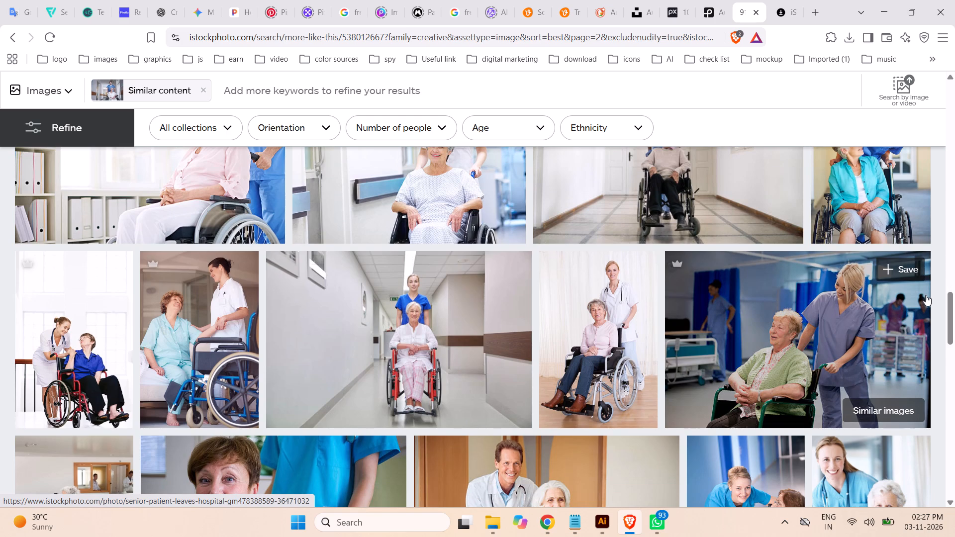
pyautogui.scroll(-2, 926, 295)
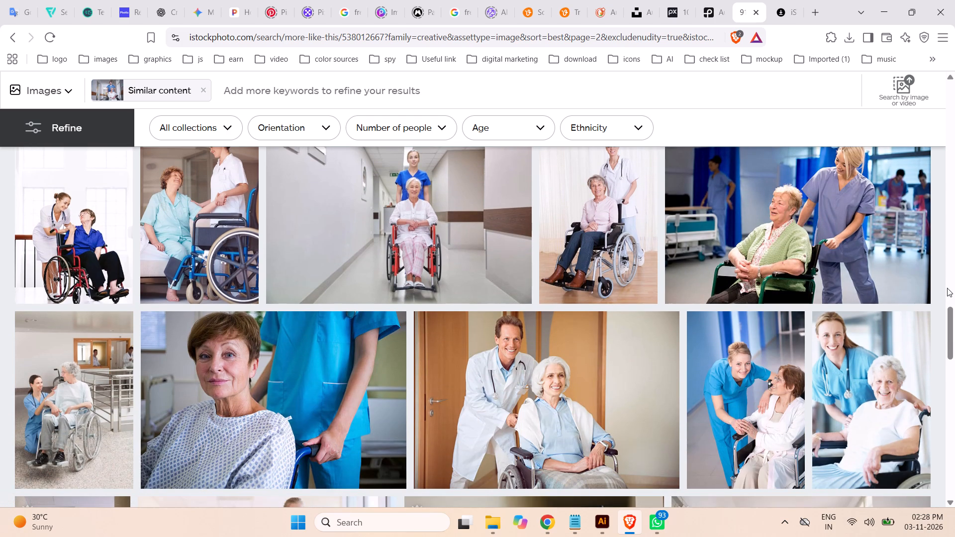
pyautogui.scroll(1, 945, 286)
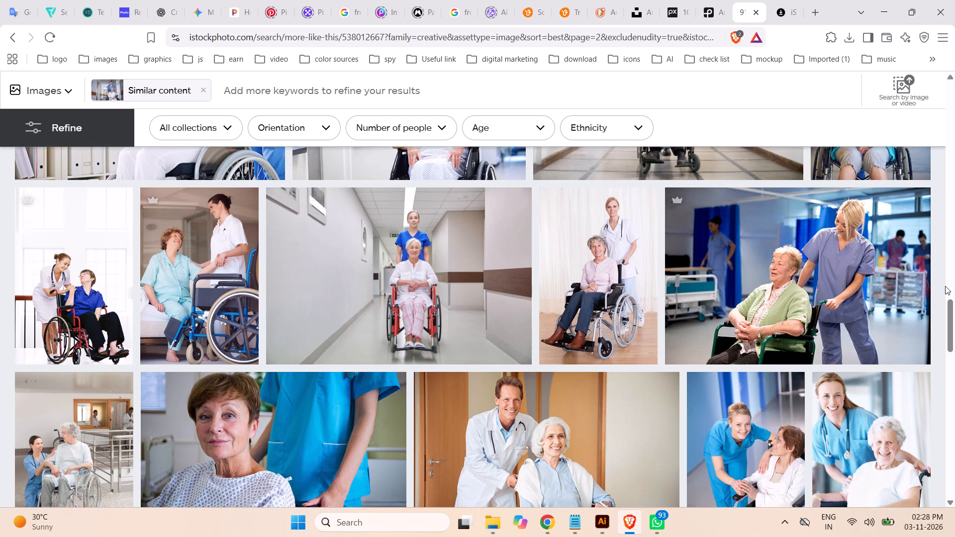
pyautogui.scroll(-2, 942, 286)
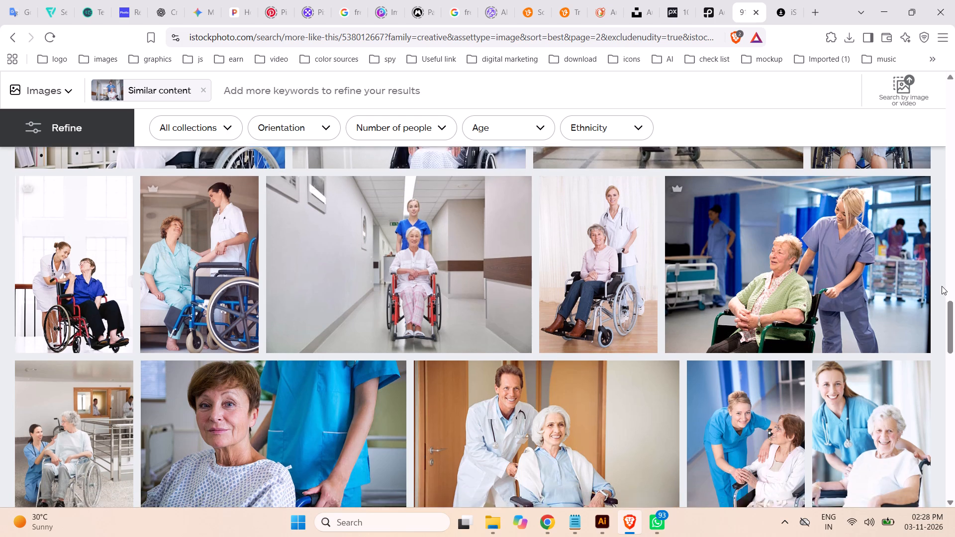
# Examine the remaining similar images through the end of page 2 for another nurse-and-wheelchair-patient photo.
pyautogui.scroll(1, 942, 286)
pyautogui.scroll(-6, 941, 285)
pyautogui.scroll(1, 938, 282)
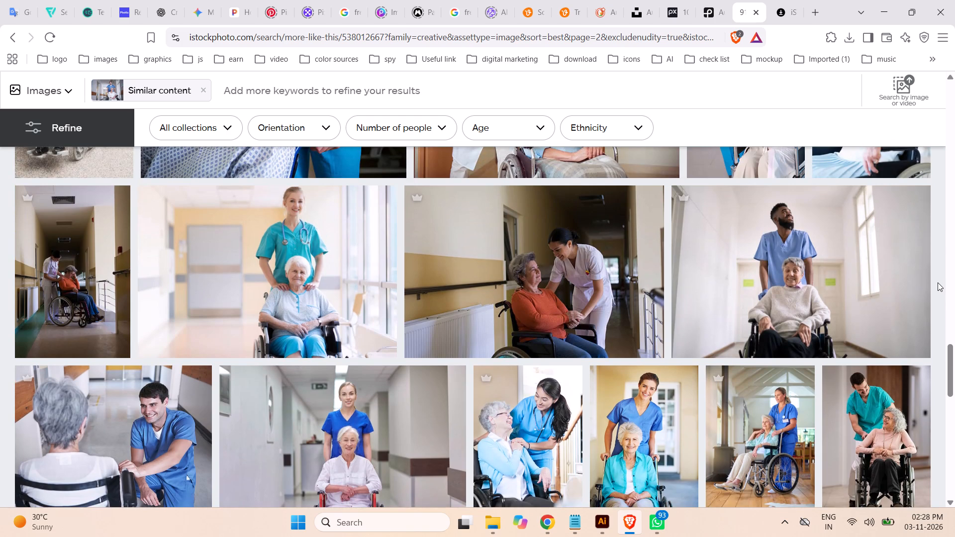
pyautogui.scroll(-2, 938, 282)
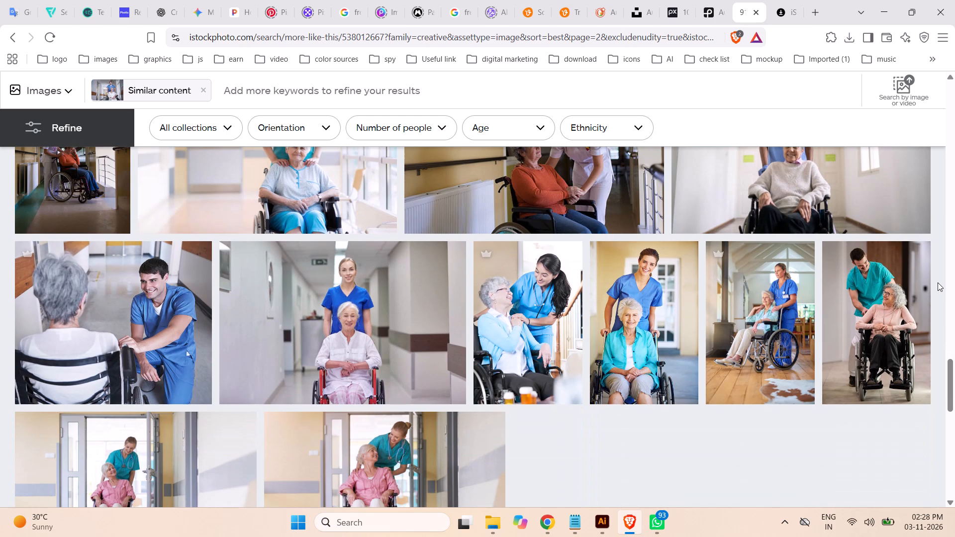
pyautogui.scroll(-4, 938, 282)
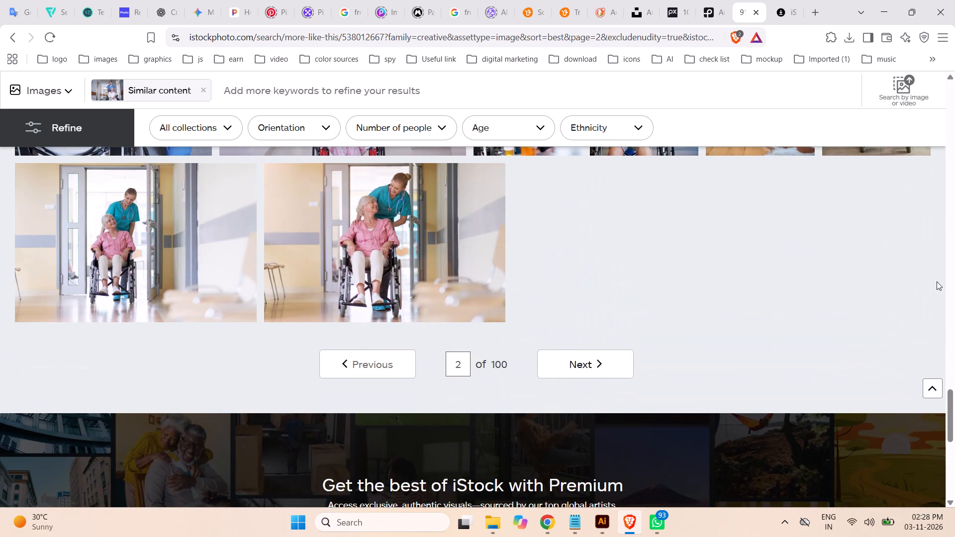
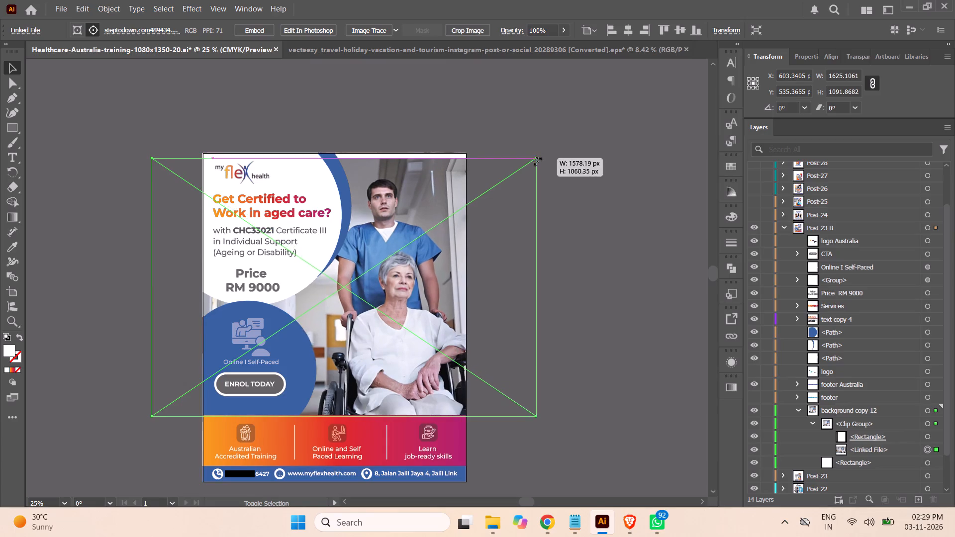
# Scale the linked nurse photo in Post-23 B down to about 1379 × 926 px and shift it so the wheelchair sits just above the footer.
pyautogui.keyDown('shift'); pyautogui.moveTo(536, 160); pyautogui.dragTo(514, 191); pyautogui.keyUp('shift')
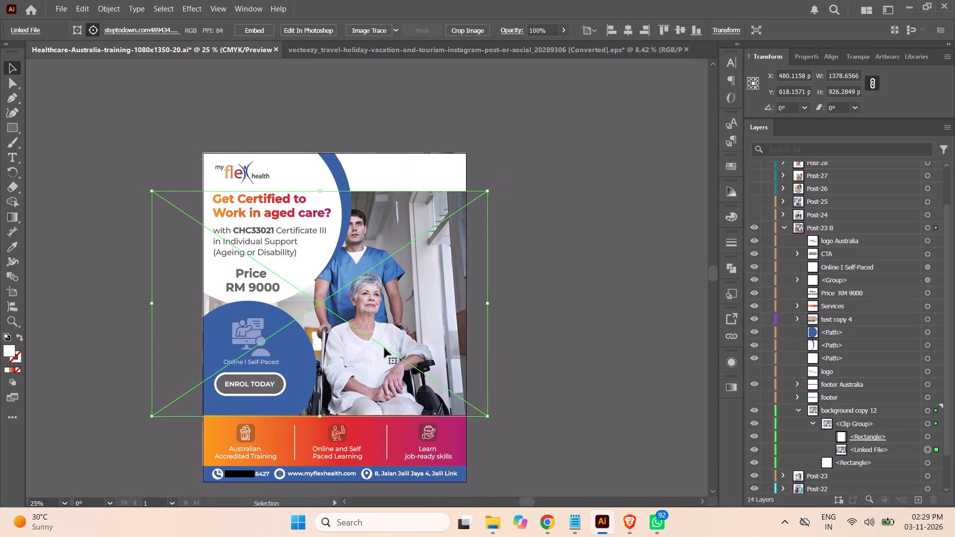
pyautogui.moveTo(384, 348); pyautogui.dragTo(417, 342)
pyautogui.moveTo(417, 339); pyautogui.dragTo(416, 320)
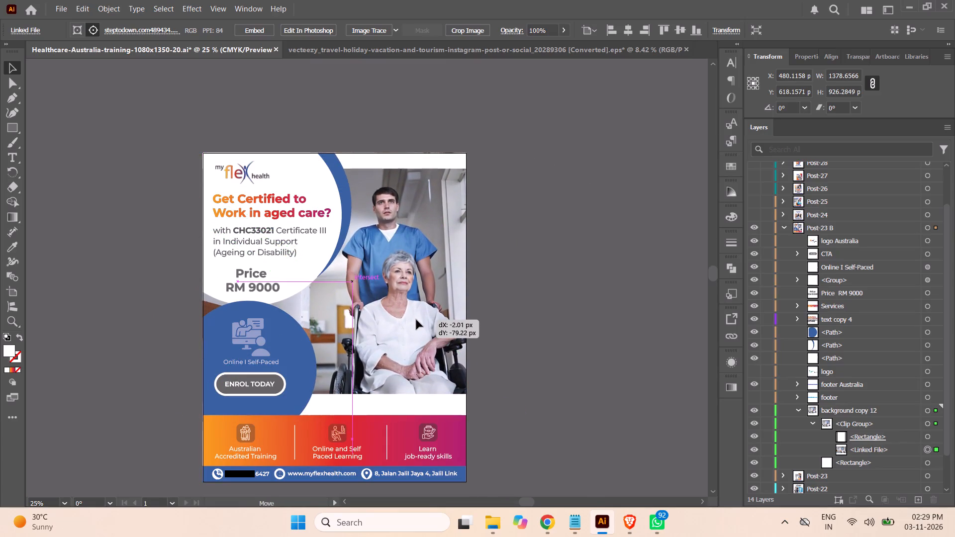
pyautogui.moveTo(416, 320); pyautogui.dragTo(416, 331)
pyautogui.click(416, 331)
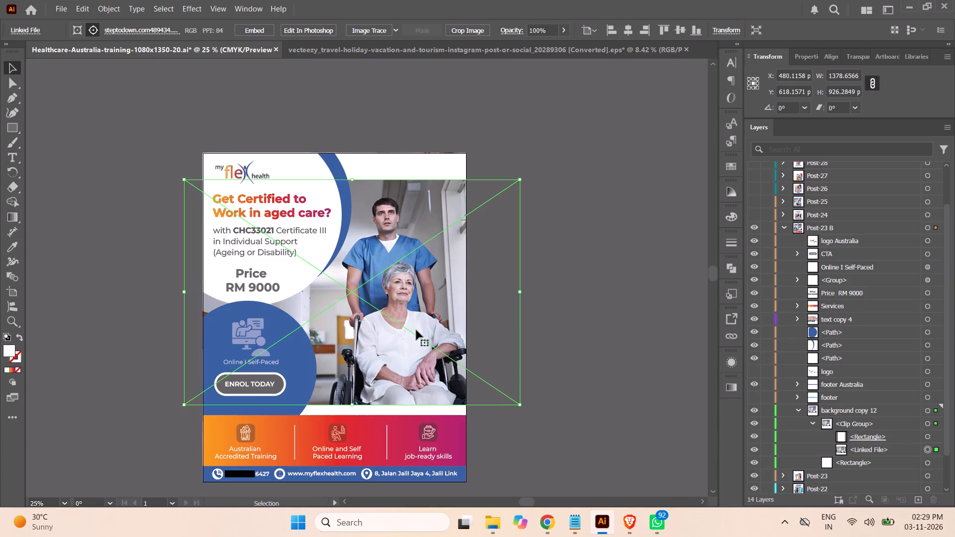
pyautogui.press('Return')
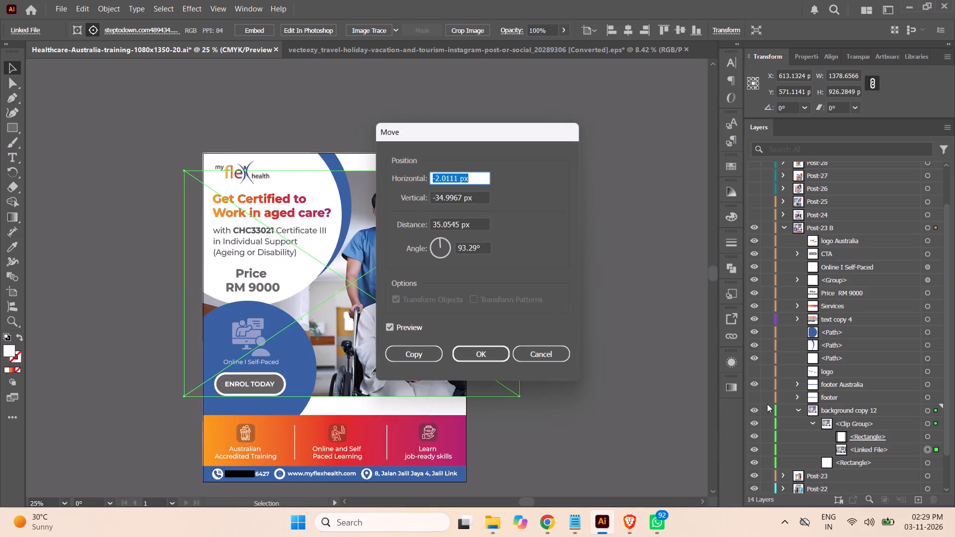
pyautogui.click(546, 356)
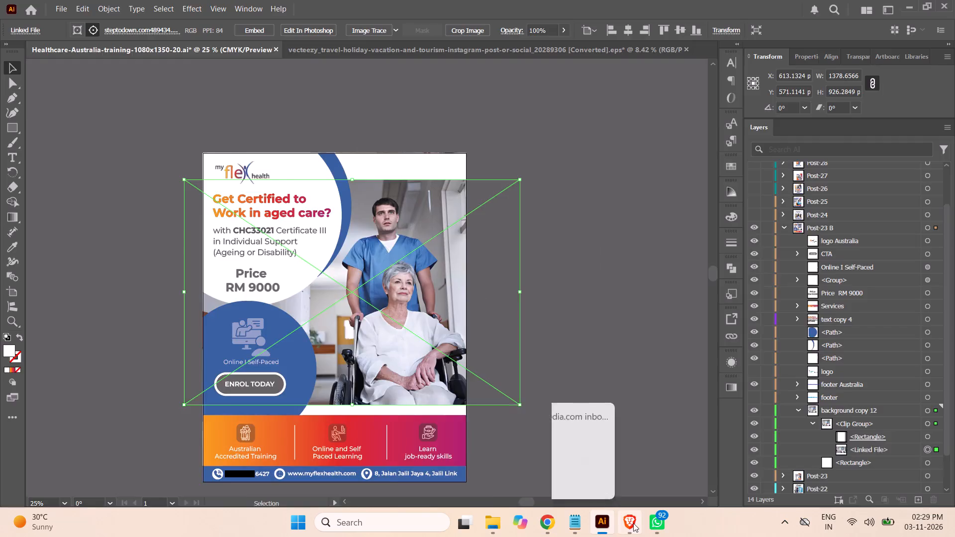
# Switch to Pixelcut in Brave and load steptodown.com489434.jpg from Documents > work > LMC > Health Services into the Expand tool.
pyautogui.click(633, 523)
pyautogui.click(241, 10)
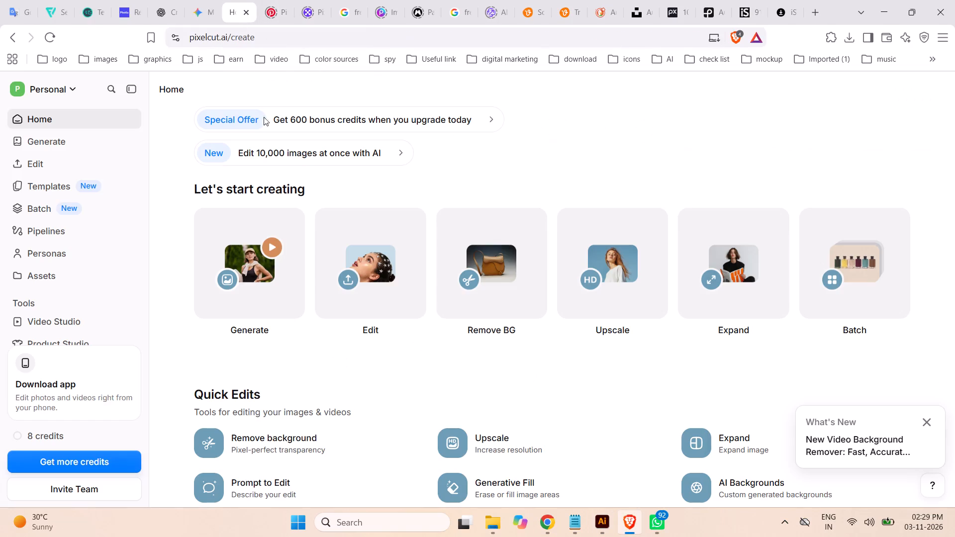
pyautogui.click(721, 281)
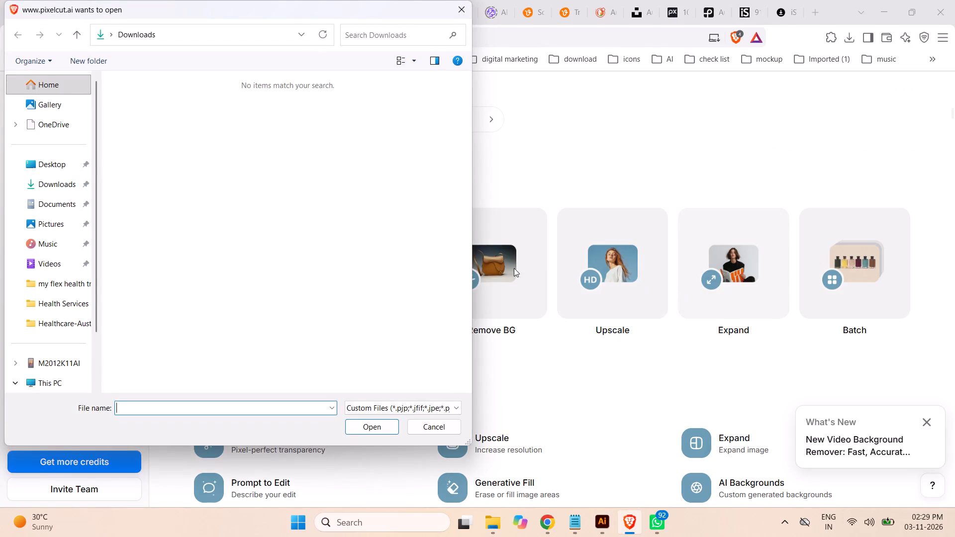
pyautogui.click(61, 205)
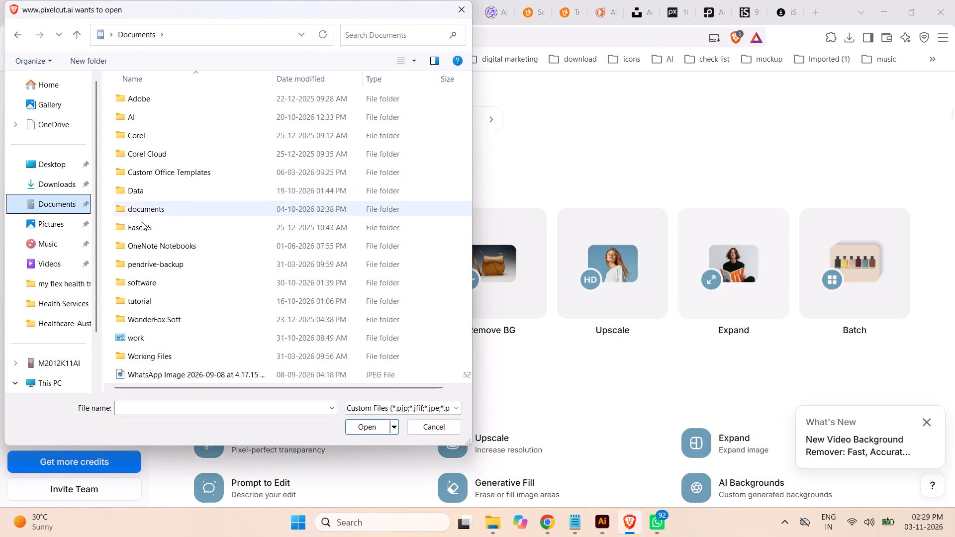
pyautogui.doubleClick(140, 335)
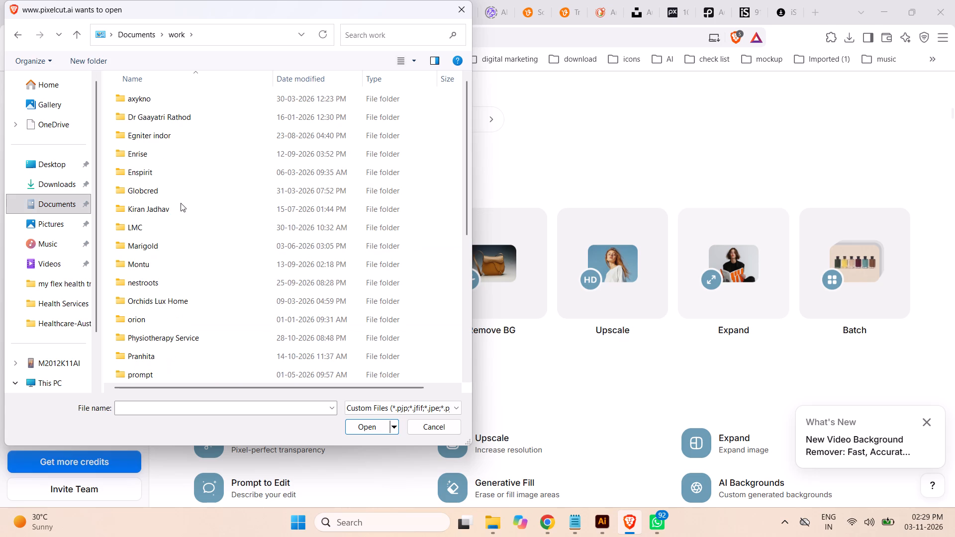
pyautogui.doubleClick(140, 229)
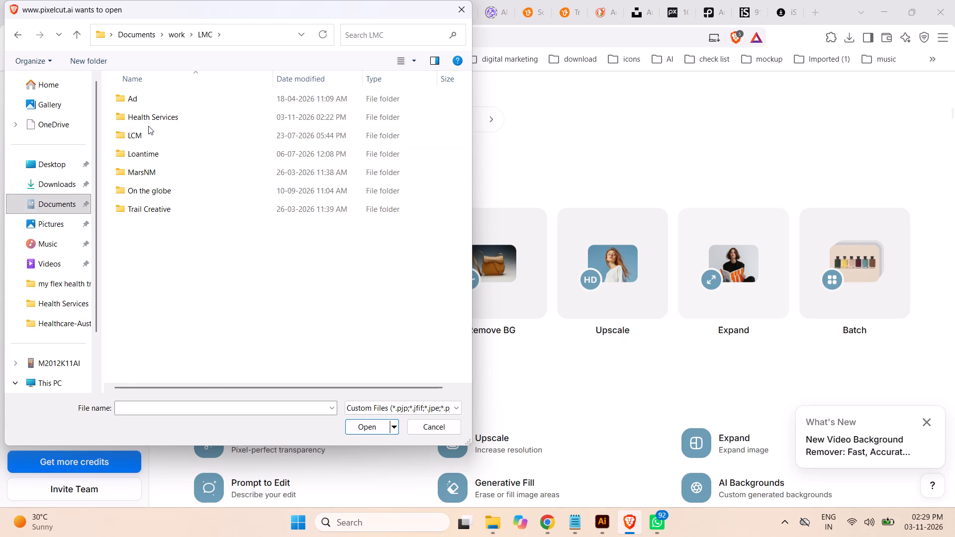
pyautogui.doubleClick(156, 116)
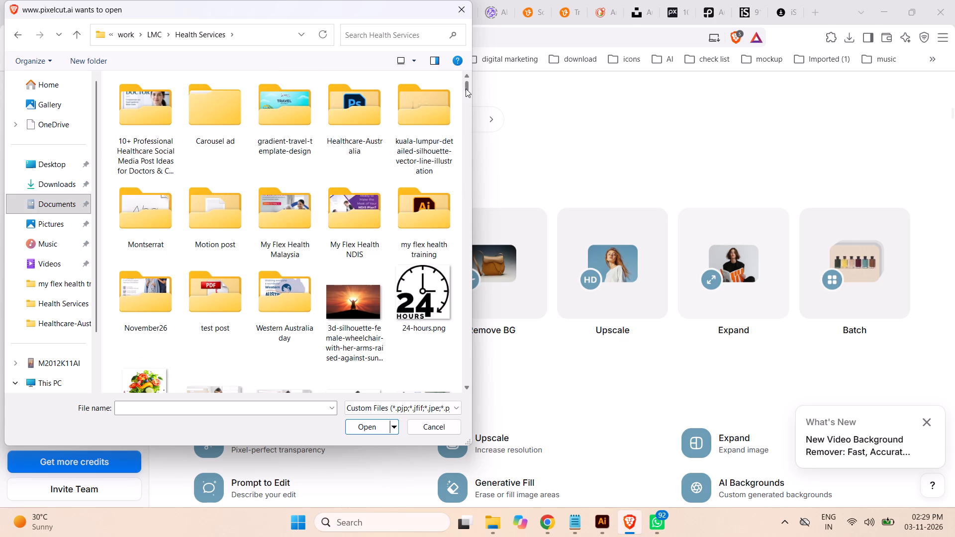
pyautogui.moveTo(466, 89); pyautogui.dragTo(466, 146)
pyautogui.click(349, 227)
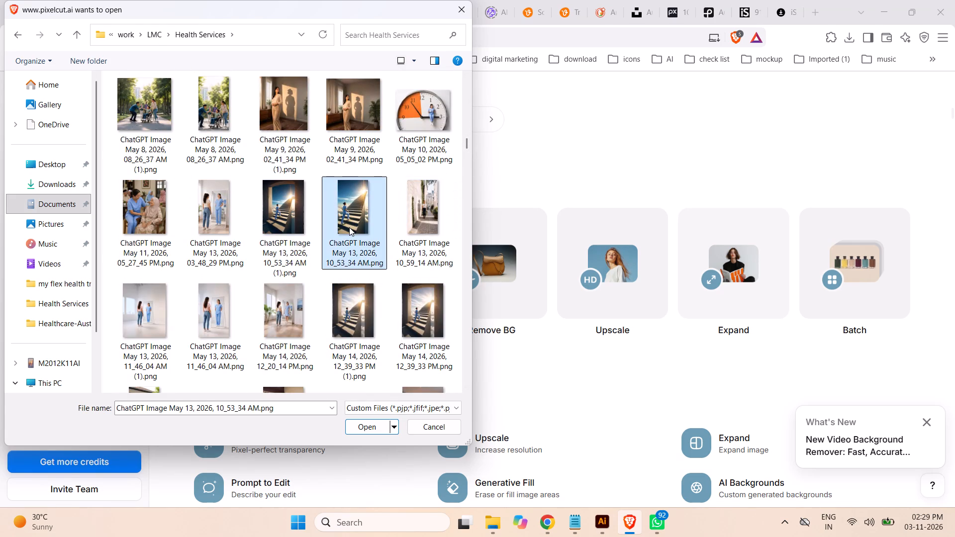
pyautogui.press('s')
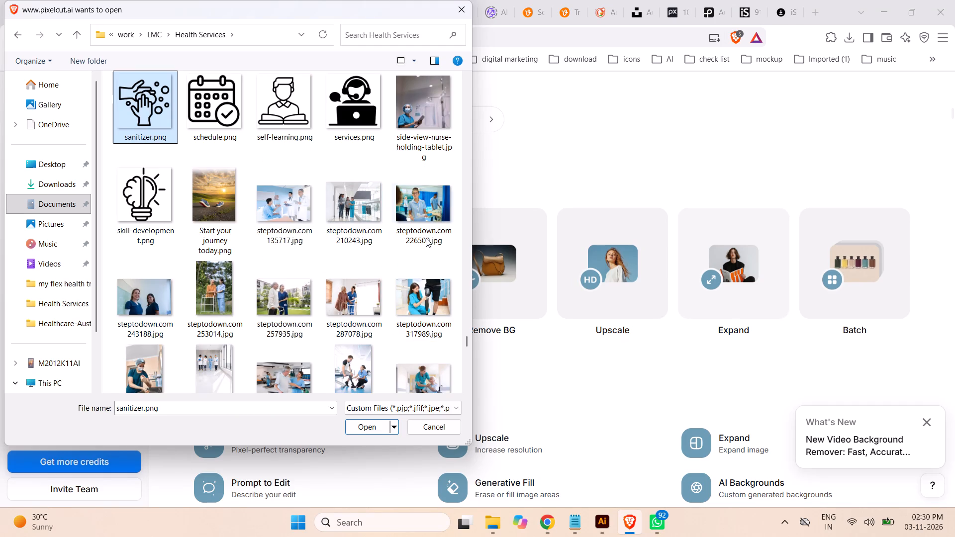
pyautogui.scroll(-1, 425, 227)
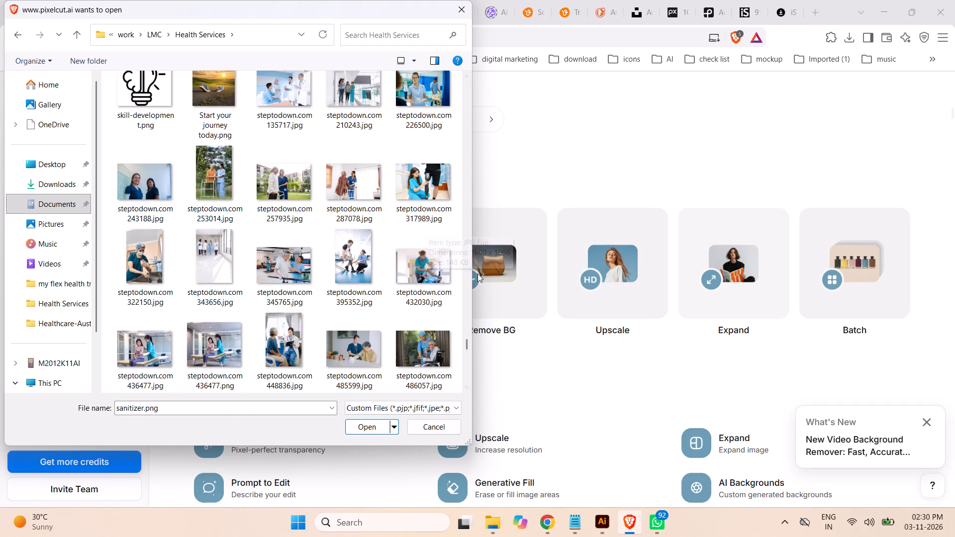
pyautogui.scroll(-1, 435, 279)
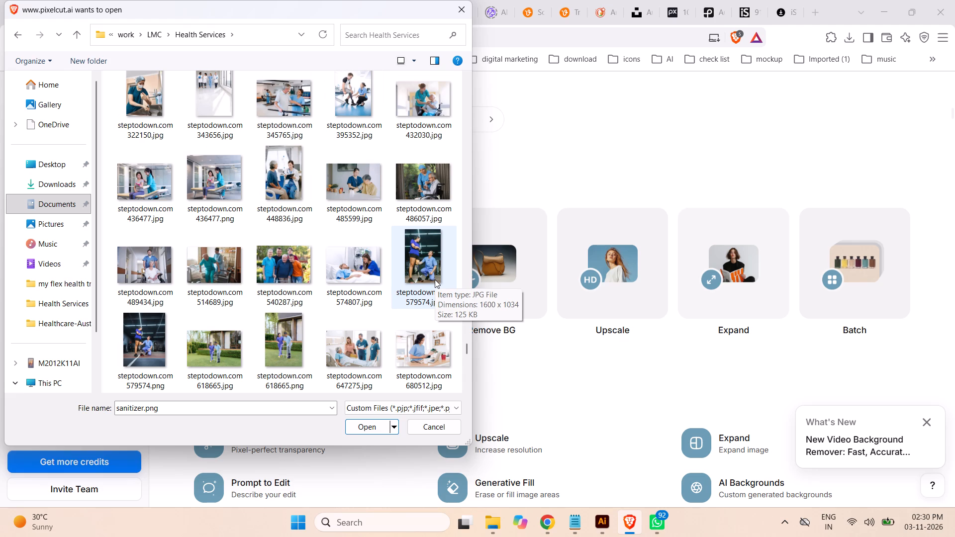
pyautogui.scroll(-1, 435, 279)
pyautogui.scroll(1, 435, 279)
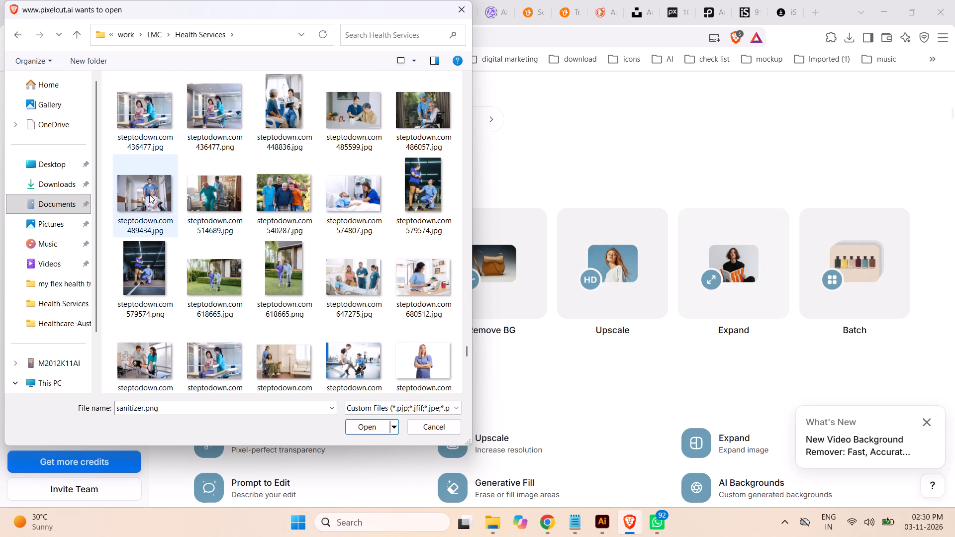
pyautogui.click(146, 198)
pyautogui.click(359, 426)
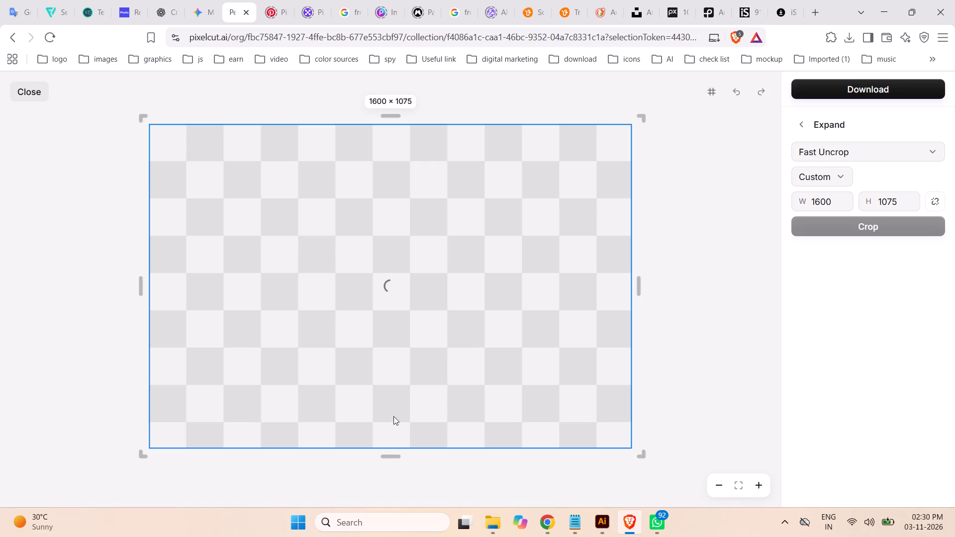
# Extend the photo's canvas below its bottom edge to 1600 × 1307 and generate the missing area with Fast Uncrop.
pyautogui.moveTo(390, 455); pyautogui.dragTo(387, 523)
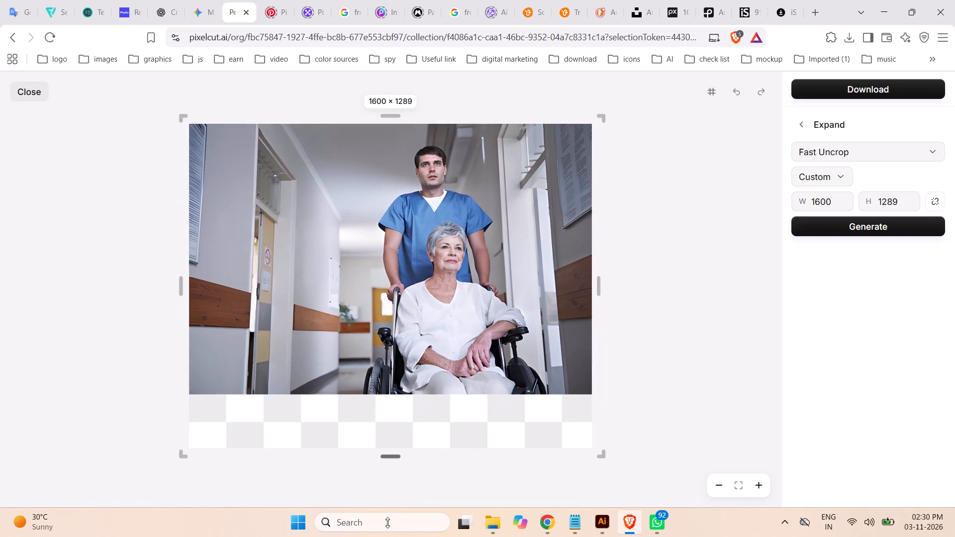
pyautogui.moveTo(387, 523); pyautogui.dragTo(386, 528)
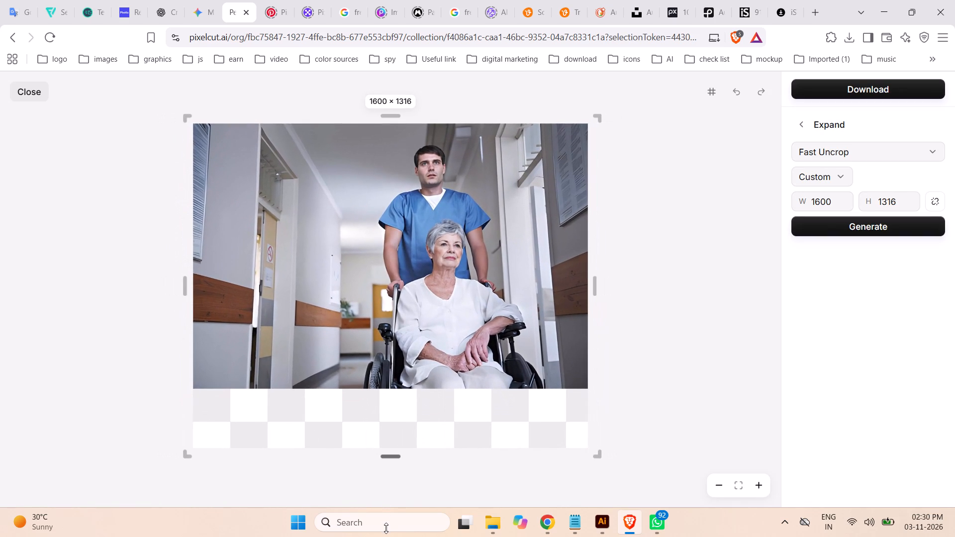
pyautogui.moveTo(386, 528); pyautogui.dragTo(385, 526)
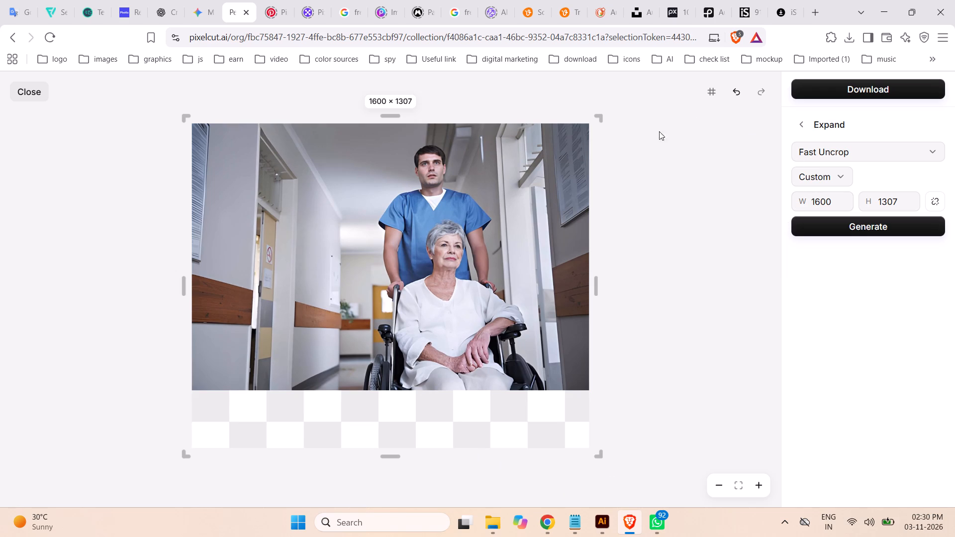
pyautogui.click(863, 229)
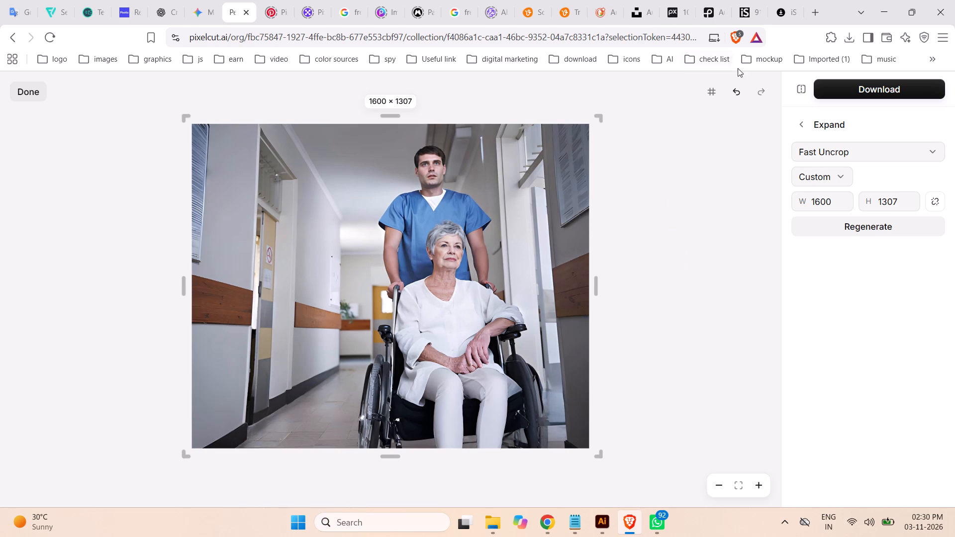
# Undo the generated extension and generate the area below the wheelchair again at 1600 × 1307.
pyautogui.click(737, 90)
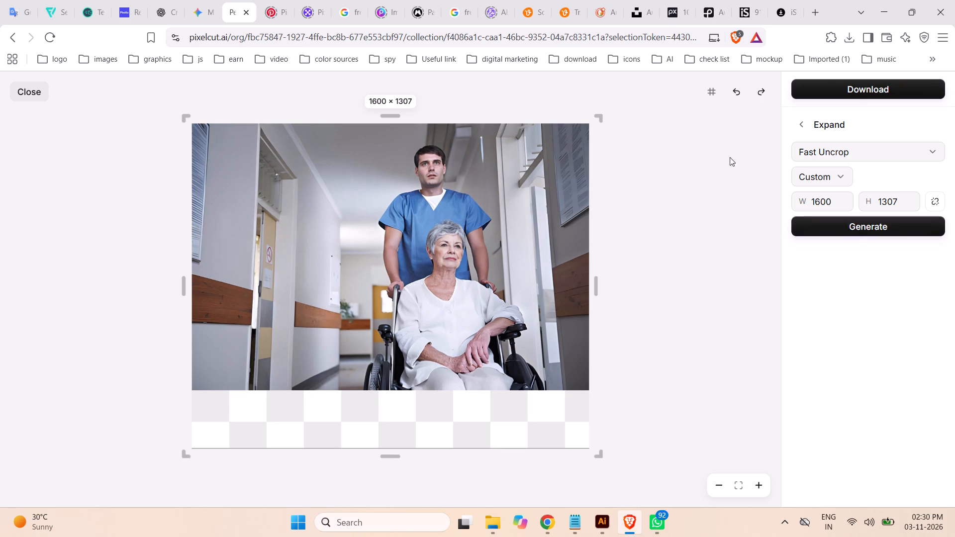
pyautogui.click(866, 227)
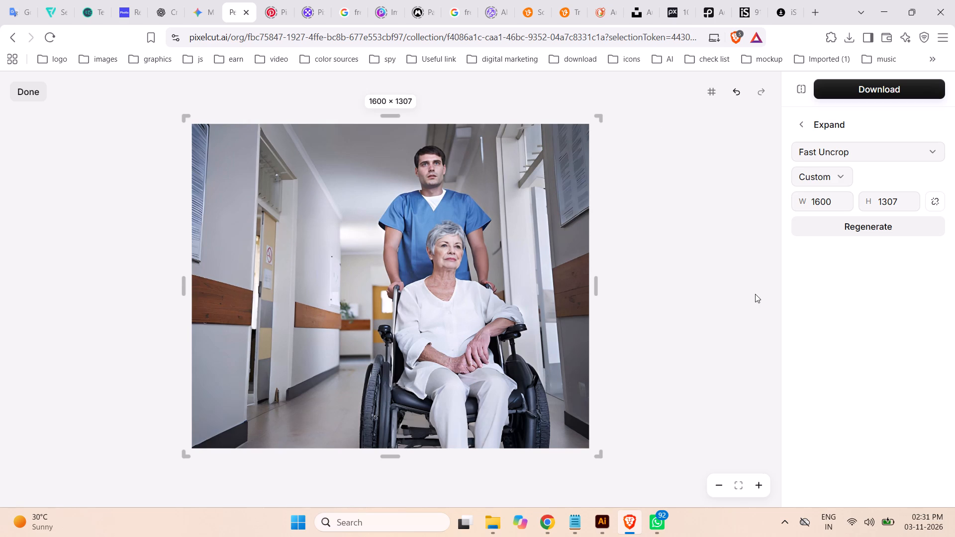
# Download the expanded wheelchair photo as steptodown.com489434 in JPEG format with no optimization and 100% quality.
pyautogui.click(876, 92)
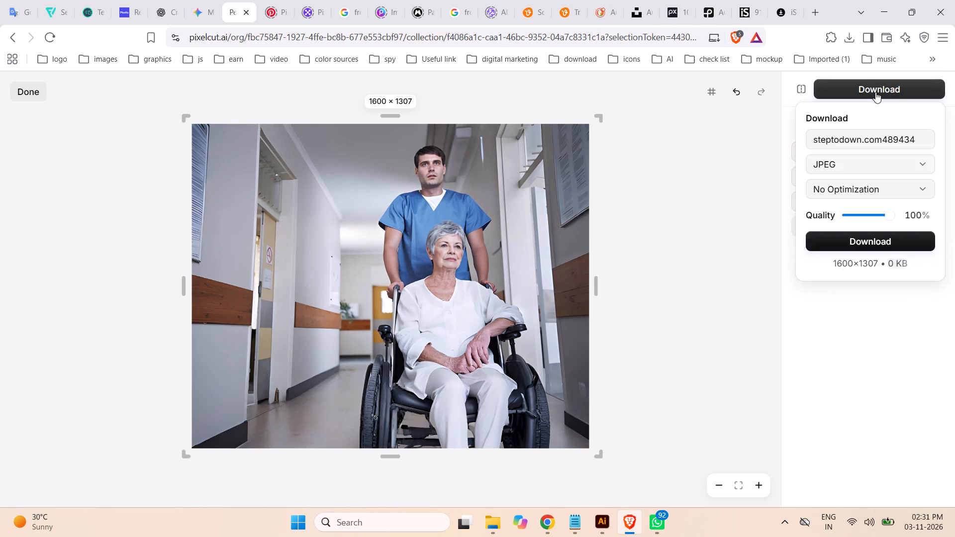
pyautogui.click(872, 242)
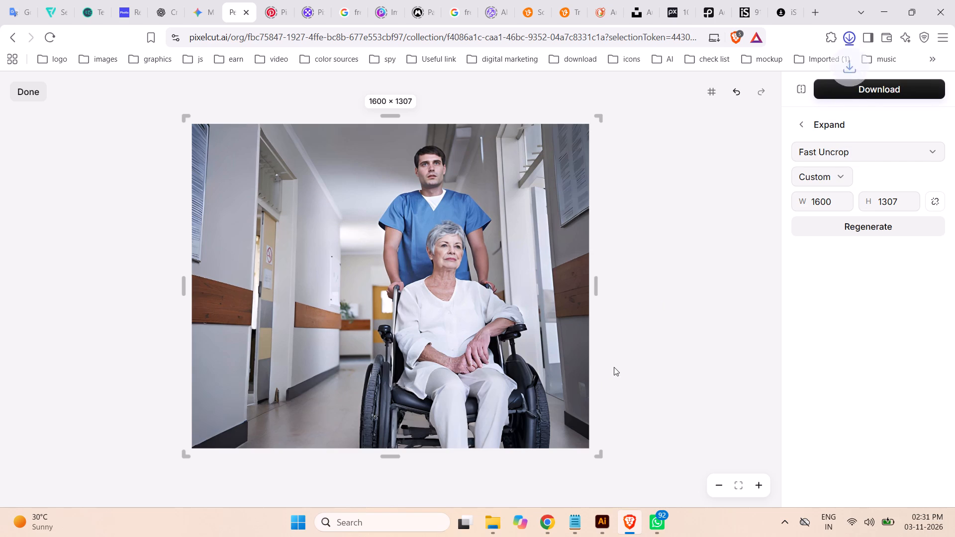
# In File Explorer, move the expanded steptodown.com489434.jpg from Downloads into the Health Services folder, replacing the existing file.
pyautogui.click(496, 526)
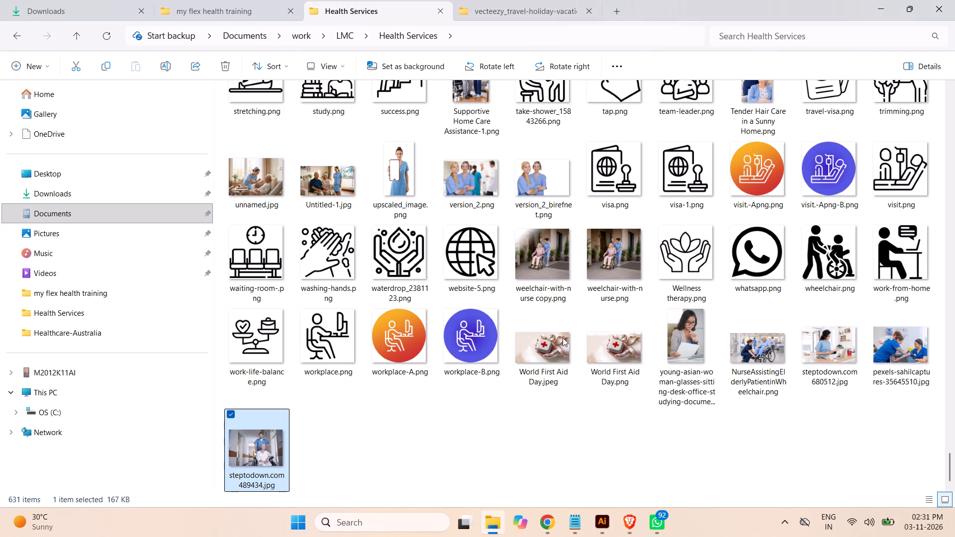
pyautogui.click(59, 9)
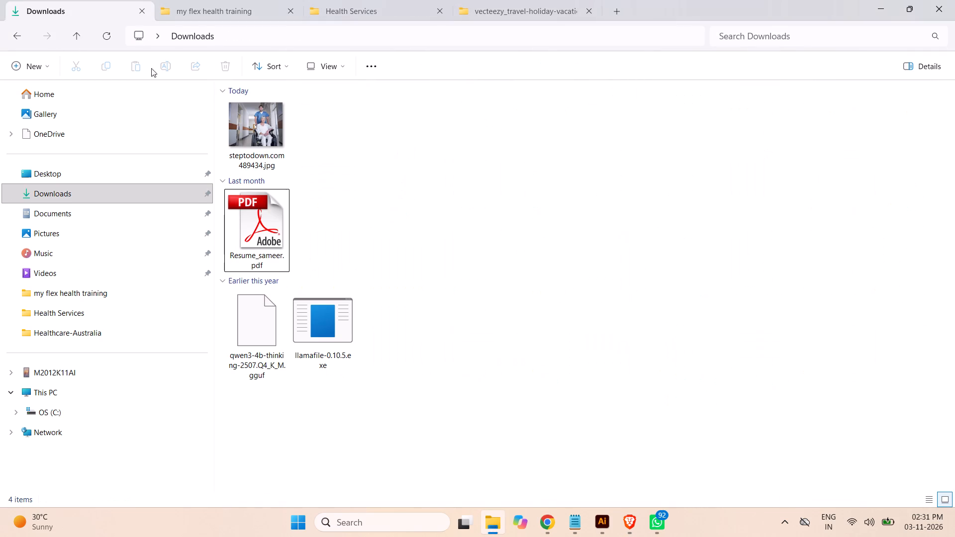
pyautogui.click(337, 159)
pyautogui.click(263, 134)
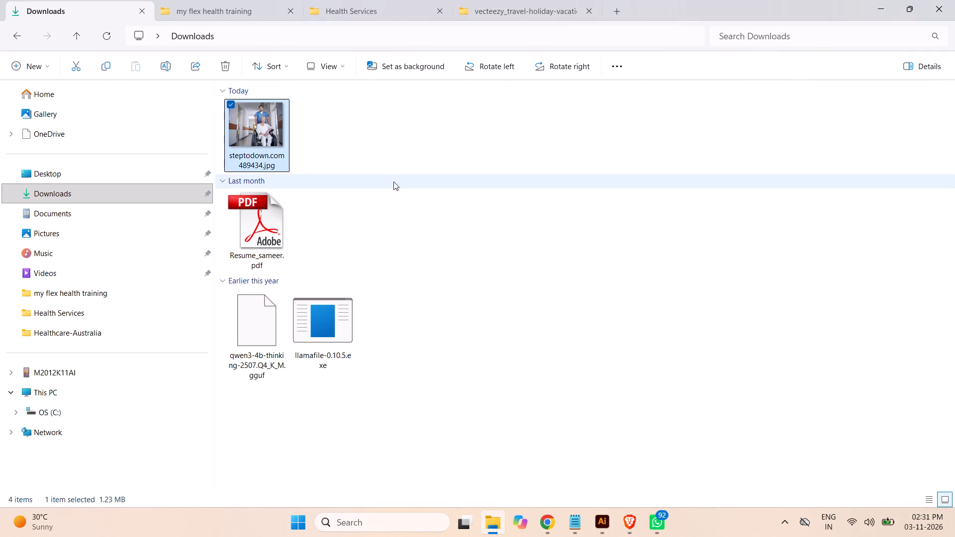
pyautogui.hotkey('ctrl', 'x')
pyautogui.click(369, 12)
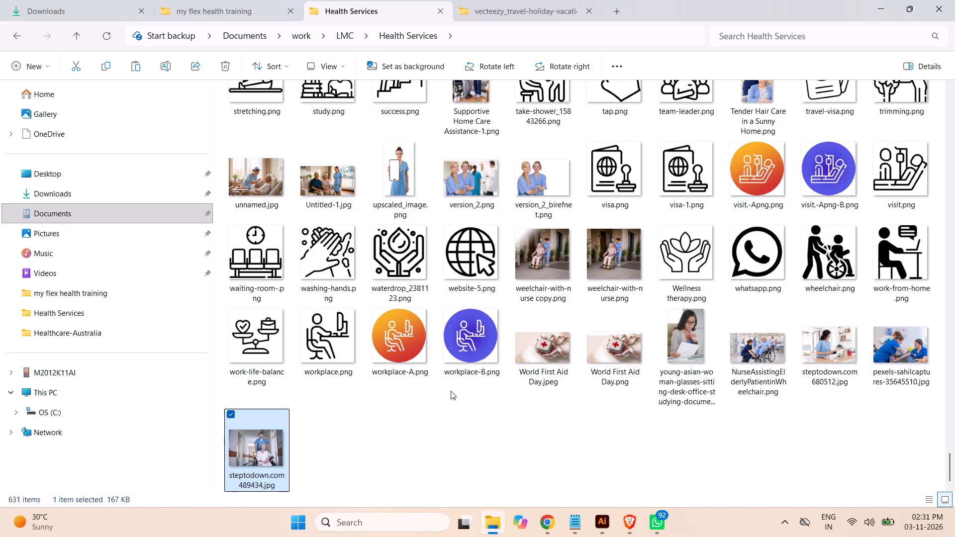
pyautogui.hotkey('ctrl', 'v')
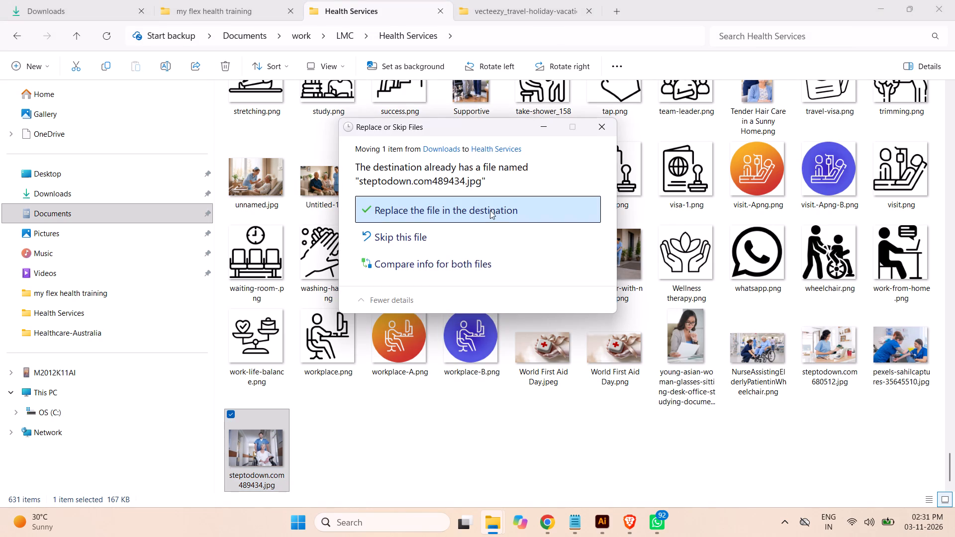
pyautogui.click(490, 210)
# Return to Illustrator and delete the linked nurse photo from the clip group in Post-23 B's background copy 12.
pyautogui.click(591, 526)
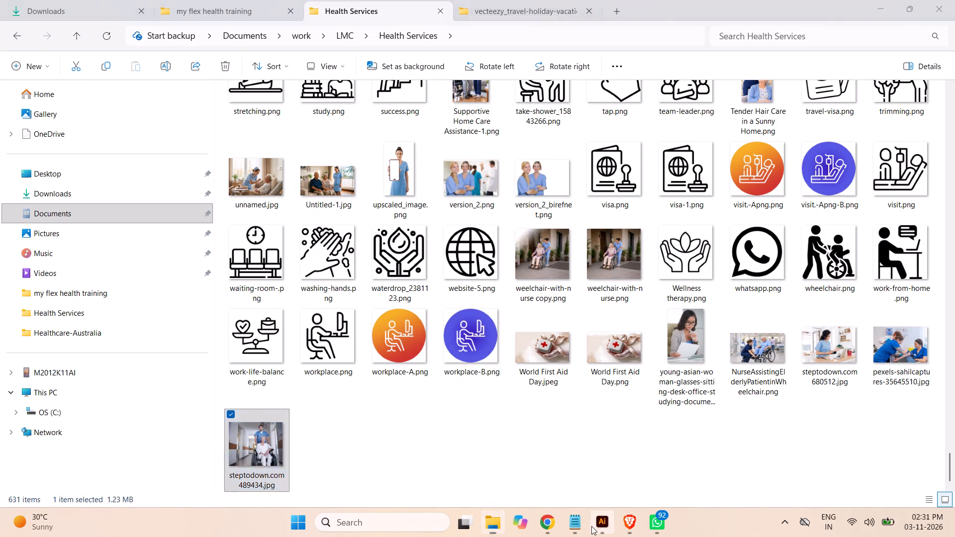
pyautogui.click(586, 333)
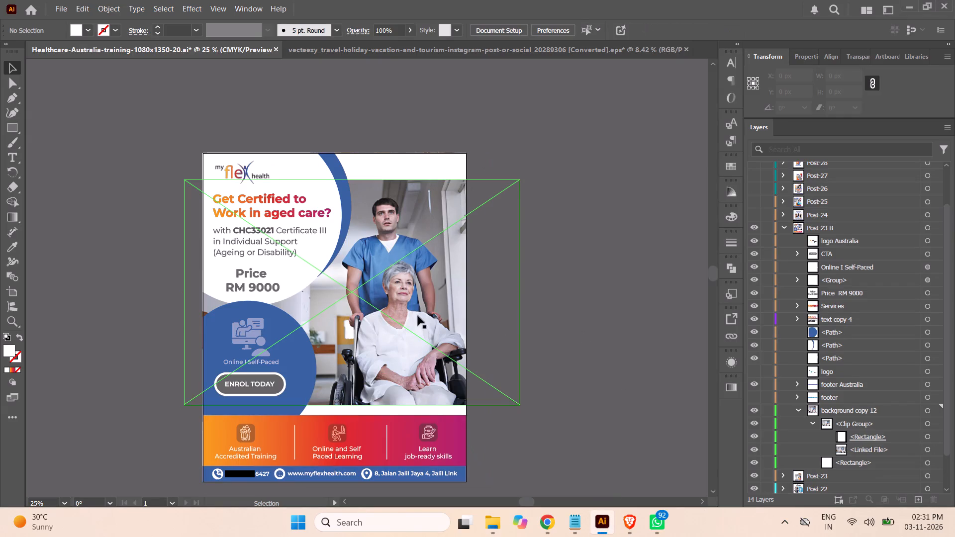
pyautogui.click(418, 316)
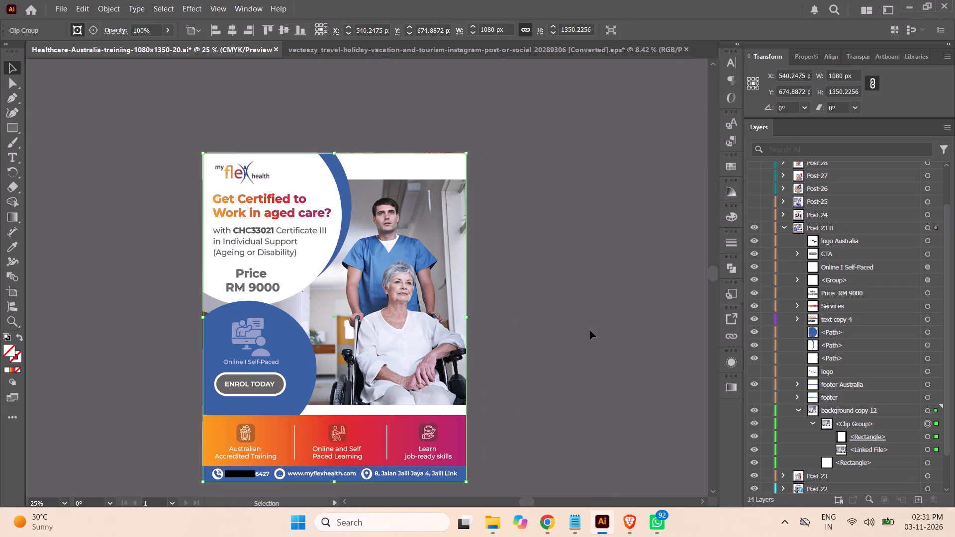
pyautogui.click(925, 449)
pyautogui.click(893, 449)
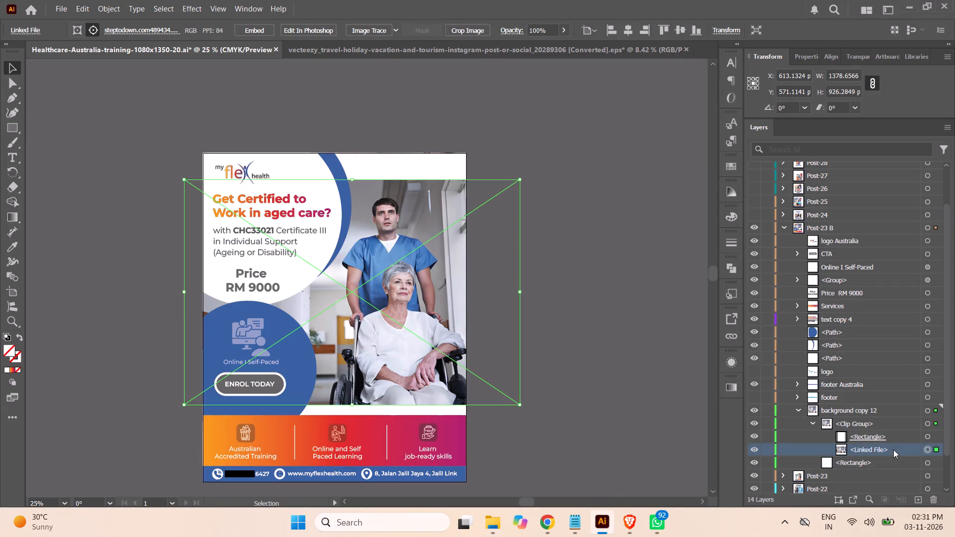
pyautogui.press('Delete')
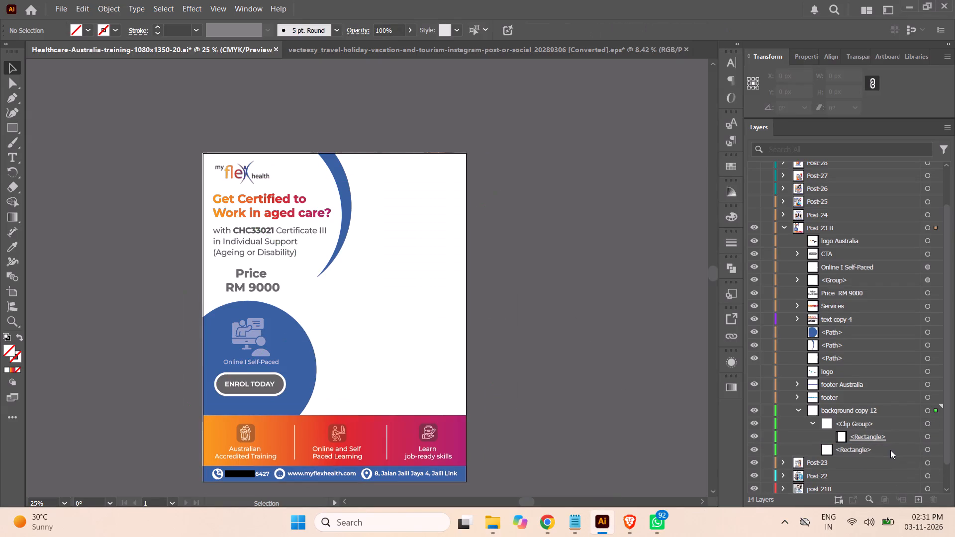
# Place steptodown.com489434.jpg from the Health Services folder on the artboard and nest it inside background copy 12's clip group in Post-23 B.
pyautogui.click(496, 524)
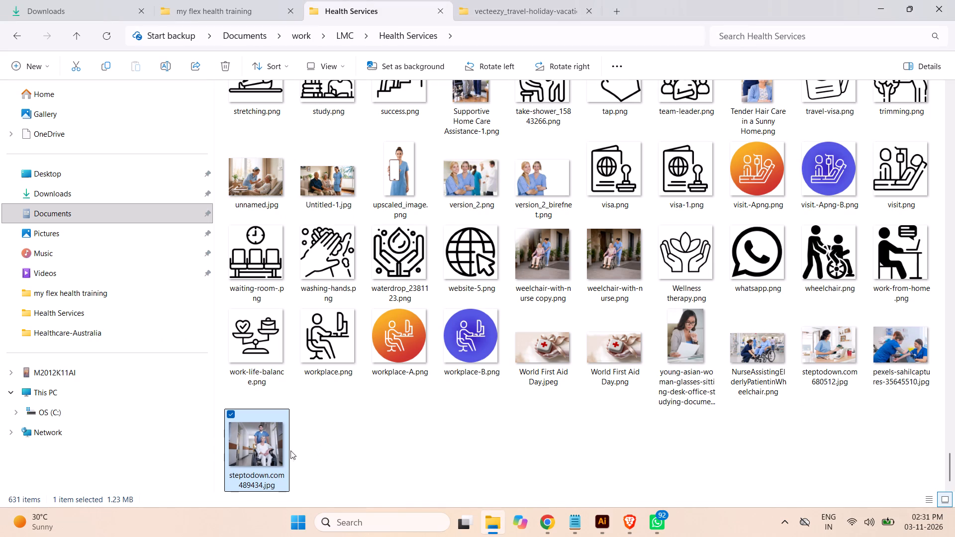
pyautogui.moveTo(266, 454); pyautogui.dragTo(586, 504)
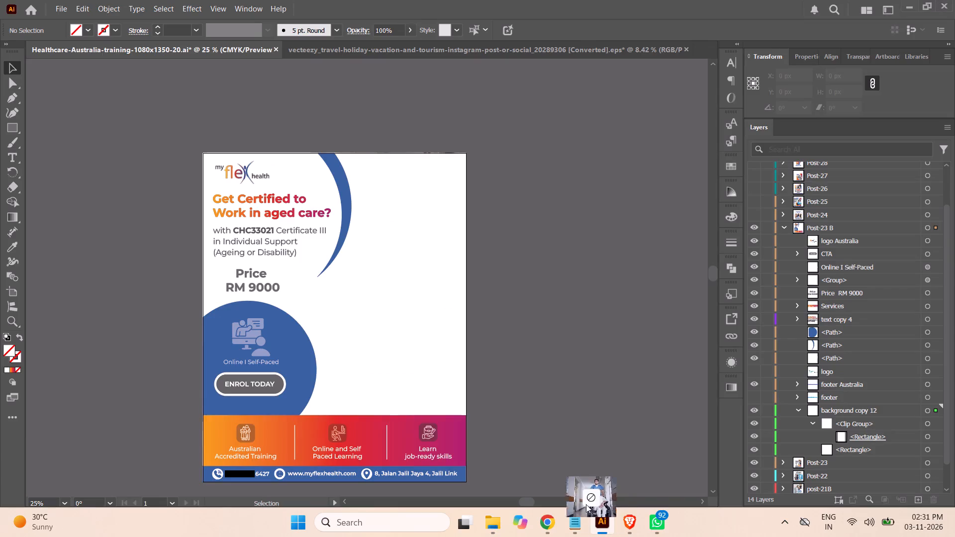
pyautogui.moveTo(586, 504); pyautogui.dragTo(405, 390)
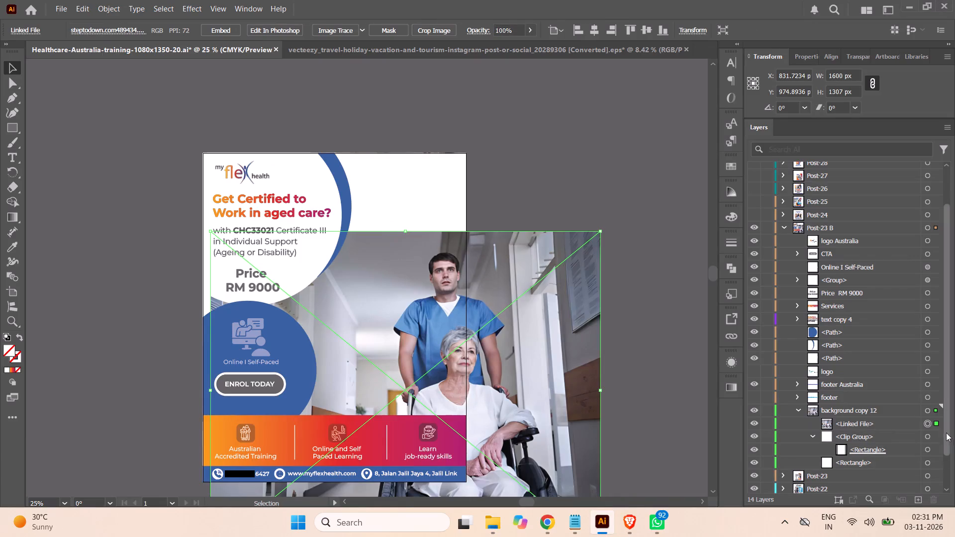
pyautogui.moveTo(865, 424); pyautogui.dragTo(864, 456)
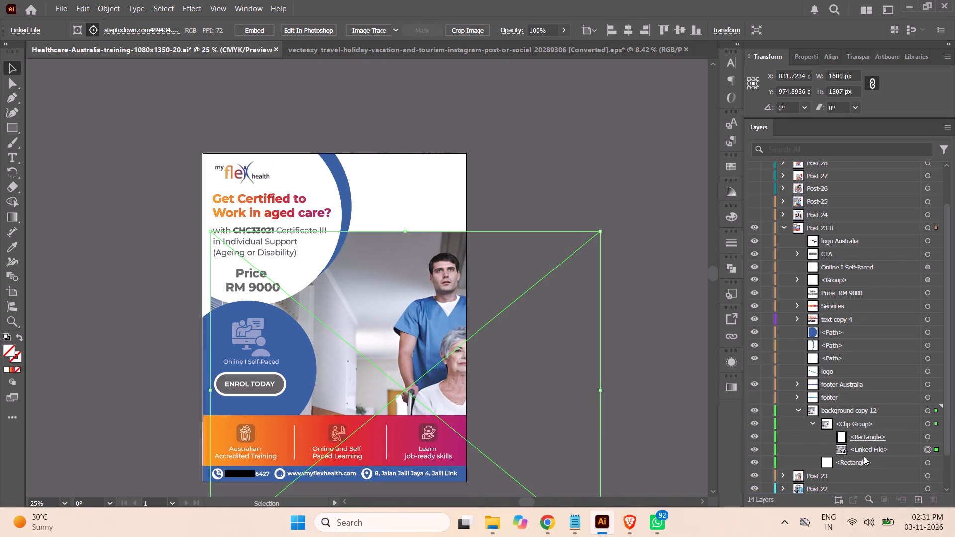
# Scale the linked wheelchair photo to about 1397 × 1141 px and position it so the nurse and patient sit beside the blue circle.
pyautogui.moveTo(437, 369); pyautogui.dragTo(403, 294)
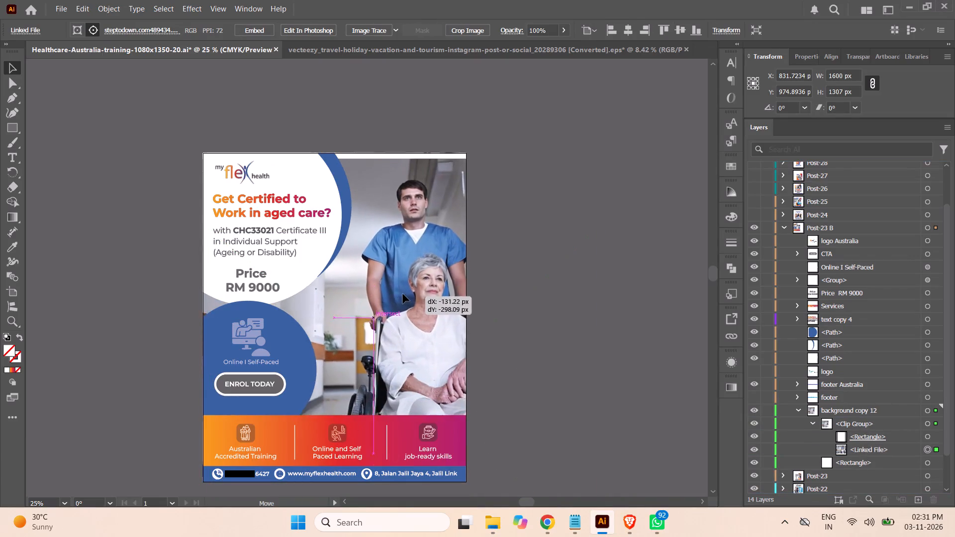
pyautogui.moveTo(403, 294); pyautogui.dragTo(395, 288)
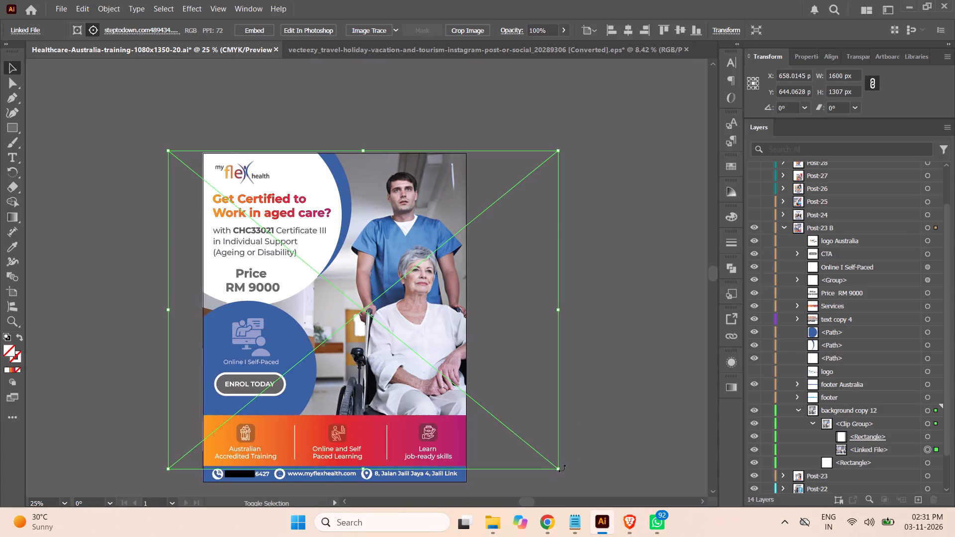
pyautogui.keyDown('shift'); pyautogui.moveTo(559, 469); pyautogui.dragTo(532, 445); pyautogui.keyUp('shift')
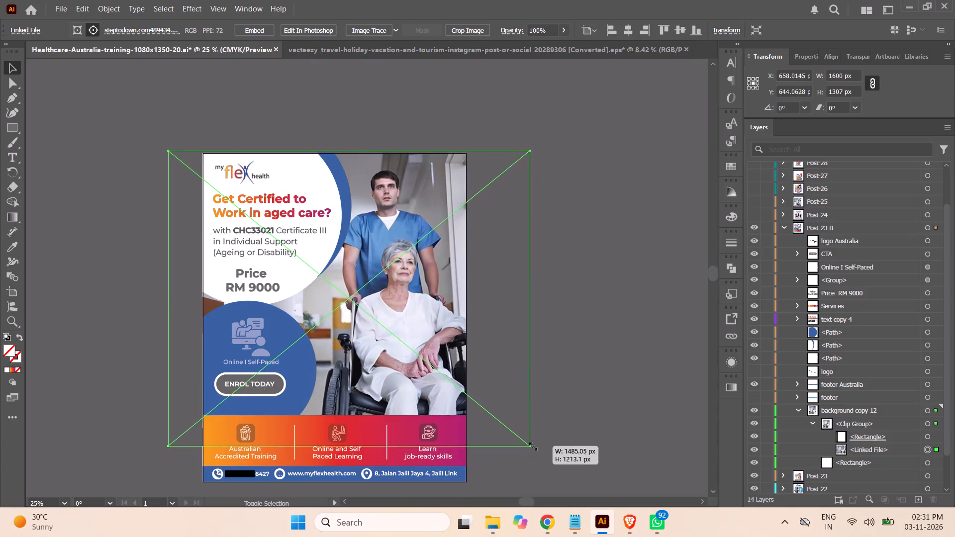
pyautogui.keyDown('shift'); pyautogui.moveTo(532, 445); pyautogui.dragTo(495, 419); pyautogui.keyUp('shift')
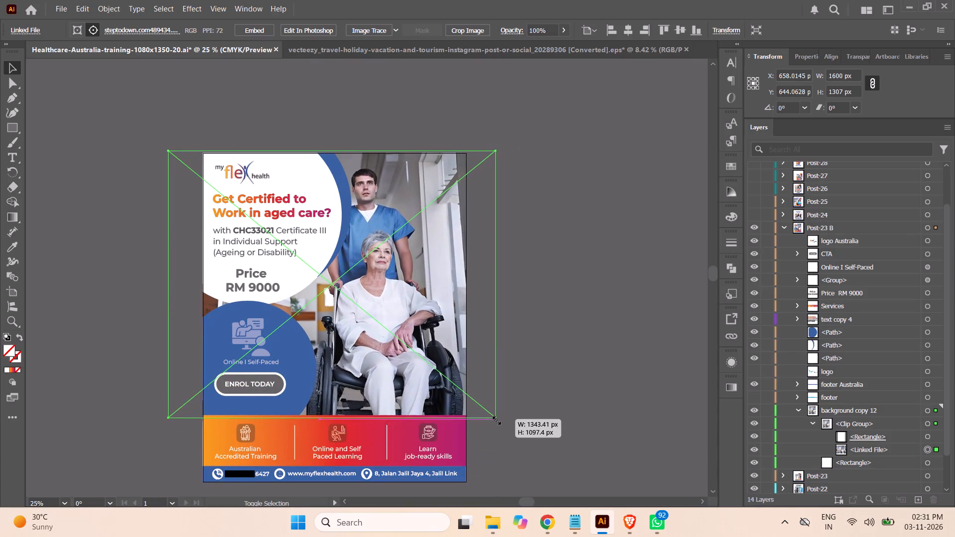
pyautogui.keyDown('shift'); pyautogui.moveTo(495, 419); pyautogui.dragTo(508, 434); pyautogui.keyUp('shift')
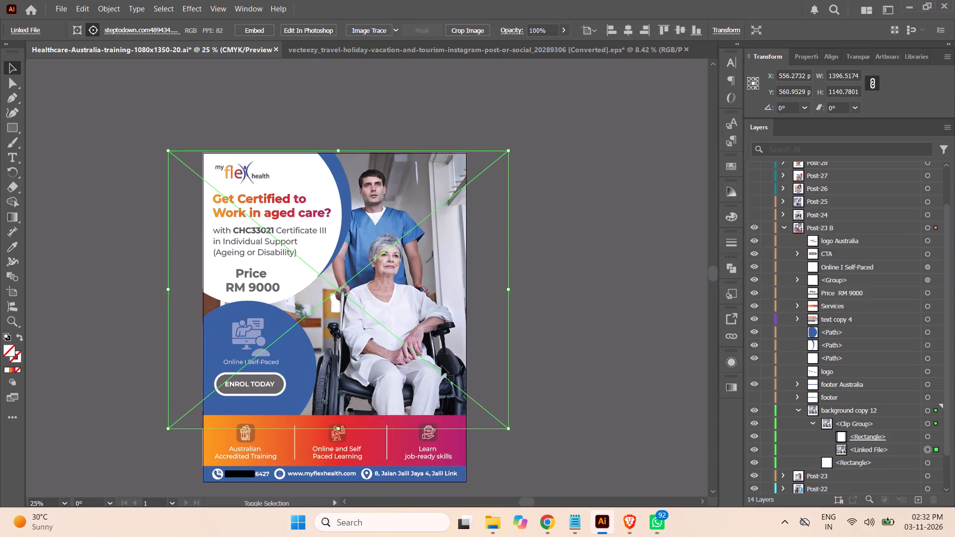
pyautogui.moveTo(428, 362); pyautogui.dragTo(443, 364)
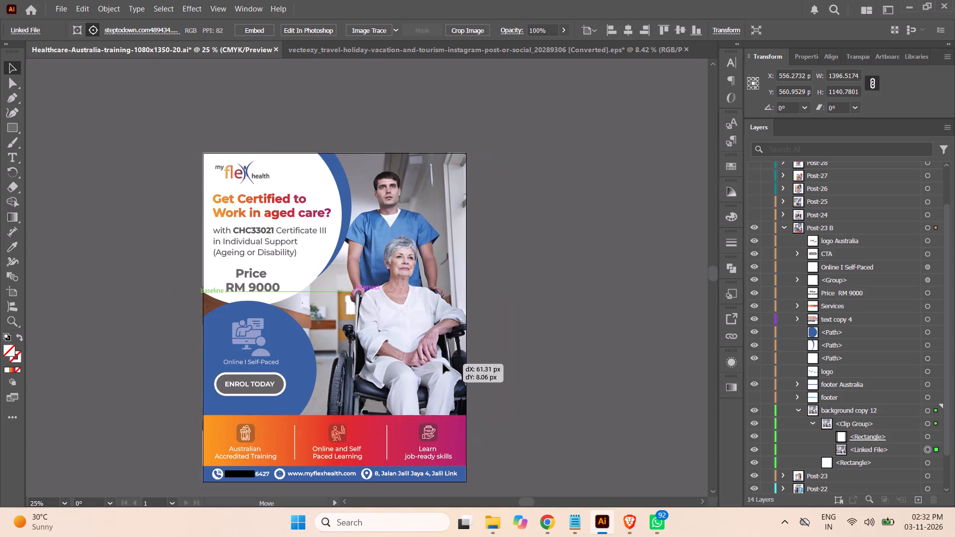
pyautogui.moveTo(443, 364); pyautogui.dragTo(448, 364)
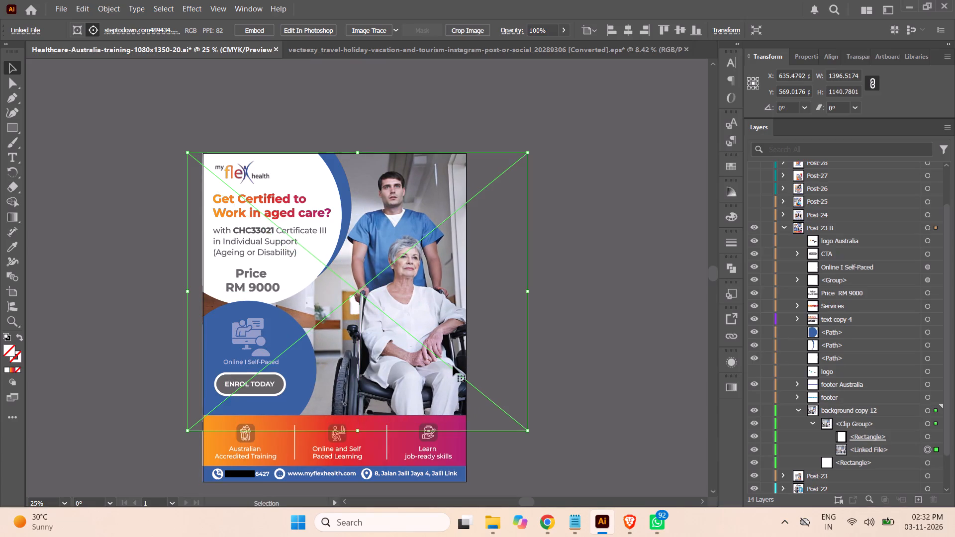
pyautogui.click(453, 365)
pyautogui.click(595, 371)
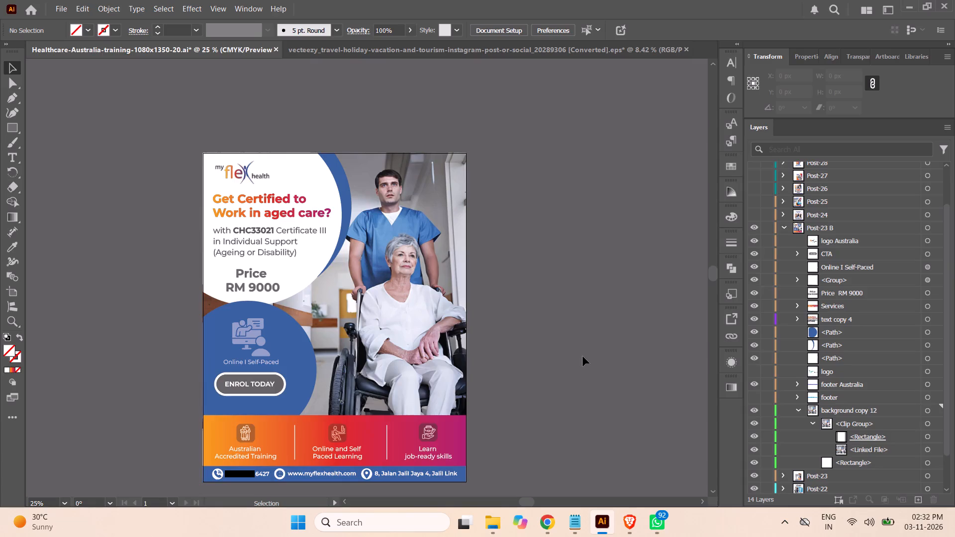
pyautogui.click(813, 423)
pyautogui.click(796, 409)
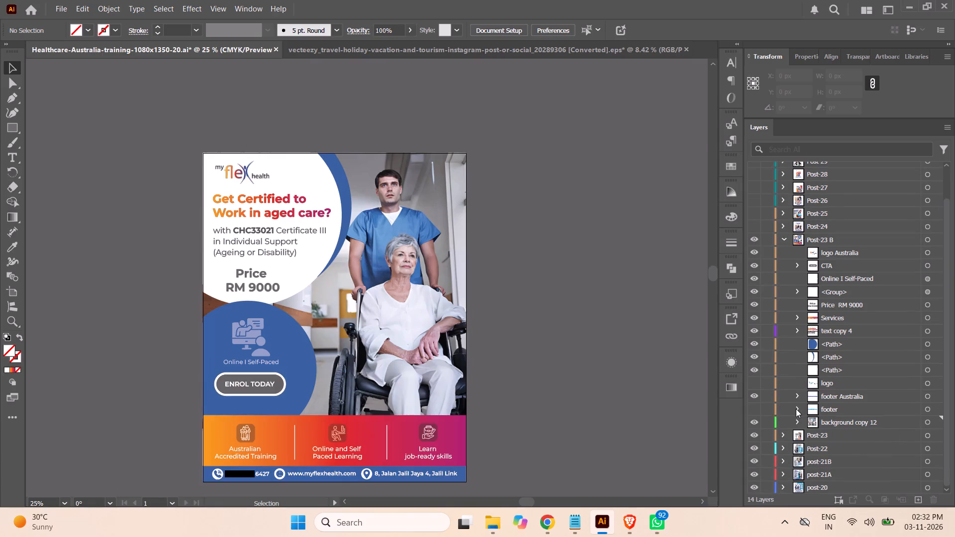
pyautogui.click(927, 422)
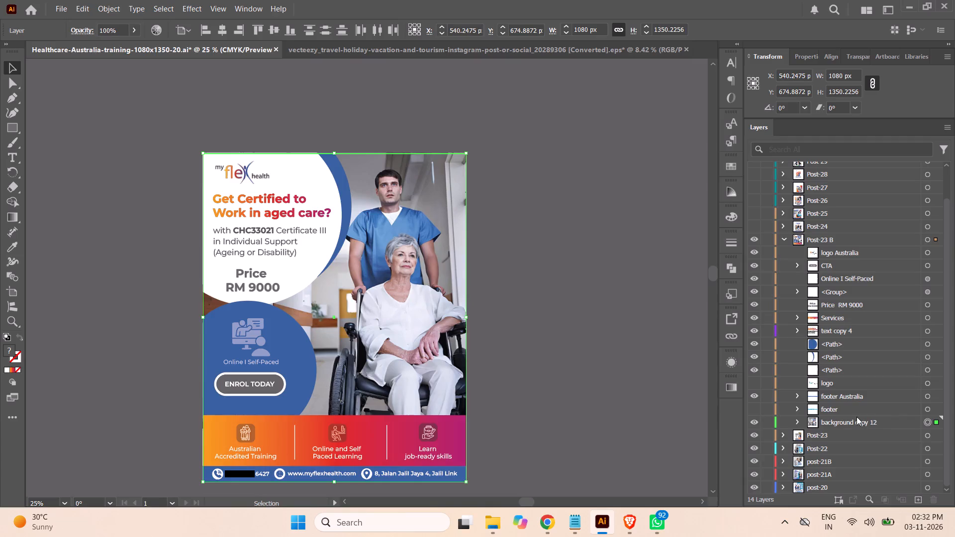
pyautogui.click(616, 281)
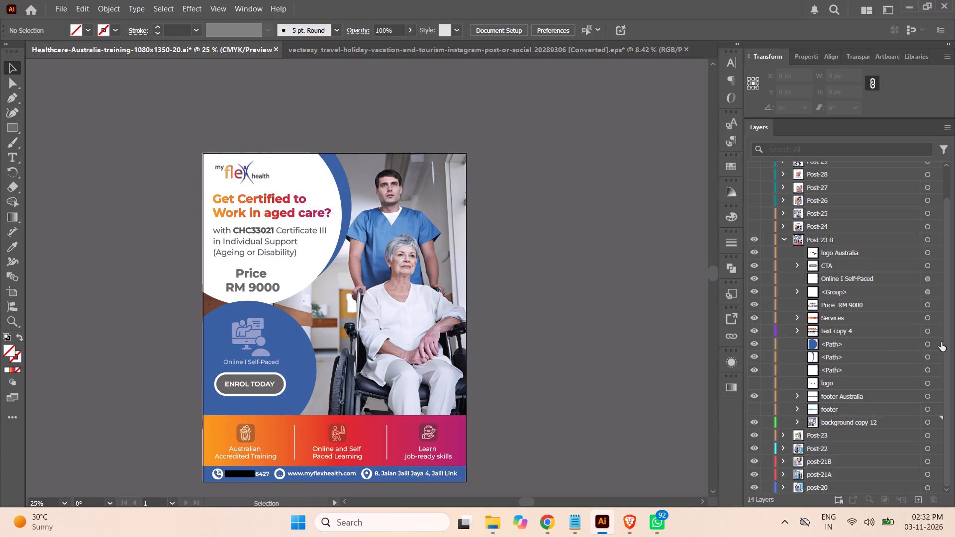
# Draw a rectangle about 590 × 564 px over the blue circle with the same blue fill, and round its corners to about 41 px.
pyautogui.click(927, 342)
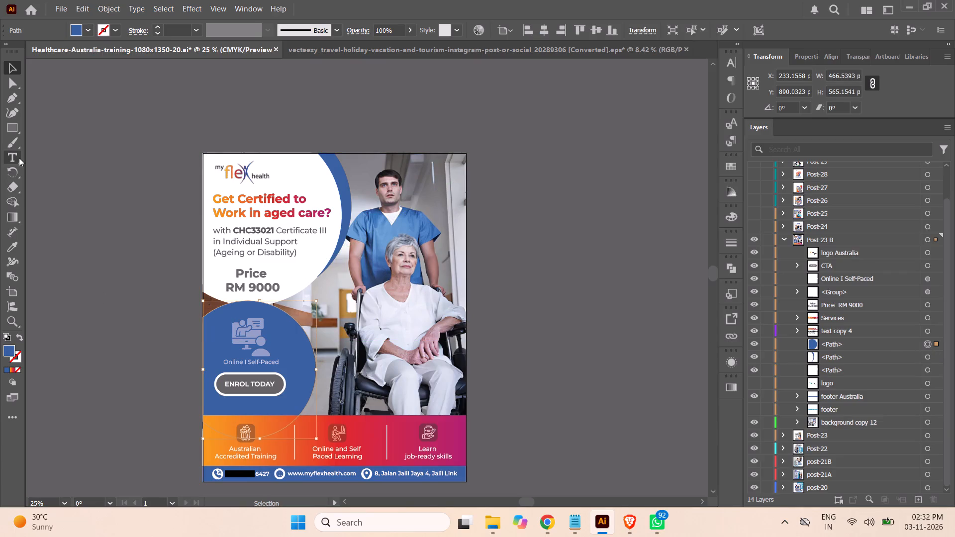
pyautogui.click(15, 129)
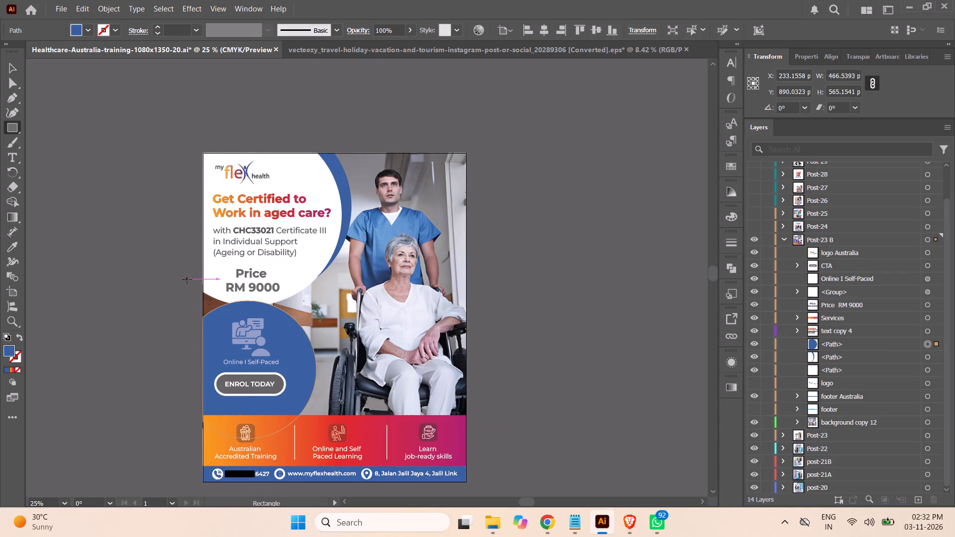
pyautogui.moveTo(186, 279); pyautogui.dragTo(320, 420)
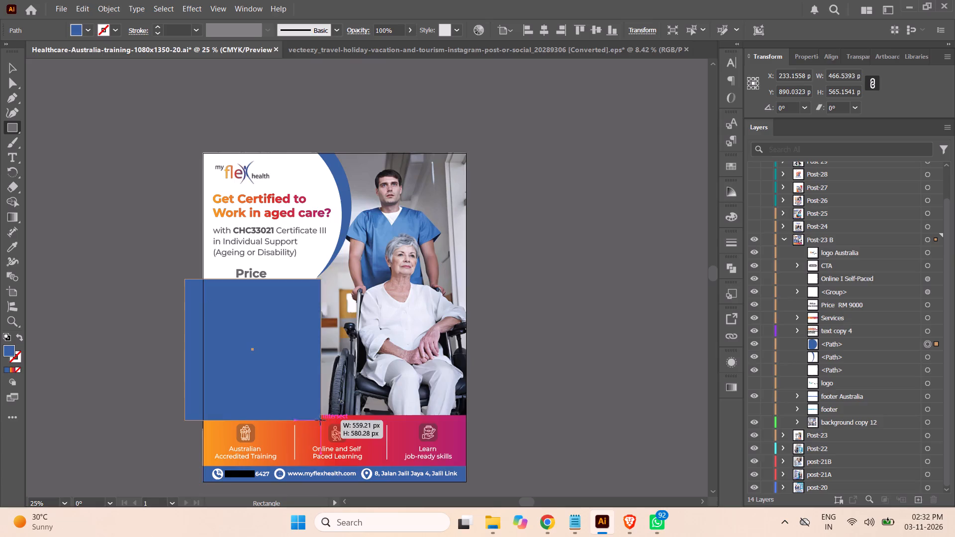
pyautogui.moveTo(320, 420); pyautogui.dragTo(326, 416)
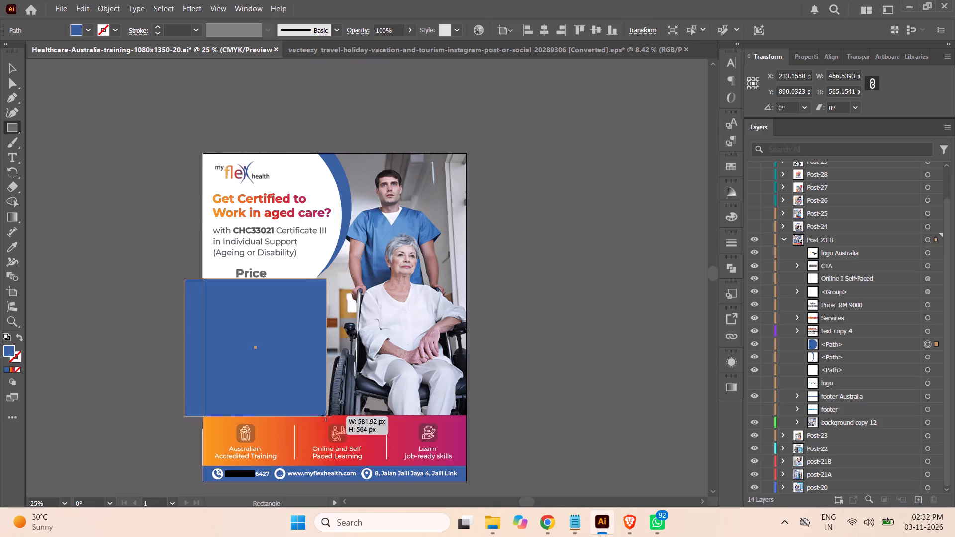
pyautogui.moveTo(326, 416); pyautogui.dragTo(328, 416)
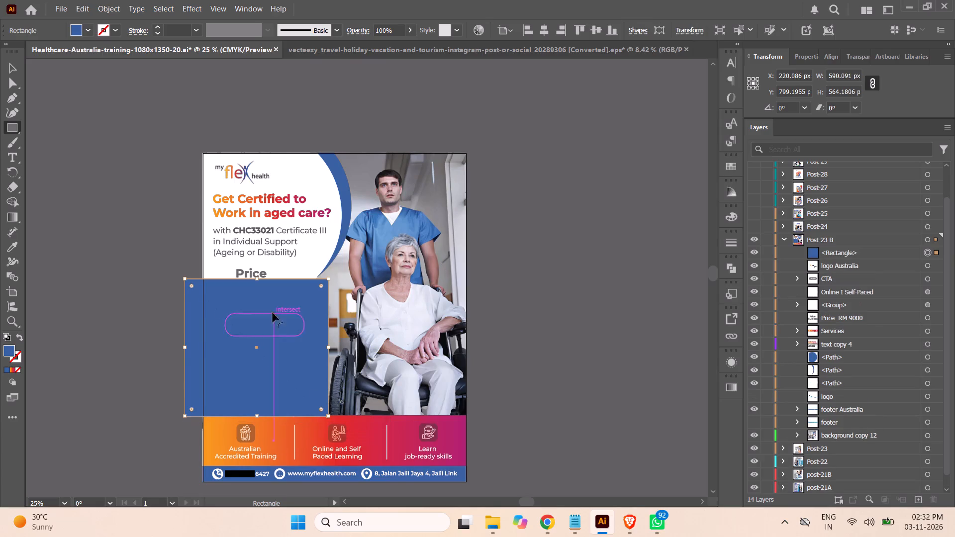
pyautogui.click(192, 285)
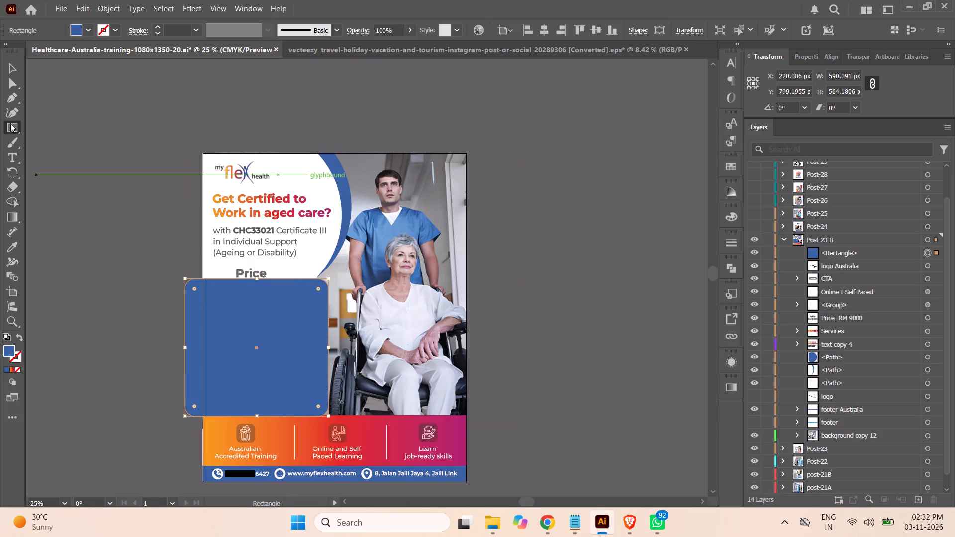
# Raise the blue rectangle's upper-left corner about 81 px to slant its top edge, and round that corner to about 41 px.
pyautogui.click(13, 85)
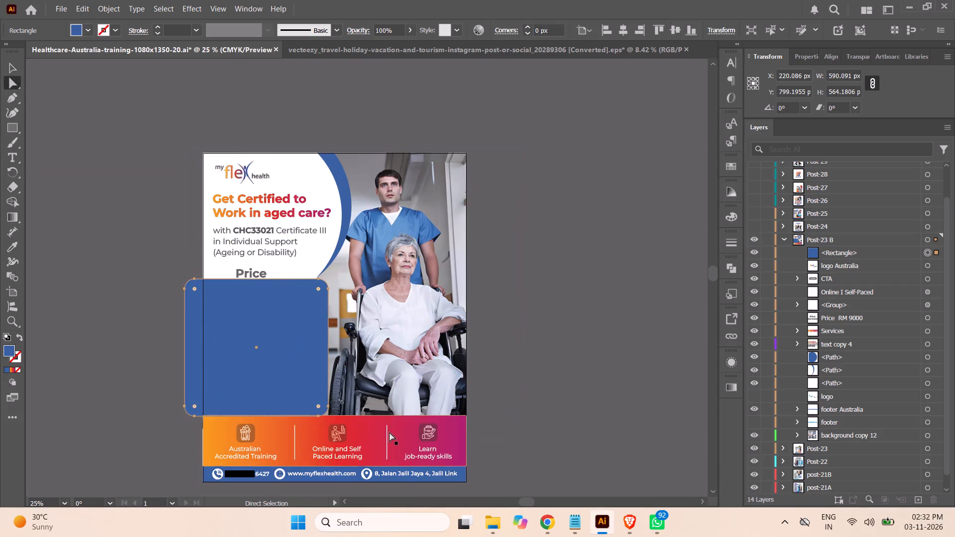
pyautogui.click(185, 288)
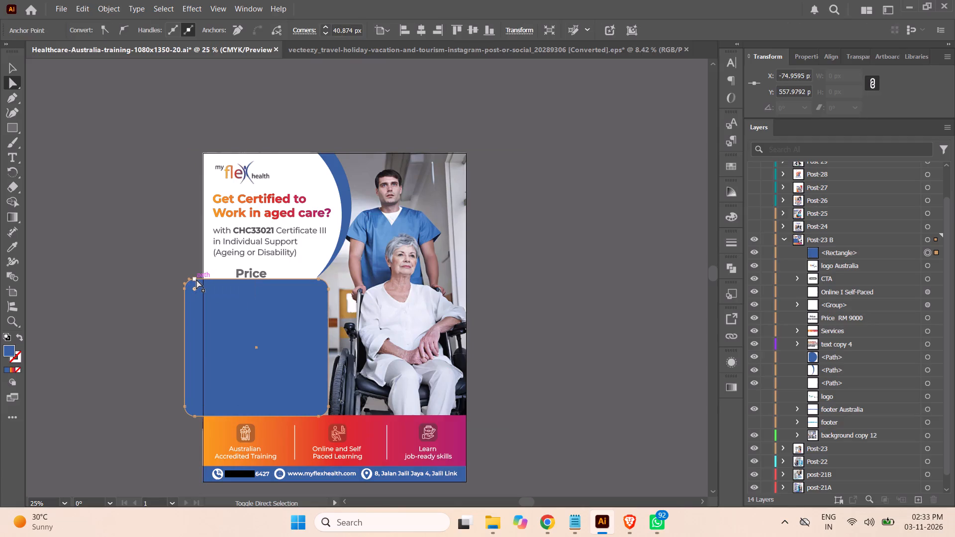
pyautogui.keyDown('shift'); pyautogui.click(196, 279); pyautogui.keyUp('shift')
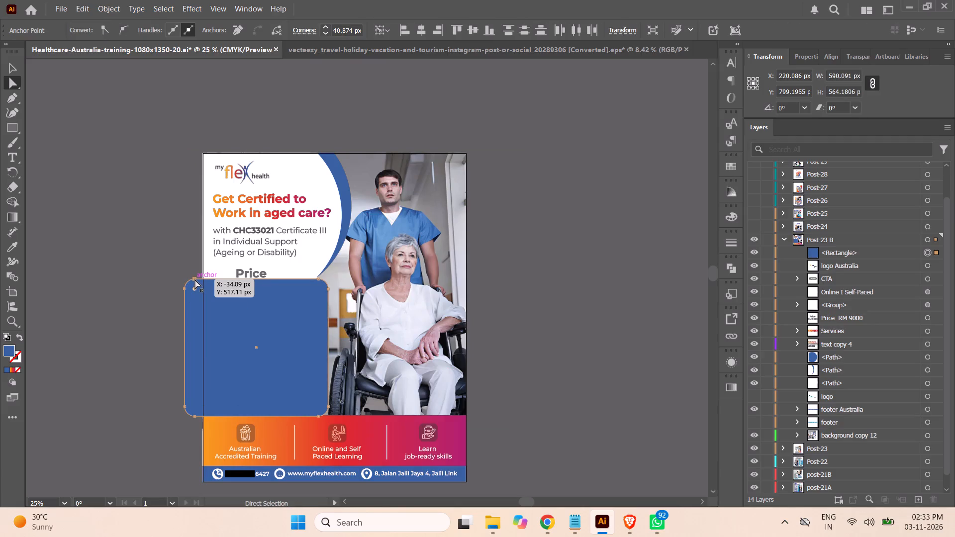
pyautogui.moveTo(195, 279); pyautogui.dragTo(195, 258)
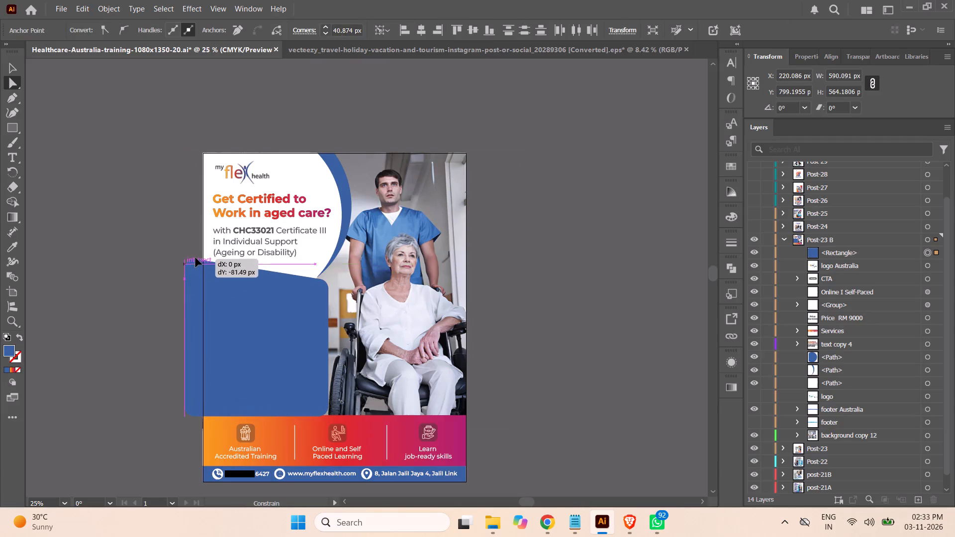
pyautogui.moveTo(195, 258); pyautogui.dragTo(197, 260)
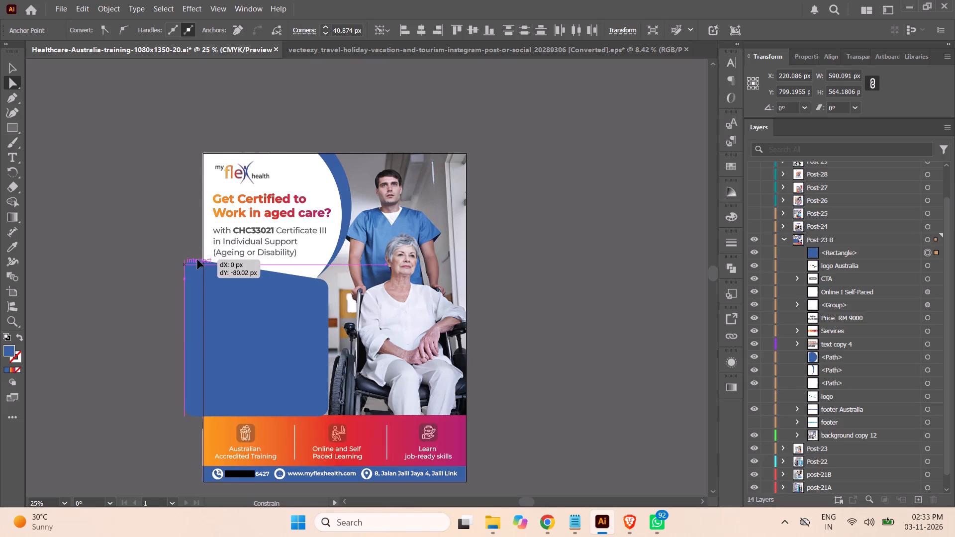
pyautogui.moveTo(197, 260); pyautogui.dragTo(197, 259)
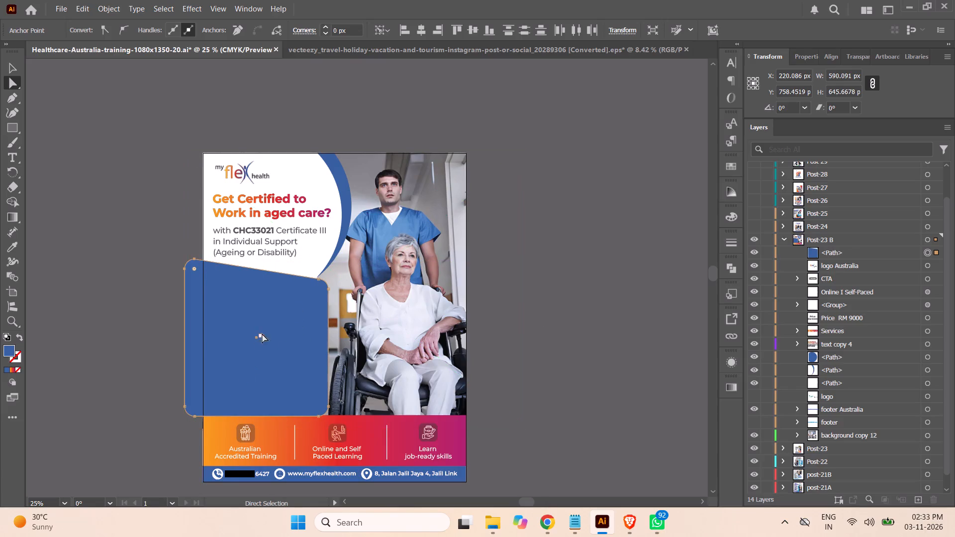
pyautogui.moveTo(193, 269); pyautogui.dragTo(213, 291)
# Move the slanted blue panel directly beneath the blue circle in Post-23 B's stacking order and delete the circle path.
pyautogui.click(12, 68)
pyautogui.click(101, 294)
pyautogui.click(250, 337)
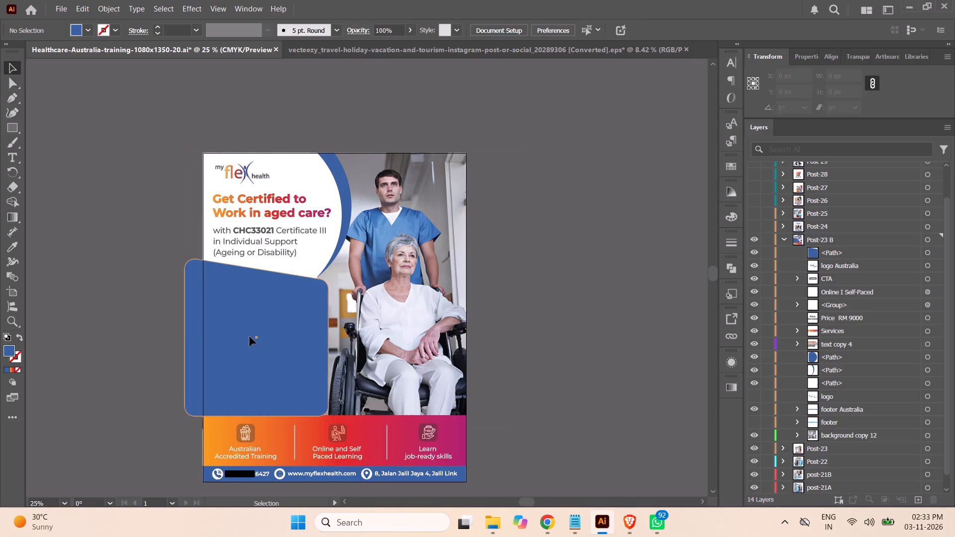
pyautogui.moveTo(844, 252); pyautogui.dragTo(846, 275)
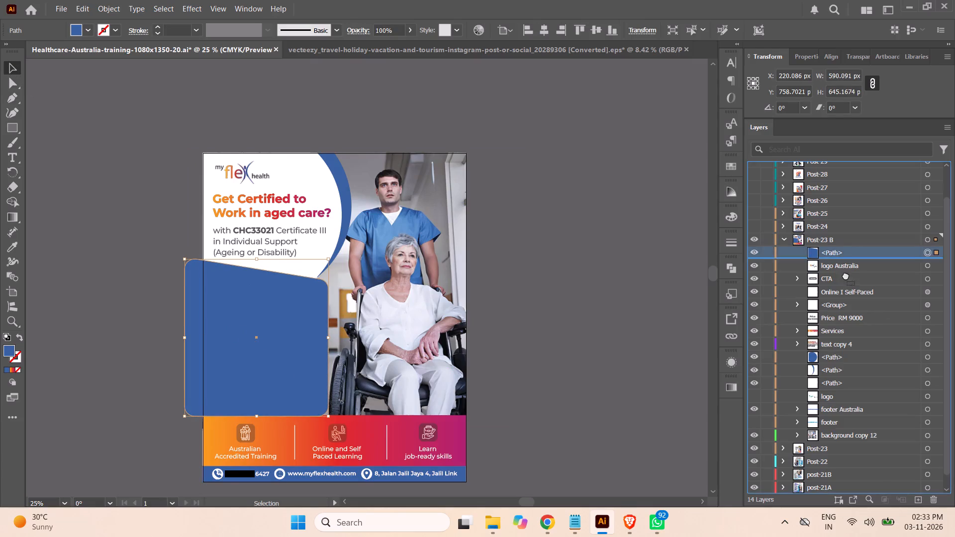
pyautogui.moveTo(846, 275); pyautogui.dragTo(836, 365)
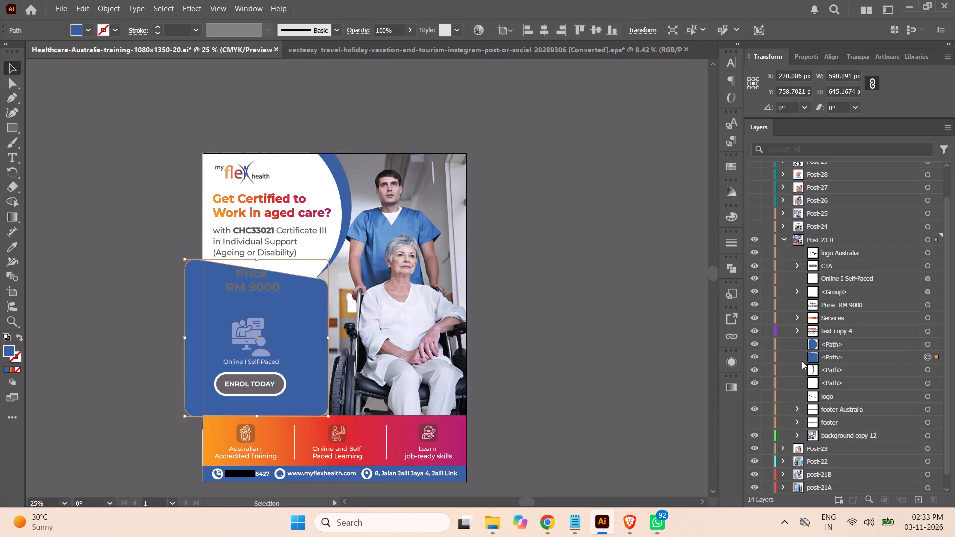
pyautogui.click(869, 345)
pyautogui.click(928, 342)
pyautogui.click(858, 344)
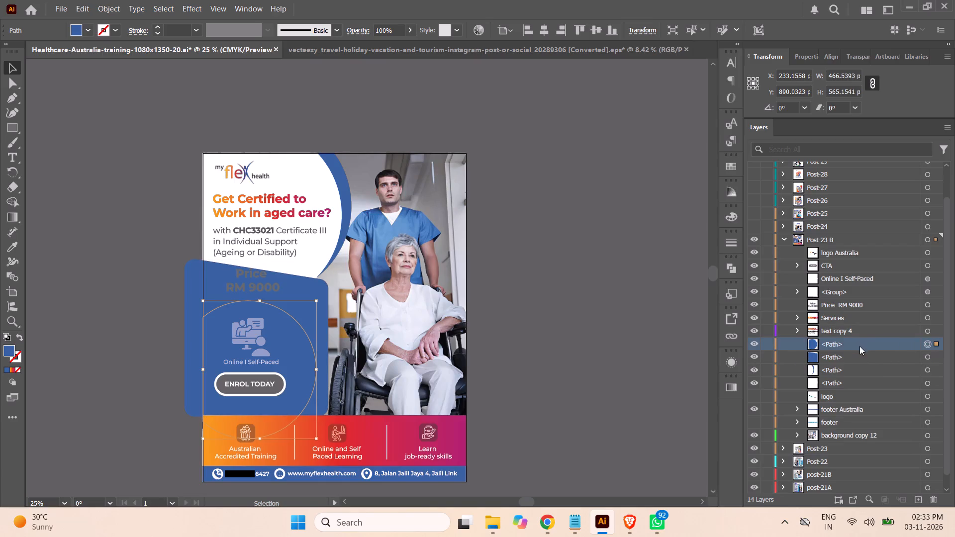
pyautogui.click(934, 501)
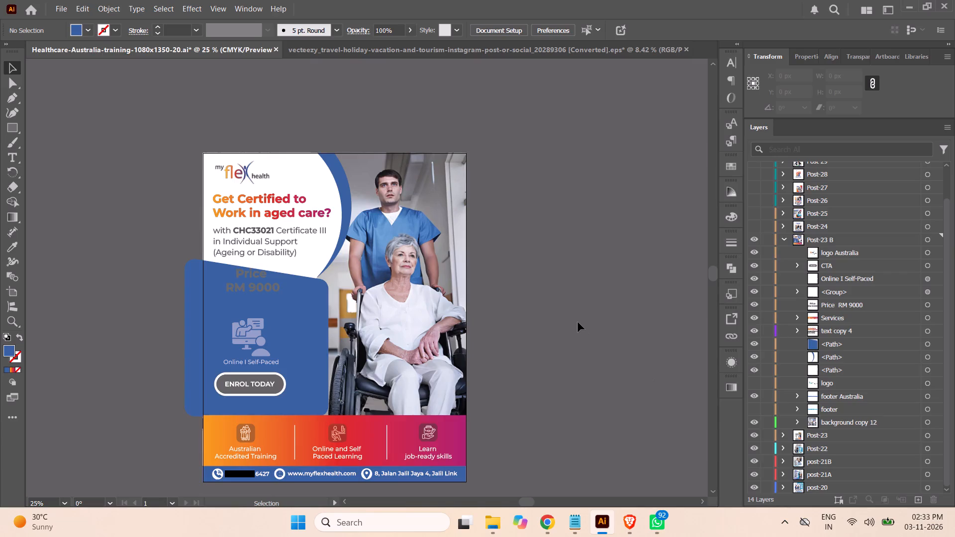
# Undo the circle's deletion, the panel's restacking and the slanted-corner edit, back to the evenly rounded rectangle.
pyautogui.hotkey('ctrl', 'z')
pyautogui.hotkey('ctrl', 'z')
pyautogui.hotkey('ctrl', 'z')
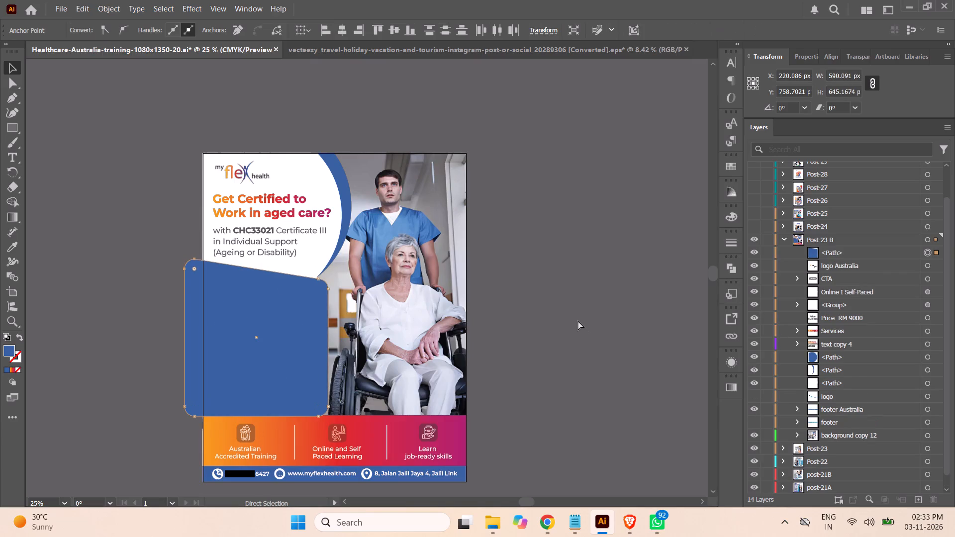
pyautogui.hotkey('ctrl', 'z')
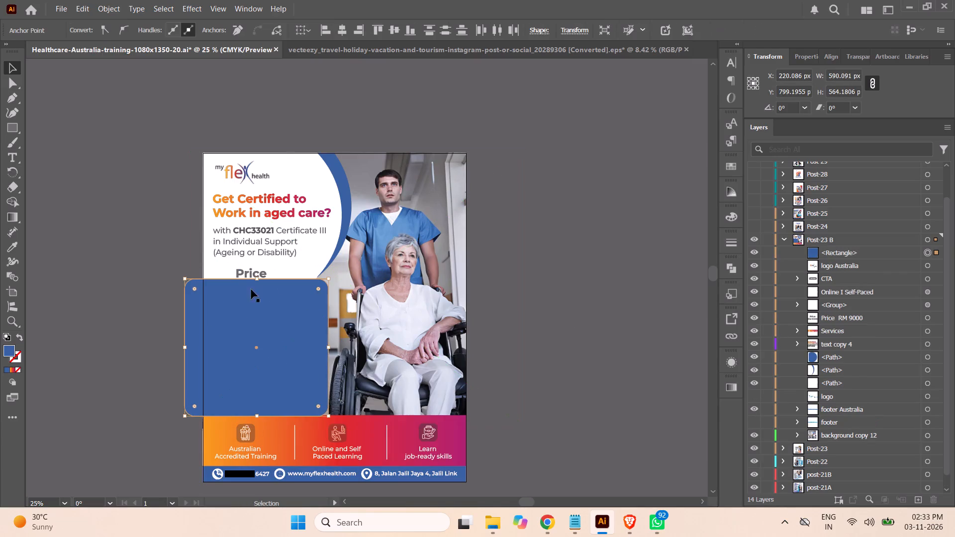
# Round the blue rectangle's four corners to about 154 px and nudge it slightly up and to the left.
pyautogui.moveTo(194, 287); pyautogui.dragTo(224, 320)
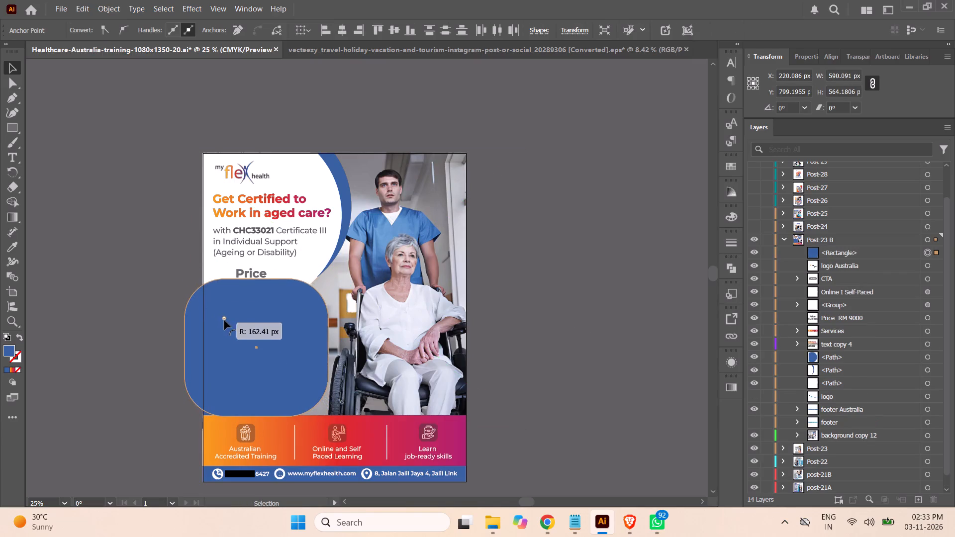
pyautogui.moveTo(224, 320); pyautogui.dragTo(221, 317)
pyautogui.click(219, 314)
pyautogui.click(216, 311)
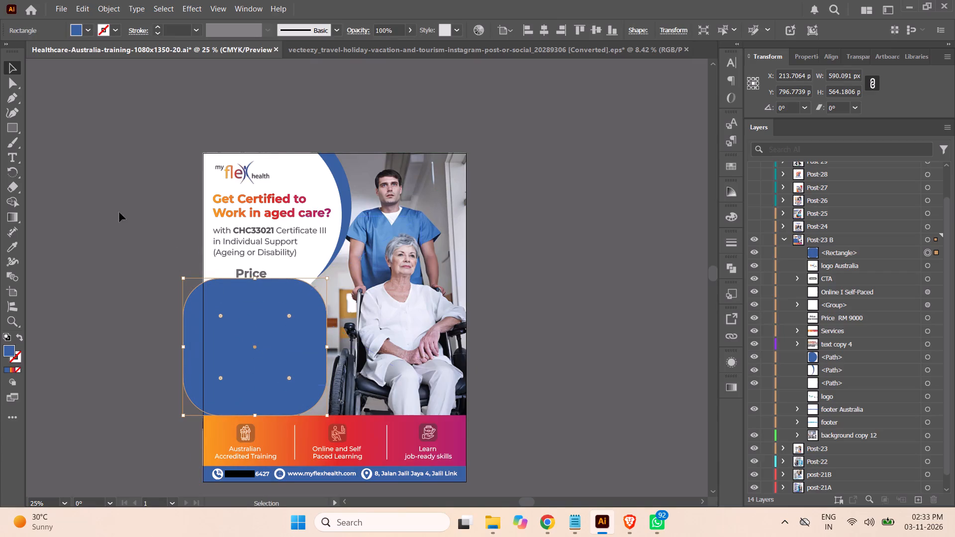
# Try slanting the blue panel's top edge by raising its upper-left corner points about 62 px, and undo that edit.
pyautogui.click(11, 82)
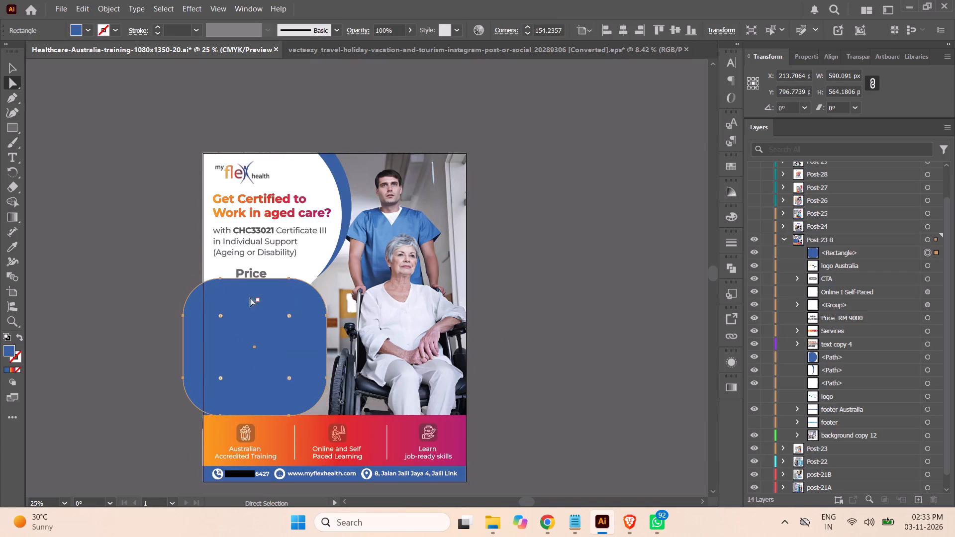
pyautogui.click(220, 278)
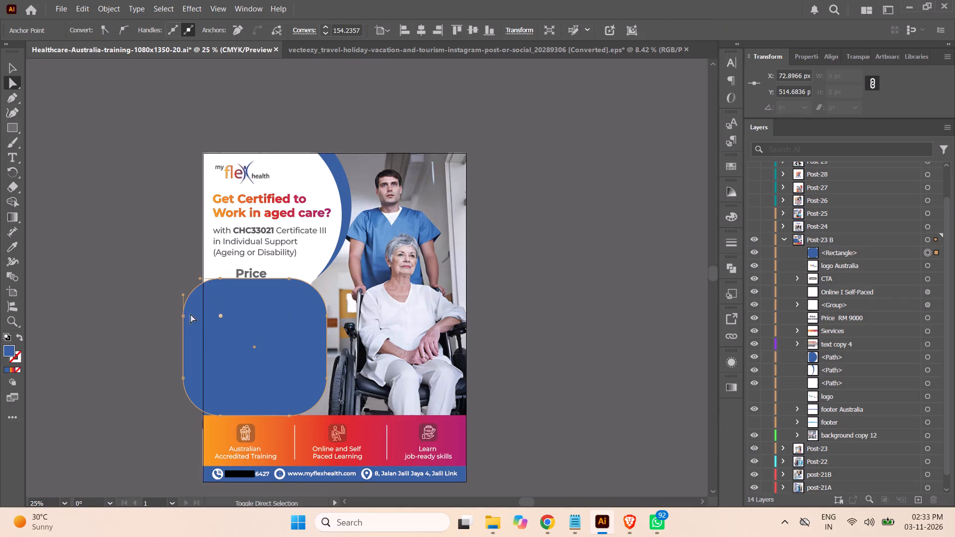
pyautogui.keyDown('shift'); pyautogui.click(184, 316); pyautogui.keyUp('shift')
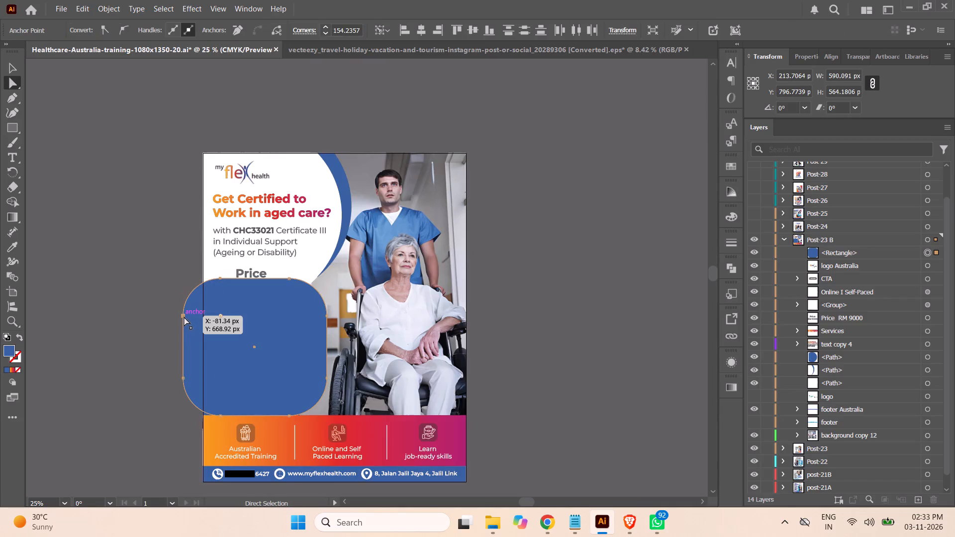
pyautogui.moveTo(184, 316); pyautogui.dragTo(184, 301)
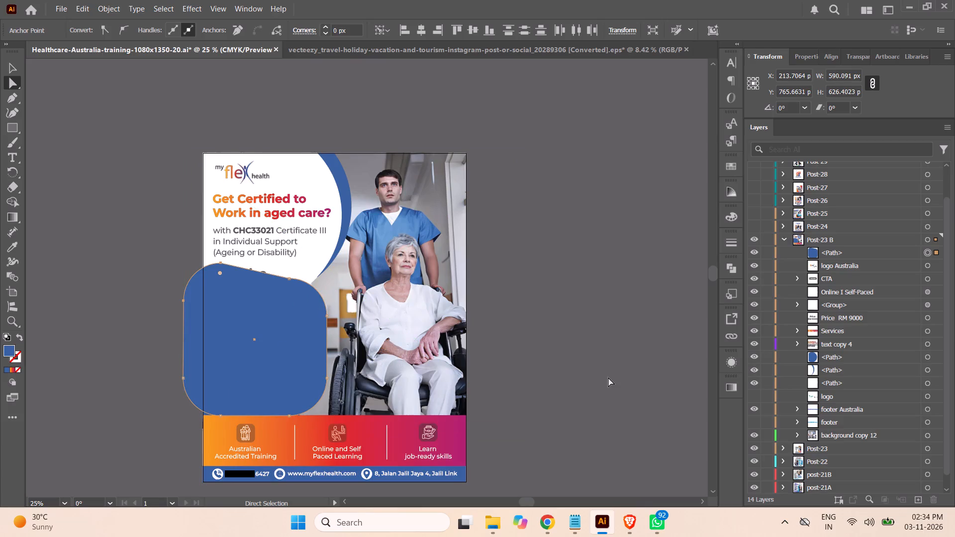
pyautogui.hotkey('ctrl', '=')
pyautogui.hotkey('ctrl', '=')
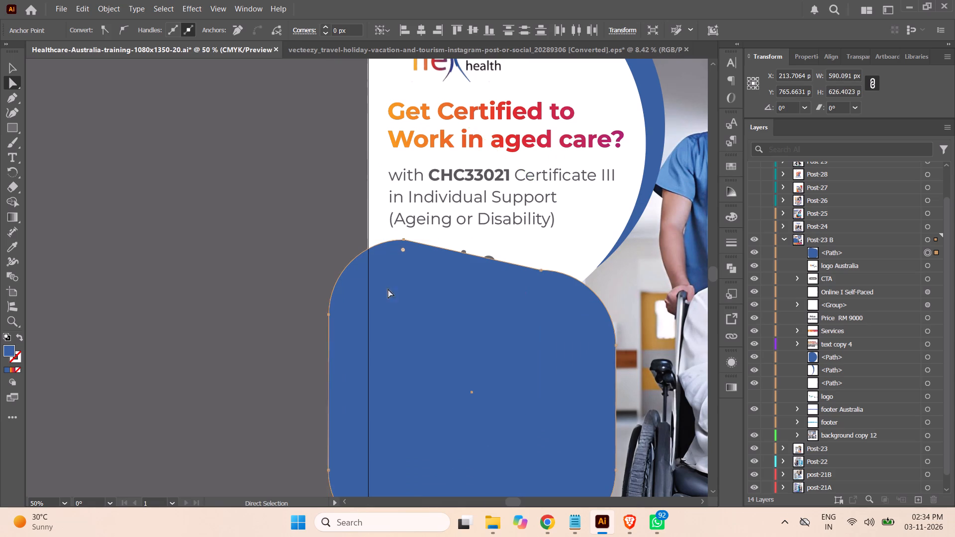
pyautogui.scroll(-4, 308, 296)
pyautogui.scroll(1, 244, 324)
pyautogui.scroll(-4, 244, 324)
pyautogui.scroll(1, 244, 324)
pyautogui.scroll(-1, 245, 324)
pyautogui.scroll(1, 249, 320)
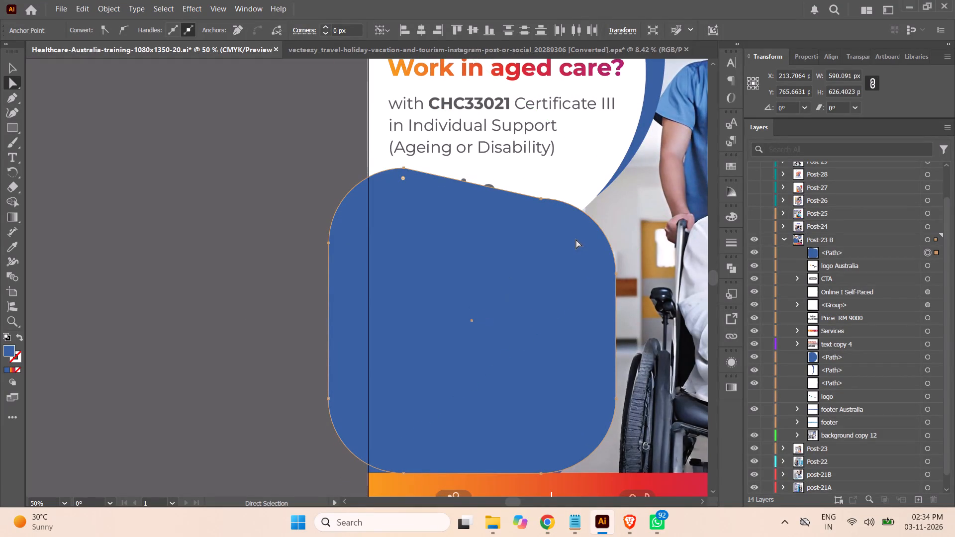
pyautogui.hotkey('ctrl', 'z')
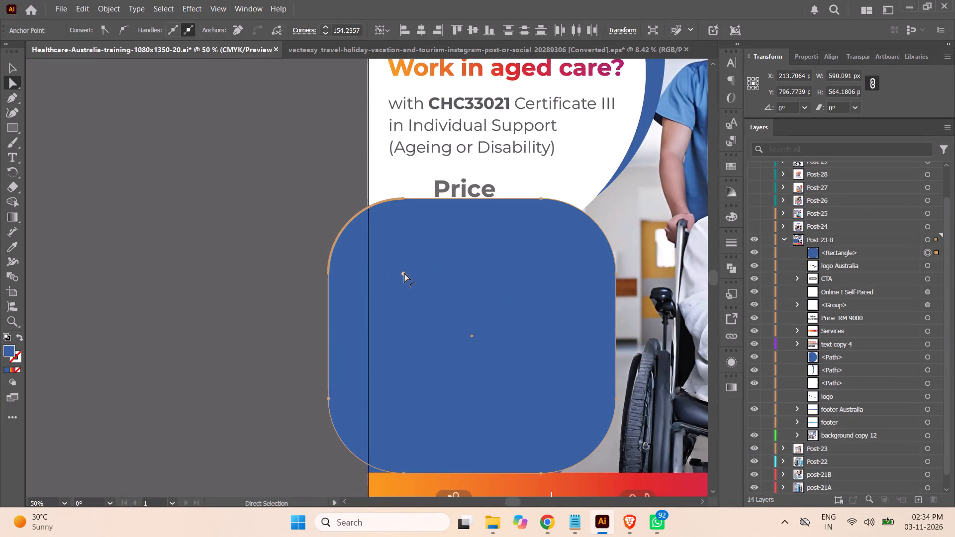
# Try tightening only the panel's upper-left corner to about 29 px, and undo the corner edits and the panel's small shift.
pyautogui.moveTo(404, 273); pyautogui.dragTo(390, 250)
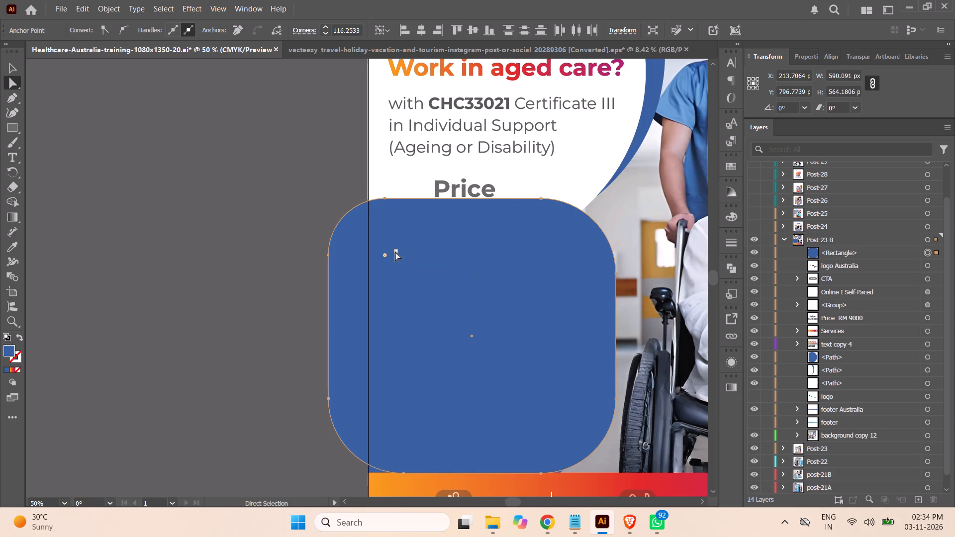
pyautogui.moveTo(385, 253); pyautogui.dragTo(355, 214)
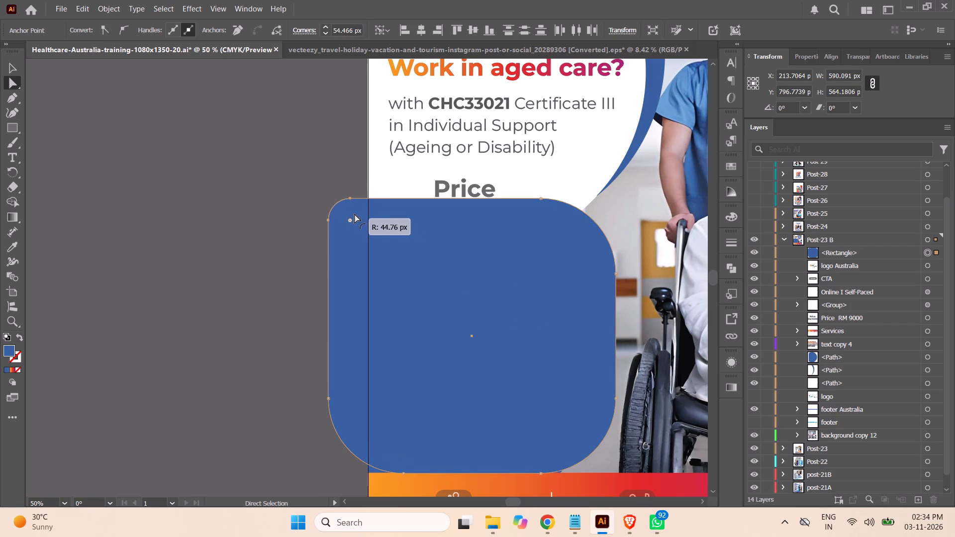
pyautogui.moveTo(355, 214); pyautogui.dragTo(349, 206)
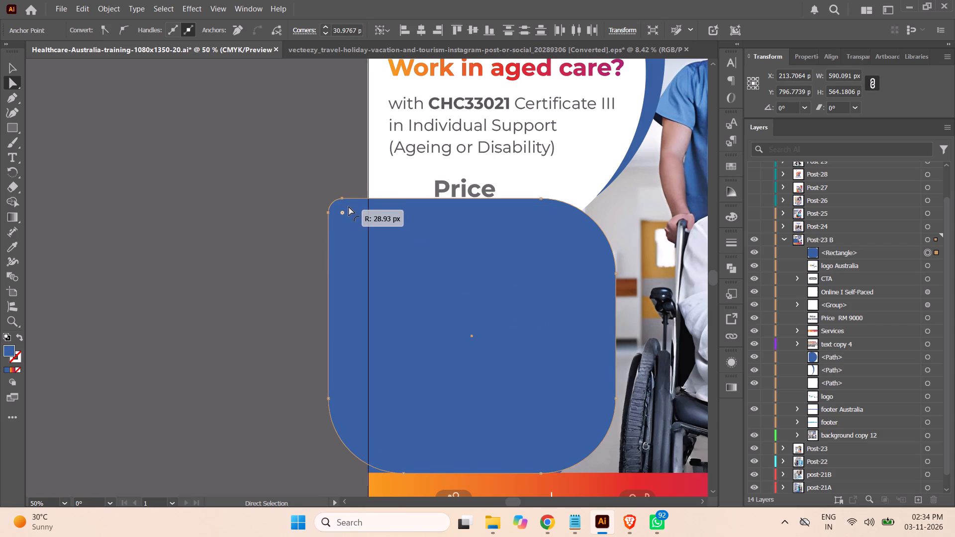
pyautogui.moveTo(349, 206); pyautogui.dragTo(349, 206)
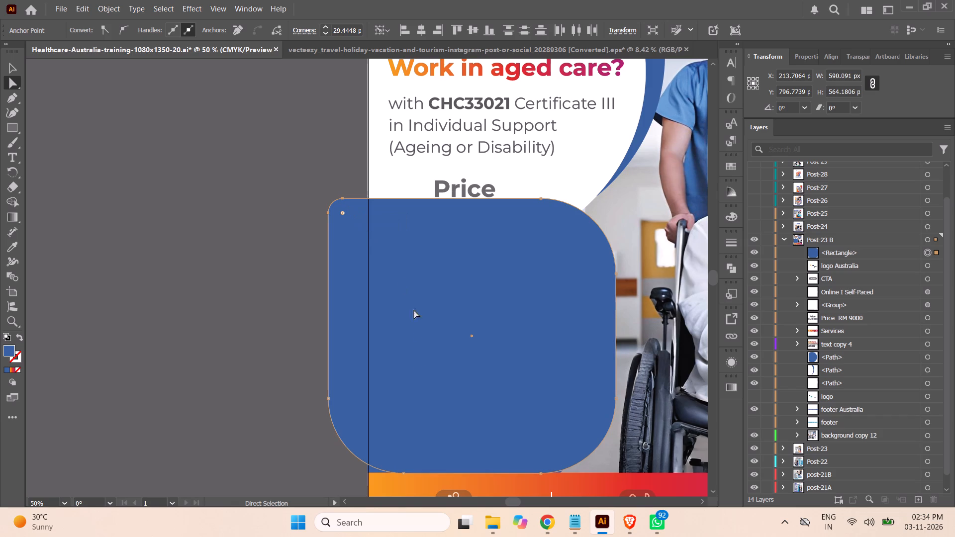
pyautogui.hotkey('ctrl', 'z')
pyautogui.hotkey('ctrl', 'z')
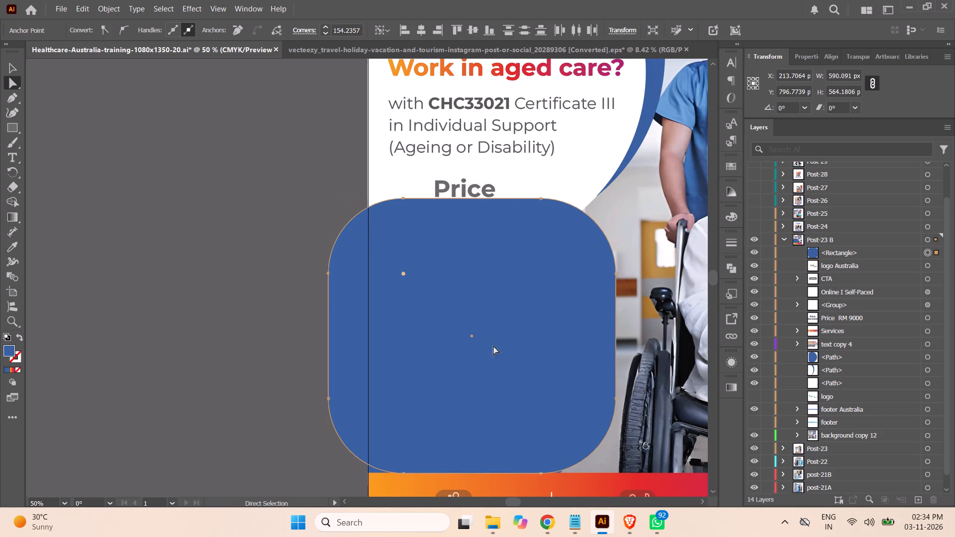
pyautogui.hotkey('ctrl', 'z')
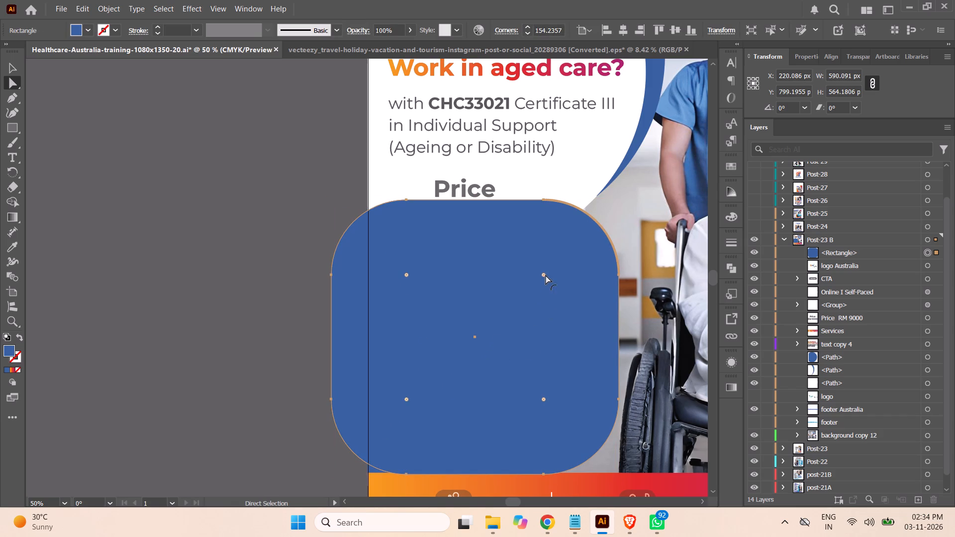
# Reduce the rounding of all four corners of the blue panel to about 111 px.
pyautogui.moveTo(544, 275); pyautogui.dragTo(566, 247)
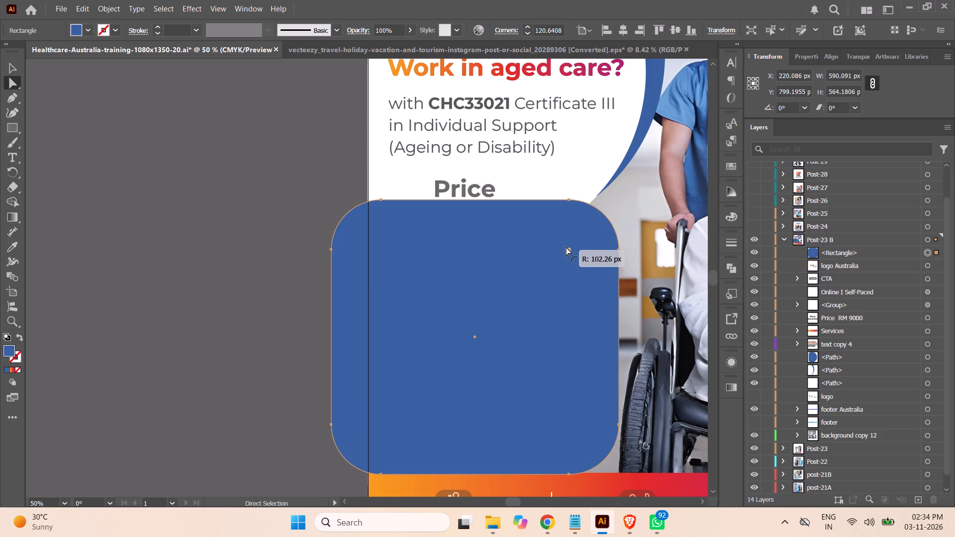
pyautogui.moveTo(566, 247); pyautogui.dragTo(564, 253)
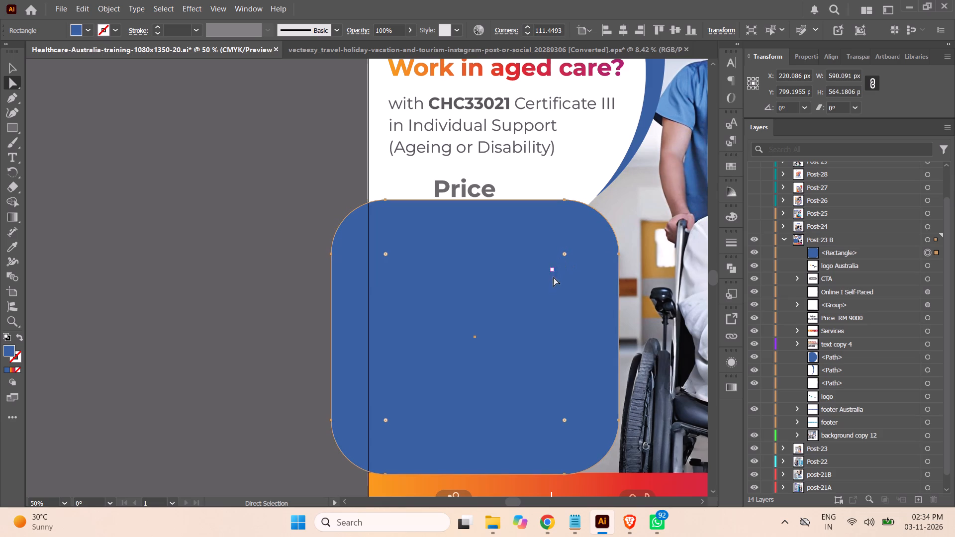
# Rotate the blue panel clockwise to about 351.6° and shift it about 14 px left and 4 px down.
pyautogui.click(11, 68)
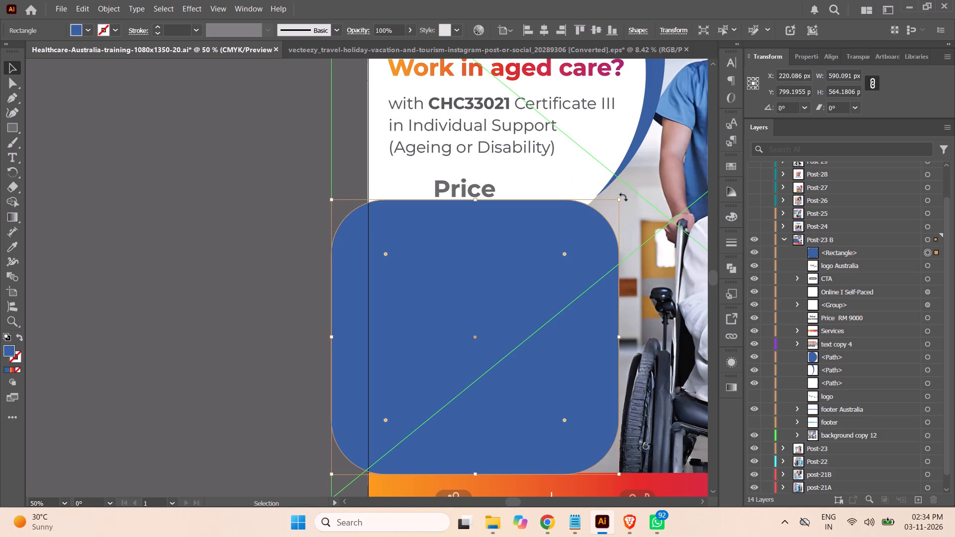
pyautogui.moveTo(623, 197); pyautogui.dragTo(637, 230)
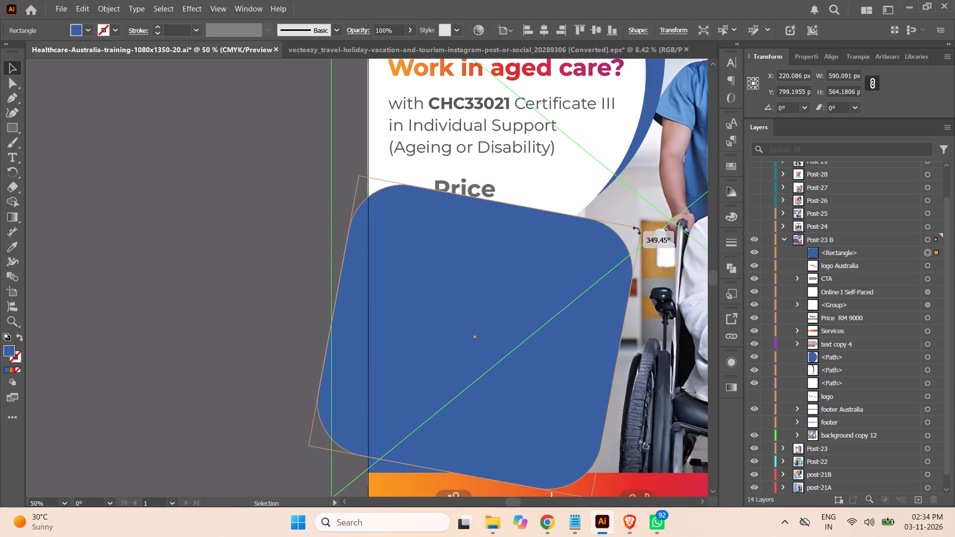
pyautogui.moveTo(637, 230); pyautogui.dragTo(634, 225)
pyautogui.moveTo(586, 413); pyautogui.dragTo(581, 397)
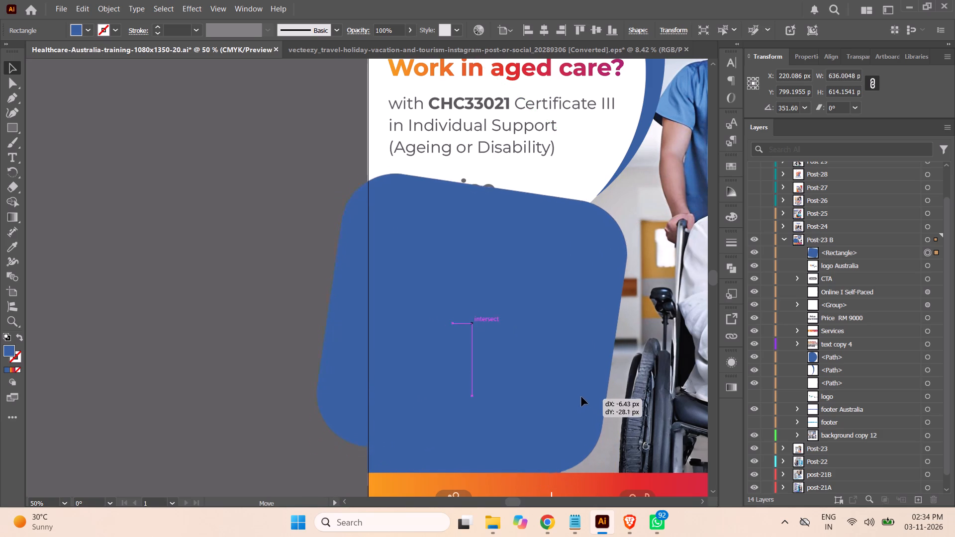
pyautogui.moveTo(581, 397); pyautogui.dragTo(579, 415)
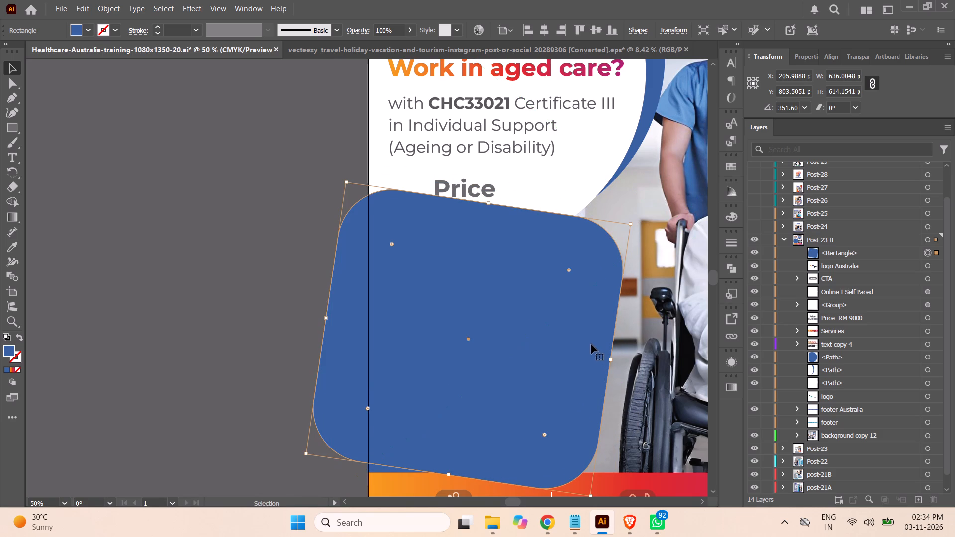
# Enlarge the tilted blue panel proportionally about its centre to roughly 698 × 674 px.
pyautogui.hotkey('ctrl', '-')
pyautogui.hotkey('ctrl', '-')
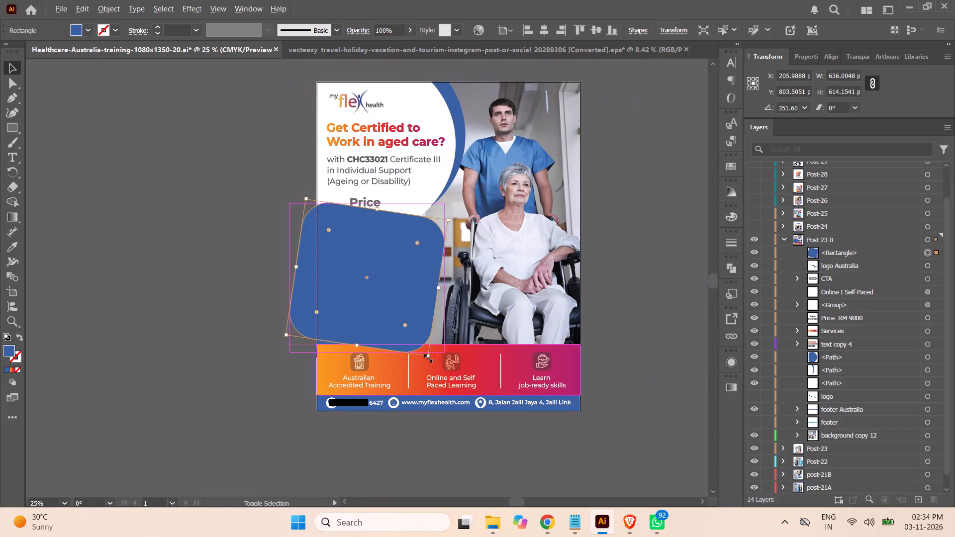
pyautogui.keyDown('alt'); pyautogui.keyDown('shift'); pyautogui.moveTo(427, 357); pyautogui.dragTo(433, 373); pyautogui.keyUp('shift'); pyautogui.keyUp('alt')
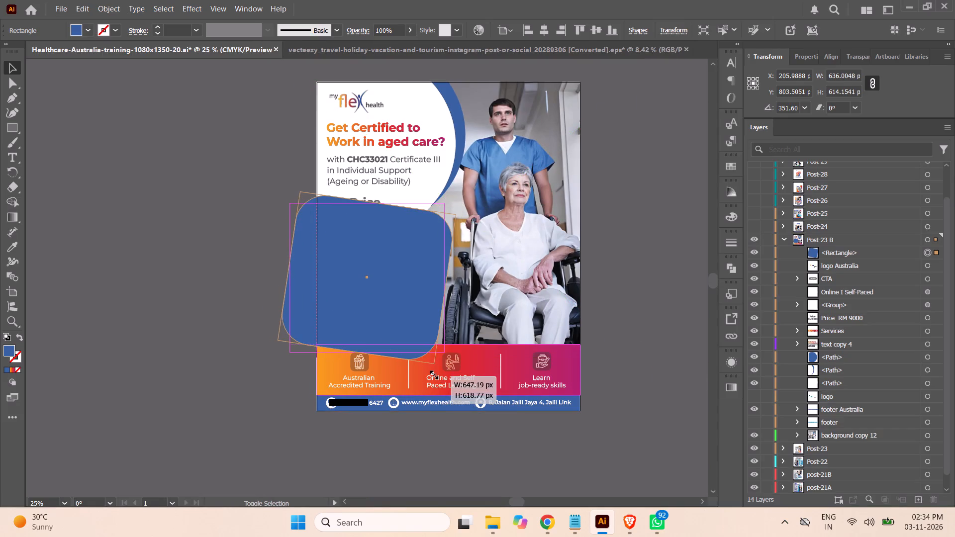
pyautogui.keyDown('alt'); pyautogui.keyDown('shift'); pyautogui.moveTo(433, 373); pyautogui.dragTo(433, 373); pyautogui.keyUp('shift'); pyautogui.keyUp('alt')
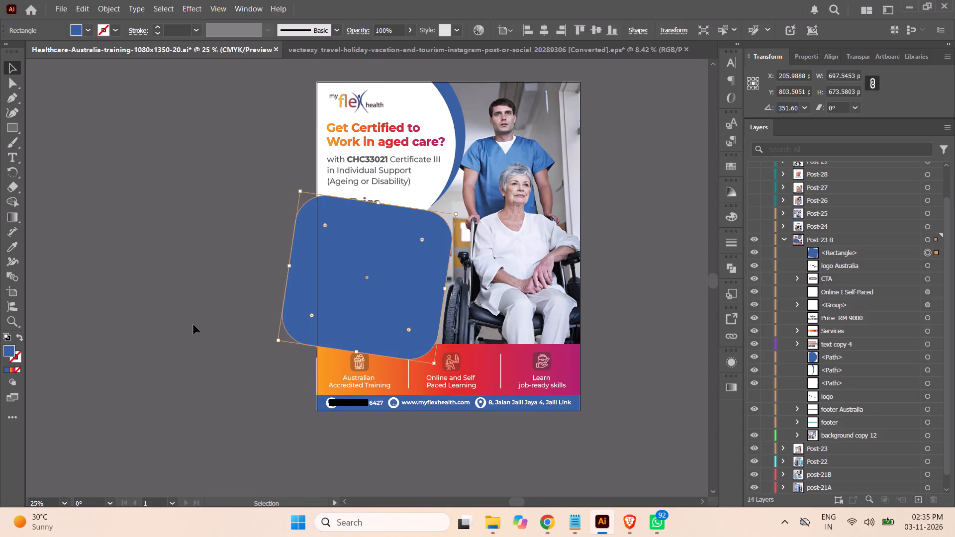
pyautogui.click(193, 324)
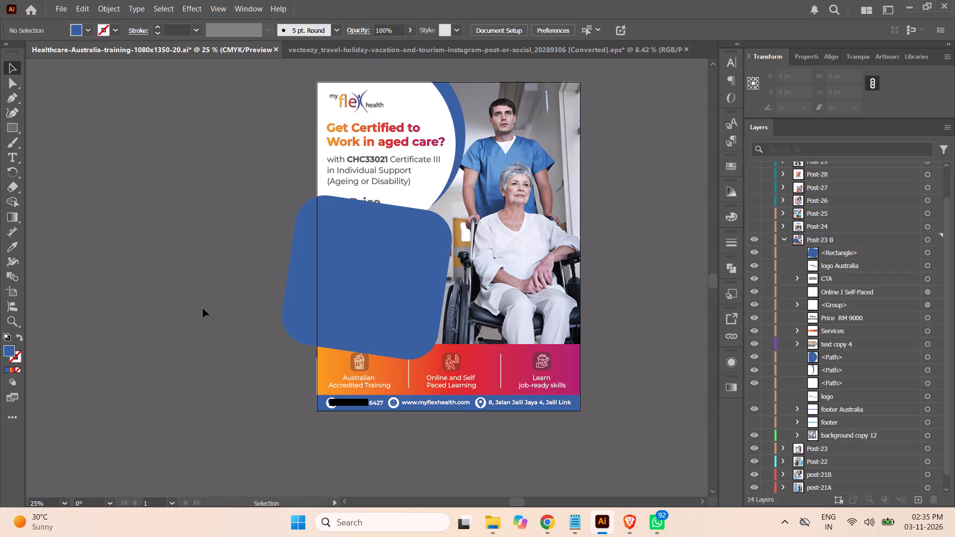
# Move the tilted blue rectangle directly beneath the blue circle in Post-23 B's stacking order and delete the circle path.
pyautogui.moveTo(862, 255); pyautogui.dragTo(853, 331)
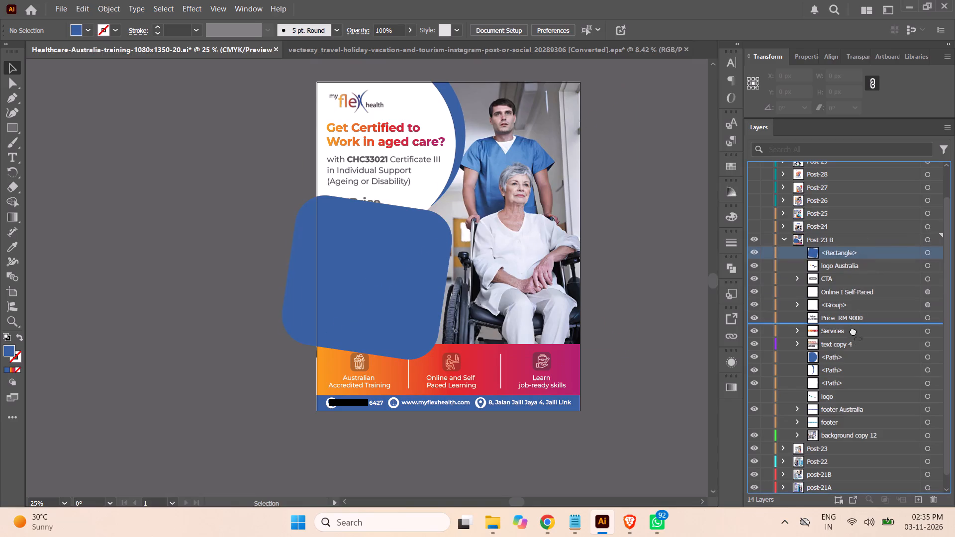
pyautogui.moveTo(853, 331); pyautogui.dragTo(849, 363)
pyautogui.click(868, 347)
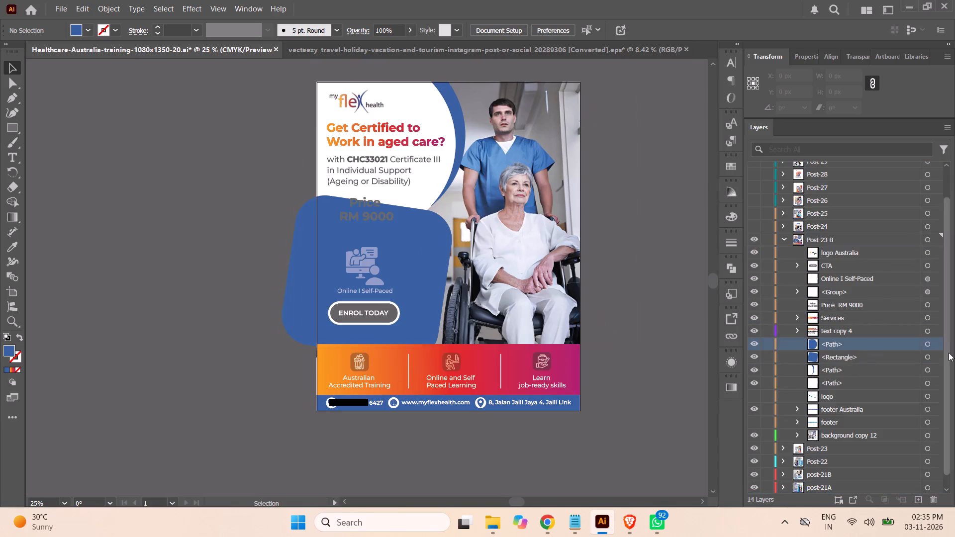
pyautogui.click(930, 344)
pyautogui.click(875, 343)
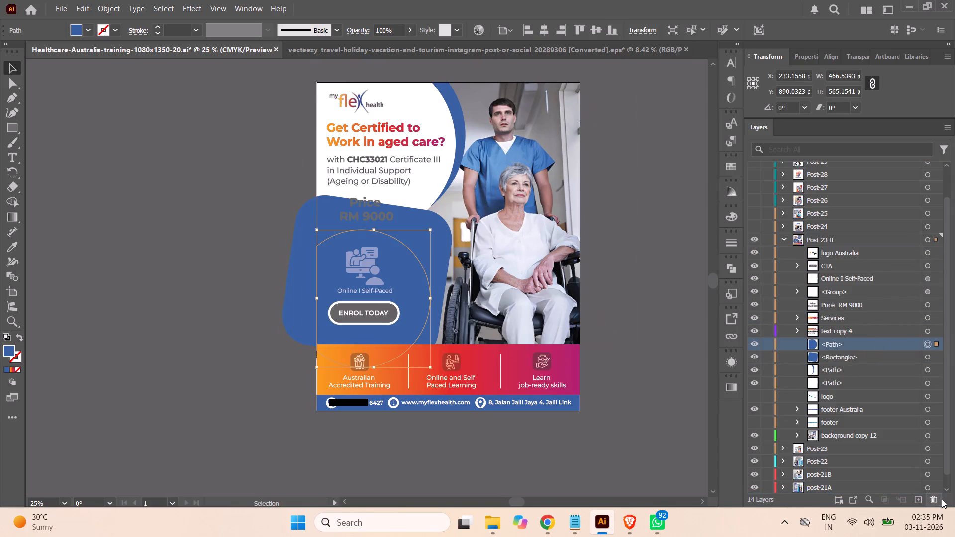
pyautogui.click(931, 500)
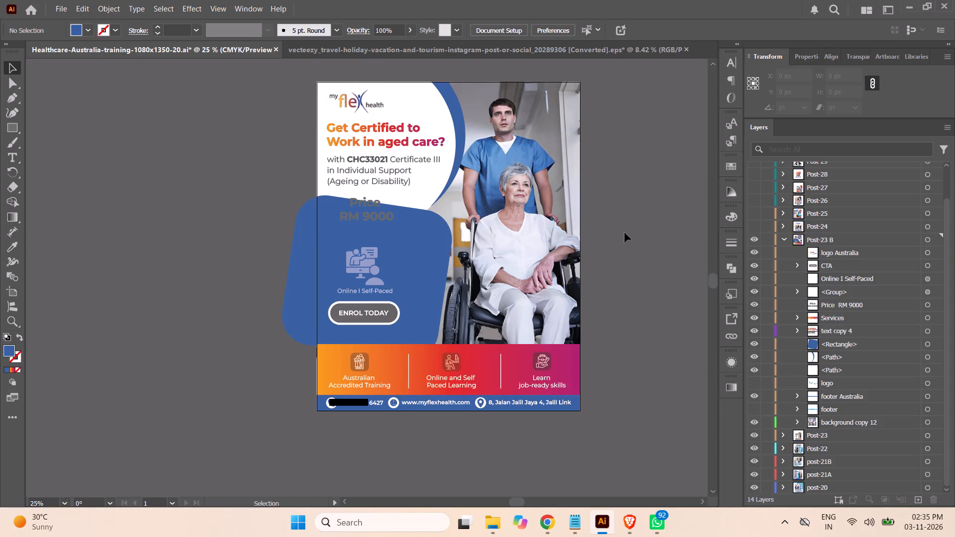
# Shift the CTA, the Online I Self-Paced text and the icon group together about 55 px to the right on the blue panel.
pyautogui.click(926, 265)
pyautogui.keyDown('shift'); pyautogui.click(927, 279); pyautogui.keyUp('shift')
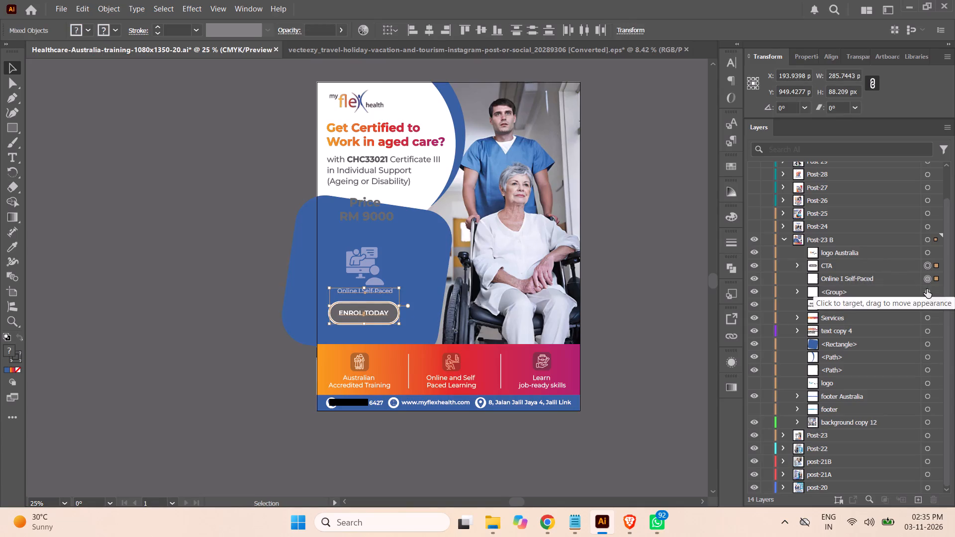
pyautogui.keyDown('shift'); pyautogui.click(927, 290); pyautogui.keyUp('shift')
pyautogui.click(880, 266)
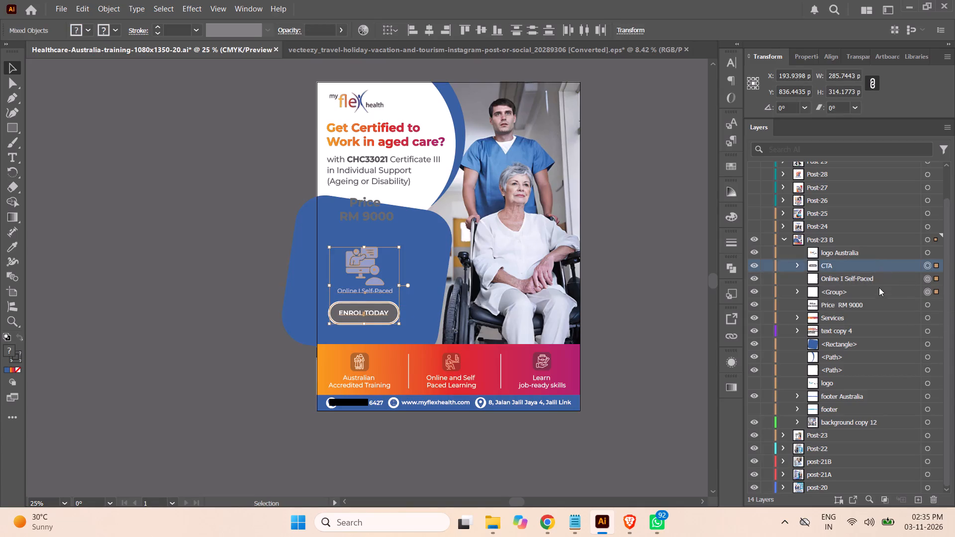
pyautogui.keyDown('shift'); pyautogui.click(878, 291); pyautogui.keyUp('shift')
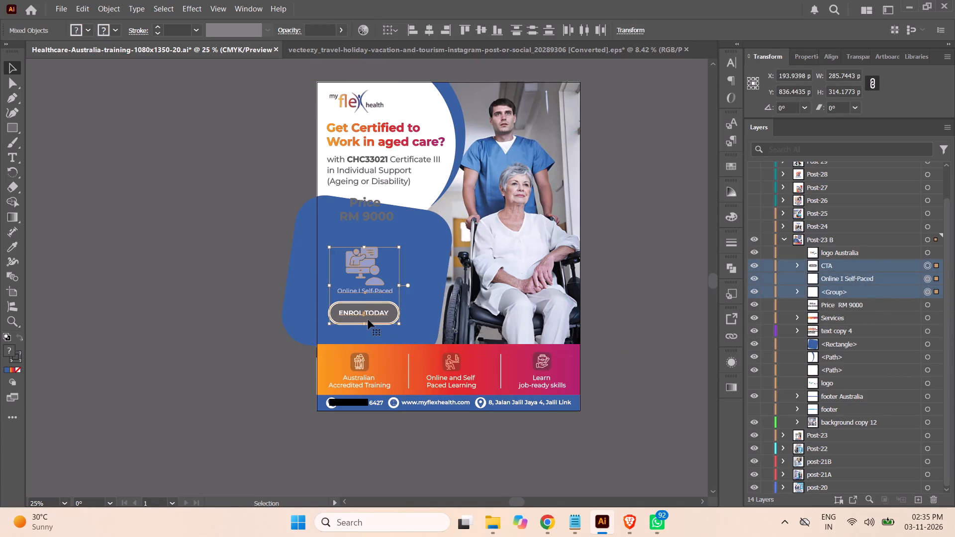
pyautogui.moveTo(368, 320); pyautogui.dragTo(382, 319)
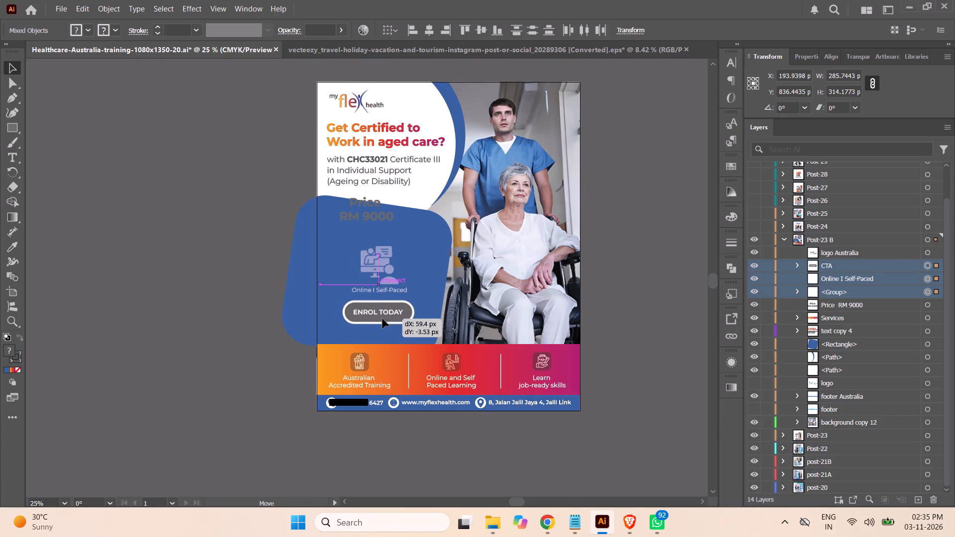
pyautogui.moveTo(382, 319); pyautogui.dragTo(382, 320)
pyautogui.click(206, 285)
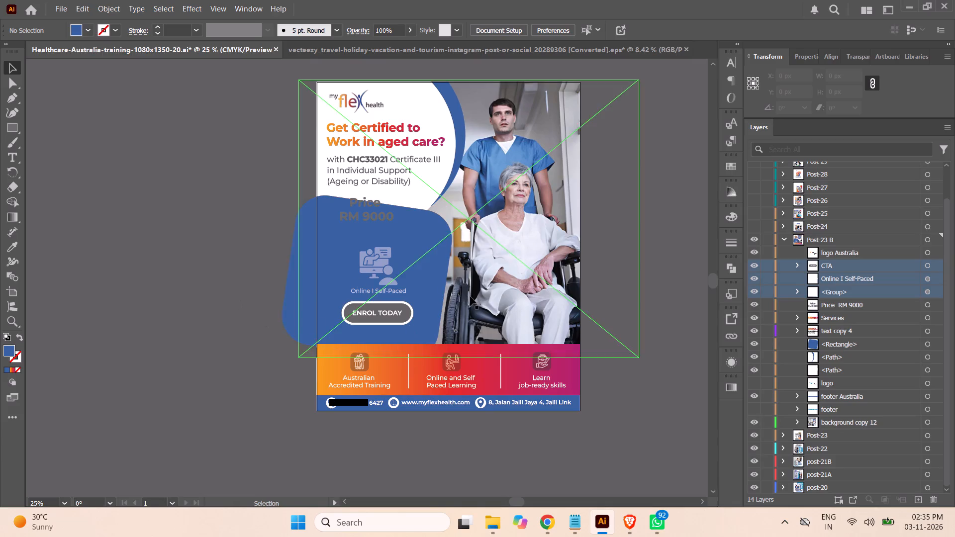
# Draw a blue rectangle about 422 × 933 px against the artboard's left edge, covering the tilted panel's overhang.
pyautogui.click(929, 347)
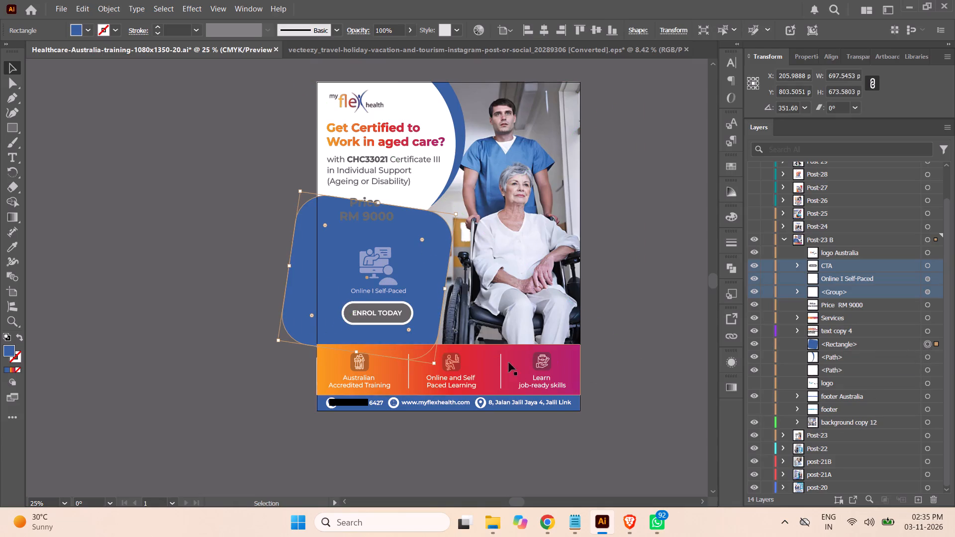
pyautogui.click(13, 129)
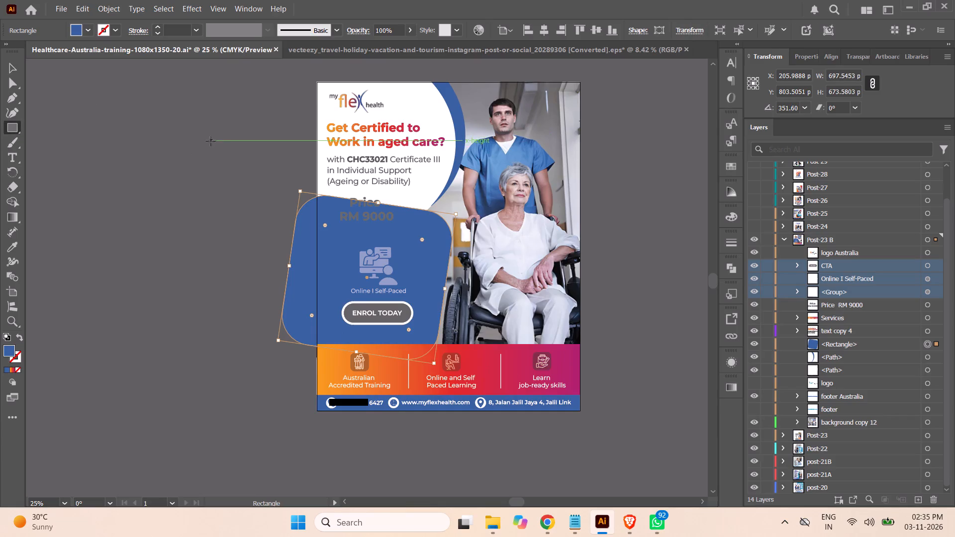
pyautogui.moveTo(214, 137); pyautogui.dragTo(316, 364)
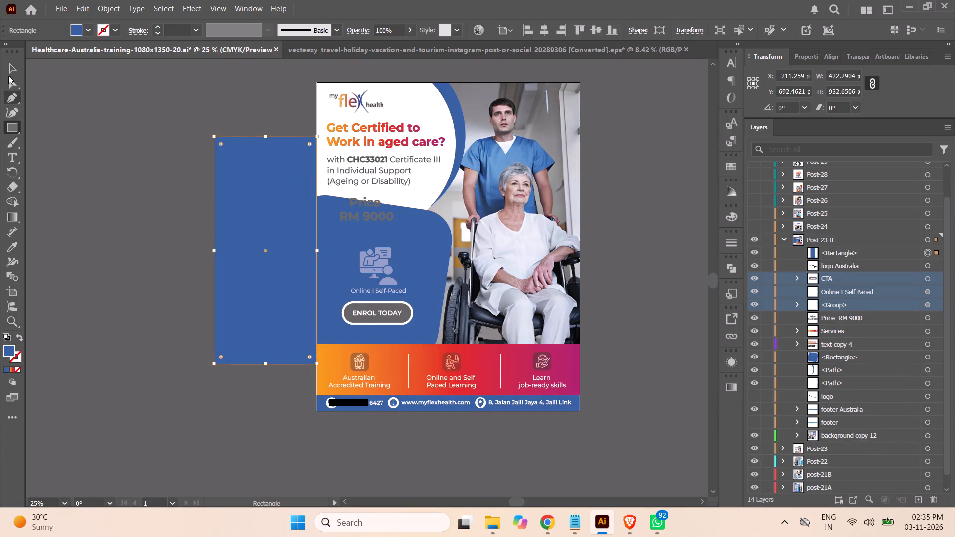
pyautogui.click(13, 68)
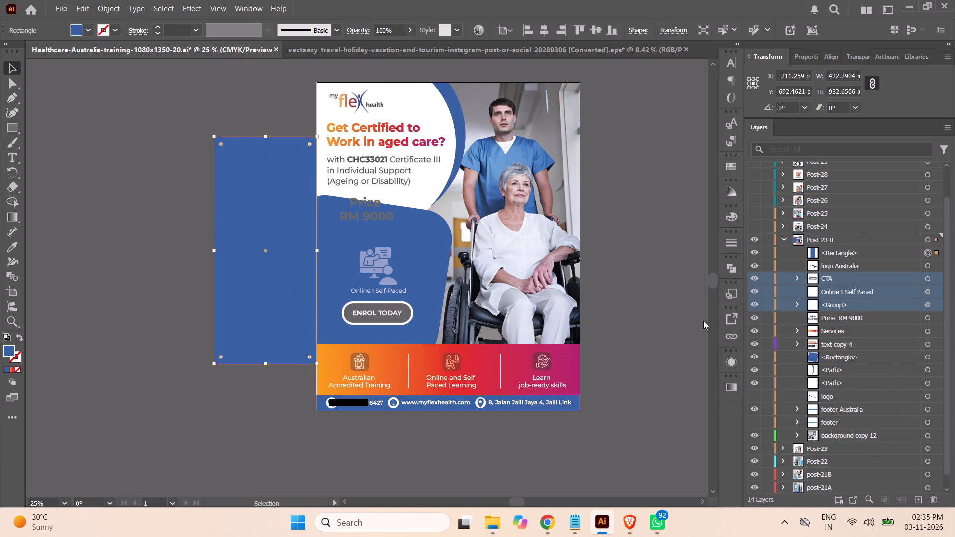
# Move the new rectangle directly above the tilted blue rectangle in Post-23 B's stacking order, below text copy 4.
pyautogui.click(869, 252)
pyautogui.moveTo(864, 254); pyautogui.dragTo(854, 351)
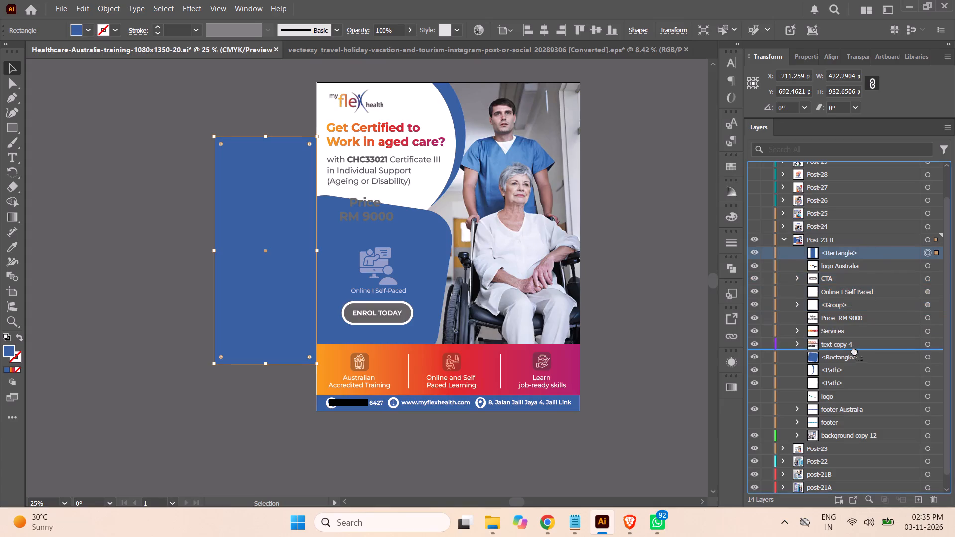
pyautogui.moveTo(854, 351); pyautogui.dragTo(854, 351)
# Subtract the upright rectangle from the tilted blue panel with Minus Front, trimming the overhang at the artboard's left edge.
pyautogui.keyDown('shift'); pyautogui.click(928, 357); pyautogui.keyUp('shift')
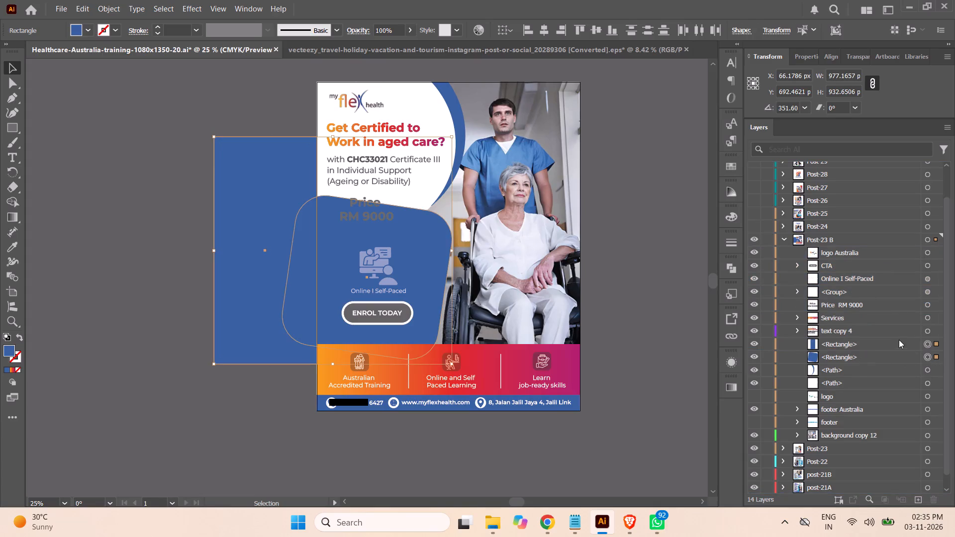
pyautogui.click(897, 341)
pyautogui.keyDown('shift'); pyautogui.click(886, 356); pyautogui.keyUp('shift')
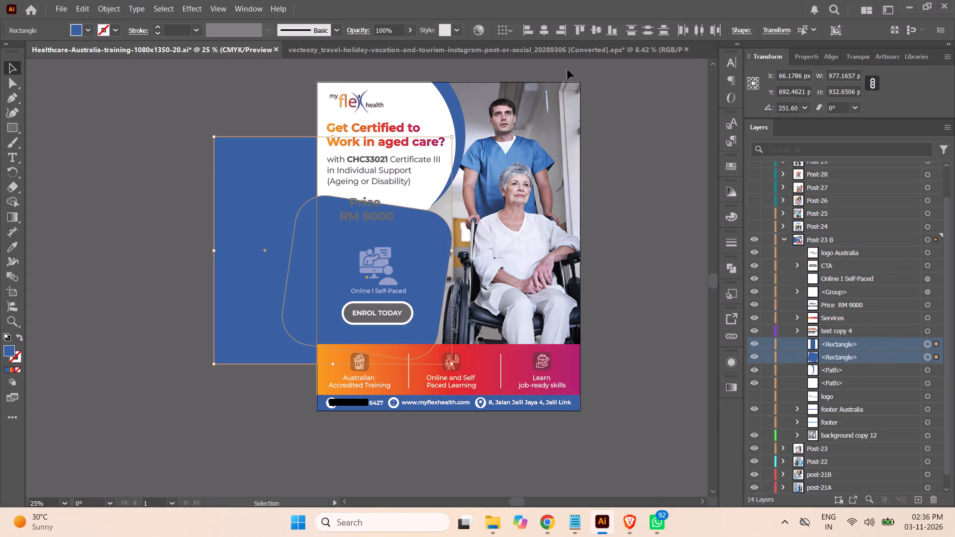
pyautogui.click(731, 271)
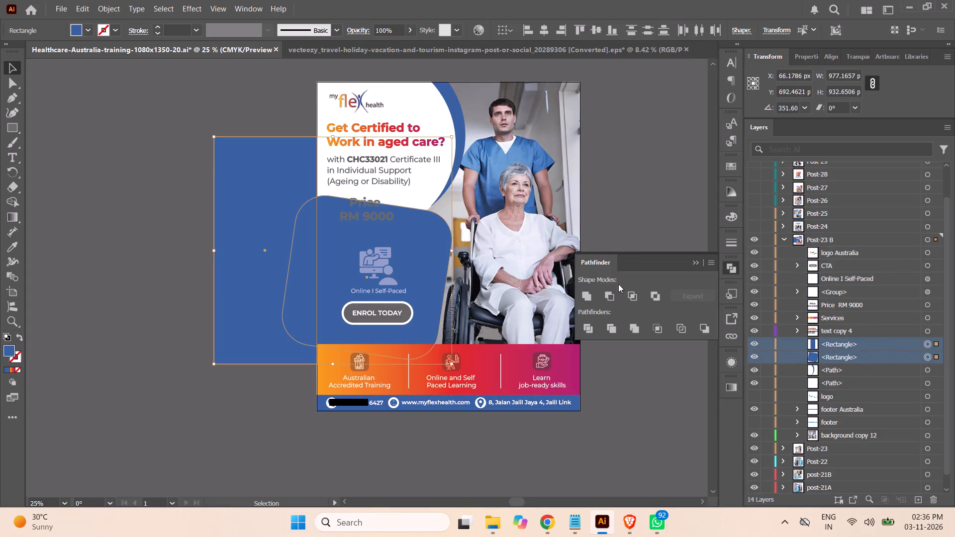
pyautogui.click(610, 296)
pyautogui.click(177, 251)
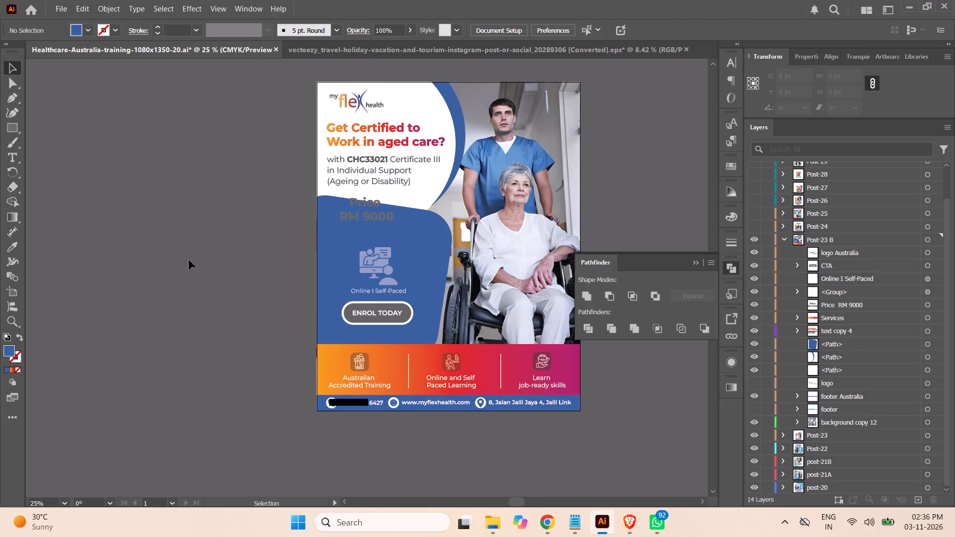
pyautogui.click(191, 257)
# Scale the trimmed blue panel down proportionally to about 491 × 596 px, keeping its lower-left corner in place.
pyautogui.click(927, 344)
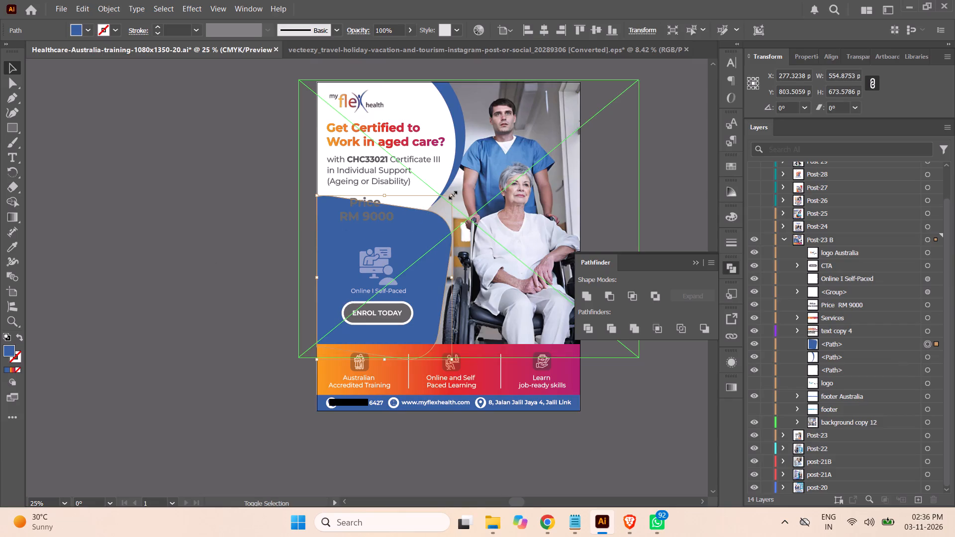
pyautogui.keyDown('shift'); pyautogui.moveTo(453, 193); pyautogui.dragTo(440, 215); pyautogui.keyUp('shift')
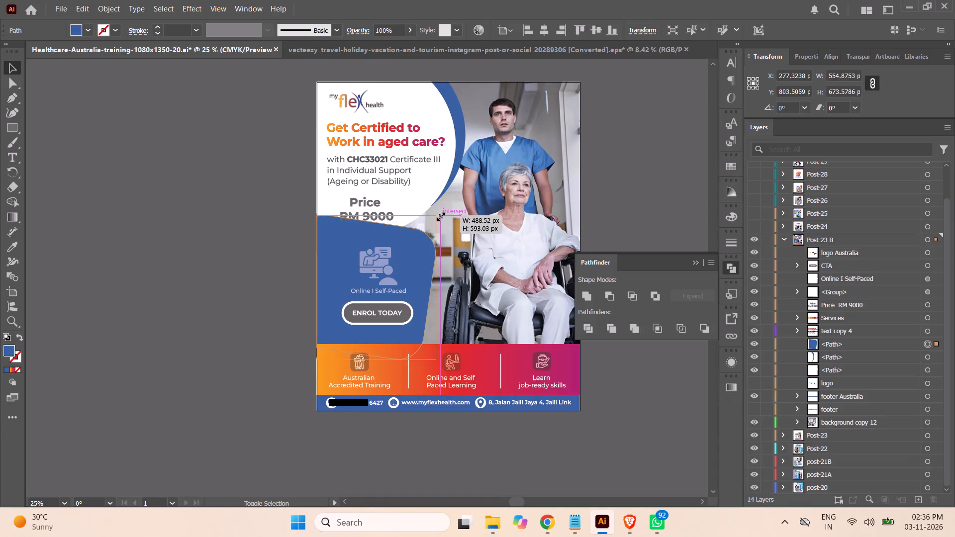
pyautogui.keyDown('shift'); pyautogui.moveTo(440, 215); pyautogui.dragTo(443, 214); pyautogui.keyUp('shift')
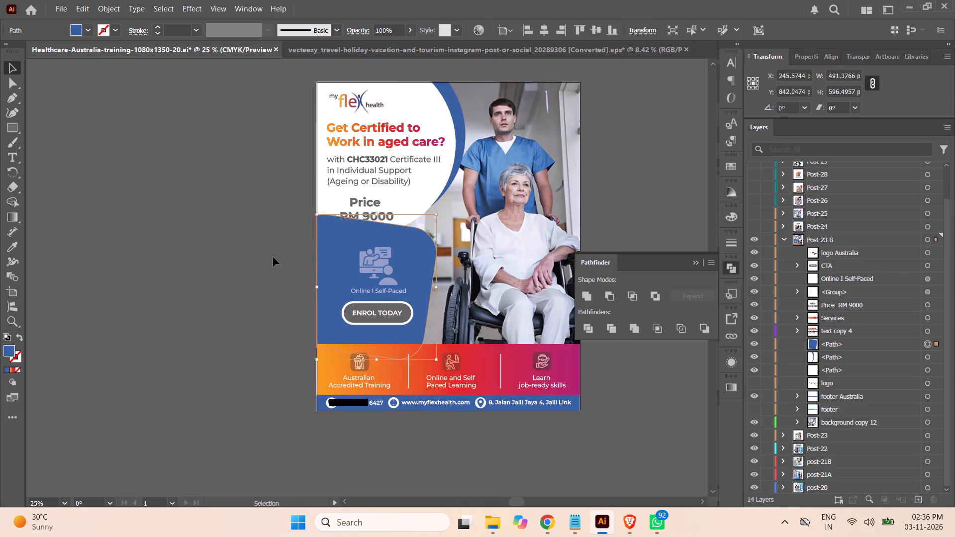
pyautogui.click(228, 271)
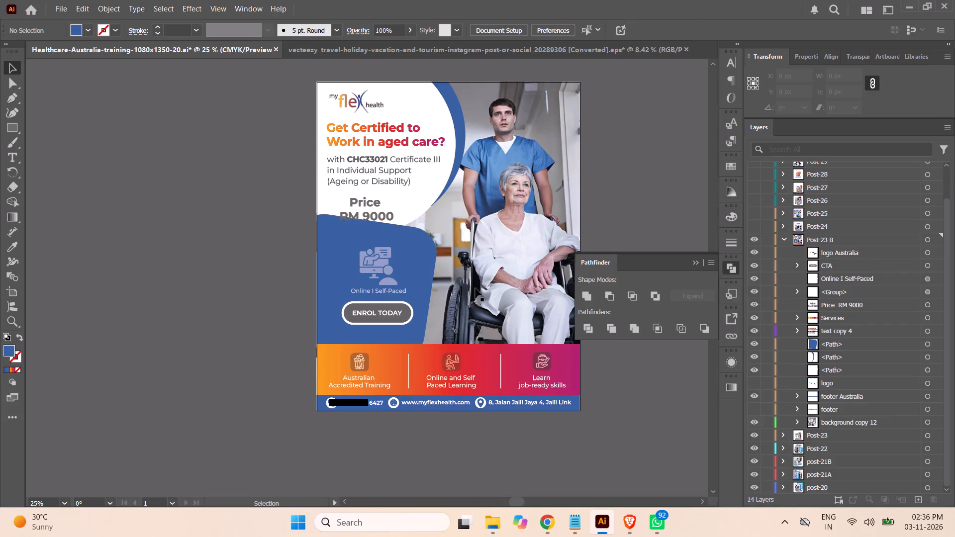
# Try the blue panel beneath both circle paths in Post-23 B's stacking order, settling it between the blue crescent and the white circle.
pyautogui.moveTo(850, 341); pyautogui.dragTo(848, 373)
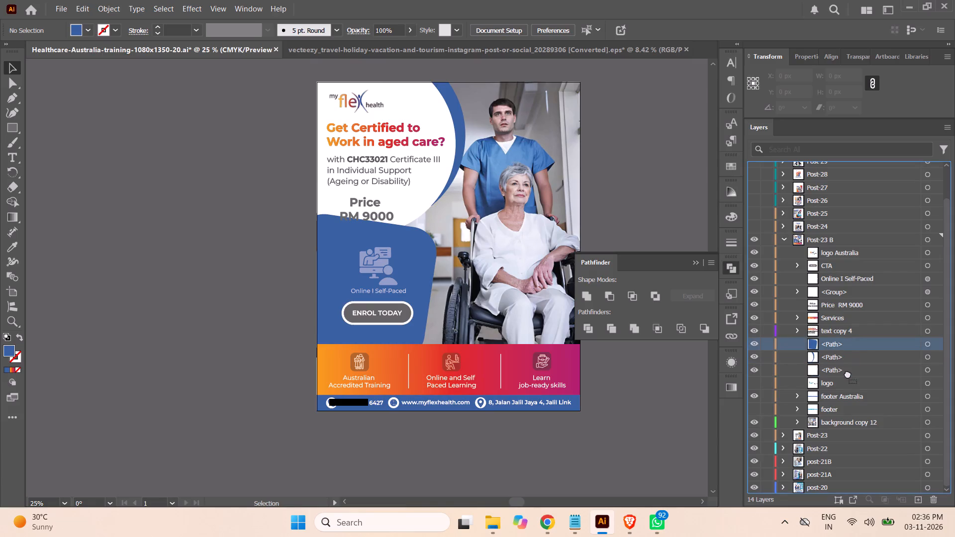
pyautogui.moveTo(848, 373); pyautogui.dragTo(848, 374)
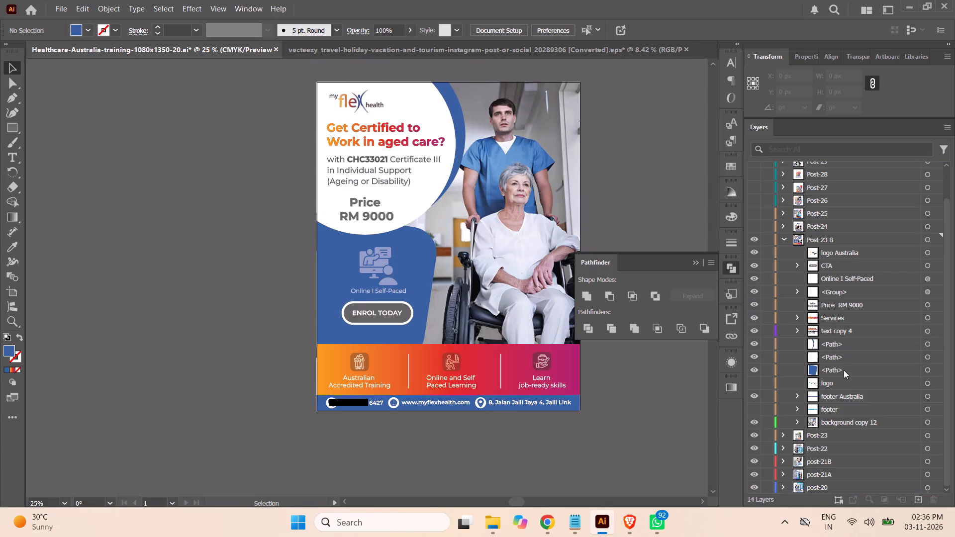
pyautogui.moveTo(844, 370); pyautogui.dragTo(847, 353)
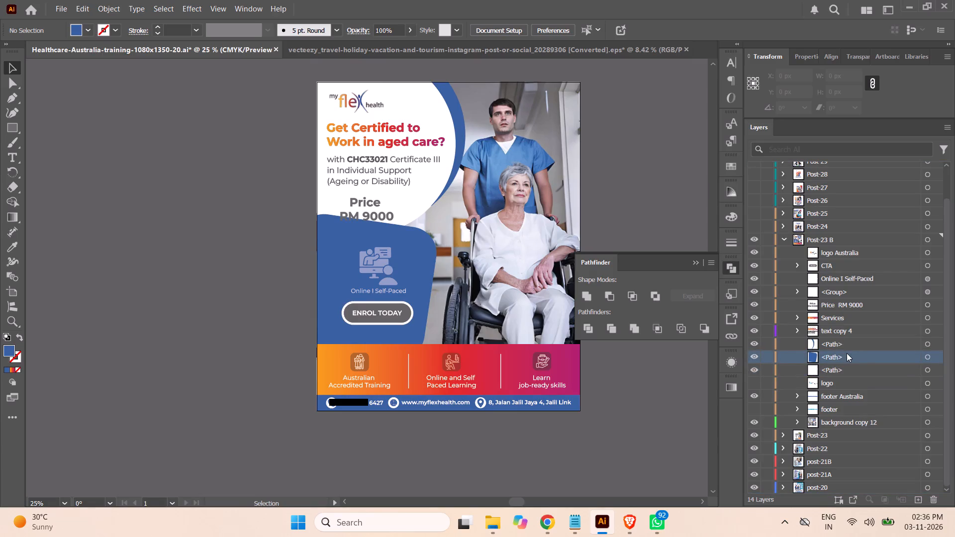
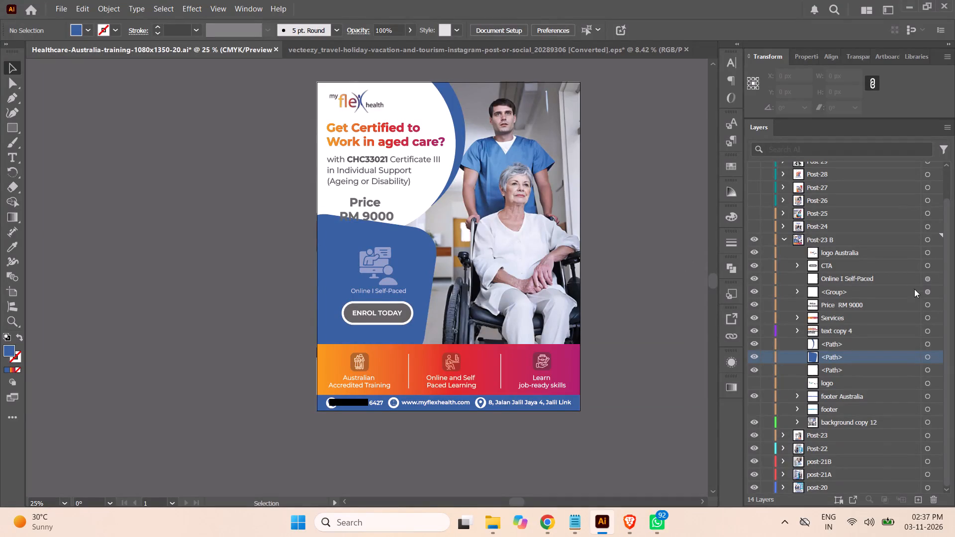
# Move the ENROL TODAY button, Online I Self-Paced text and training icon group together slightly left within the blue panel.
pyautogui.click(927, 265)
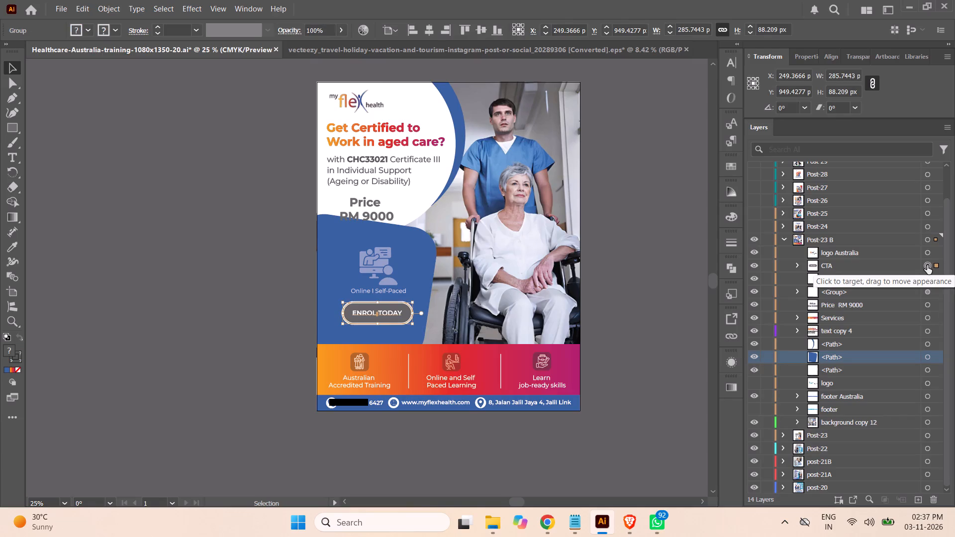
pyautogui.keyDown('shift'); pyautogui.click(927, 279); pyautogui.keyUp('shift')
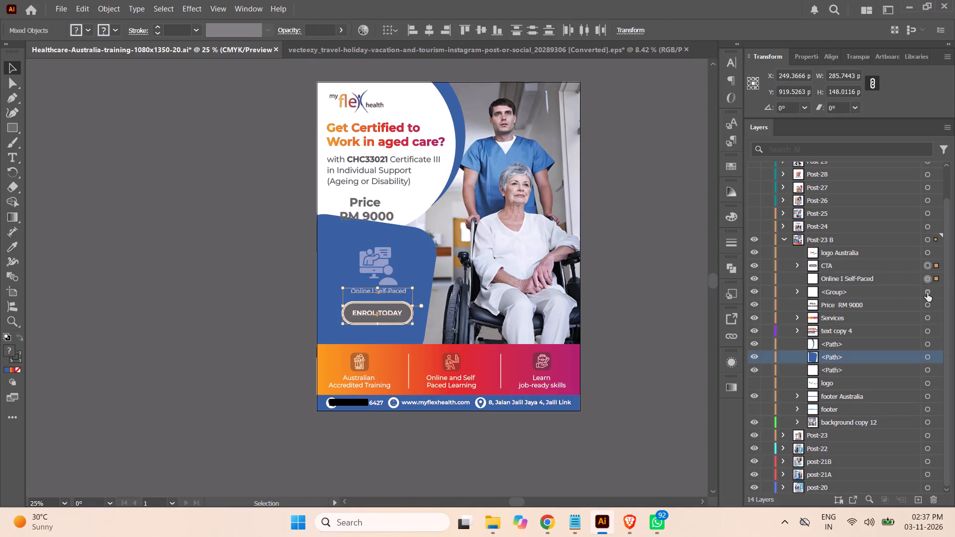
pyautogui.keyDown('shift'); pyautogui.click(926, 292); pyautogui.keyUp('shift')
pyautogui.click(899, 265)
pyautogui.keyDown('shift'); pyautogui.click(892, 291); pyautogui.keyUp('shift')
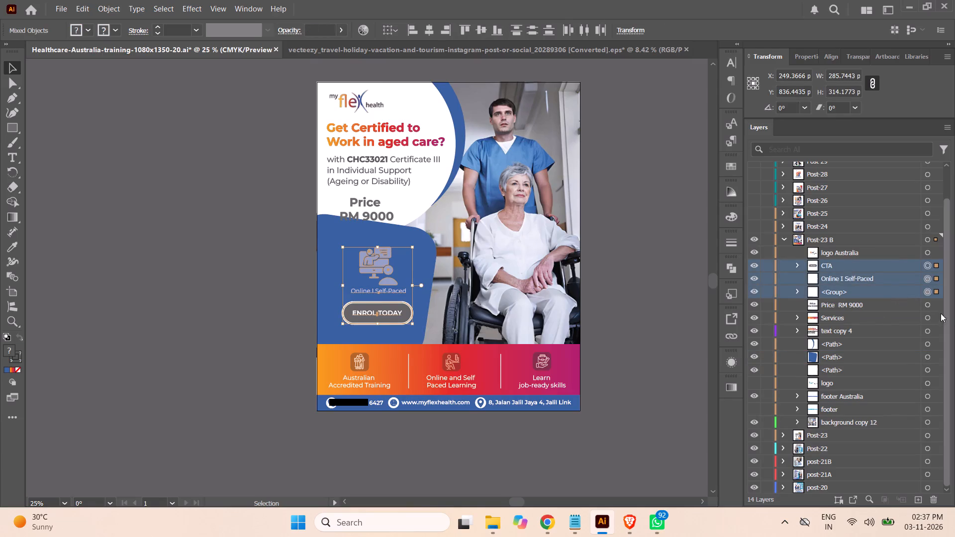
pyautogui.moveTo(384, 321); pyautogui.dragTo(379, 322)
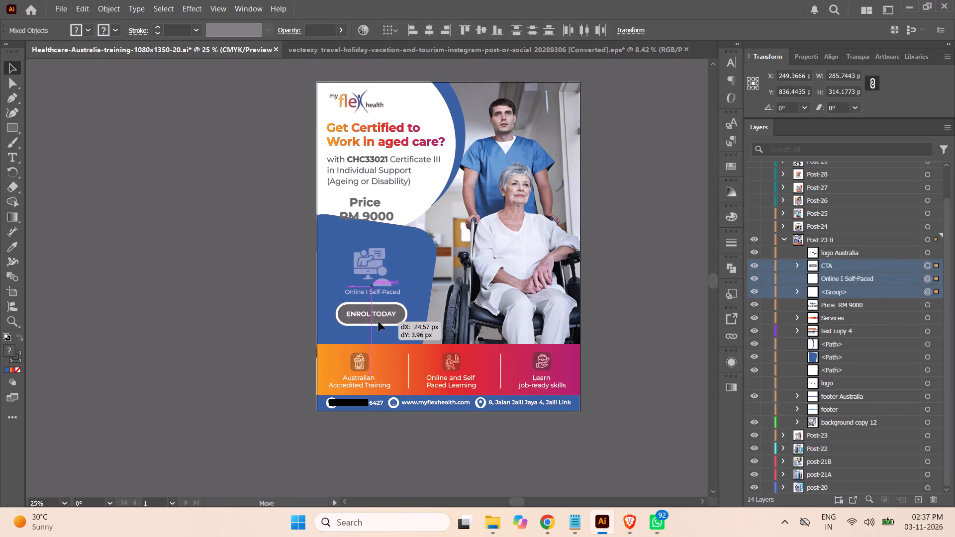
pyautogui.moveTo(379, 322); pyautogui.dragTo(375, 320)
pyautogui.click(216, 284)
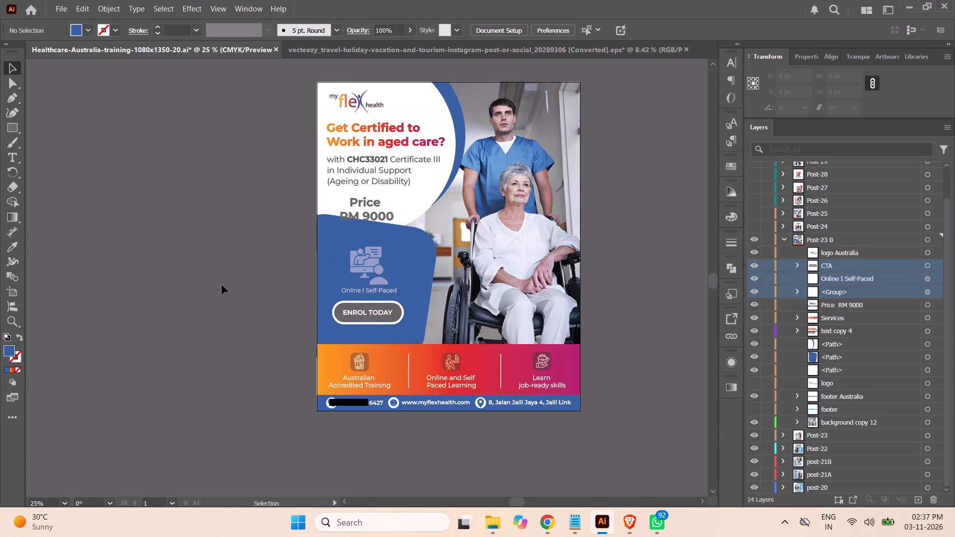
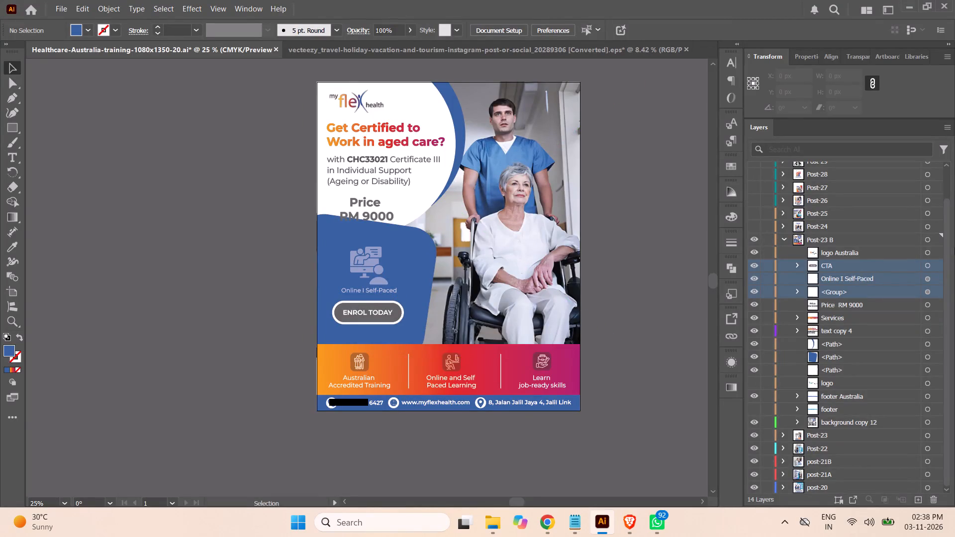
# Scale the Price RM 9000 text down to about 167 × 90 px and centre it in the white area above the blue panel.
pyautogui.click(928, 305)
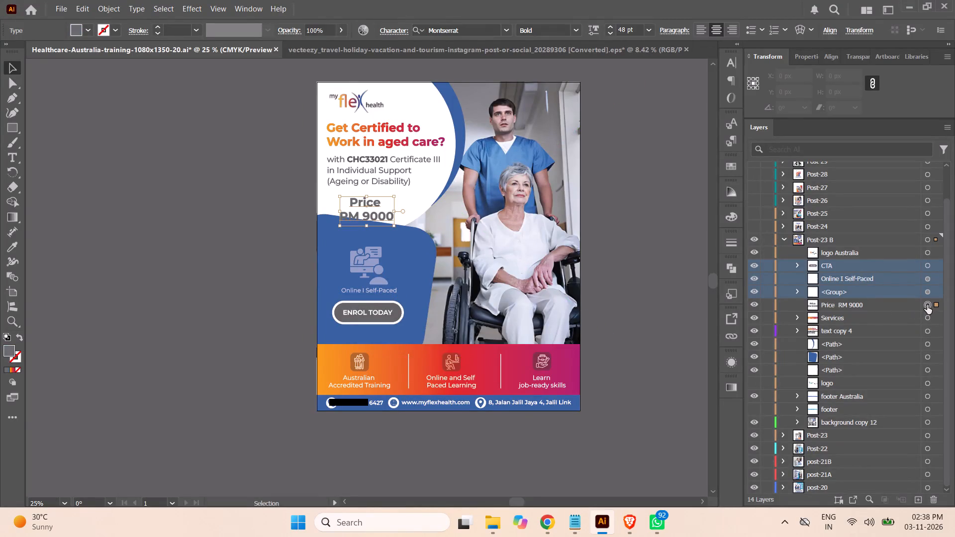
pyautogui.keyDown('shift'); pyautogui.moveTo(394, 197); pyautogui.dragTo(388, 204); pyautogui.keyUp('shift')
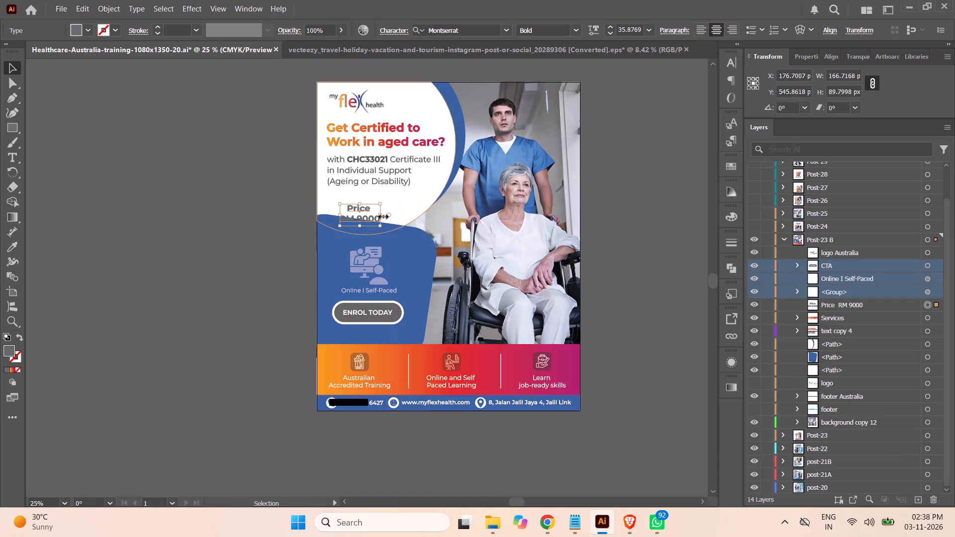
pyautogui.moveTo(369, 218); pyautogui.dragTo(378, 219)
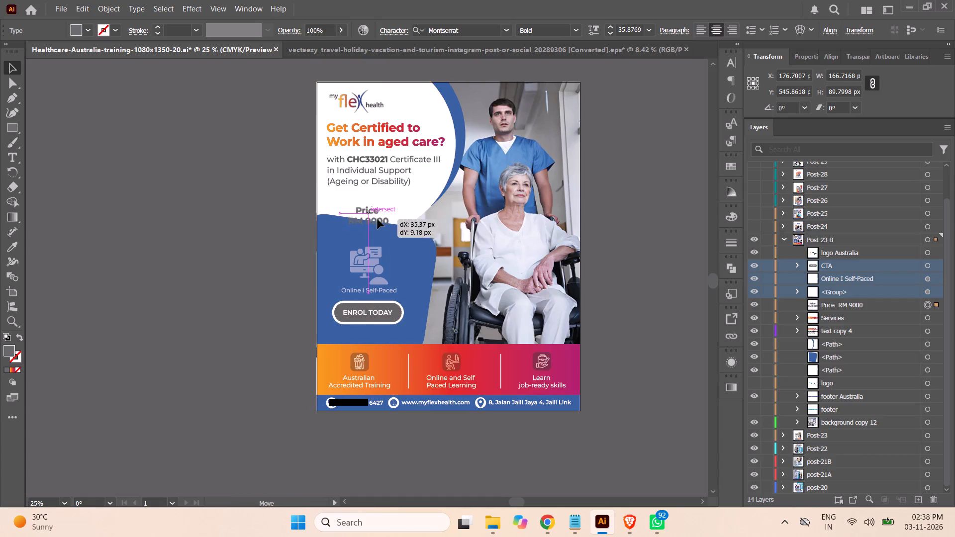
pyautogui.moveTo(378, 219); pyautogui.dragTo(376, 210)
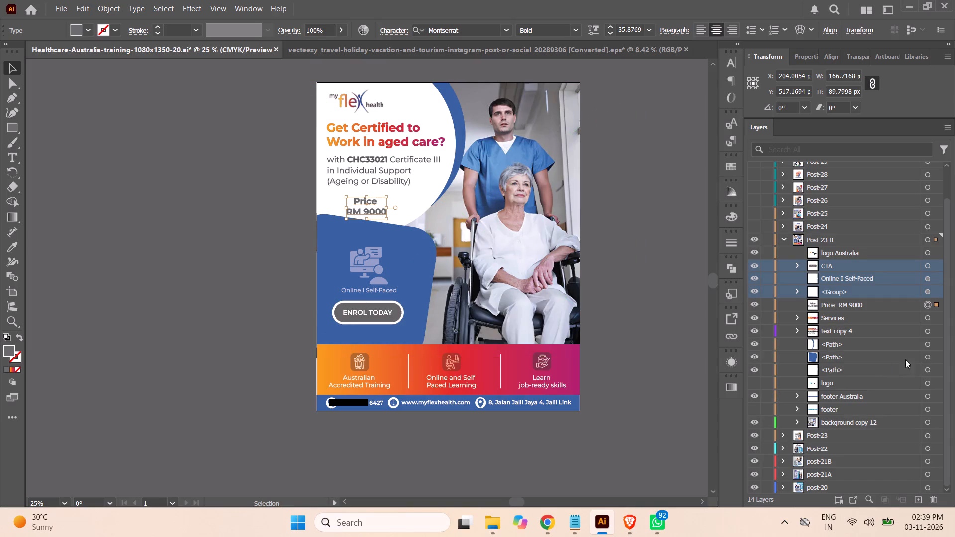
# Shorten the blue panel from its top edge to about 572 px high, clearing the Price RM 9000 text.
pyautogui.click(927, 356)
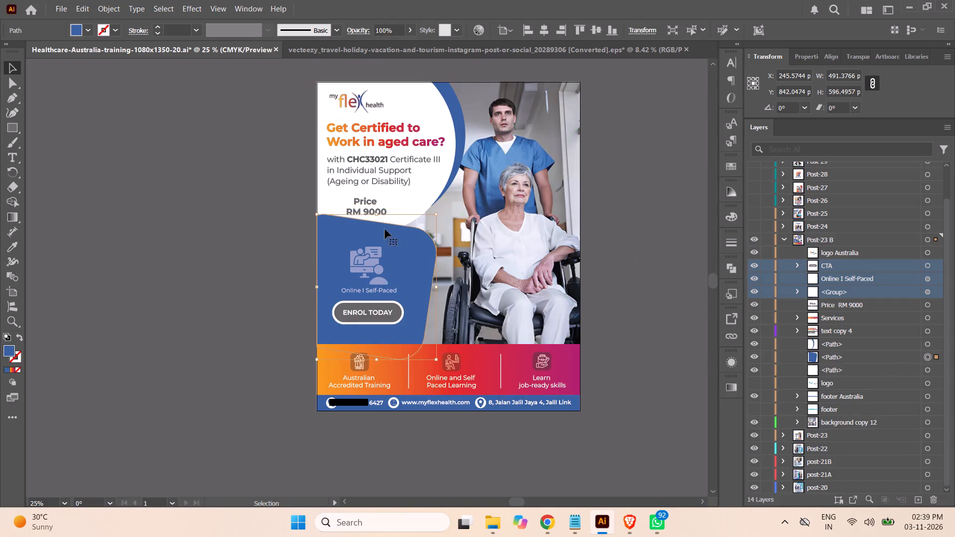
pyautogui.moveTo(375, 213); pyautogui.dragTo(375, 217)
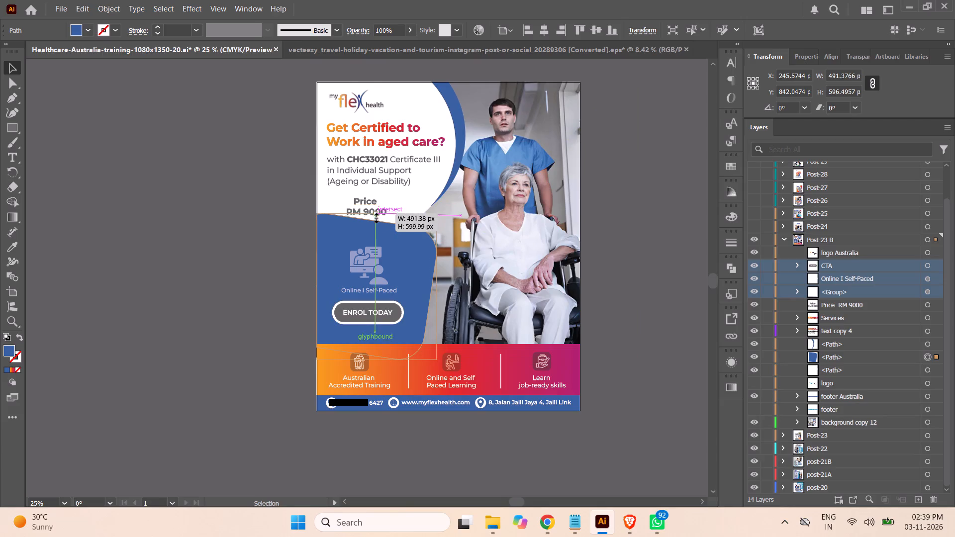
pyautogui.moveTo(375, 217); pyautogui.dragTo(375, 220)
pyautogui.click(241, 254)
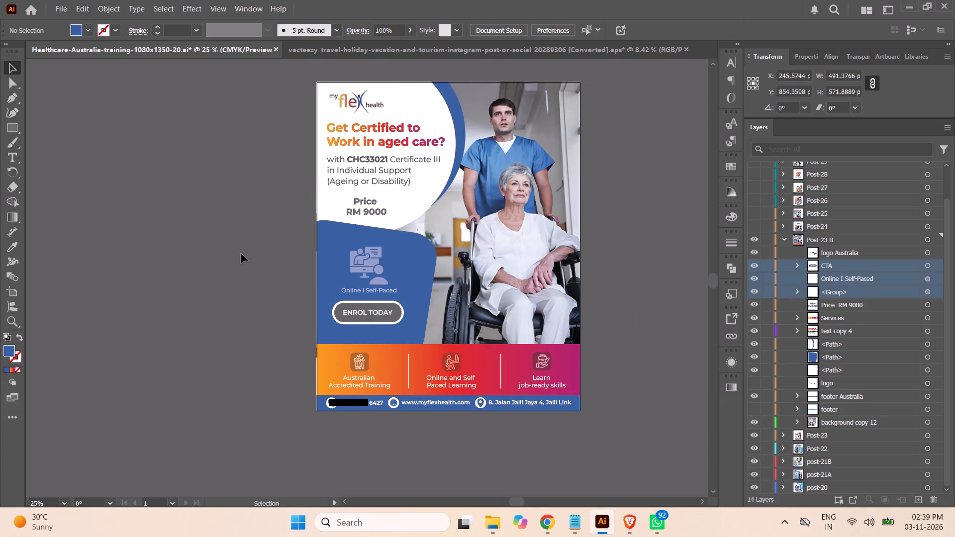
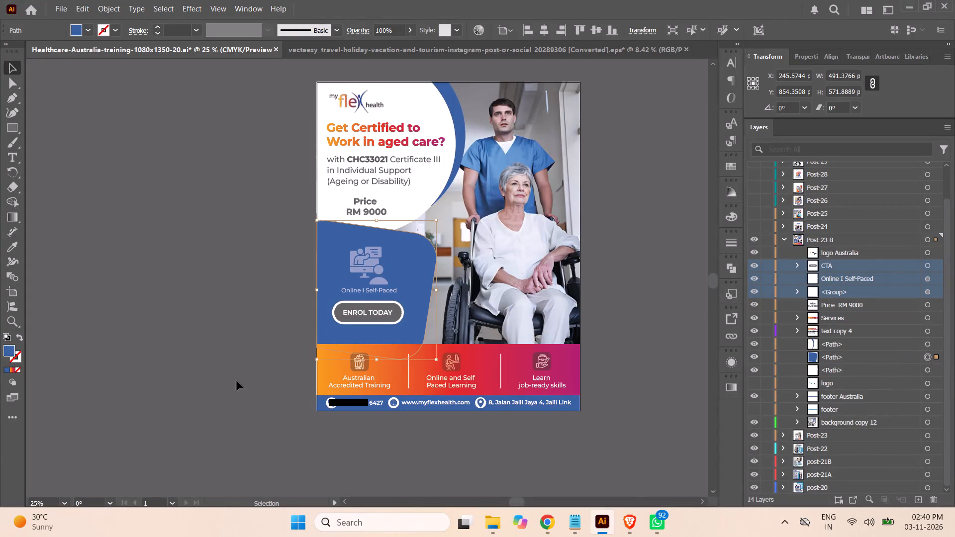
# Draw a blue circle about 1007 px in diameter and place it over the poster's lower-left area, centred near X 48, Y 1033 px.
pyautogui.click(20, 130)
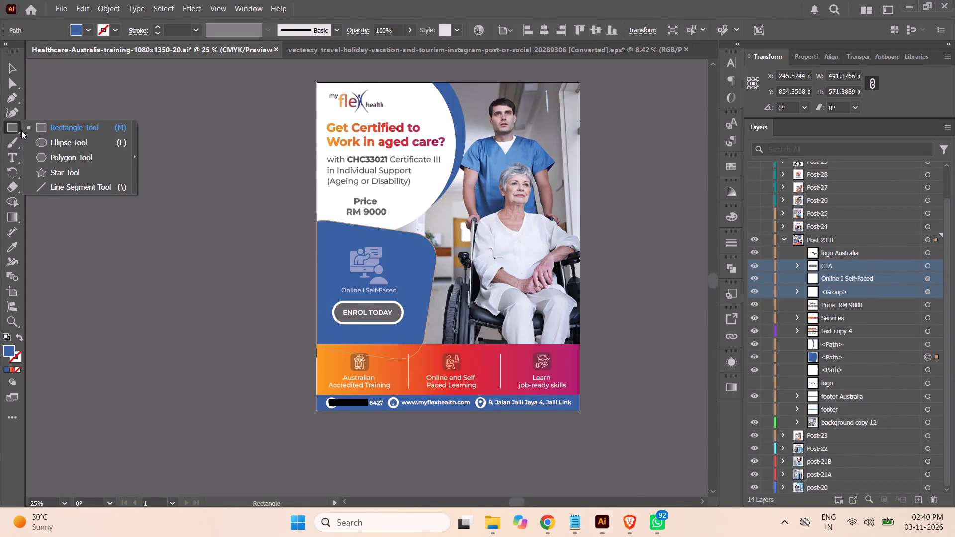
pyautogui.click(53, 145)
pyautogui.moveTo(216, 243); pyautogui.dragTo(257, 372)
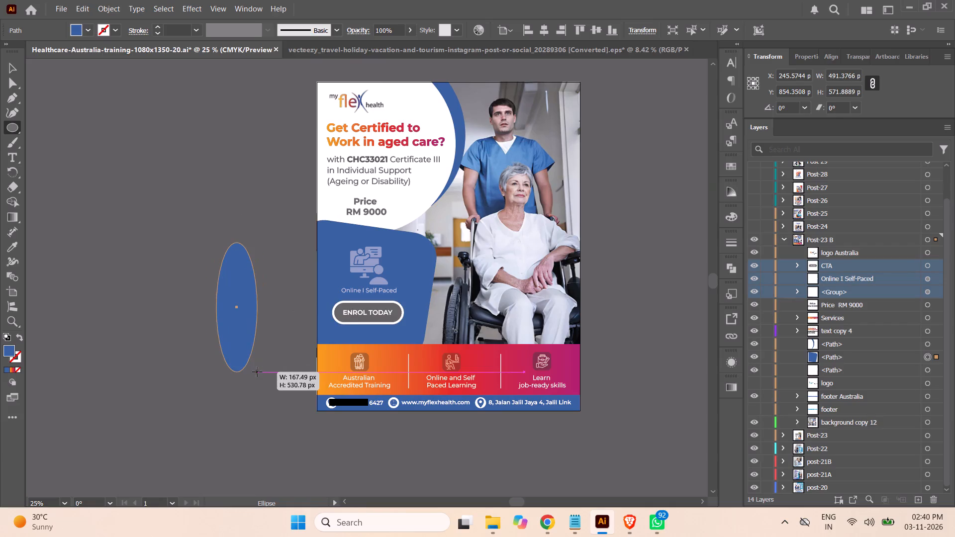
pyautogui.moveTo(257, 372); pyautogui.dragTo(322, 470)
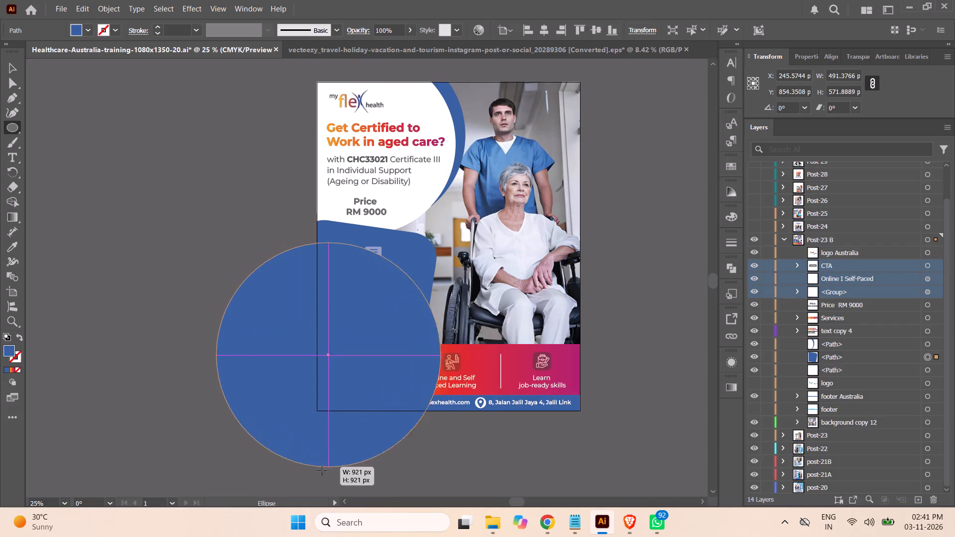
pyautogui.moveTo(322, 470); pyautogui.dragTo(333, 488)
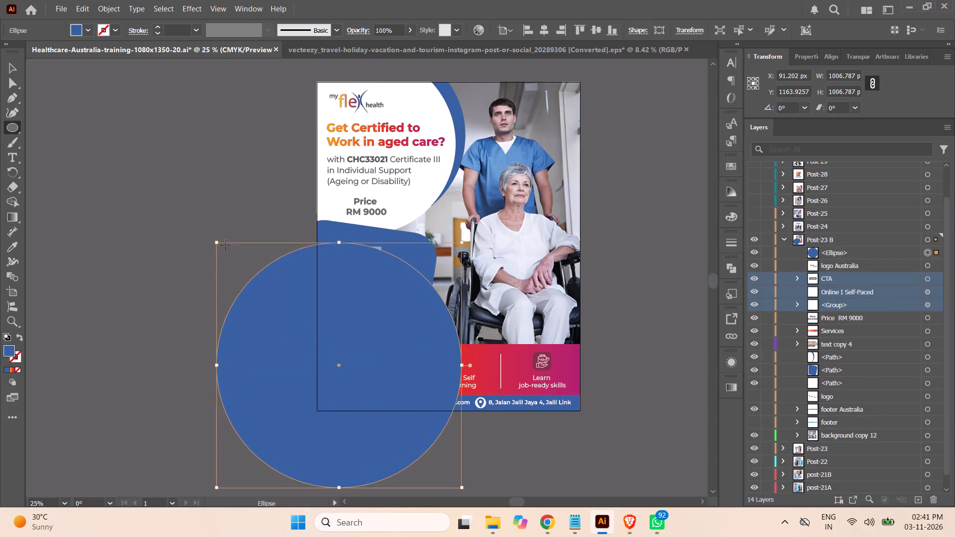
pyautogui.click(10, 66)
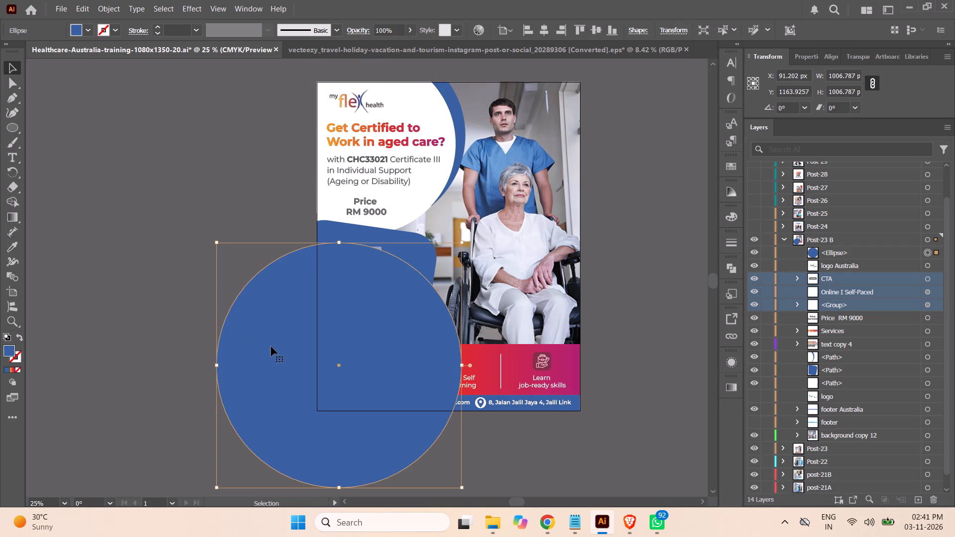
pyautogui.moveTo(271, 347); pyautogui.dragTo(261, 316)
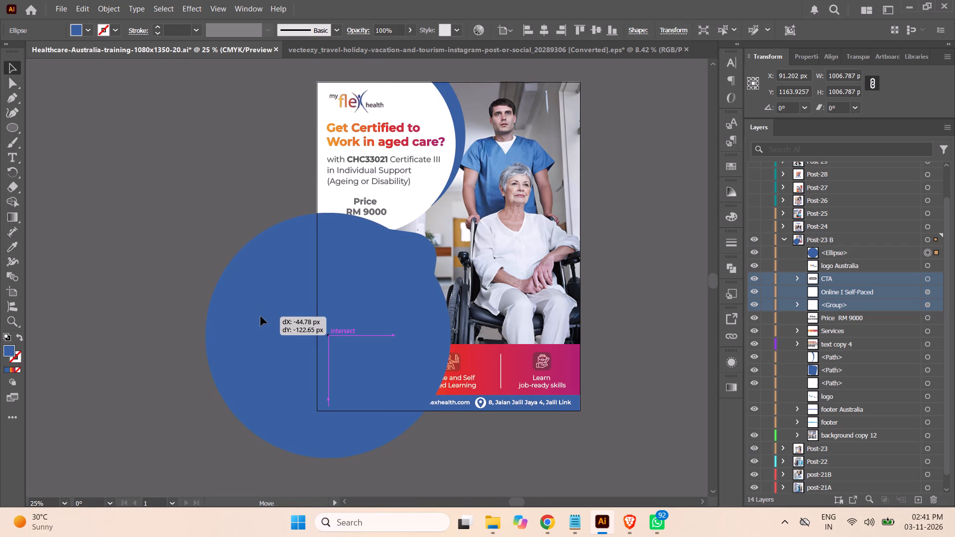
pyautogui.moveTo(261, 316); pyautogui.dragTo(261, 315)
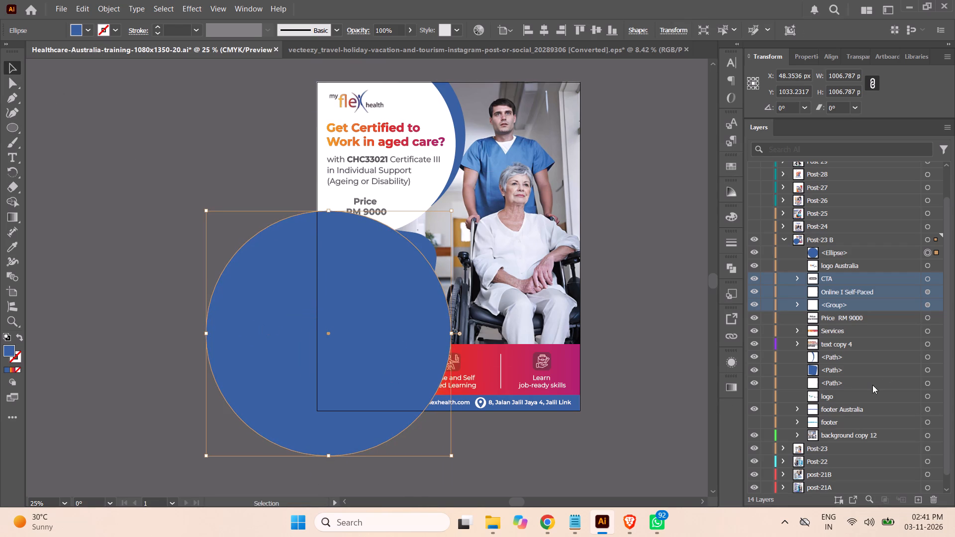
# Move the blue circle beneath the tilted blue panel in the Post-23 B stacking order.
pyautogui.click(861, 252)
pyautogui.moveTo(860, 252); pyautogui.dragTo(860, 376)
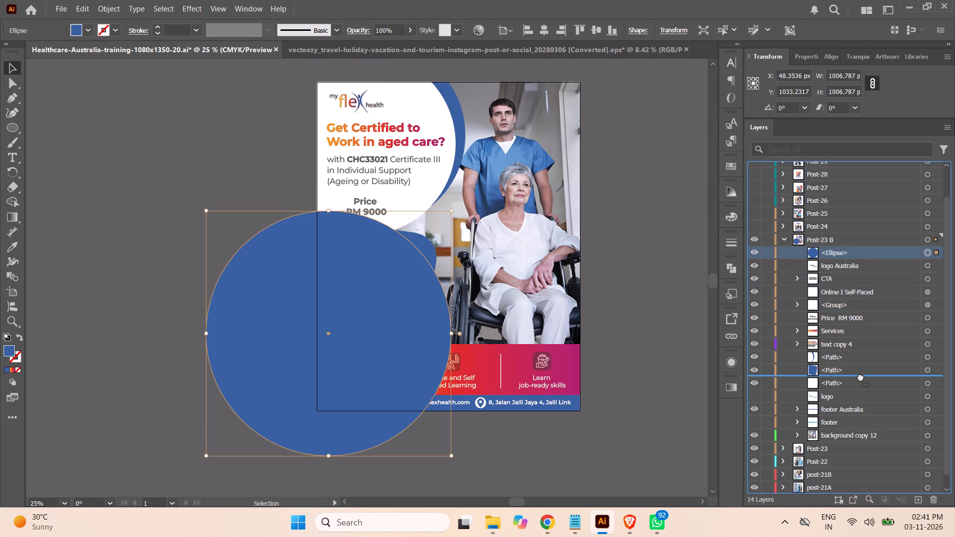
pyautogui.moveTo(860, 376); pyautogui.dragTo(859, 376)
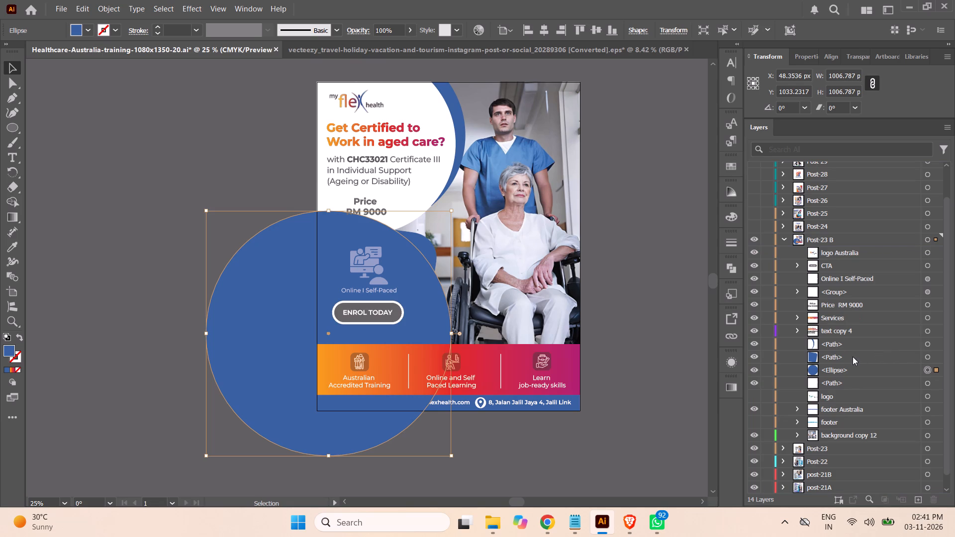
# Delete the tilted, rounded blue panel from Post-23 B.
pyautogui.click(928, 356)
pyautogui.click(881, 355)
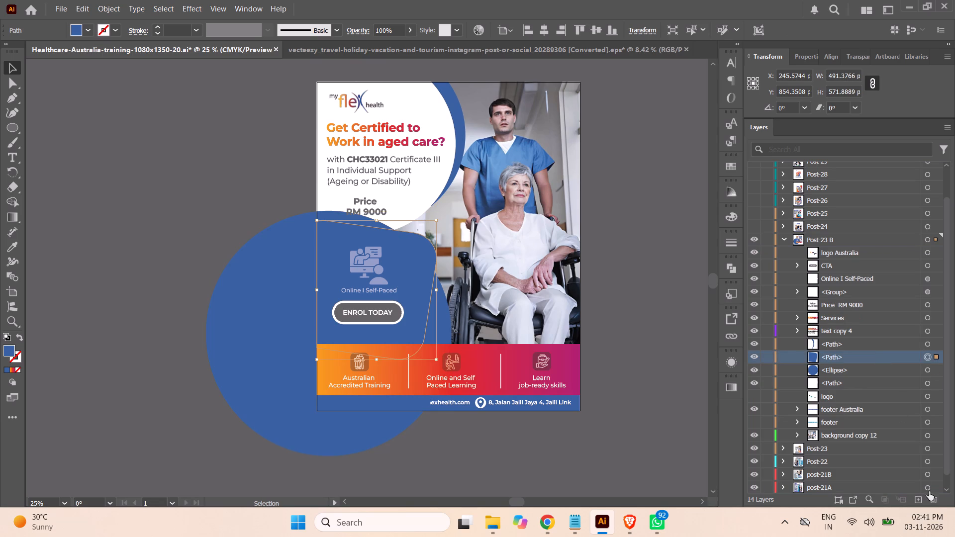
pyautogui.click(933, 496)
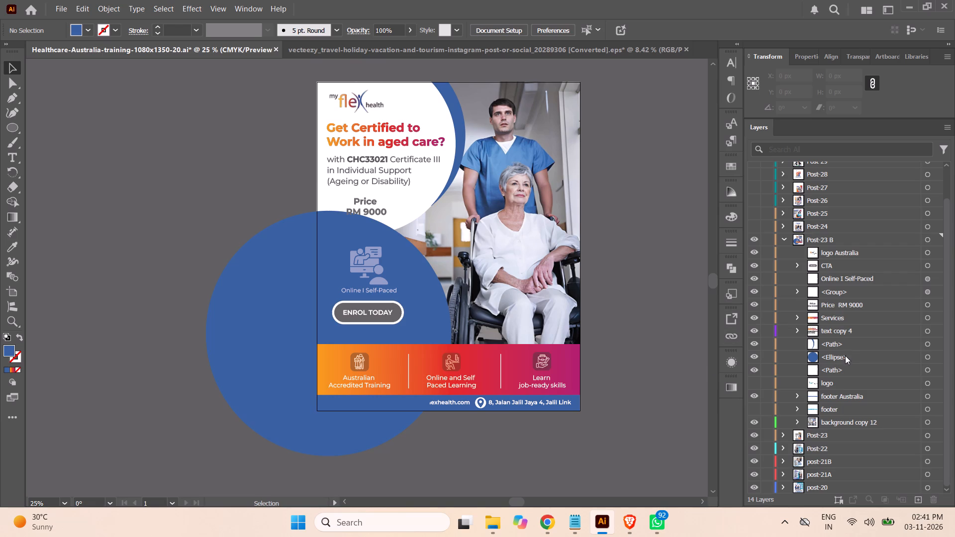
# Move the blue circle beneath the white circular shape in the stacking order and dismiss the pop-up notifications.
pyautogui.moveTo(846, 359); pyautogui.dragTo(849, 378)
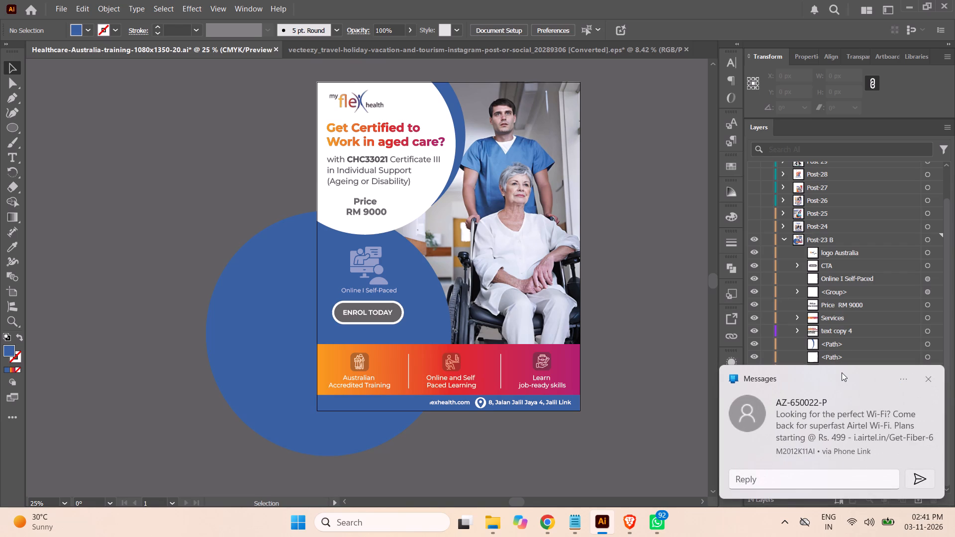
pyautogui.click(927, 382)
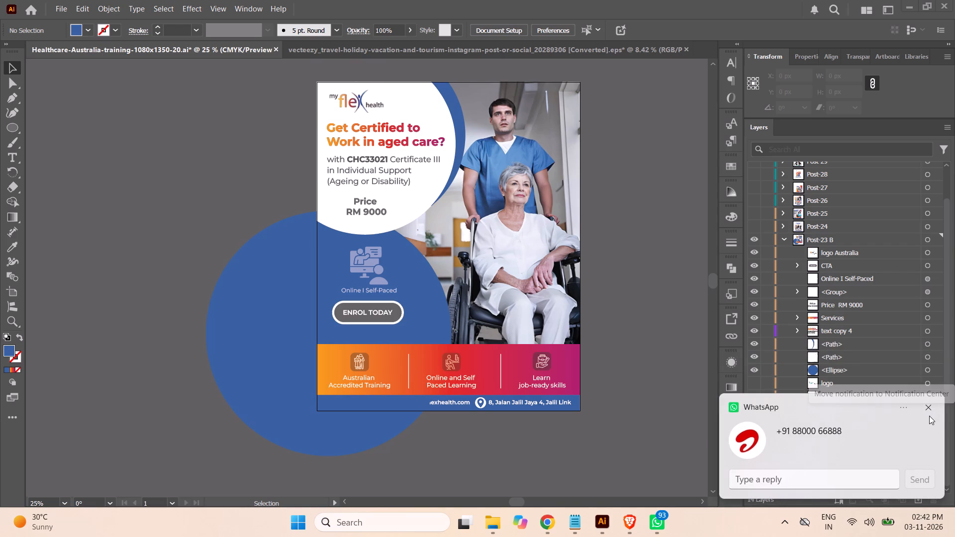
pyautogui.click(927, 406)
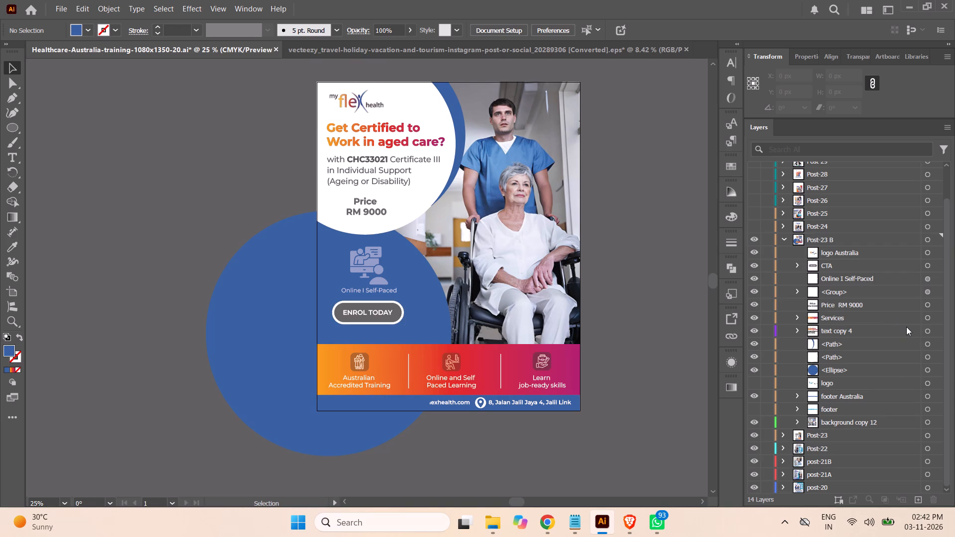
# Draw a rectangle about 751 × 1556 px over the part of the blue circle lying outside the artboard's left edge.
pyautogui.click(929, 368)
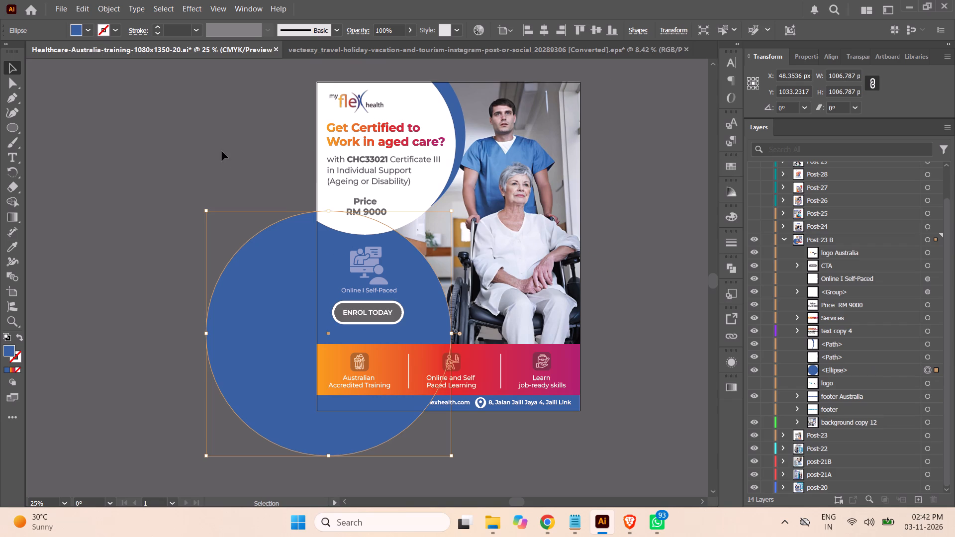
pyautogui.click(20, 132)
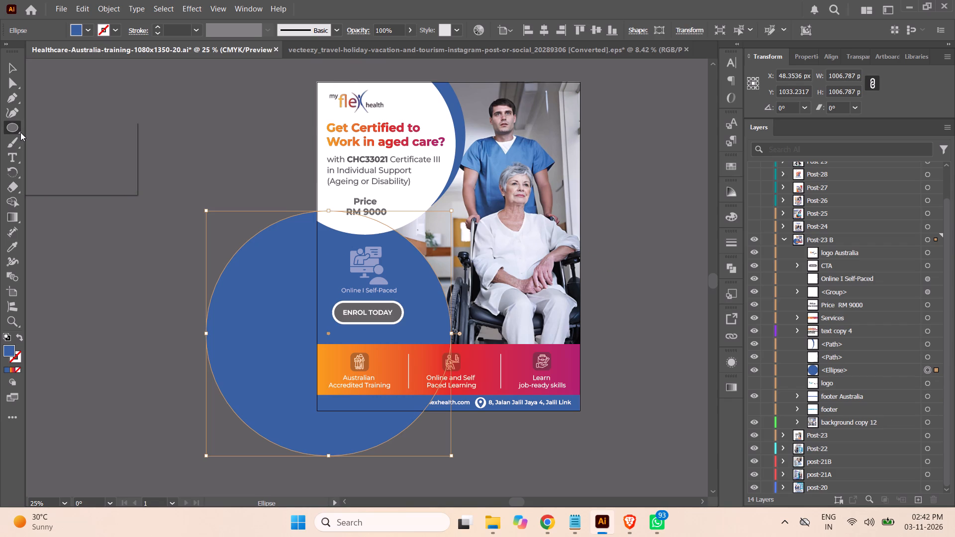
pyautogui.click(57, 127)
pyautogui.moveTo(134, 111); pyautogui.dragTo(285, 320)
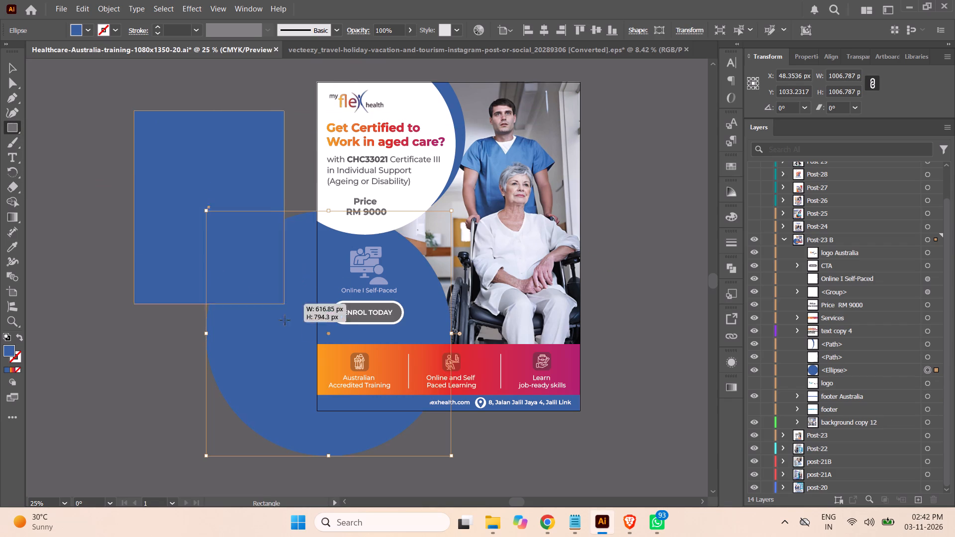
pyautogui.moveTo(285, 320); pyautogui.dragTo(318, 489)
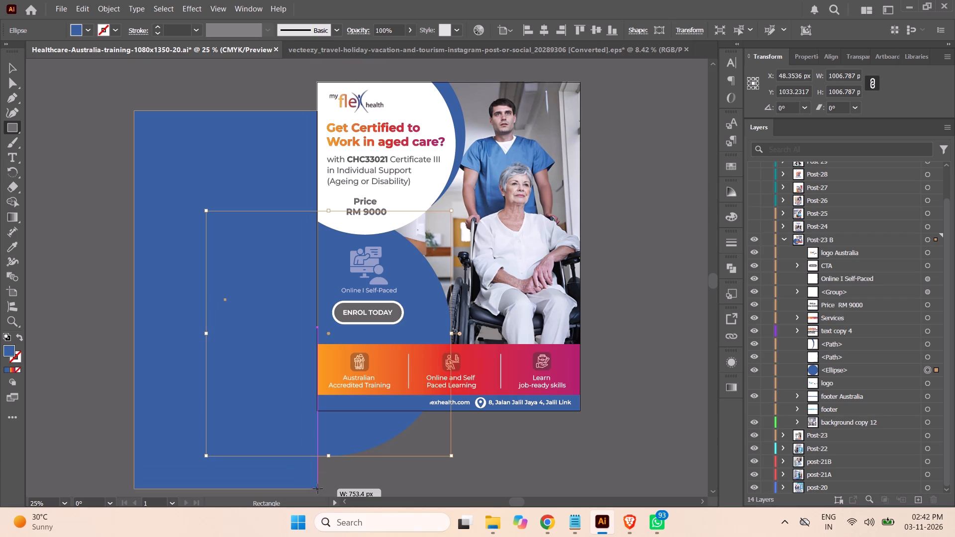
pyautogui.moveTo(318, 489); pyautogui.dragTo(314, 488)
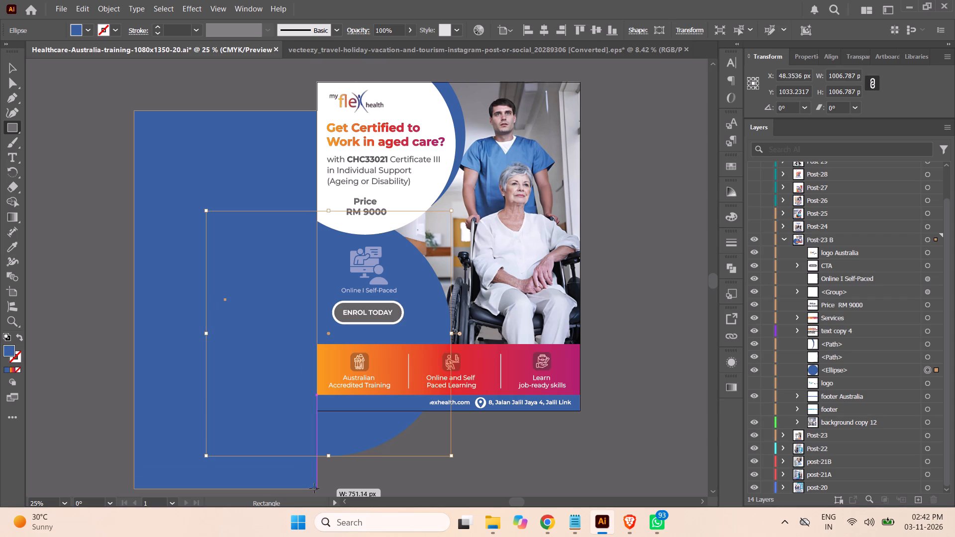
pyautogui.moveTo(314, 488); pyautogui.dragTo(316, 490)
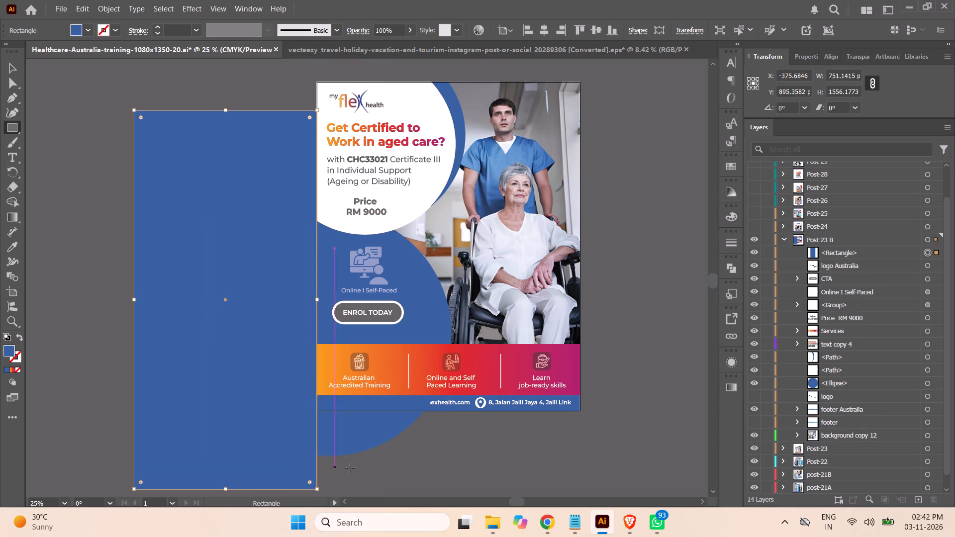
# Stack the tall rectangle directly above the blue circle and subtract it, trimming the circle at the artboard's left edge.
pyautogui.moveTo(868, 250); pyautogui.dragTo(854, 363)
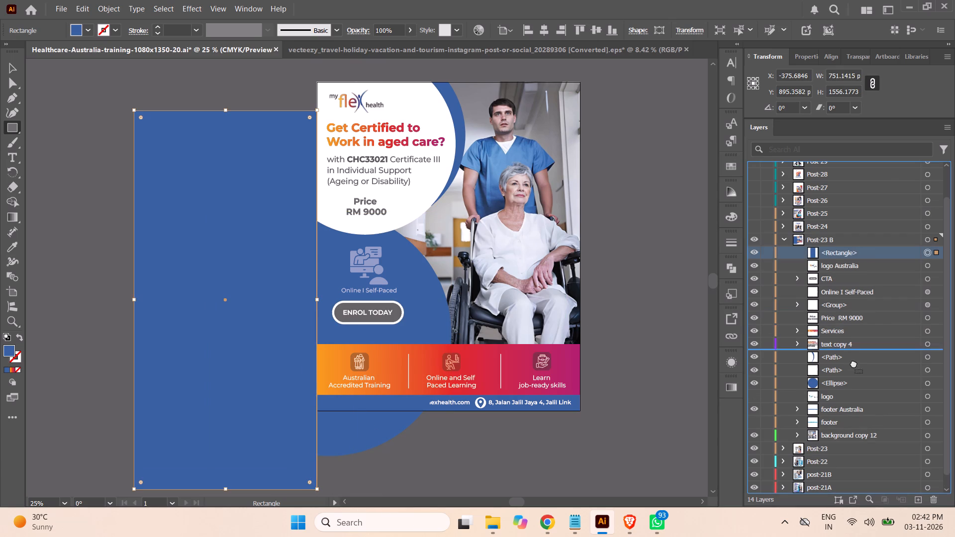
pyautogui.moveTo(854, 363); pyautogui.dragTo(851, 379)
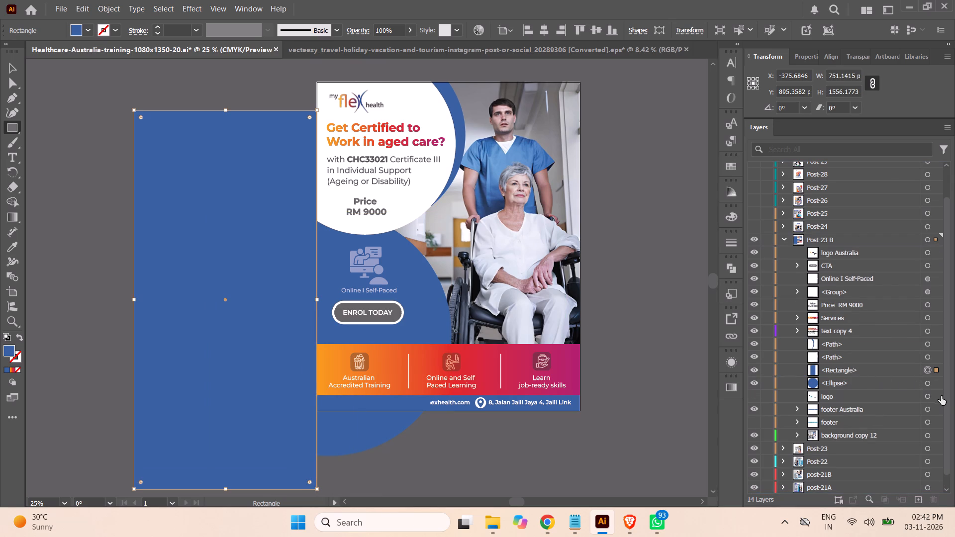
pyautogui.keyDown('shift'); pyautogui.click(926, 384); pyautogui.keyUp('shift')
pyautogui.click(898, 369)
pyautogui.keyDown('shift'); pyautogui.click(897, 382); pyautogui.keyUp('shift')
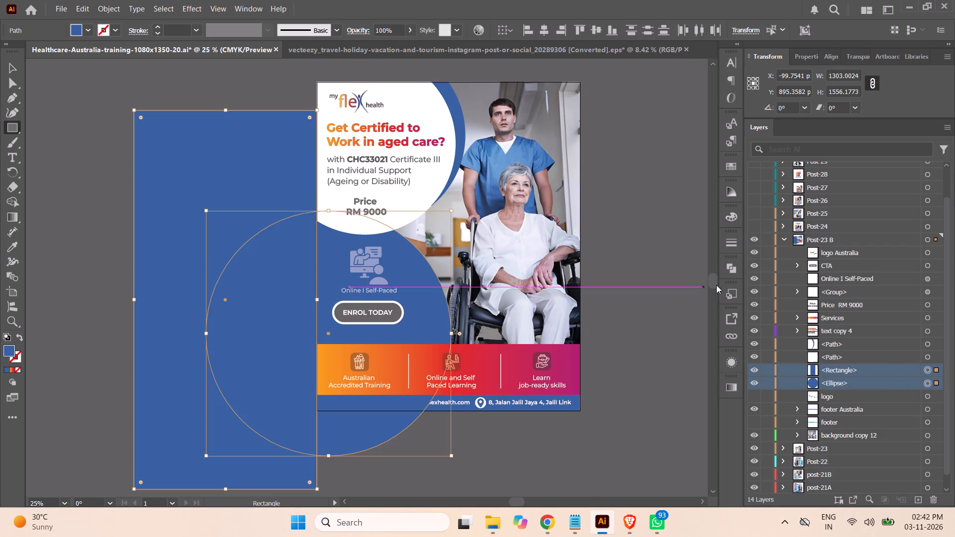
pyautogui.click(730, 268)
pyautogui.click(610, 297)
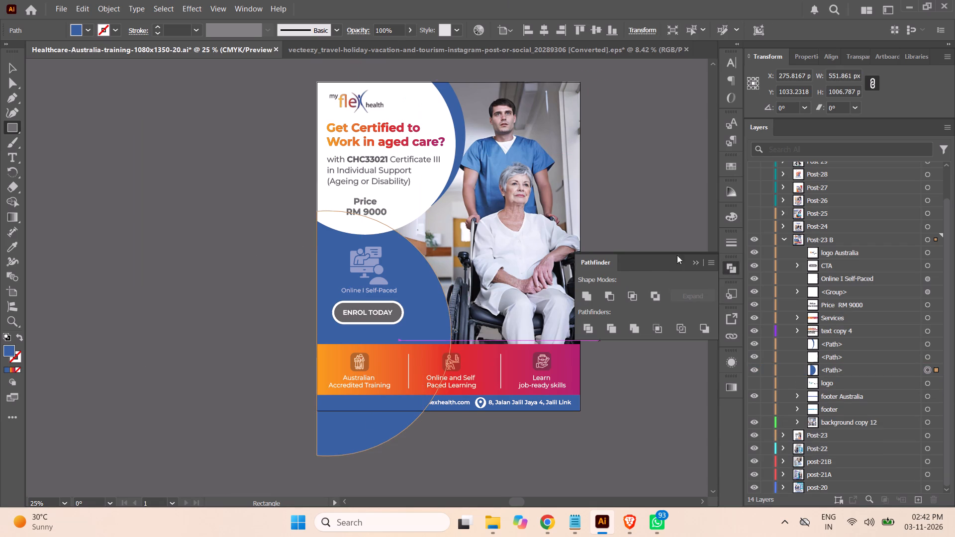
pyautogui.click(697, 265)
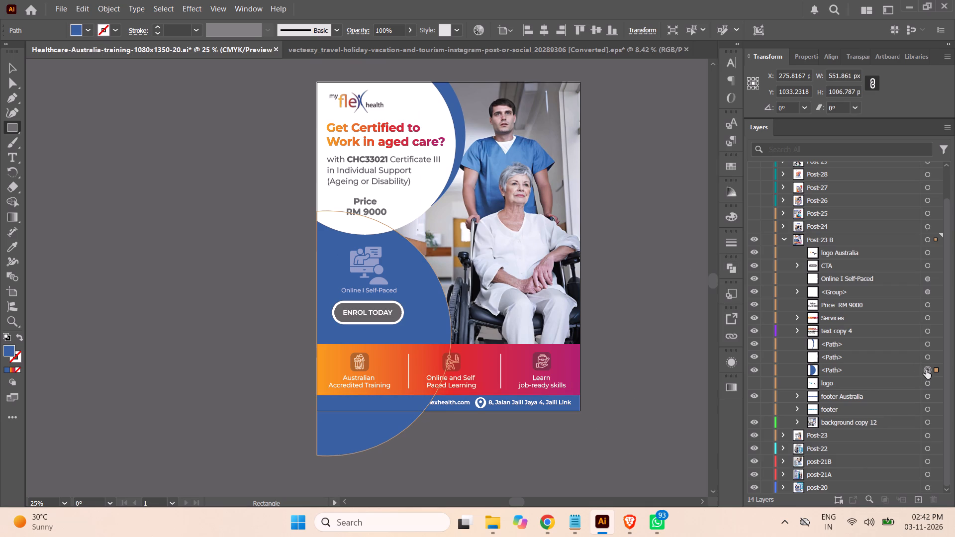
# Draw a rectangle about 1369 × 556 px from below the artboard up to the top edge of the gradient services strip.
pyautogui.moveTo(631, 479); pyautogui.dragTo(286, 429)
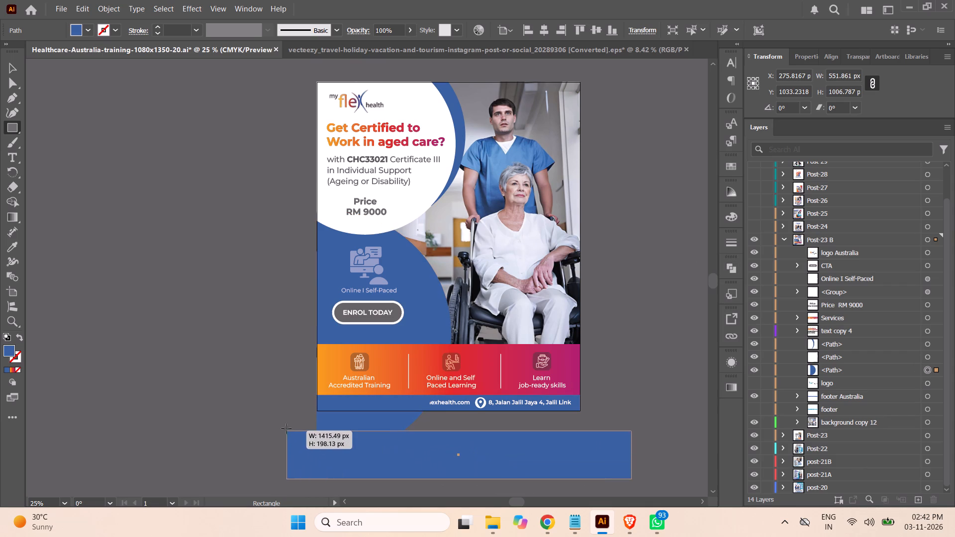
pyautogui.moveTo(286, 429); pyautogui.dragTo(299, 344)
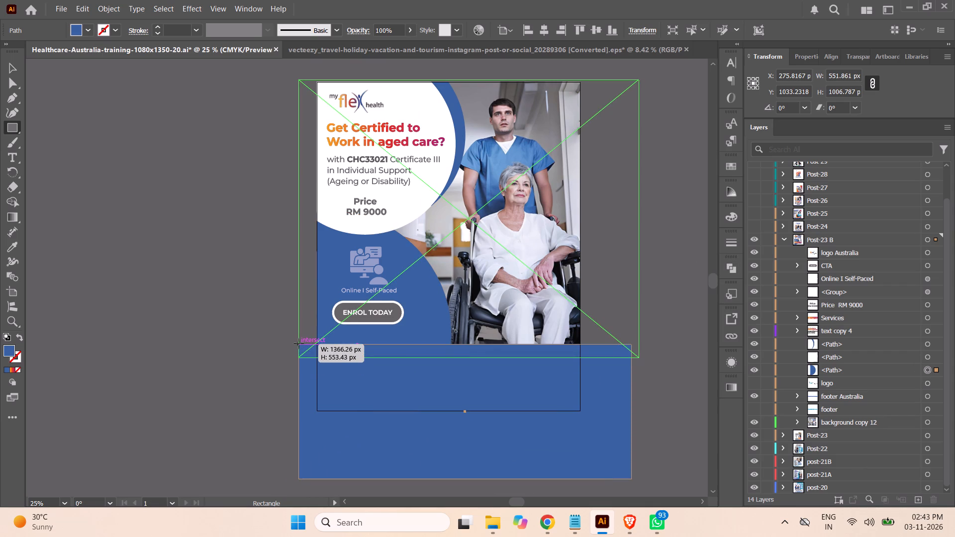
pyautogui.moveTo(299, 344); pyautogui.dragTo(299, 347)
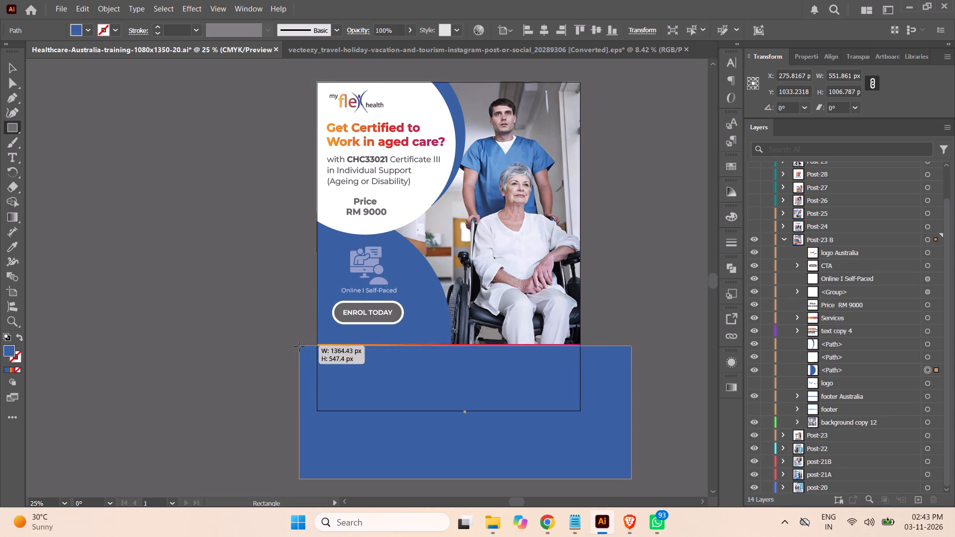
pyautogui.moveTo(299, 347); pyautogui.dragTo(298, 344)
# Stack the wide rectangle directly above the trimmed blue shape and subtract it, cutting the shape off at the services strip's top edge.
pyautogui.moveTo(856, 251); pyautogui.dragTo(840, 378)
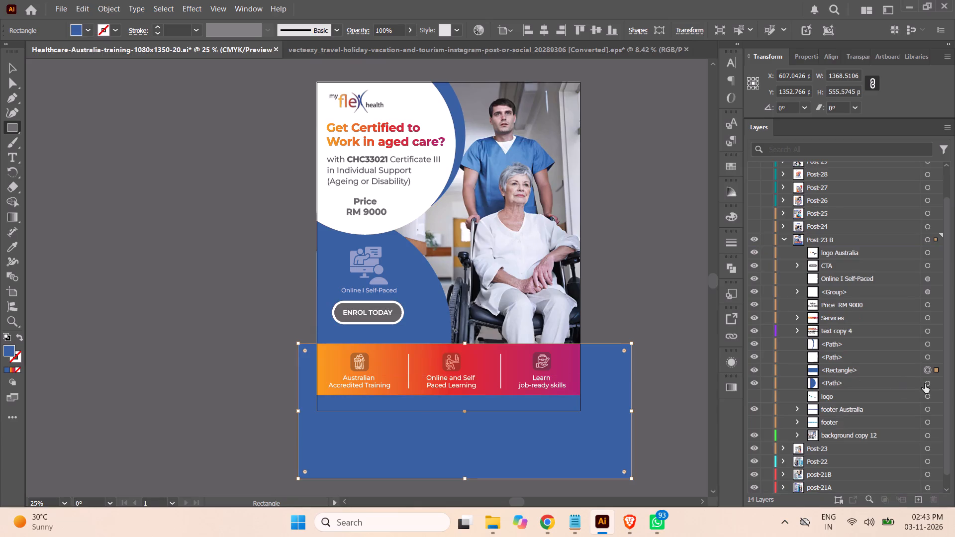
pyautogui.keyDown('shift'); pyautogui.click(929, 384); pyautogui.keyUp('shift')
pyautogui.click(907, 368)
pyautogui.keyDown('shift'); pyautogui.click(898, 385); pyautogui.keyUp('shift')
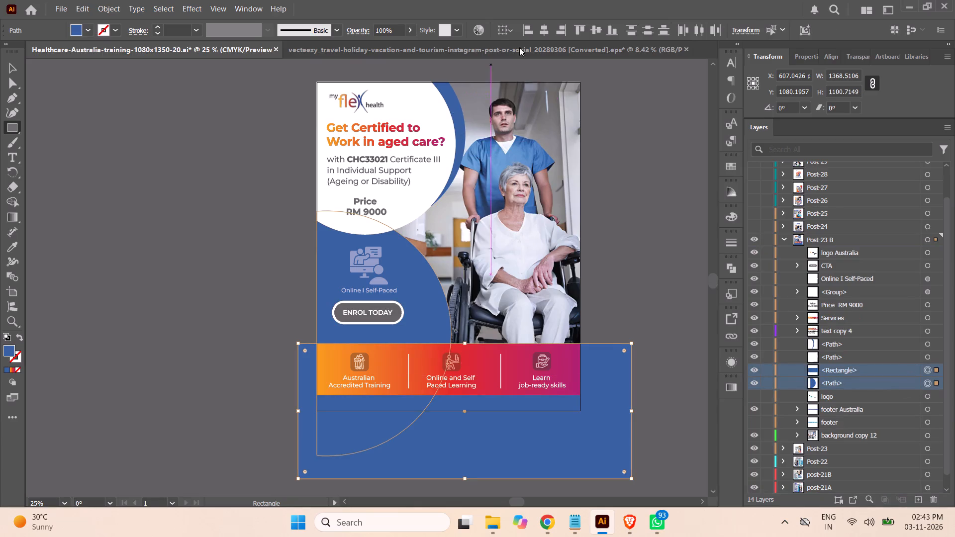
pyautogui.click(732, 271)
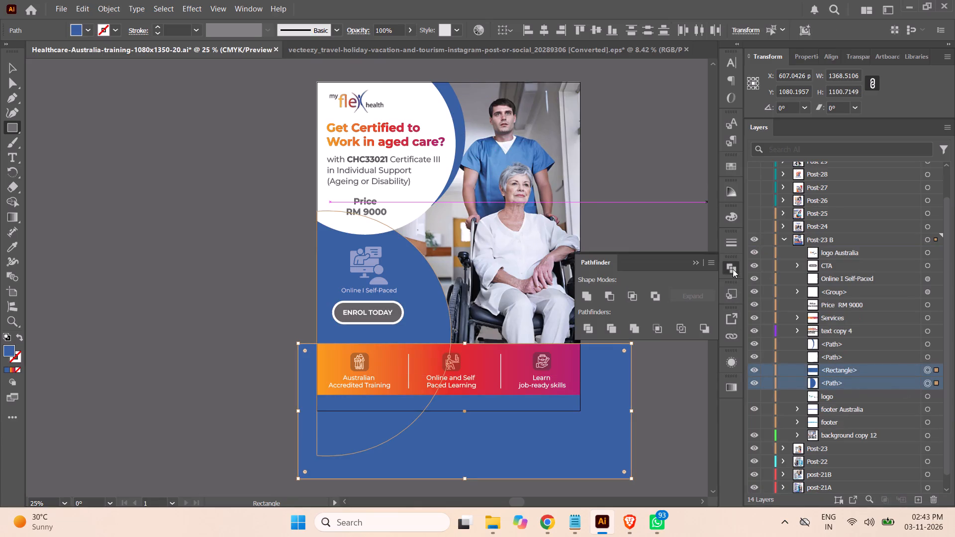
pyautogui.click(609, 295)
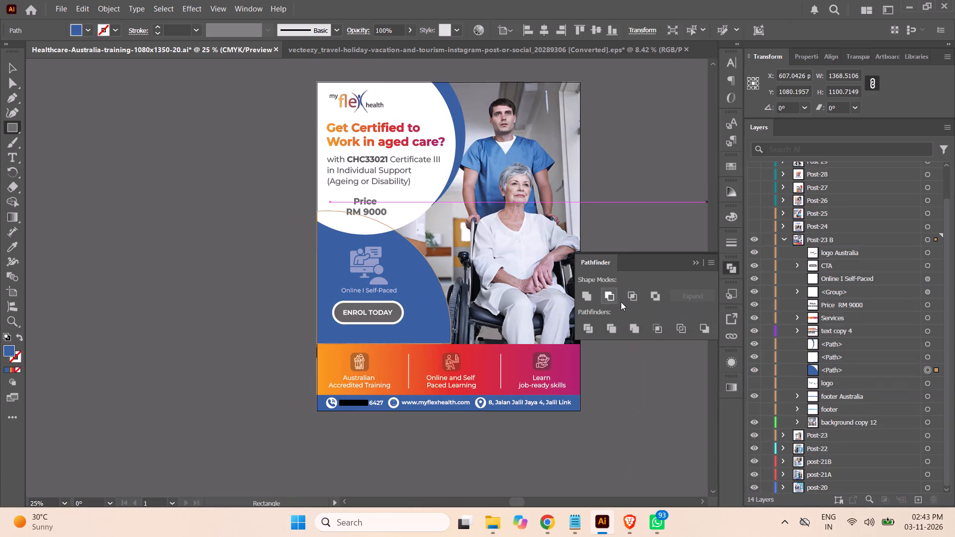
pyautogui.click(694, 261)
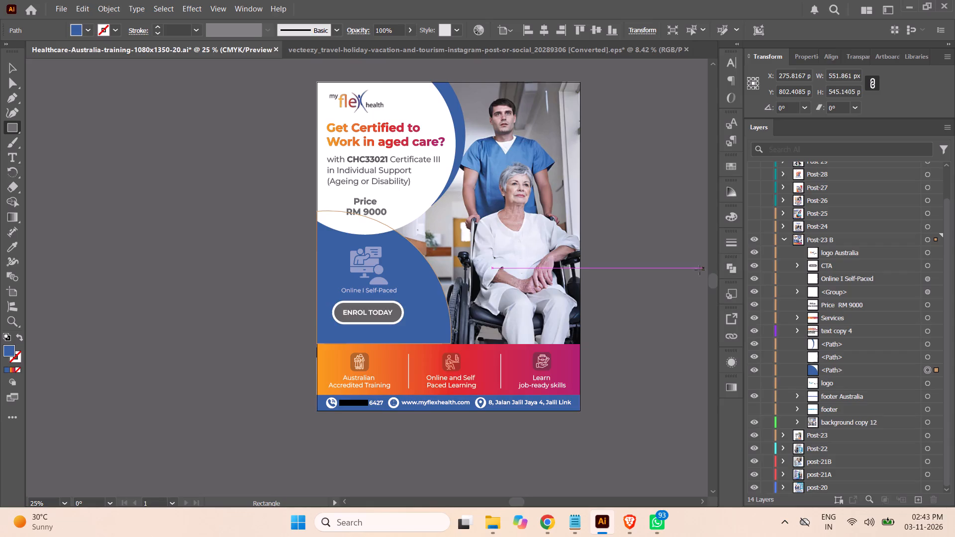
pyautogui.click(17, 73)
pyautogui.click(97, 214)
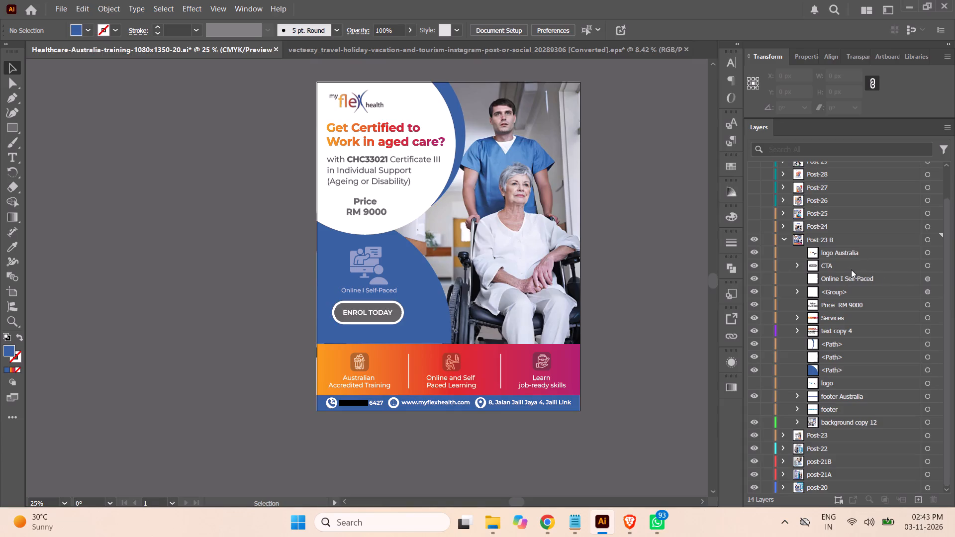
# Move the enrol button, the Online I Self-Paced text and its icon together about 24 px right and 12 px down.
pyautogui.click(928, 265)
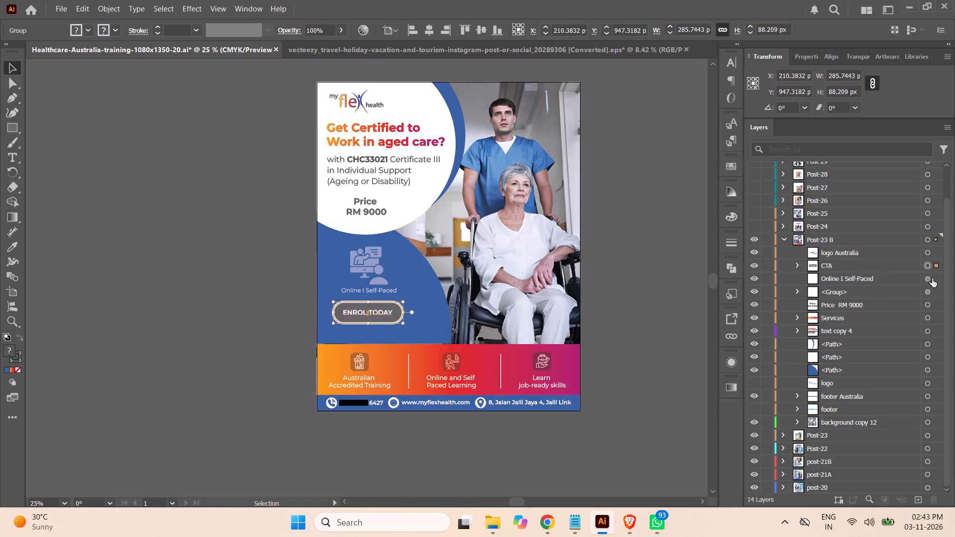
pyautogui.keyDown('shift'); pyautogui.click(927, 279); pyautogui.keyUp('shift')
pyautogui.keyDown('shift'); pyautogui.click(927, 289); pyautogui.keyUp('shift')
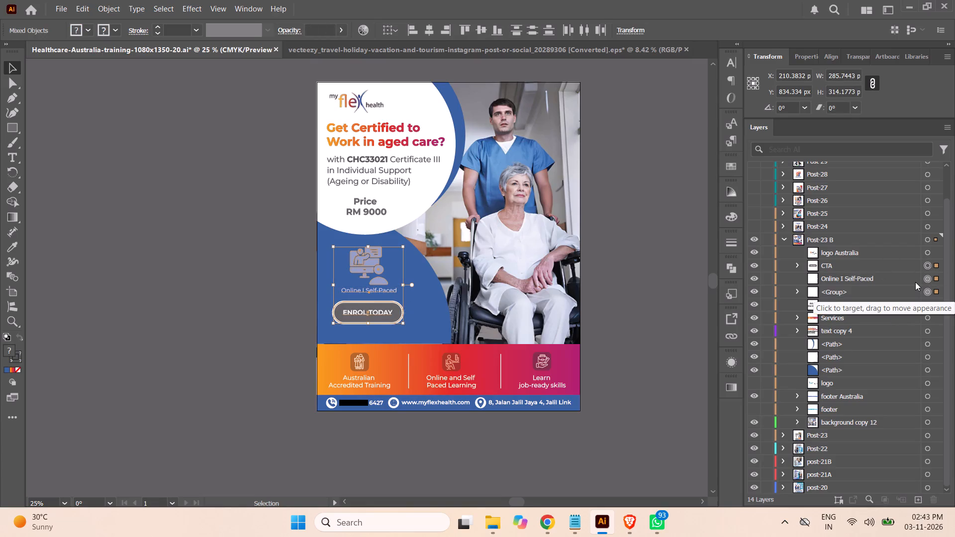
pyautogui.click(899, 266)
pyautogui.keyDown('shift'); pyautogui.click(895, 292); pyautogui.keyUp('shift')
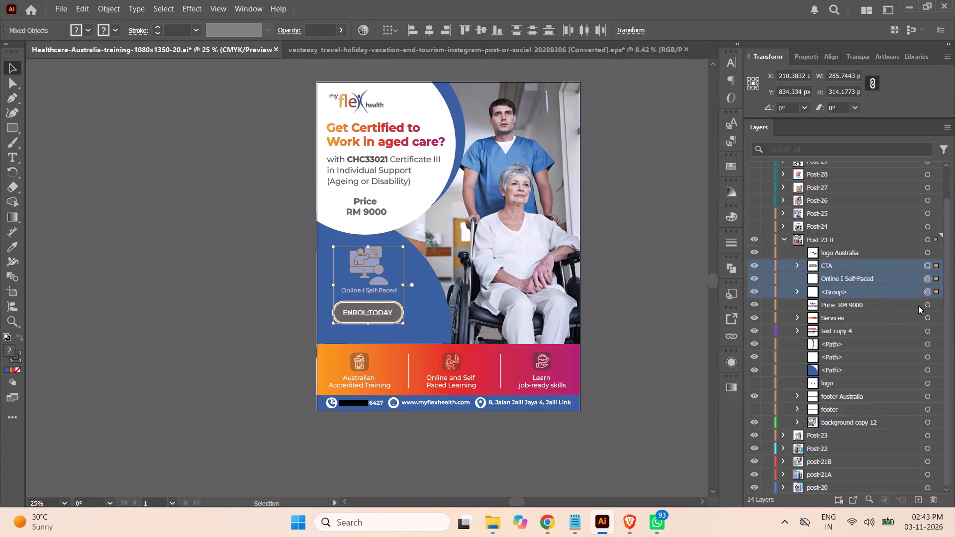
pyautogui.moveTo(389, 320); pyautogui.dragTo(393, 324)
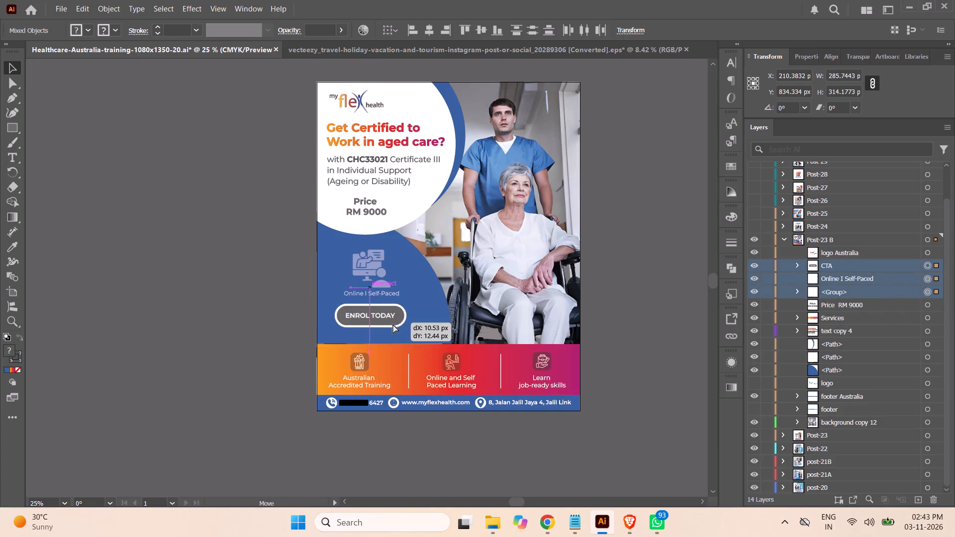
pyautogui.moveTo(393, 324); pyautogui.dragTo(395, 323)
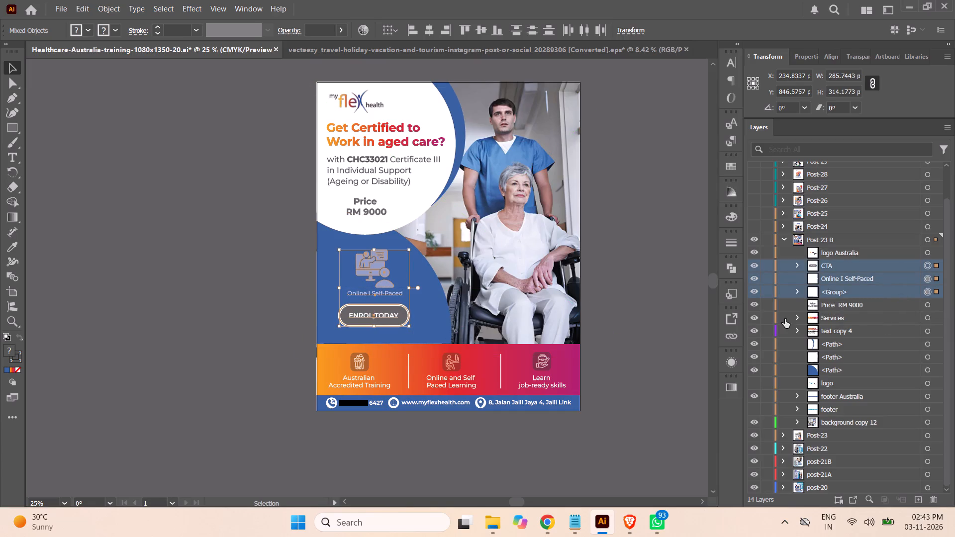
# Draw a rectangle about 239 × 120 px over the price text and round its corners to a radius of about 19 px.
pyautogui.click(927, 305)
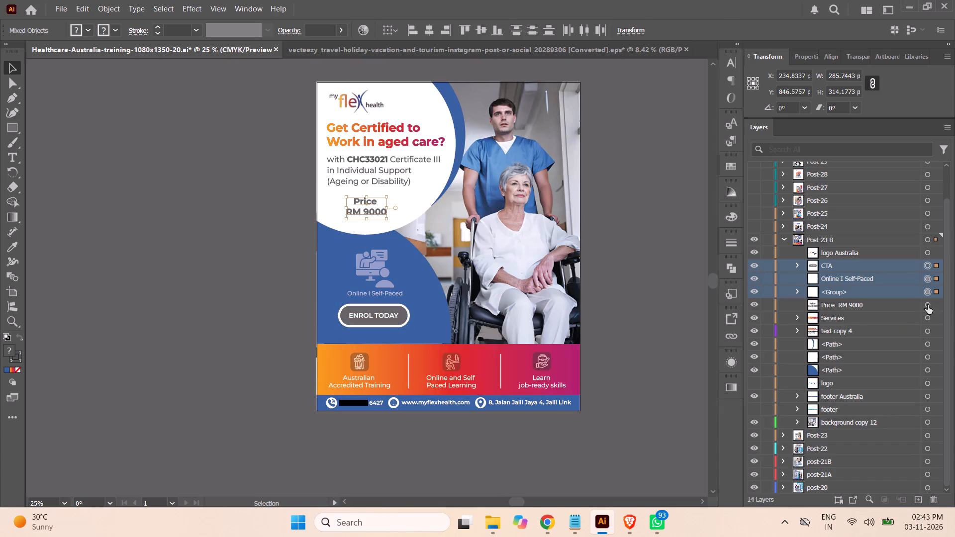
pyautogui.click(898, 305)
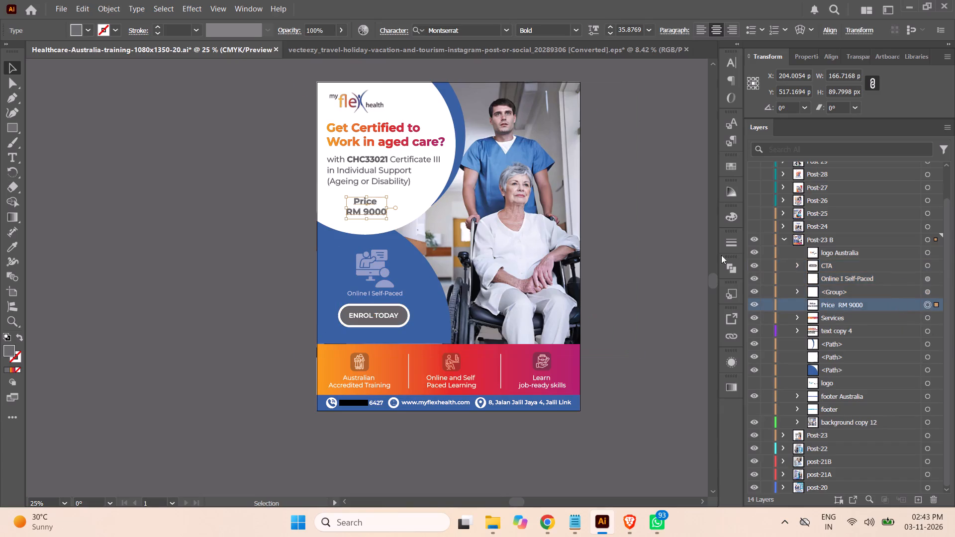
pyautogui.hotkey('ctrl', '=')
pyautogui.hotkey('ctrl', '=')
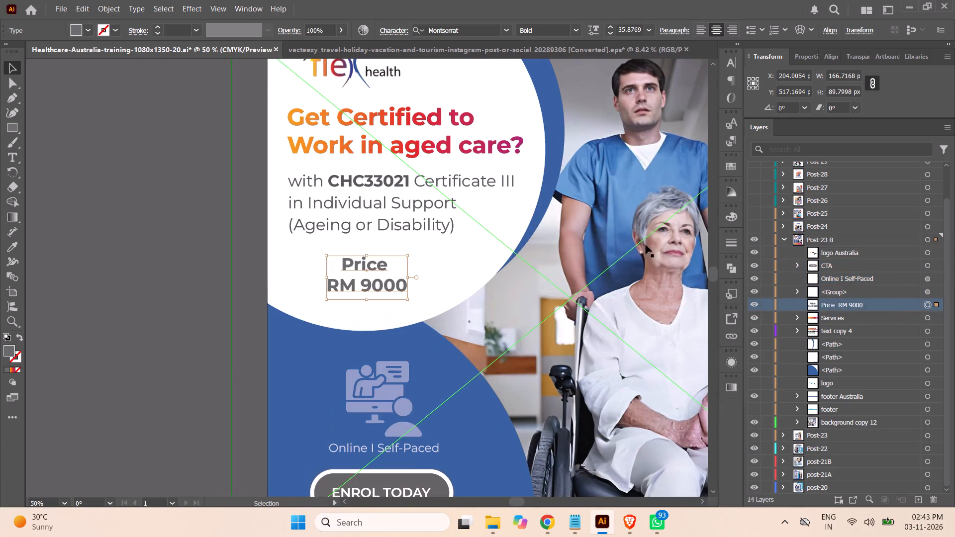
pyautogui.click(12, 129)
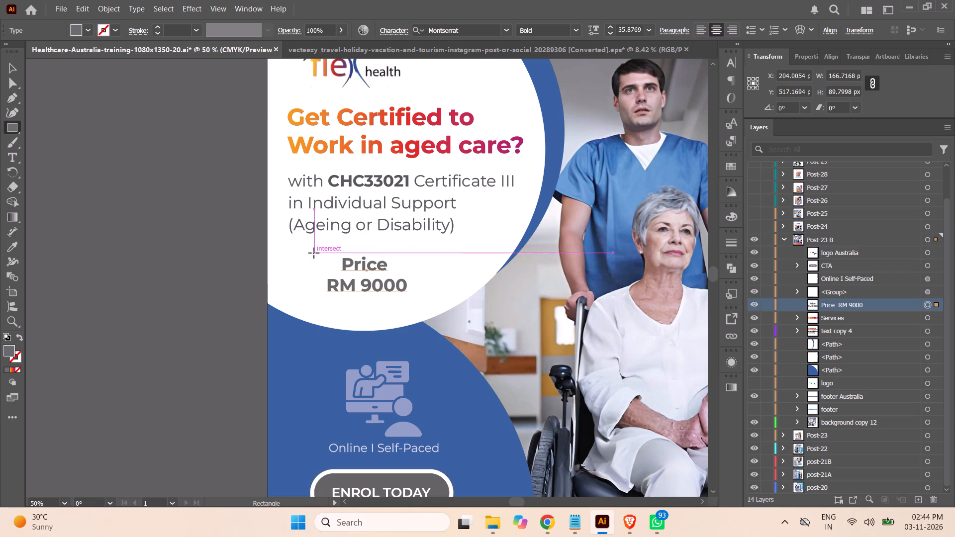
pyautogui.moveTo(314, 253); pyautogui.dragTo(417, 303)
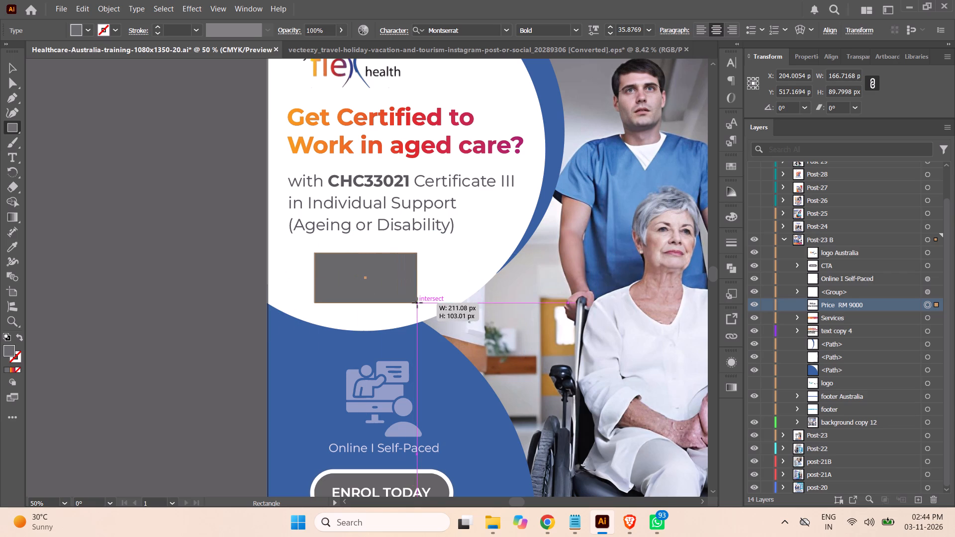
pyautogui.moveTo(417, 303); pyautogui.dragTo(431, 311)
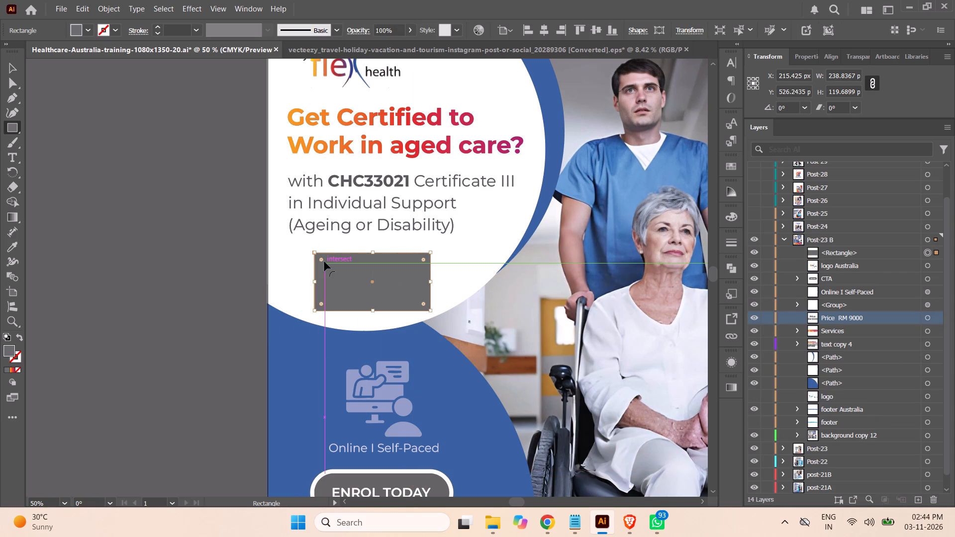
pyautogui.click(323, 261)
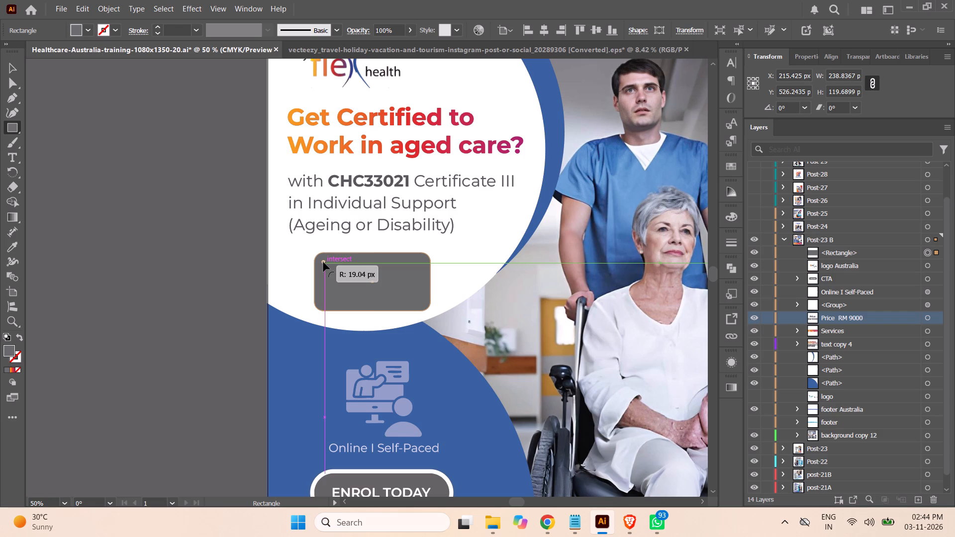
# Give the rounded rectangle over the price a black 10 pt stroke and no fill.
pyautogui.click(114, 33)
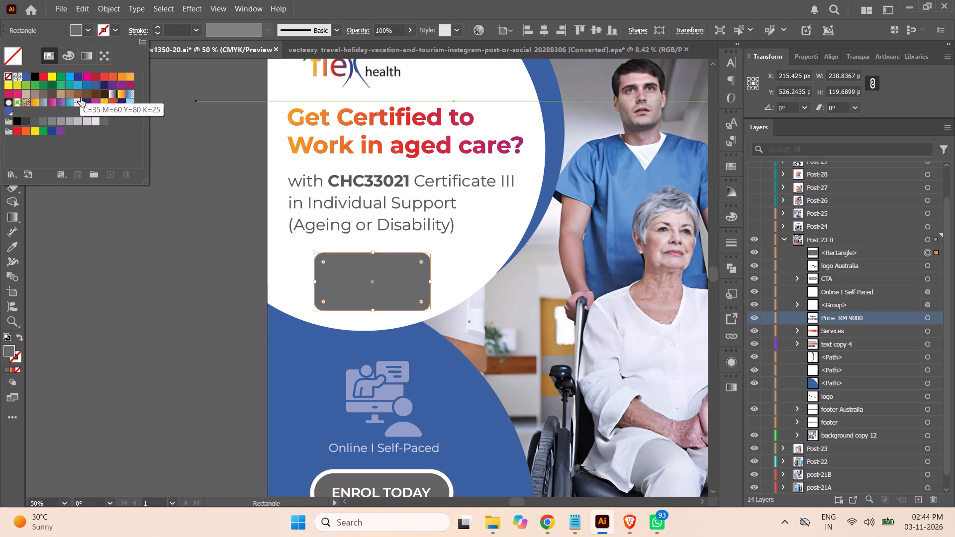
pyautogui.click(35, 77)
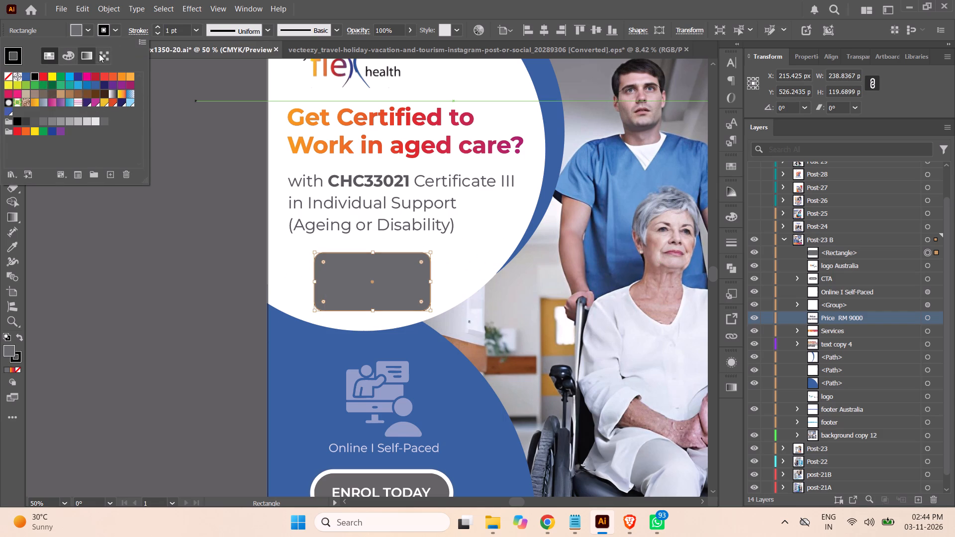
pyautogui.click(169, 31)
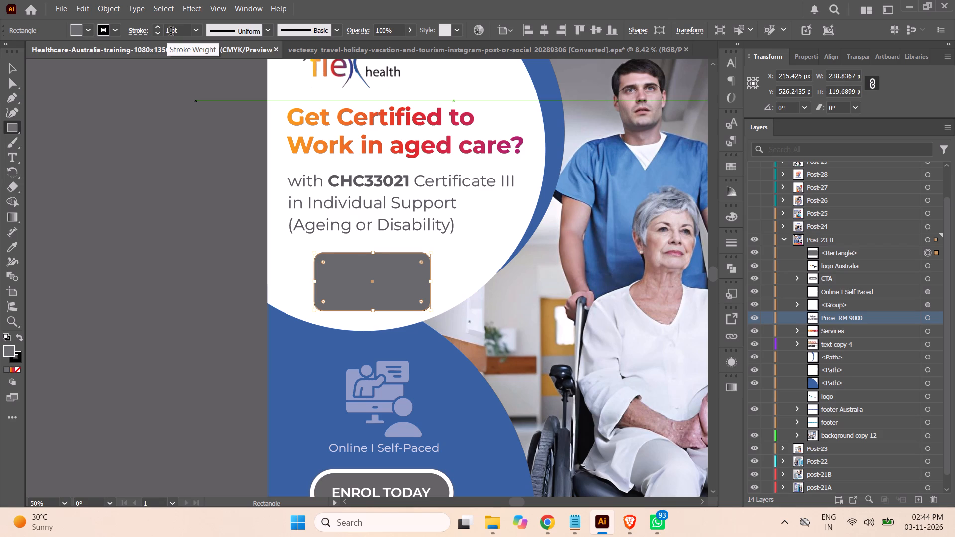
pyautogui.moveTo(171, 32); pyautogui.dragTo(166, 30)
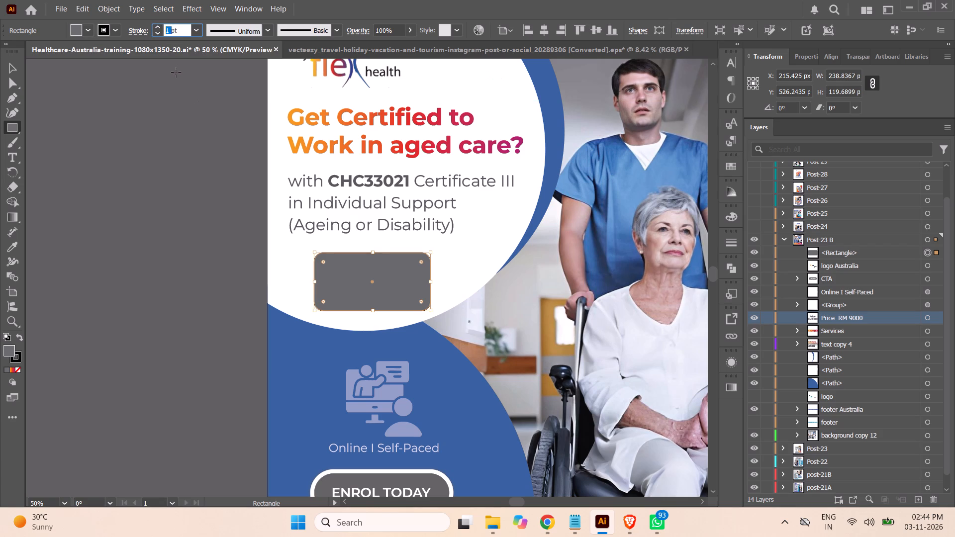
pyautogui.press('1')
pyautogui.press('0')
pyautogui.press('Return')
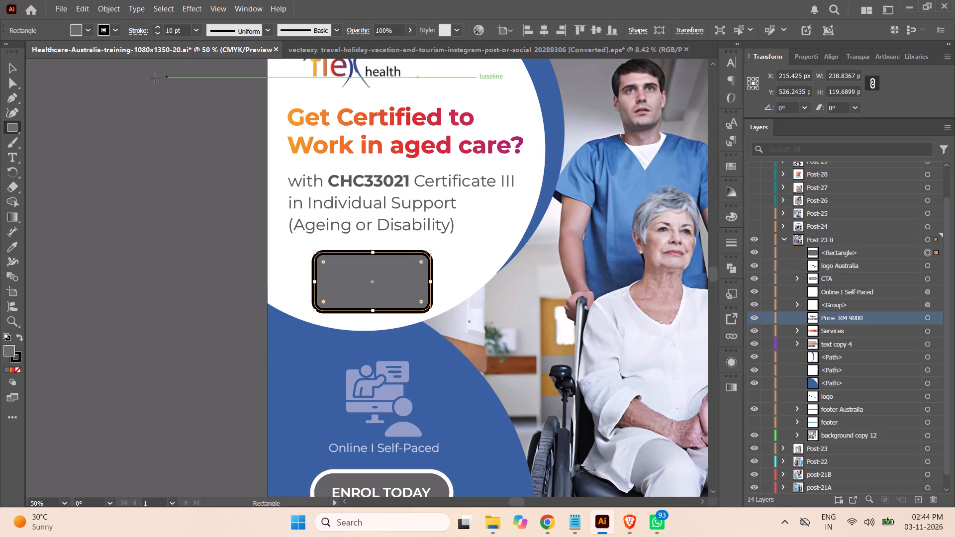
pyautogui.click(88, 30)
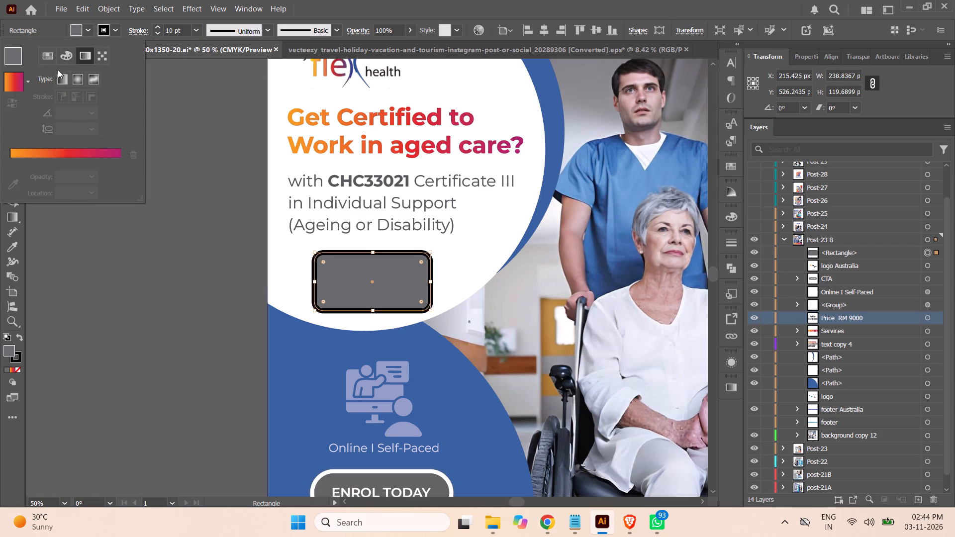
pyautogui.click(48, 56)
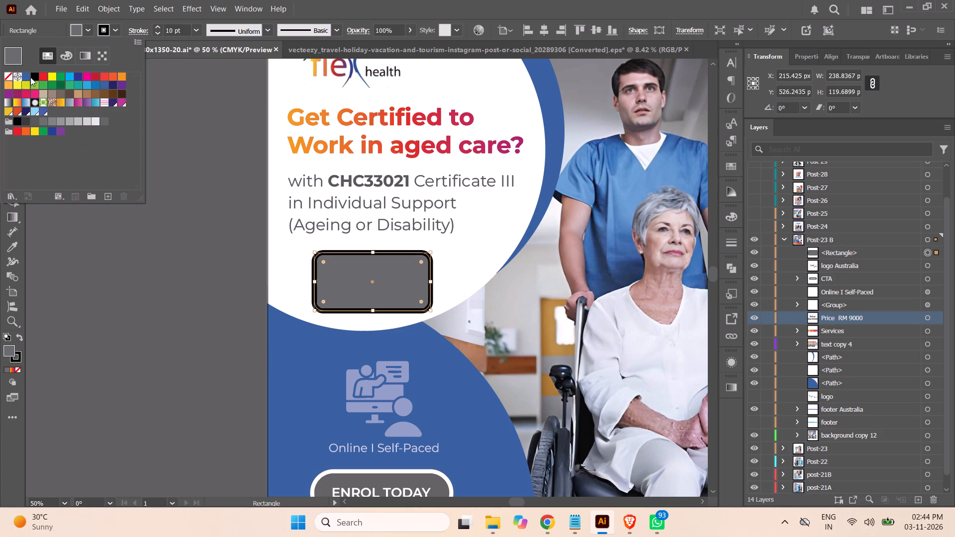
pyautogui.click(6, 77)
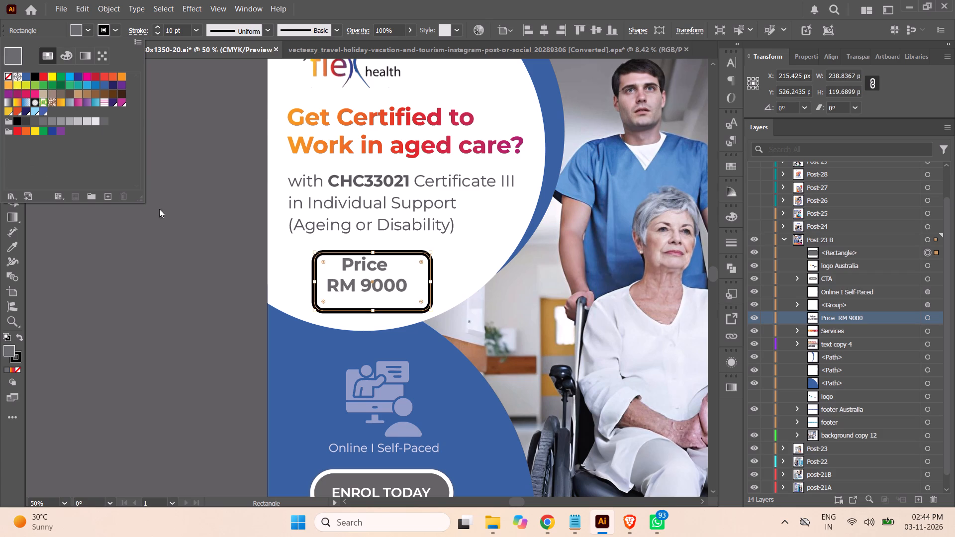
# Set the stroke weight of the price frame to 6 pt and deselect it.
pyautogui.moveTo(174, 30); pyautogui.dragTo(173, 30)
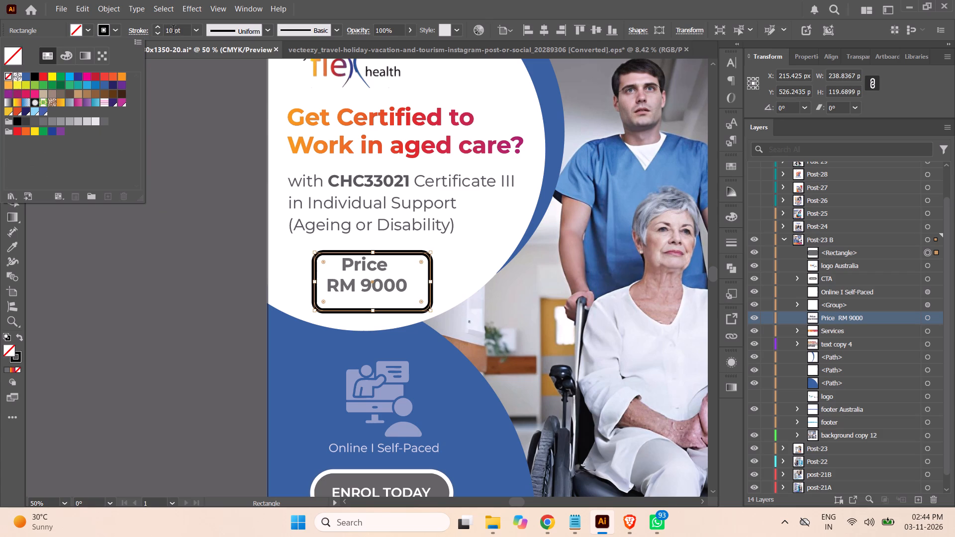
pyautogui.moveTo(173, 30); pyautogui.dragTo(166, 29)
pyautogui.moveTo(173, 31); pyautogui.dragTo(162, 30)
pyautogui.press('6')
pyautogui.press('Return')
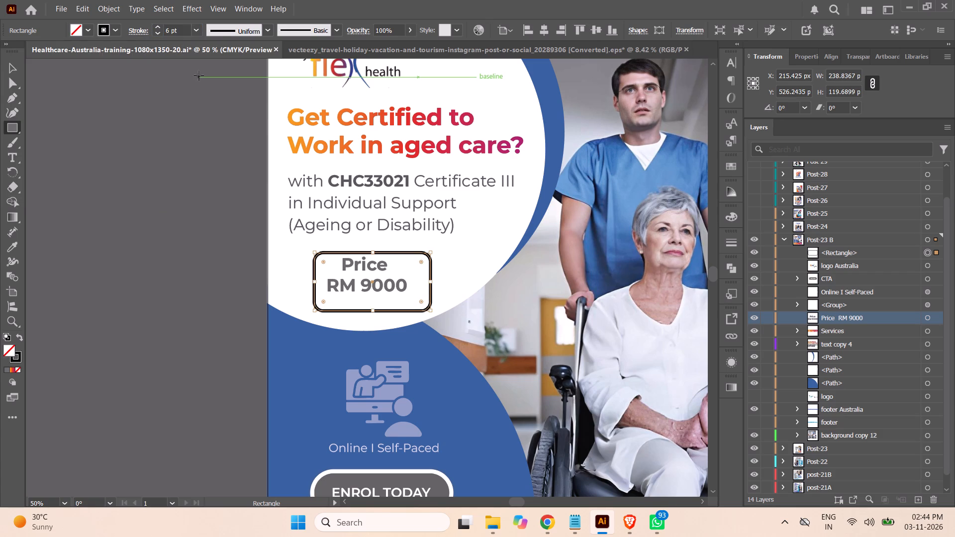
pyautogui.click(13, 67)
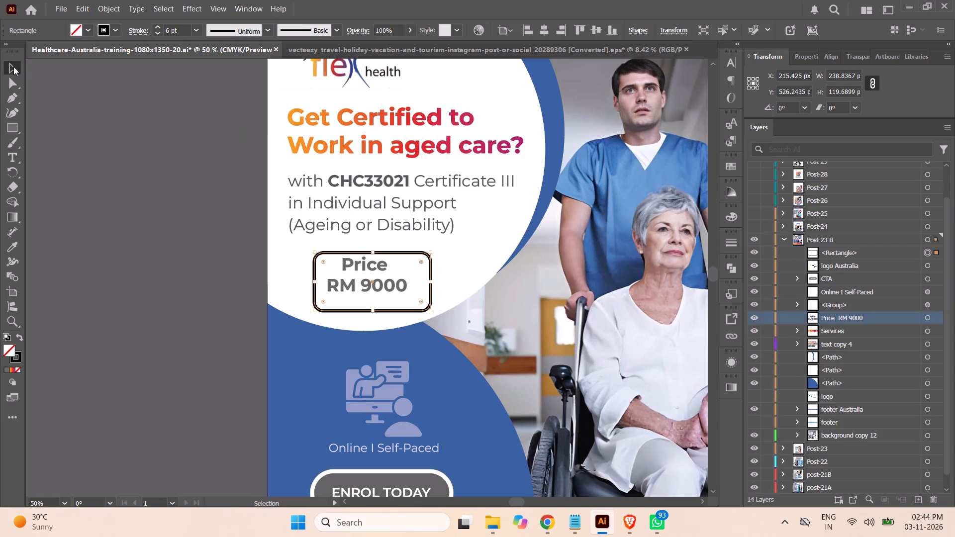
pyautogui.click(82, 221)
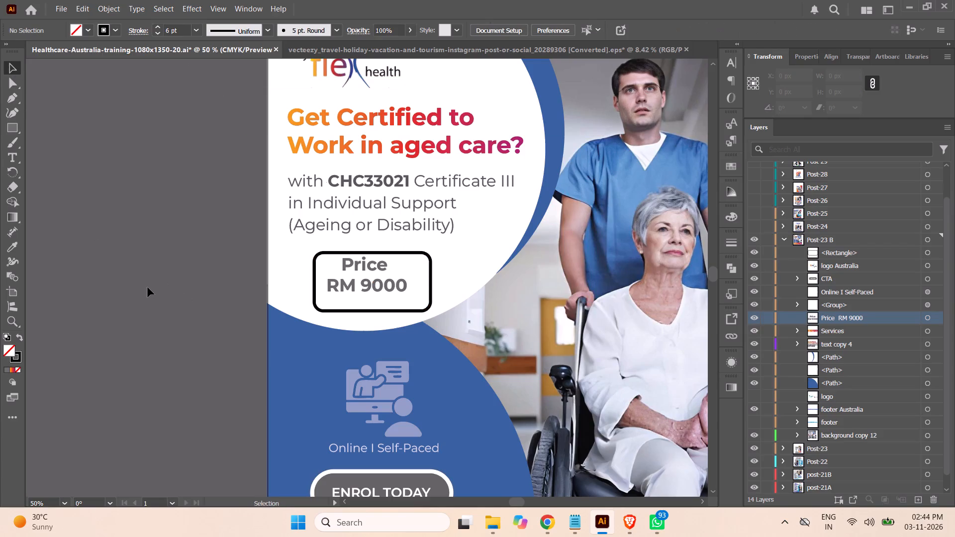
# Shrink the price frame from its lower-right corner to about 221 × 111 px.
pyautogui.hotkey('ctrl', '-')
pyautogui.hotkey('ctrl', '-')
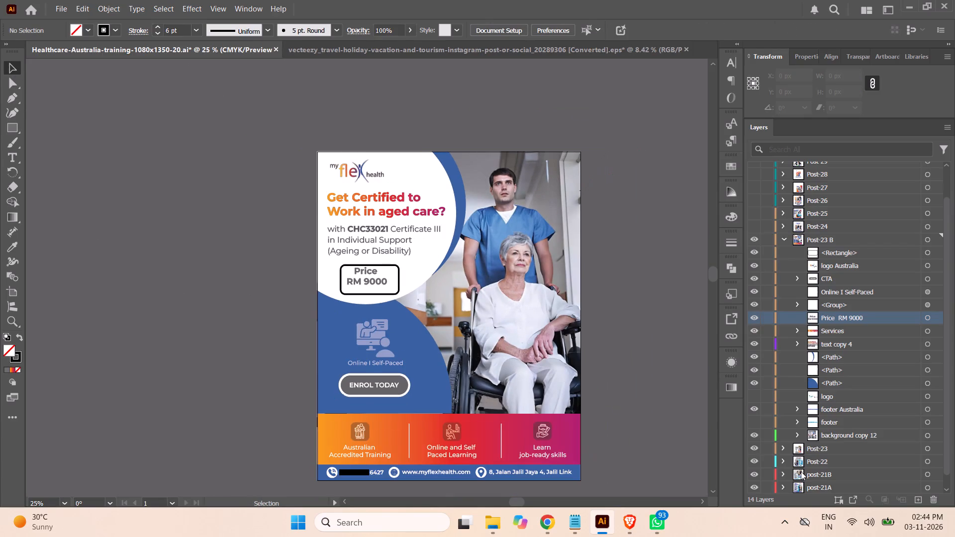
pyautogui.click(926, 254)
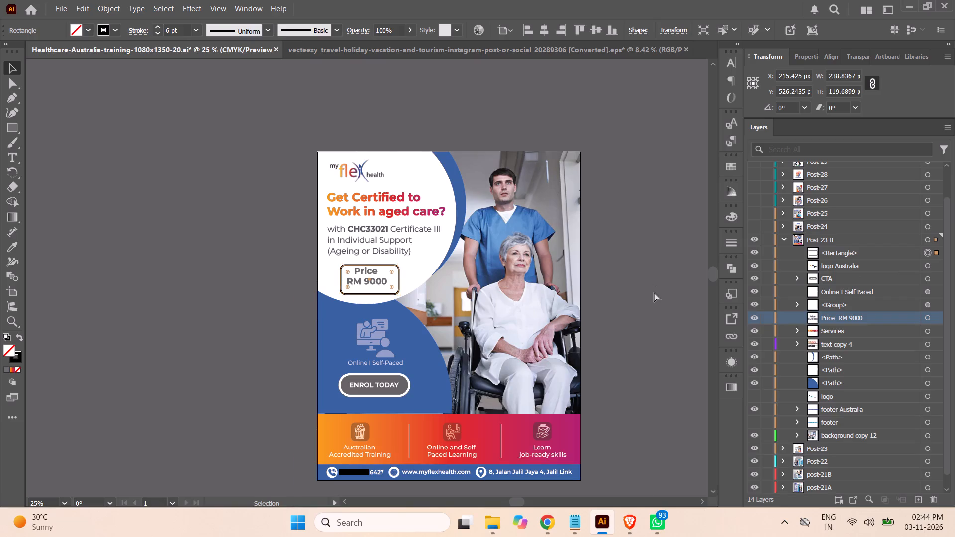
pyautogui.hotkey('ctrl', '=')
pyautogui.hotkey('ctrl', '=')
pyautogui.hotkey('ctrl', '=')
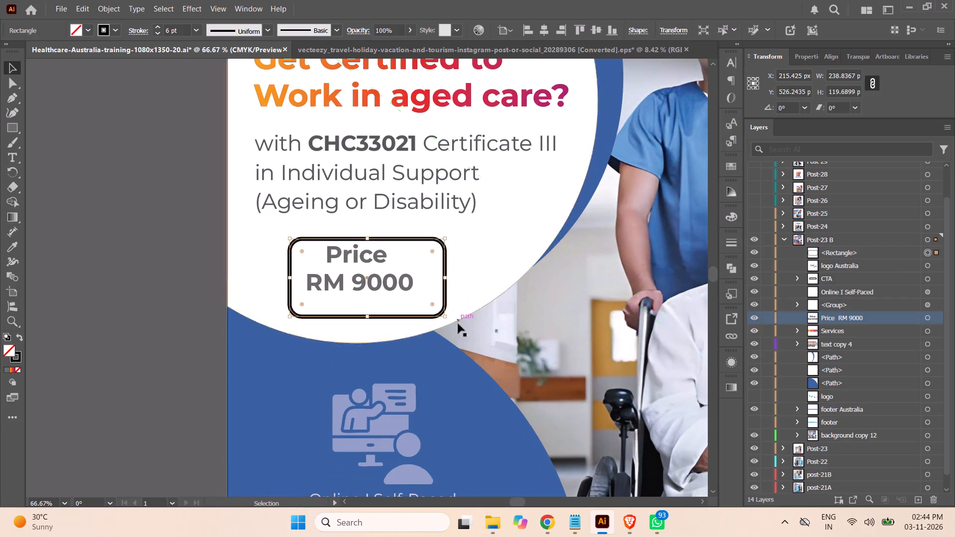
pyautogui.keyDown('shift'); pyautogui.moveTo(445, 318); pyautogui.dragTo(438, 308); pyautogui.keyUp('shift')
pyautogui.keyDown('shift'); pyautogui.moveTo(428, 308); pyautogui.dragTo(434, 312); pyautogui.keyUp('shift')
# Stack the price frame directly below the Price RM 9000 text in the Post-23 B layer.
pyautogui.moveTo(862, 252); pyautogui.dragTo(858, 288)
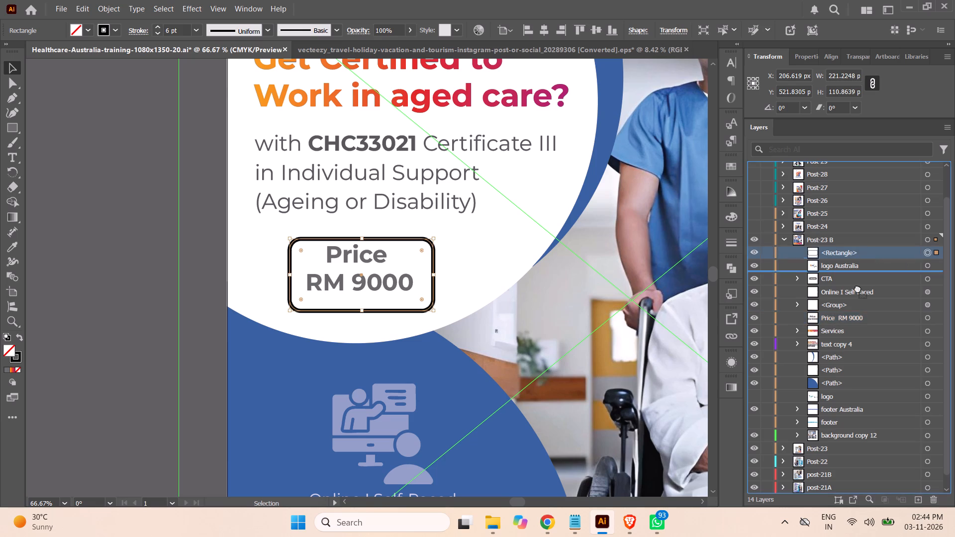
pyautogui.moveTo(858, 288); pyautogui.dragTo(851, 323)
# Move the price text about 4 px right and 7 px down to centre it inside the rounded frame.
pyautogui.click(926, 304)
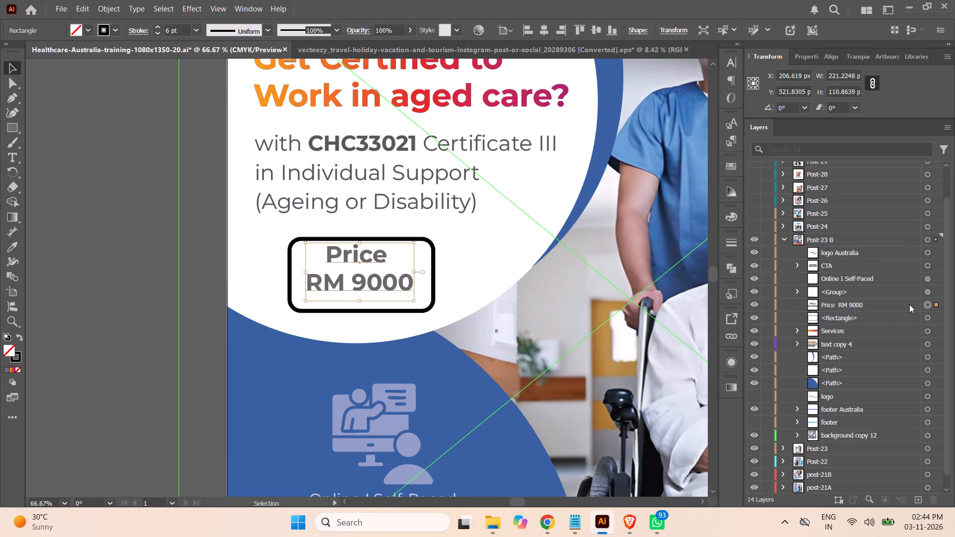
pyautogui.moveTo(380, 285); pyautogui.dragTo(384, 293)
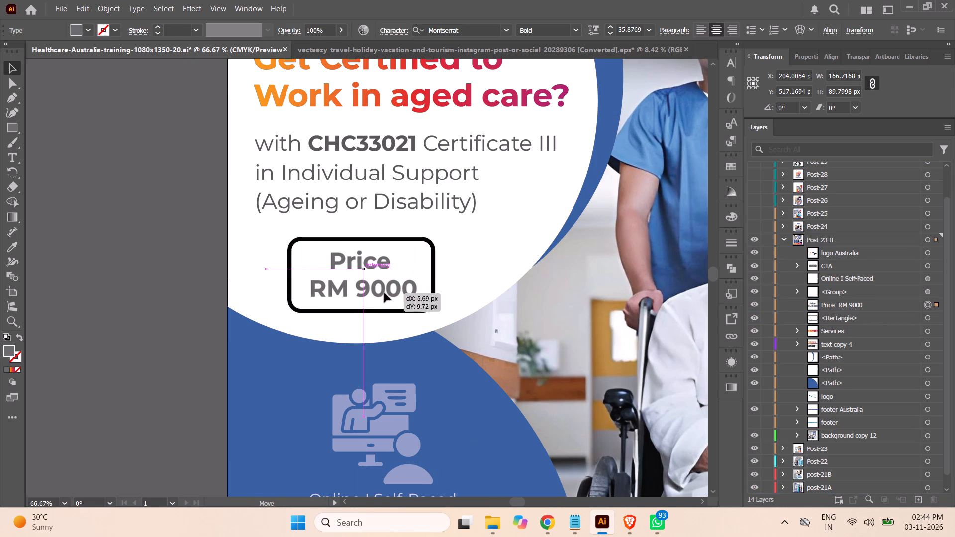
pyautogui.moveTo(384, 293); pyautogui.dragTo(383, 291)
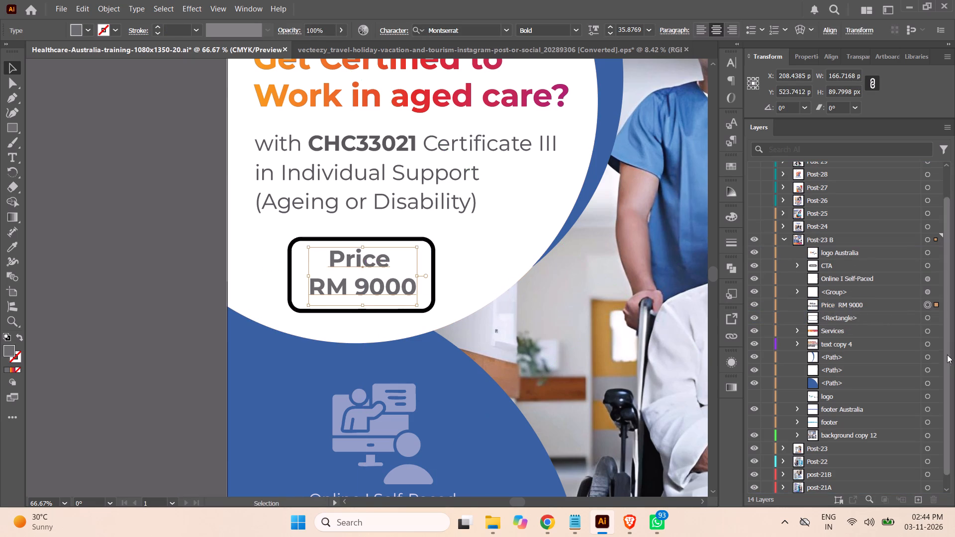
# Apply a linear gradient to the 6 pt stroke of the rounded frame around the price.
pyautogui.click(927, 317)
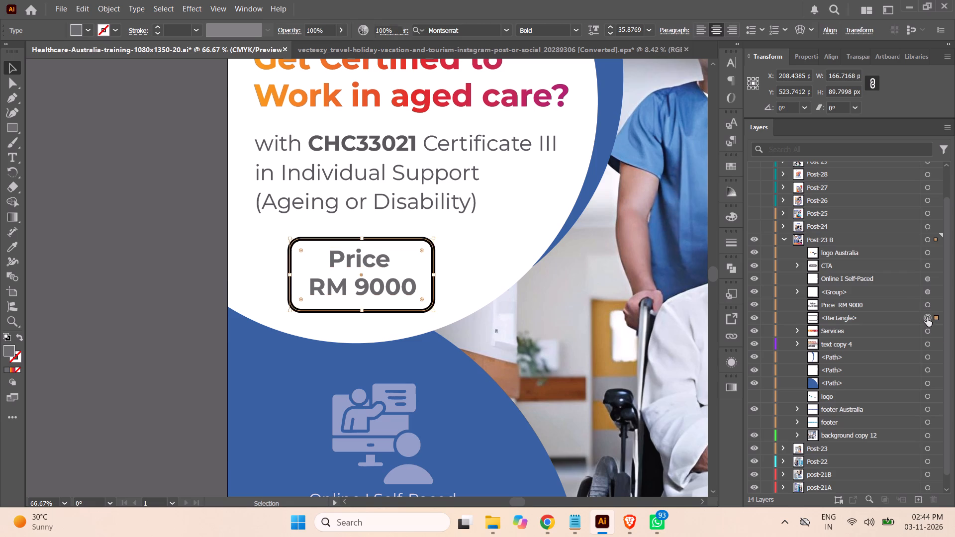
pyautogui.click(729, 360)
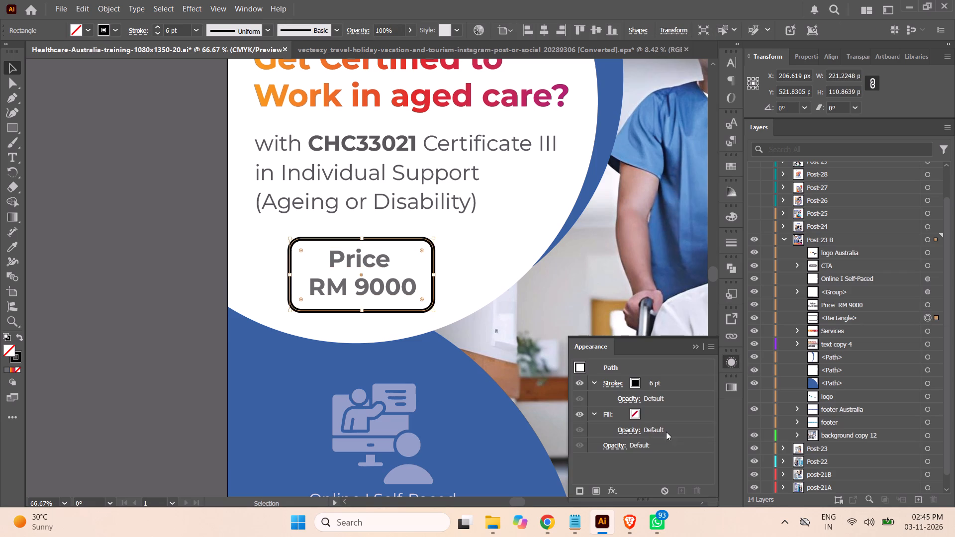
pyautogui.click(633, 383)
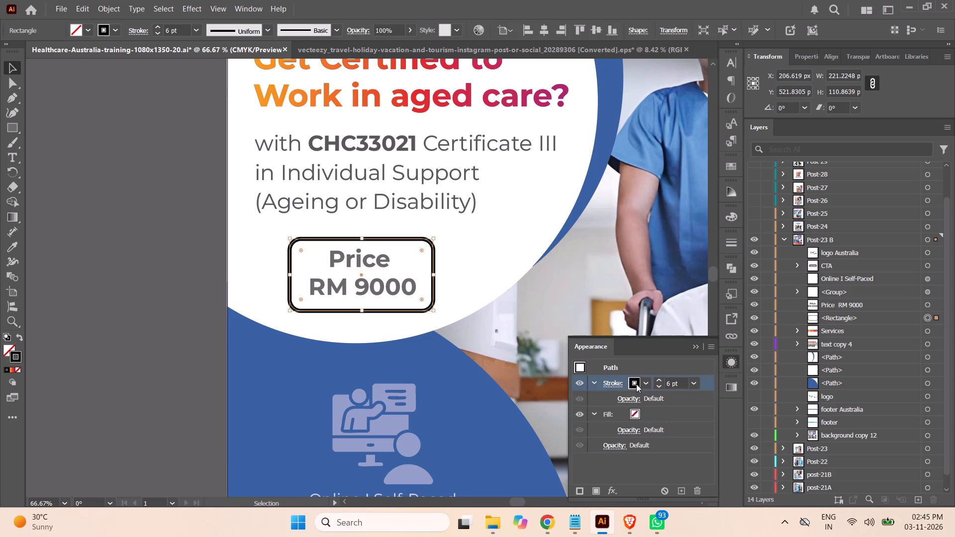
pyautogui.click(636, 384)
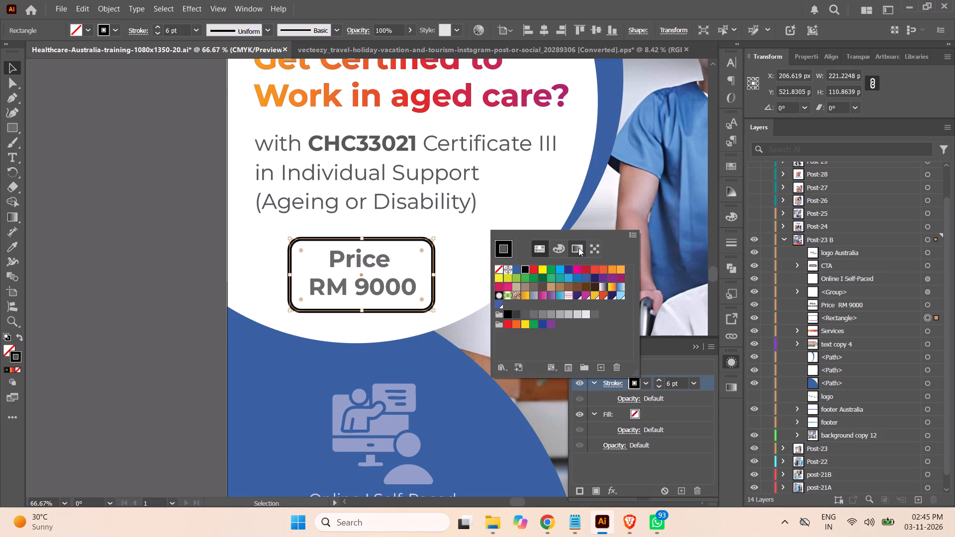
pyautogui.click(578, 248)
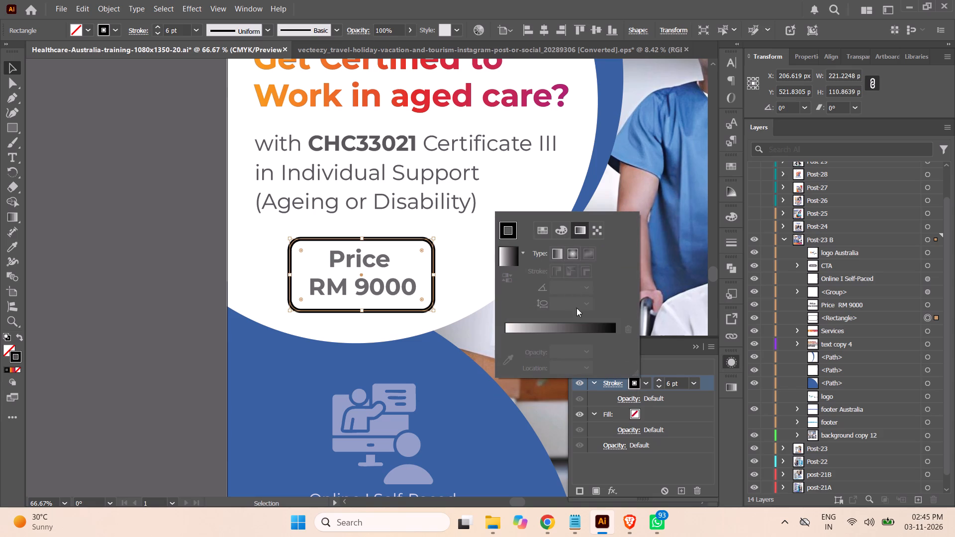
pyautogui.click(573, 328)
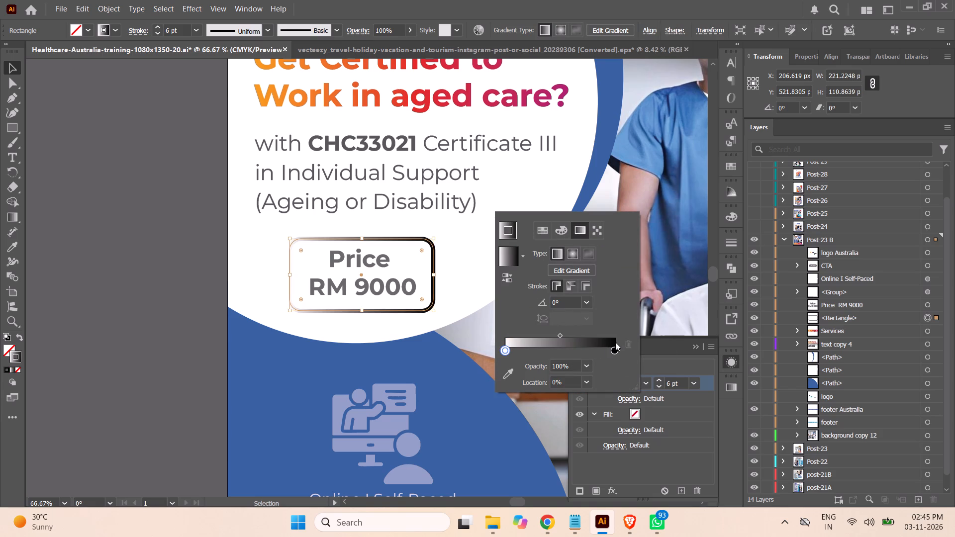
pyautogui.scroll(1, 607, 321)
# Colour the starting stop of the price frame's stroke gradient with the light orange swatch.
pyautogui.click(505, 373)
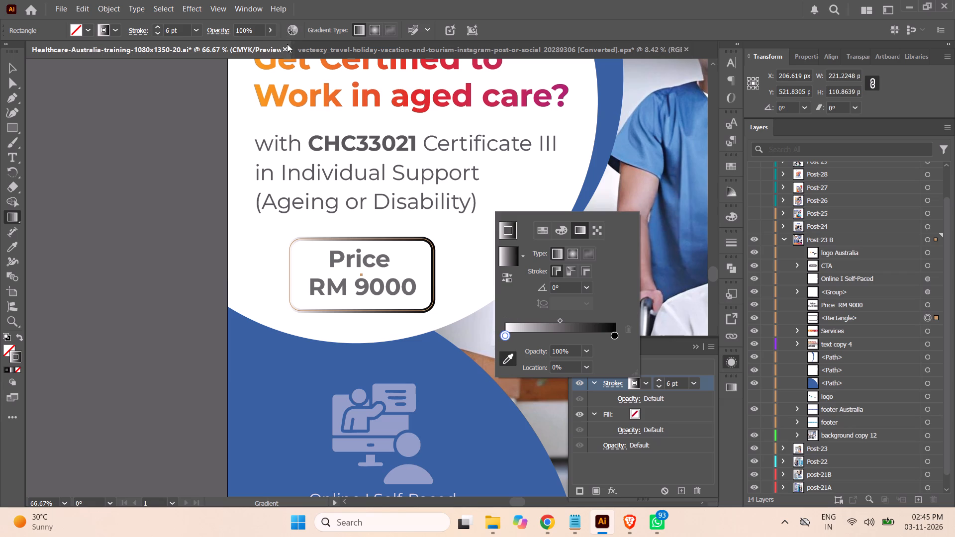
pyautogui.click(513, 356)
pyautogui.click(503, 335)
pyautogui.doubleClick(505, 337)
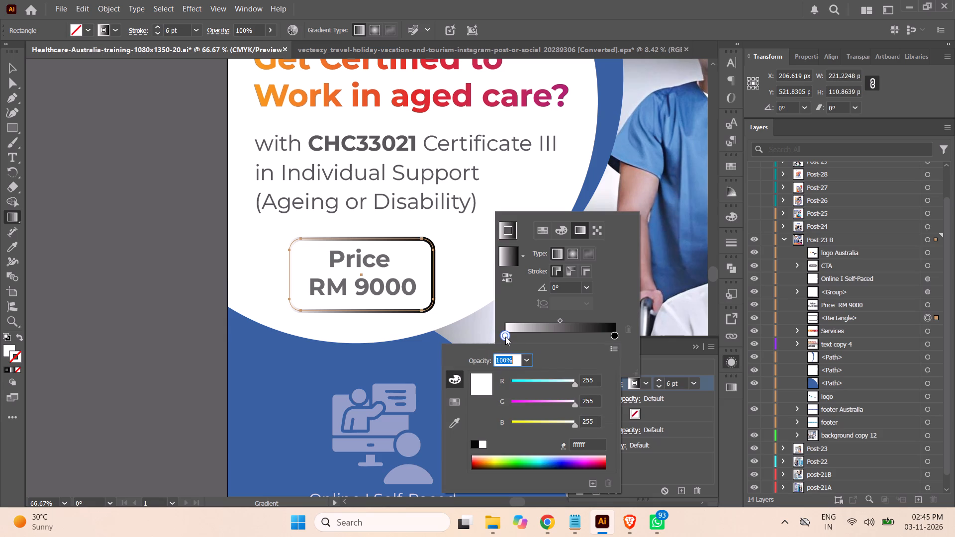
pyautogui.doubleClick(505, 337)
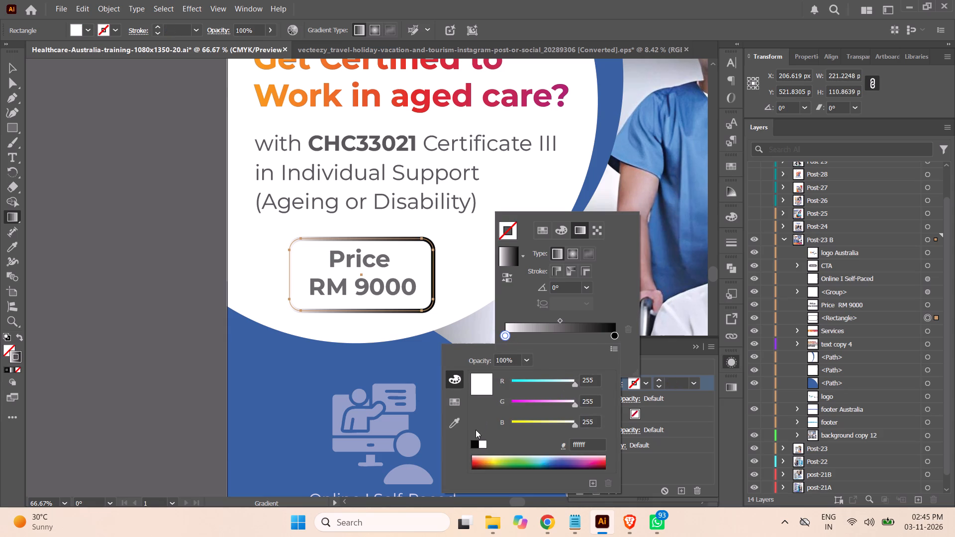
pyautogui.click(452, 426)
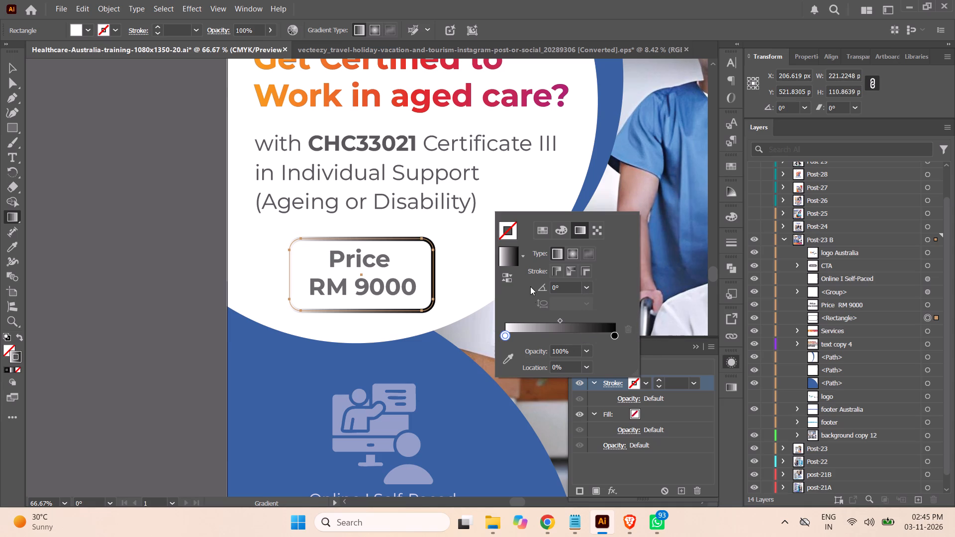
pyautogui.doubleClick(507, 336)
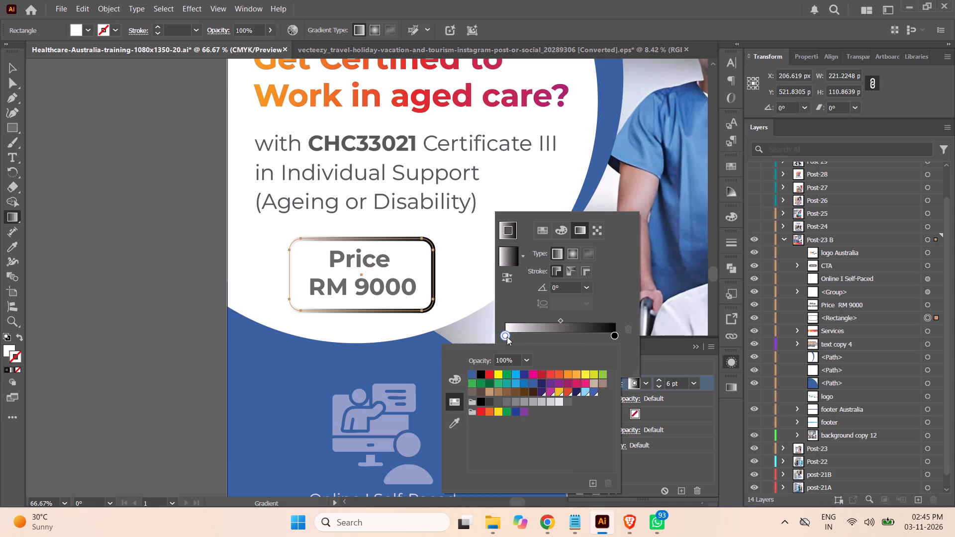
pyautogui.click(578, 376)
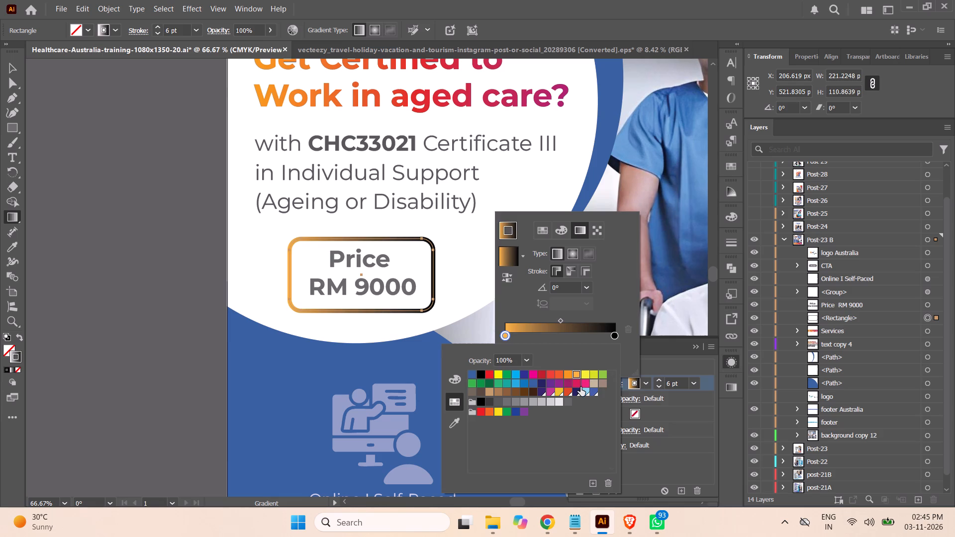
# Add a middle stop at about 52% on the frame's stroke gradient and colour it dark red.
pyautogui.click(562, 336)
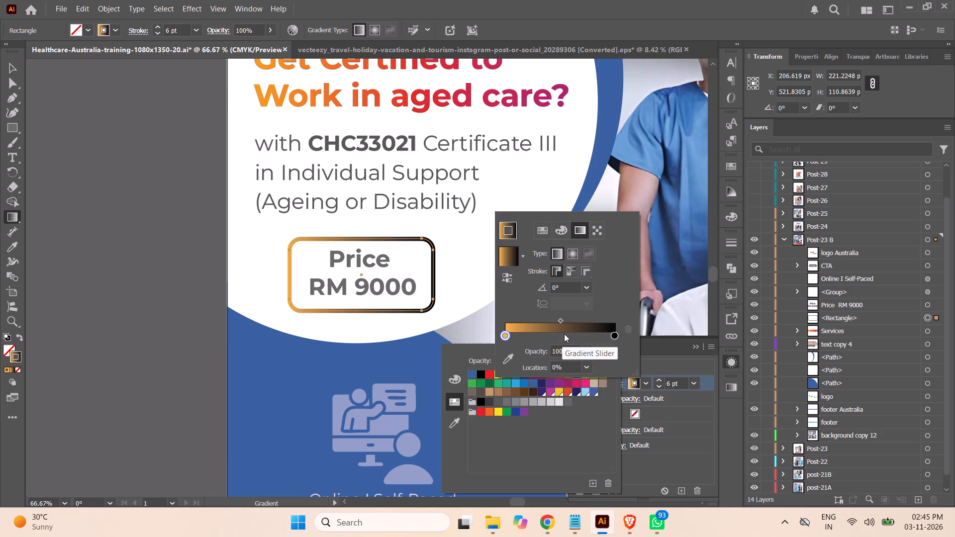
pyautogui.click(562, 335)
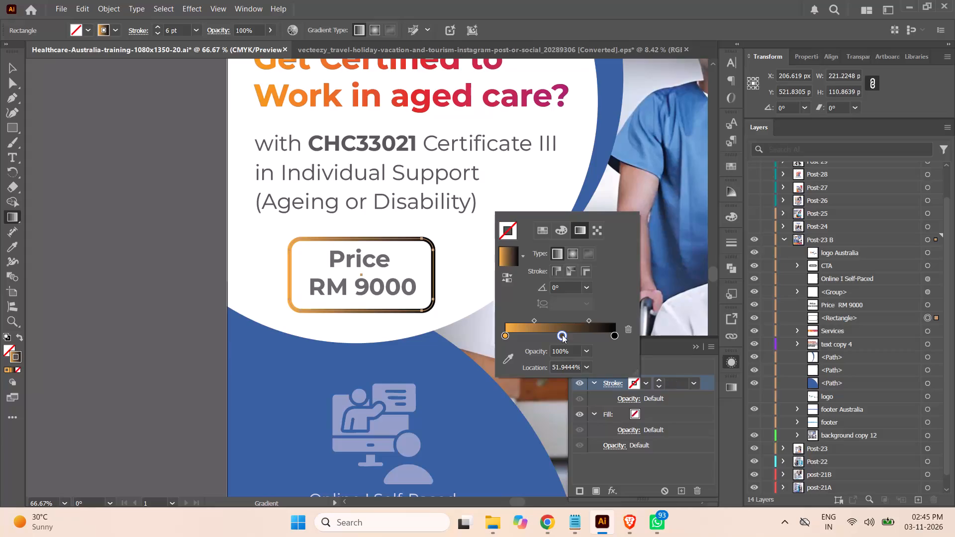
pyautogui.doubleClick(562, 337)
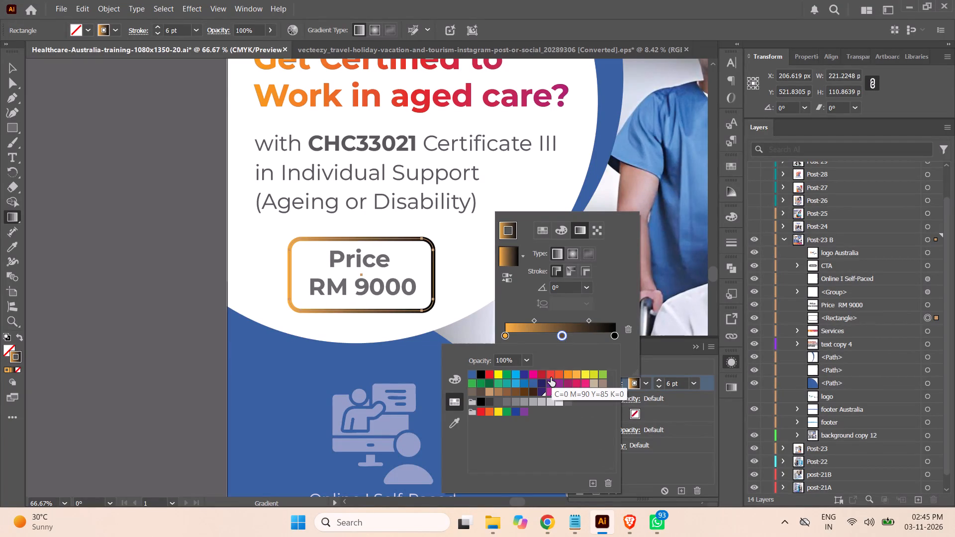
pyautogui.click(543, 374)
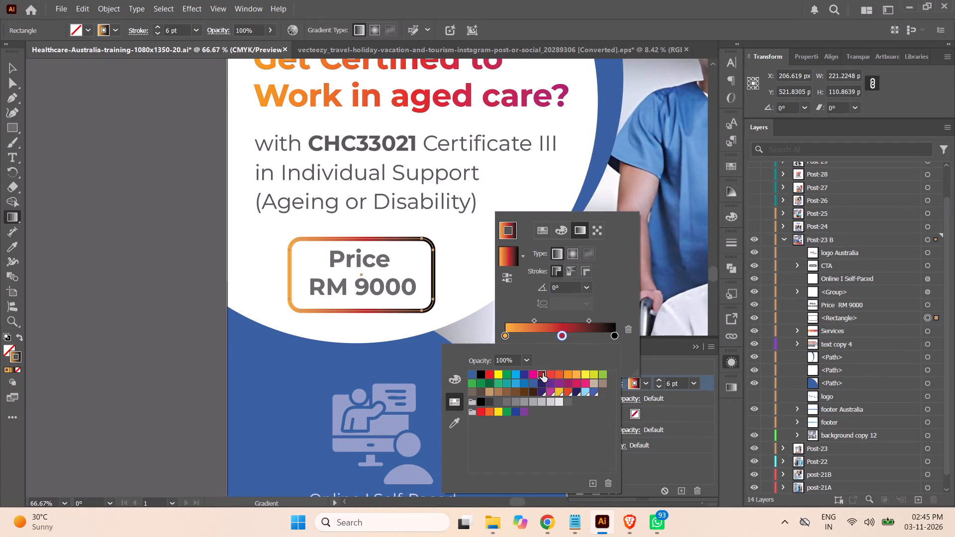
# Colour the end stop of the frame's stroke gradient with the bright pink swatch.
pyautogui.click(616, 336)
pyautogui.doubleClick(615, 336)
pyautogui.moveTo(615, 336); pyautogui.dragTo(628, 339)
pyautogui.doubleClick(614, 334)
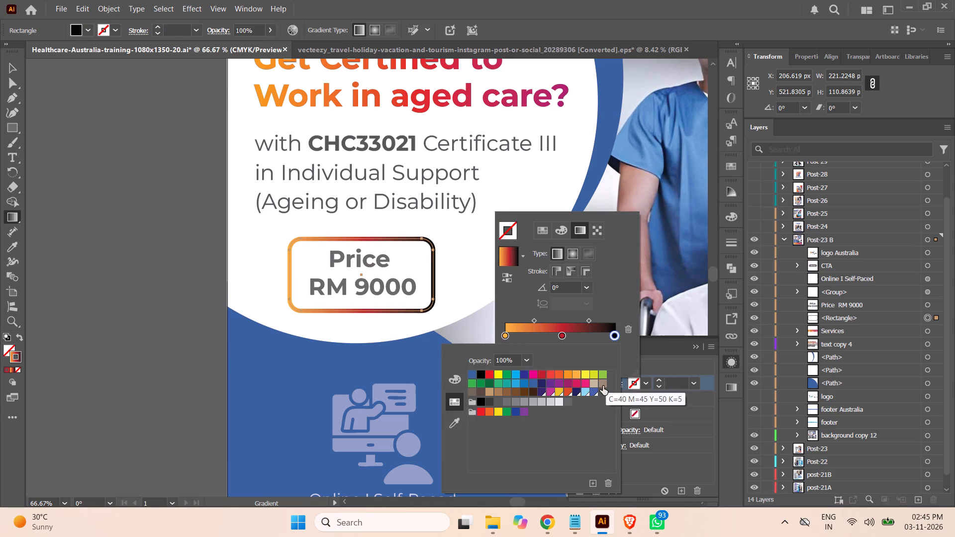
pyautogui.click(587, 385)
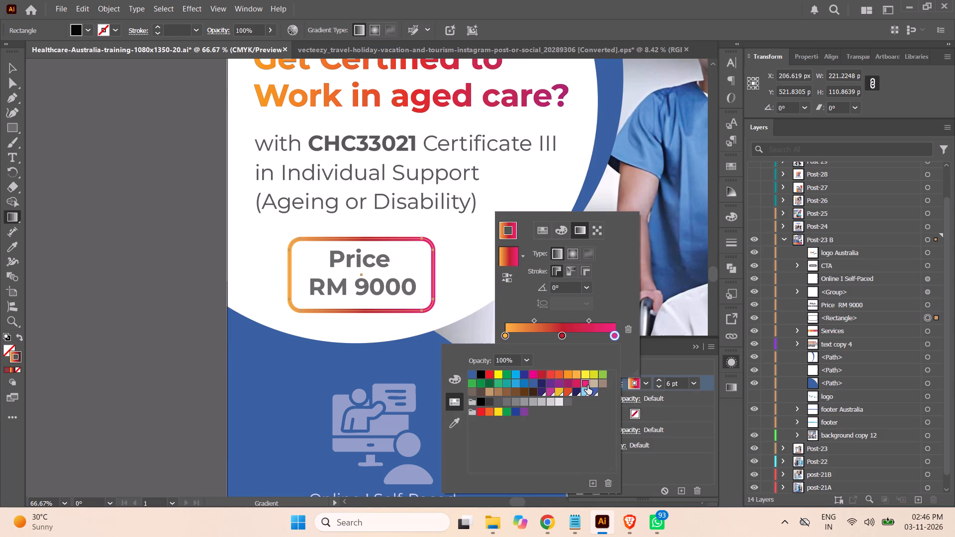
# Set the angle of the frame's stroke gradient to 45° and deselect the frame.
pyautogui.click(508, 296)
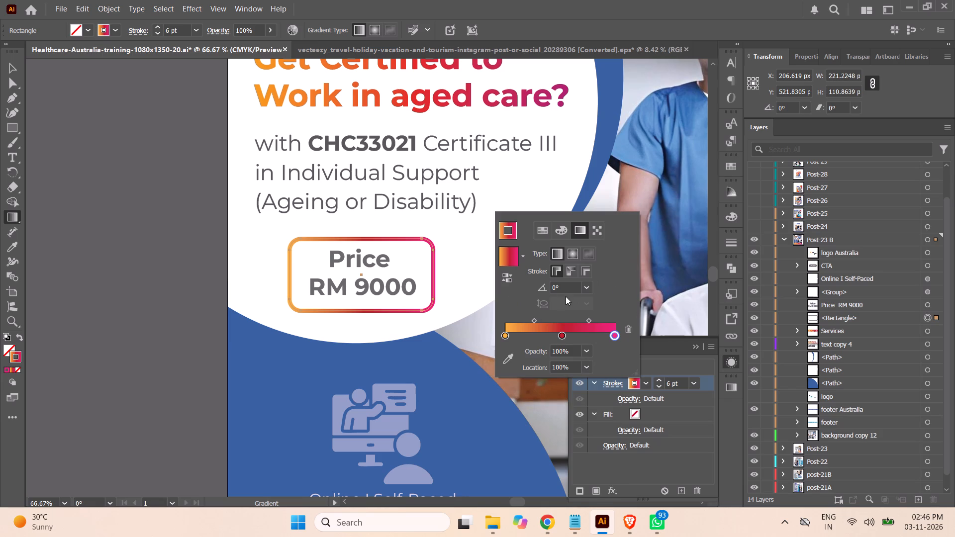
pyautogui.moveTo(561, 287); pyautogui.dragTo(527, 293)
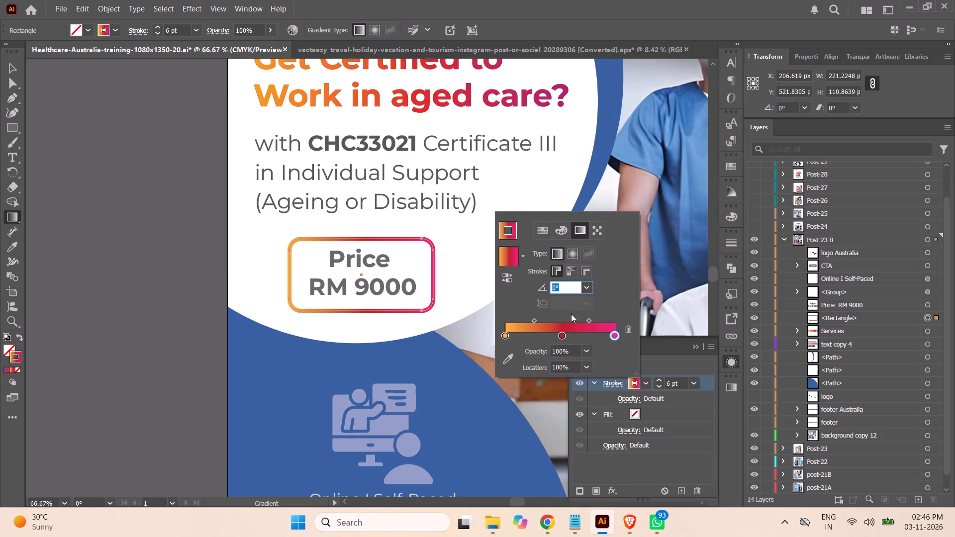
pyautogui.write('45')
pyautogui.press('Return')
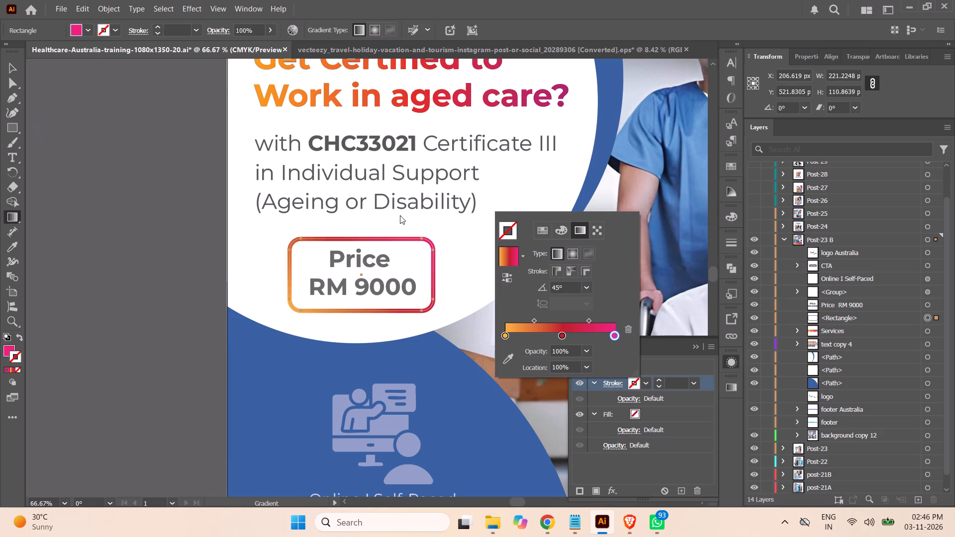
pyautogui.click(14, 65)
pyautogui.click(83, 157)
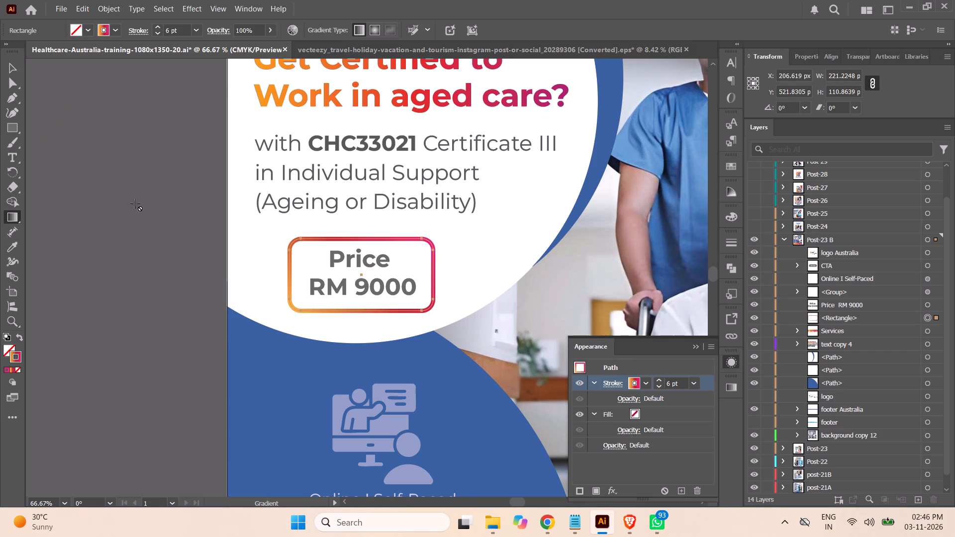
pyautogui.click(695, 346)
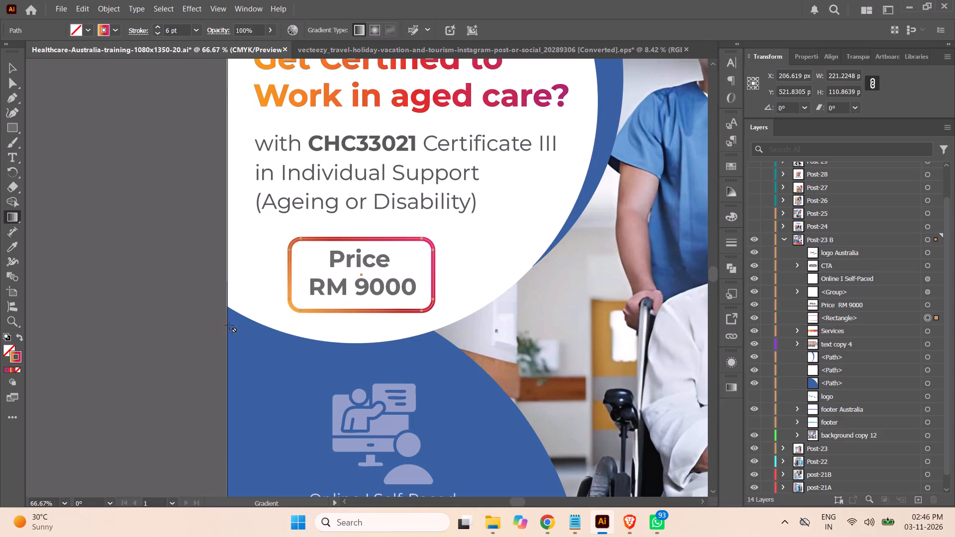
pyautogui.click(11, 66)
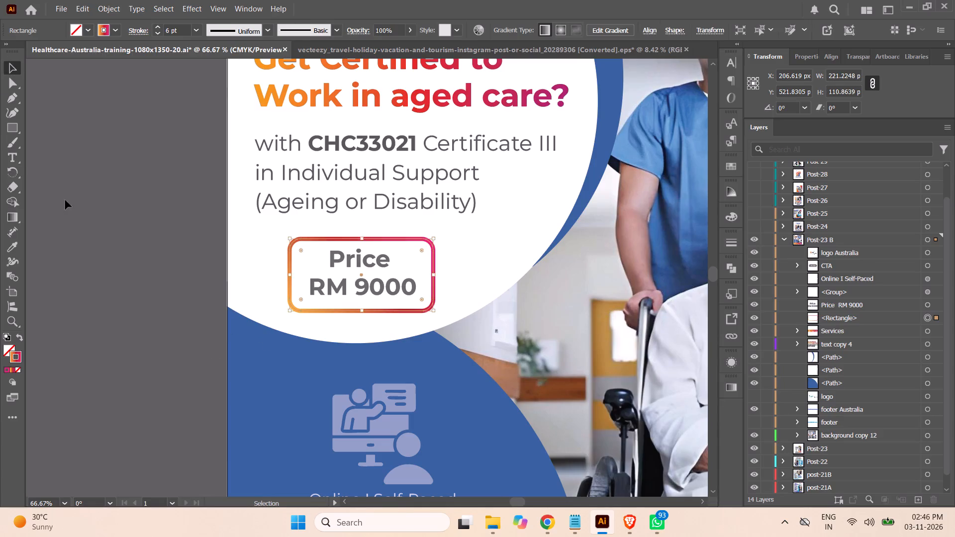
pyautogui.click(73, 220)
# Reduce the price frame's stroke weight to 3 pt, deselect it and check it against the whole post.
pyautogui.hotkey('ctrl', '-')
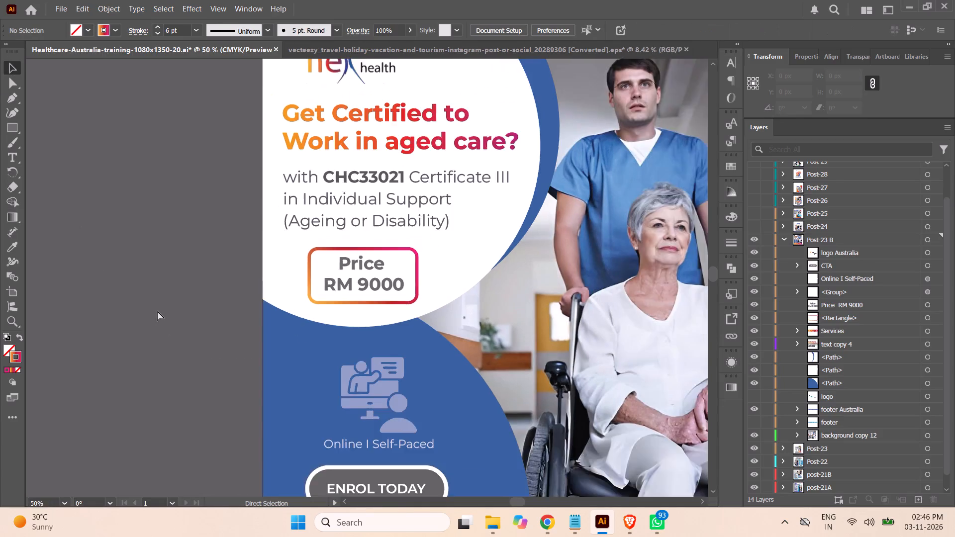
pyautogui.hotkey('ctrl', '-')
pyautogui.hotkey('ctrl', '-')
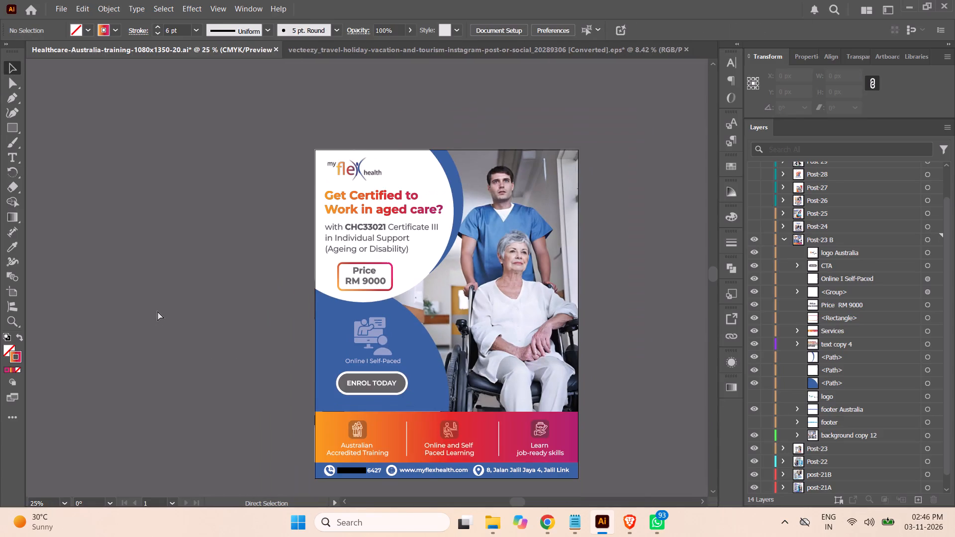
pyautogui.hotkey('ctrl', '-')
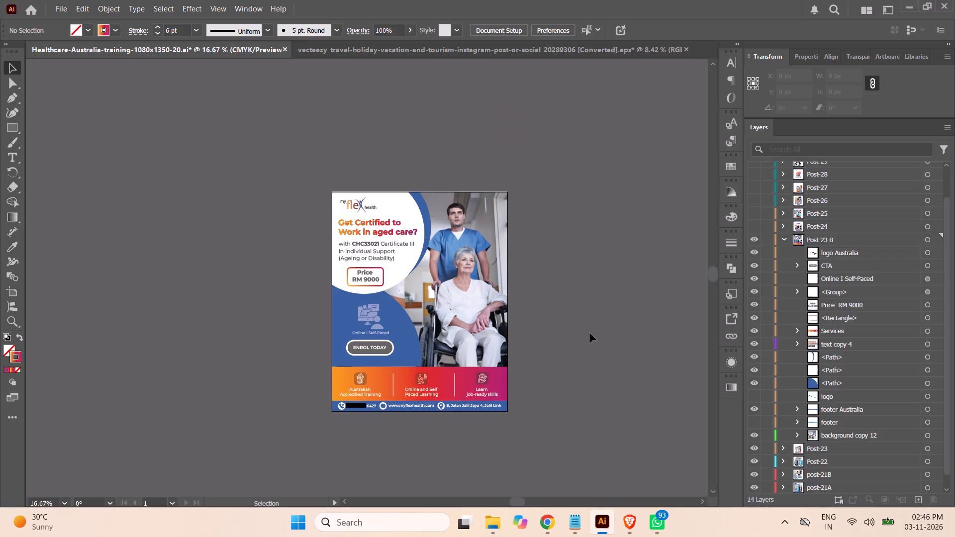
pyautogui.click(590, 333)
pyautogui.hotkey('ctrl', '=')
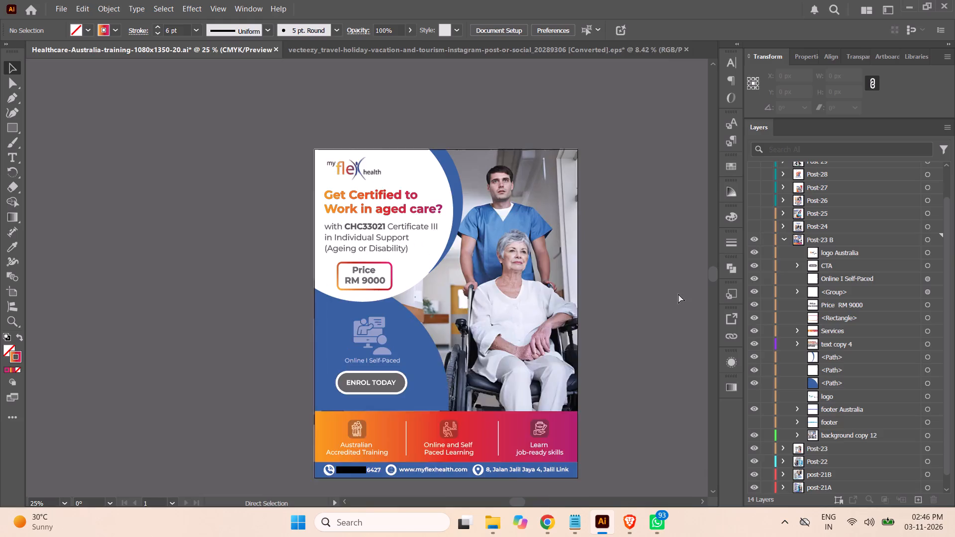
pyautogui.hotkey('ctrl', '=')
pyautogui.hotkey('ctrl', '=')
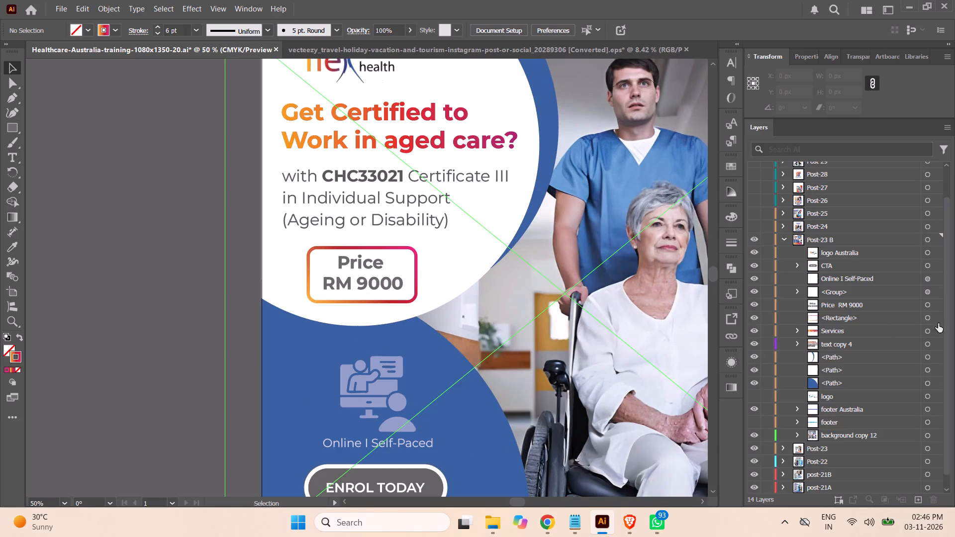
pyautogui.click(924, 316)
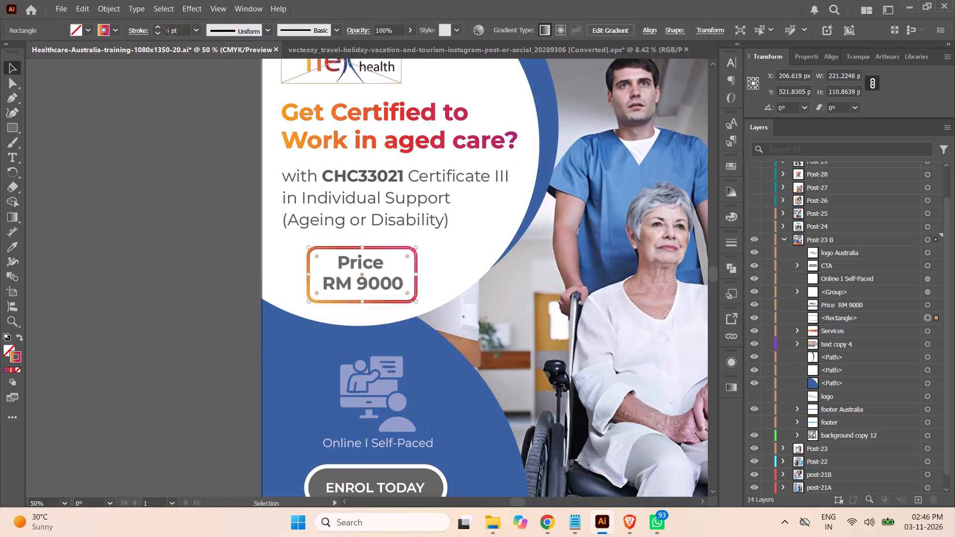
pyautogui.click(169, 32)
pyautogui.press('3')
pyautogui.press('Return')
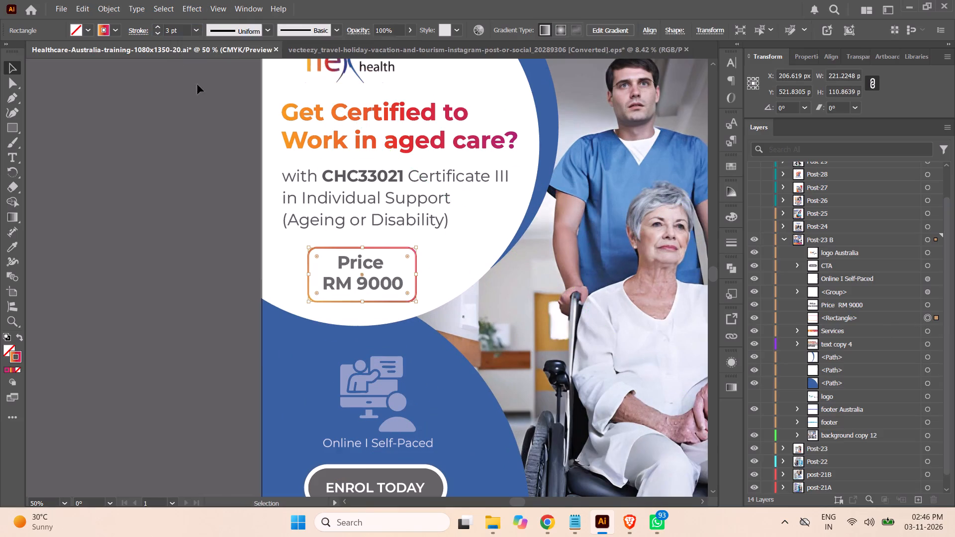
pyautogui.click(147, 170)
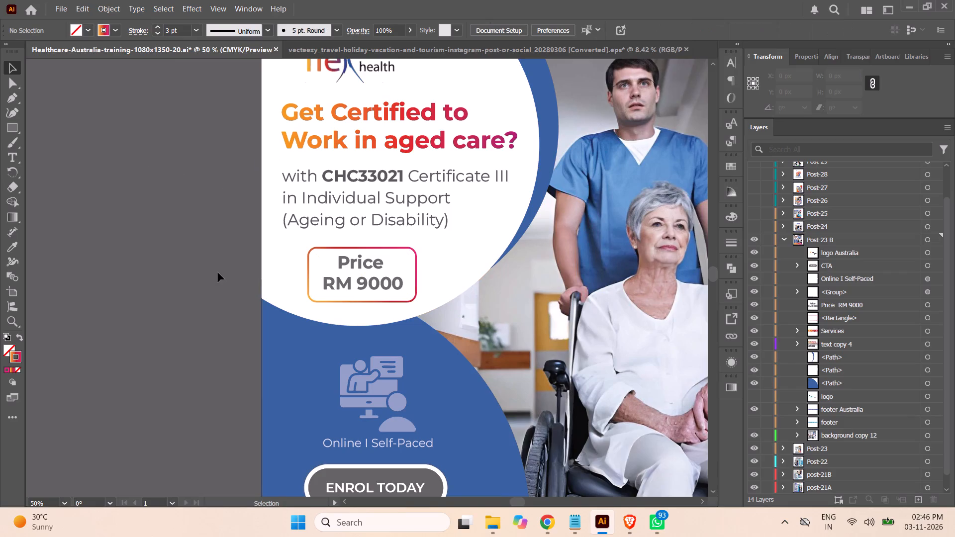
pyautogui.hotkey('ctrl', '-')
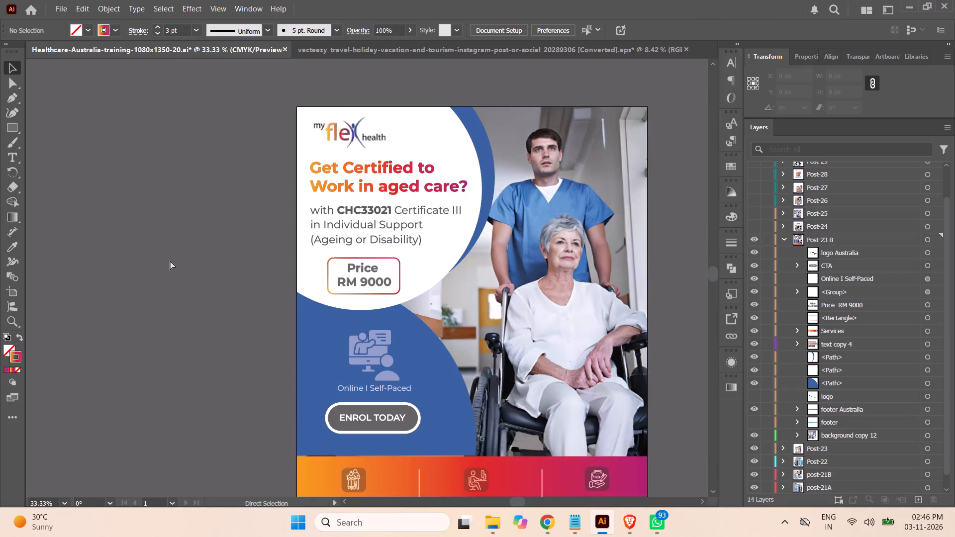
pyautogui.hotkey('ctrl', '-')
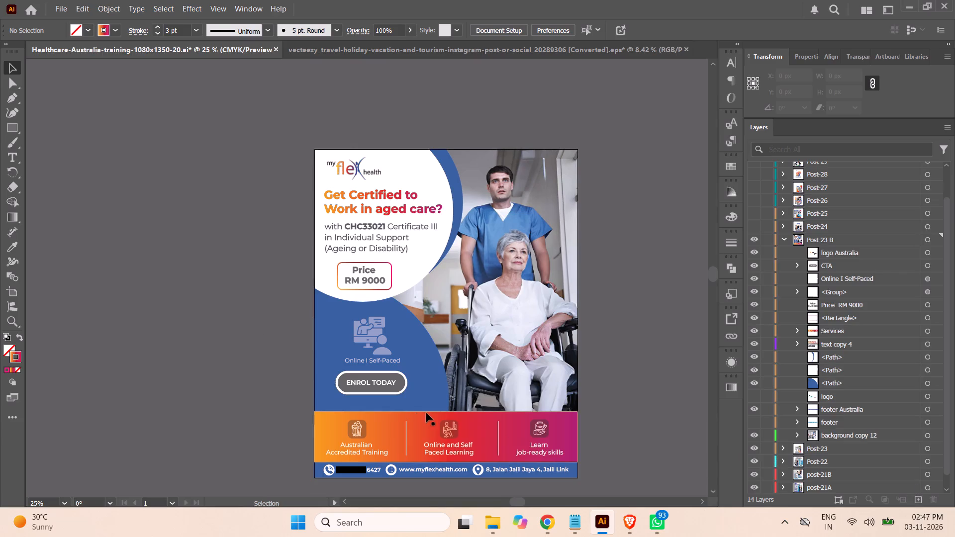
# Select the blue curved background shape behind the Online I Self-Paced icon and ENROL TODAY button for adjustment at the services band.
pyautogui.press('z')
pyautogui.moveTo(421, 408); pyautogui.dragTo(605, 466)
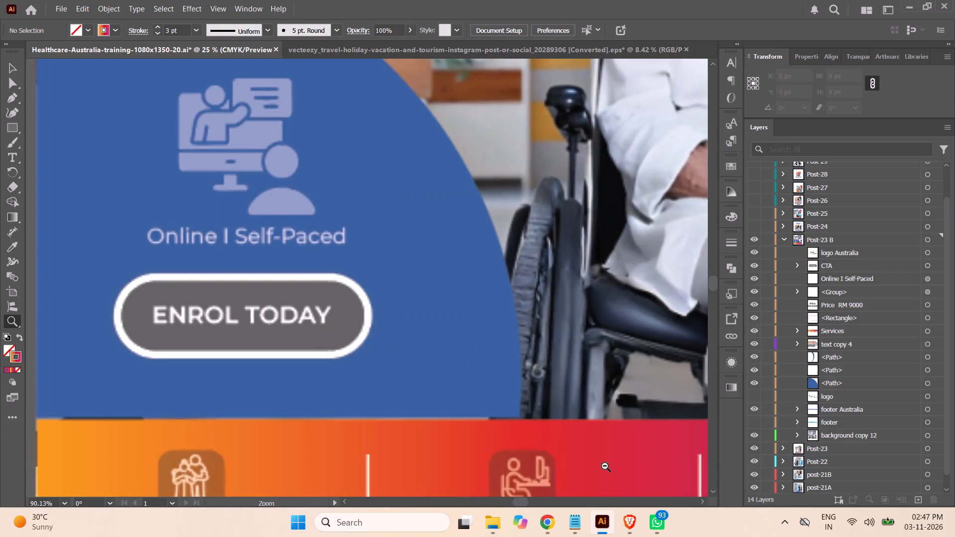
pyautogui.moveTo(605, 466); pyautogui.dragTo(537, 438)
pyautogui.click(929, 384)
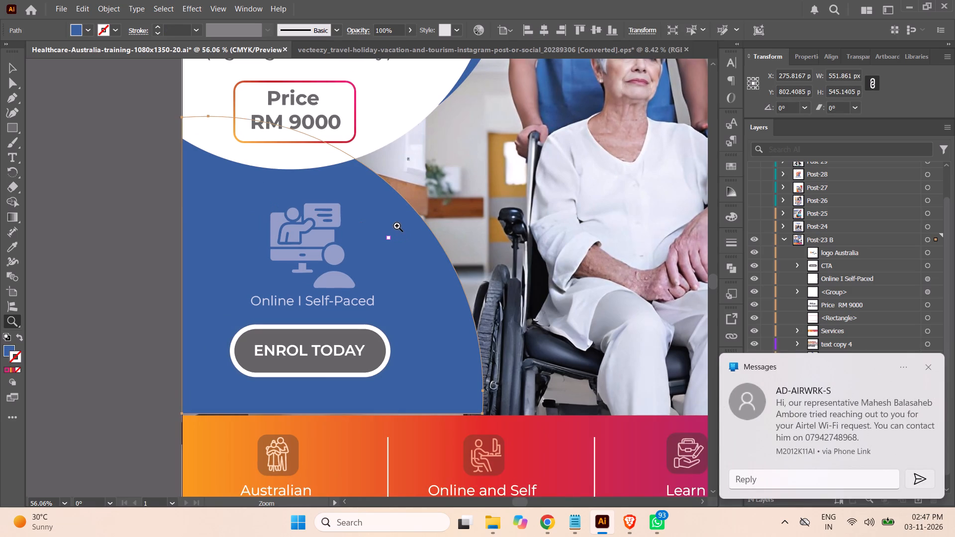
pyautogui.click(14, 66)
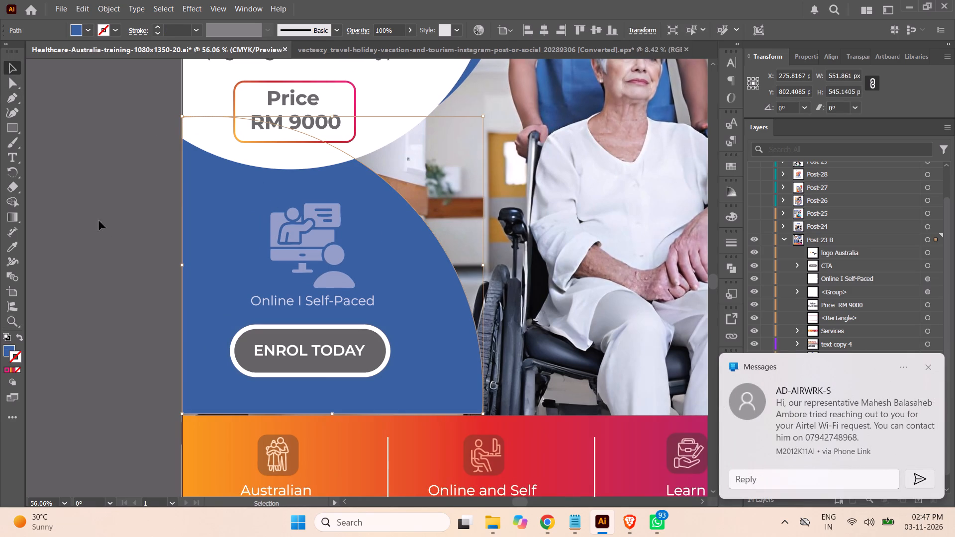
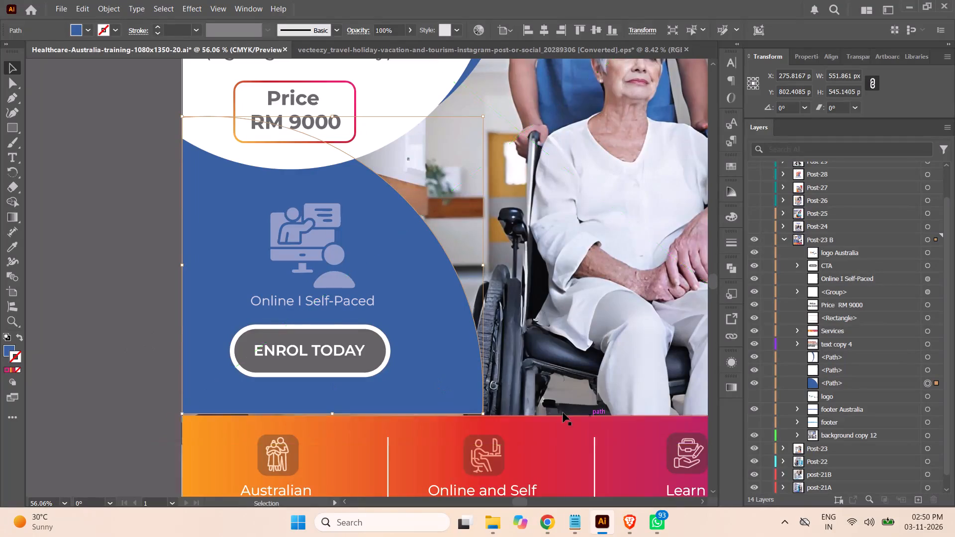
# Scale the blue curved shape up proportionally to about 556 × 549 px so its base meets the services strip, and deselect it.
pyautogui.keyDown('shift'); pyautogui.click(482, 412); pyautogui.keyUp('shift')
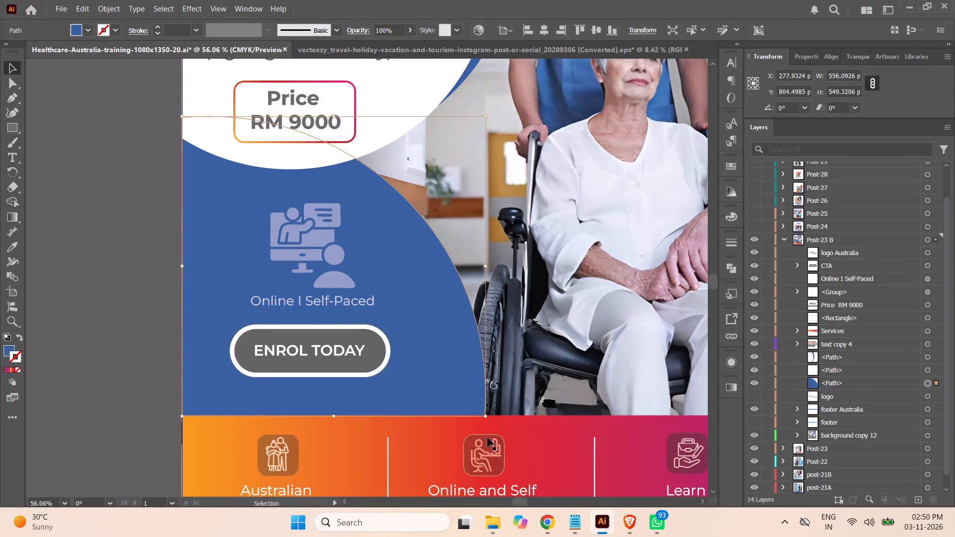
pyautogui.hotkey('ctrl', '-')
pyautogui.hotkey('ctrl', '-')
pyautogui.hotkey('ctrl', '-')
pyautogui.hotkey('ctrl', '-')
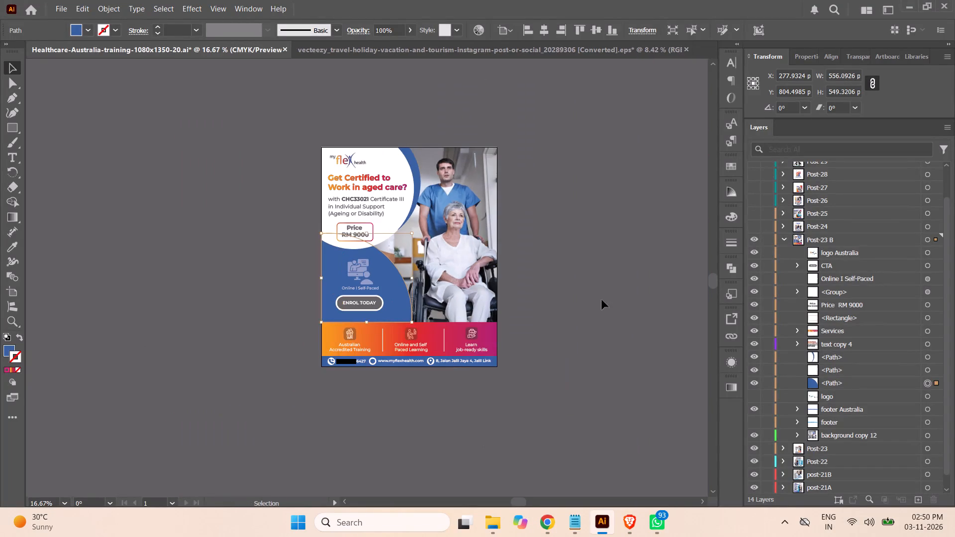
pyautogui.click(601, 218)
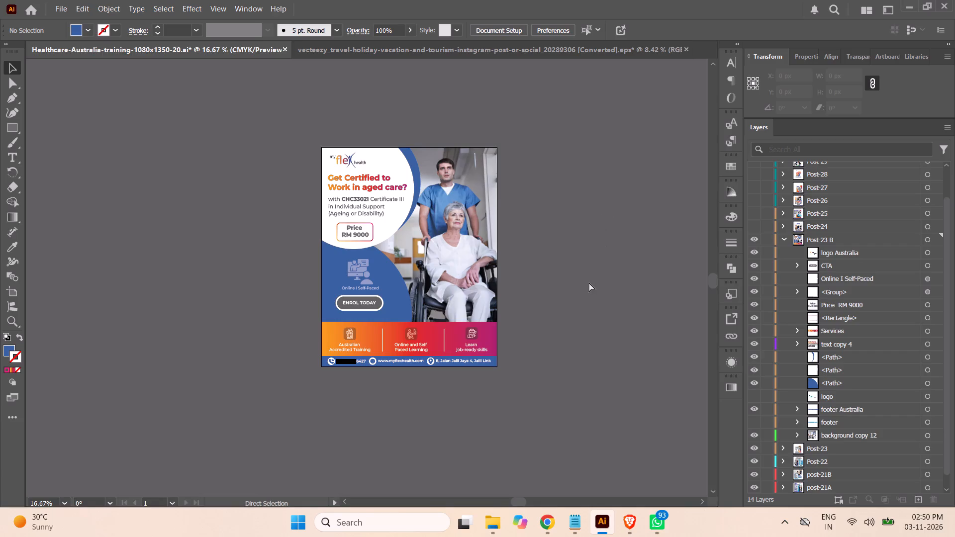
# Save the document.
pyautogui.hotkey('ctrl', 's')
# Check the whole post and collapse the Post-23 B layer's contents.
pyautogui.hotkey('ctrl', '=')
pyautogui.scroll(1, 671, 193)
pyautogui.scroll(-1, 671, 193)
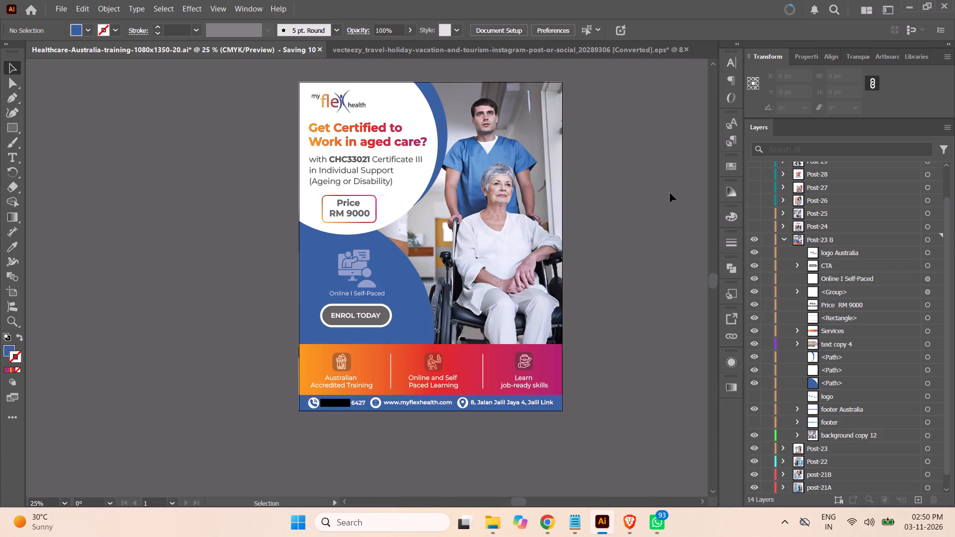
pyautogui.scroll(3, 670, 193)
pyautogui.scroll(-1, 643, 203)
pyautogui.scroll(3, 643, 203)
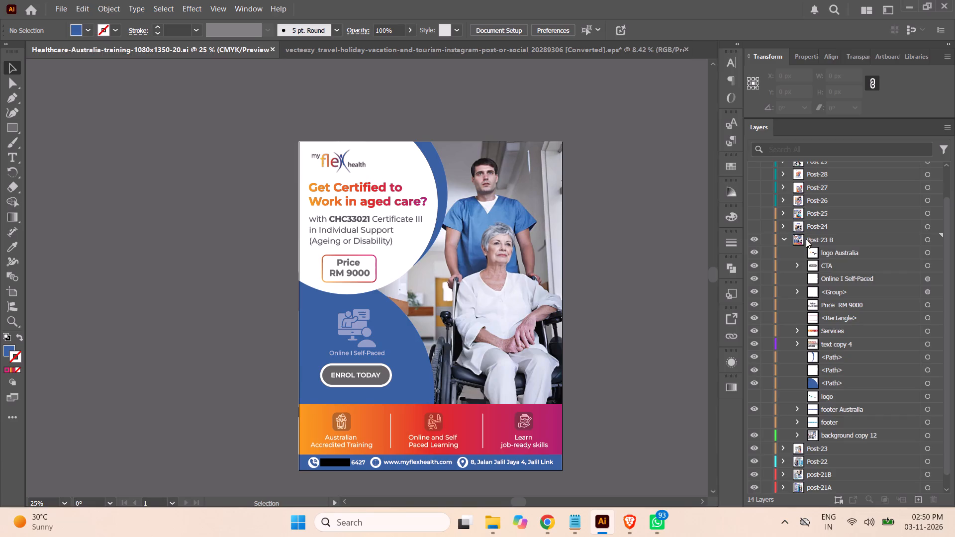
pyautogui.click(783, 241)
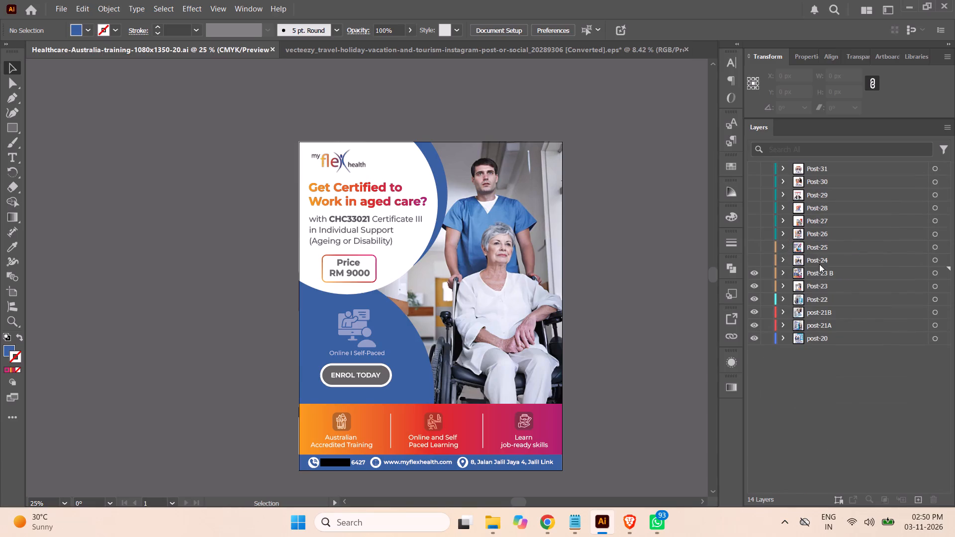
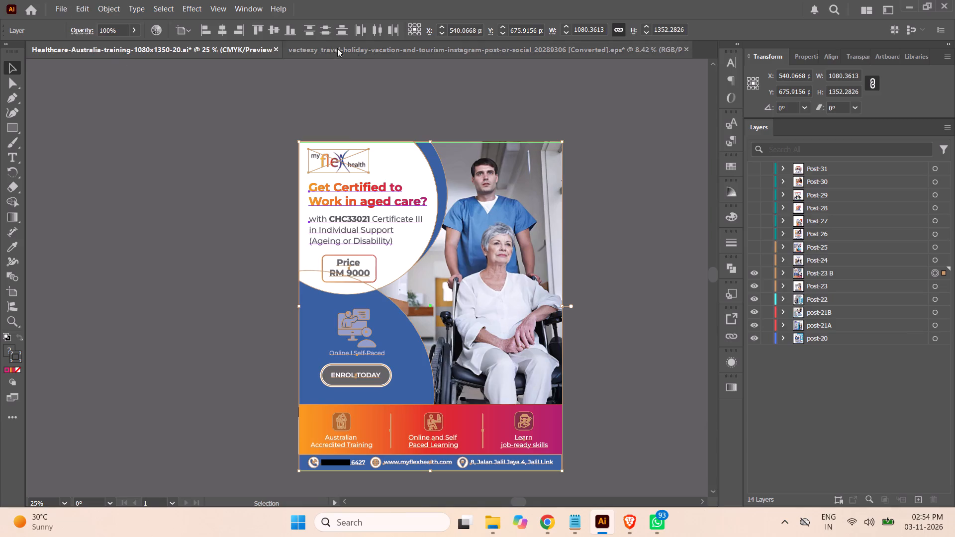
# Close the vecteezy travel template document without saving its changes.
pyautogui.click(369, 50)
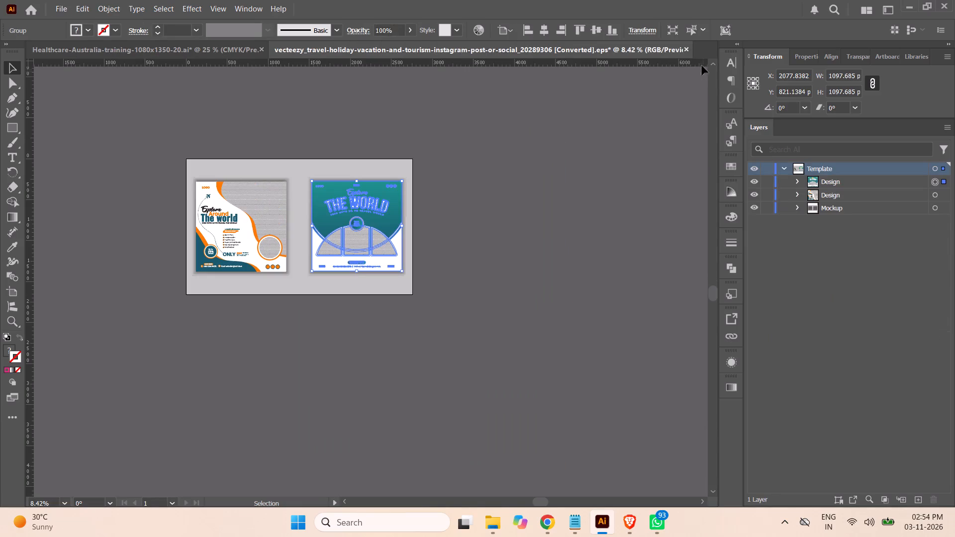
pyautogui.click(687, 51)
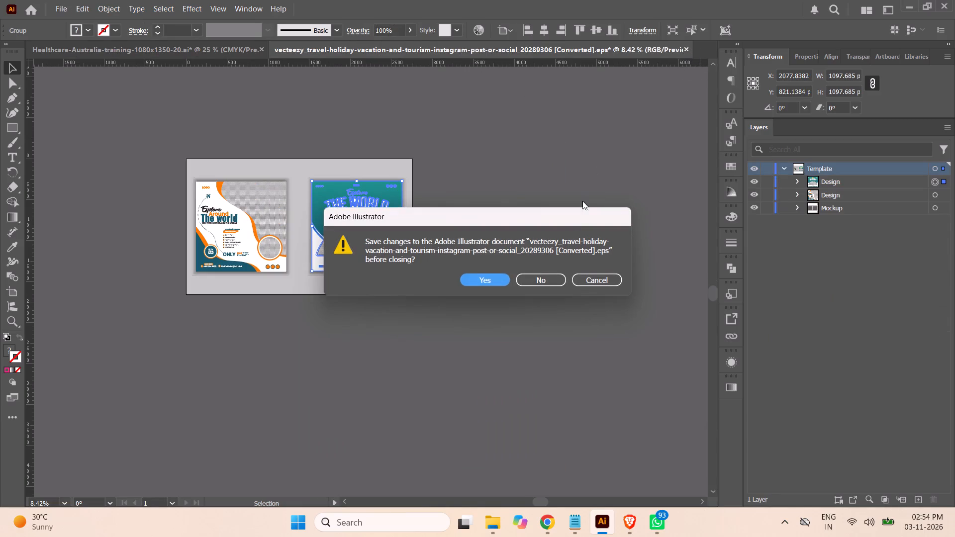
pyautogui.click(539, 278)
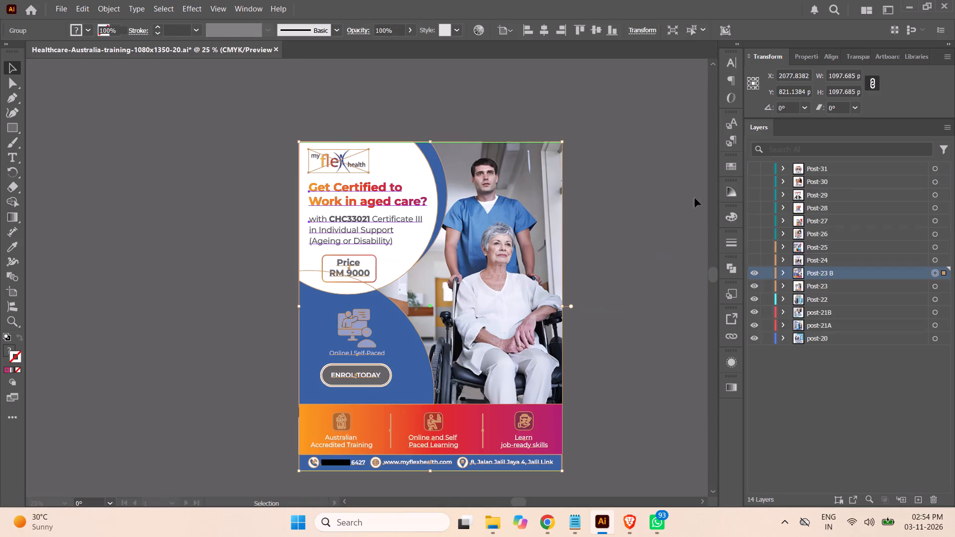
# Select all Post-23 B artwork and export it as JPEG named Healthcare-Australia-training-1080x1350-23B into the my flex health training folder.
pyautogui.click(657, 175)
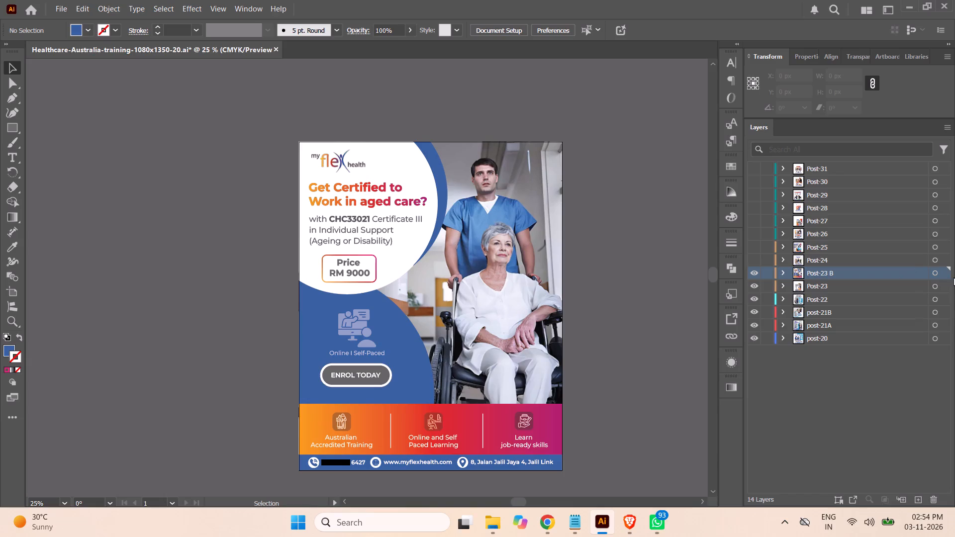
pyautogui.click(936, 270)
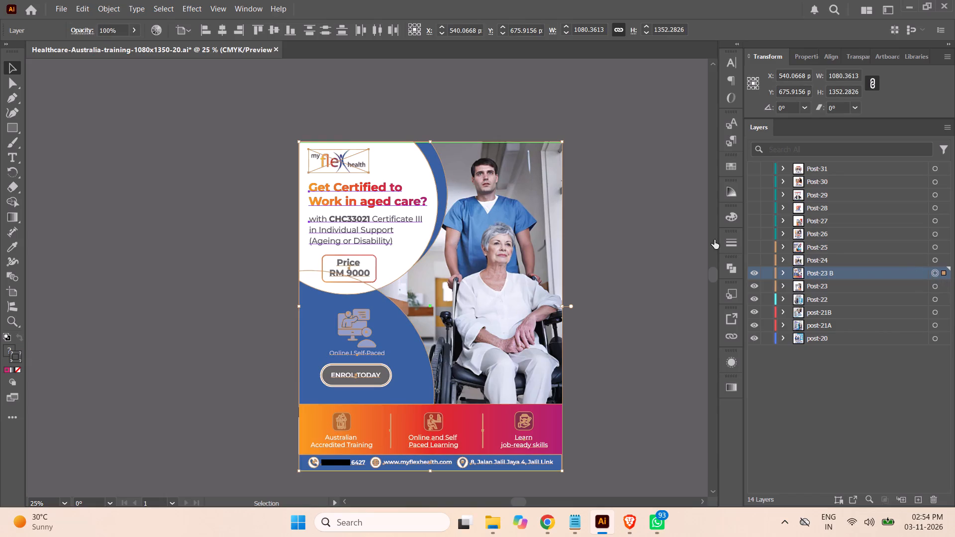
pyautogui.click(63, 10)
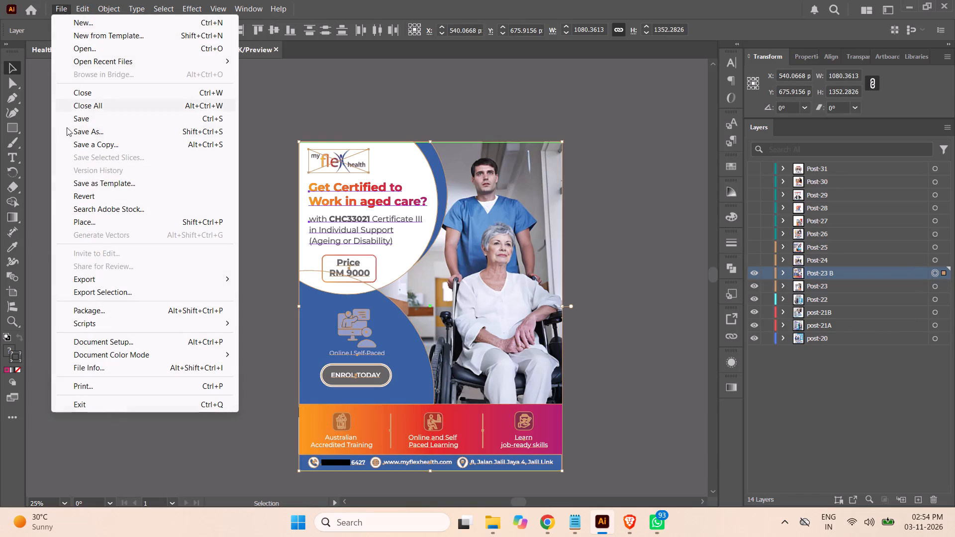
pyautogui.click(270, 291)
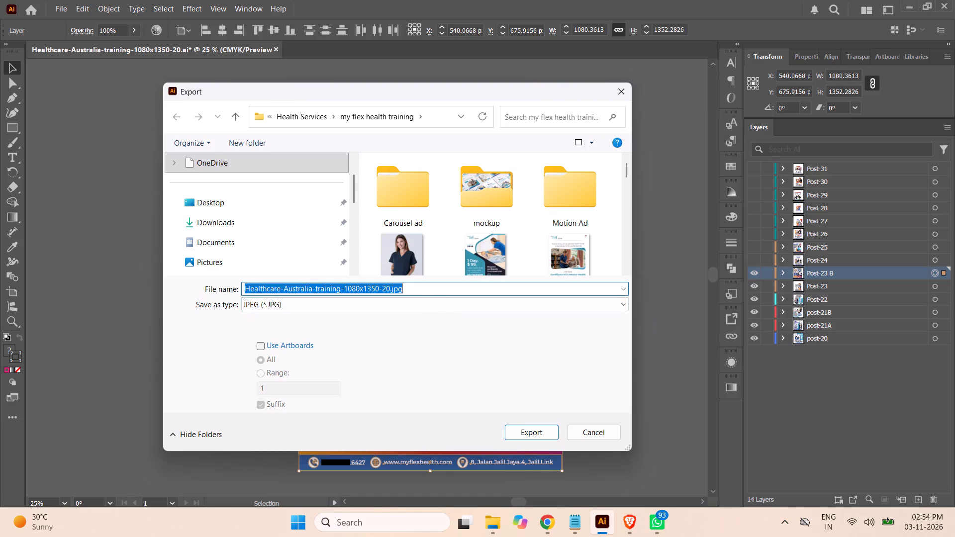
pyautogui.moveTo(628, 173); pyautogui.dragTo(628, 174)
pyautogui.moveTo(628, 174); pyautogui.dragTo(629, 193)
pyautogui.click(630, 194)
pyautogui.click(630, 200)
pyautogui.moveTo(630, 200); pyautogui.dragTo(635, 218)
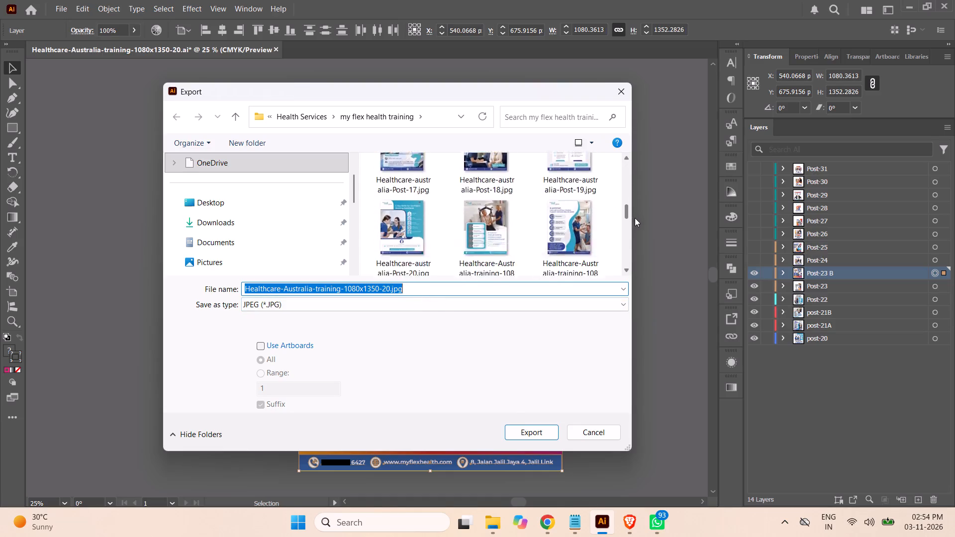
pyautogui.moveTo(635, 218); pyautogui.dragTo(637, 237)
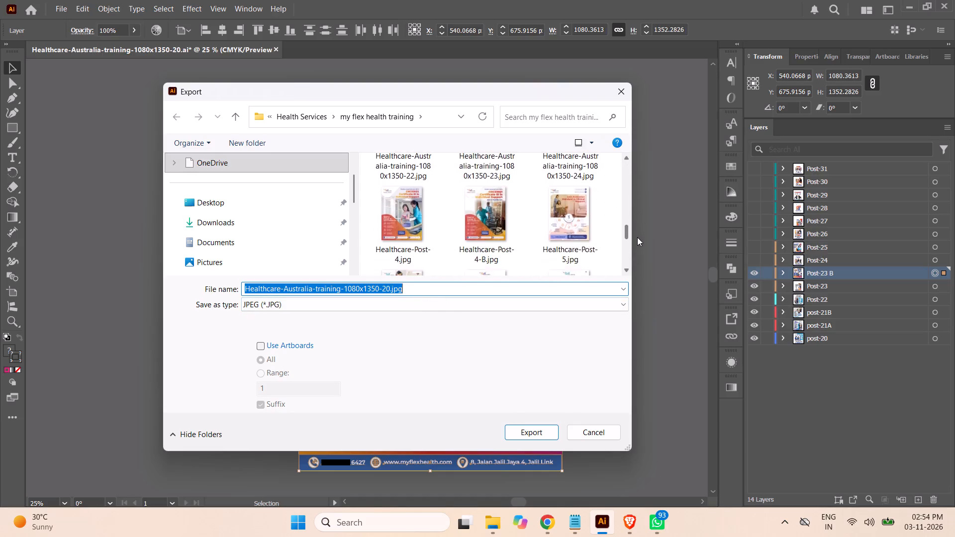
pyautogui.moveTo(637, 237); pyautogui.dragTo(639, 260)
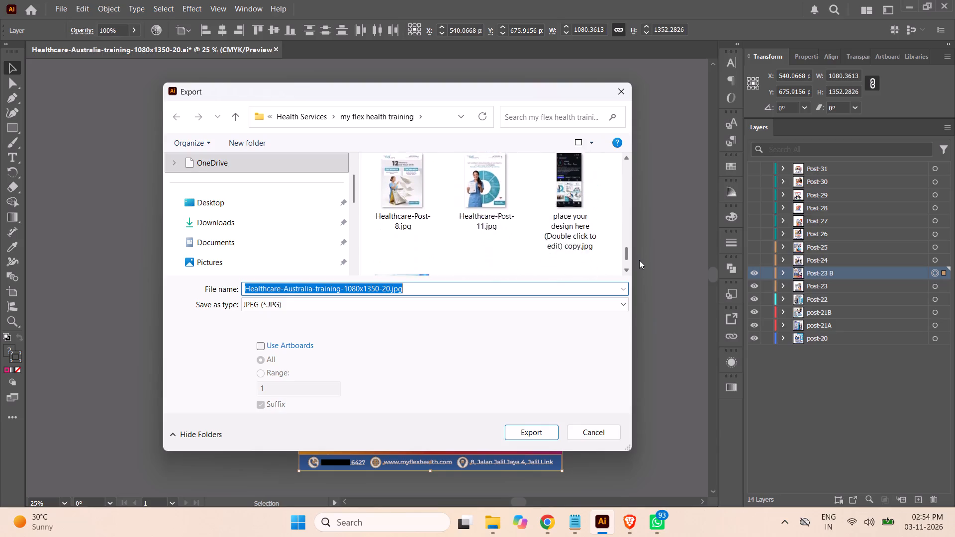
pyautogui.moveTo(639, 260); pyautogui.dragTo(634, 249)
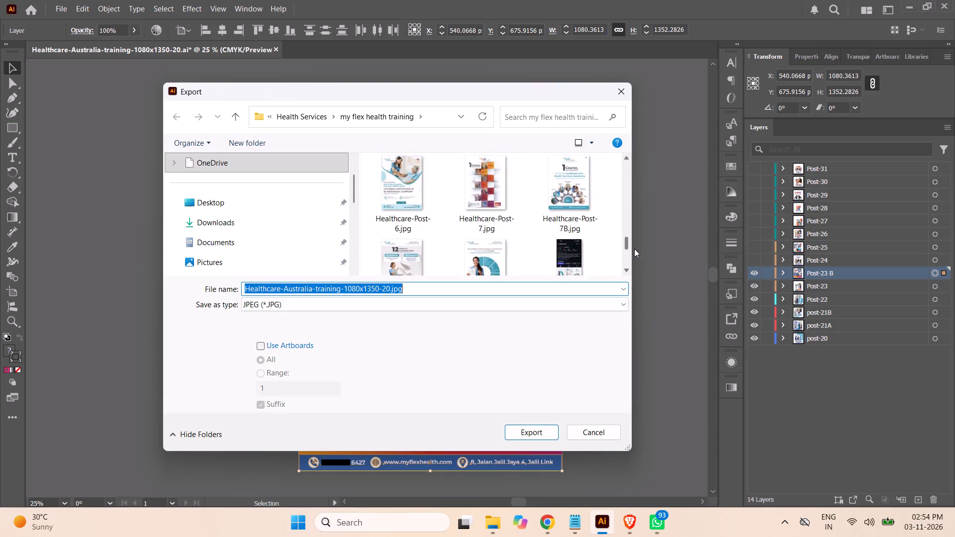
pyautogui.moveTo(634, 249); pyautogui.dragTo(631, 228)
pyautogui.click(500, 229)
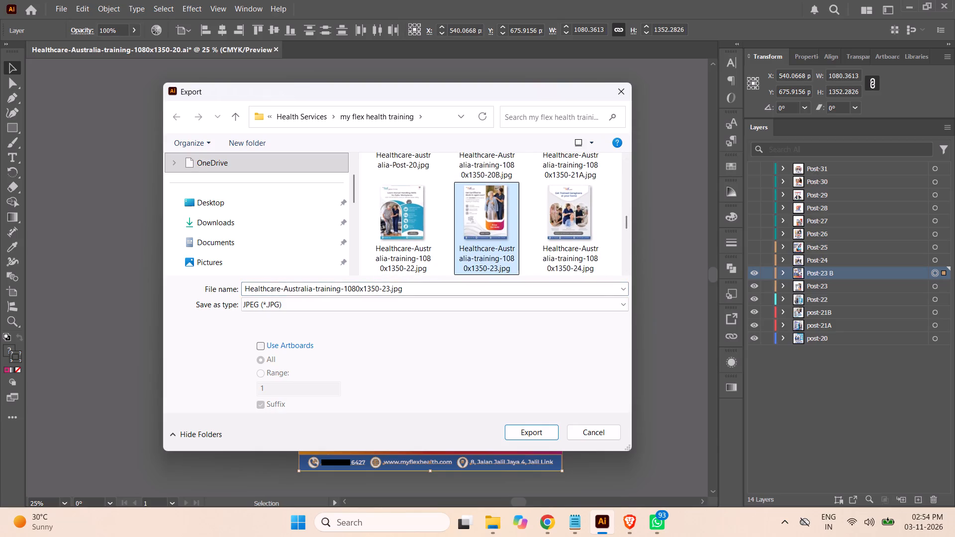
pyautogui.click(389, 289)
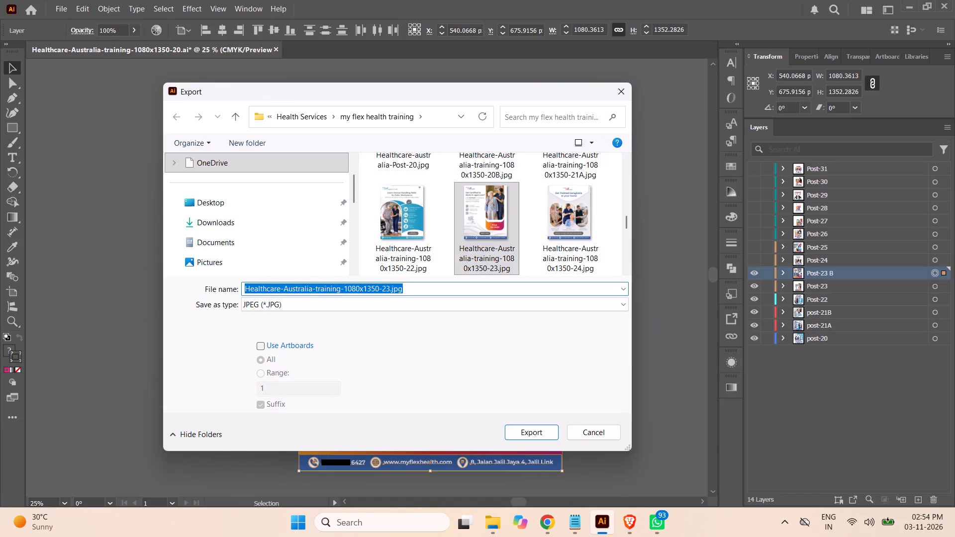
pyautogui.click(389, 290)
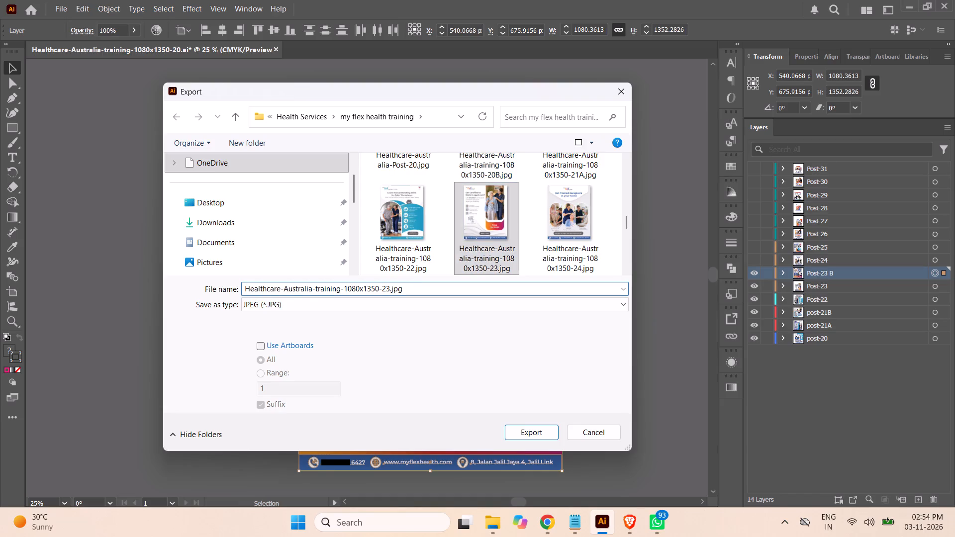
pyautogui.hotkey('shift', 'b')
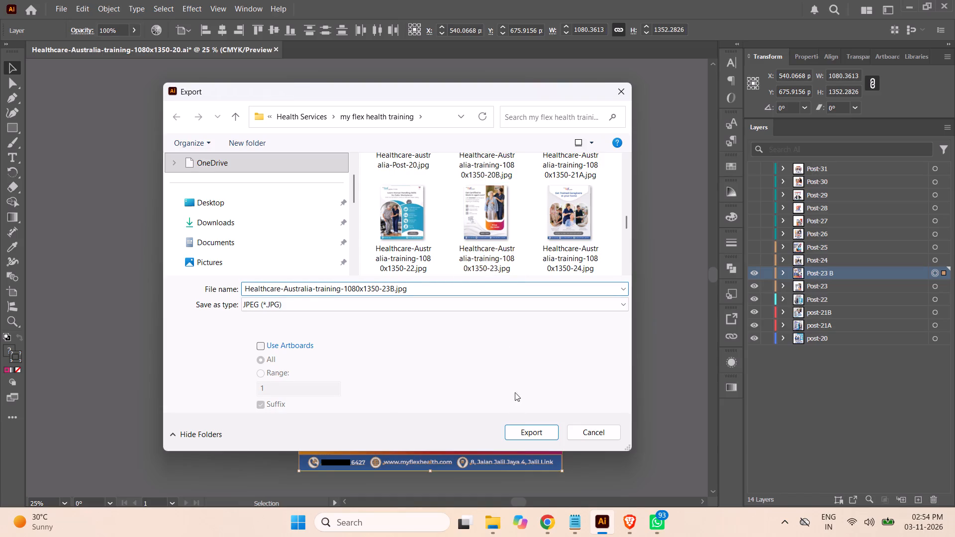
pyautogui.click(532, 429)
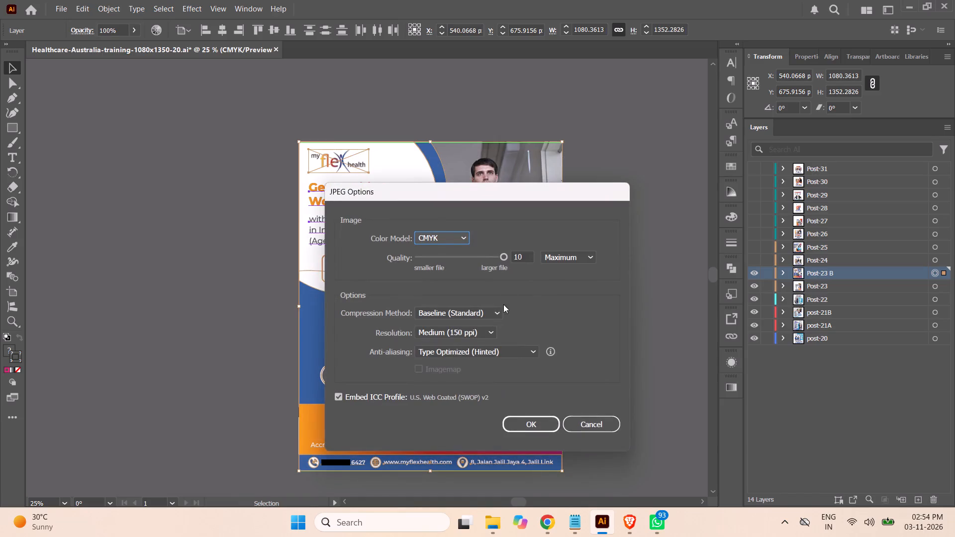
# Set the JPEG color model to RGB and complete the export.
pyautogui.click(442, 240)
pyautogui.click(443, 255)
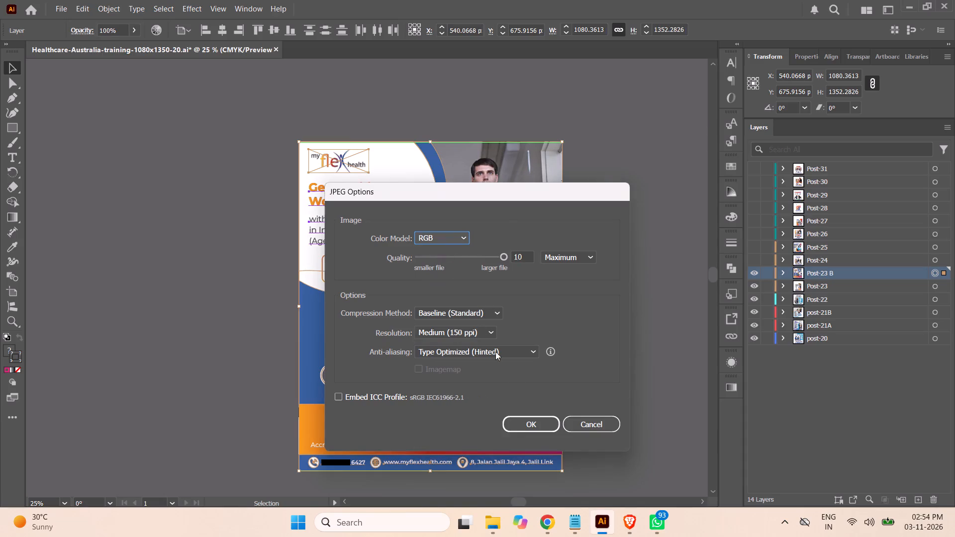
pyautogui.click(533, 423)
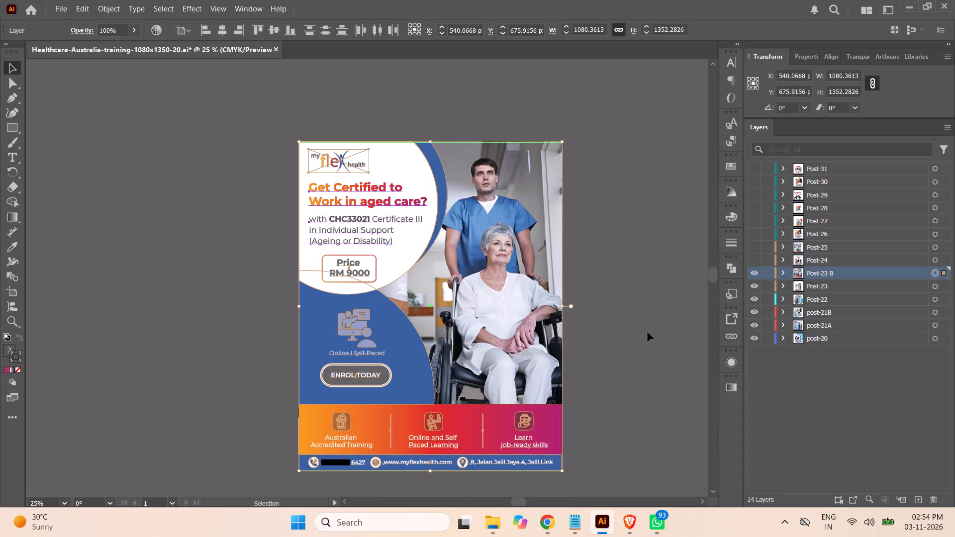
# Switch to File Explorer and check the exported Healthcare-Australia-training-1080x1350-23B.jpg from the my flex health training folder in a maximized viewer, closing it when done.
pyautogui.click(497, 521)
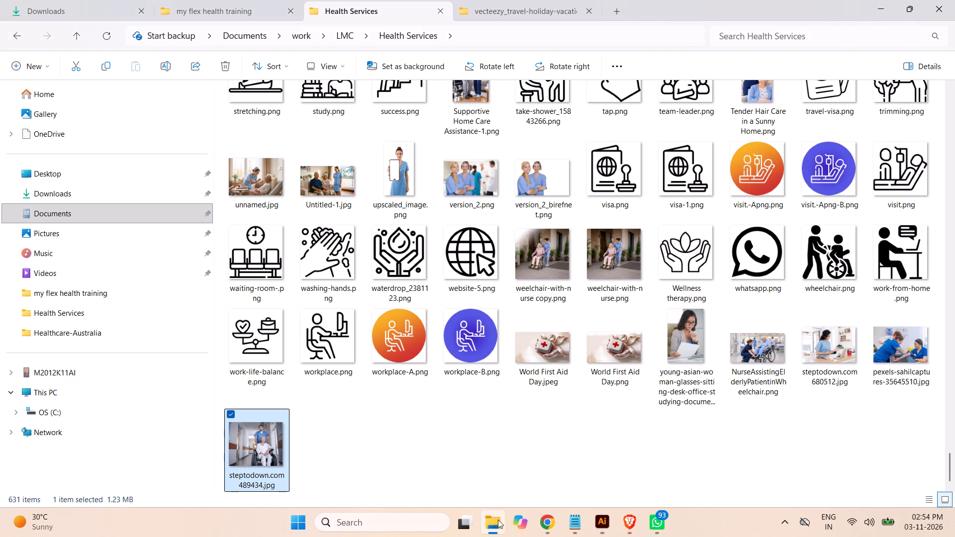
pyautogui.rightClick(501, 456)
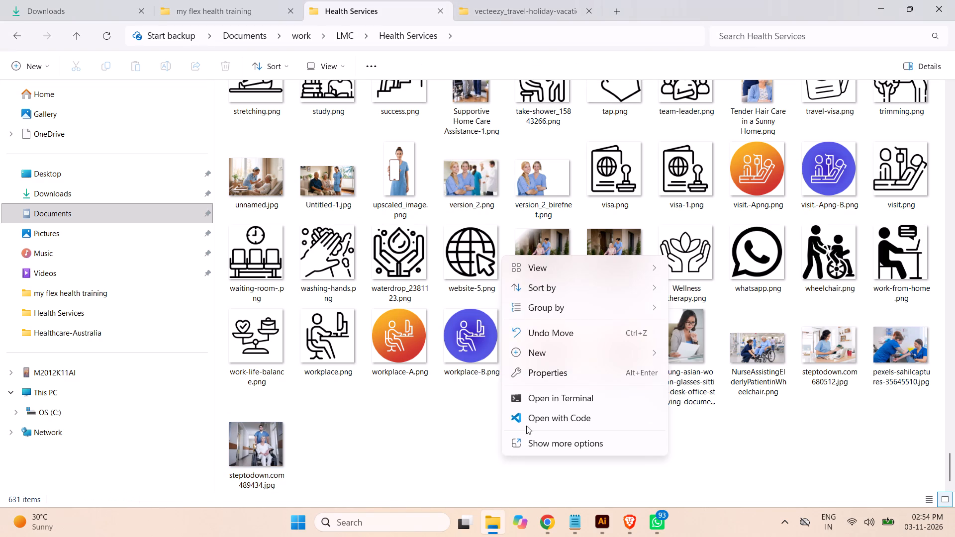
pyautogui.click(568, 444)
pyautogui.click(561, 304)
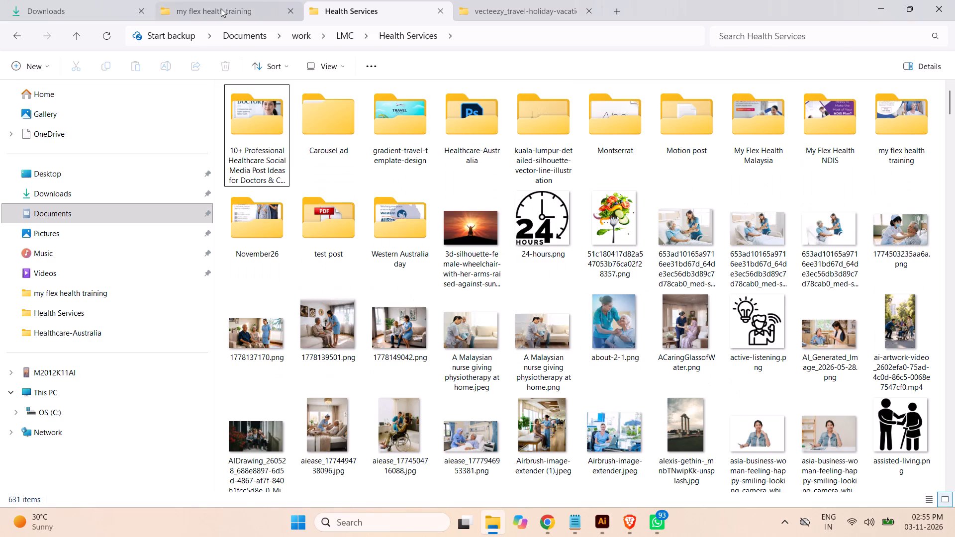
pyautogui.click(222, 6)
pyautogui.moveTo(953, 253); pyautogui.dragTo(954, 424)
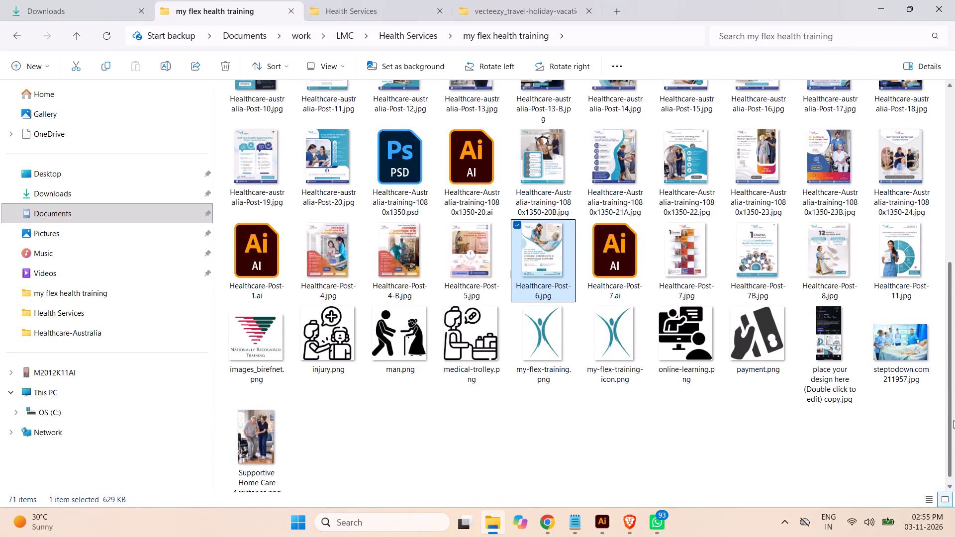
pyautogui.click(954, 420)
pyautogui.click(953, 385)
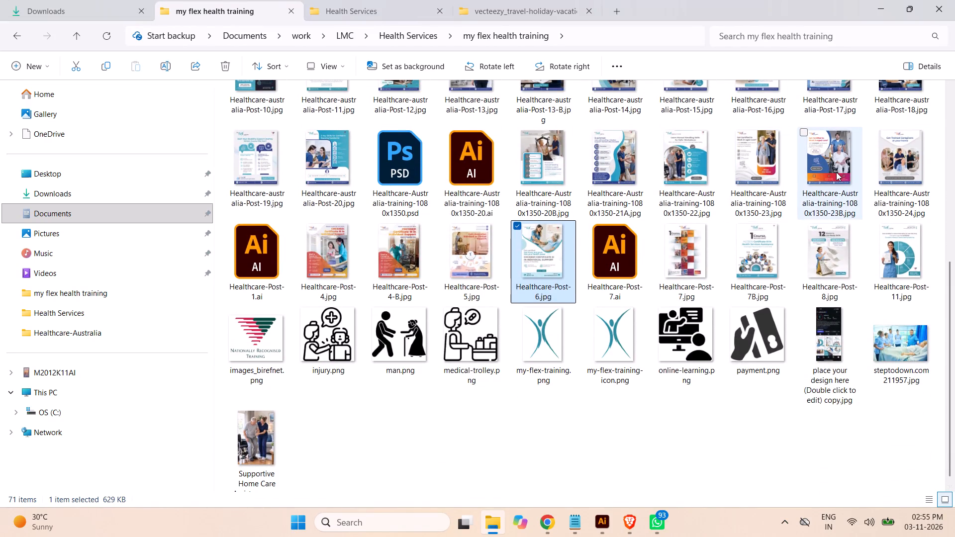
pyautogui.doubleClick(836, 172)
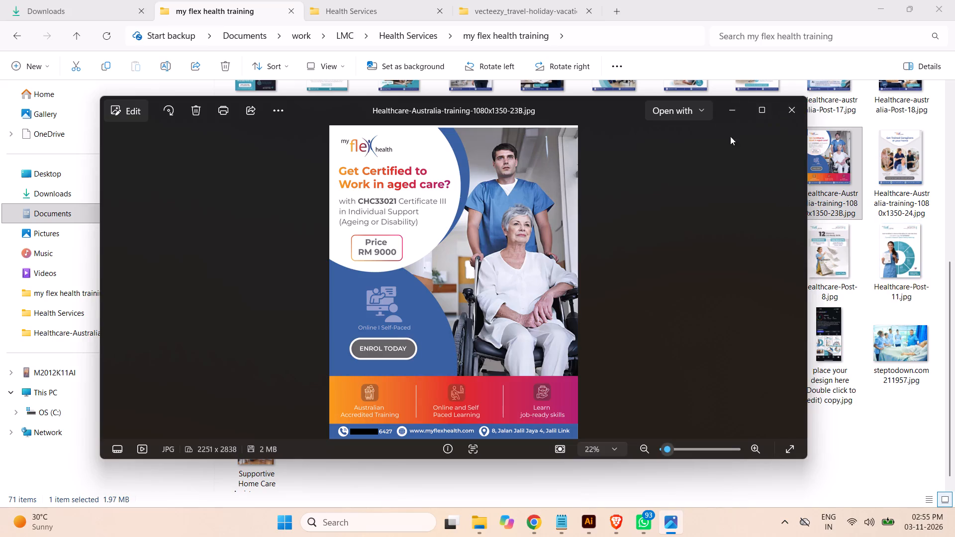
pyautogui.click(761, 109)
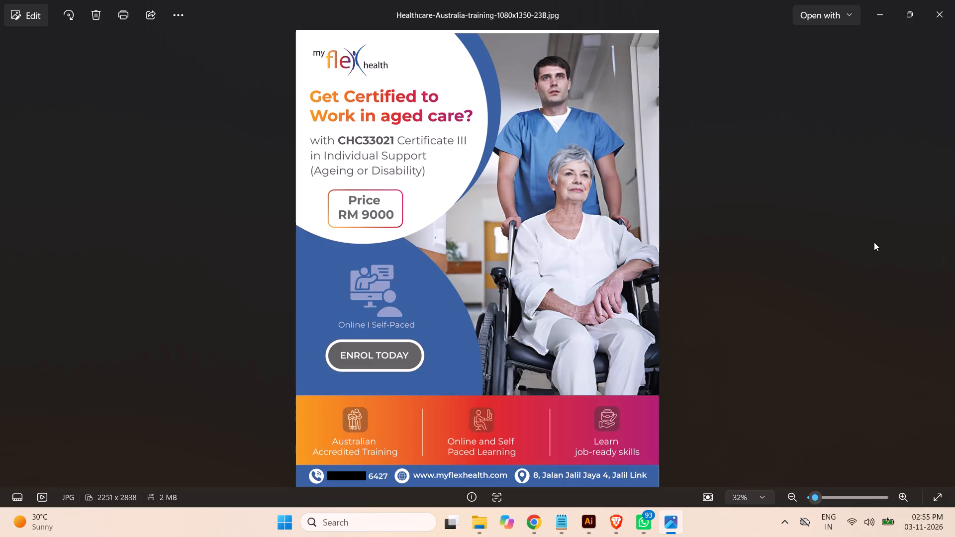
pyautogui.click(937, 16)
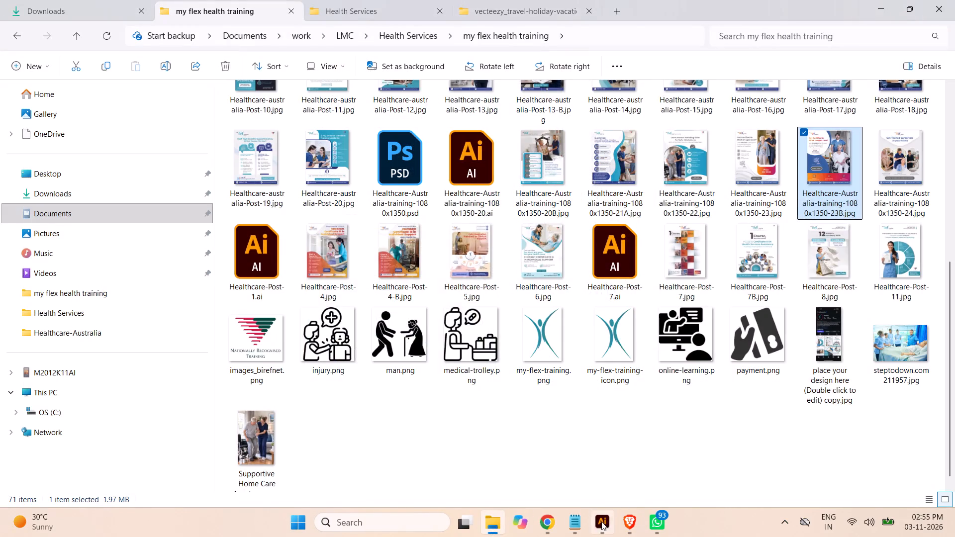
# Back in Illustrator, scale Post-23 B's blue curved shape down proportionally to about 526 × 519 px and move it down to meet the services strip.
pyautogui.click(601, 522)
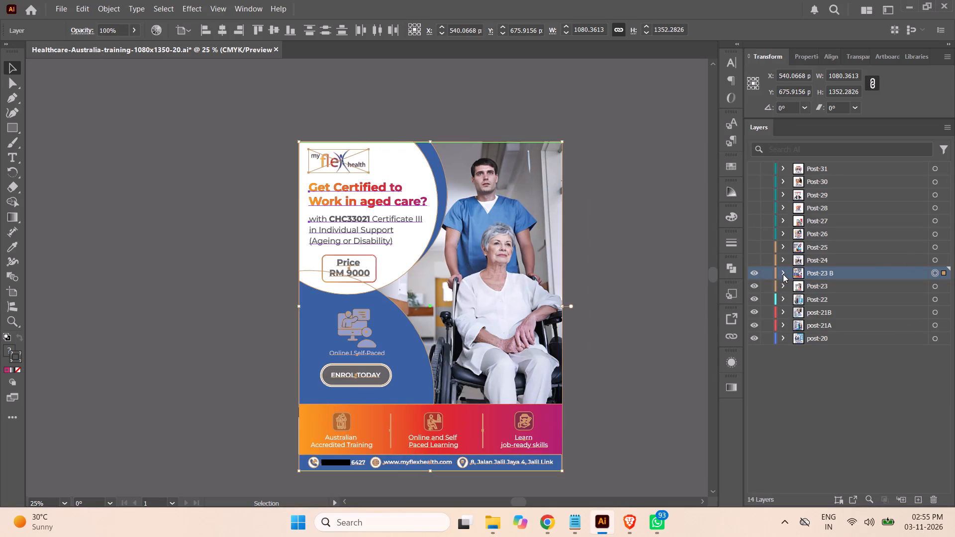
pyautogui.click(640, 183)
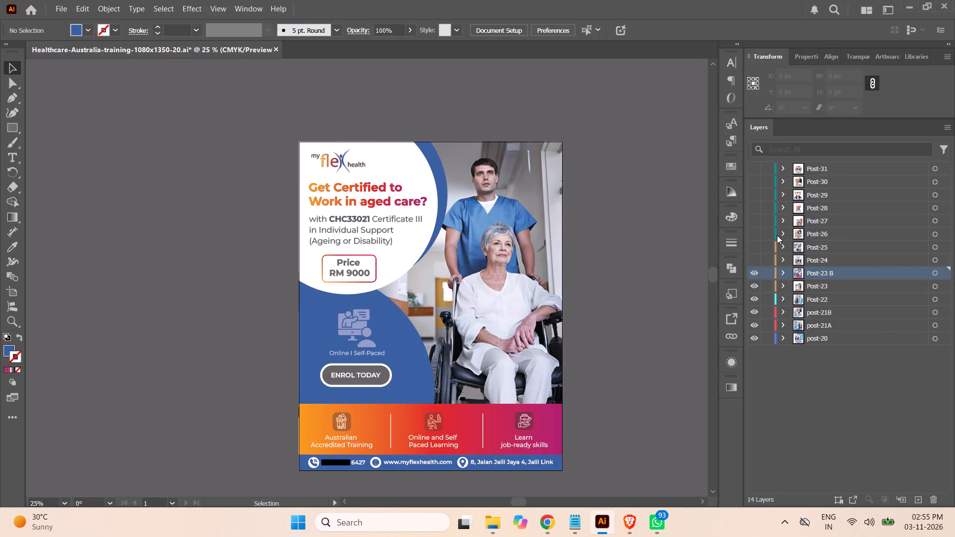
pyautogui.click(784, 272)
pyautogui.moveTo(946, 400); pyautogui.dragTo(949, 434)
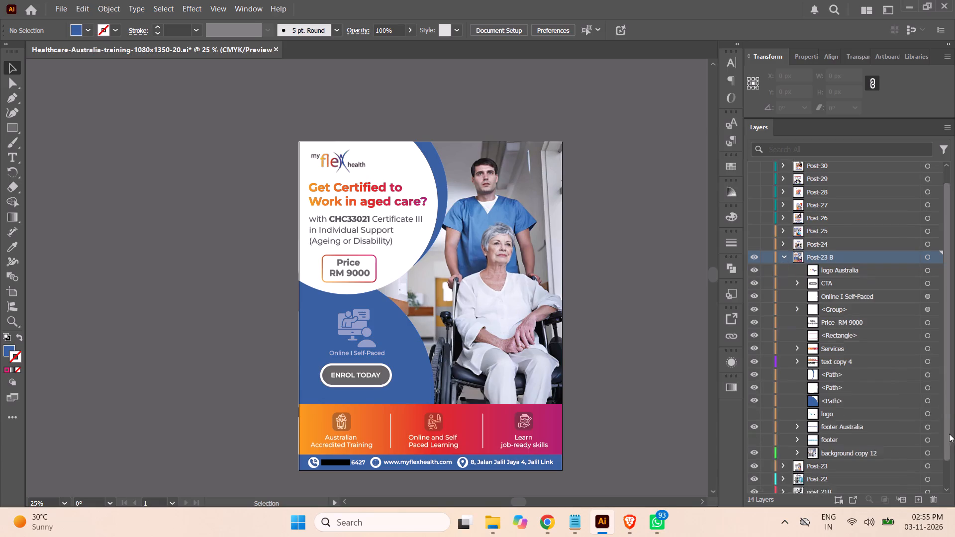
pyautogui.moveTo(949, 434); pyautogui.dragTo(954, 488)
pyautogui.click(930, 369)
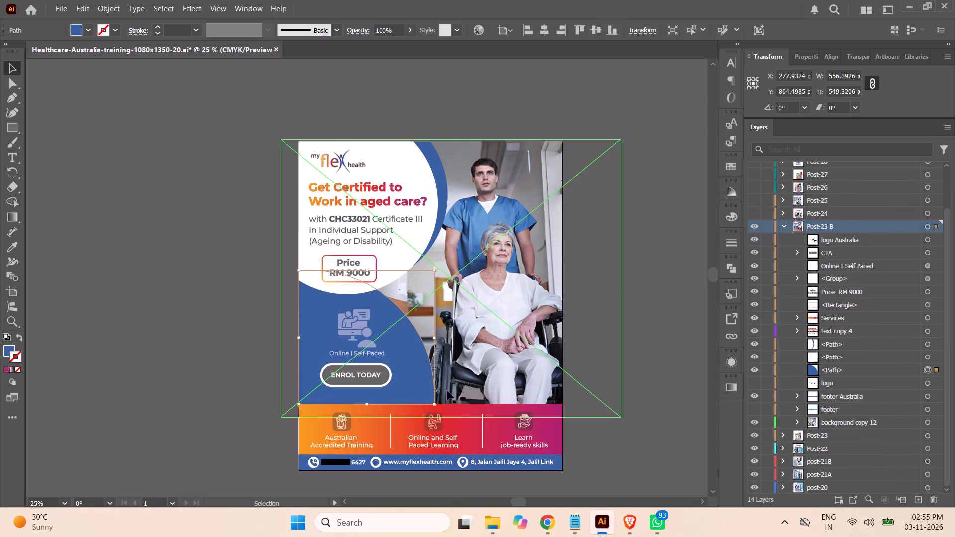
pyautogui.keyDown('shift'); pyautogui.moveTo(435, 402); pyautogui.dragTo(433, 402); pyautogui.keyUp('shift')
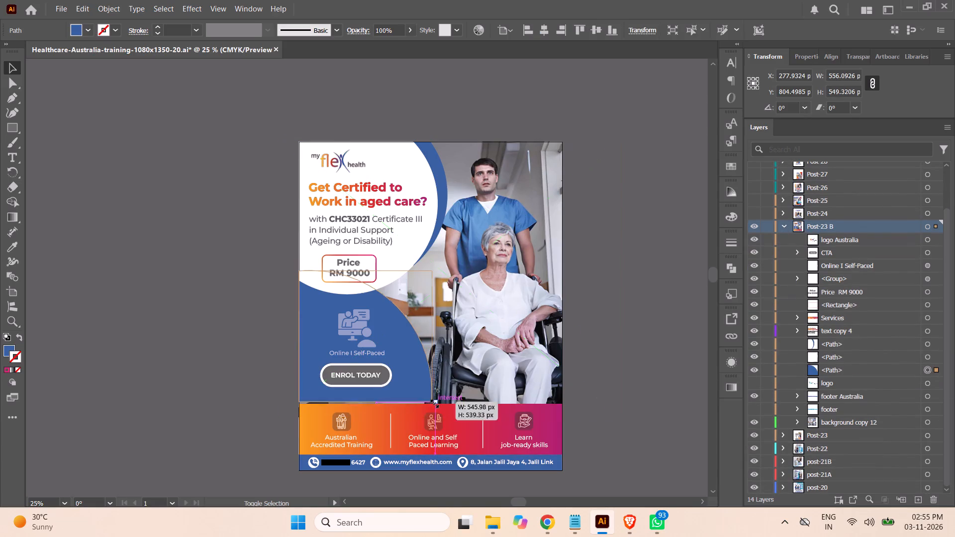
pyautogui.keyDown('shift'); pyautogui.moveTo(433, 402); pyautogui.dragTo(425, 398); pyautogui.keyUp('shift')
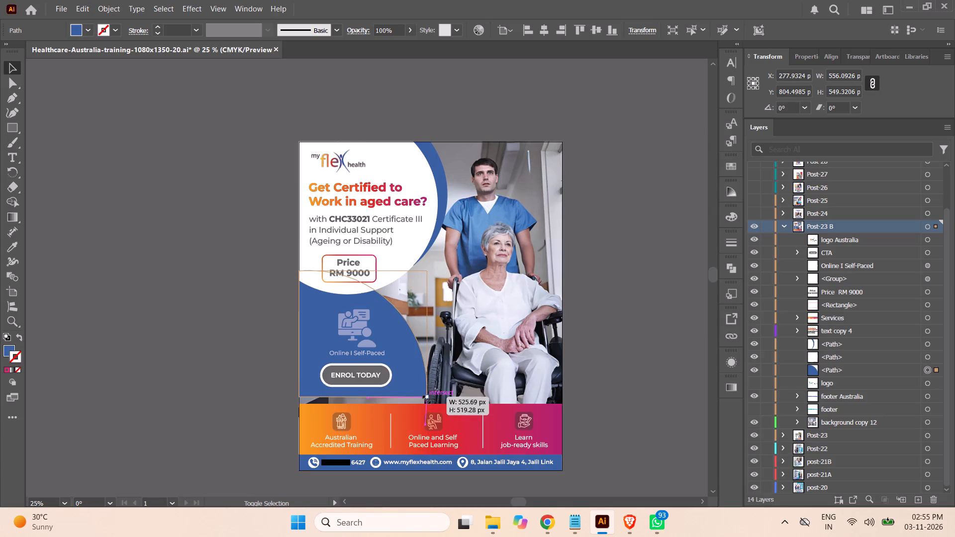
pyautogui.keyDown('shift'); pyautogui.moveTo(425, 398); pyautogui.dragTo(427, 400); pyautogui.keyUp('shift')
pyautogui.moveTo(420, 388); pyautogui.dragTo(419, 396)
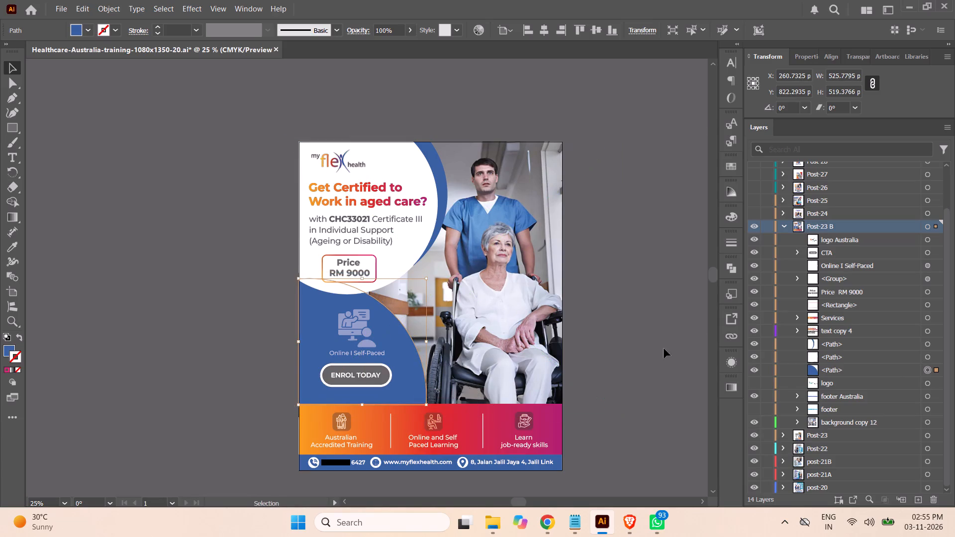
pyautogui.click(645, 328)
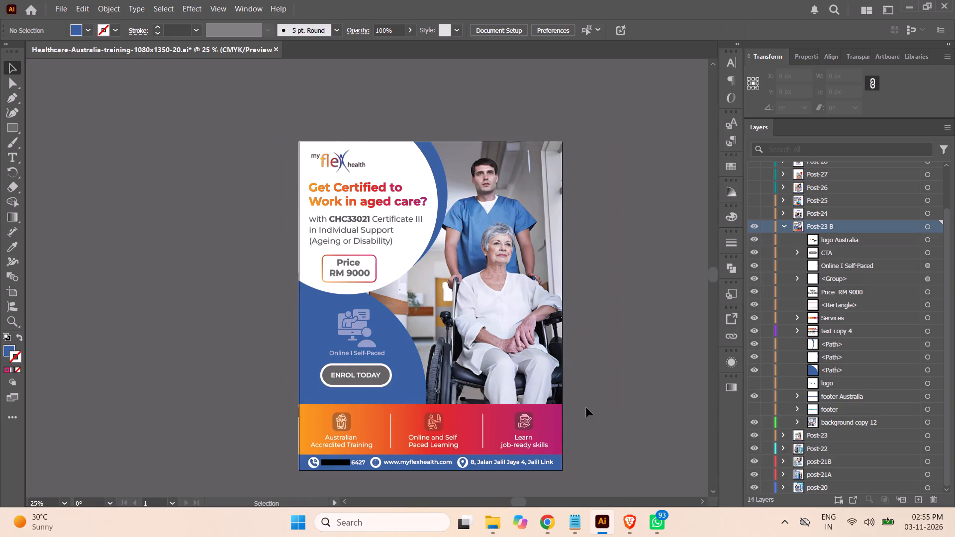
# Align Post-23 B's blue curved shape flush with the artboard's left edge and the services strip, scaling it down slightly in proportion.
pyautogui.hotkey('ctrl', '=')
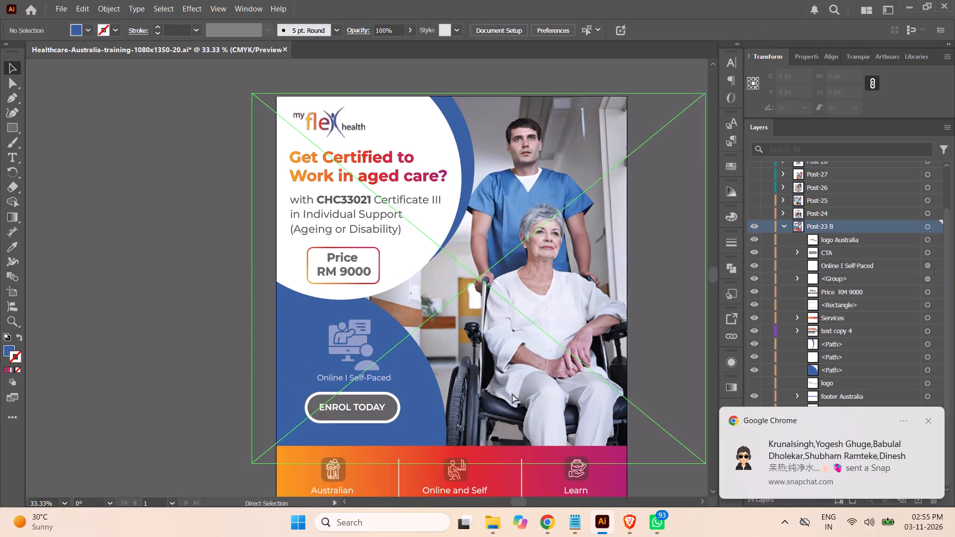
pyautogui.hotkey('ctrl', '=')
pyautogui.scroll(-2, 595, 304)
pyautogui.scroll(2, 641, 323)
pyautogui.scroll(-13, 642, 326)
pyautogui.scroll(1, 630, 340)
pyautogui.scroll(-1, 629, 340)
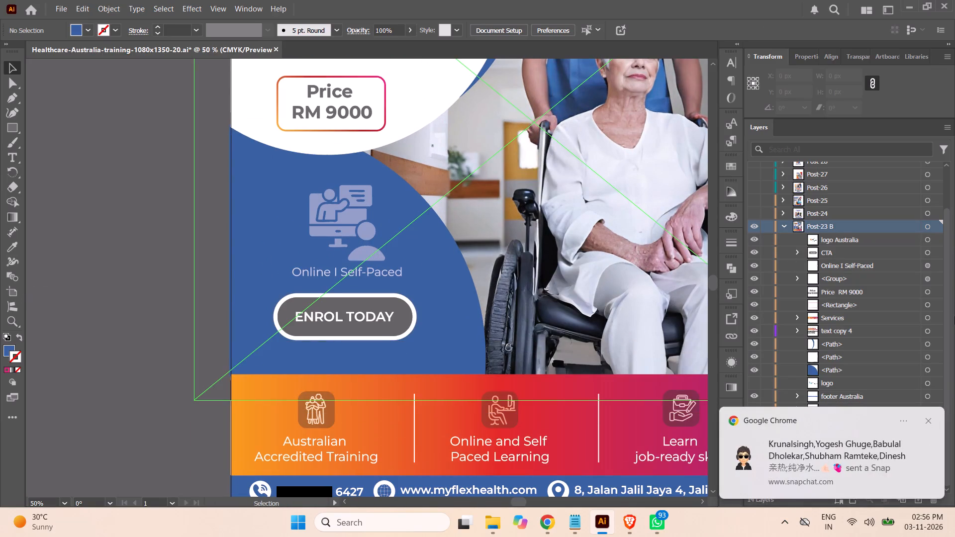
pyautogui.click(925, 369)
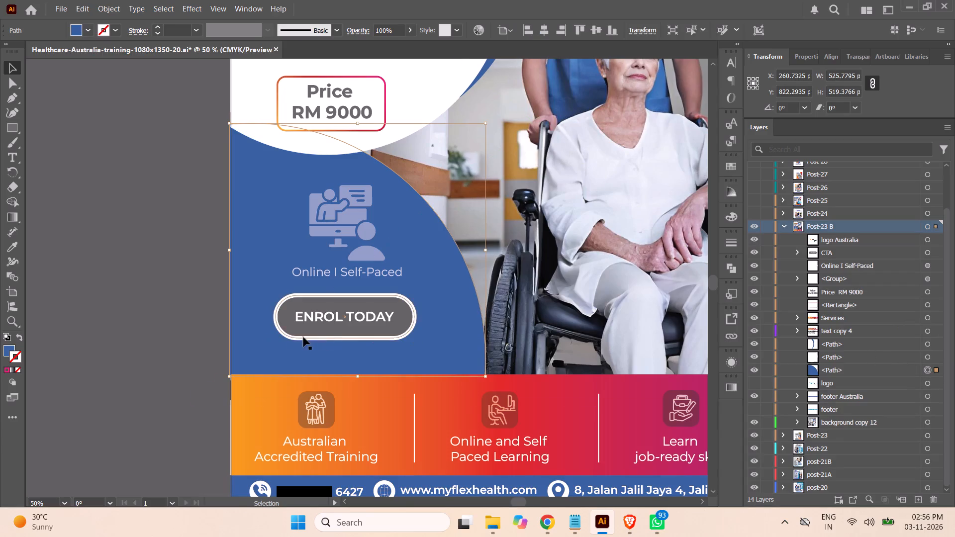
pyautogui.click(250, 377)
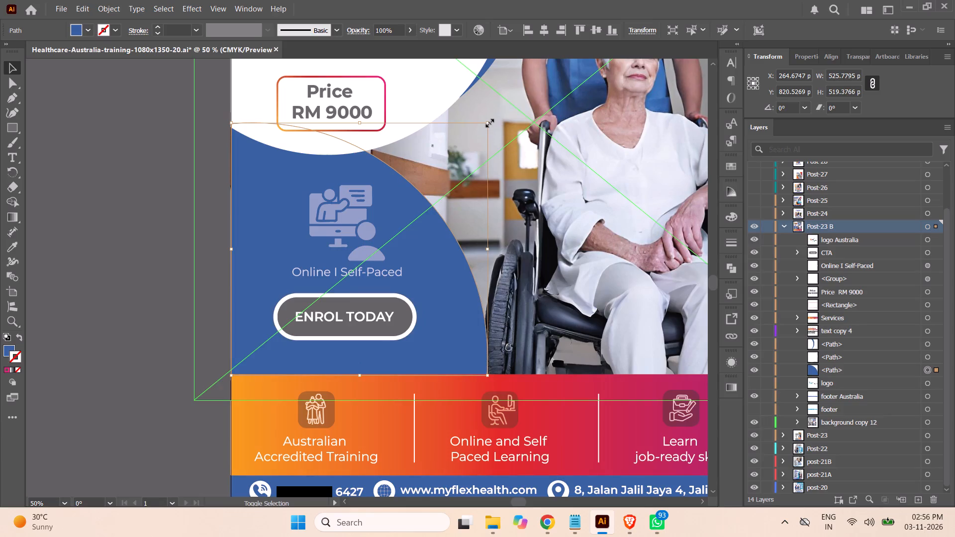
pyautogui.keyDown('shift'); pyautogui.moveTo(488, 122); pyautogui.dragTo(484, 128); pyautogui.keyUp('shift')
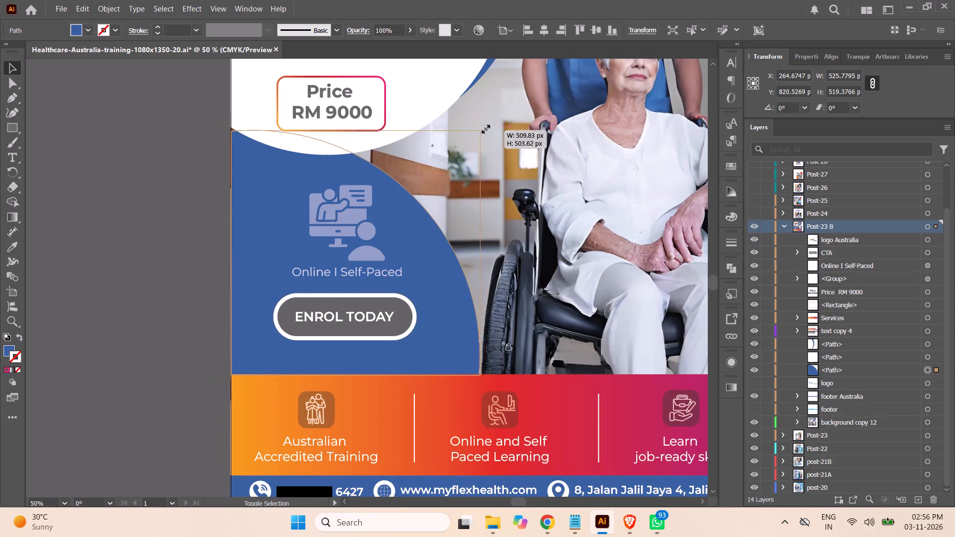
pyautogui.keyDown('shift'); pyautogui.moveTo(484, 128); pyautogui.dragTo(483, 126); pyautogui.keyUp('shift')
pyautogui.click(119, 255)
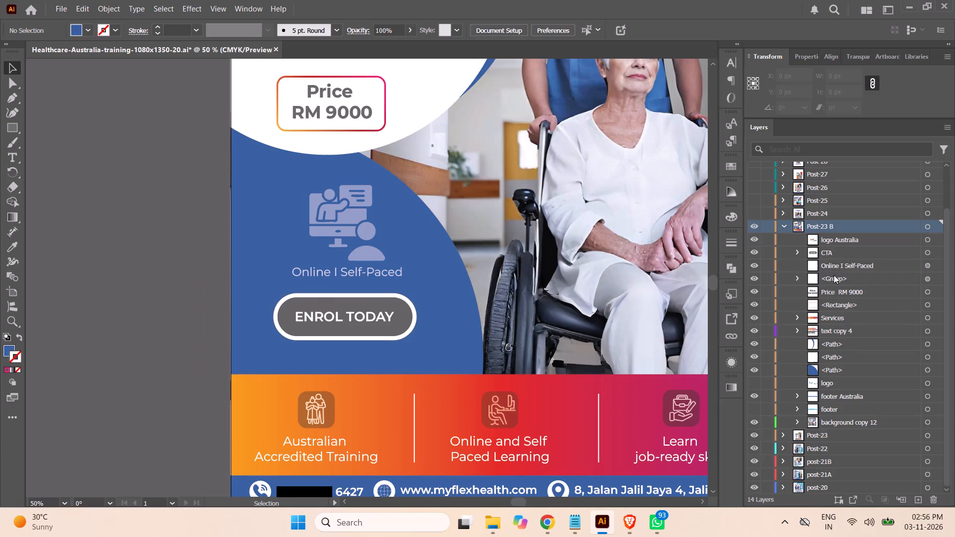
# Move the ENROL TODAY button, the Online I Self-Paced text and its icon group together about 26 px left and 18 px down.
pyautogui.click(927, 265)
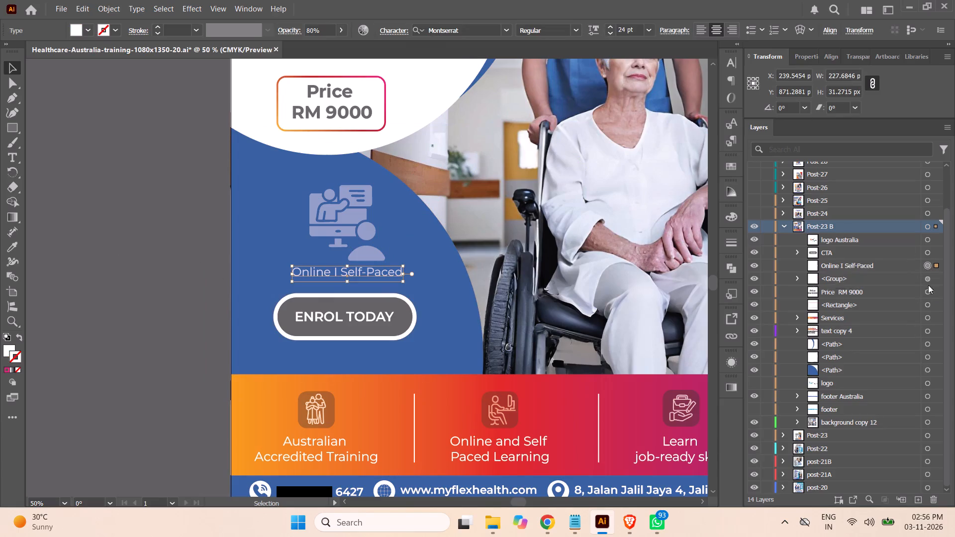
pyautogui.click(927, 253)
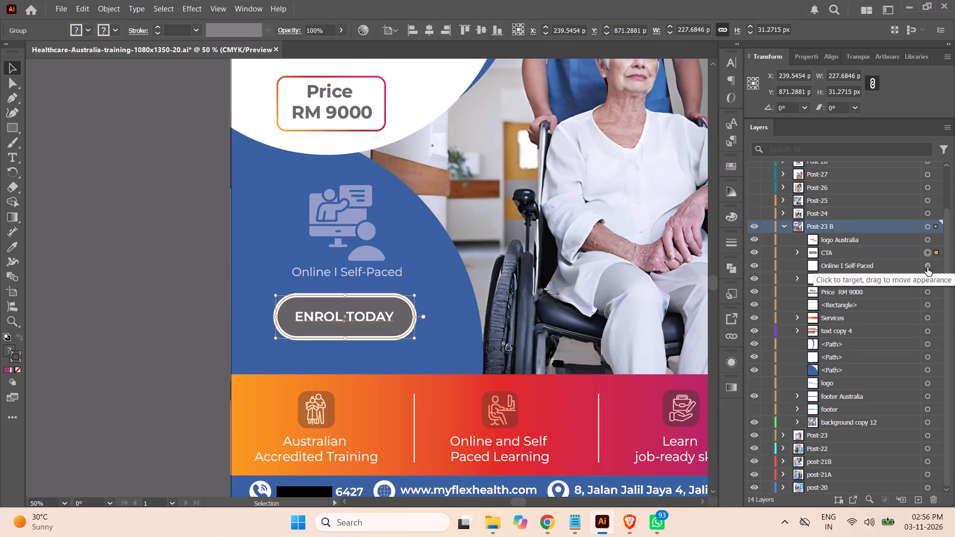
pyautogui.keyDown('shift'); pyautogui.click(927, 267); pyautogui.keyUp('shift')
pyautogui.keyDown('shift'); pyautogui.click(927, 279); pyautogui.keyUp('shift')
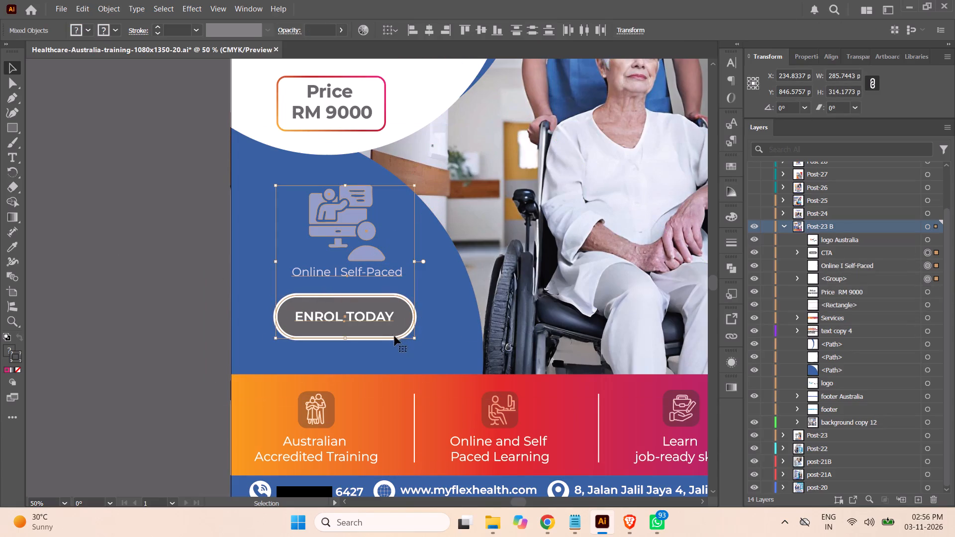
pyautogui.moveTo(394, 337); pyautogui.dragTo(380, 347)
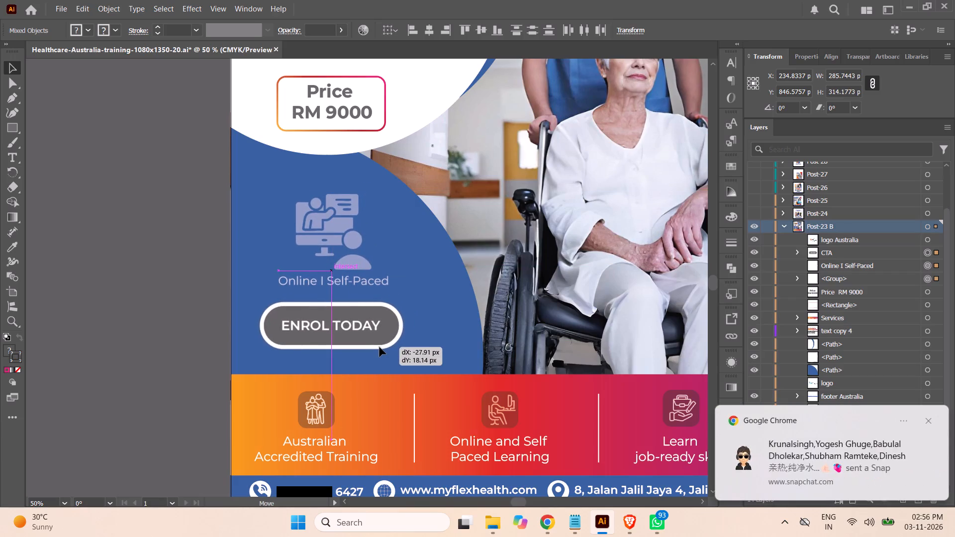
pyautogui.moveTo(380, 347); pyautogui.dragTo(381, 347)
pyautogui.click(152, 305)
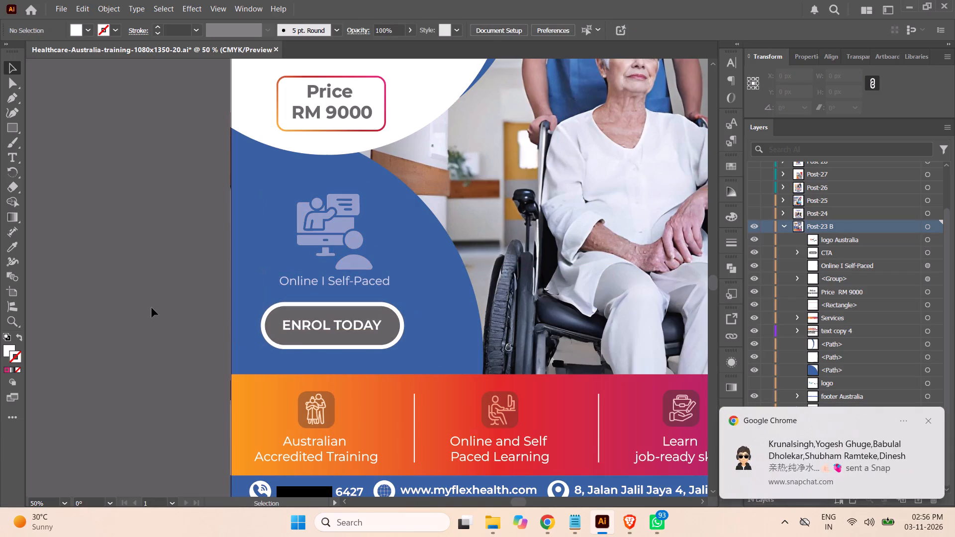
# Check the whole Post-23 B layout, save the document and collapse the Post-23 B layer.
pyautogui.hotkey('ctrl', '-')
pyautogui.hotkey('ctrl', '-')
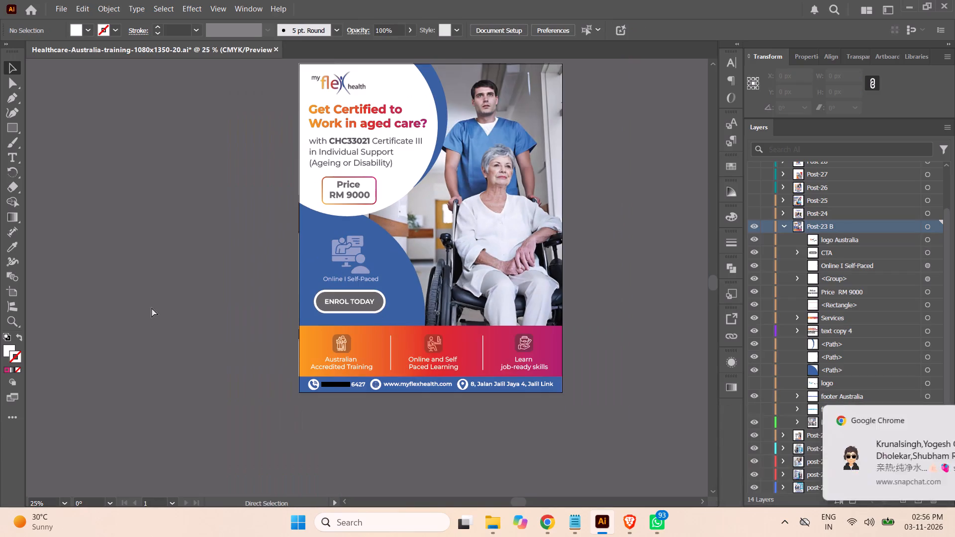
pyautogui.click(652, 298)
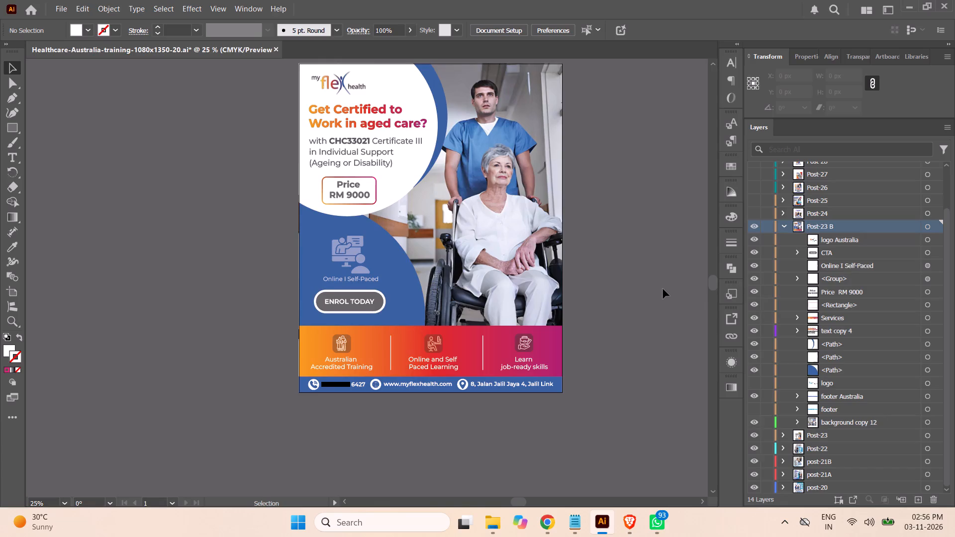
pyautogui.scroll(1, 664, 288)
pyautogui.scroll(-1, 664, 287)
pyautogui.scroll(1, 664, 287)
pyautogui.scroll(-1, 664, 287)
pyautogui.scroll(4, 664, 287)
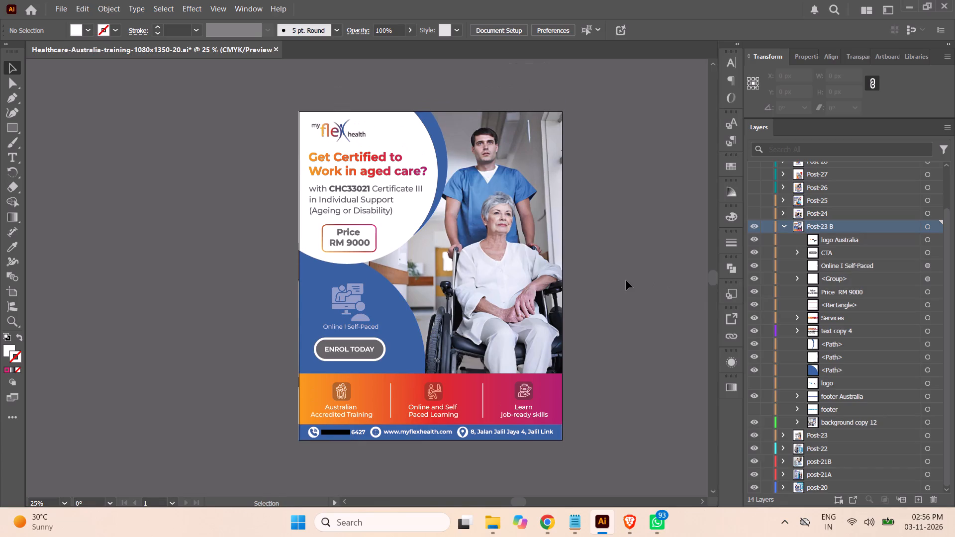
pyautogui.hotkey('ctrl', 's')
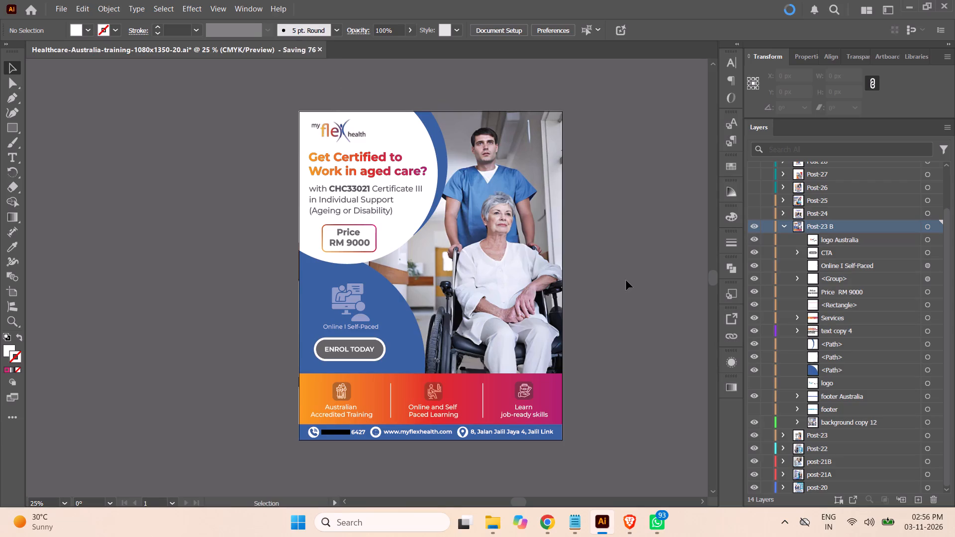
pyautogui.click(783, 226)
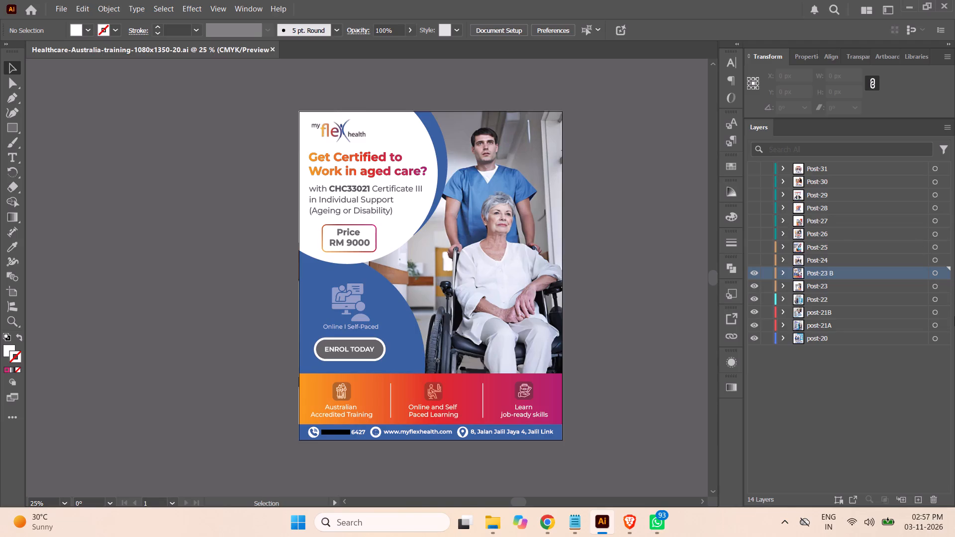
# Export the post as JPEG into the my flex health training folder, replacing the existing Healthcare-Australia-training-1080x1350-23B.jpg.
pyautogui.click(56, 7)
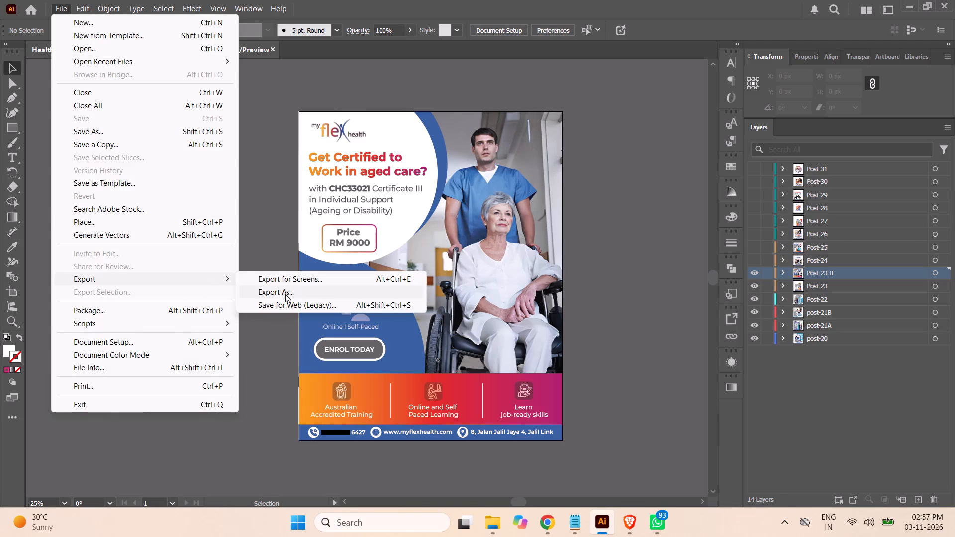
pyautogui.click(285, 292)
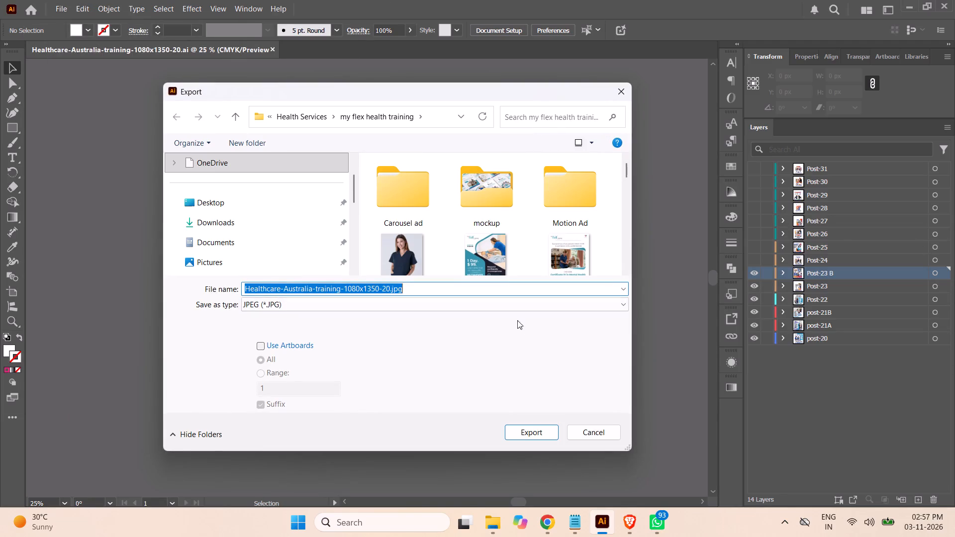
pyautogui.moveTo(625, 170); pyautogui.dragTo(625, 176)
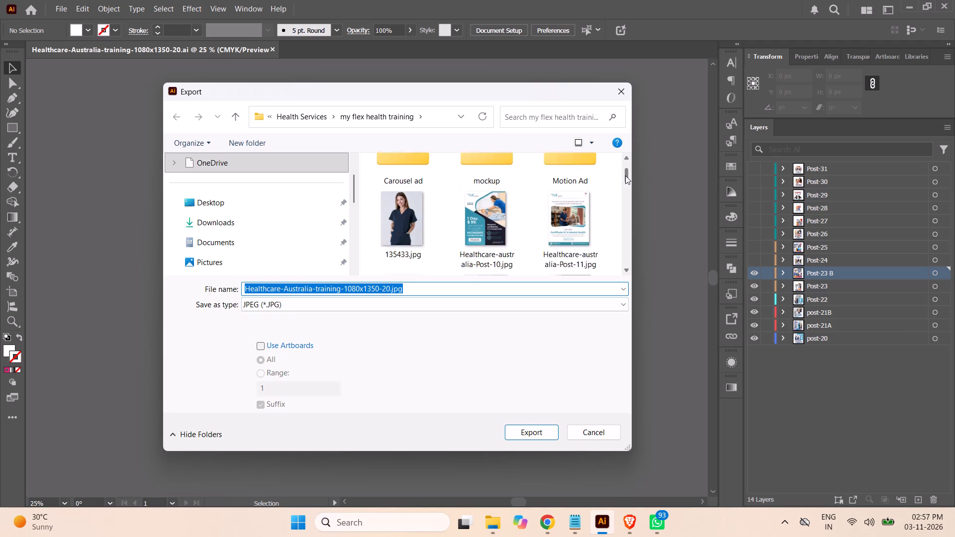
pyautogui.moveTo(625, 176); pyautogui.dragTo(627, 212)
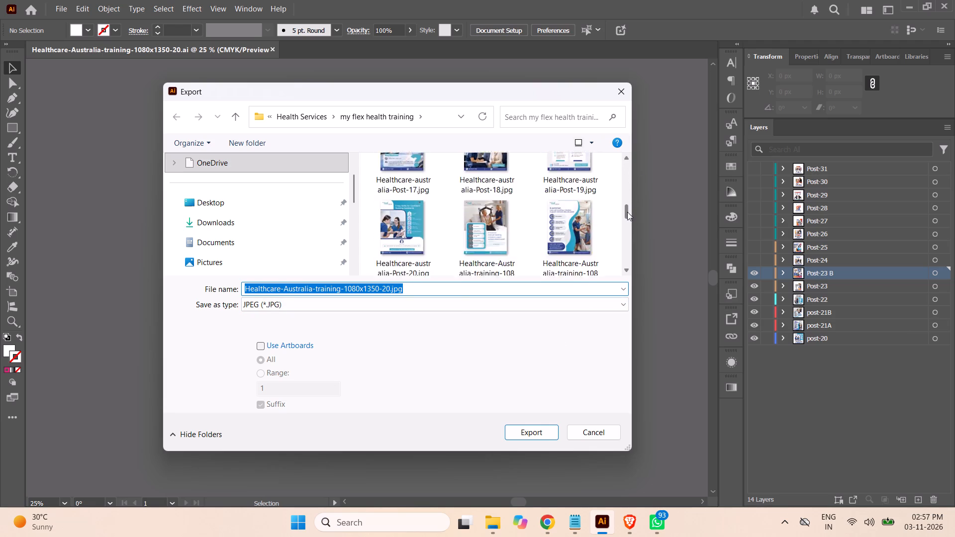
pyautogui.moveTo(627, 212); pyautogui.dragTo(627, 225)
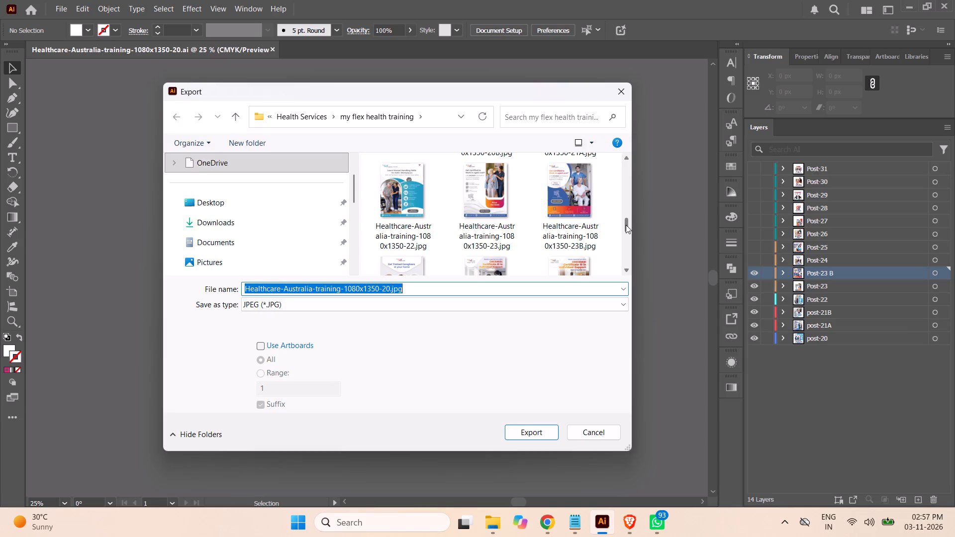
pyautogui.click(568, 213)
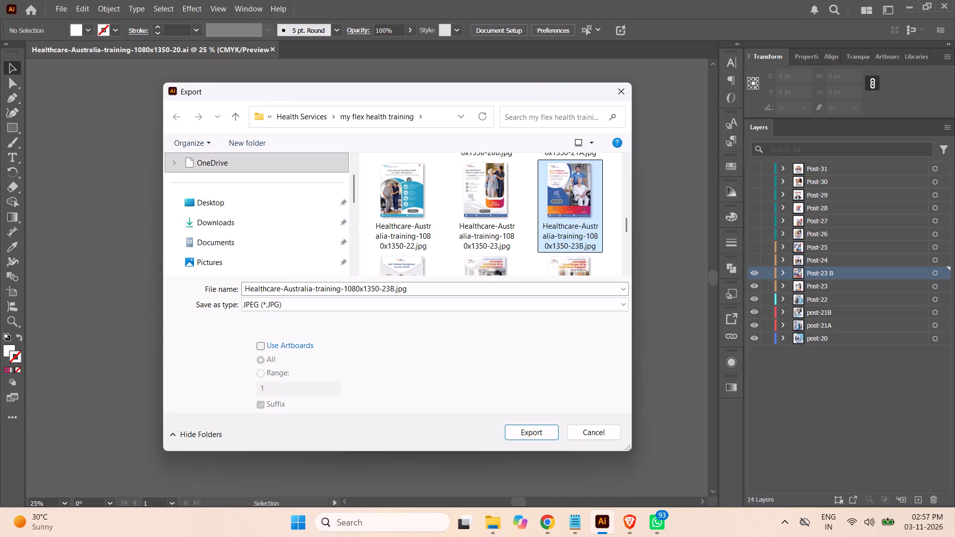
pyautogui.click(529, 431)
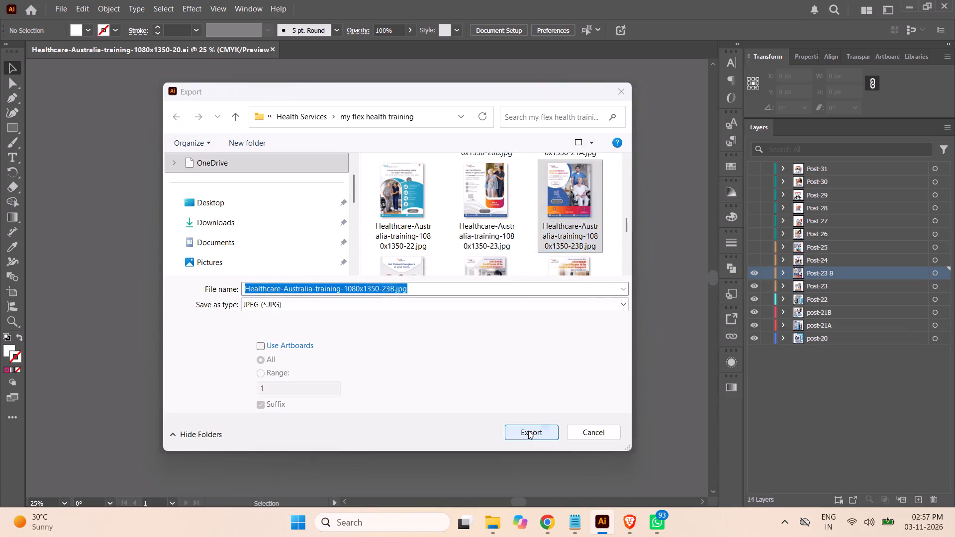
pyautogui.click(507, 313)
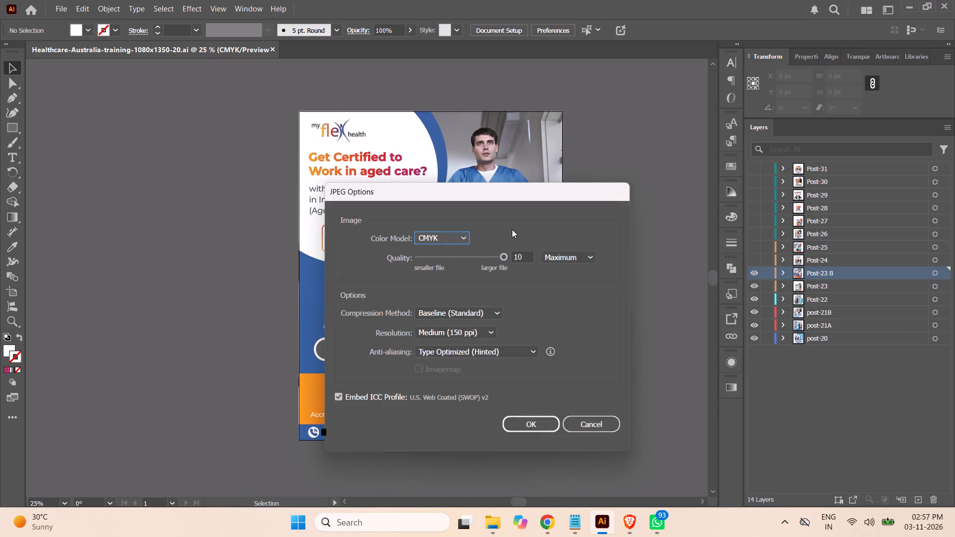
# Set the JPEG color model to RGB, complete the export and save the document.
pyautogui.click(436, 241)
pyautogui.click(437, 252)
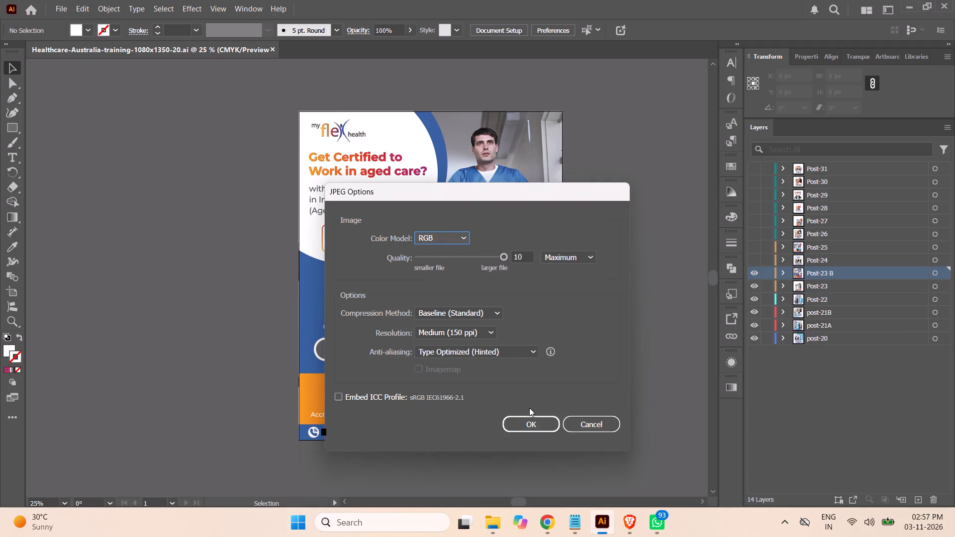
pyautogui.click(534, 422)
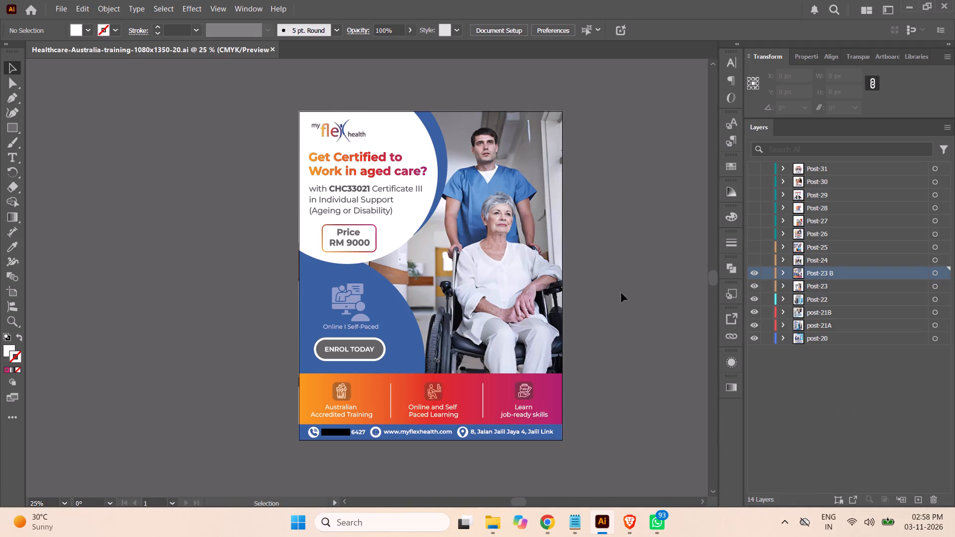
pyautogui.hotkey('ctrl', 's')
# Show the Post-24 layer and select all of its artwork.
pyautogui.click(755, 260)
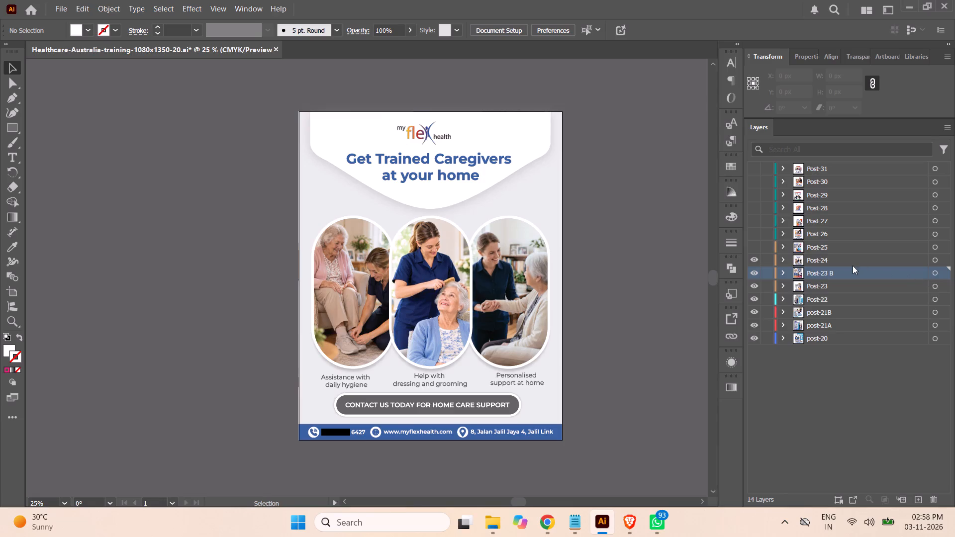
pyautogui.click(935, 260)
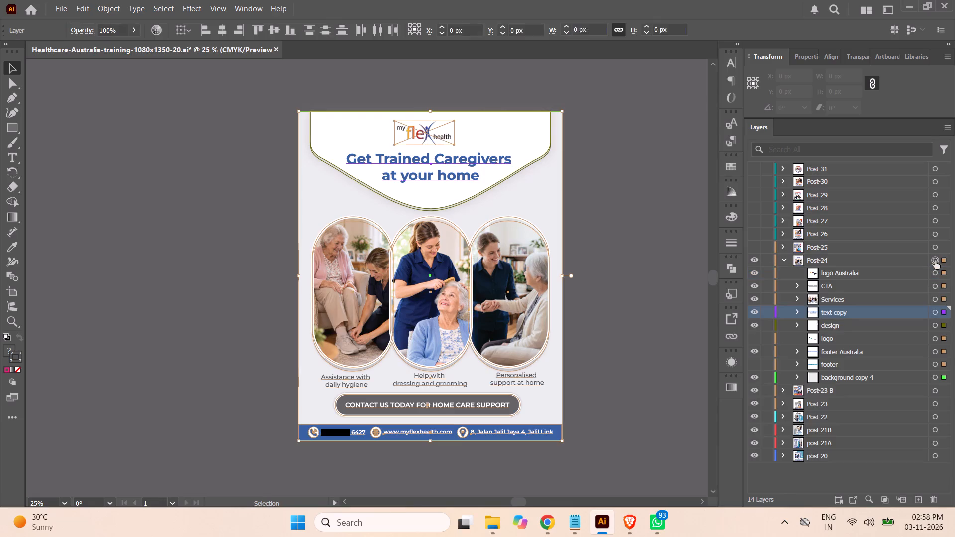
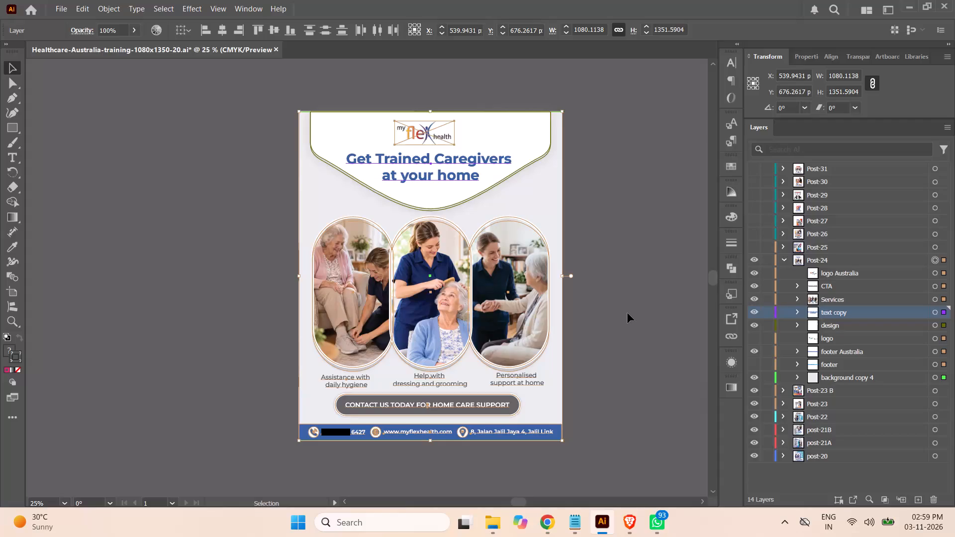
# Apply the orange-to-magenta gradient graphic style to the upper rectangle of the CTA button in Post-24.
pyautogui.click(628, 313)
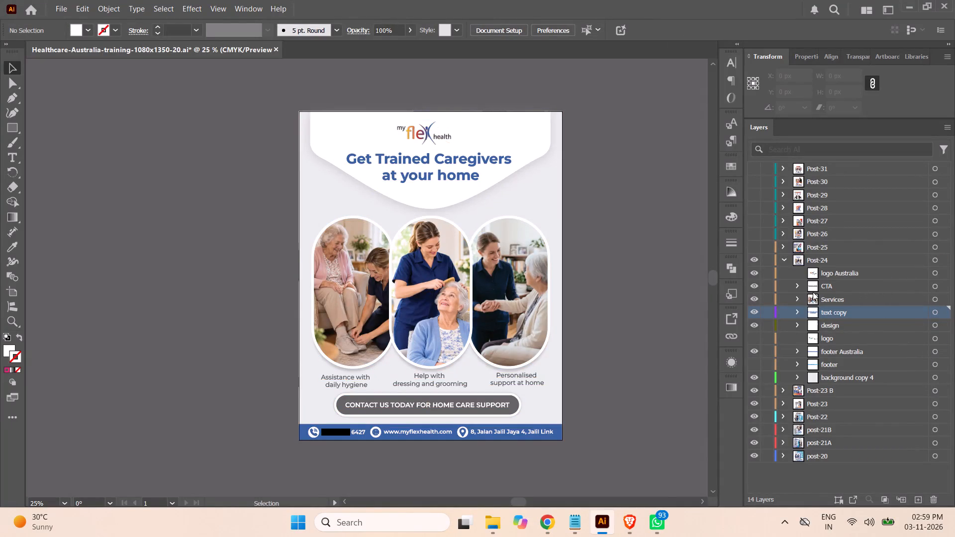
pyautogui.click(798, 285)
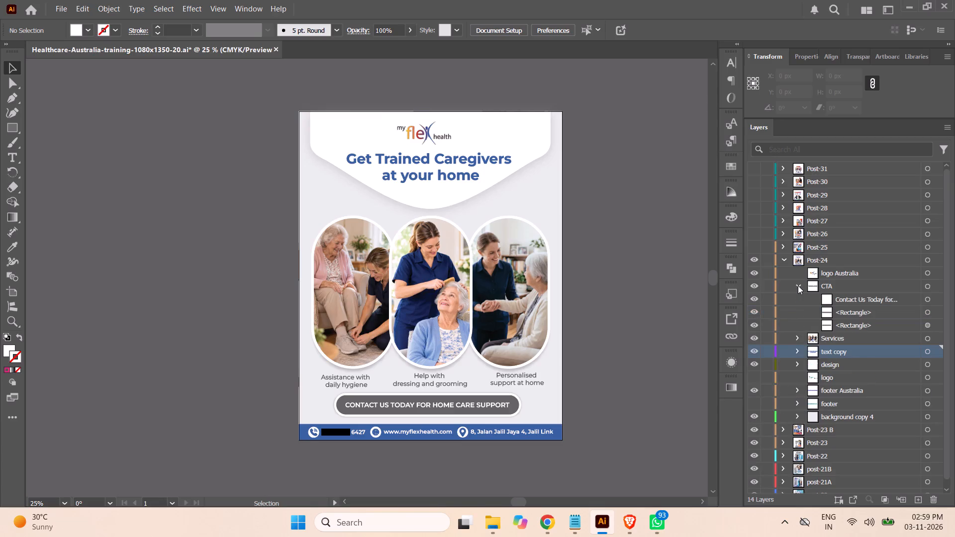
pyautogui.click(925, 311)
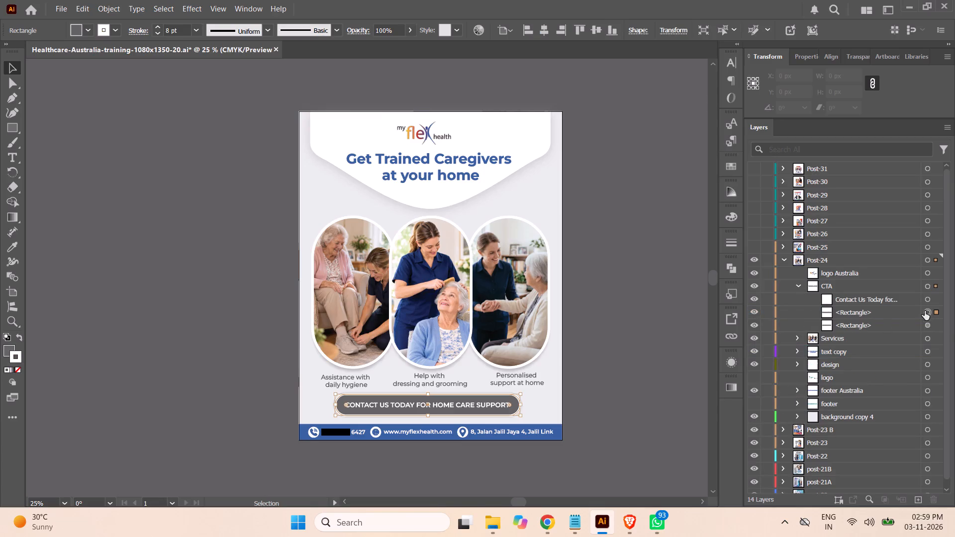
pyautogui.click(454, 30)
pyautogui.click(403, 78)
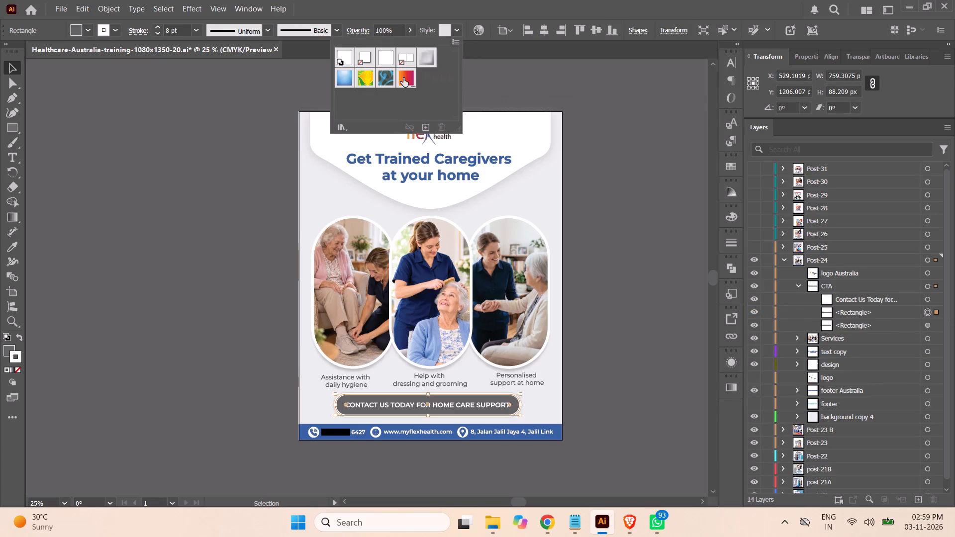
pyautogui.click(668, 252)
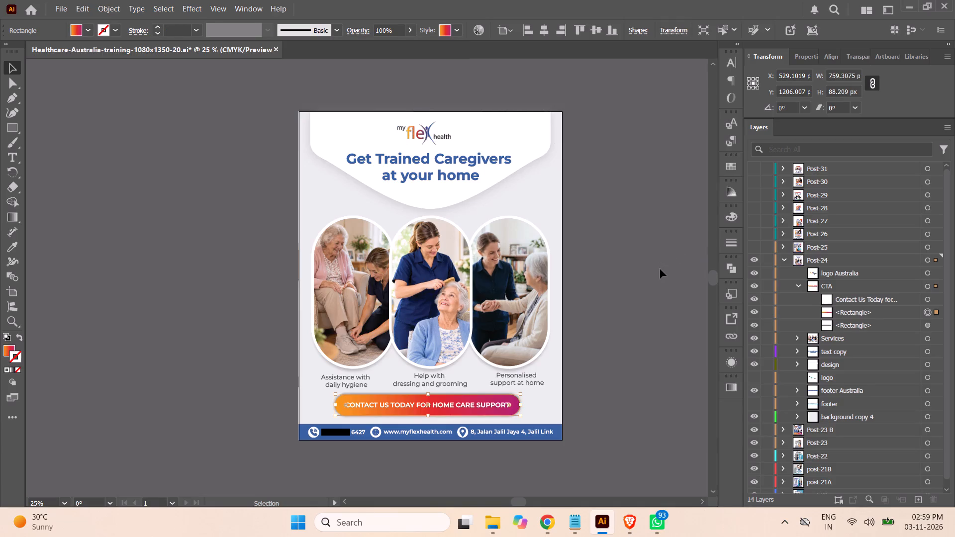
pyautogui.click(660, 269)
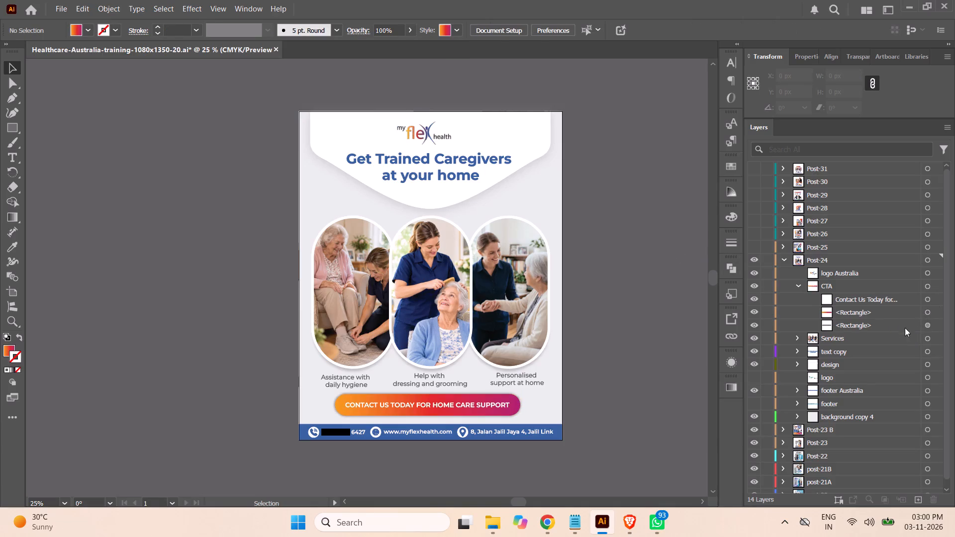
# Give the CTA button's gradient rectangle a white (ffffff) stroke.
pyautogui.click(928, 312)
pyautogui.click(115, 29)
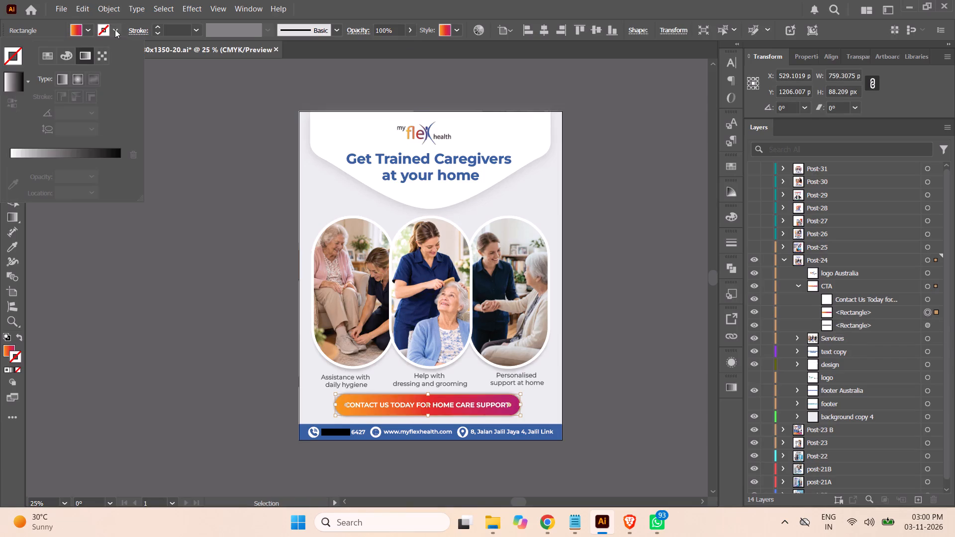
pyautogui.click(41, 59)
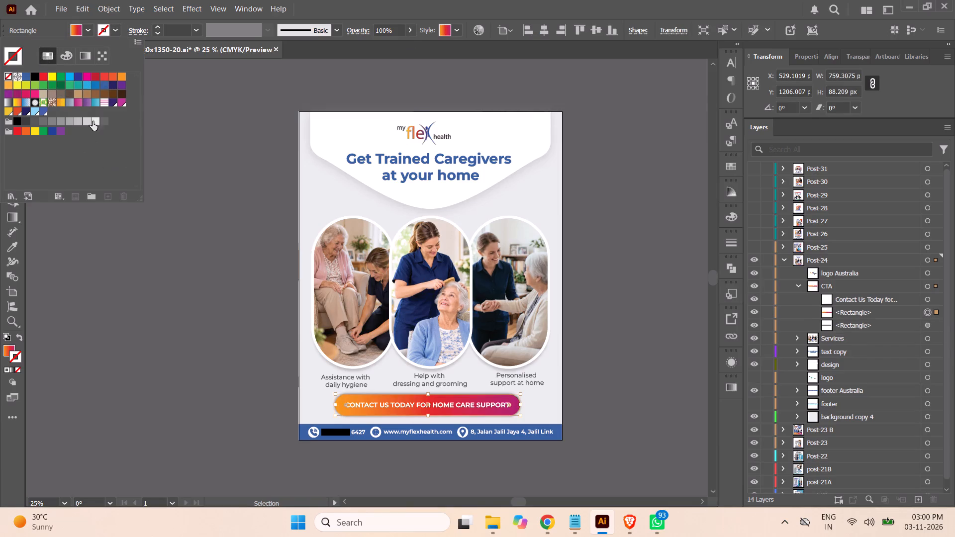
pyautogui.click(96, 121)
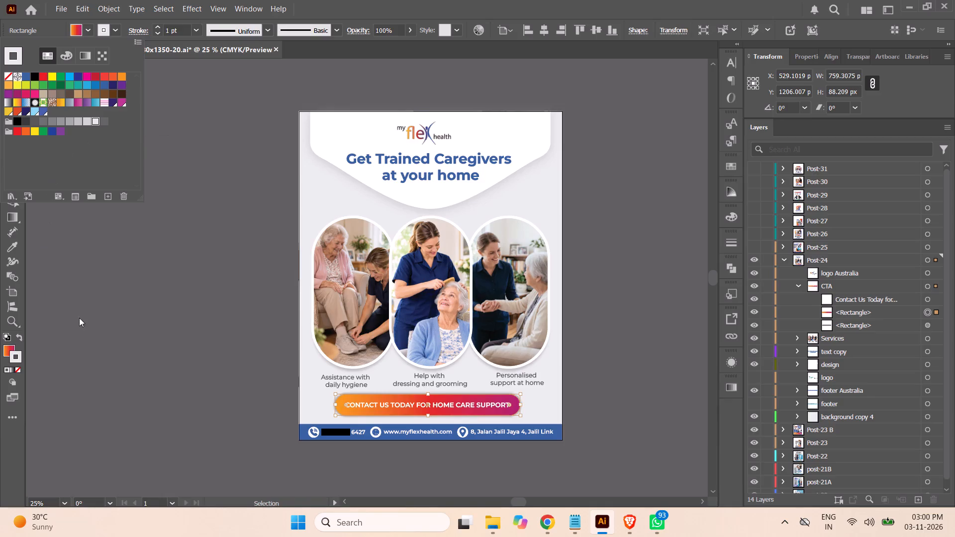
pyautogui.click(19, 361)
pyautogui.doubleClick(20, 360)
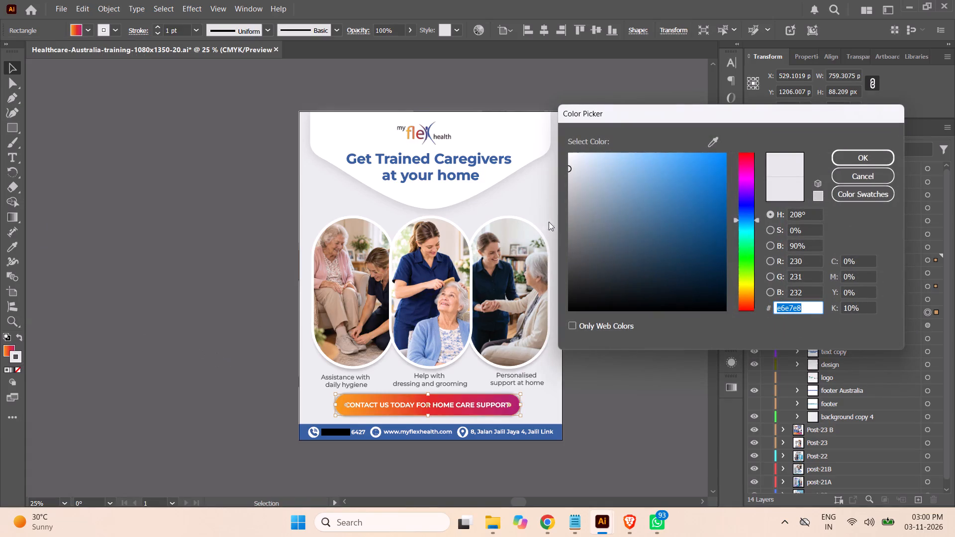
pyautogui.moveTo(575, 156); pyautogui.dragTo(547, 134)
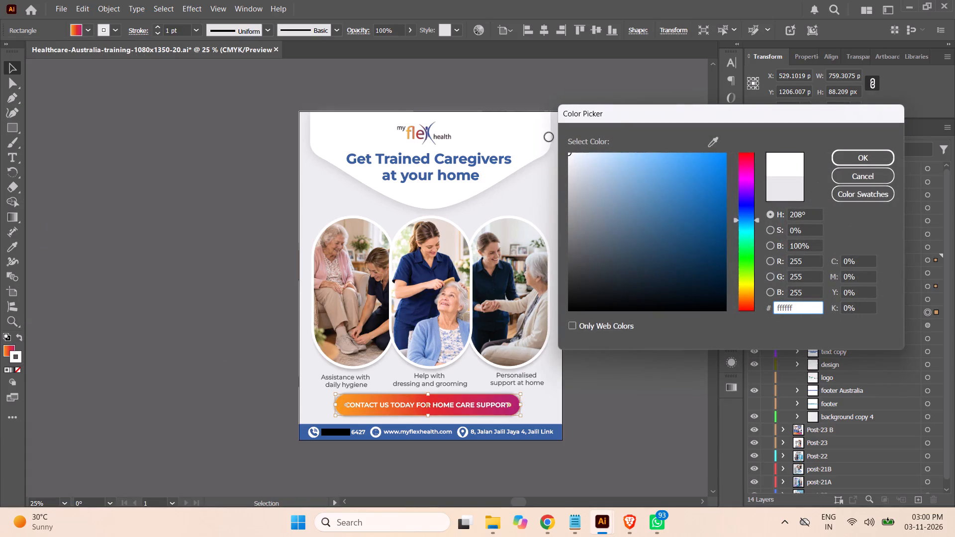
pyautogui.click(849, 155)
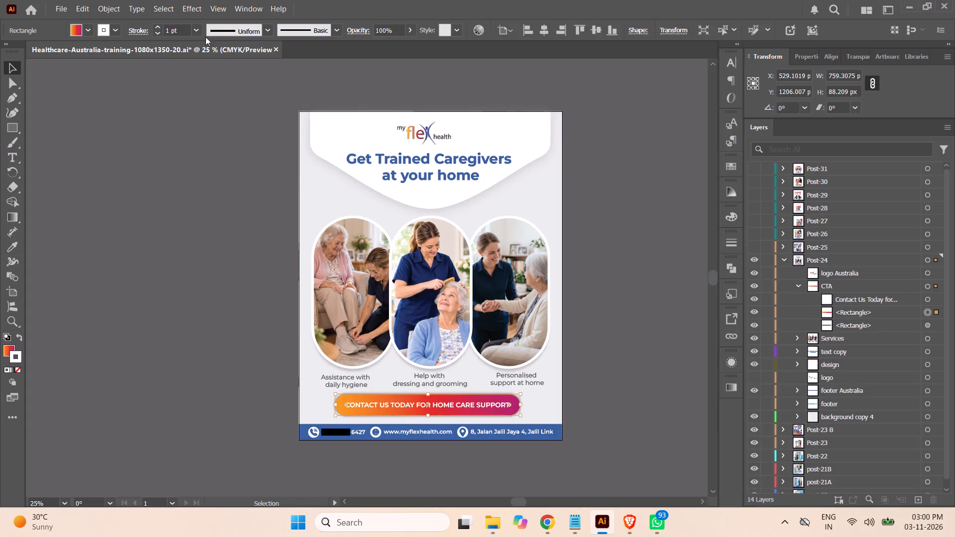
# Set the CTA button rectangle's stroke weight to 3 pt and collapse the CTA group.
pyautogui.moveTo(170, 31); pyautogui.dragTo(158, 30)
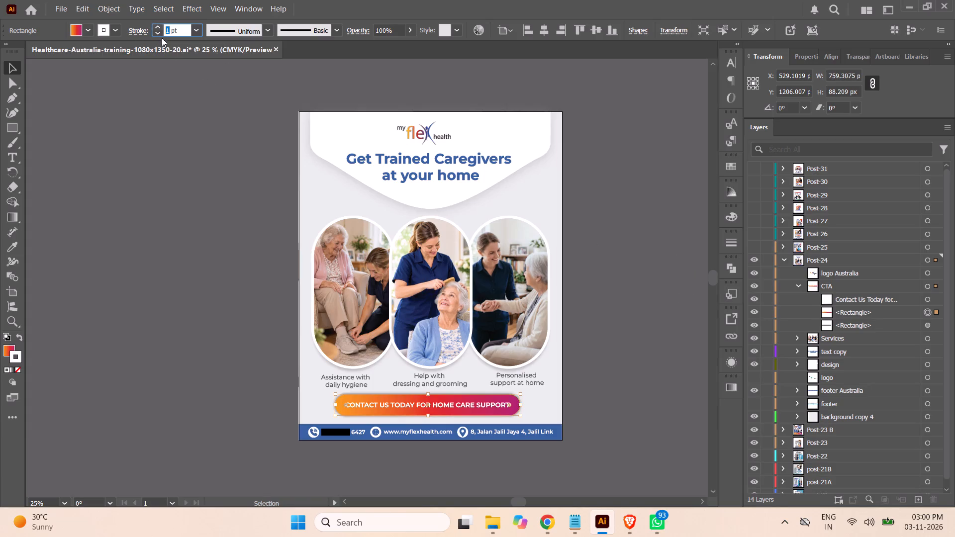
pyautogui.press('3')
pyautogui.press('Return')
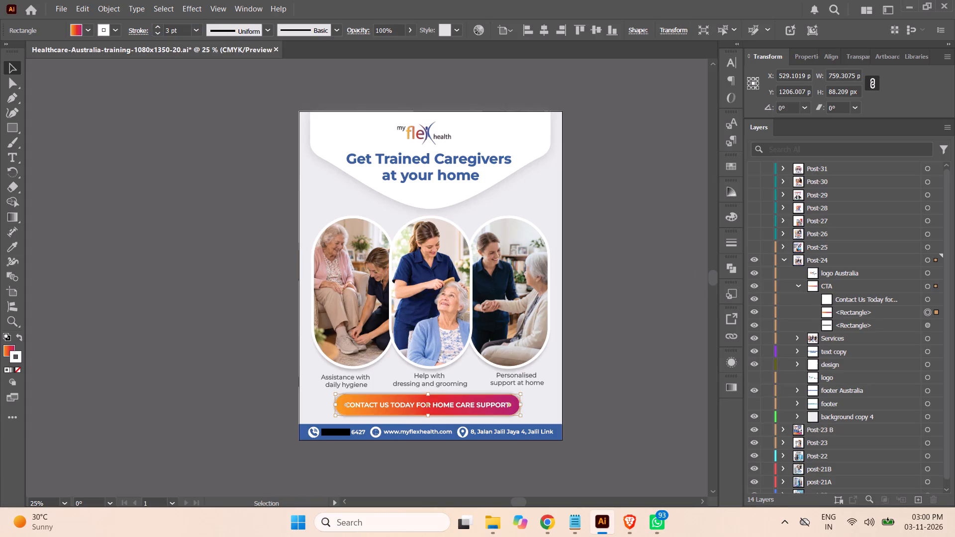
pyautogui.click(621, 314)
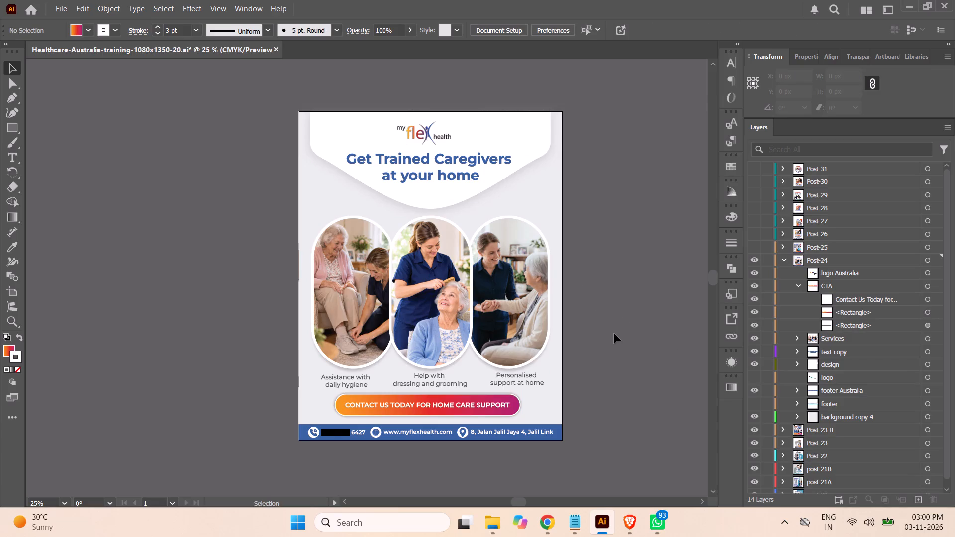
pyautogui.click(797, 286)
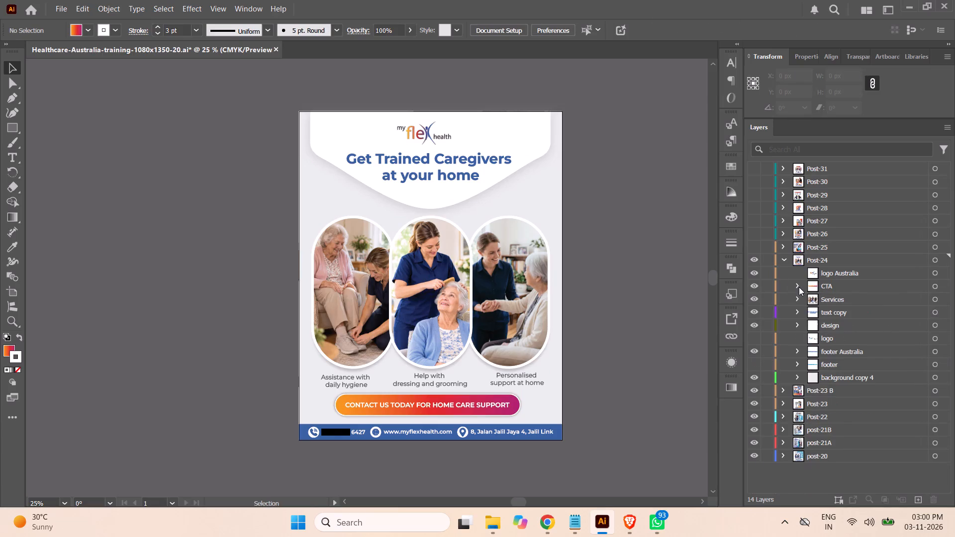
# Add a new fill to the "Get Trained Caregivers at your home" headline and make it the orange-to-magenta linear gradient.
pyautogui.click(929, 313)
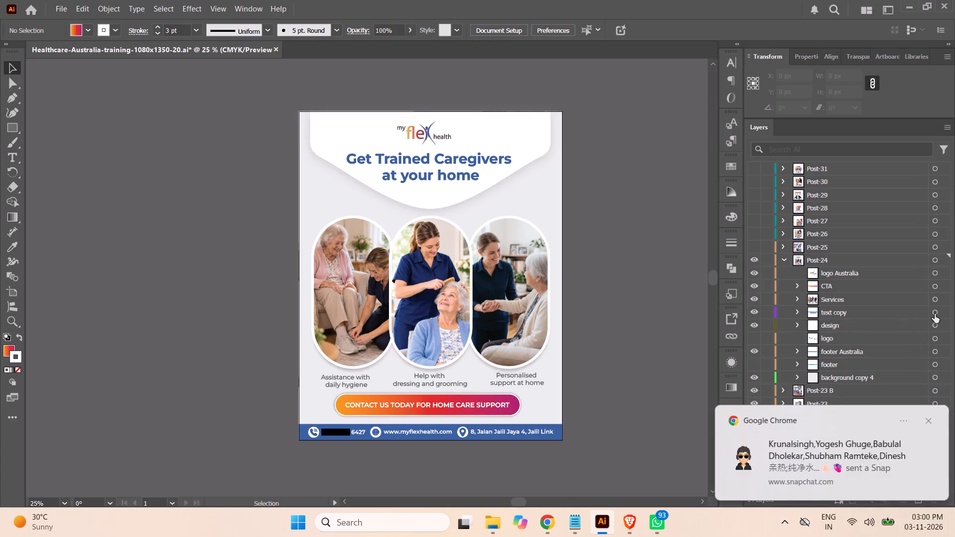
pyautogui.click(936, 314)
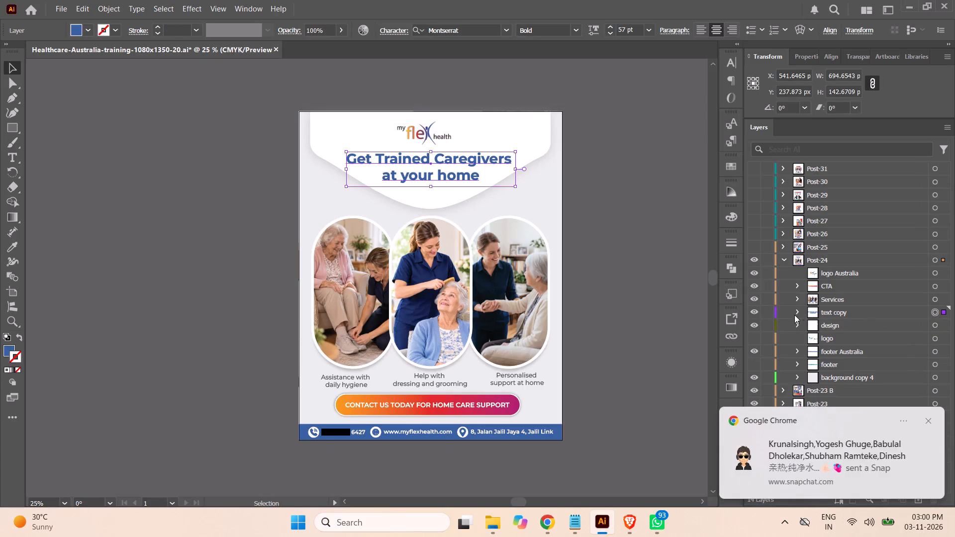
pyautogui.click(795, 314)
pyautogui.click(933, 325)
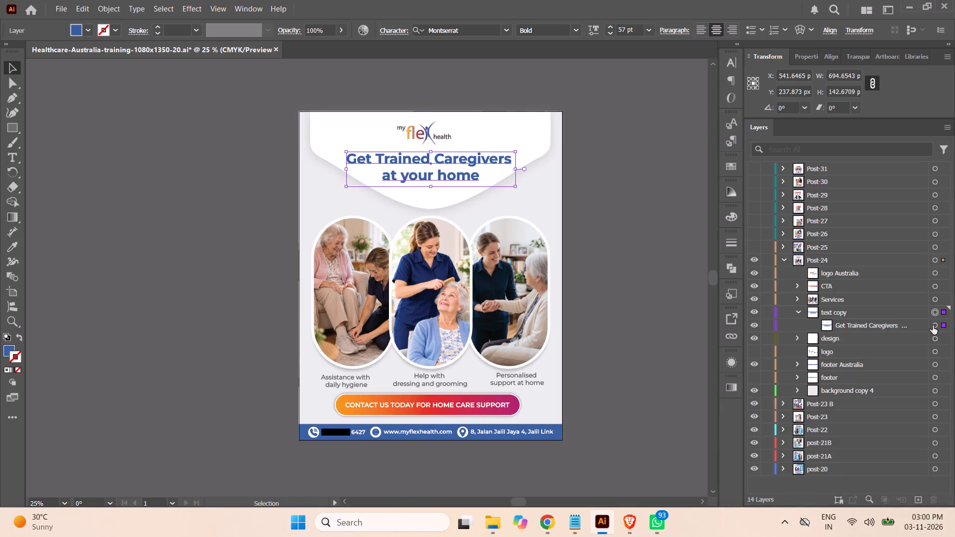
pyautogui.click(729, 362)
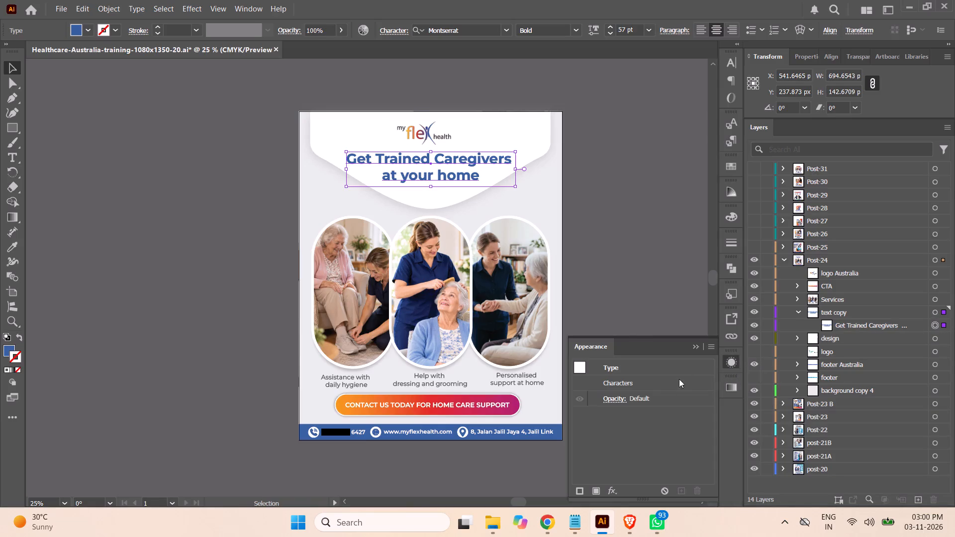
pyautogui.click(597, 492)
pyautogui.click(644, 416)
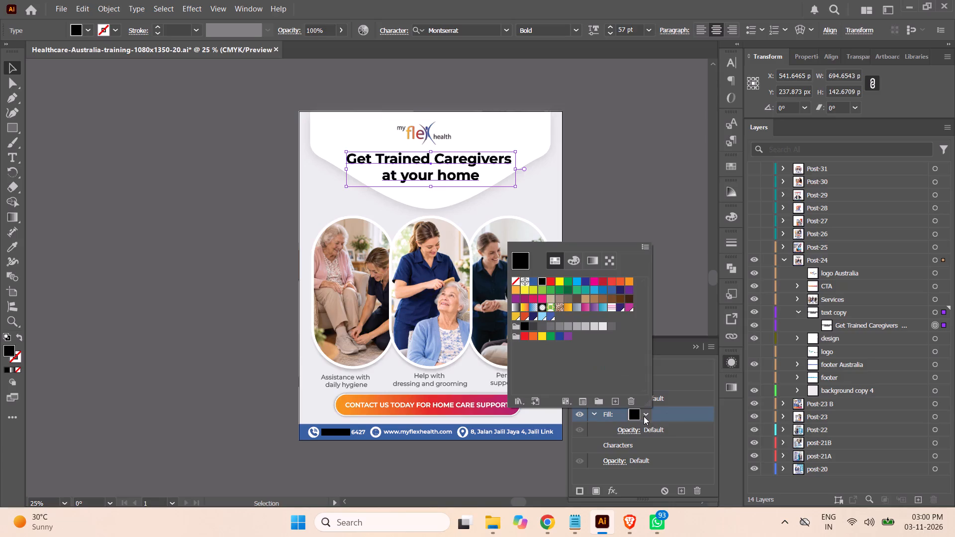
pyautogui.click(595, 261)
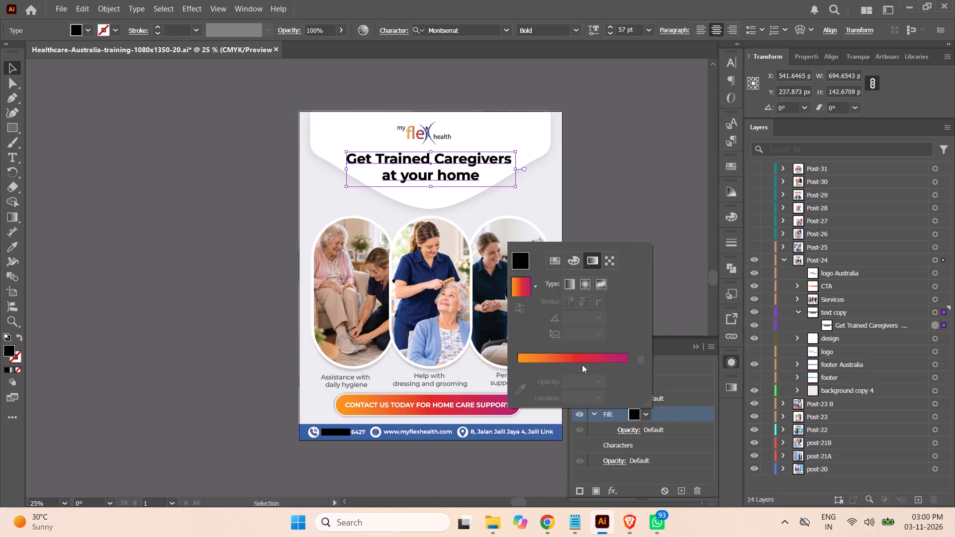
pyautogui.click(578, 360)
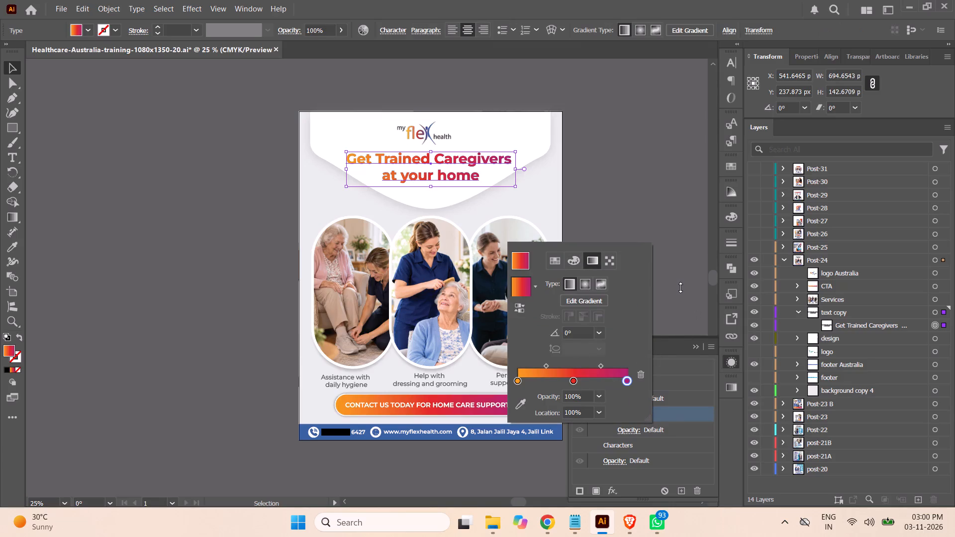
pyautogui.click(680, 287)
pyautogui.click(696, 350)
pyautogui.click(666, 316)
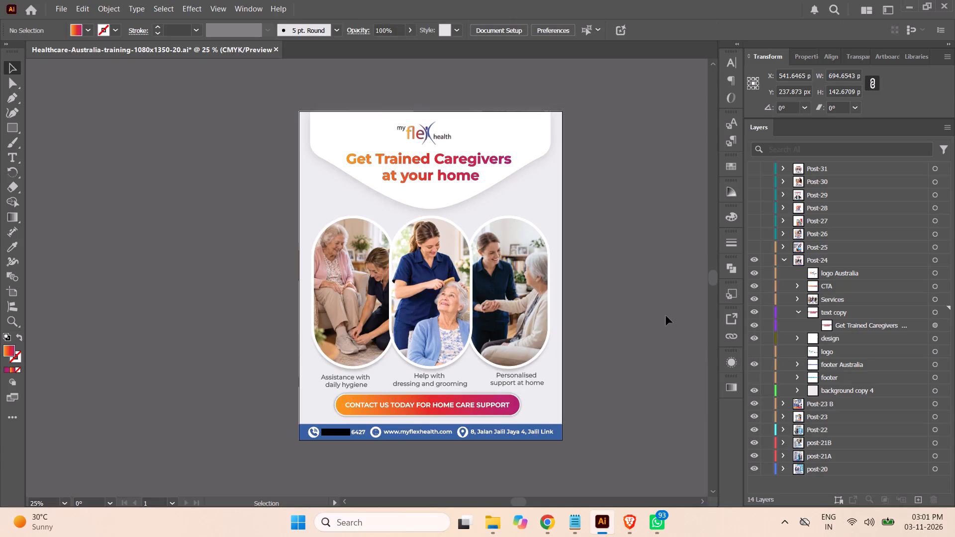
pyautogui.click(638, 320)
# Save the document and collapse the text copy layer.
pyautogui.hotkey('ctrl', 's')
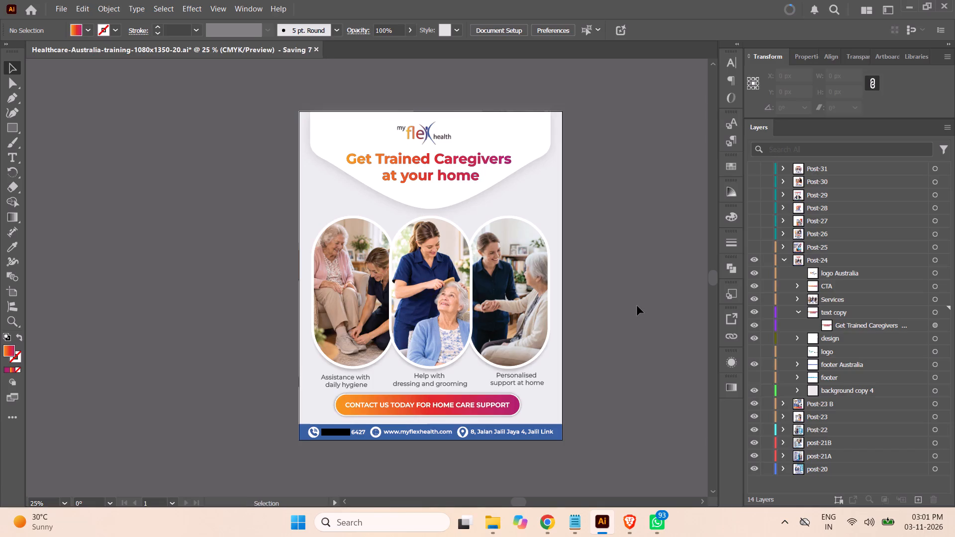
pyautogui.click(796, 311)
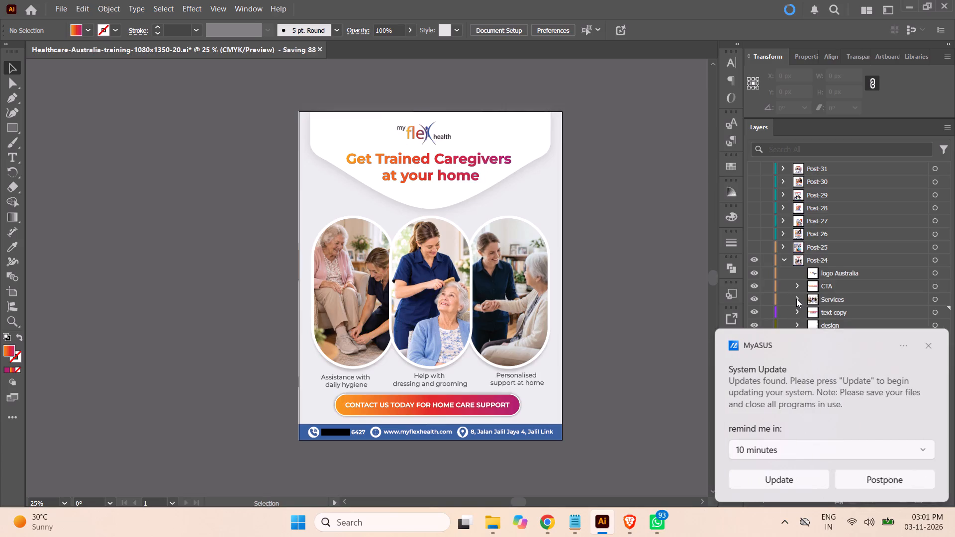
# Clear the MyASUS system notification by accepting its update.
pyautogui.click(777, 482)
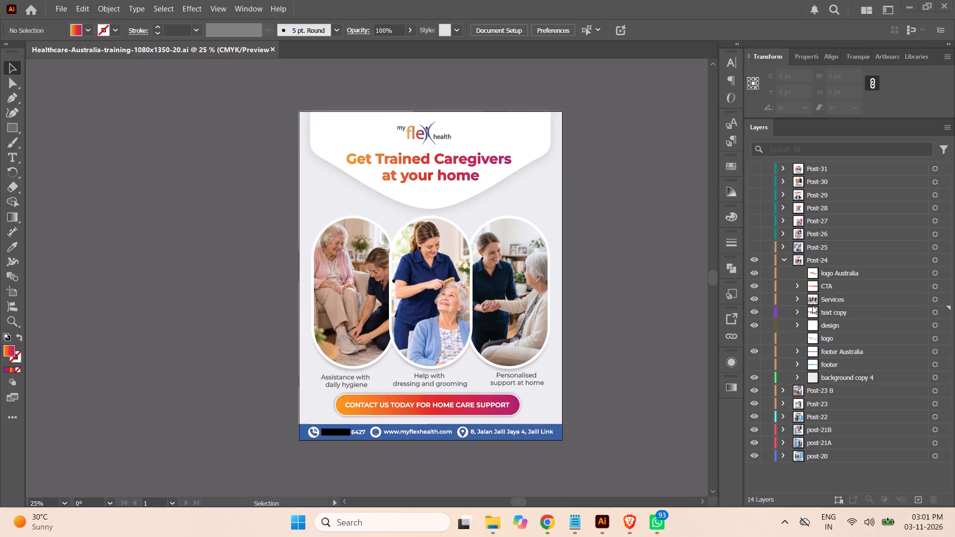
# Expand the Services group and switch its lowest clip group's visibility off and on to identify the photo.
pyautogui.click(798, 299)
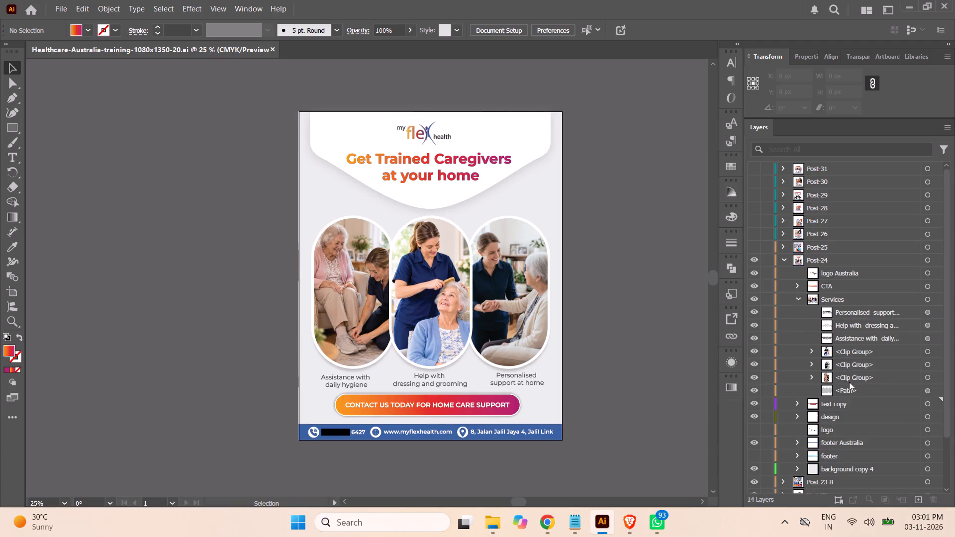
pyautogui.click(754, 376)
pyautogui.click(754, 376)
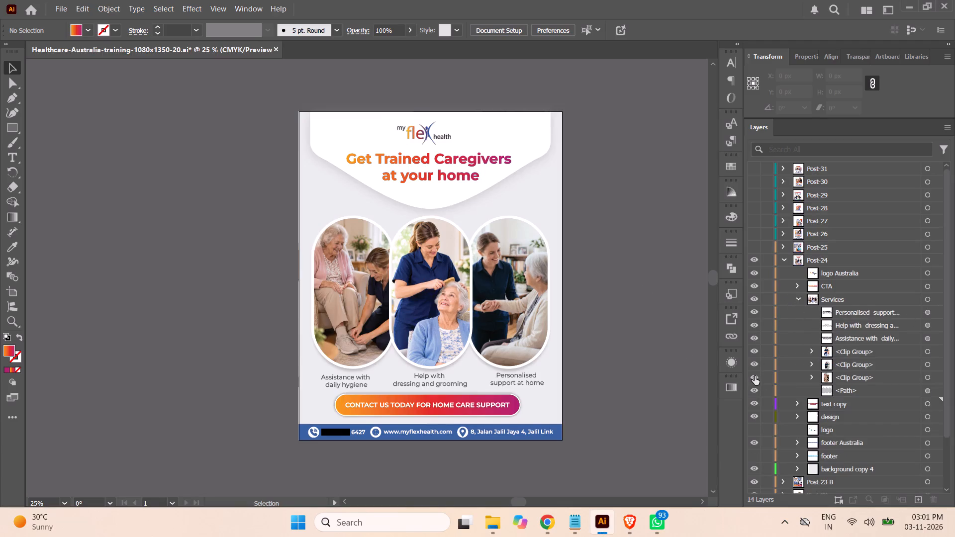
# Switch the upper two Services clip groups' visibility off and on to identify their photos, and expand the middle clip group.
pyautogui.click(755, 363)
pyautogui.click(755, 363)
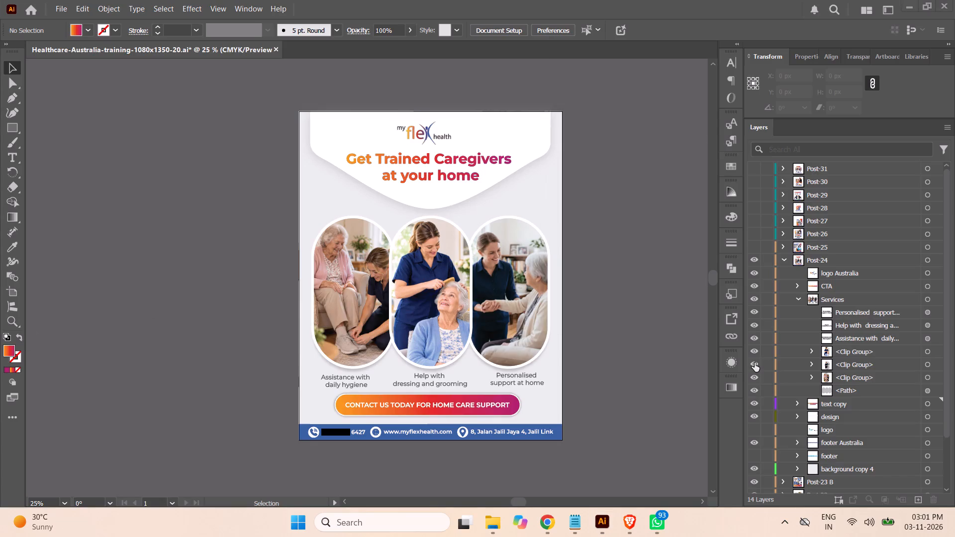
pyautogui.click(756, 352)
pyautogui.click(756, 352)
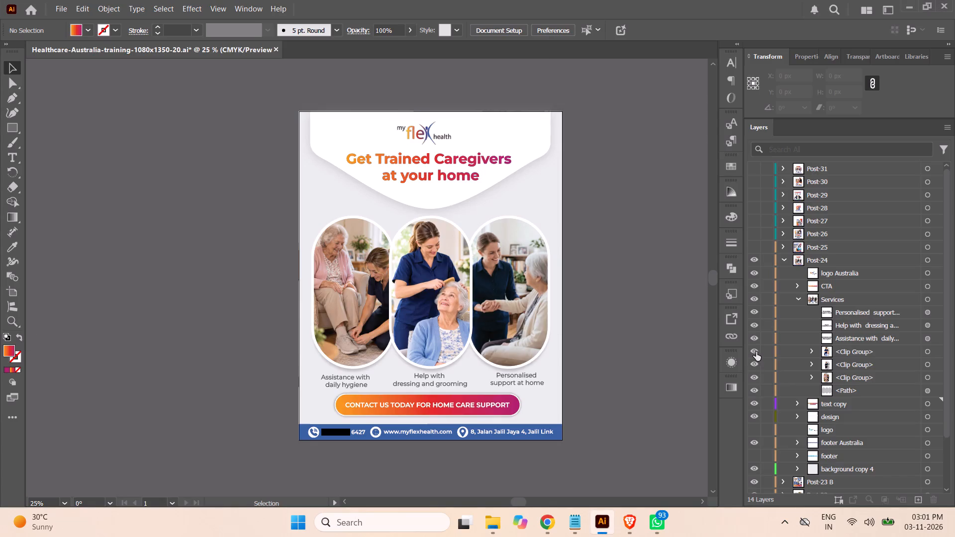
pyautogui.click(754, 362)
pyautogui.click(754, 362)
pyautogui.click(811, 366)
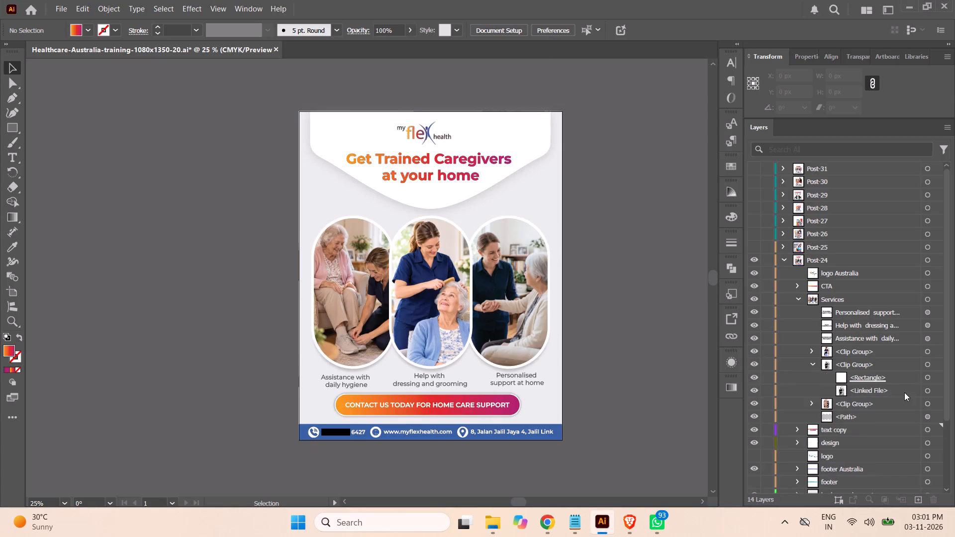